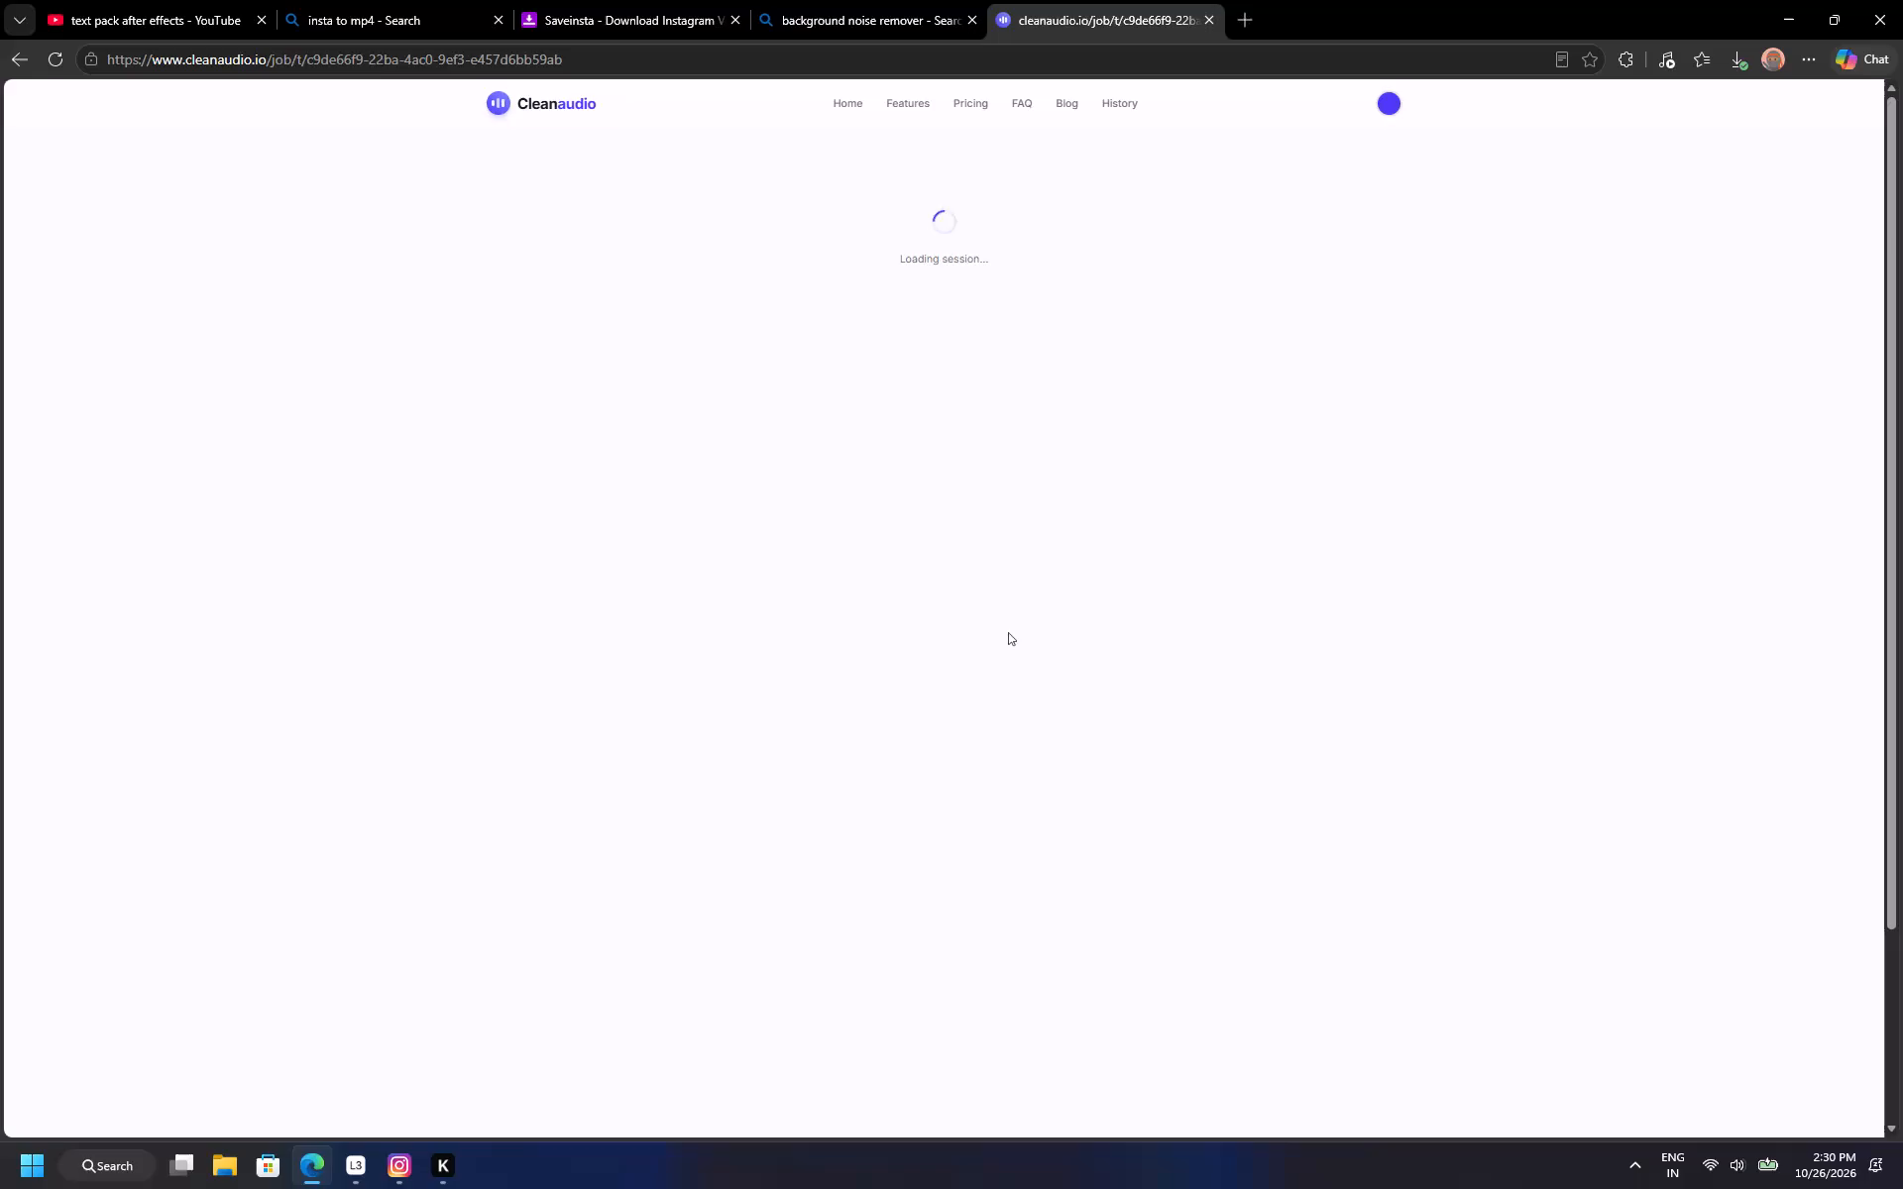
Switch to Instagram and watch the first reel on the own wealthgainfanpage profile, then return to the browser.
{"action": "left_click", "coordinate": [401, 1151]}
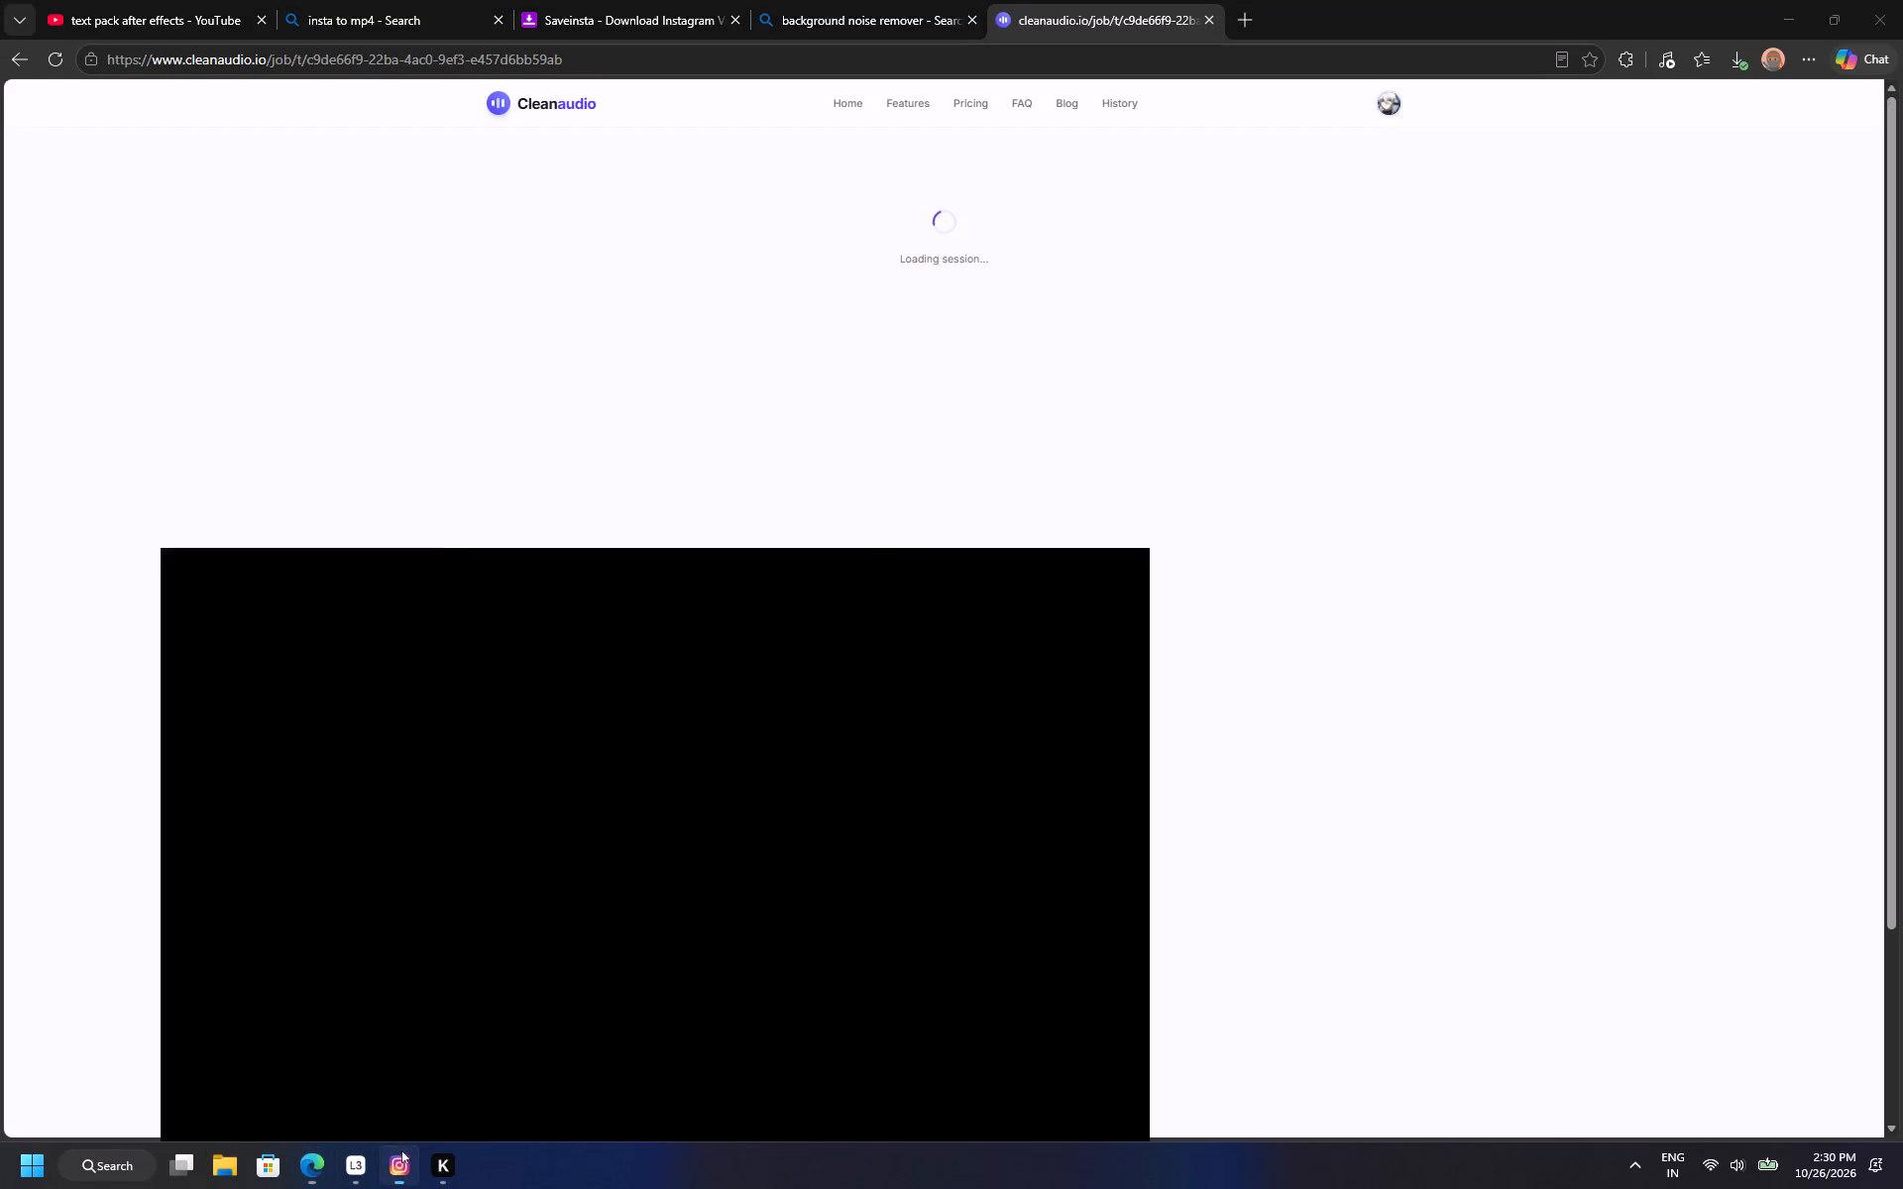
{"action": "left_click", "coordinate": [1853, 54]}
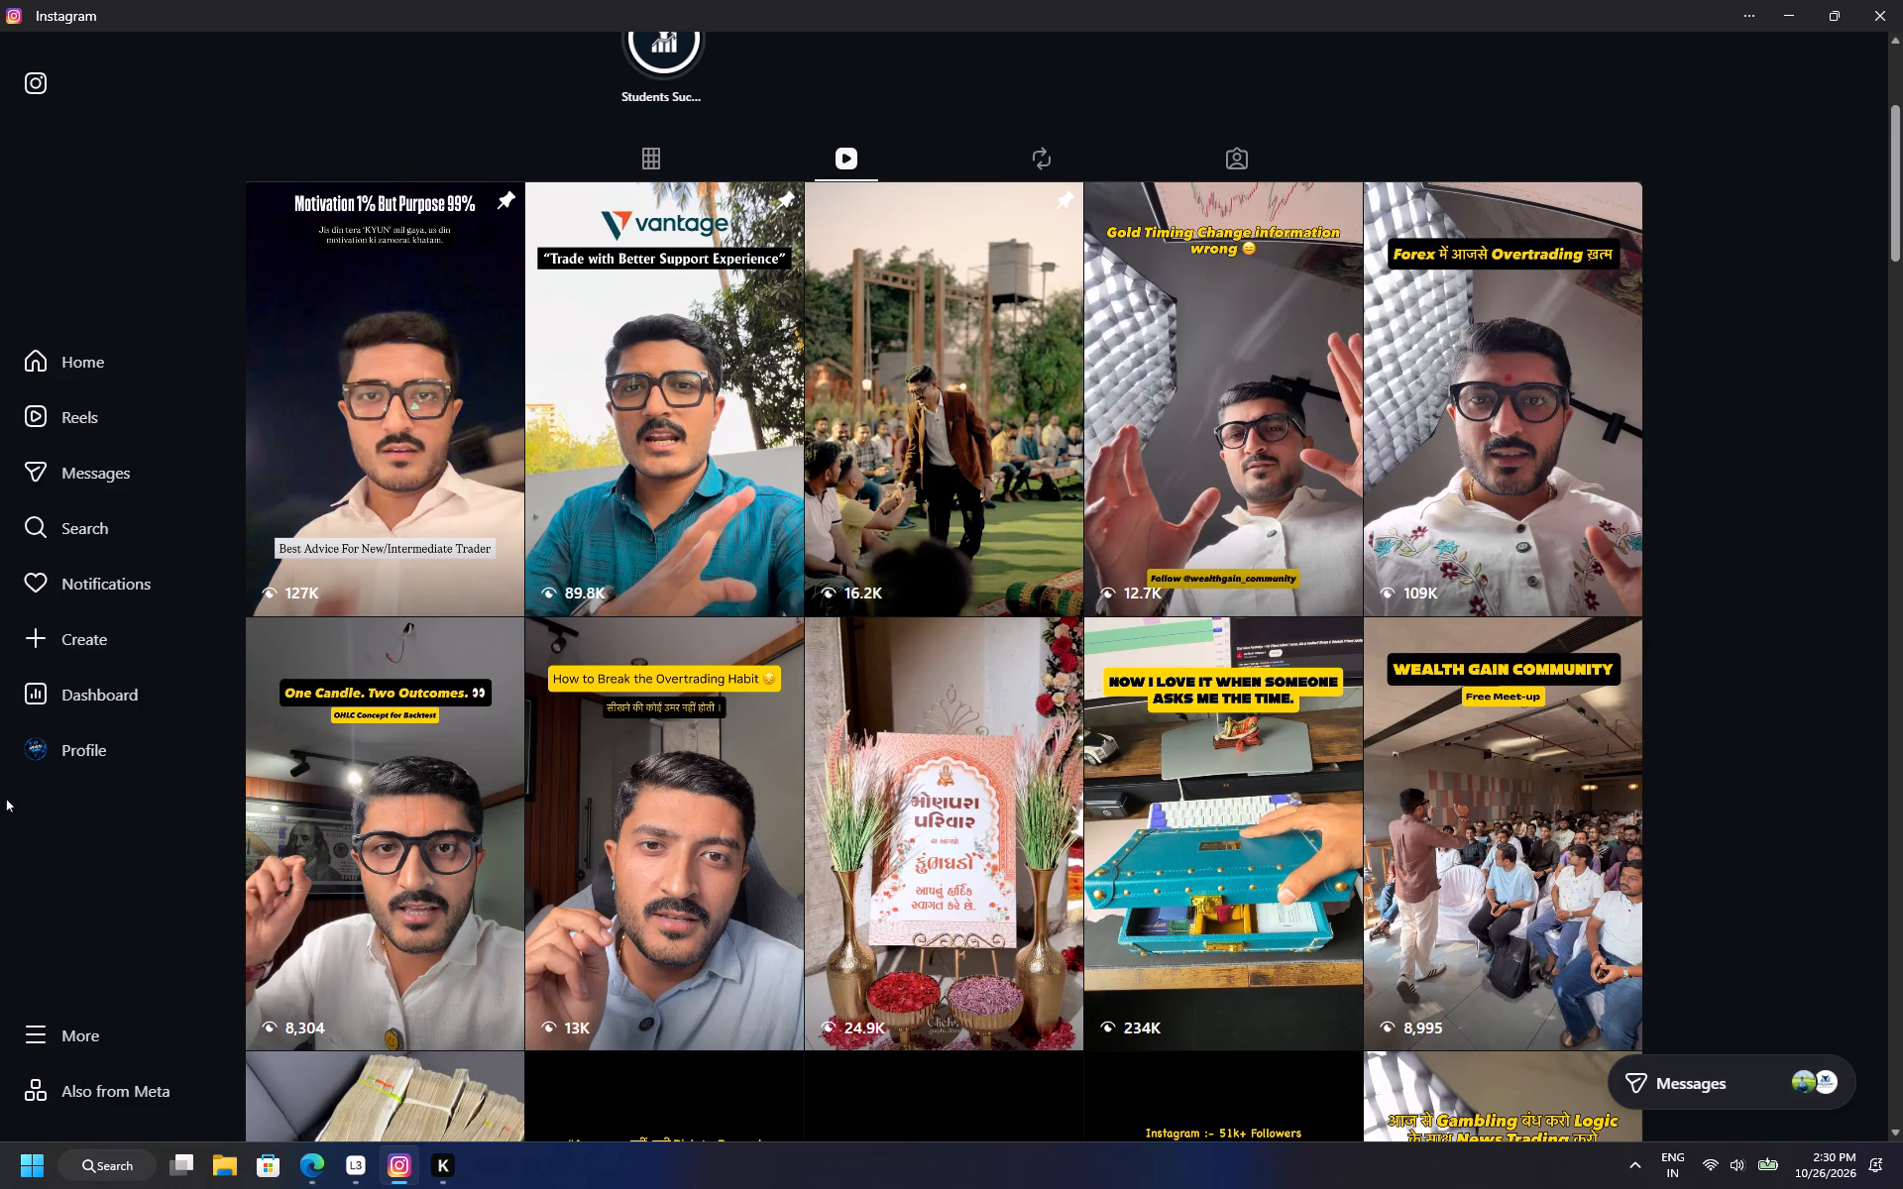
{"action": "left_click", "coordinate": [33, 741]}
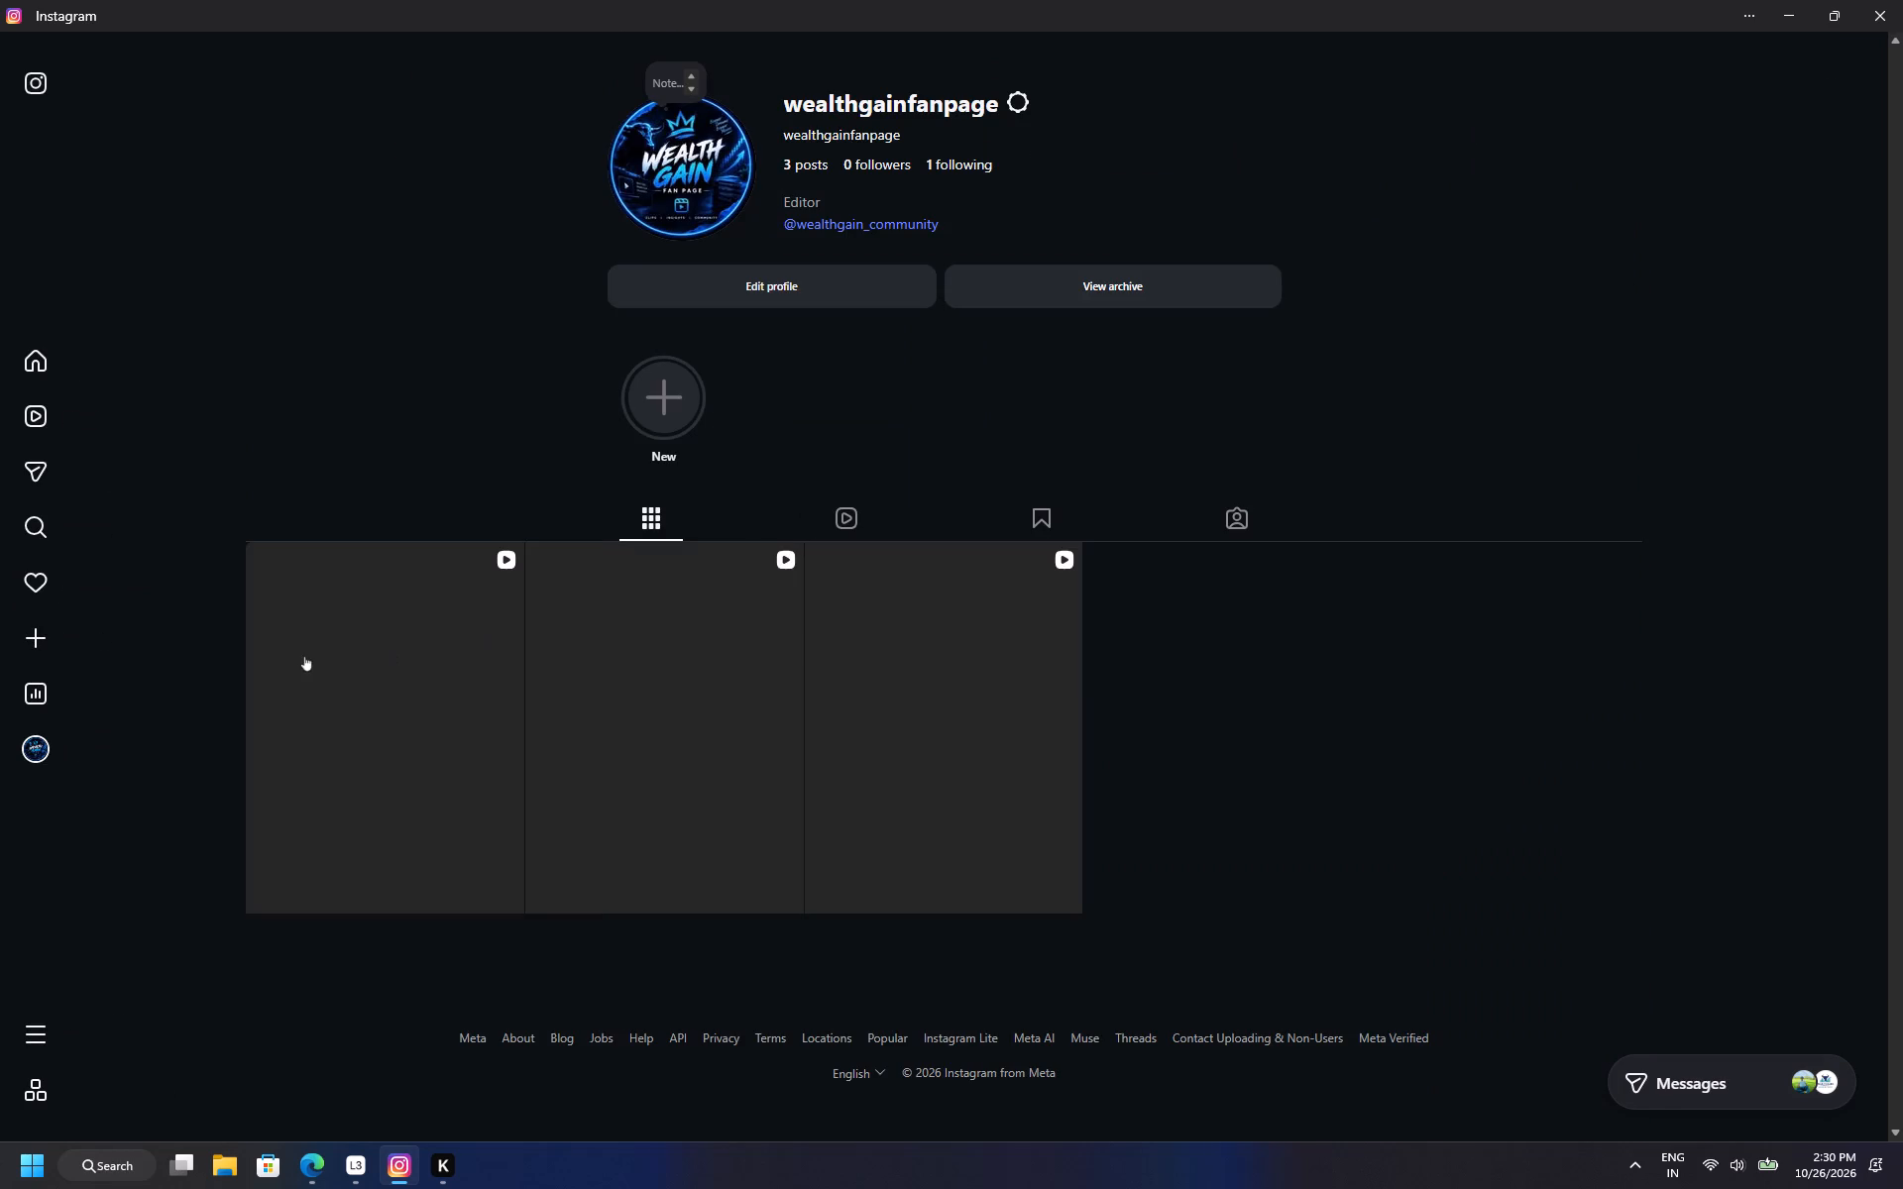
{"action": "left_click", "coordinate": [306, 656]}
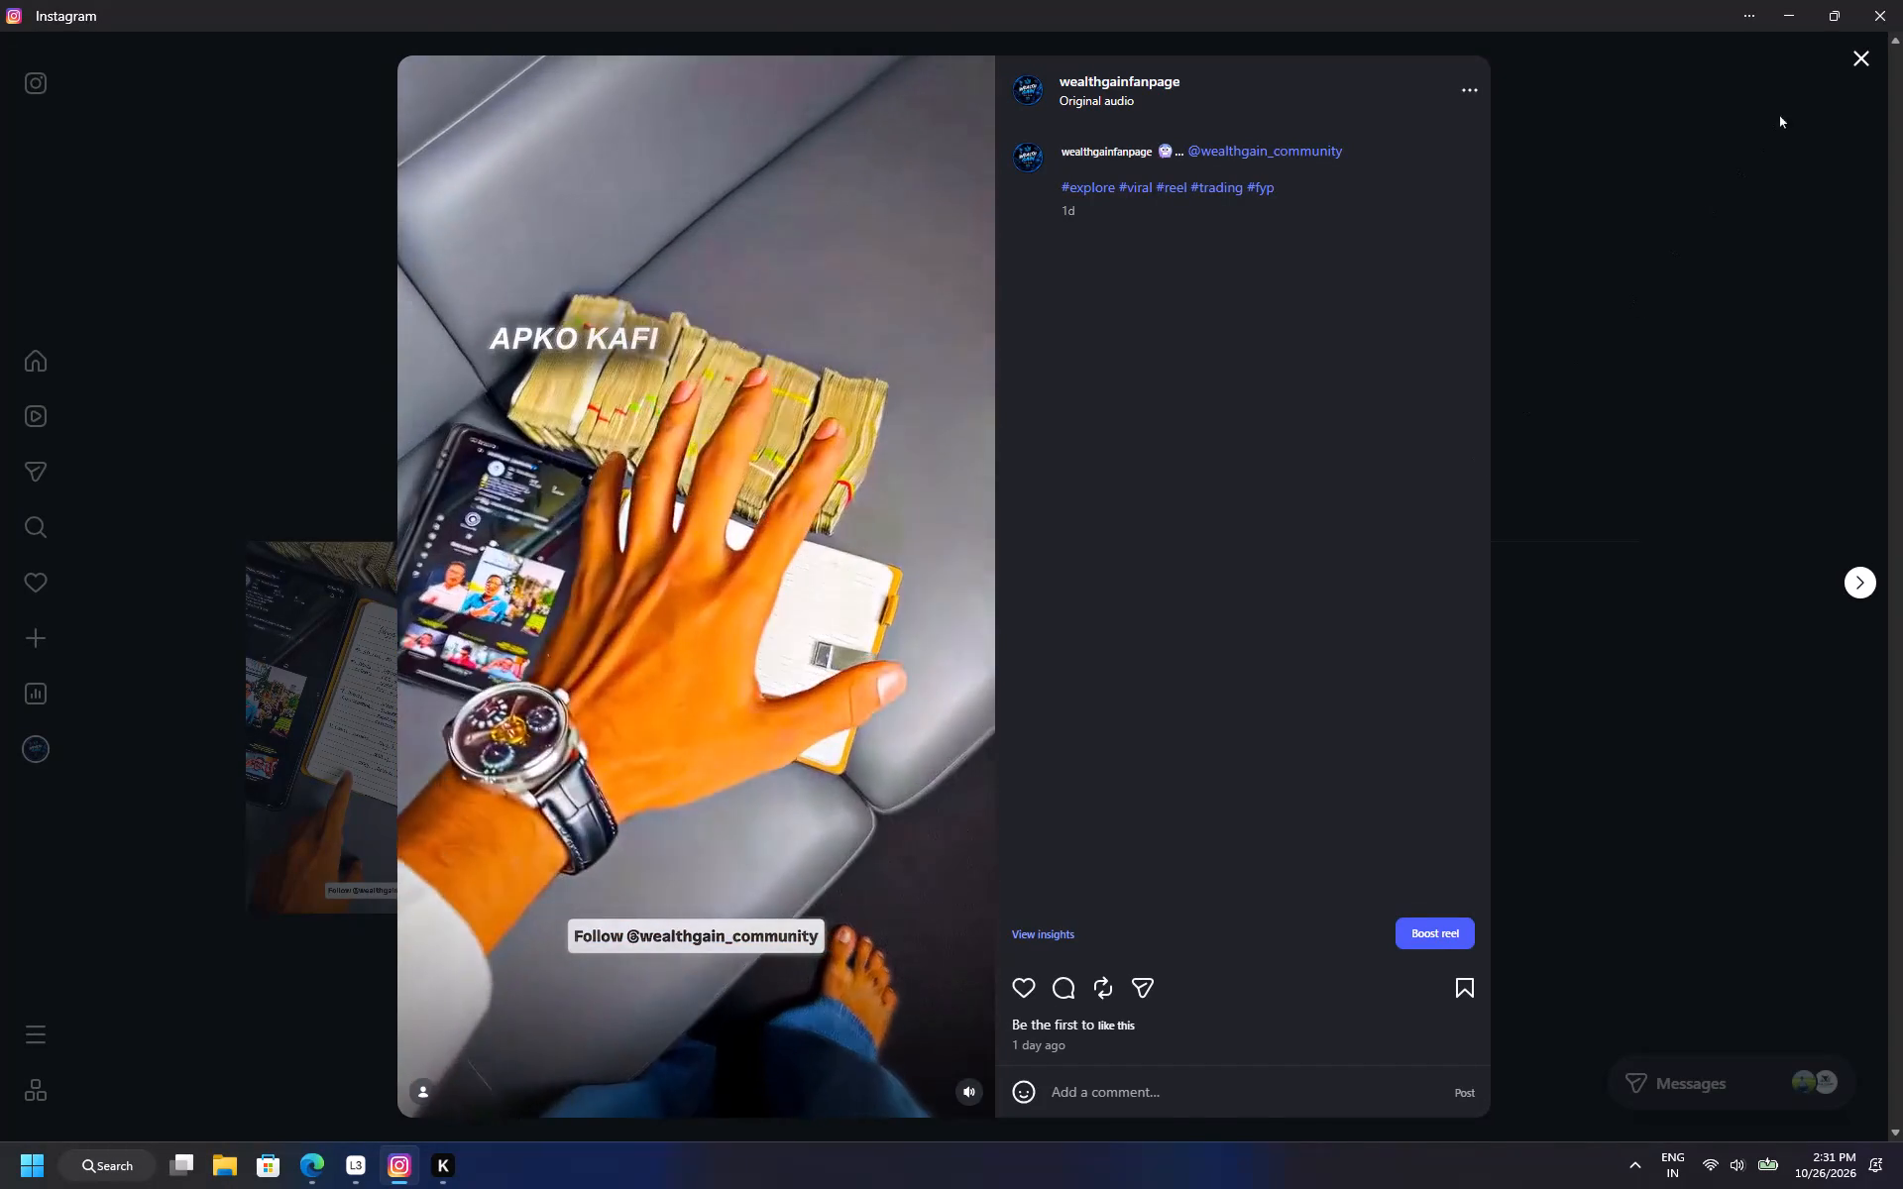
{"action": "left_click", "coordinate": [1854, 51]}
{"action": "left_click", "coordinate": [1790, 19]}
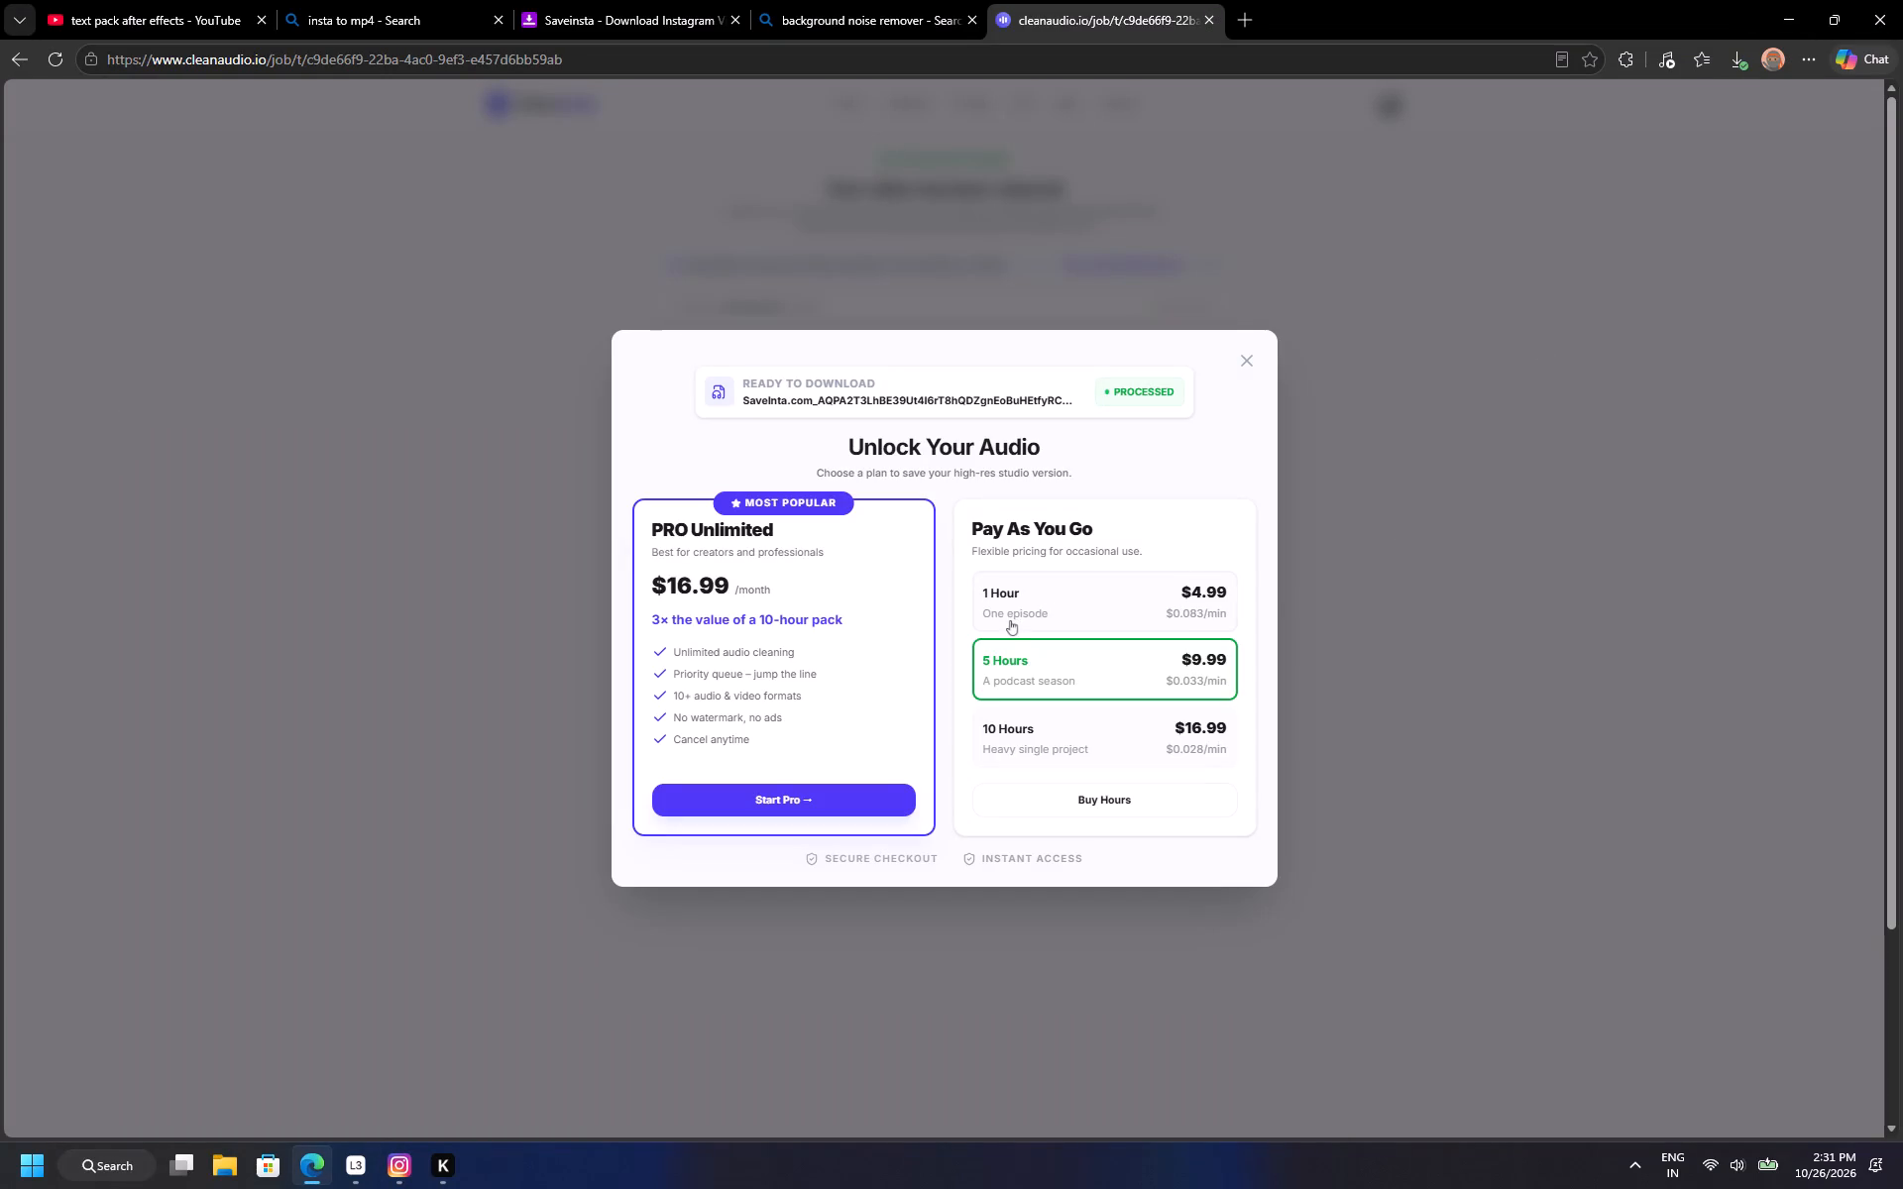
Dismiss the Cleanaudio pricing offer and close the Cleanaudio and background noise remover search pages.
{"action": "left_click", "coordinate": [1250, 360]}
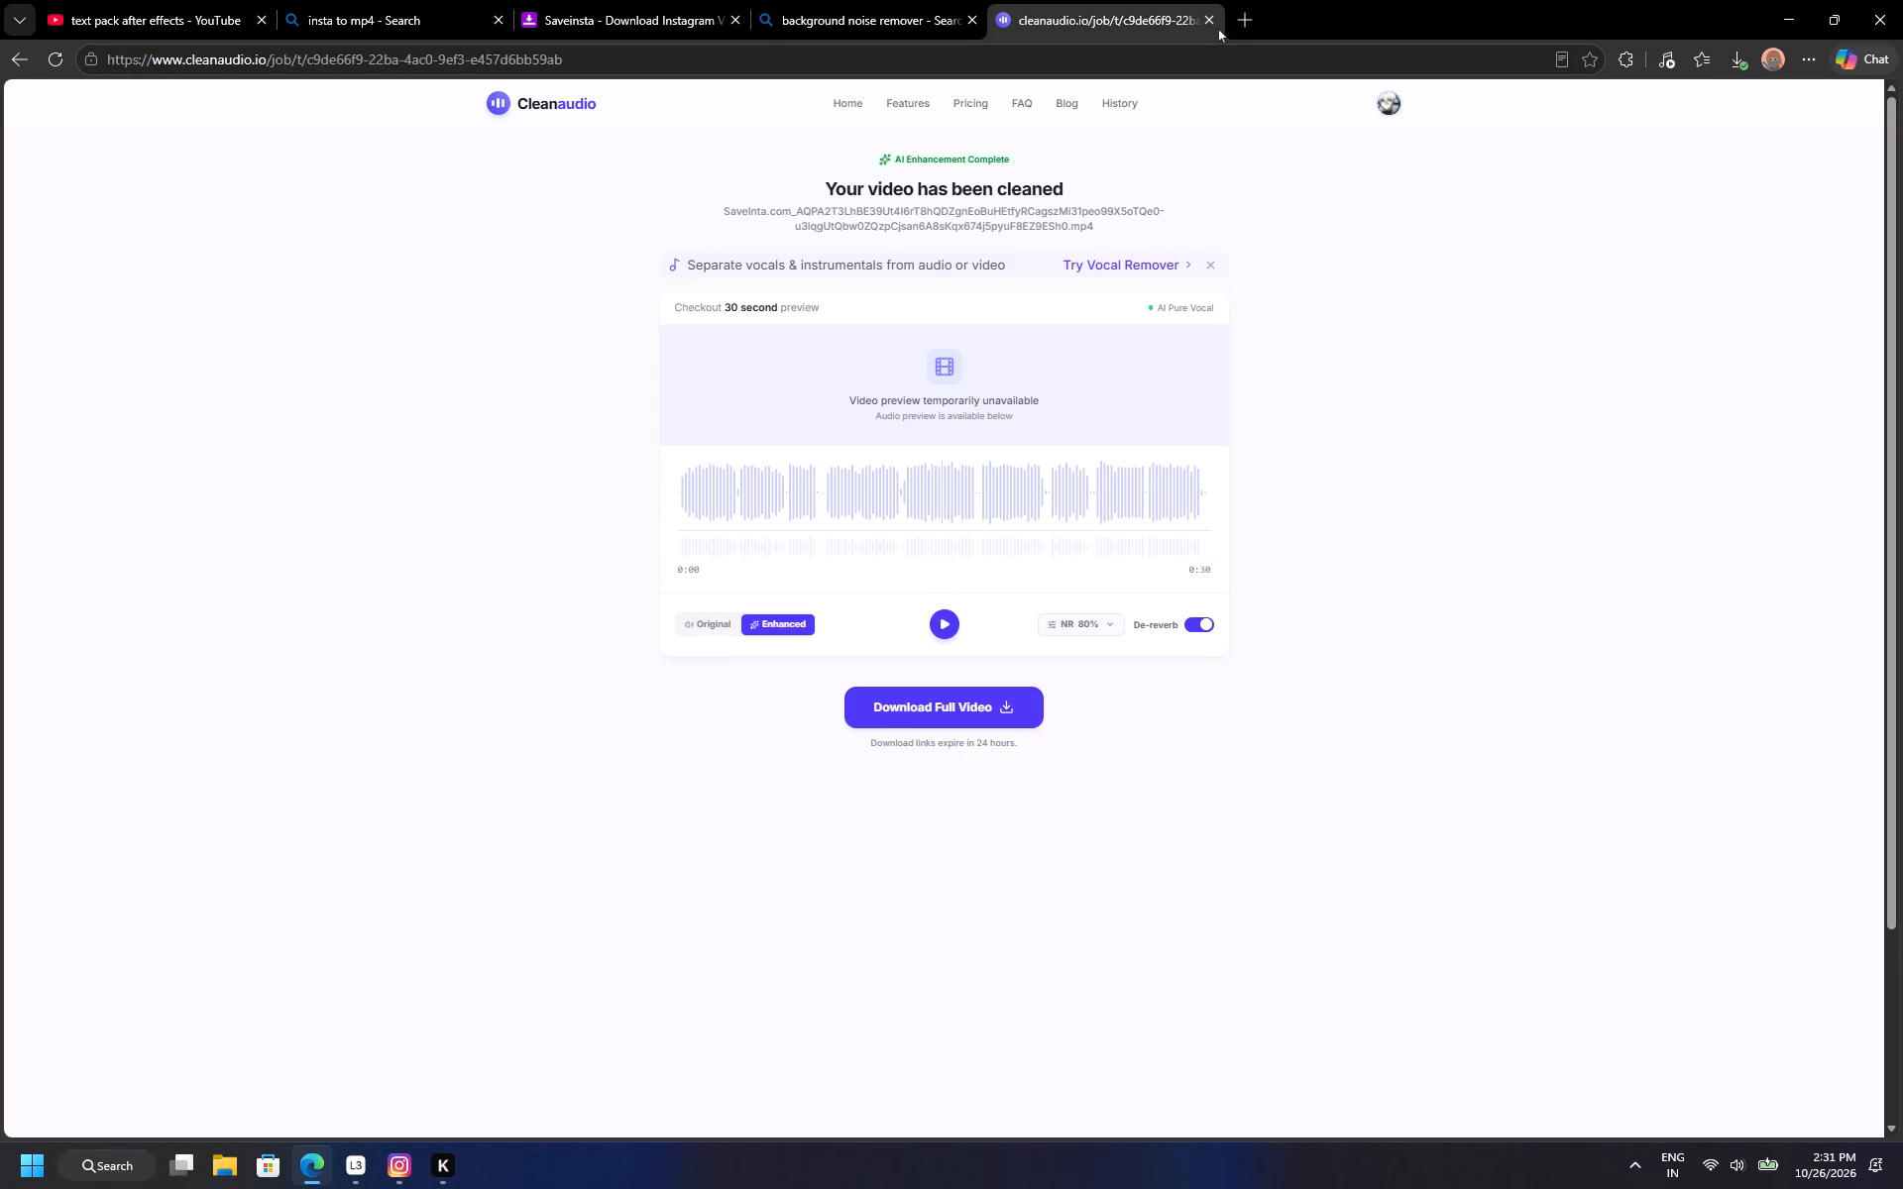
{"action": "left_click", "coordinate": [1218, 29]}
{"action": "left_click", "coordinate": [1217, 8]}
{"action": "left_click", "coordinate": [1200, 29]}
{"action": "left_click", "coordinate": [1210, 20]}
{"action": "left_click", "coordinate": [957, 20]}
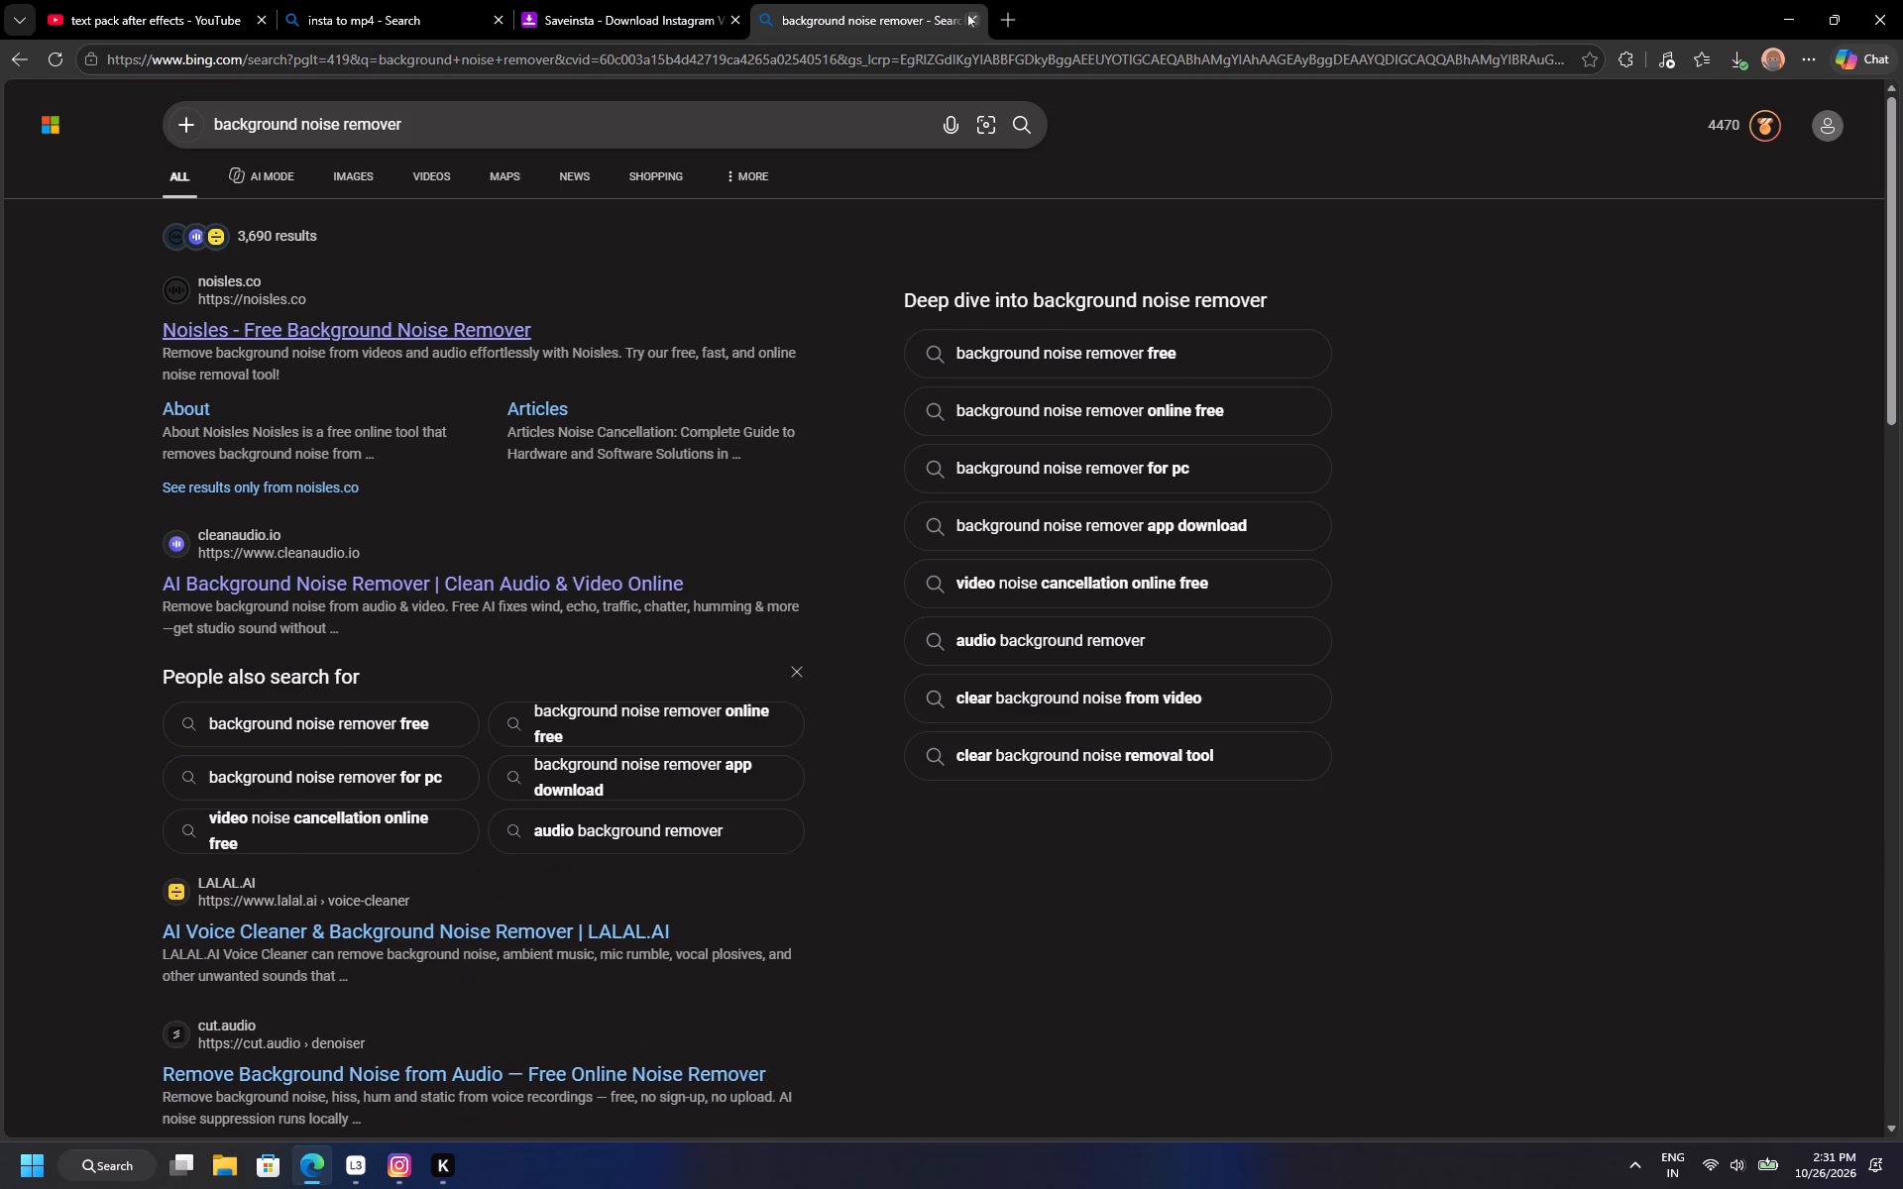
{"action": "left_click", "coordinate": [969, 14]}
Open the link in the full description of the YouTube video offering 10 trending After Effects text effects.
{"action": "left_click", "coordinate": [389, 0]}
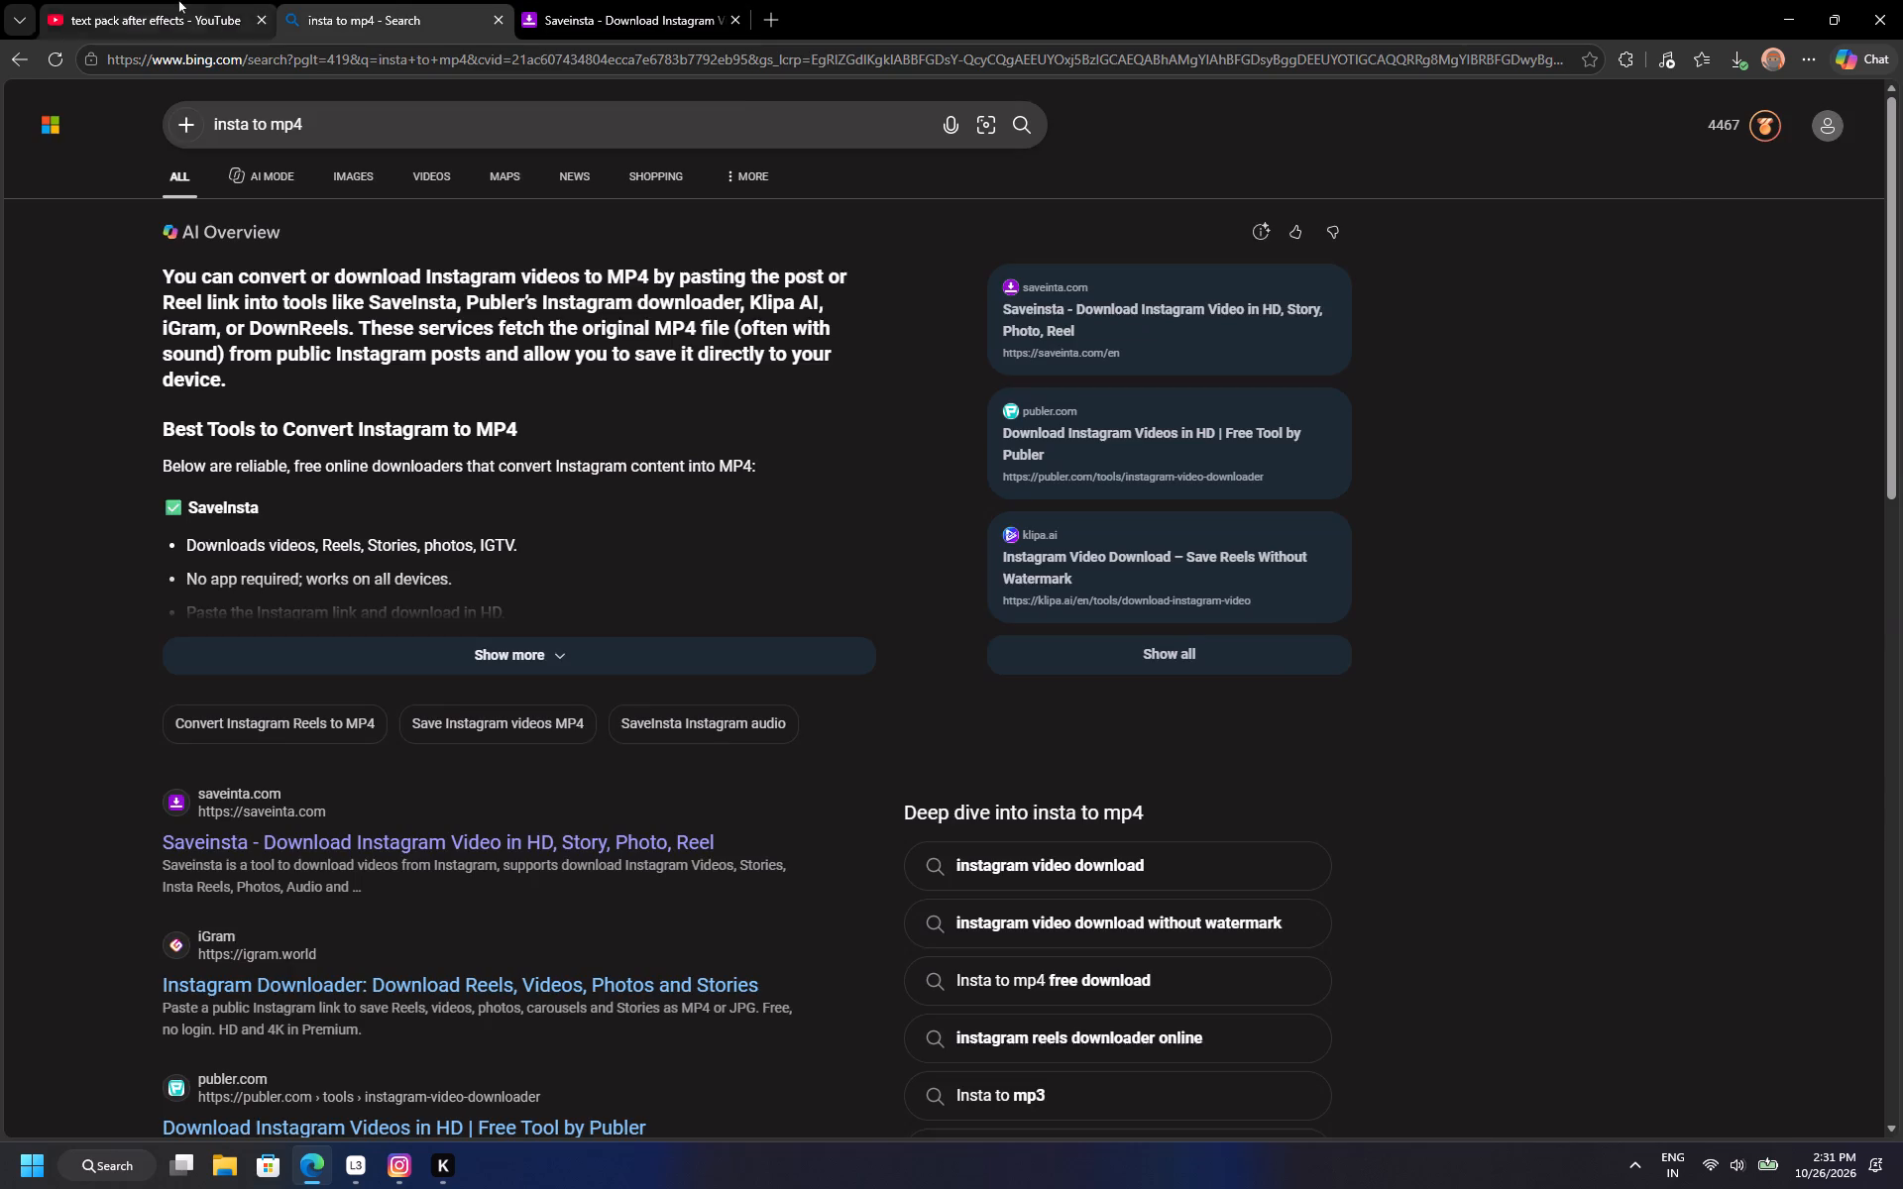
{"action": "left_click", "coordinate": [178, 0]}
{"action": "scroll", "coordinate": [426, 823], "scroll_direction": "down", "scroll_amount": 1}
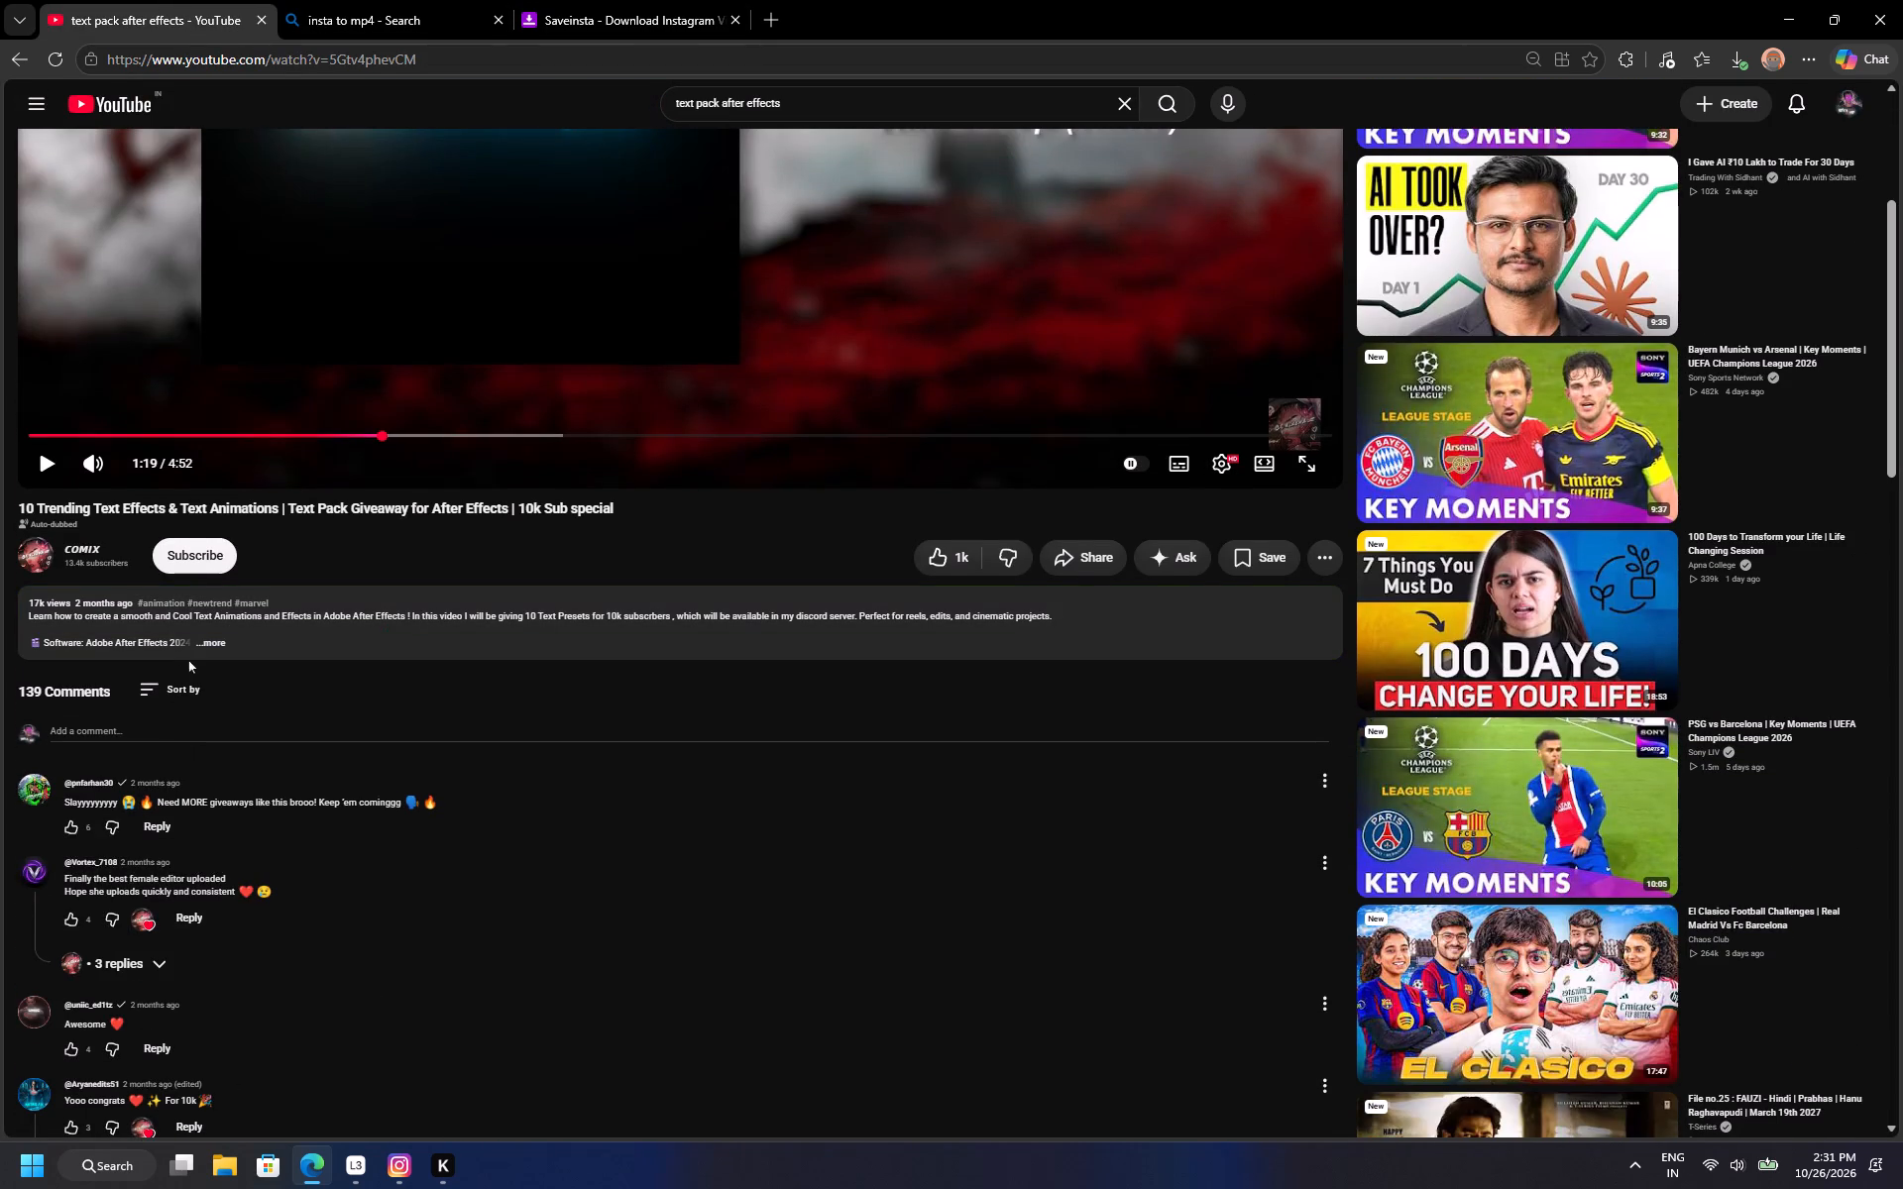
{"action": "left_click", "coordinate": [210, 642]}
{"action": "left_click", "coordinate": [116, 669]}
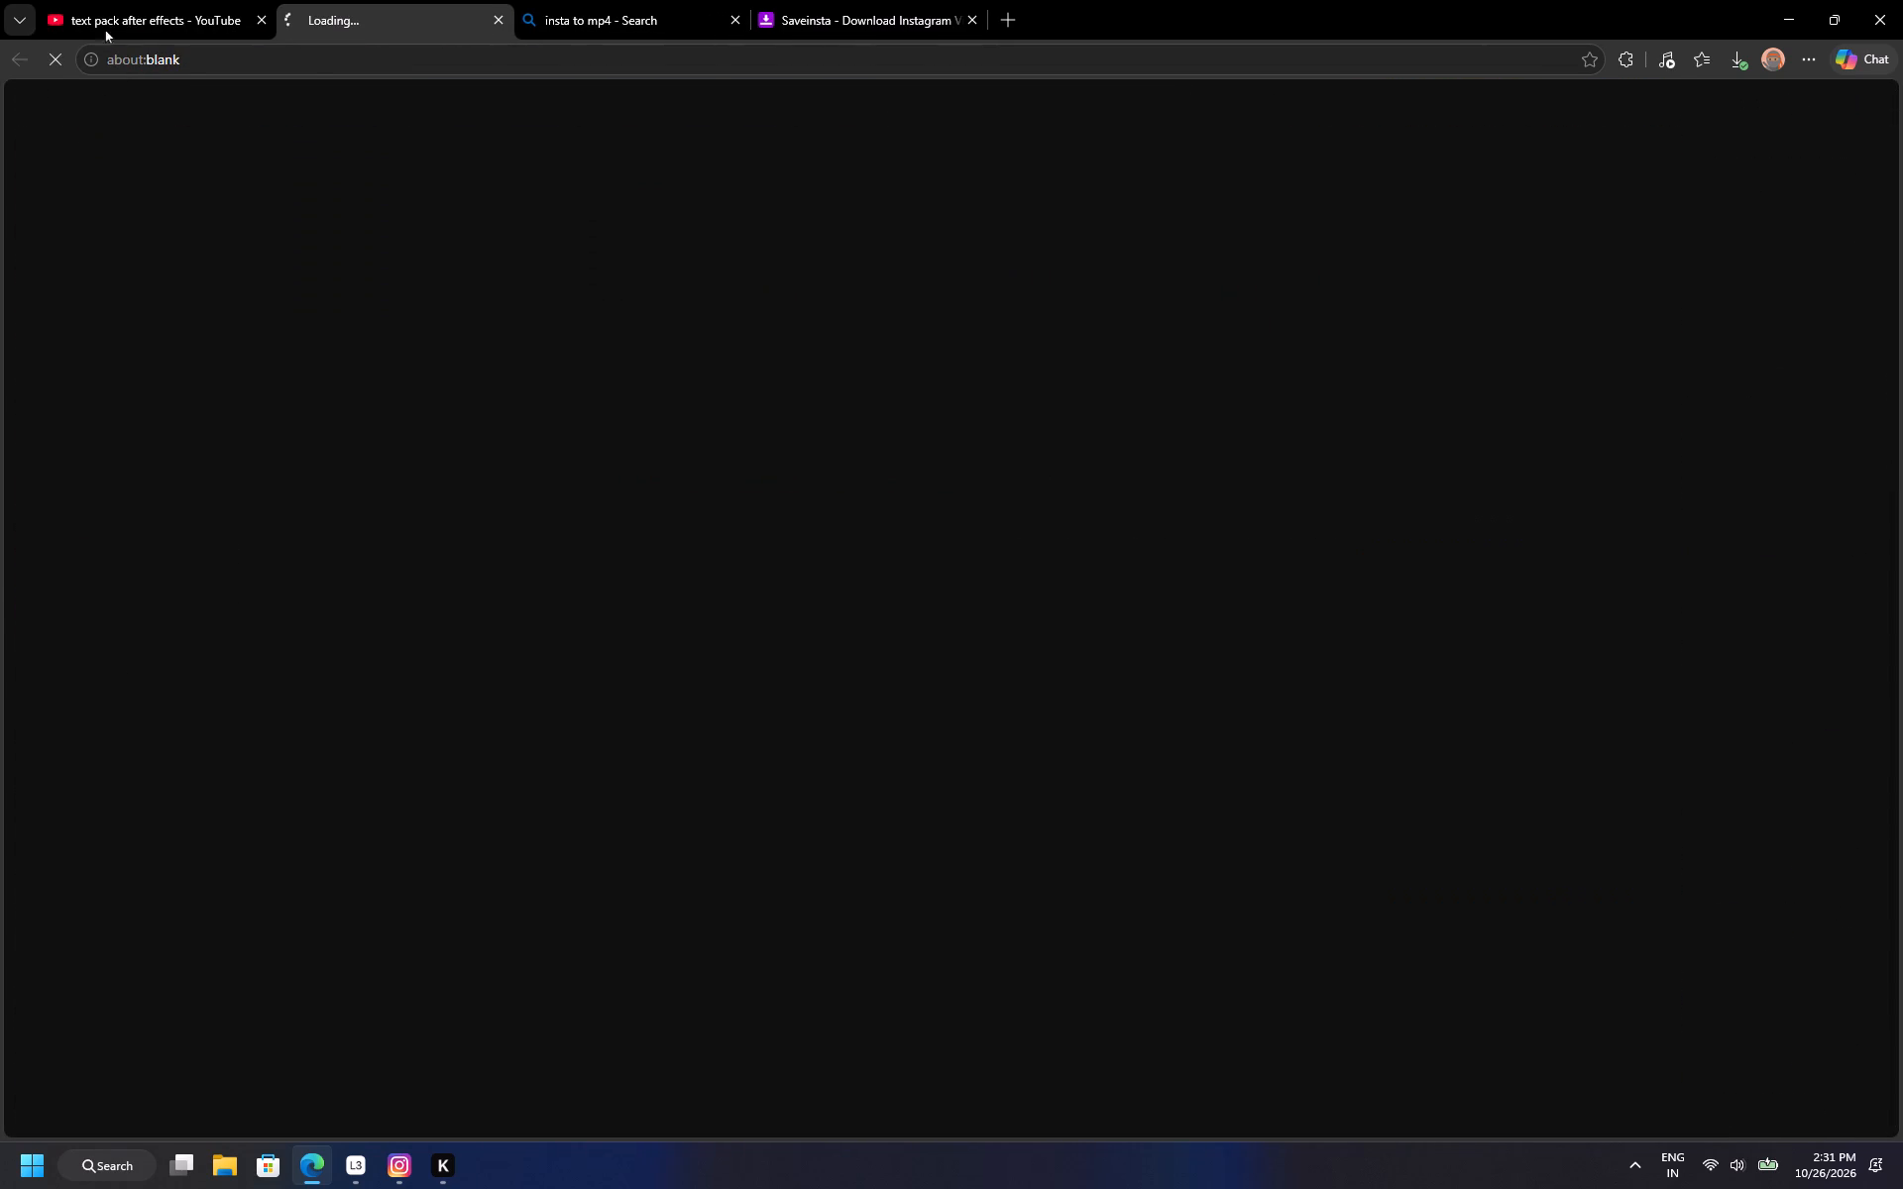
Return to the YouTube video on the After Effects text pack giveaway and collapse its expanded description.
{"action": "left_click", "coordinate": [133, 0]}
{"action": "scroll", "coordinate": [301, 731], "scroll_direction": "down", "scroll_amount": 2}
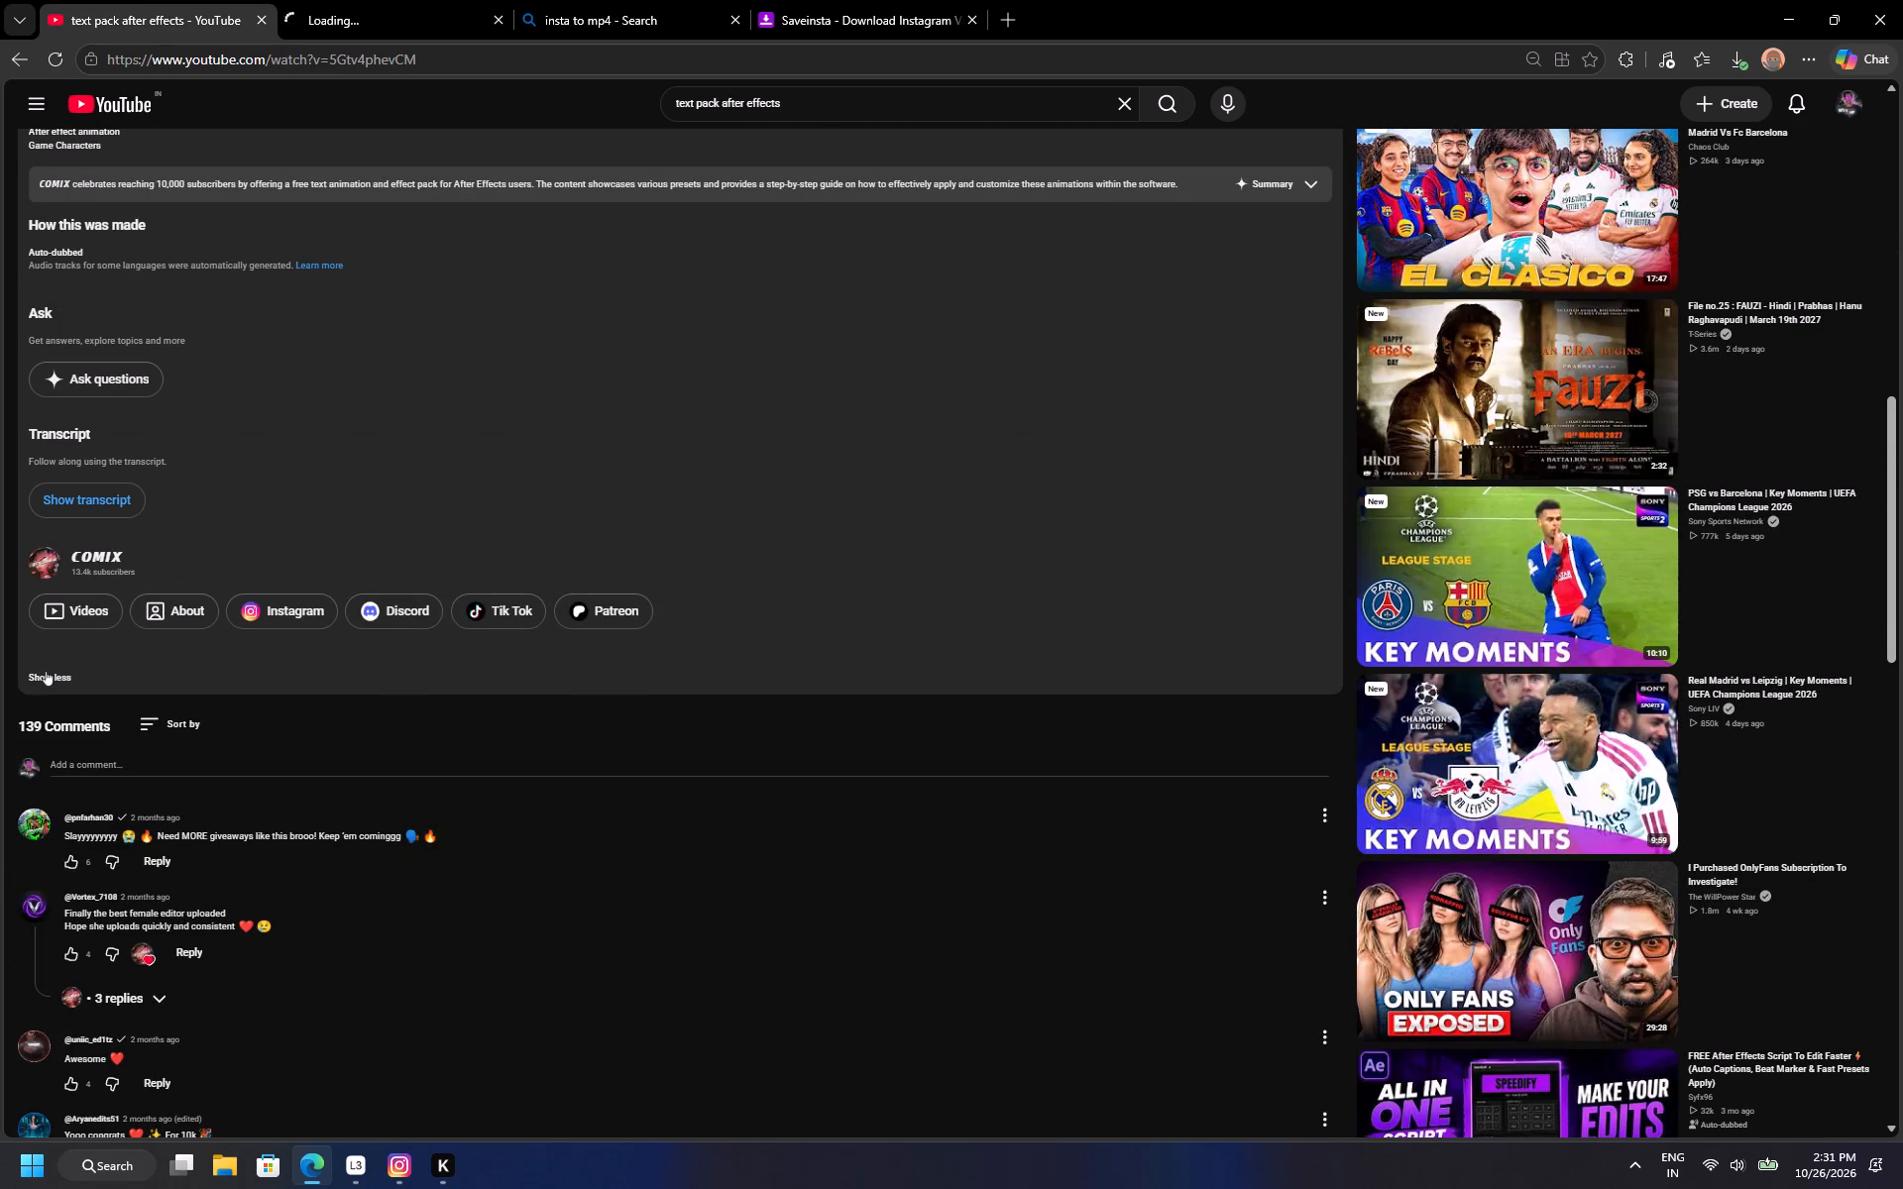
{"action": "left_click", "coordinate": [48, 671]}
Play the text pack video and skim forward through the preset previews into the After Effects application tutorial.
{"action": "scroll", "coordinate": [208, 680], "scroll_direction": "up", "scroll_amount": 5}
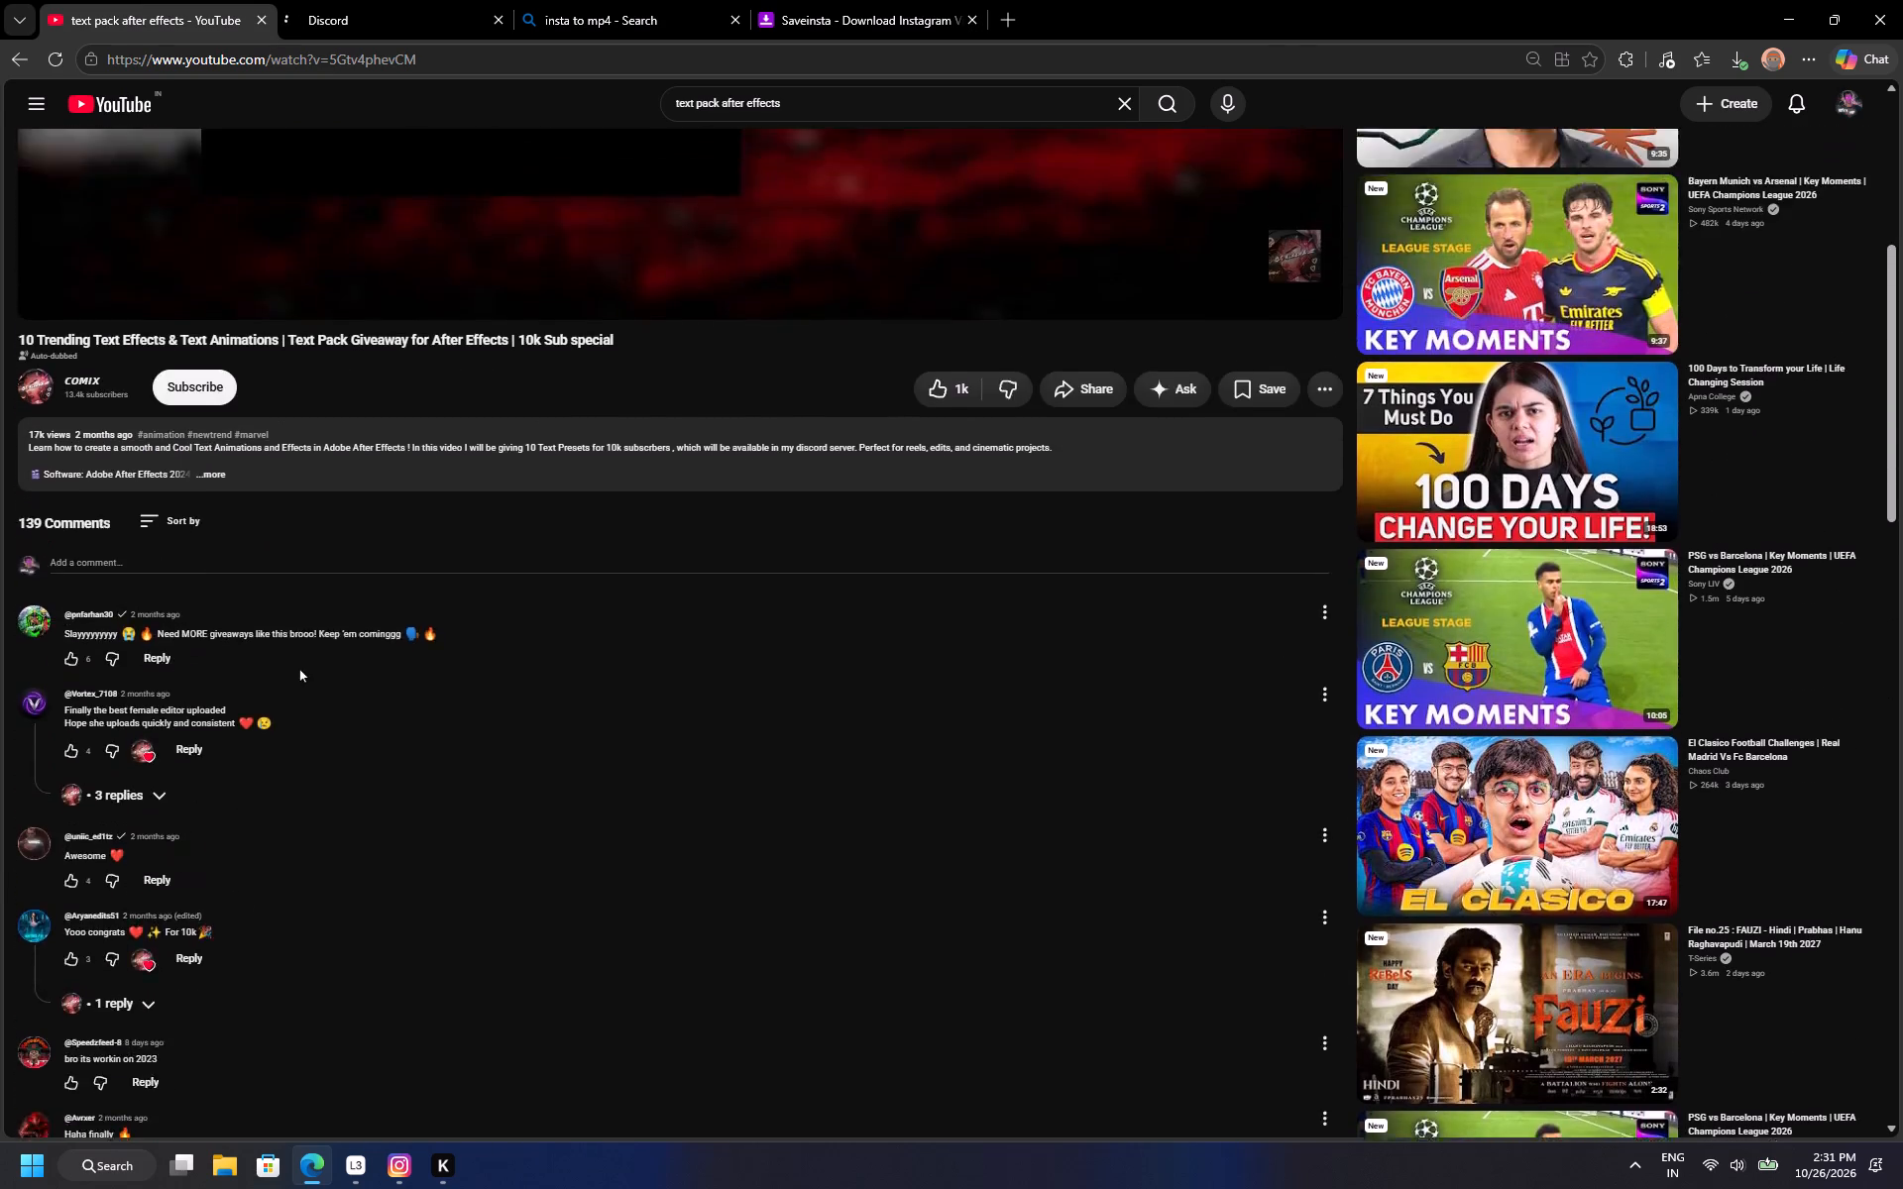
{"action": "scroll", "coordinate": [299, 669], "scroll_direction": "up", "scroll_amount": 3}
{"action": "left_click", "coordinate": [401, 550]}
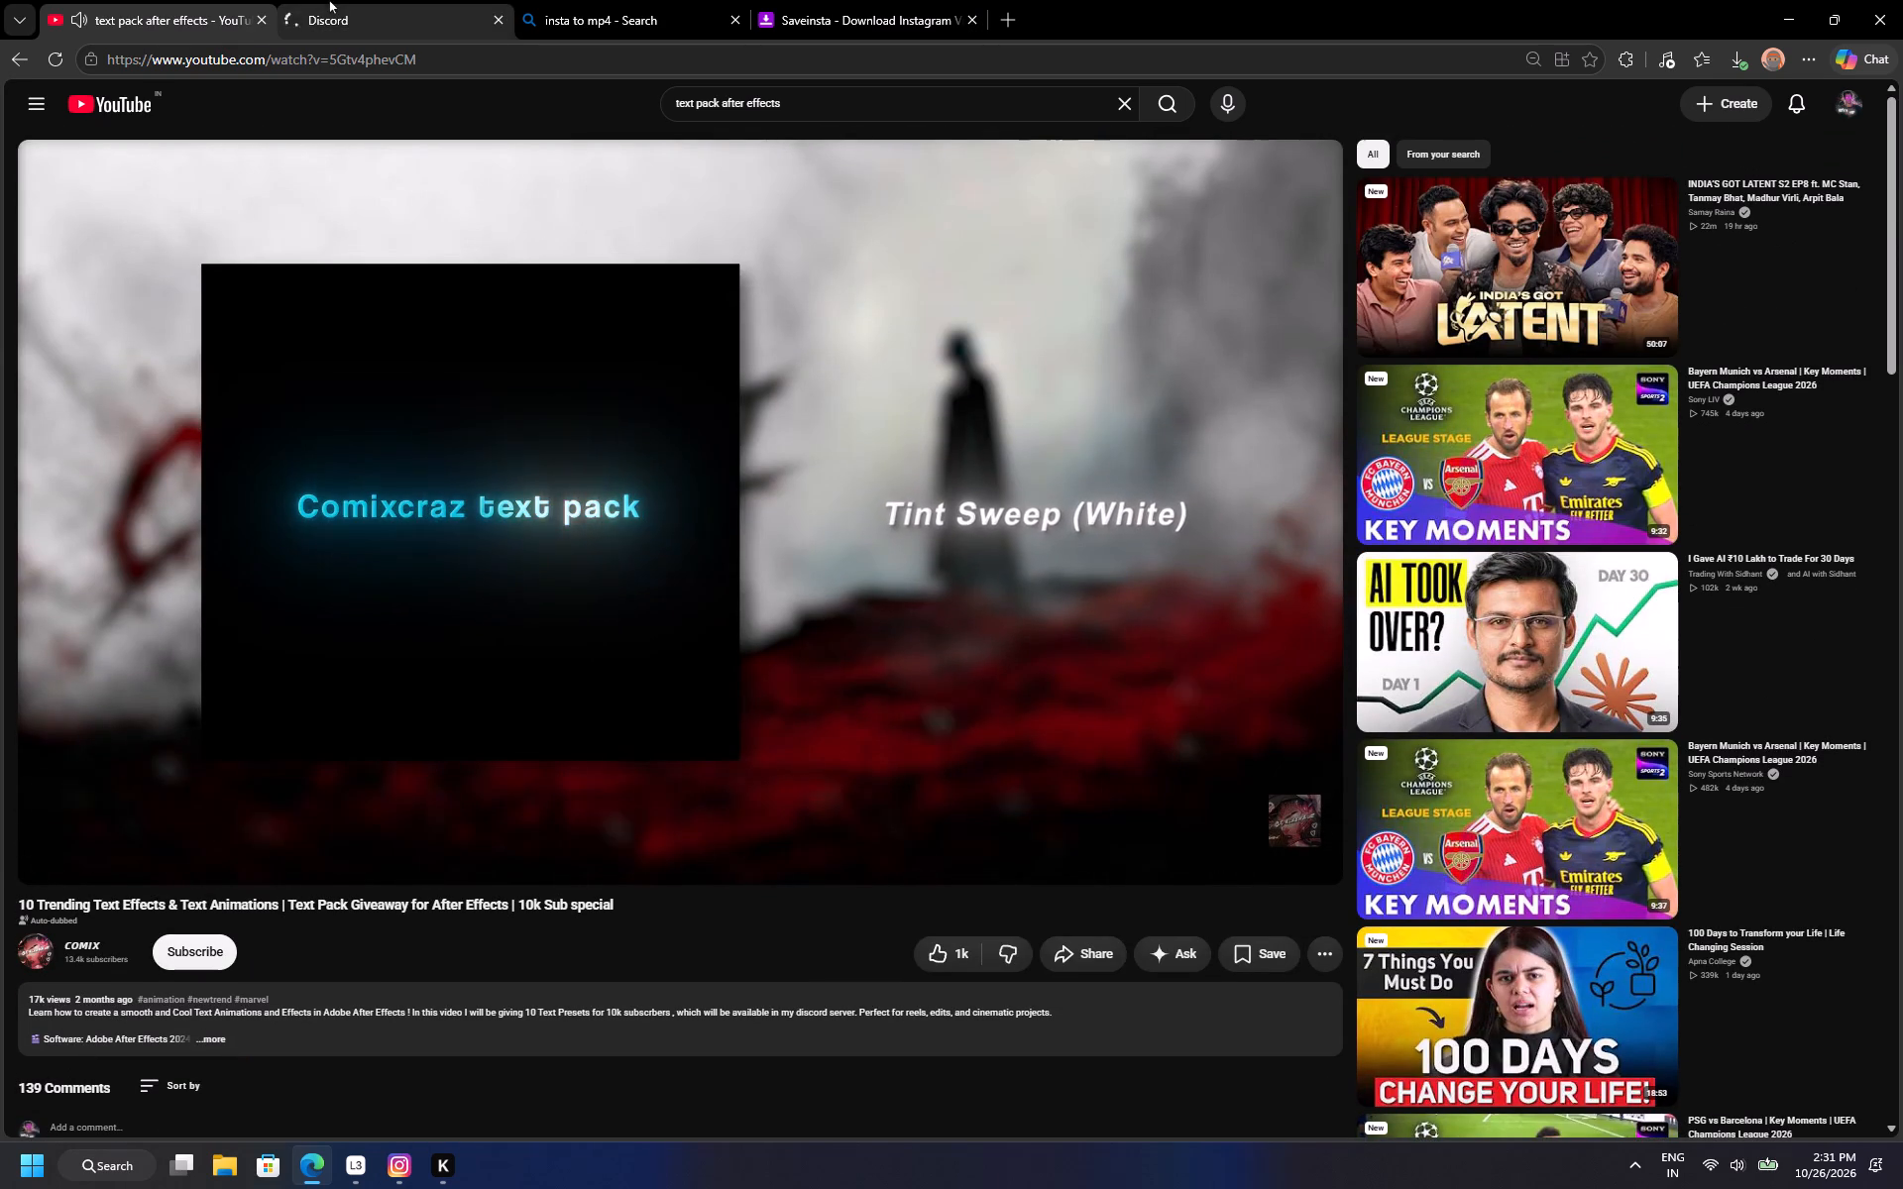
{"action": "key", "text": "Right"}
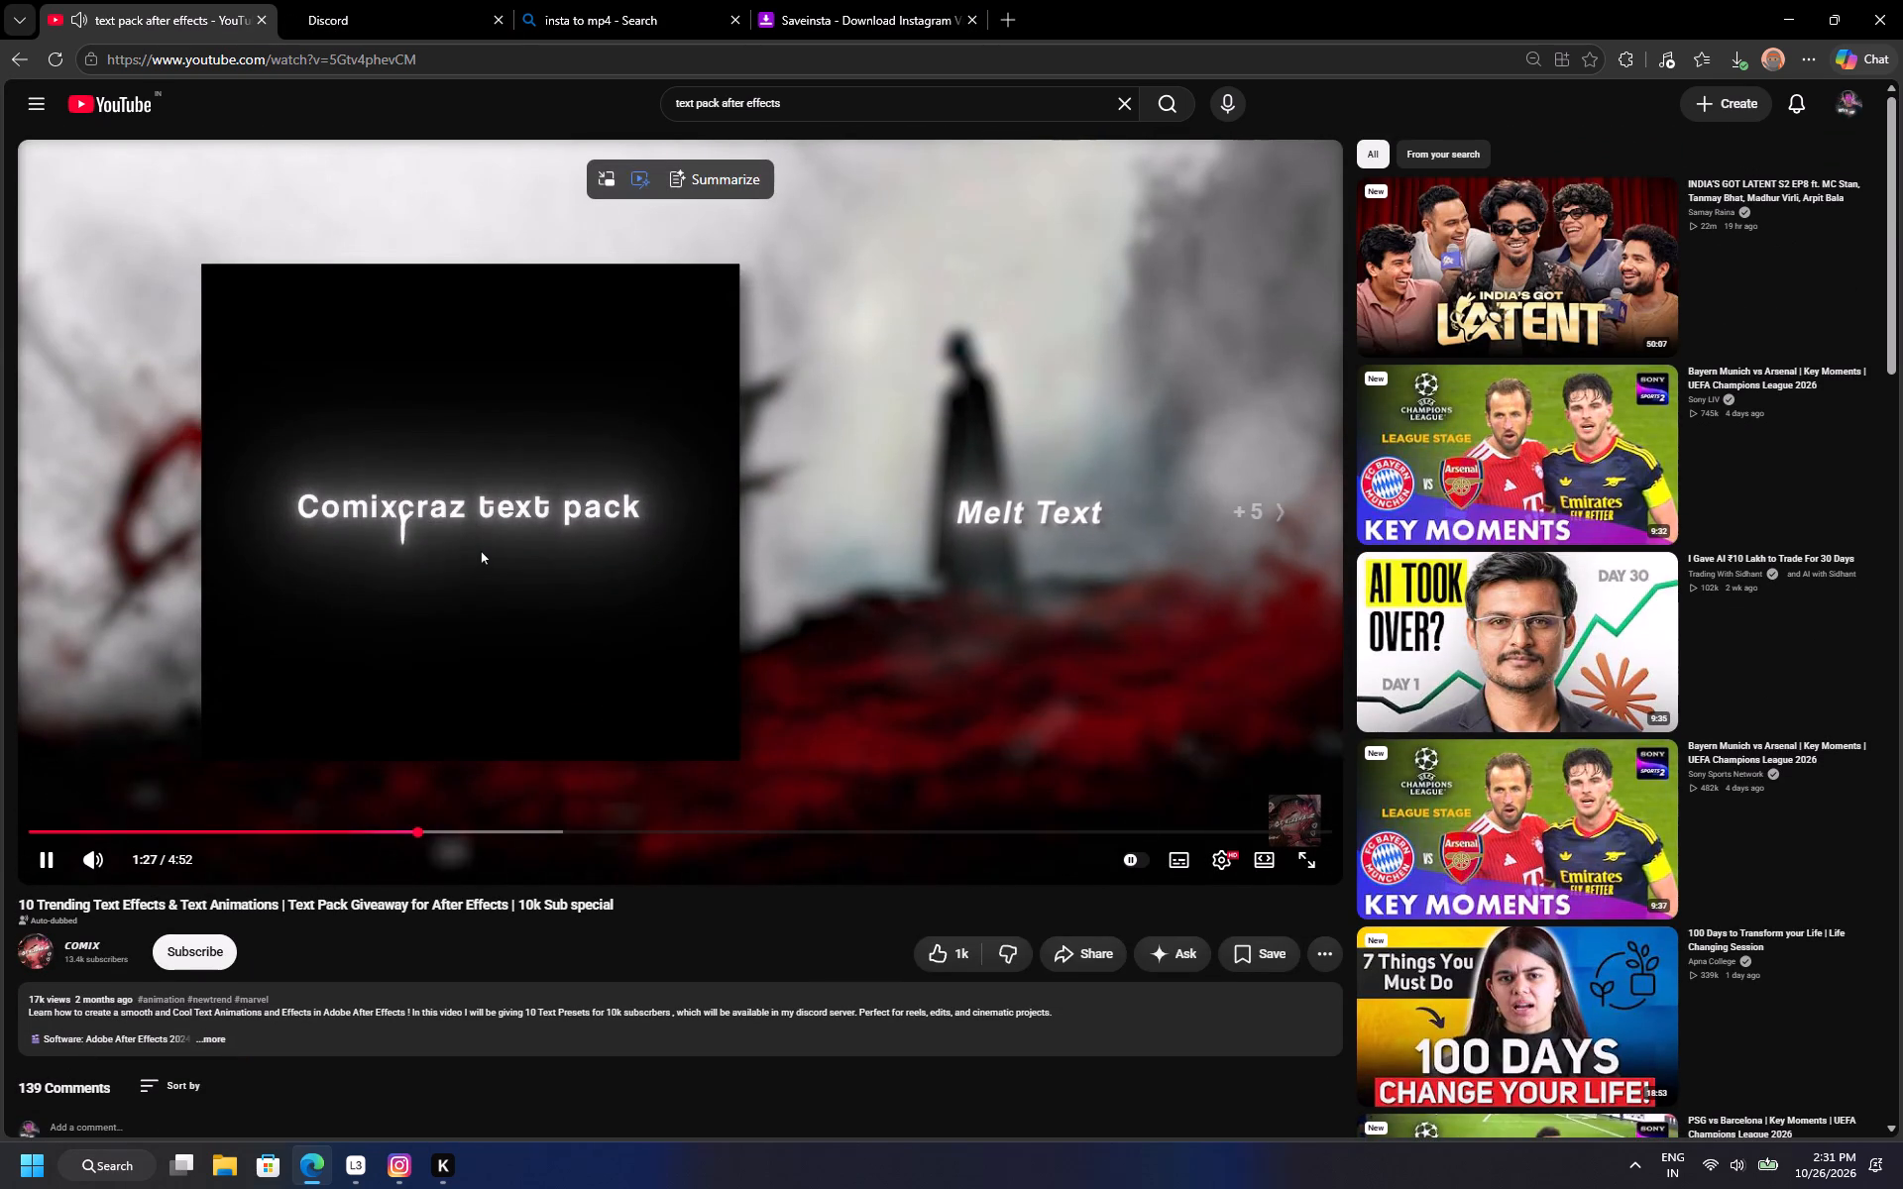
{"action": "key", "text": "Right"}
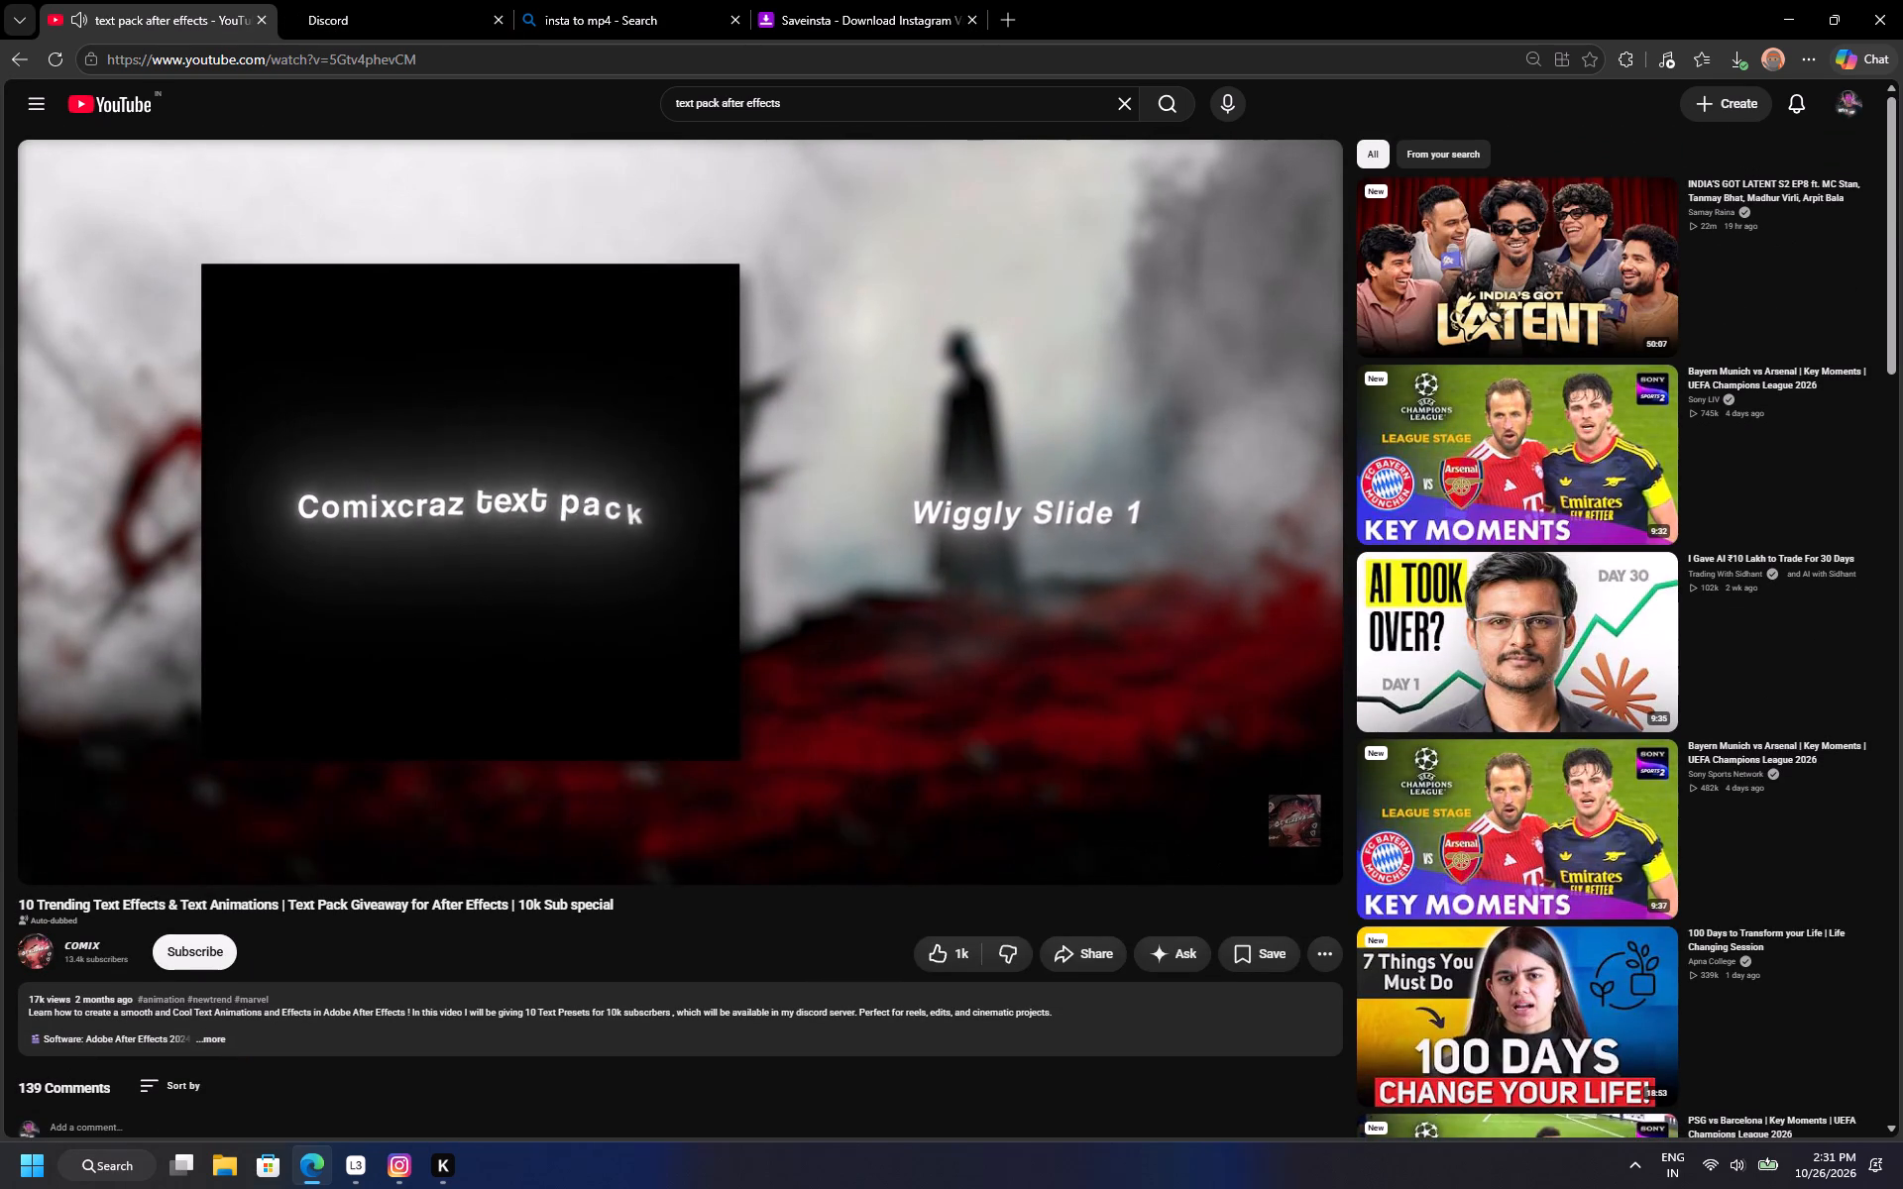
{"action": "key", "text": "Right"}
{"action": "key", "text": "Right"}
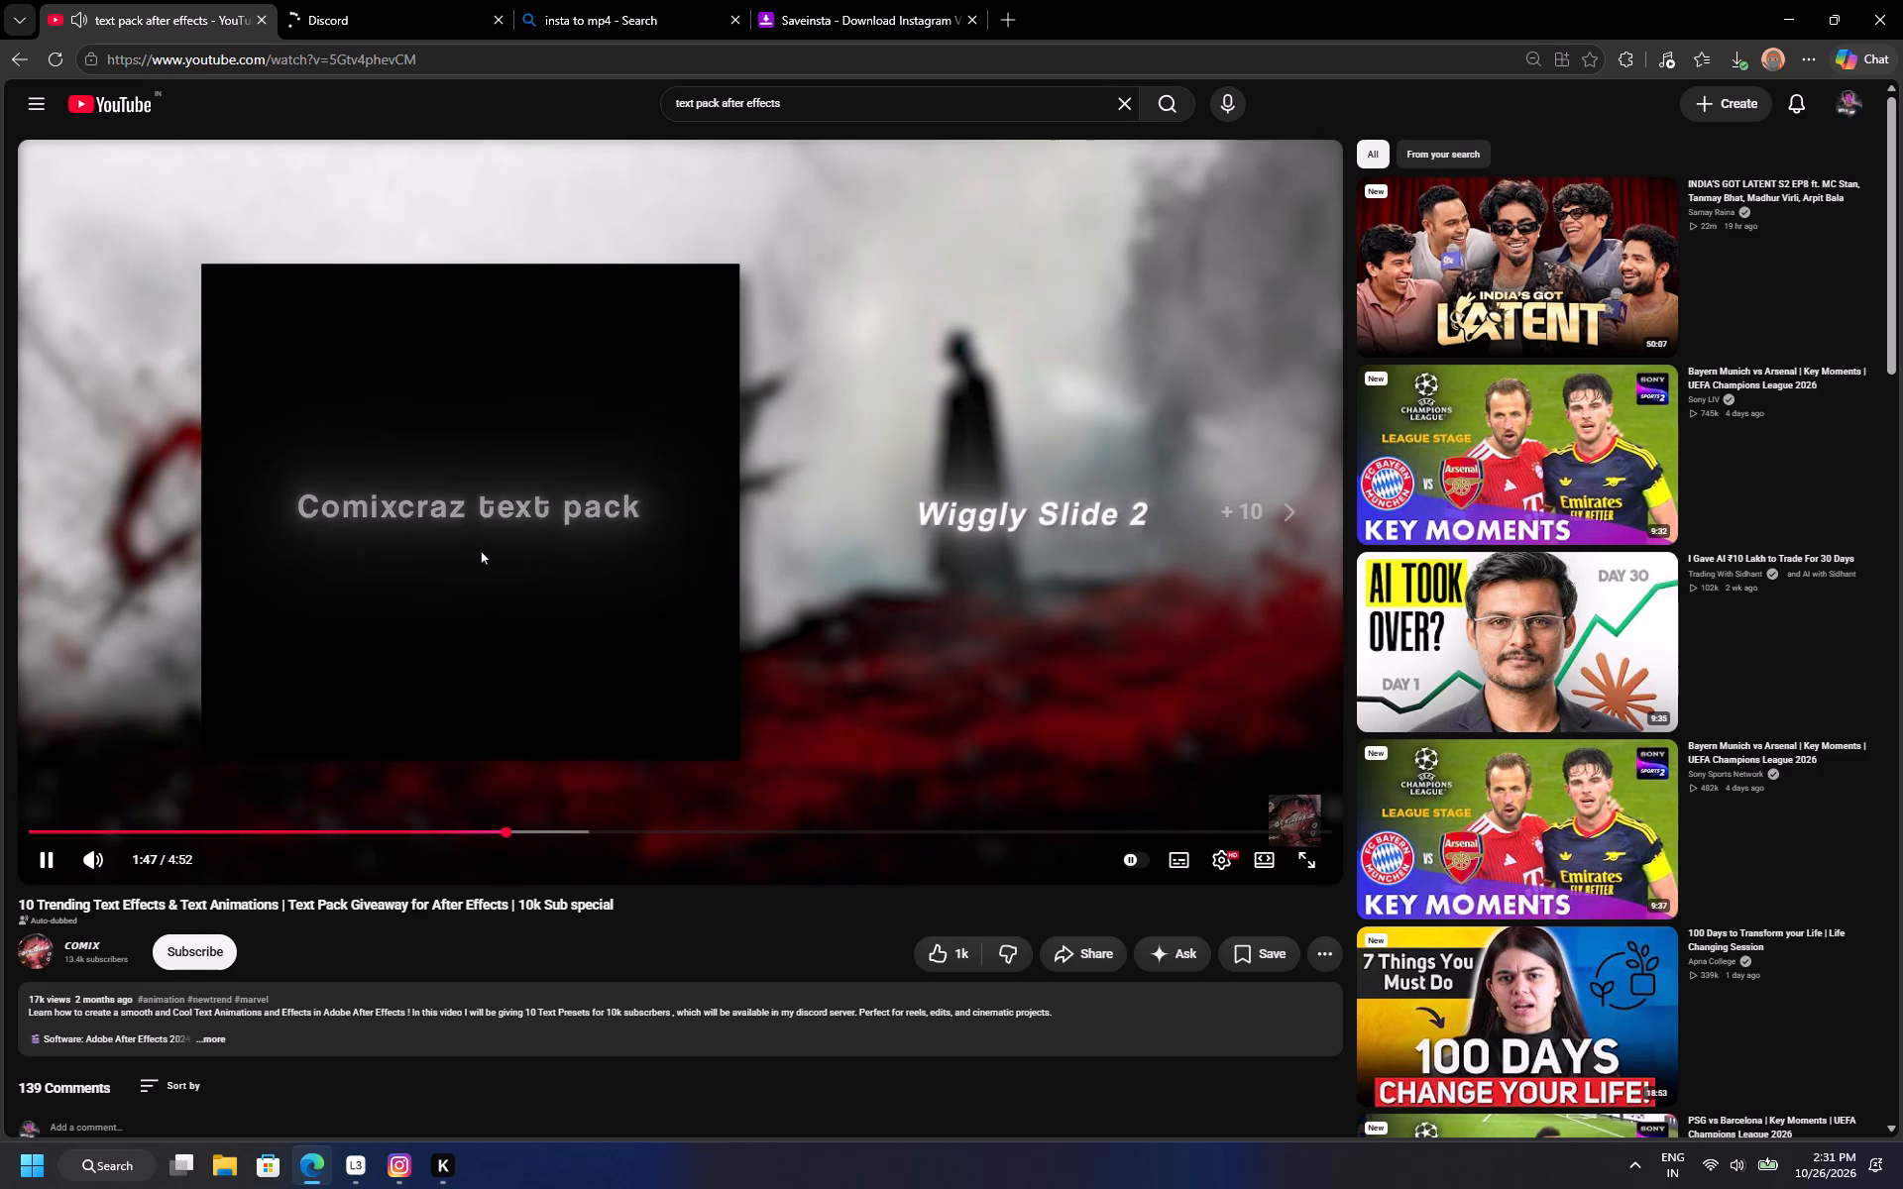
{"action": "key", "text": "Right"}
{"action": "key", "text": "Right"}
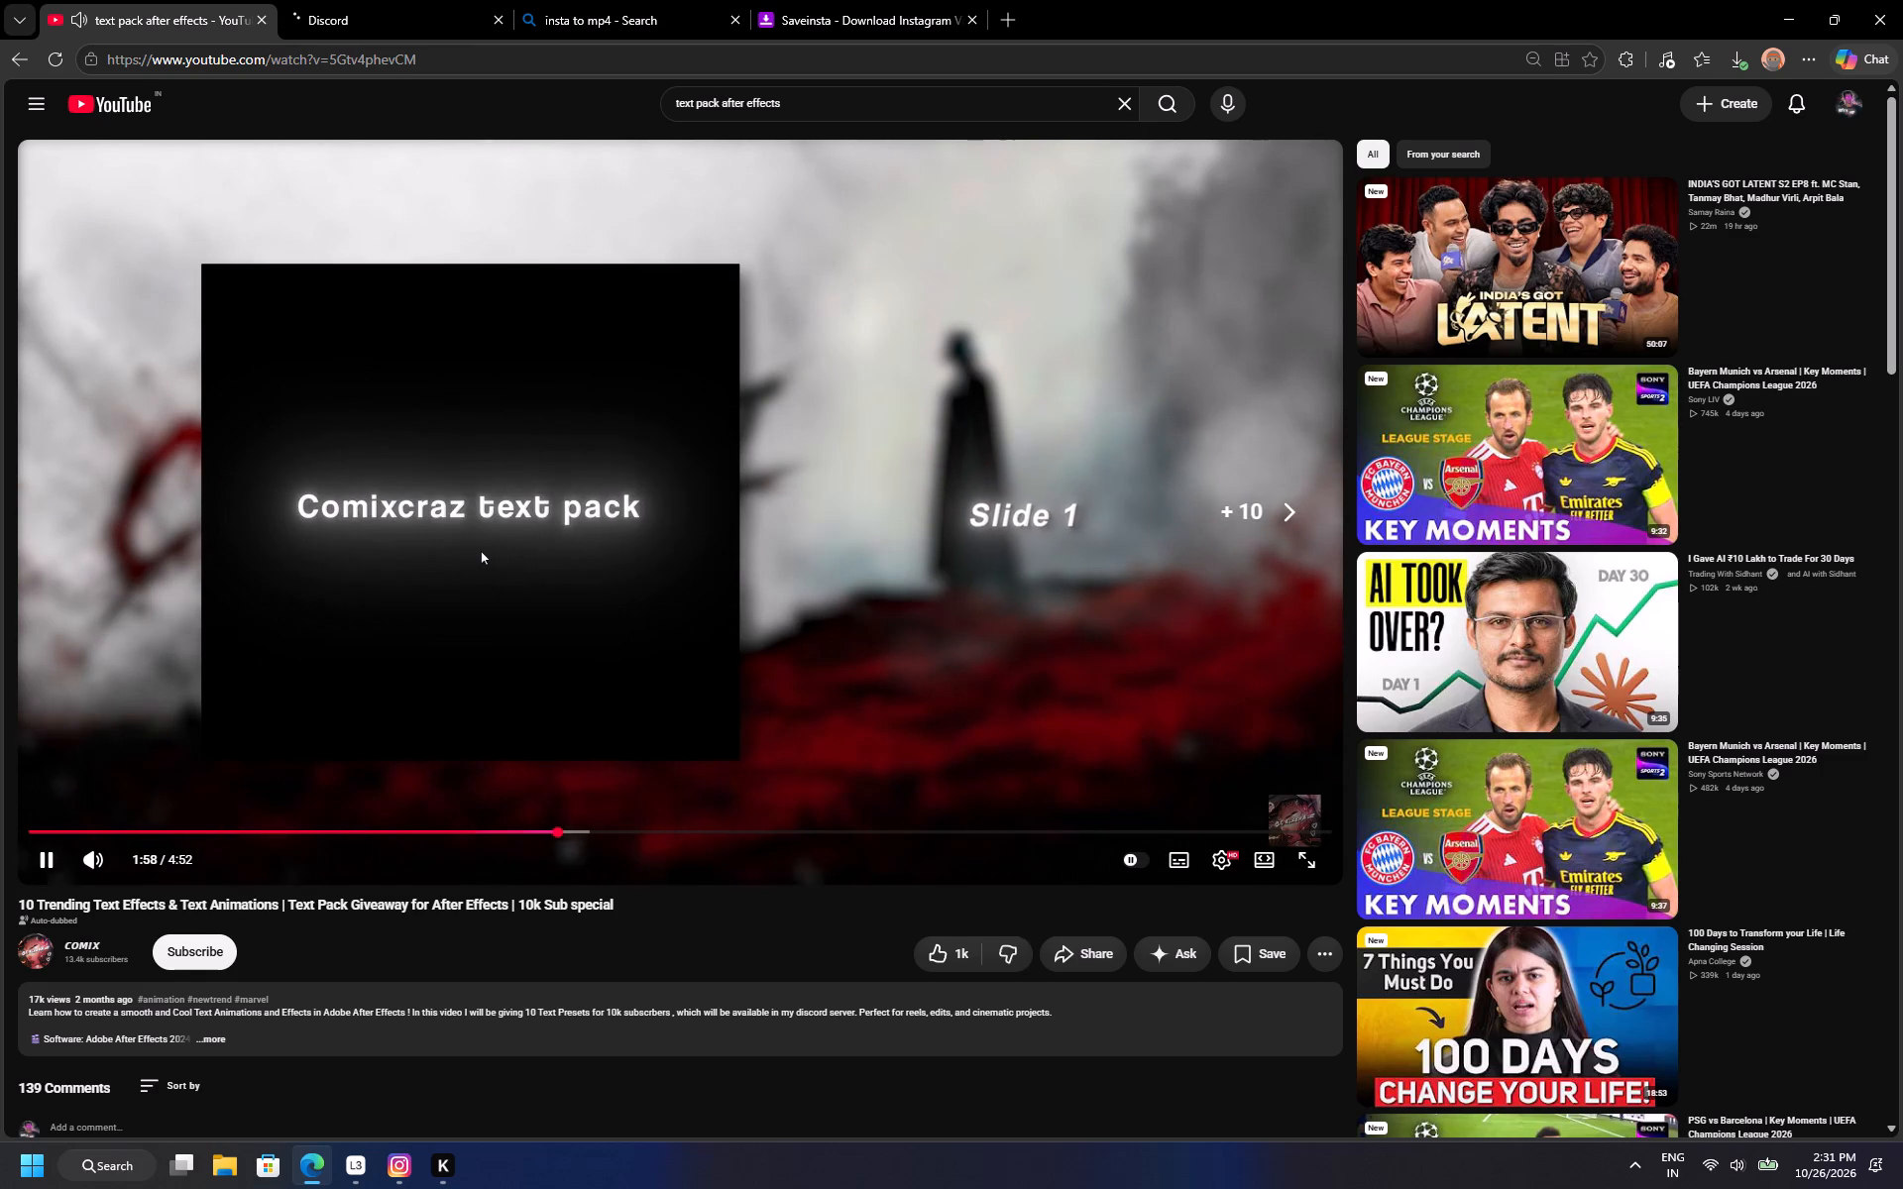
{"action": "key", "text": "Right"}
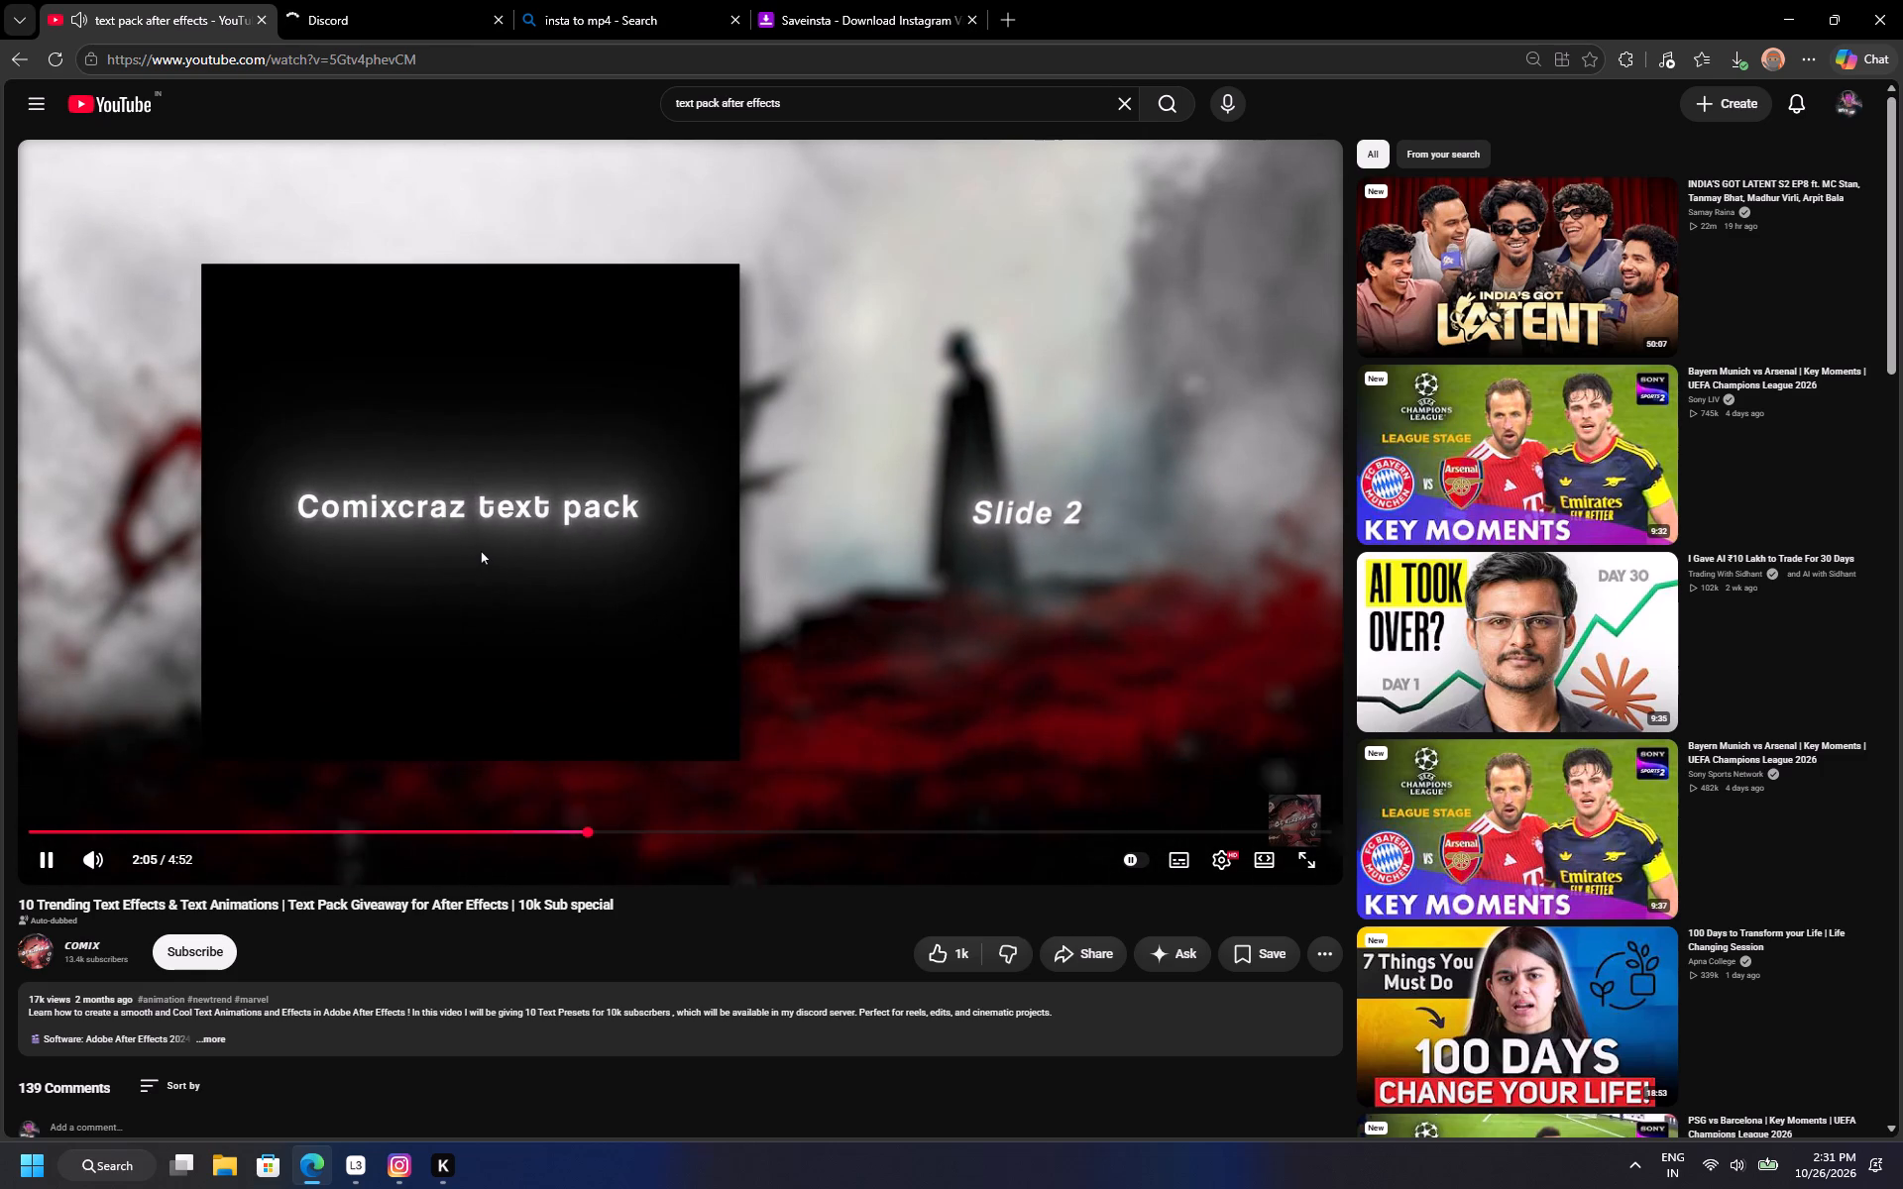
{"action": "key", "text": "Right"}
{"action": "key", "text": "Right"}
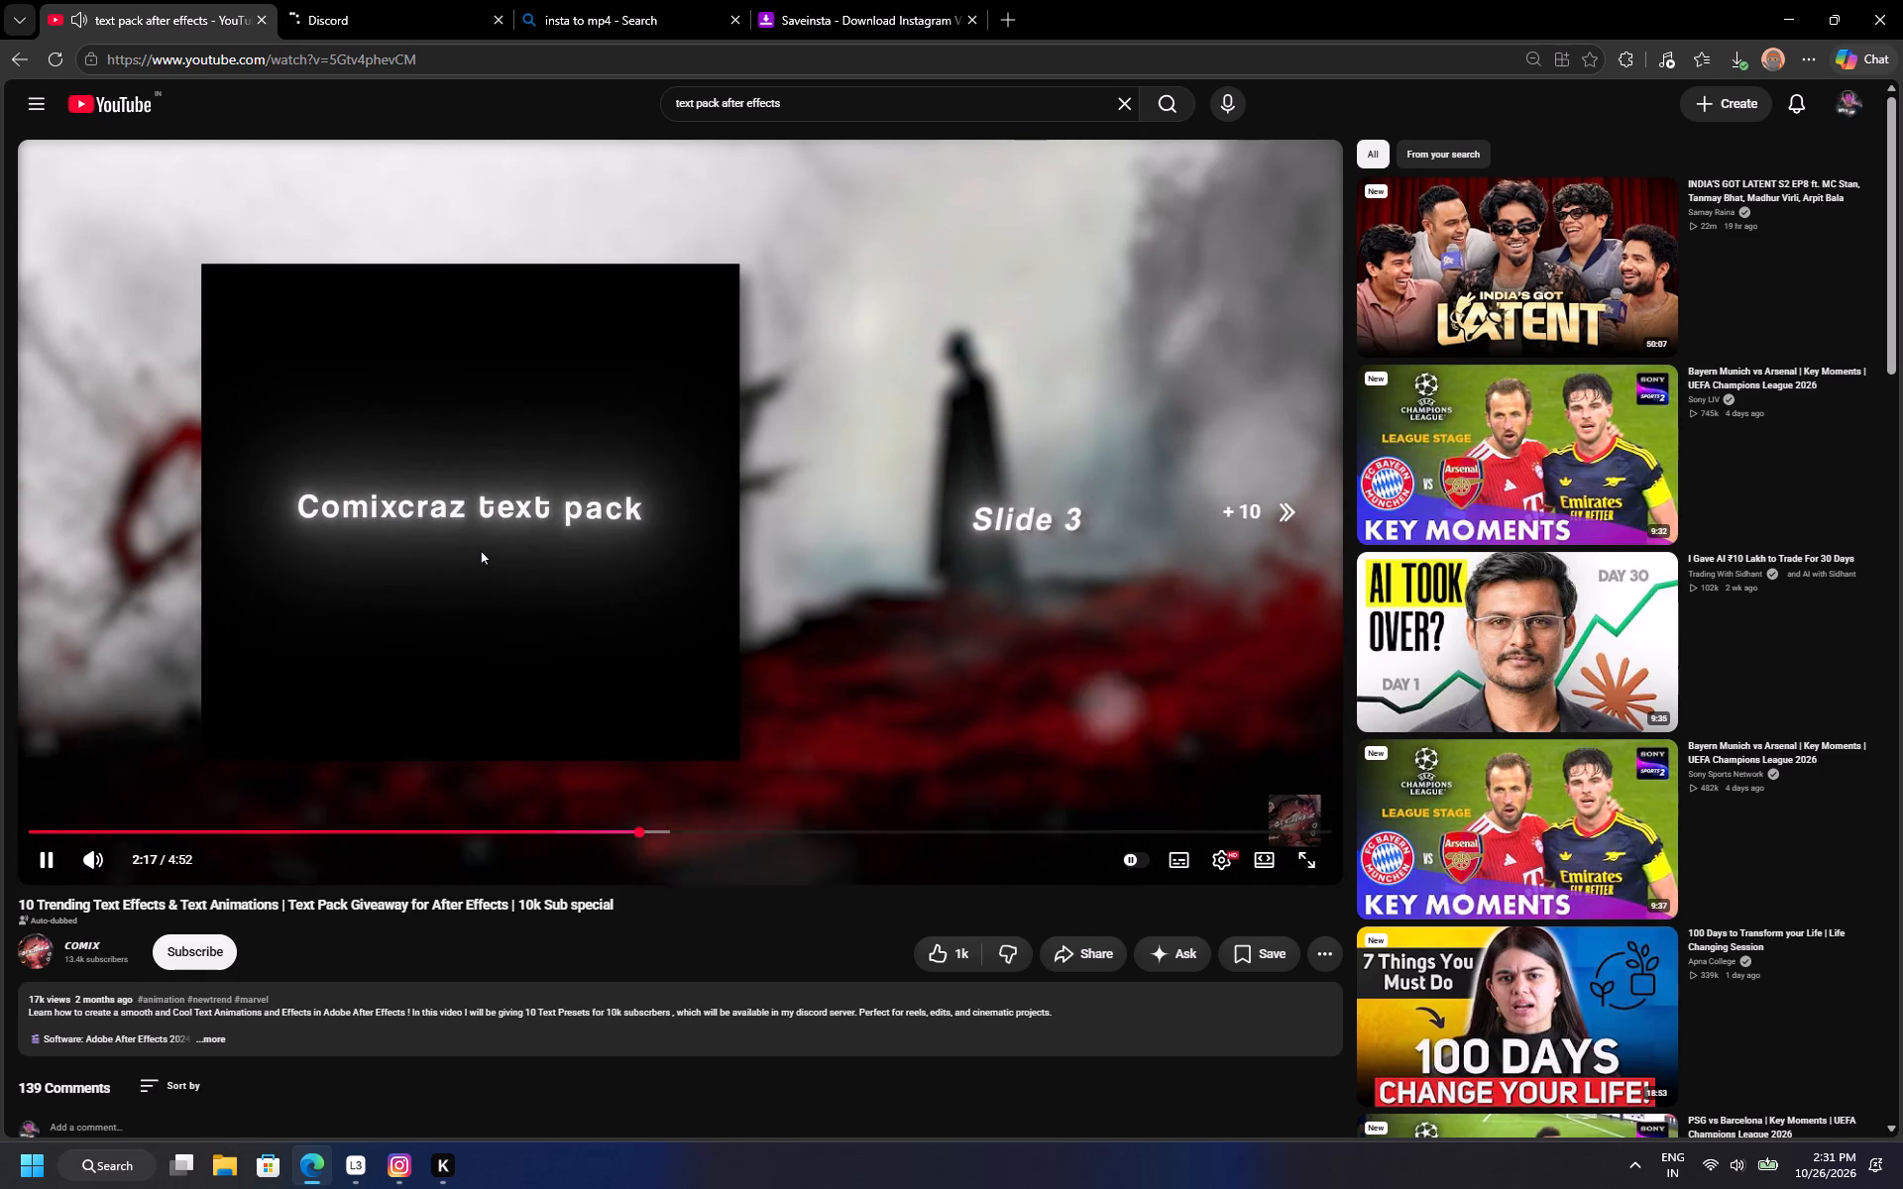
{"action": "key", "text": "Right"}
{"action": "key", "text": "Right"}
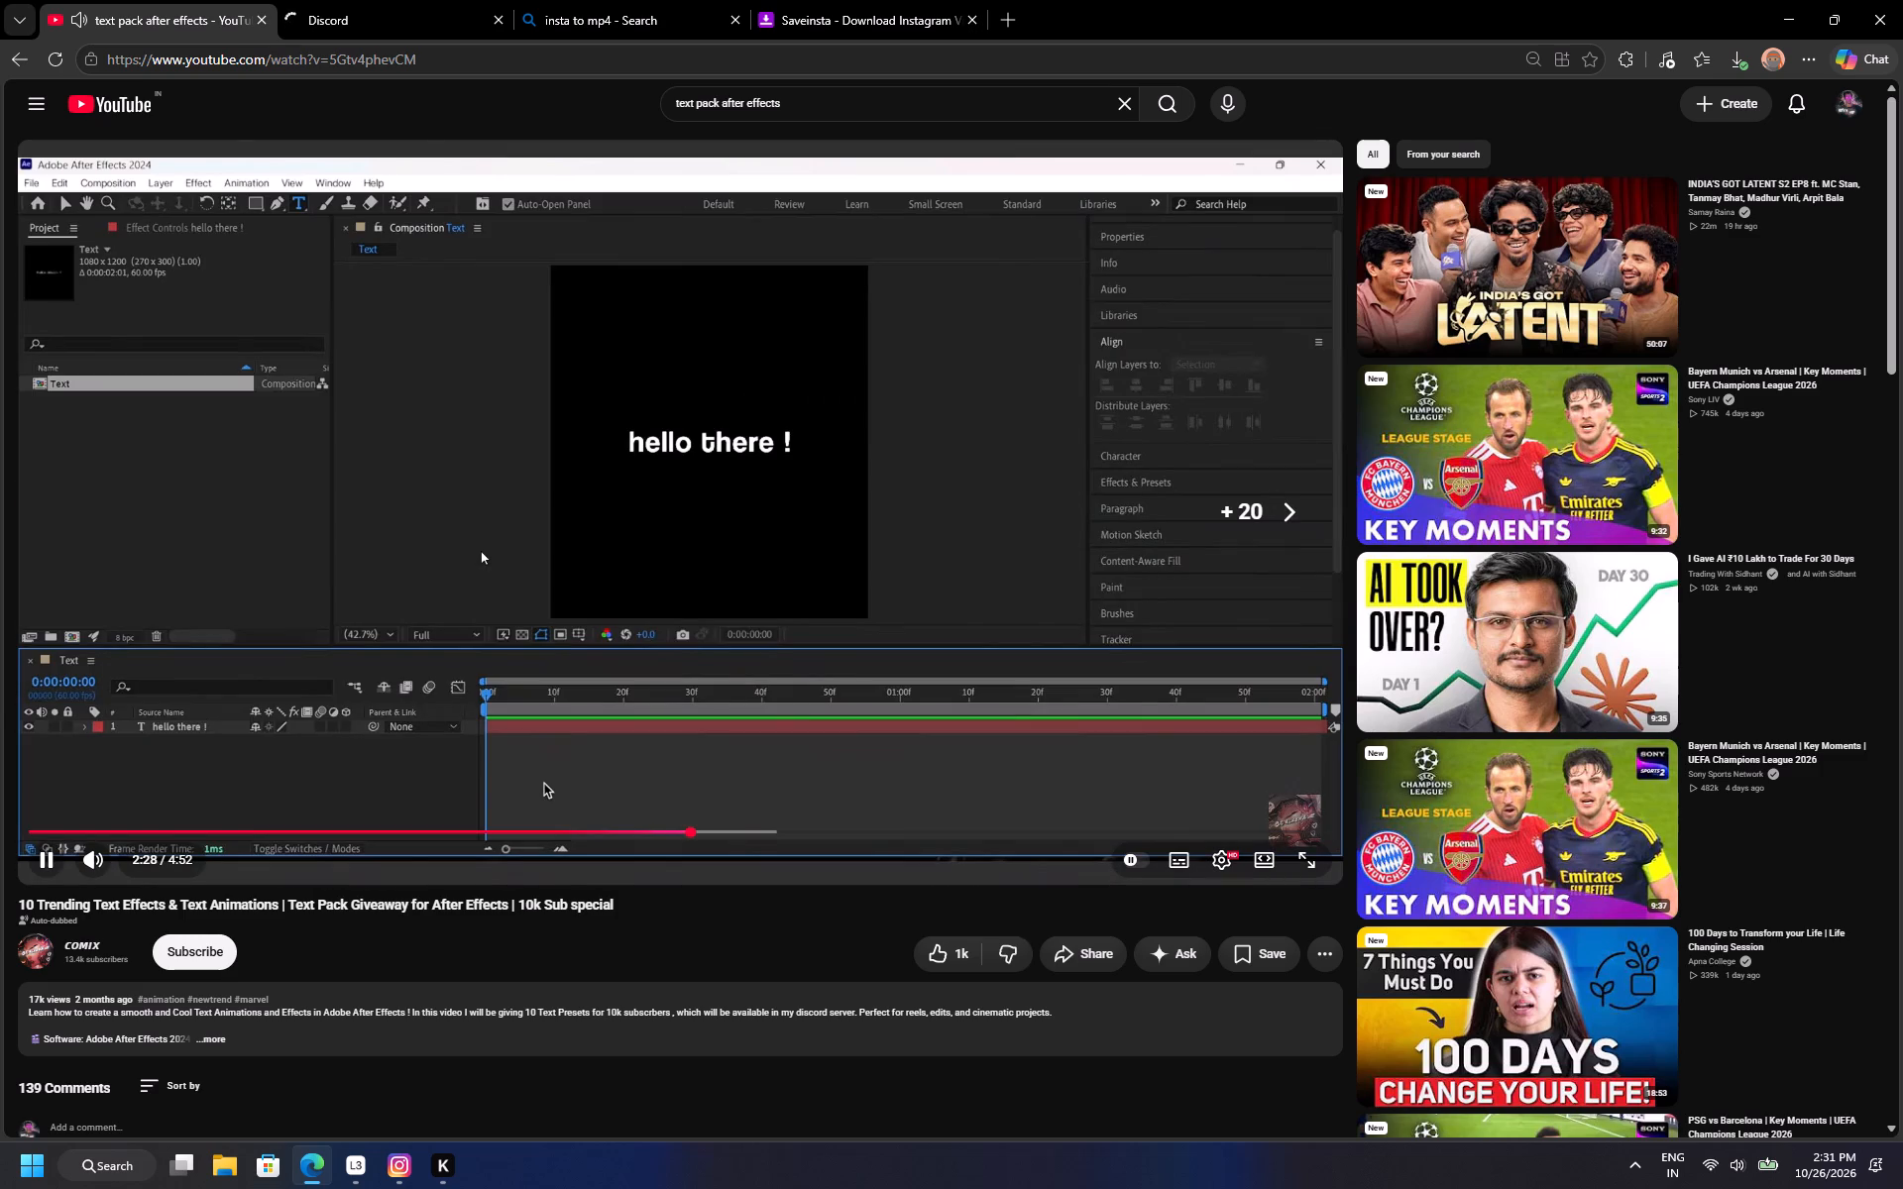
{"action": "key", "text": "Right"}
{"action": "key", "text": "Right"}
{"action": "key", "text": "Right"}
{"action": "key", "text": "Right"}
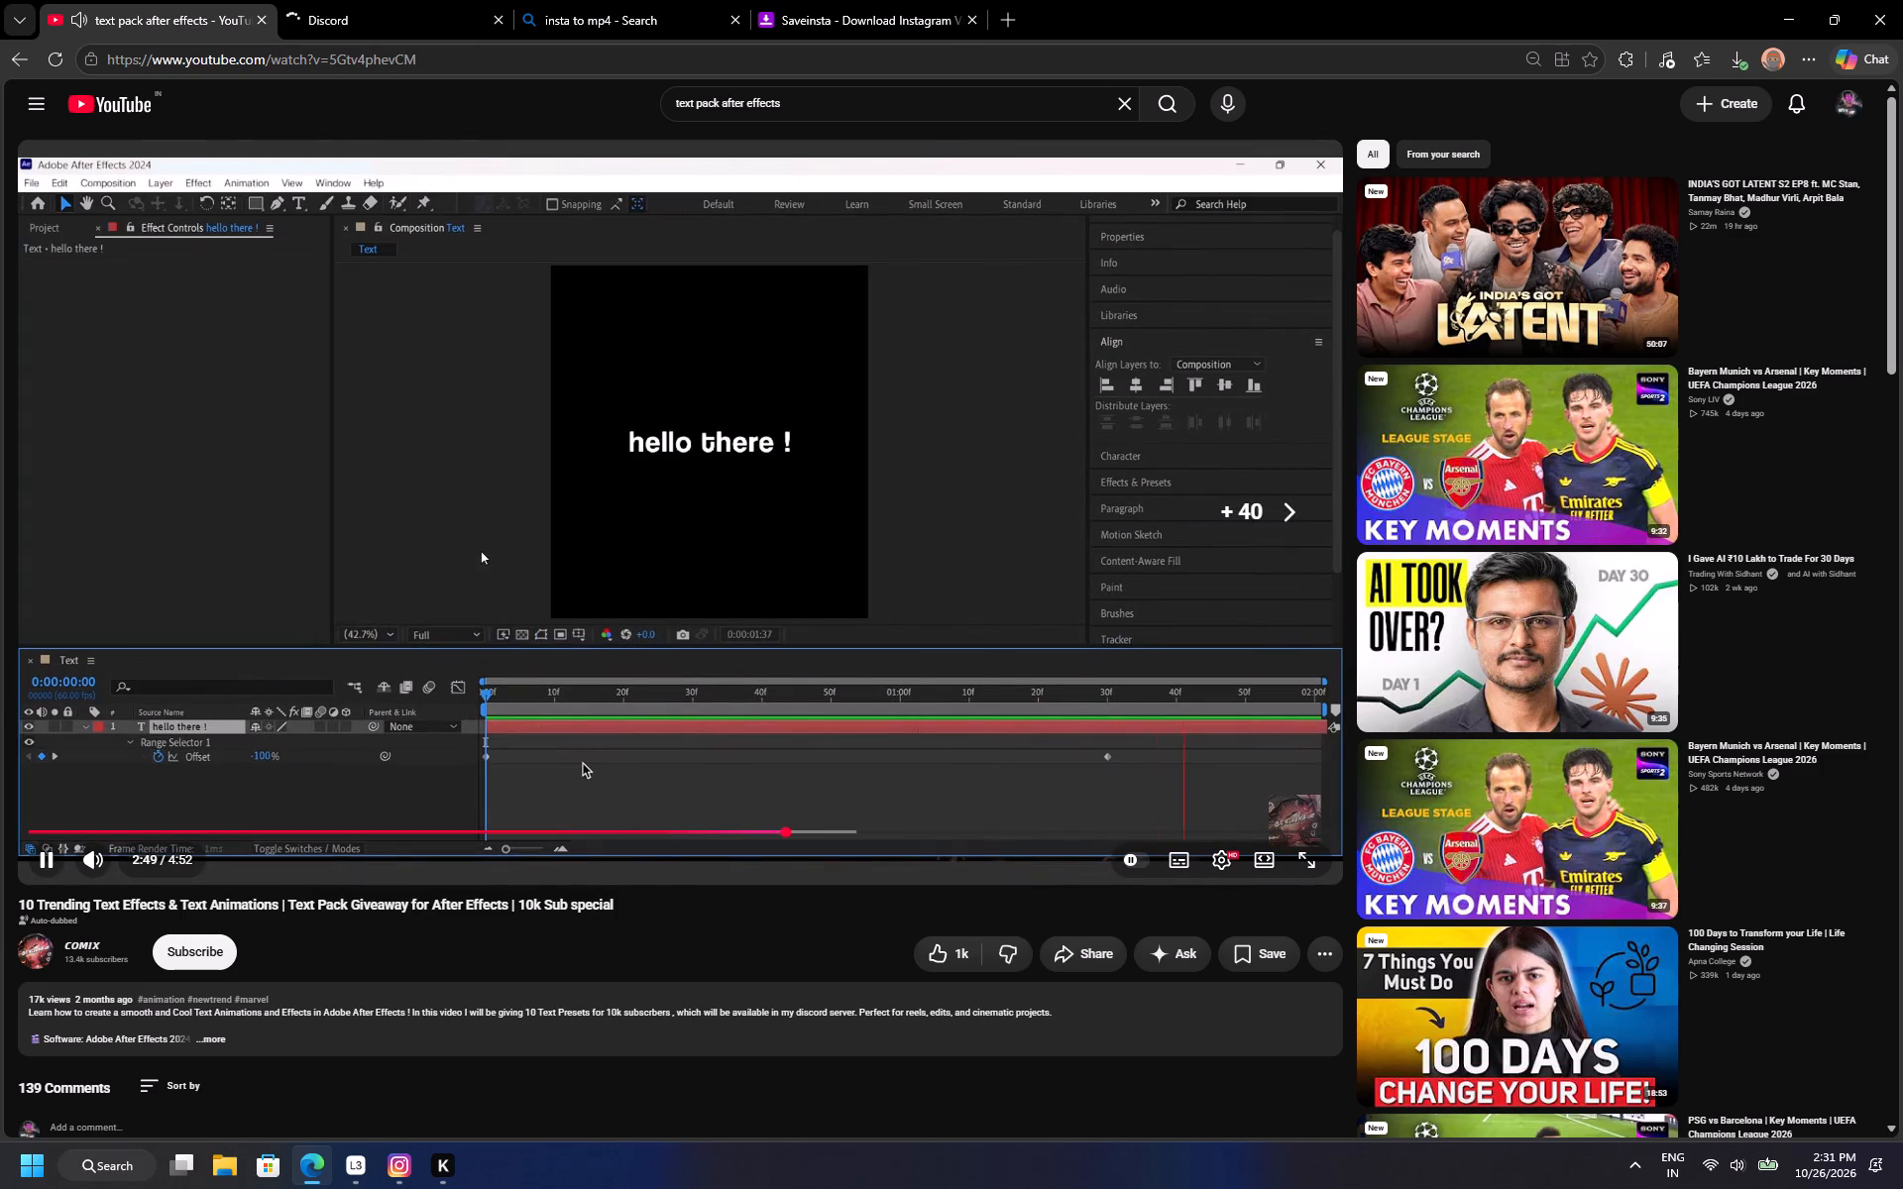
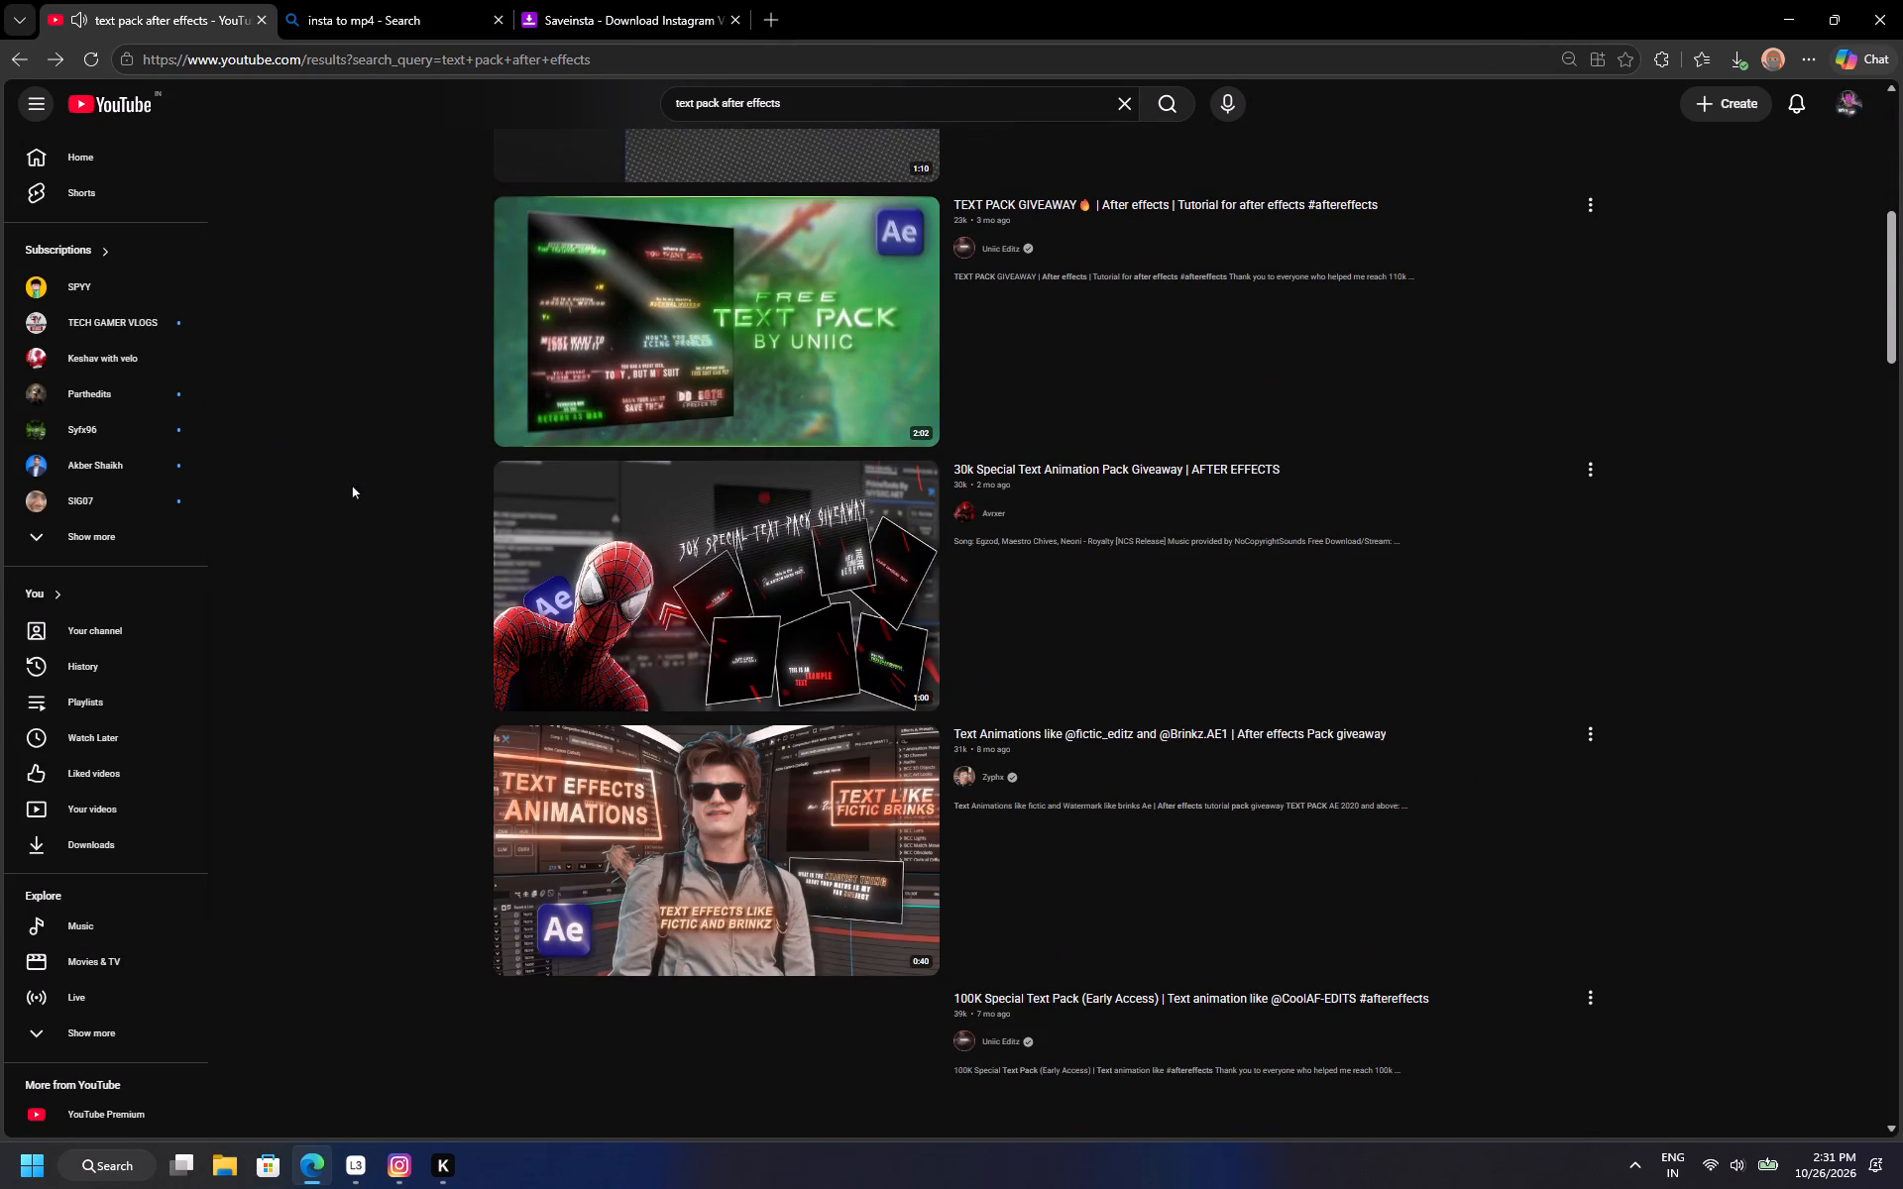
Open the "TEXT PACK GIVEAWAY" After Effects video by Uniic Editz and skip past its intro to watch the text animation previews.
{"action": "left_click", "coordinate": [681, 355]}
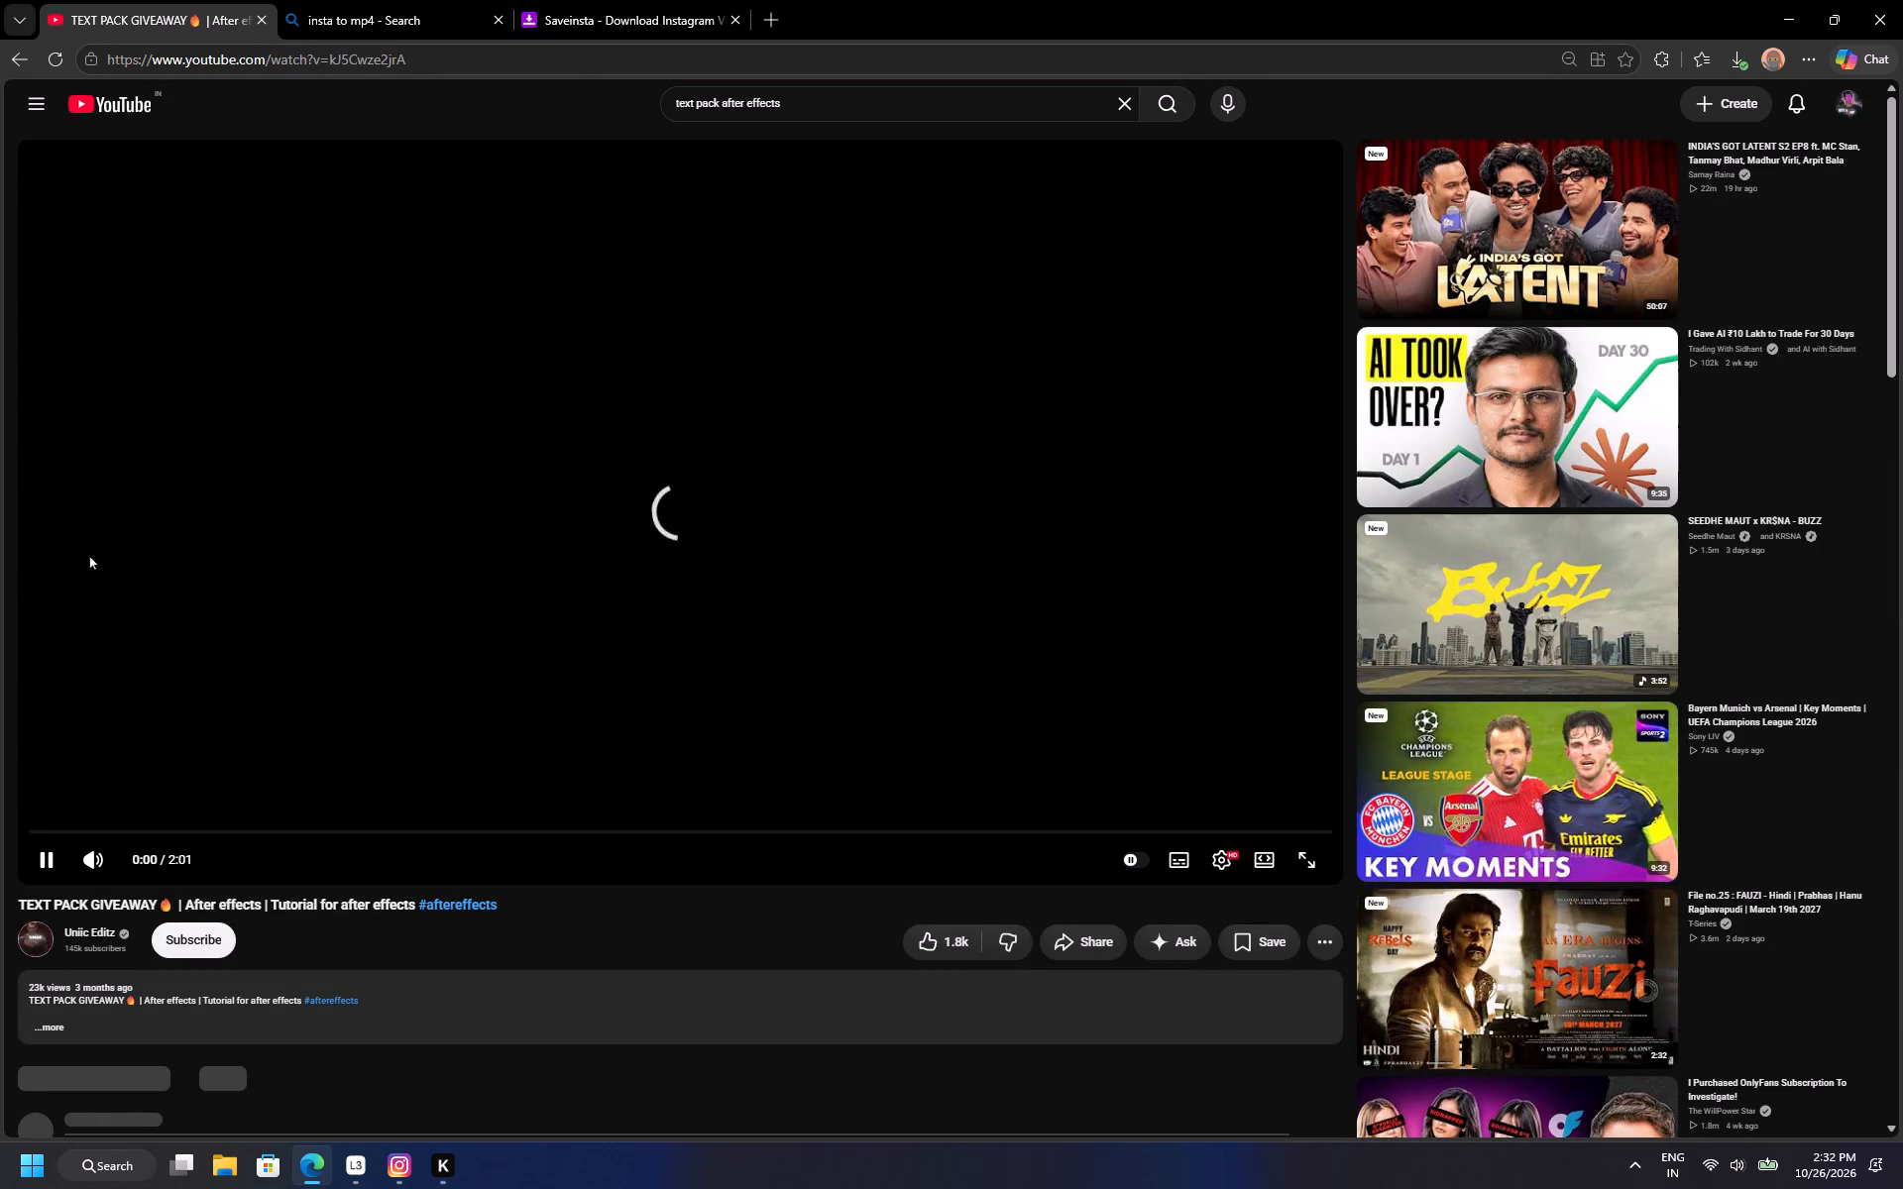
{"action": "key", "text": "Right"}
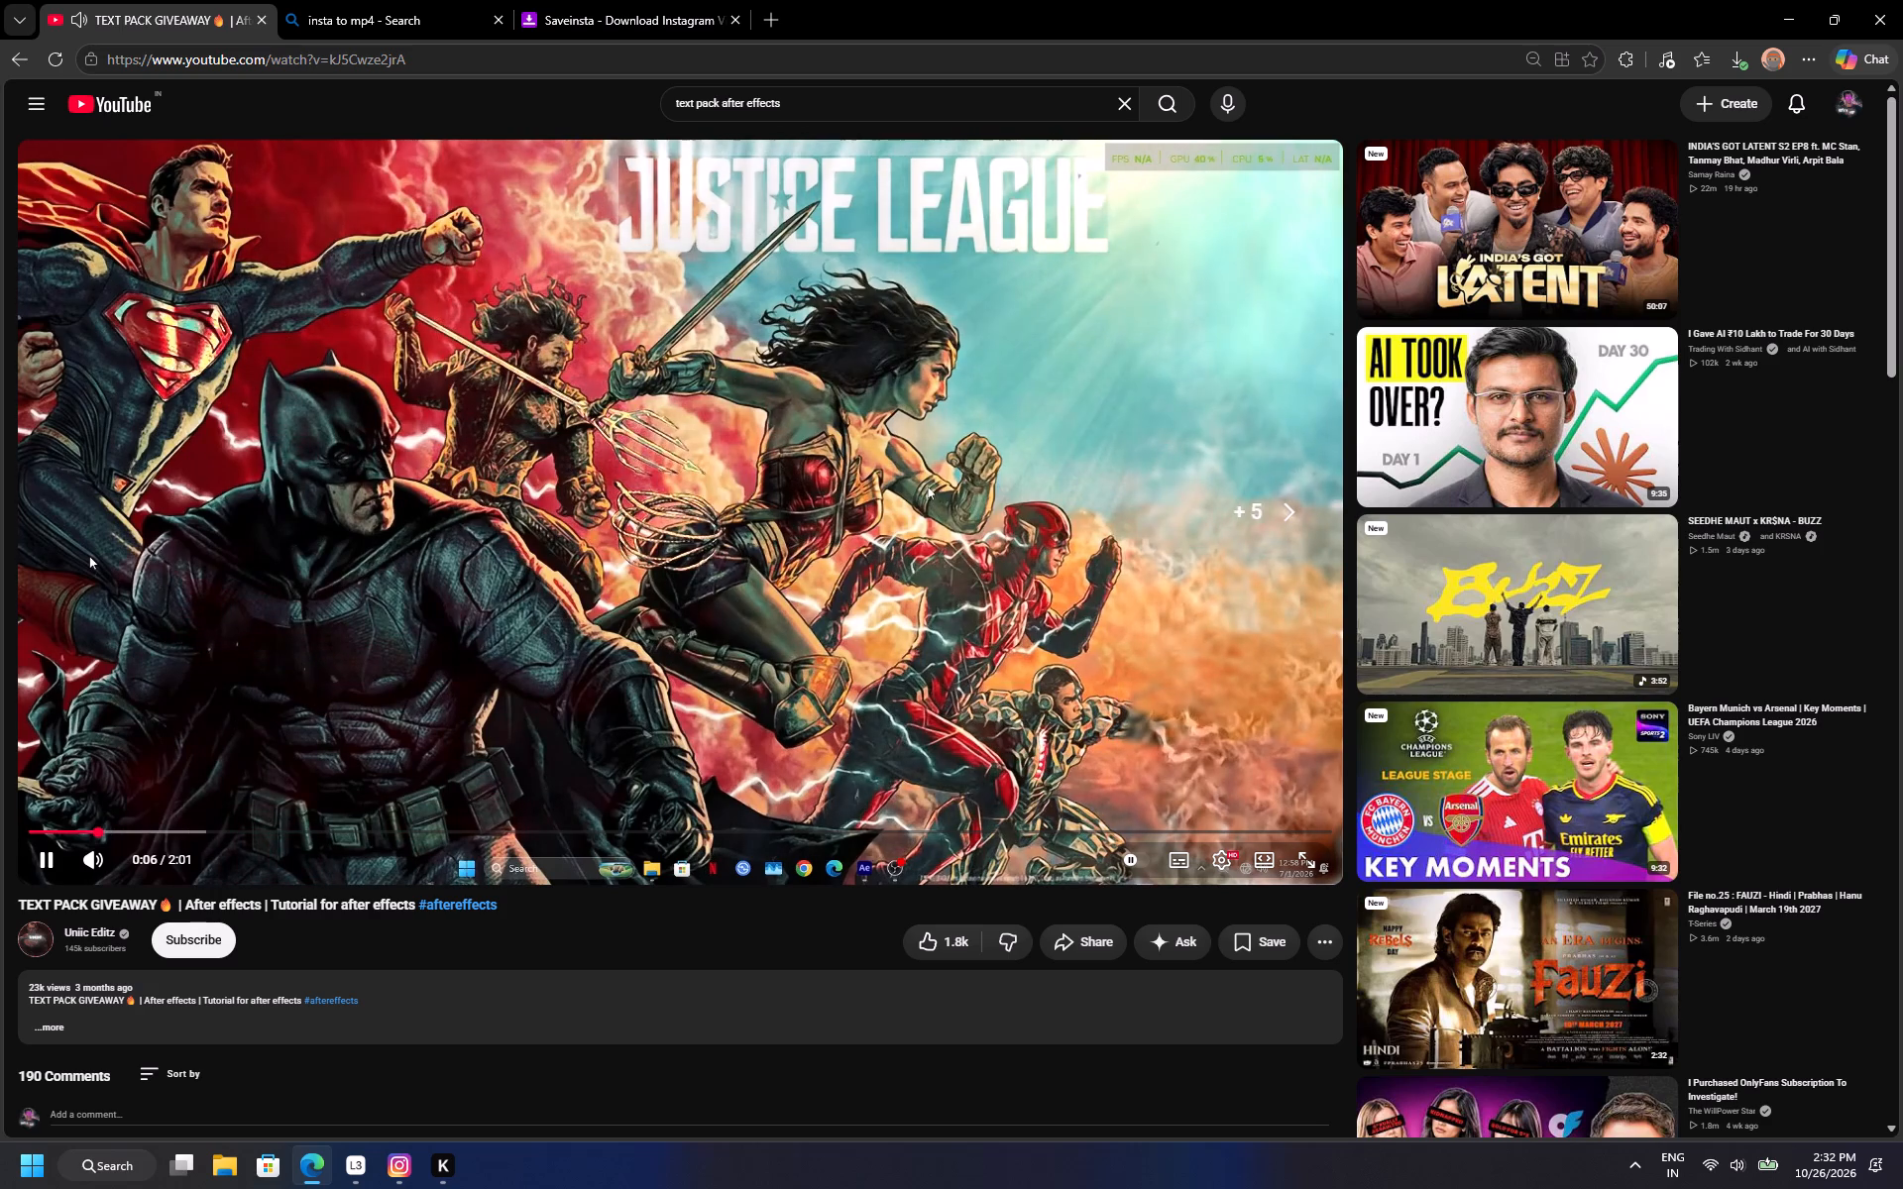
{"action": "key", "text": "Right"}
{"action": "key", "text": "Right"}
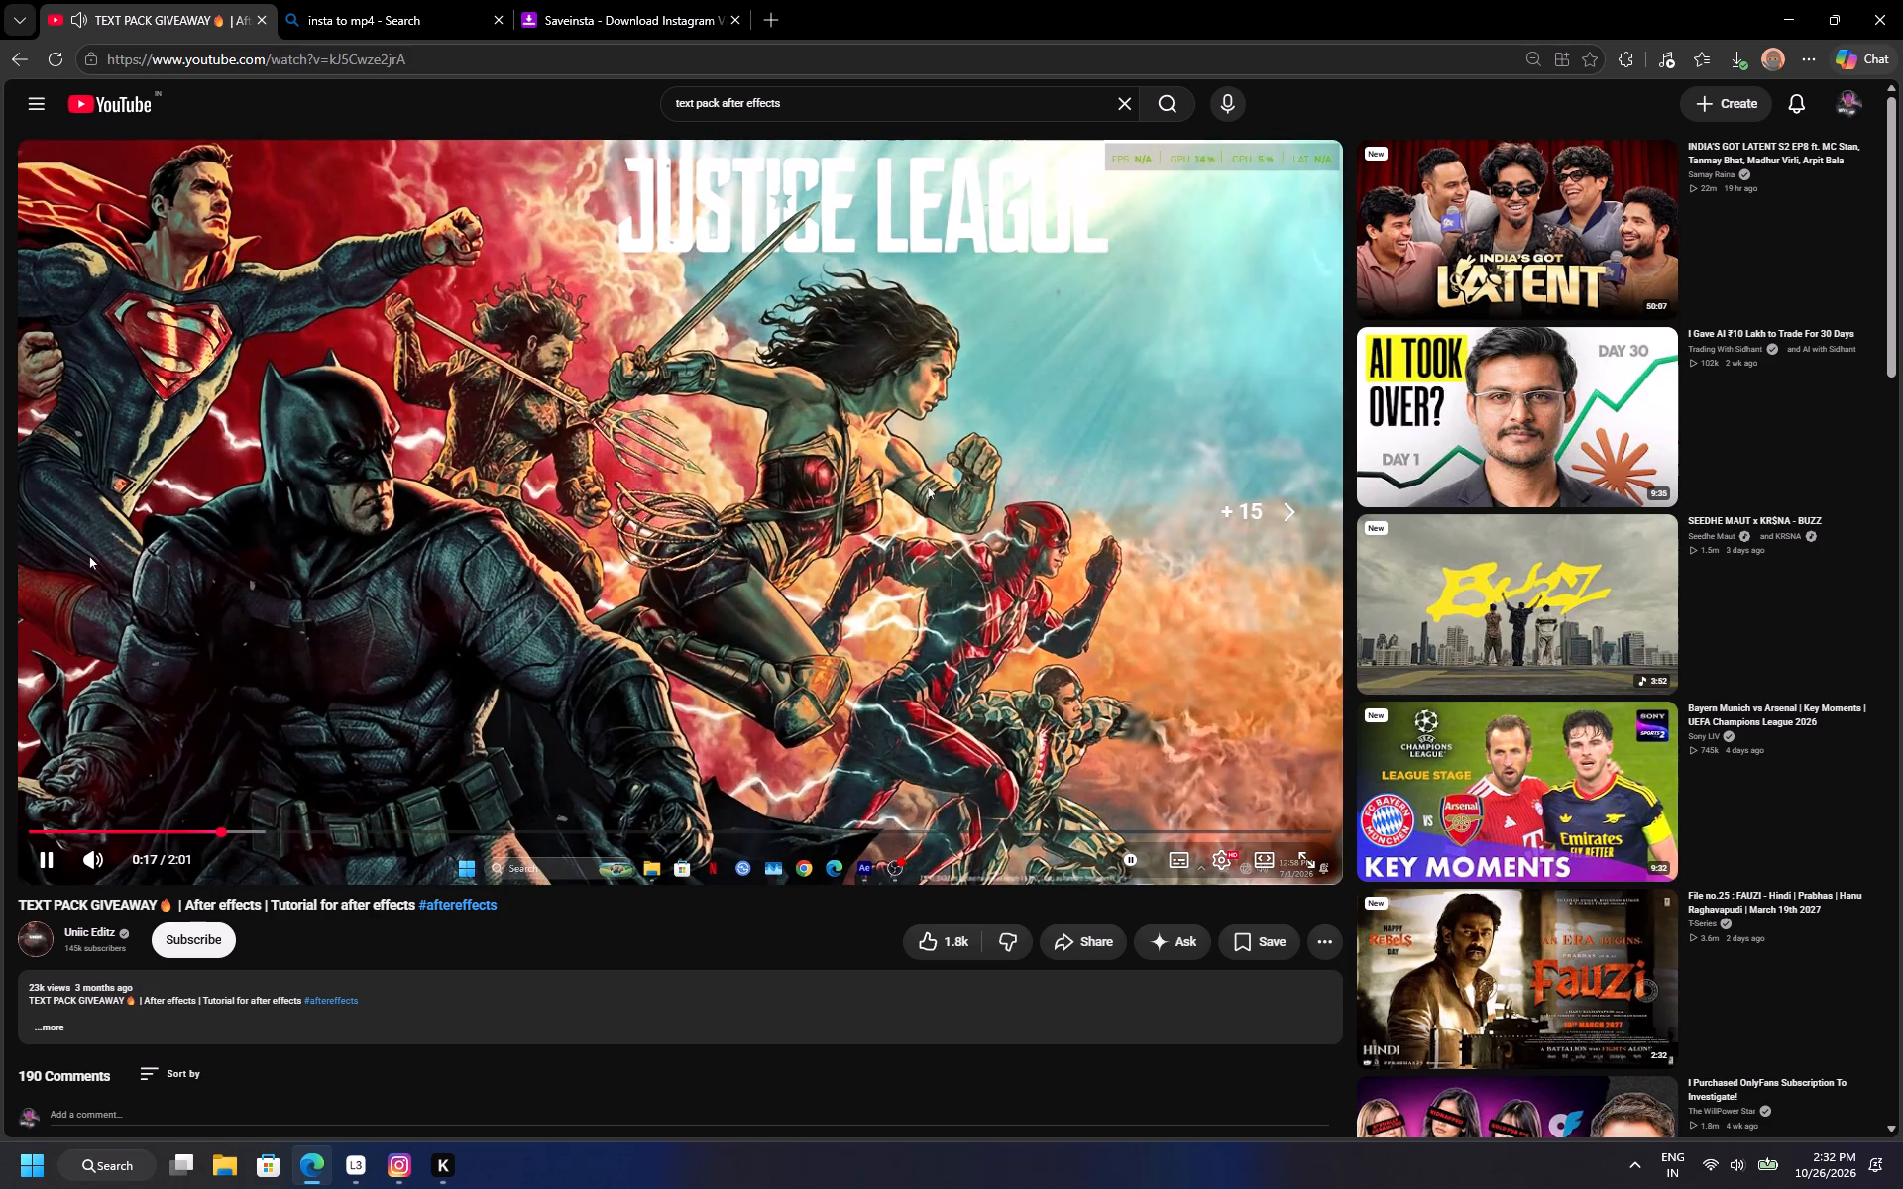
{"action": "key", "text": "Right"}
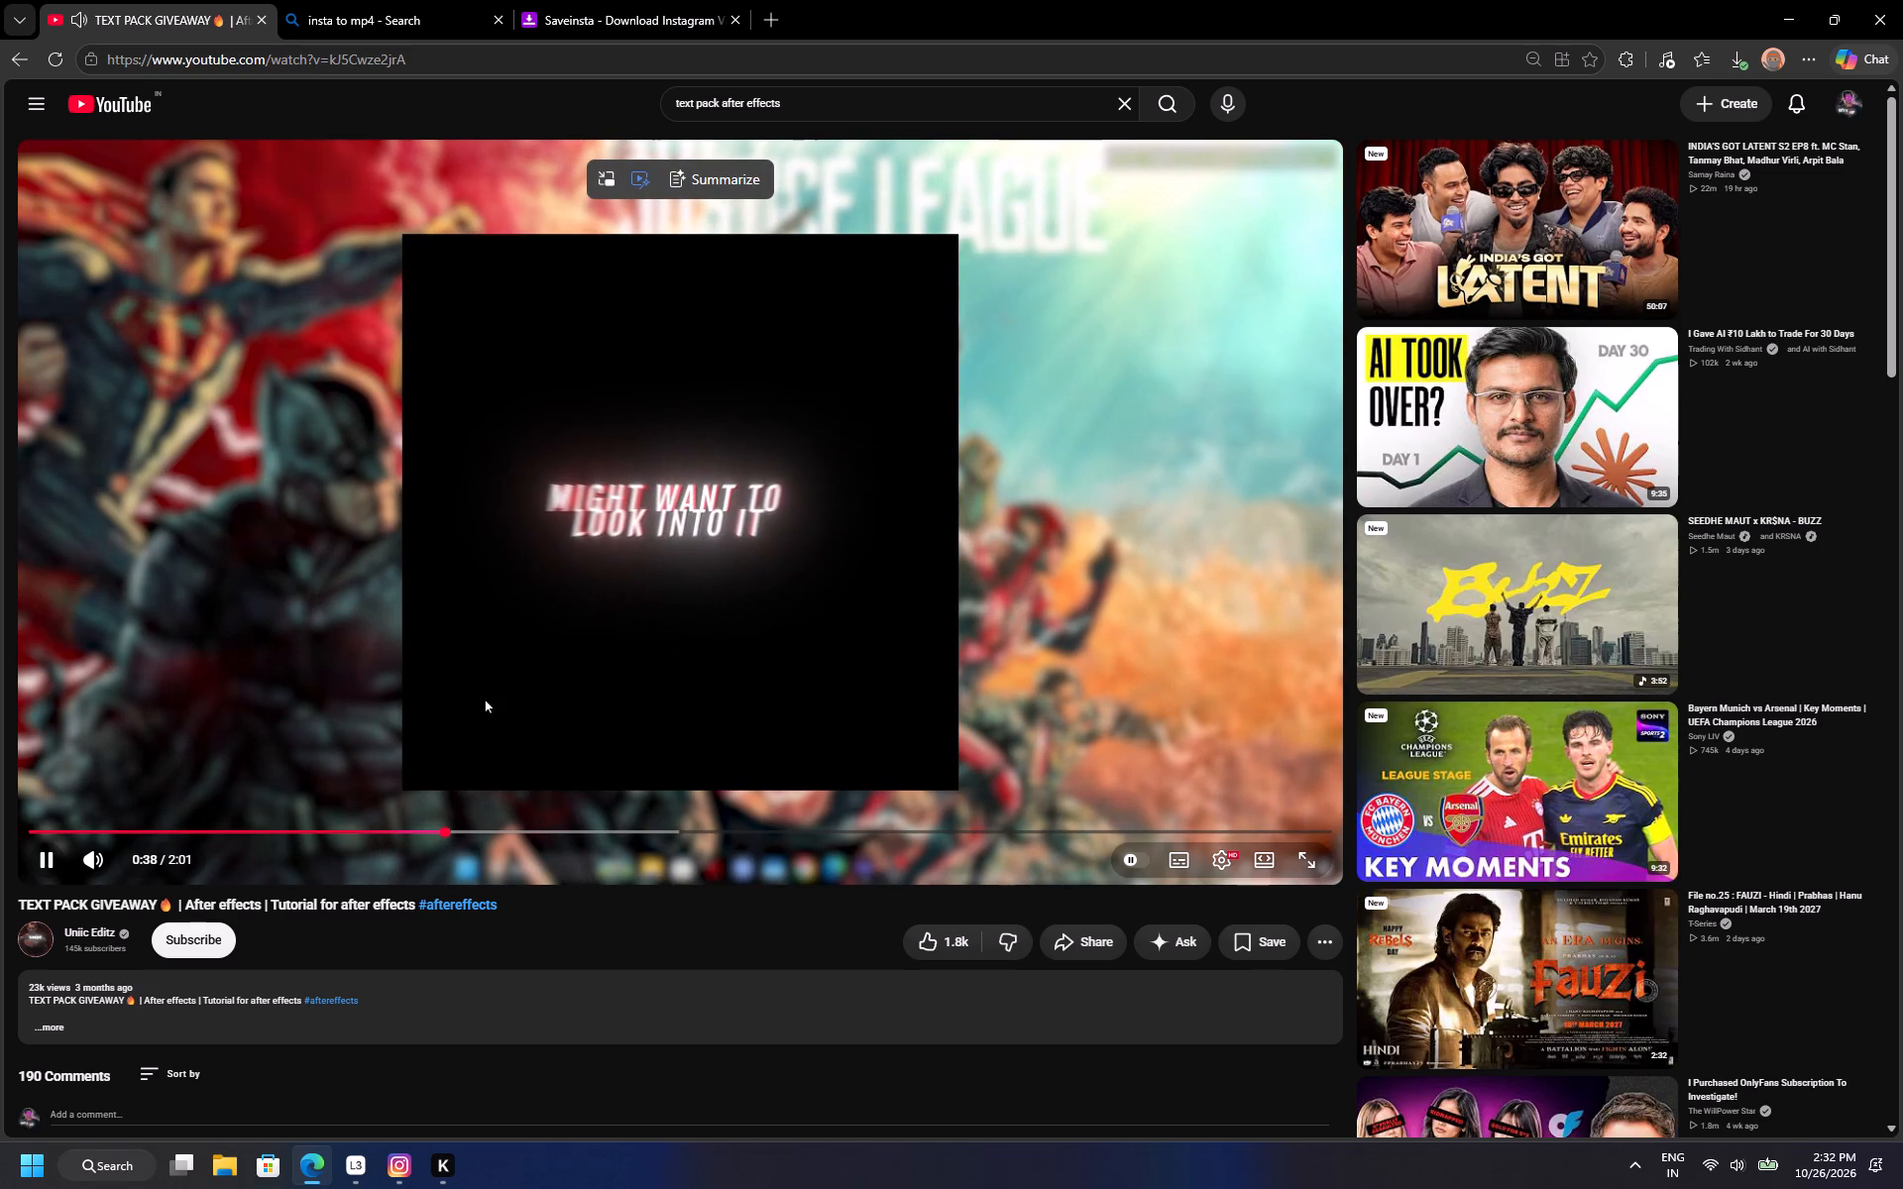
Skip ahead through the text pack giveaway video to about 0:50 and watch more of the text animation previews.
{"action": "left_click", "coordinate": [527, 825]}
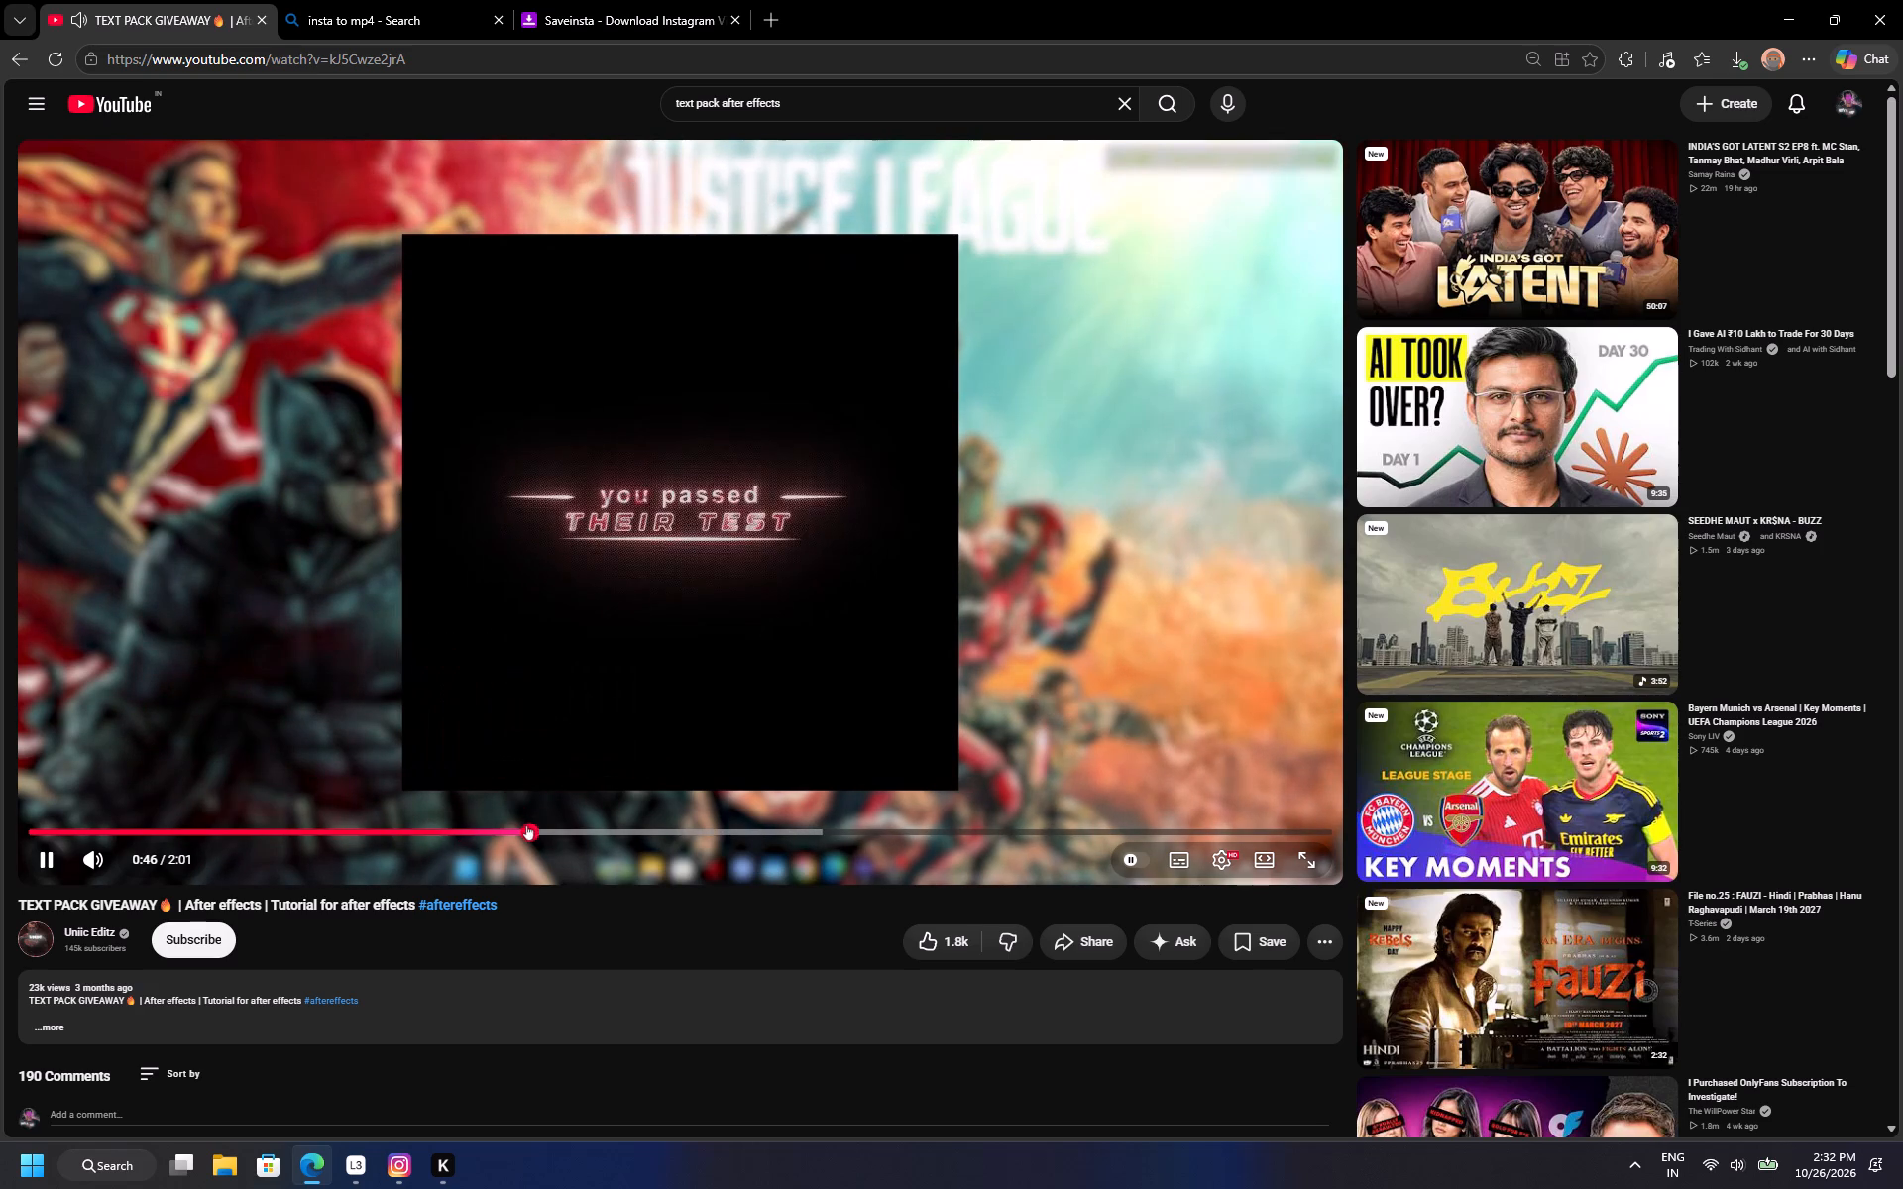
{"action": "left_click", "coordinate": [568, 825]}
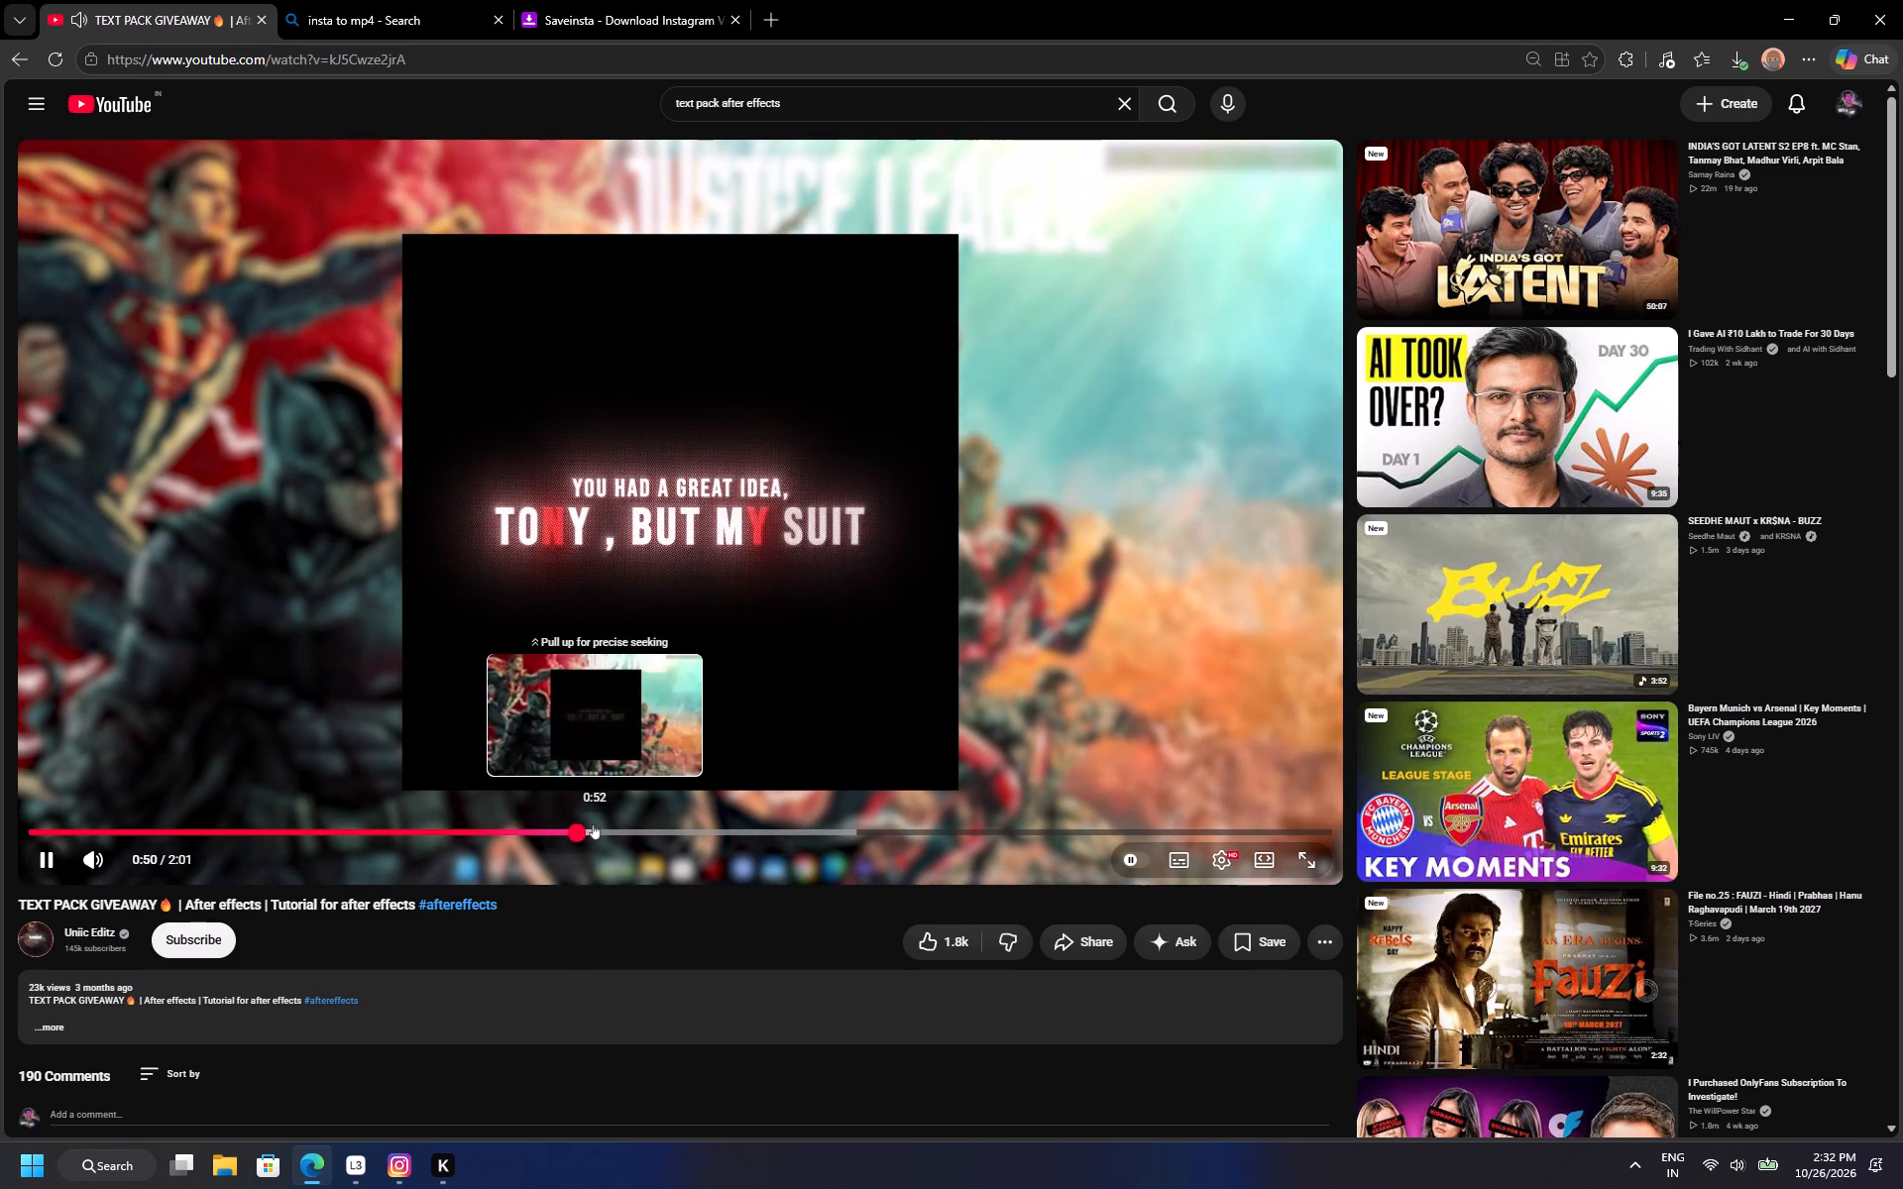
{"action": "left_click", "coordinate": [535, 749]}
{"action": "left_click", "coordinate": [499, 730]}
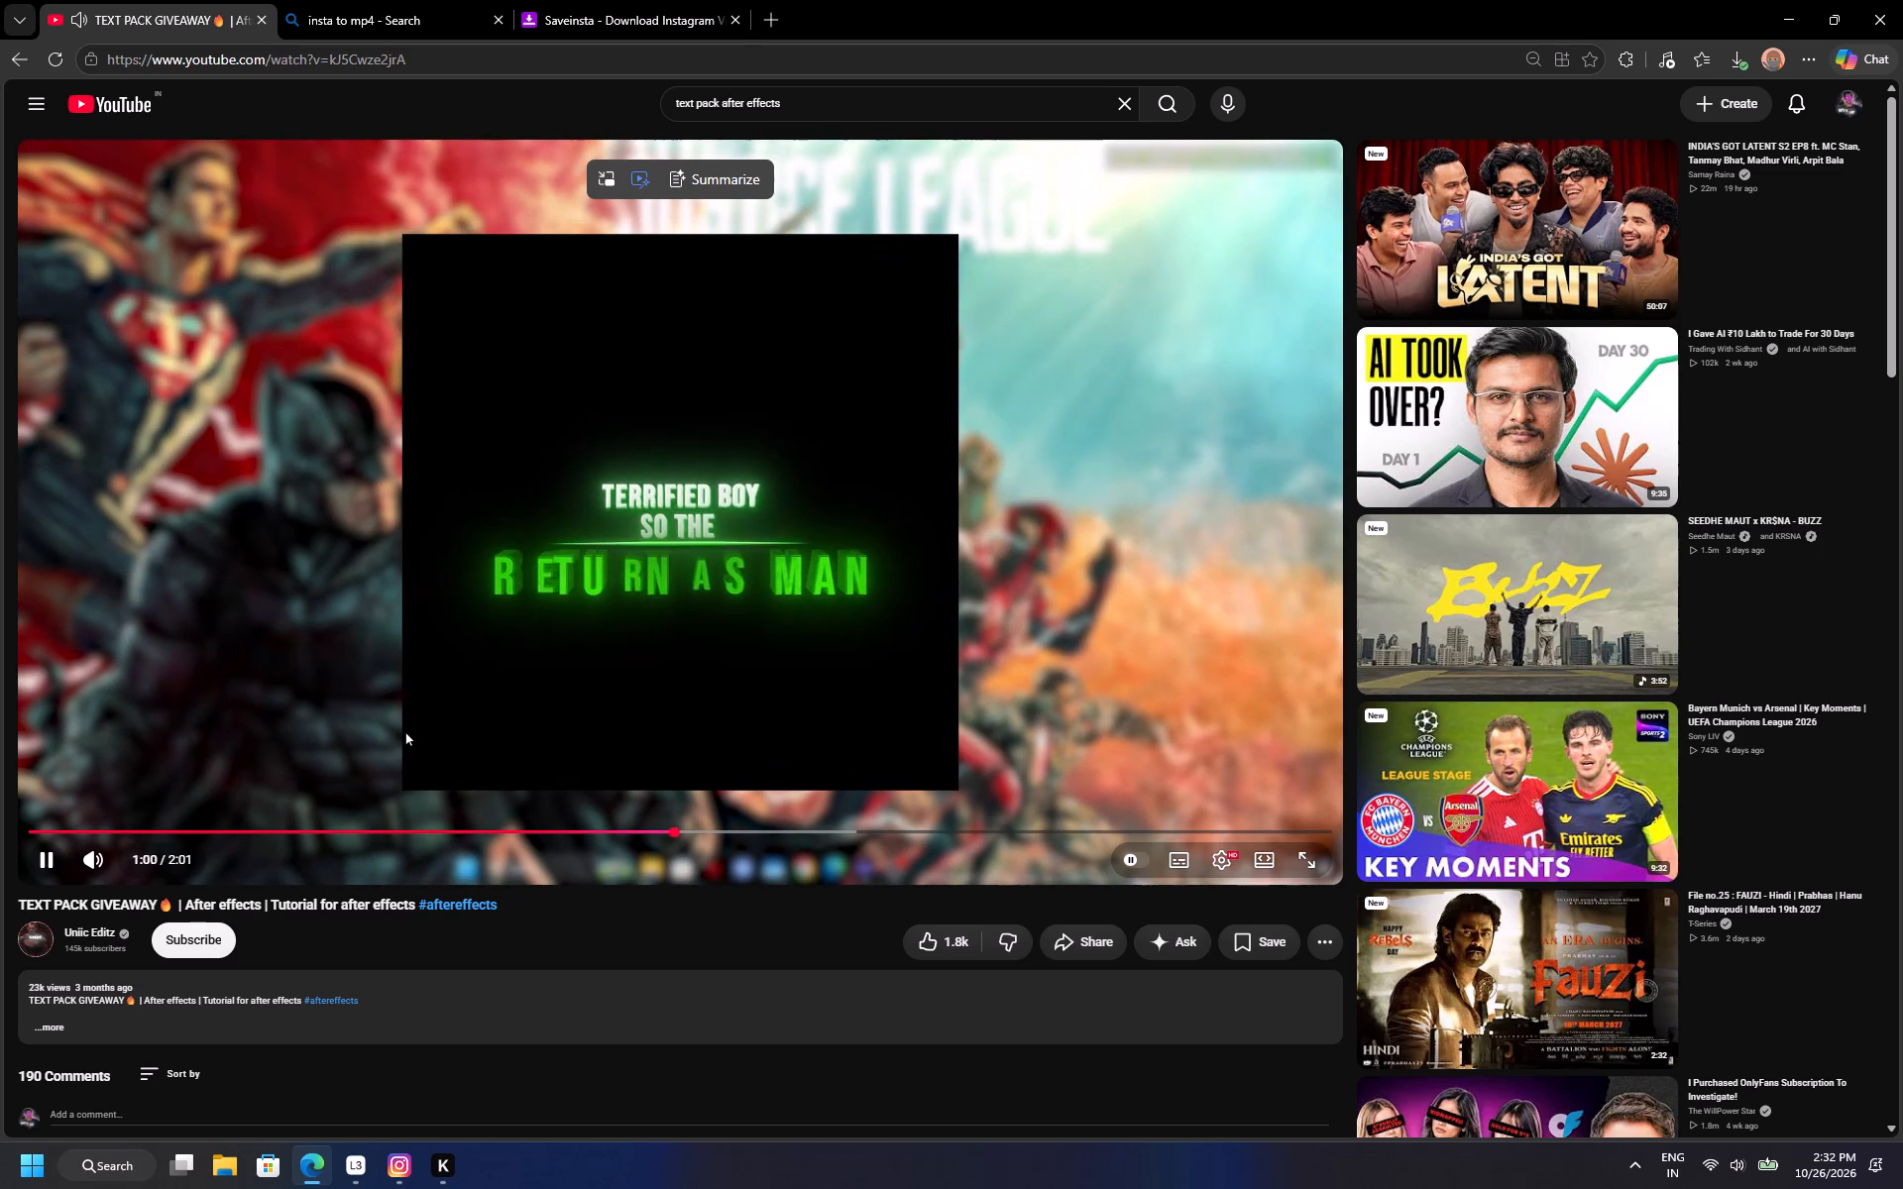
Expand the giveaway video's description and open its Discord server link for the preset.
{"action": "scroll", "coordinate": [405, 732], "scroll_direction": "down", "scroll_amount": 1}
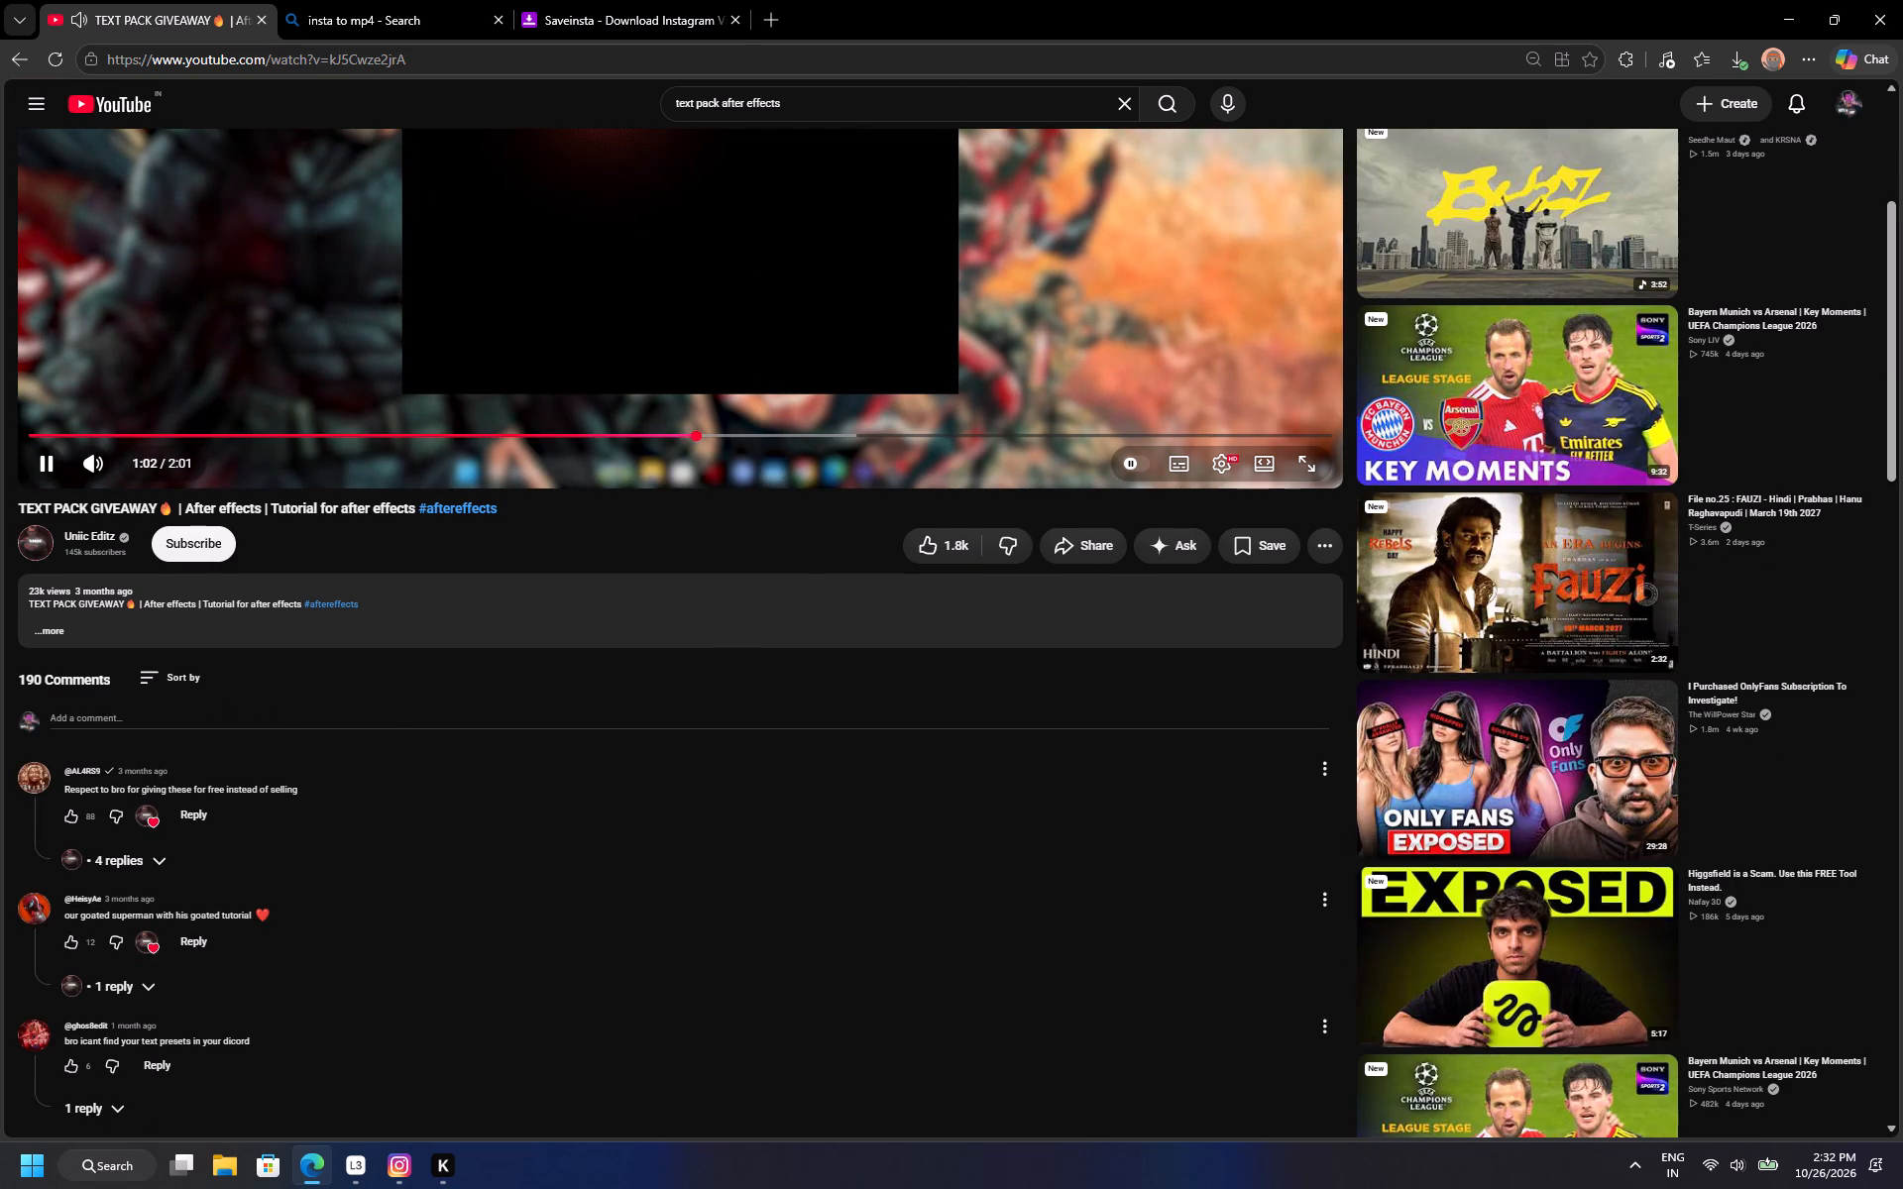
{"action": "left_click", "coordinate": [38, 636]}
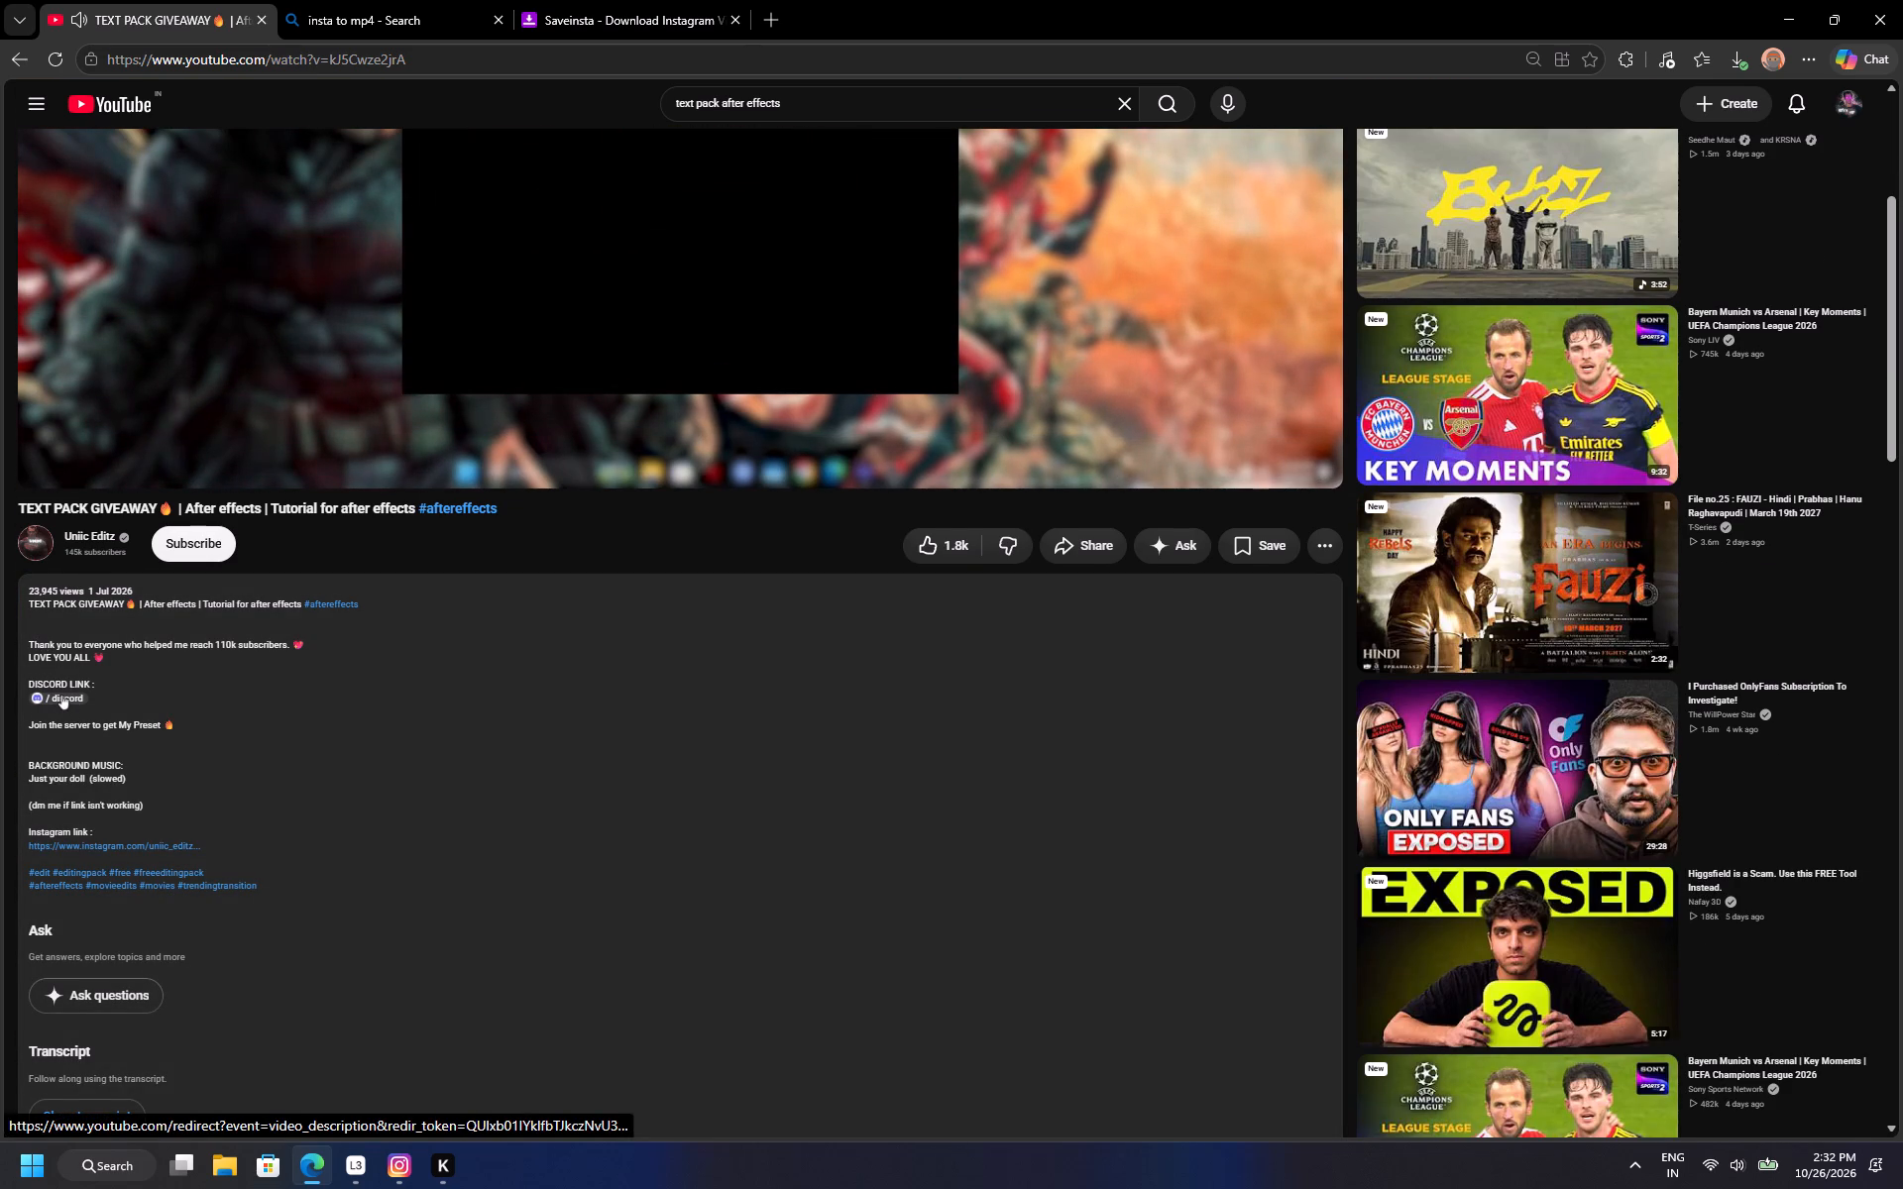
{"action": "left_click", "coordinate": [63, 695]}
Open the creator's Instagram link from the same video description, and go back to the YouTube video.
{"action": "left_click", "coordinate": [178, 0]}
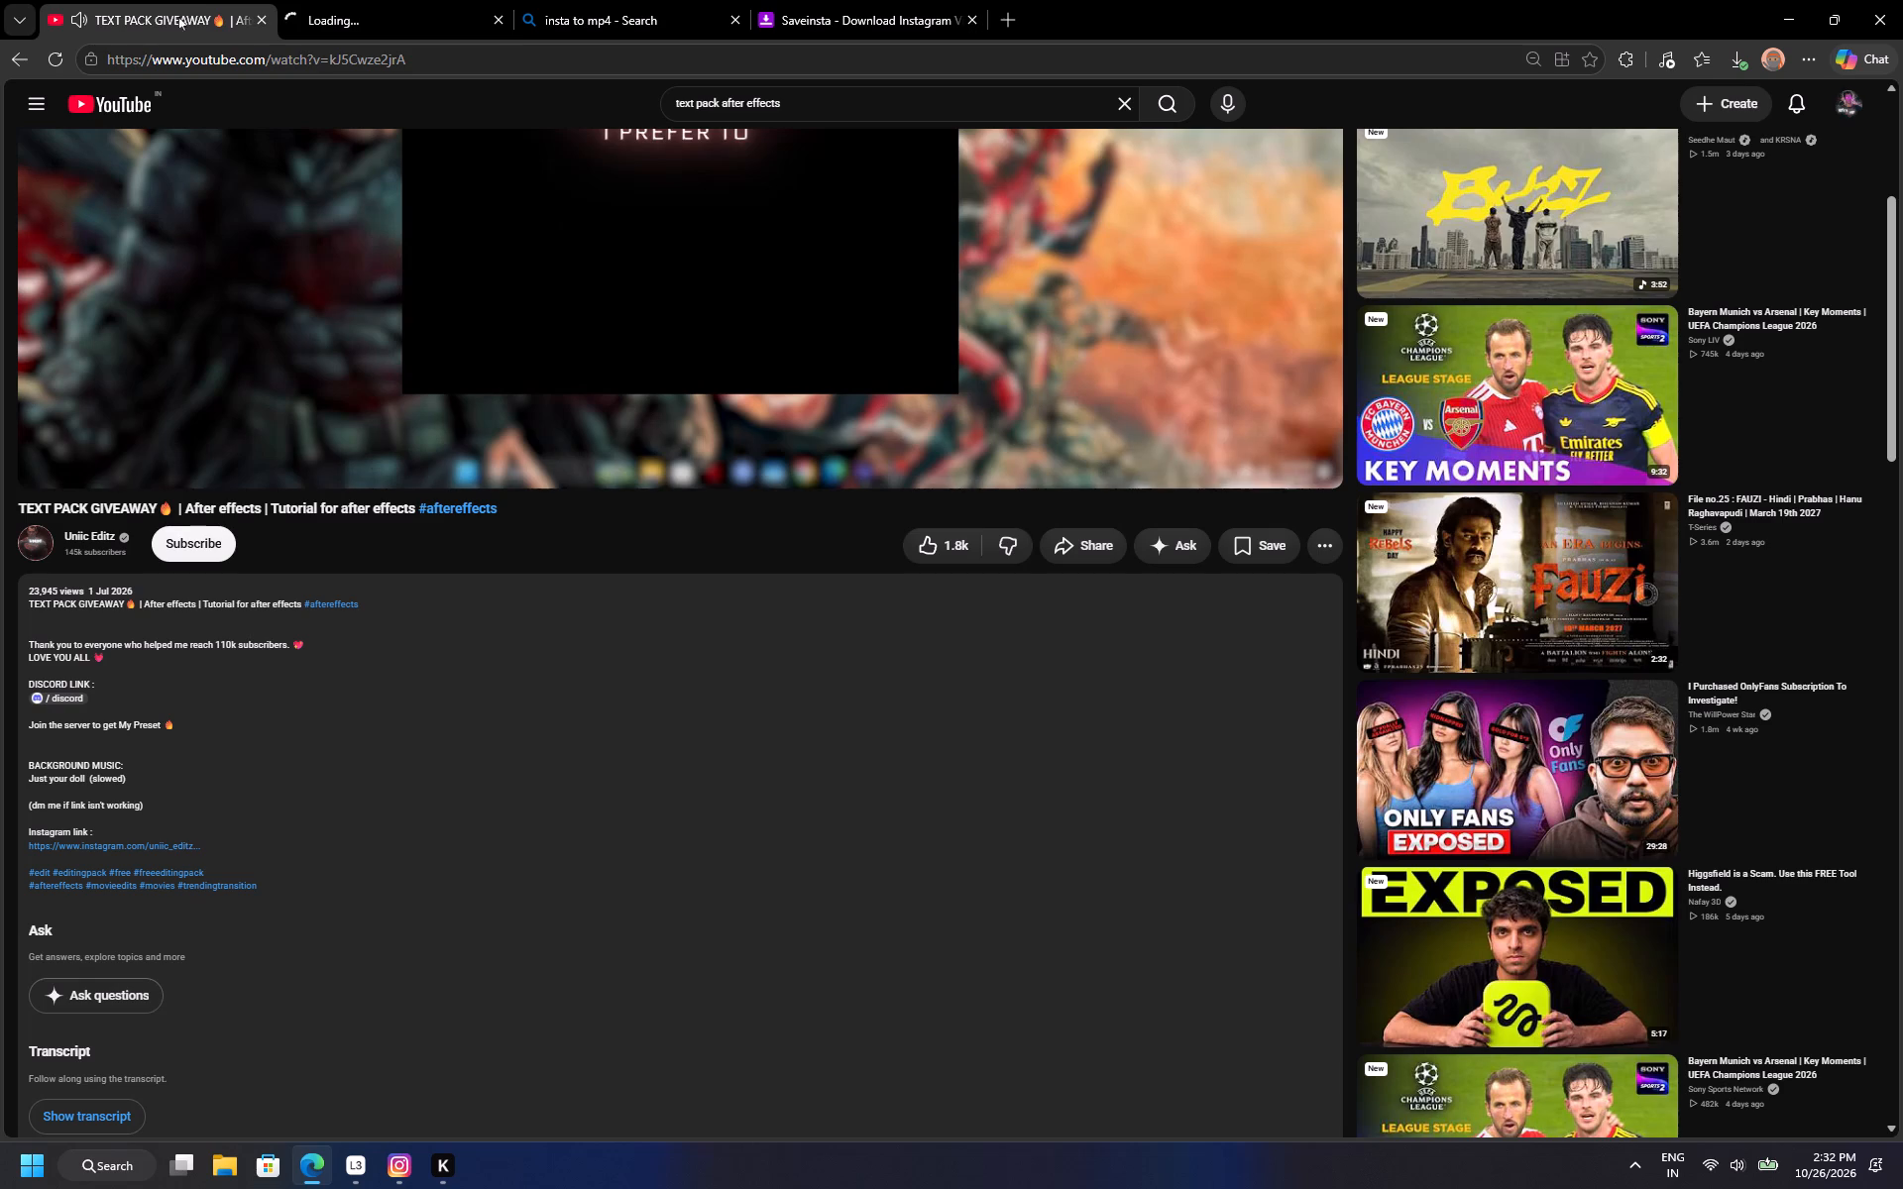
{"action": "left_click", "coordinate": [138, 847]}
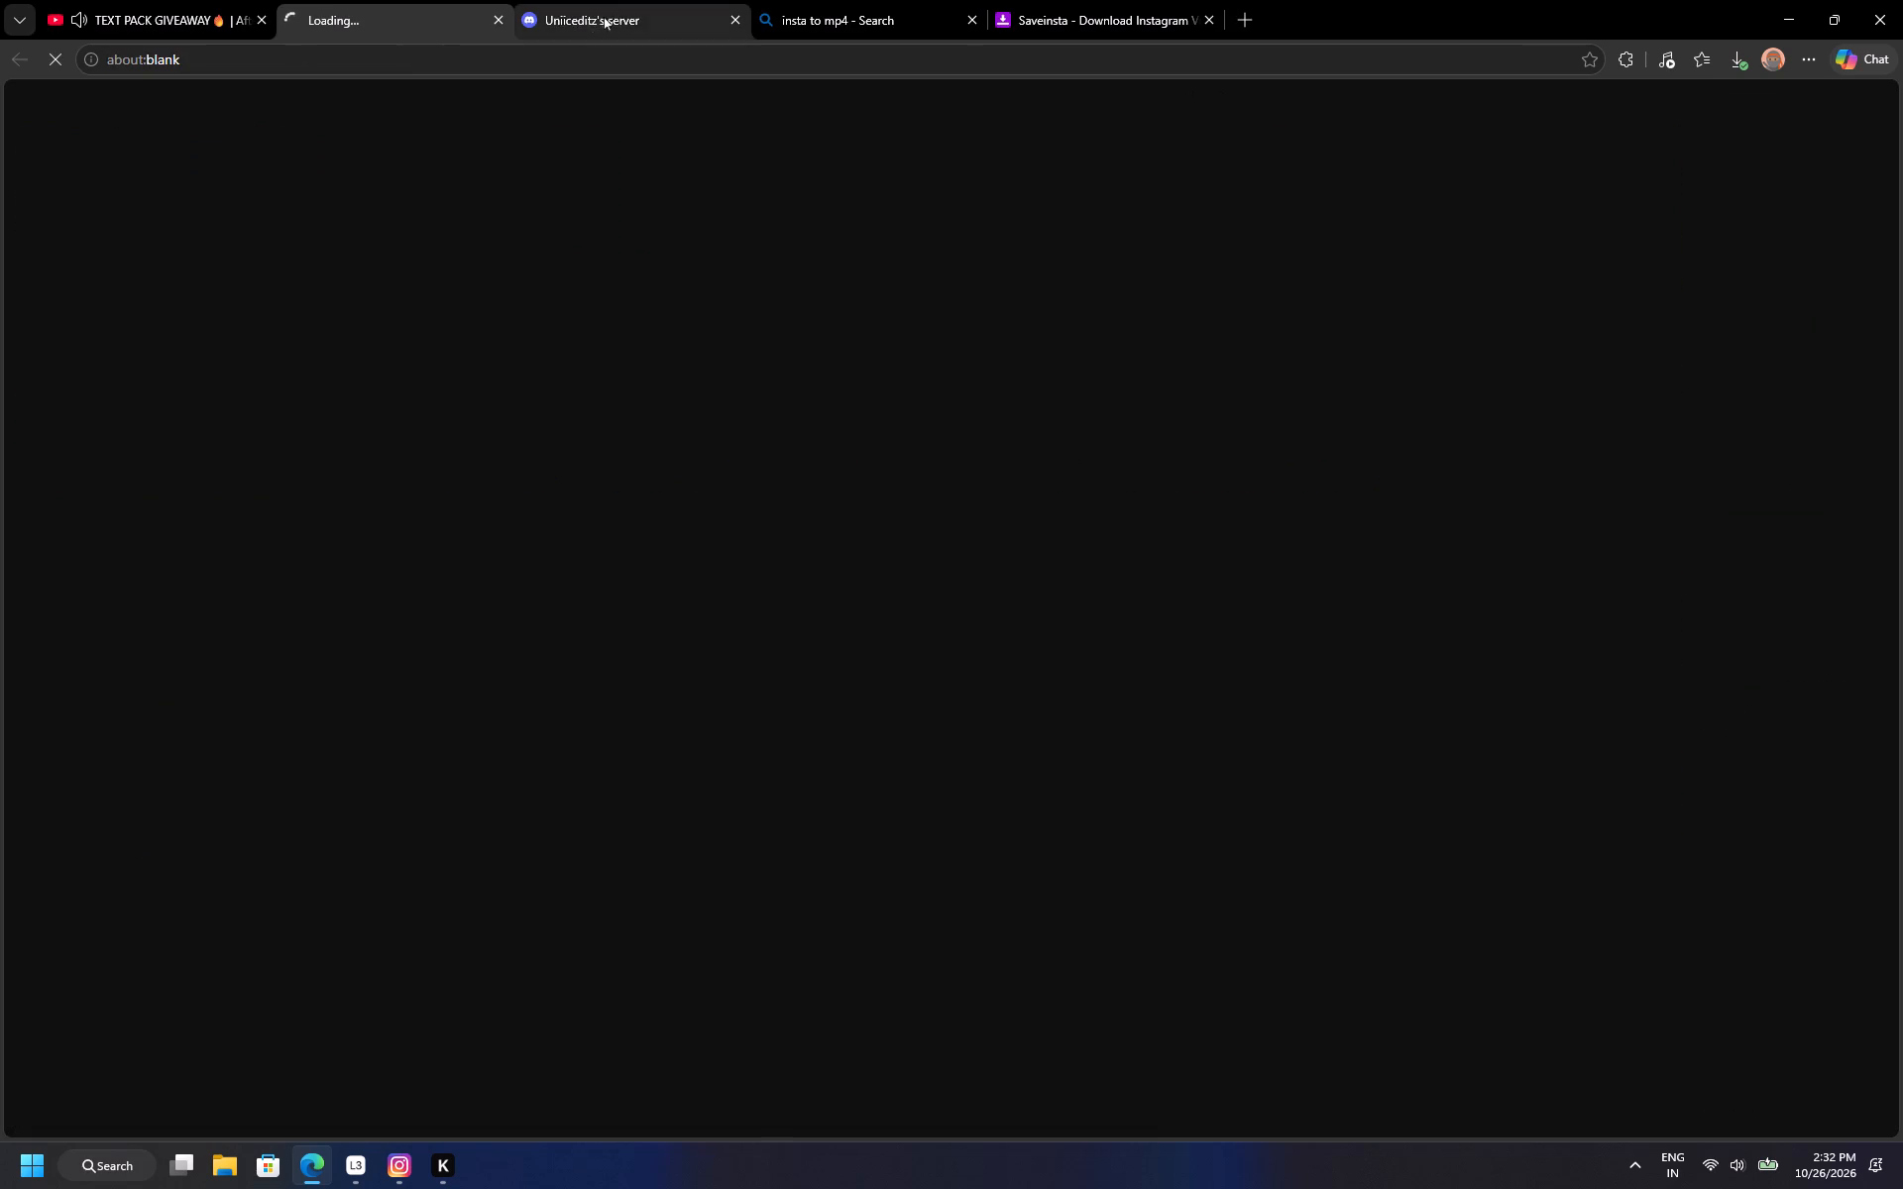
{"action": "left_click", "coordinate": [207, 0]}
{"action": "left_click", "coordinate": [384, 299]}
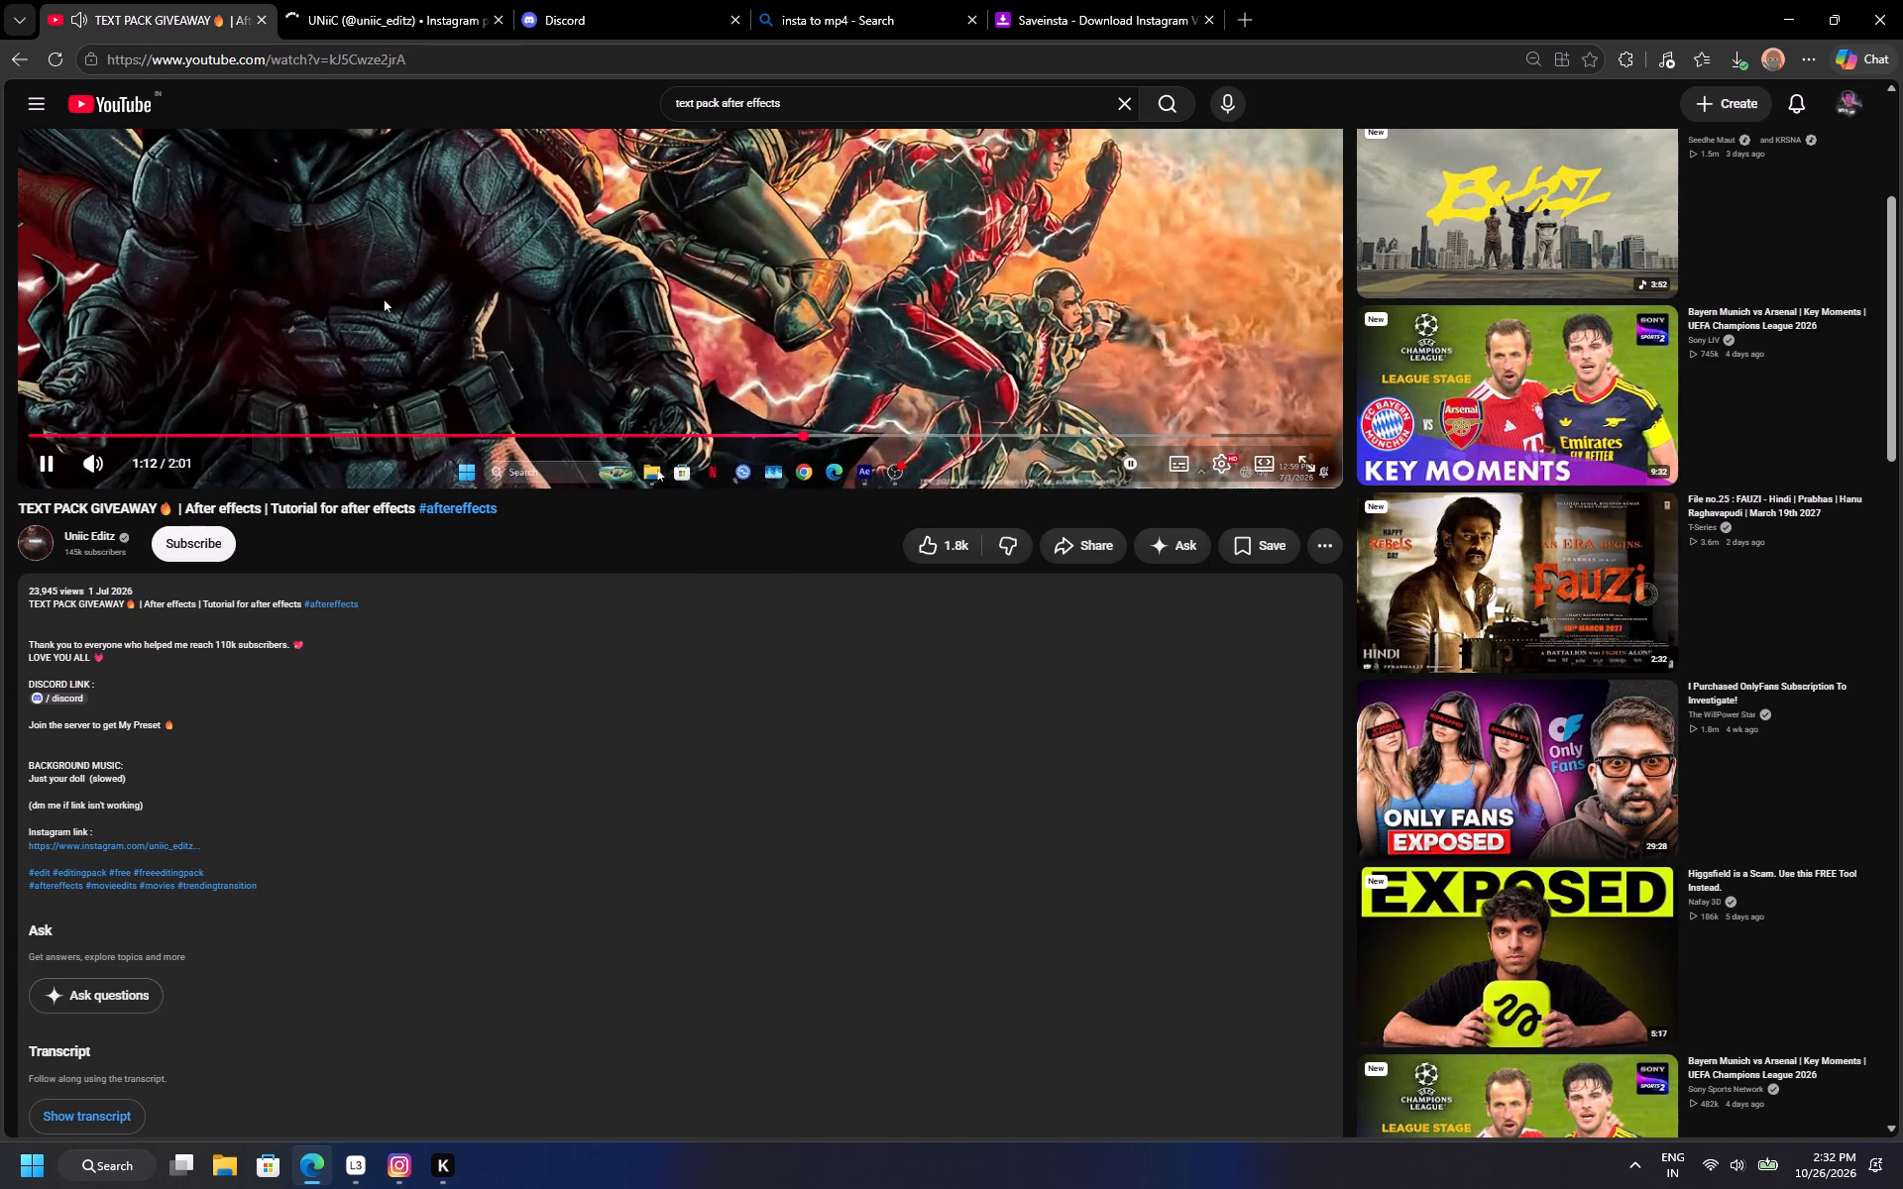
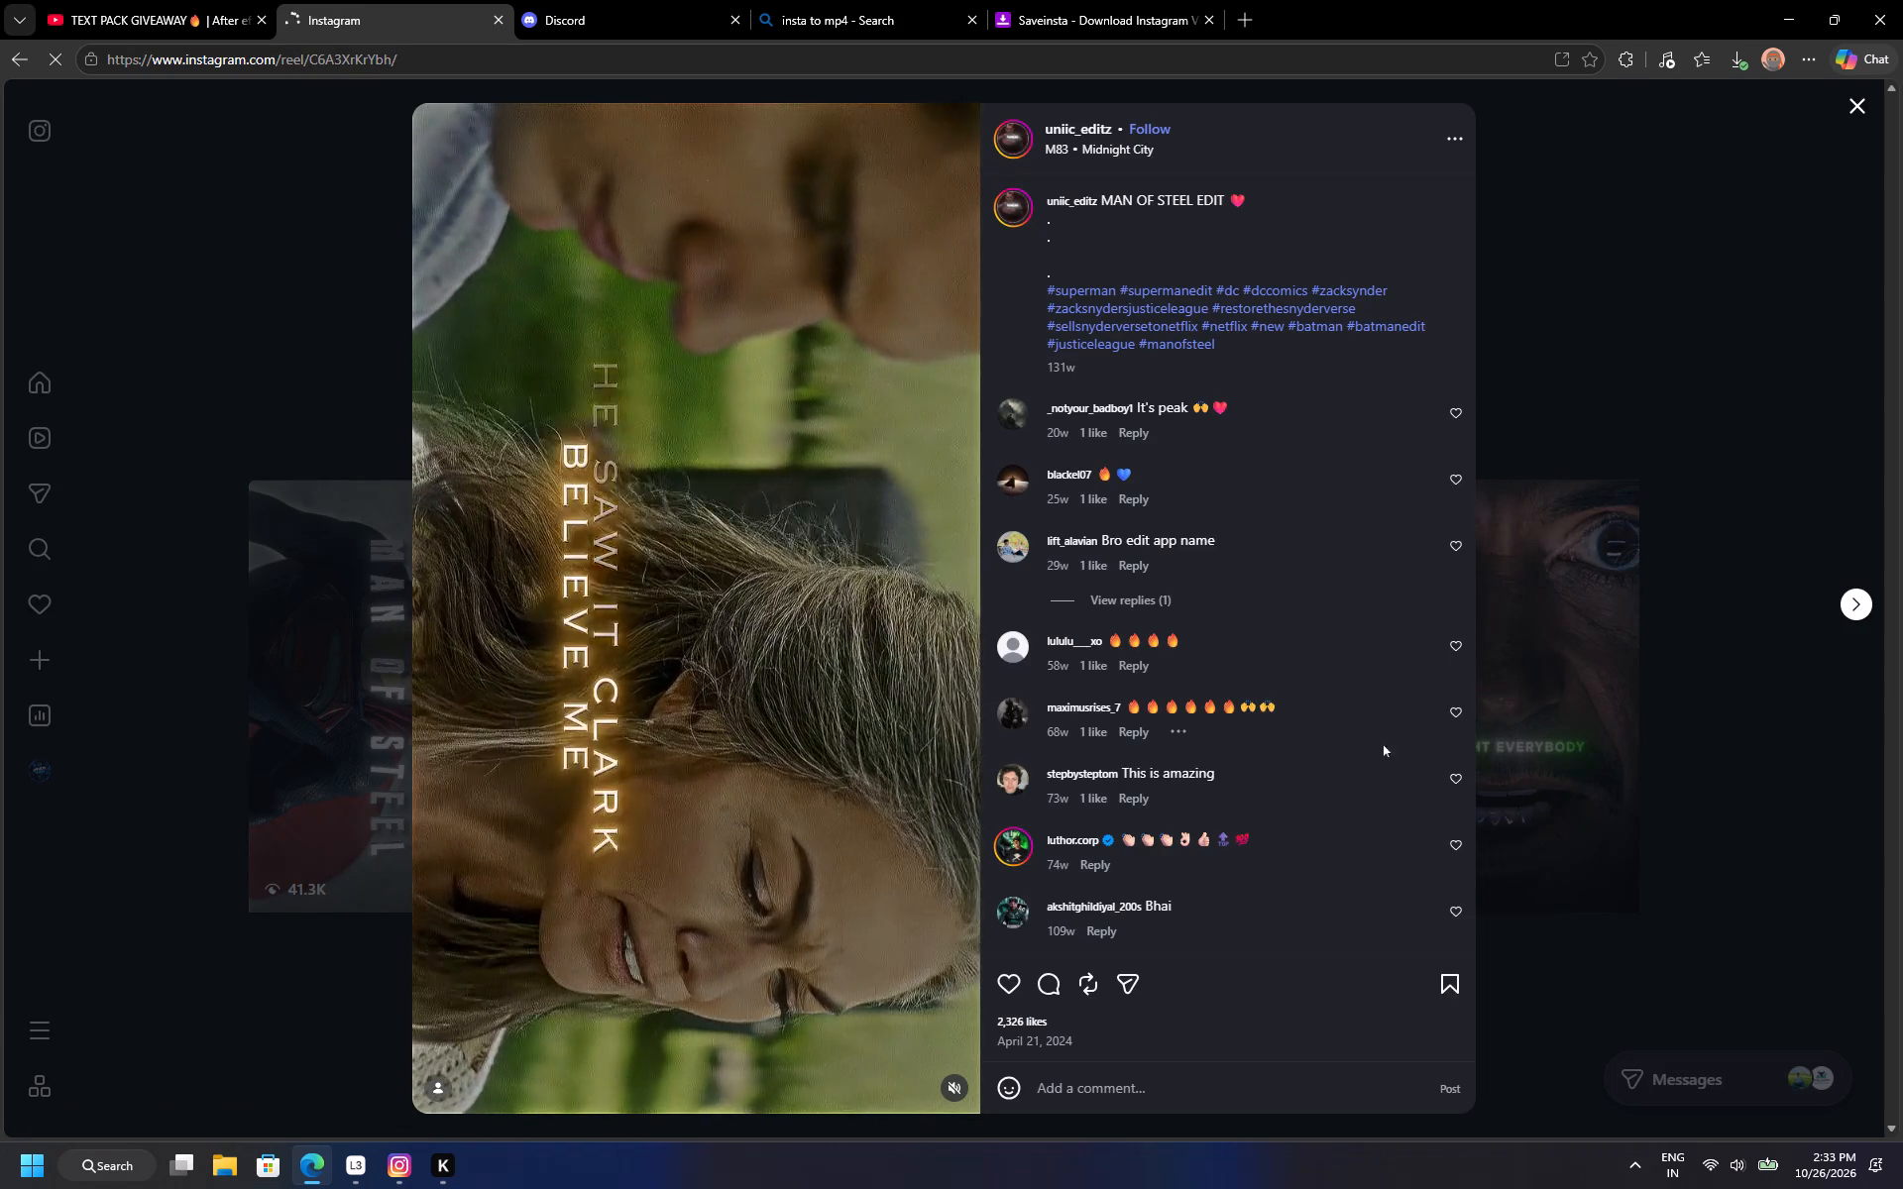
Watch uniic_editz's Man of Steel reel with sound on, then the Vision Quest reel from the same profile, closing each one.
{"action": "left_click", "coordinate": [956, 1099]}
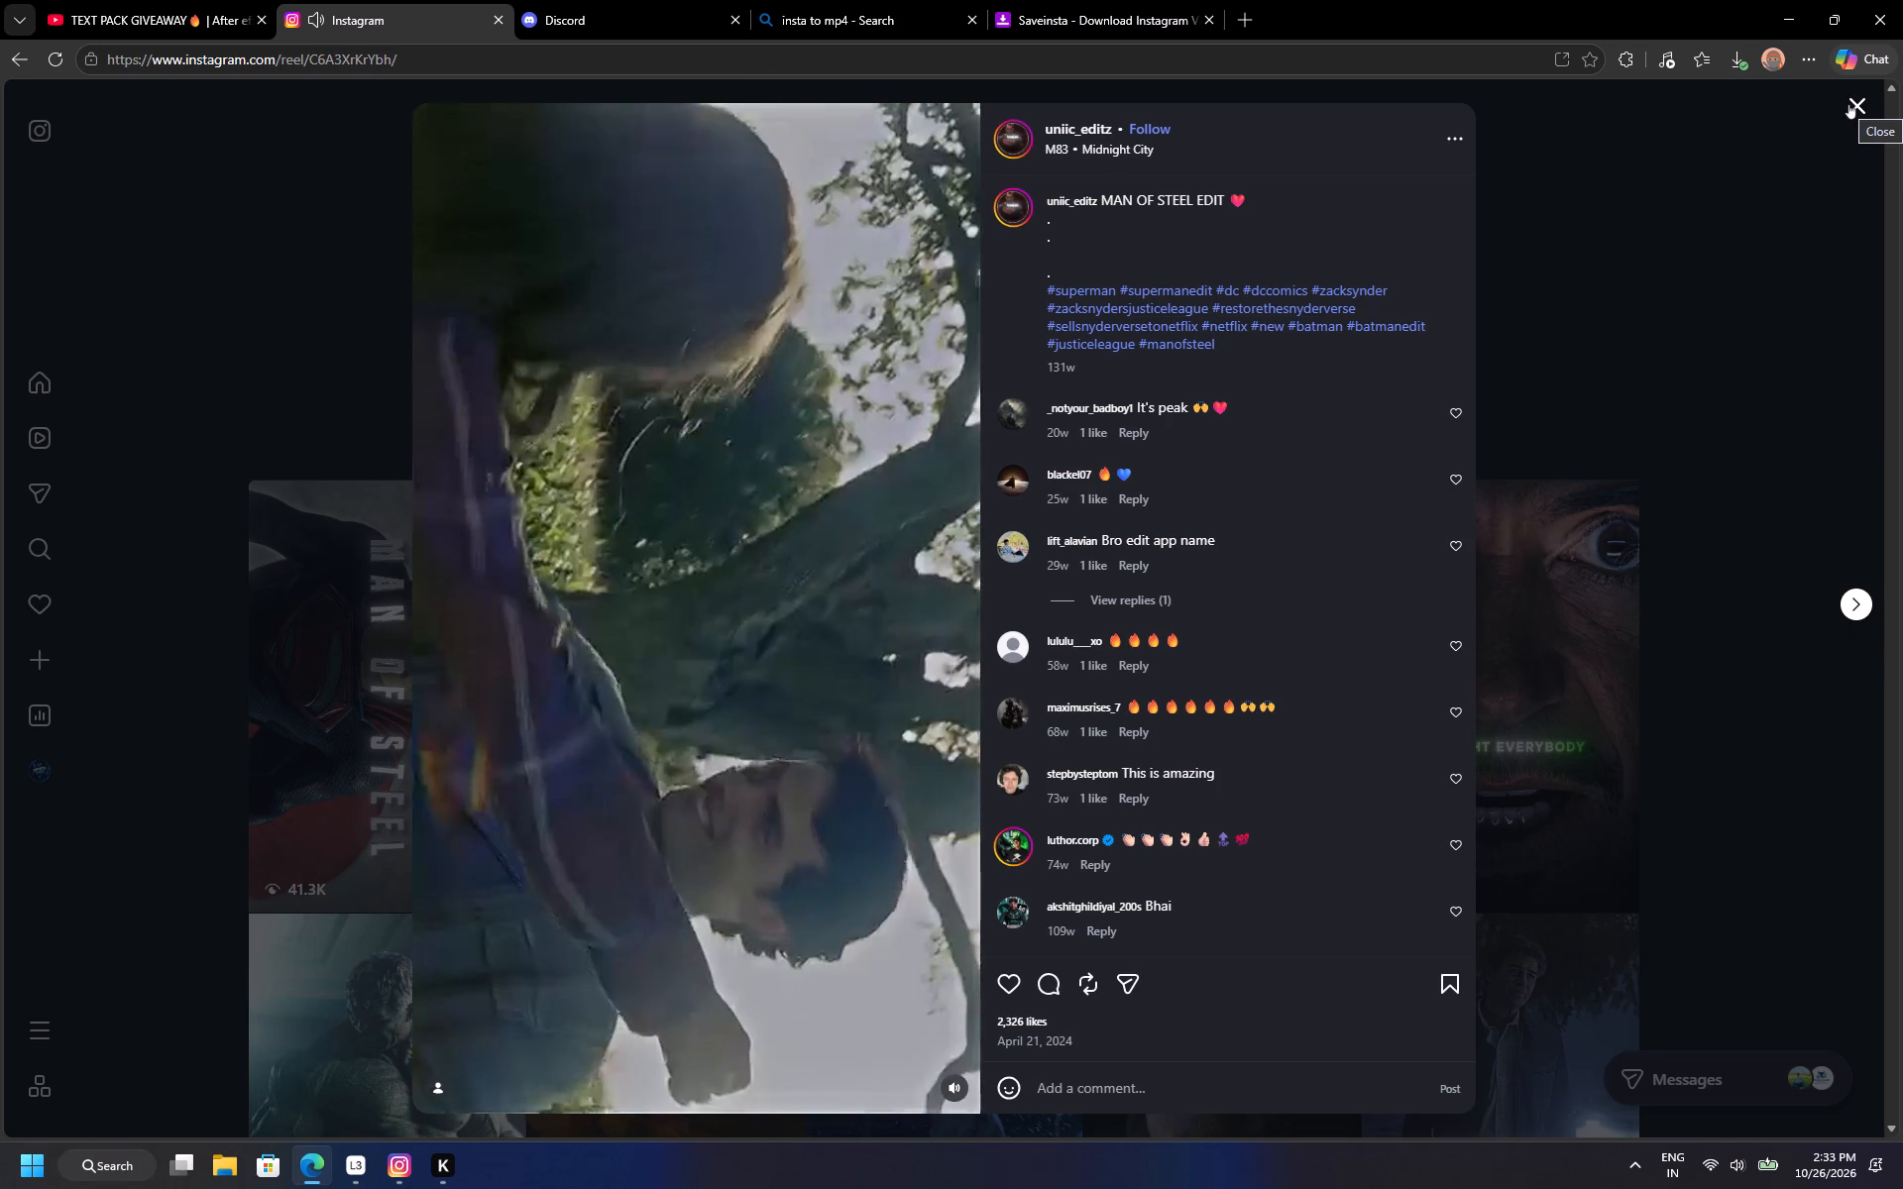
{"action": "left_click", "coordinate": [1850, 104]}
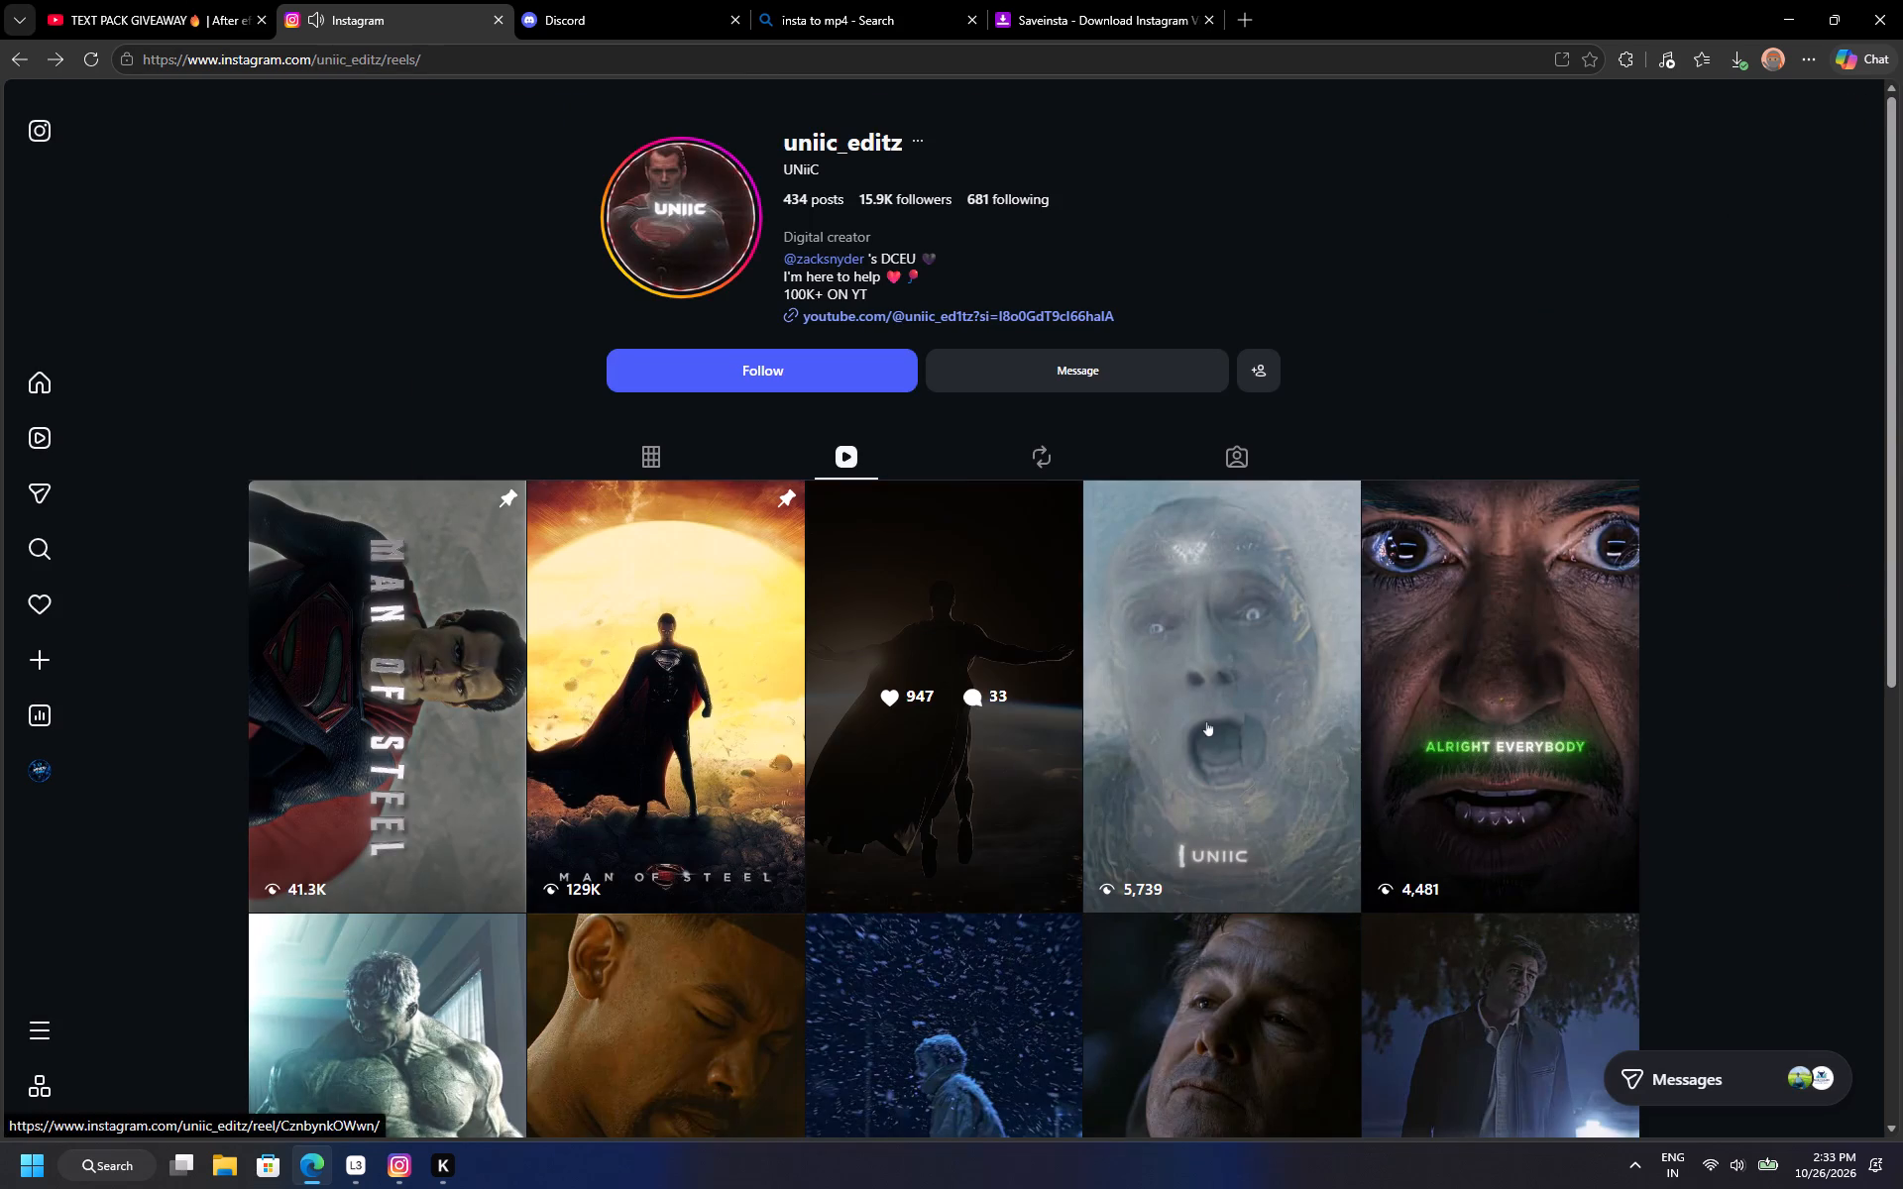
{"action": "left_click", "coordinate": [1208, 721]}
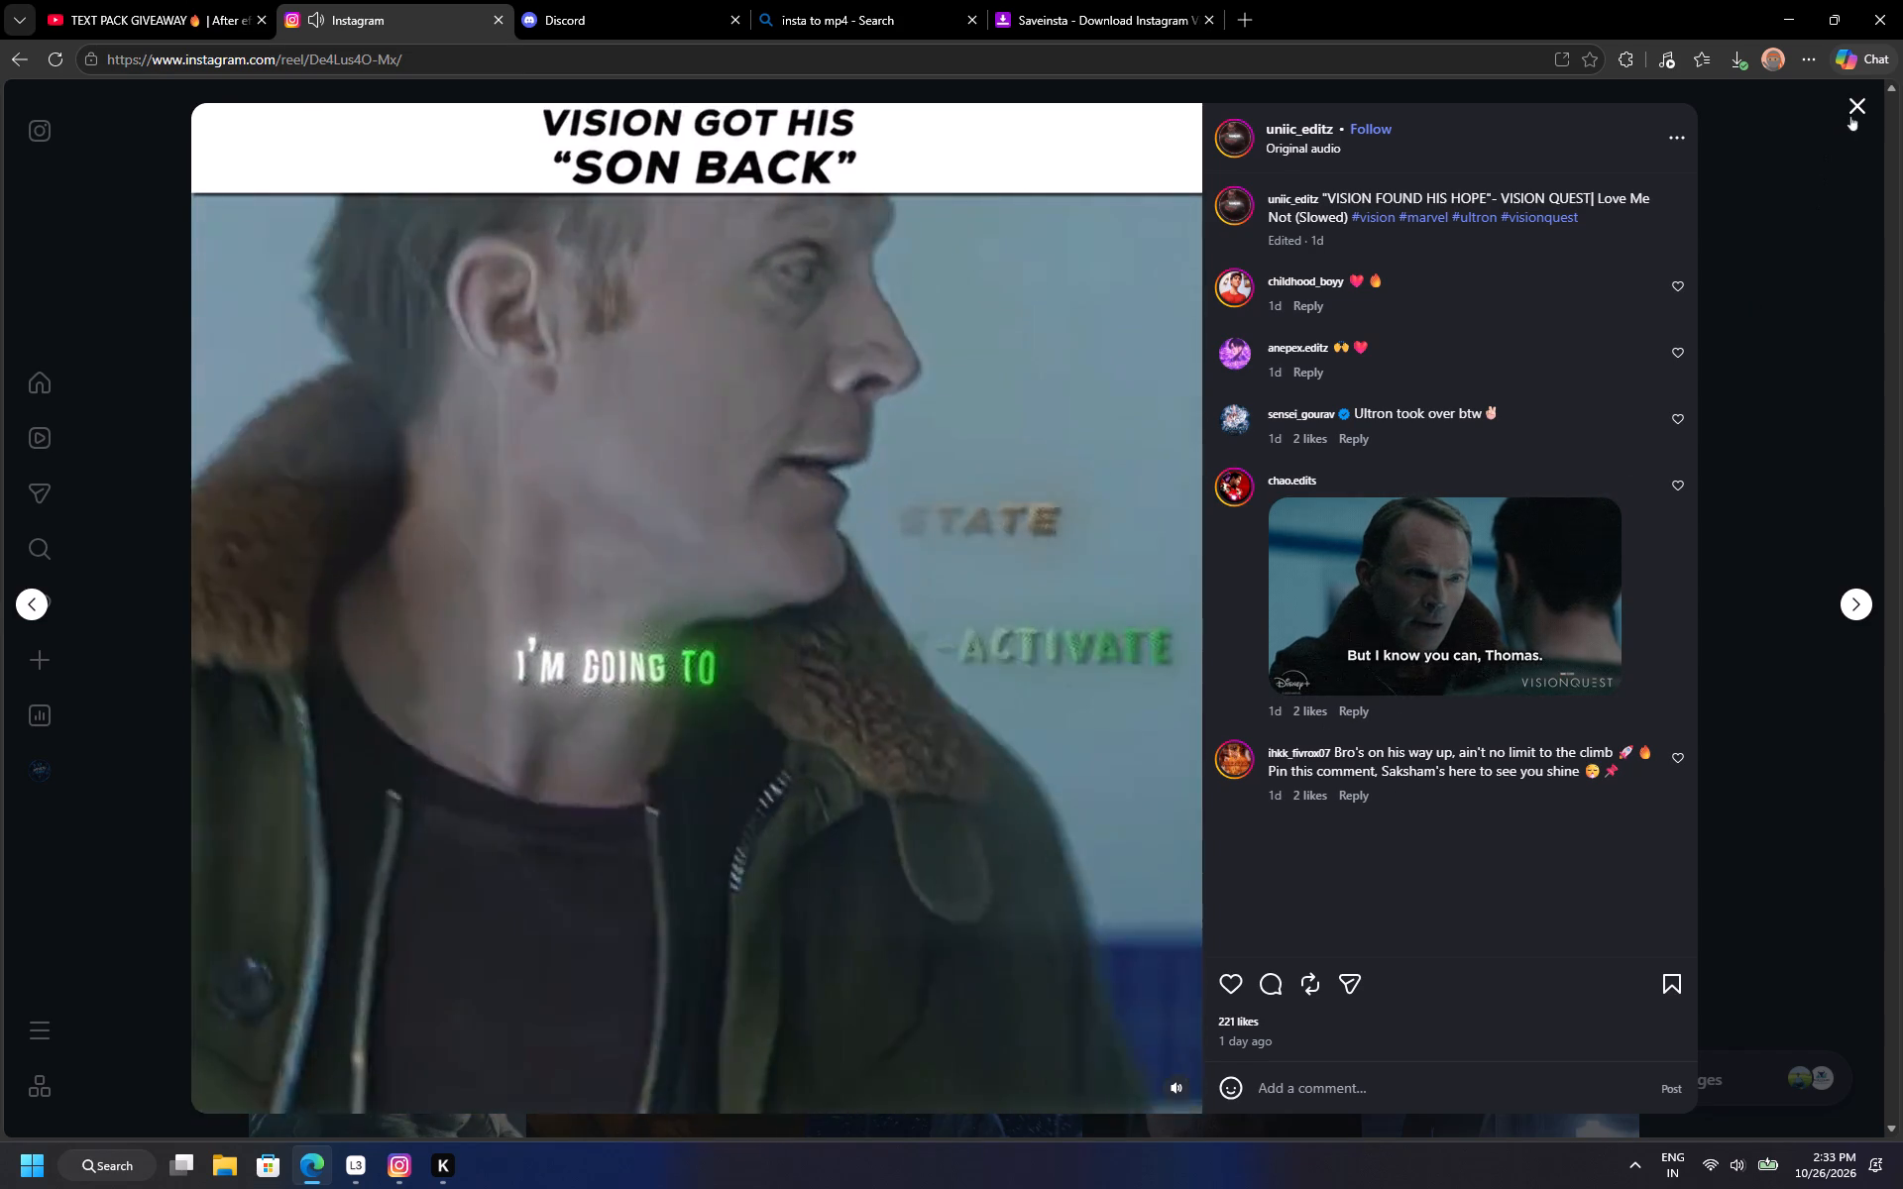
{"action": "left_click", "coordinate": [1852, 116]}
{"action": "left_click", "coordinate": [577, 0]}
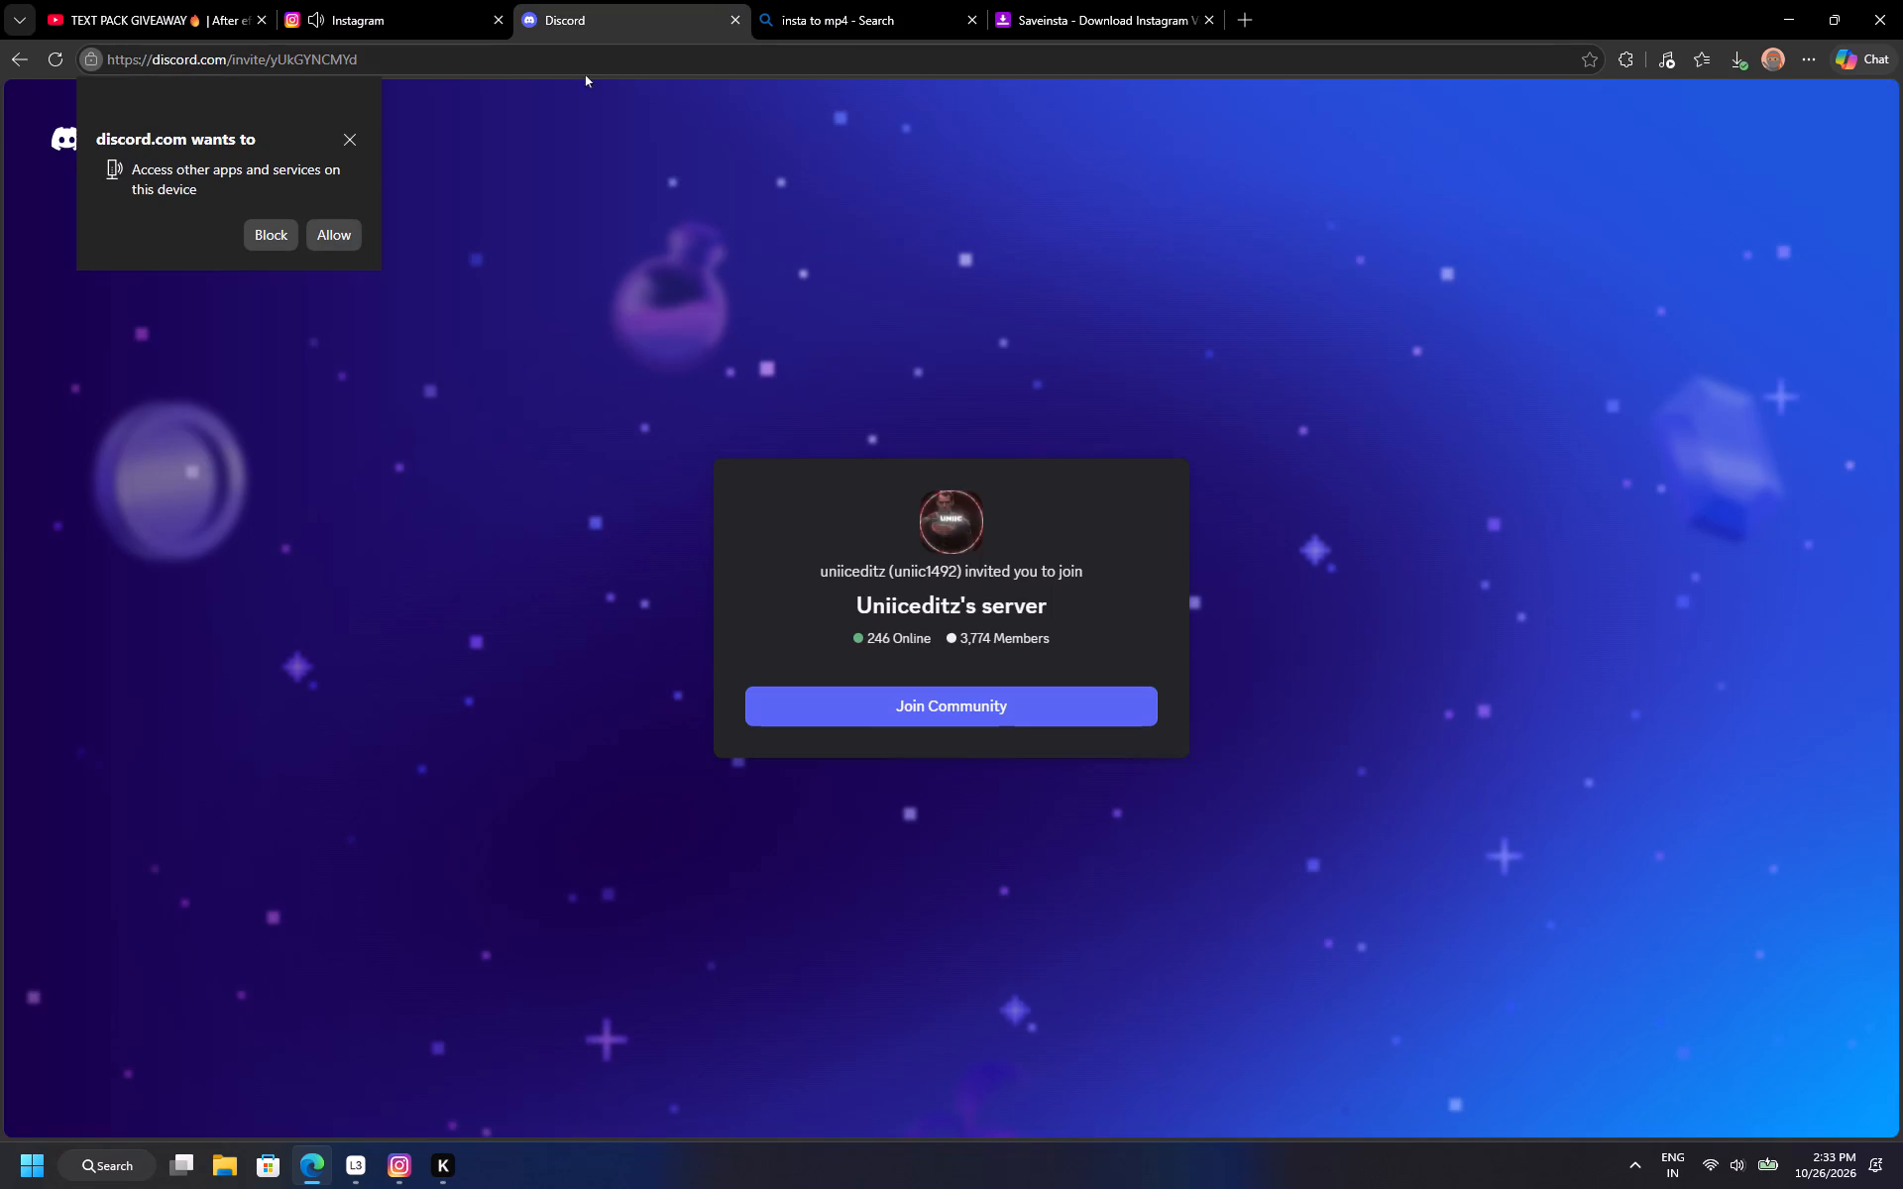
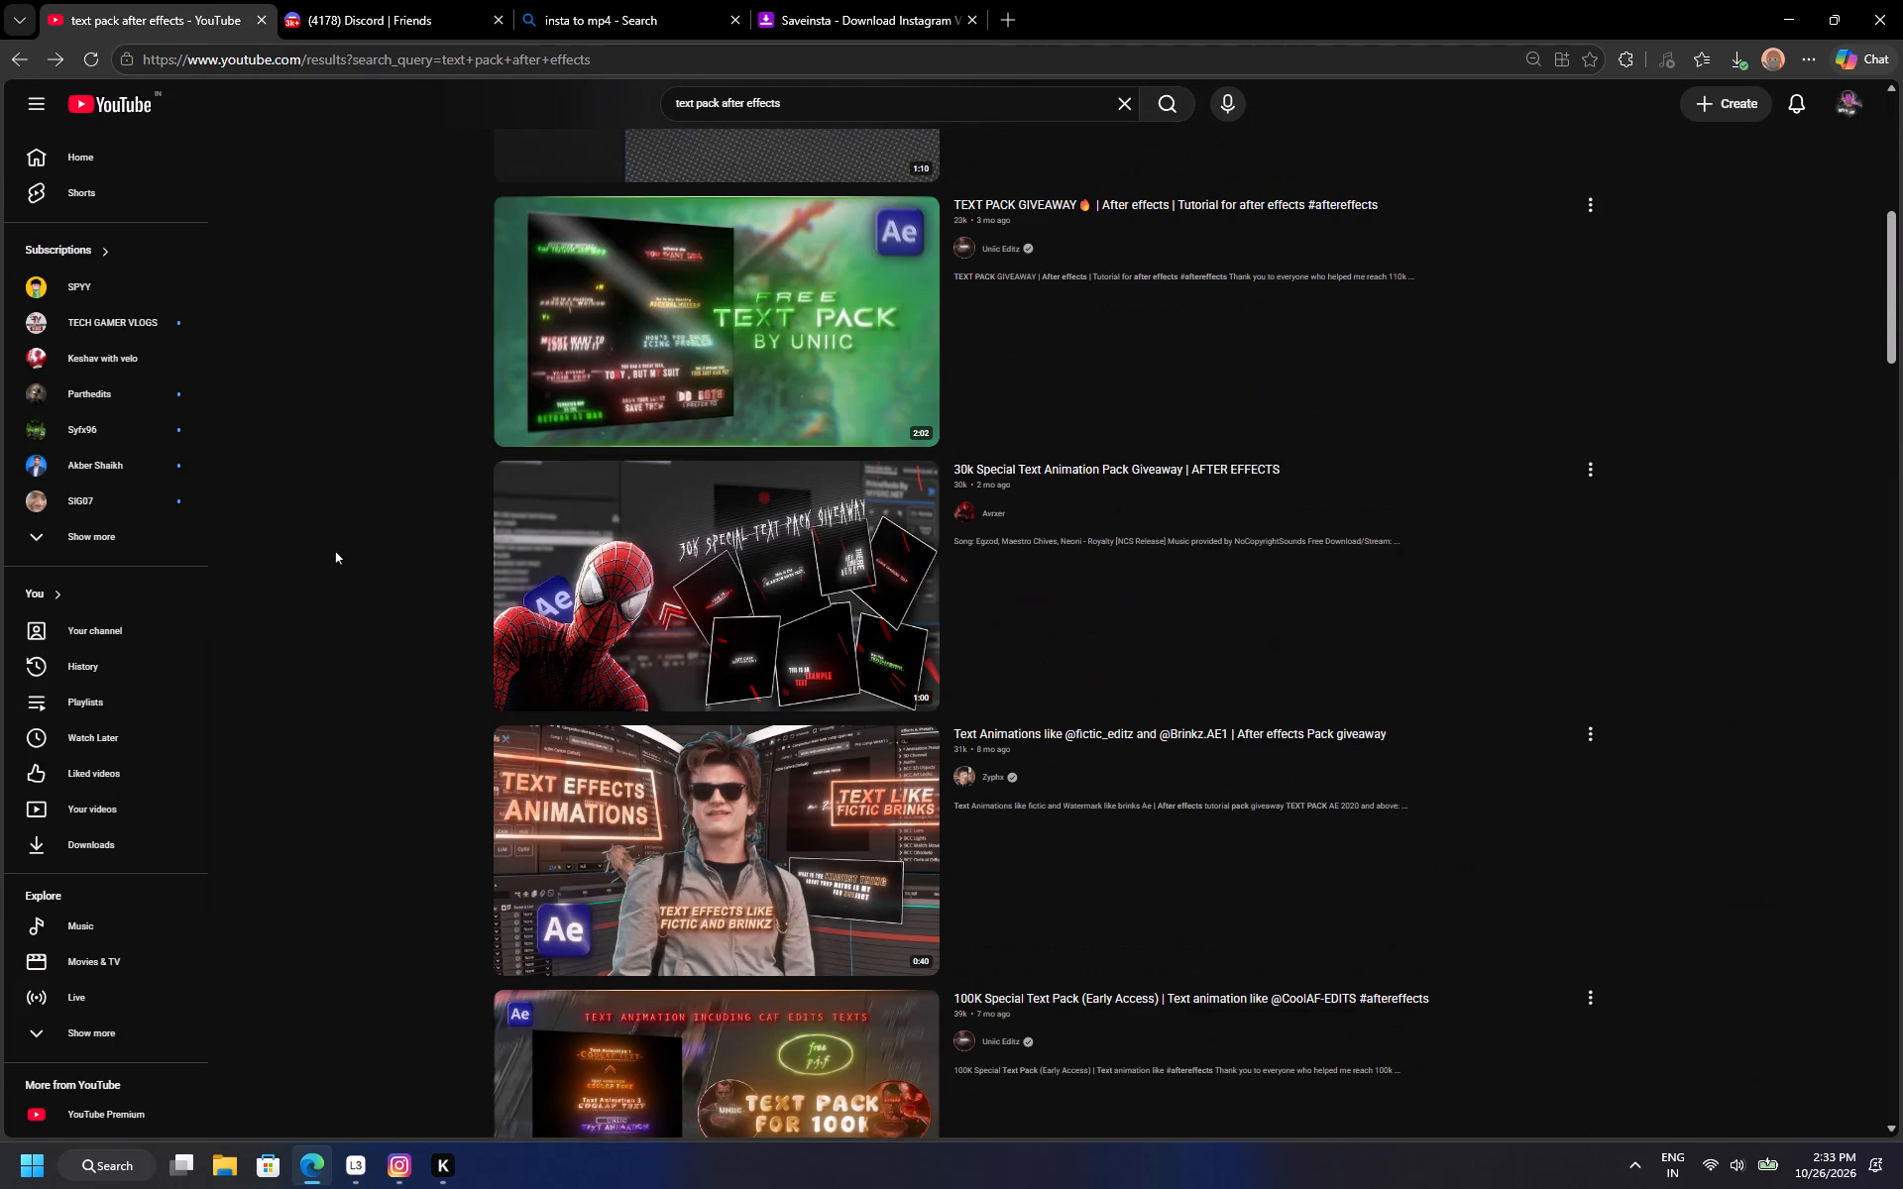
Open the "30k Special Text Animation Pack Giveaway | AFTER EFFECTS" video from the search results and glance over its description and top comments.
{"action": "left_click", "coordinate": [575, 604]}
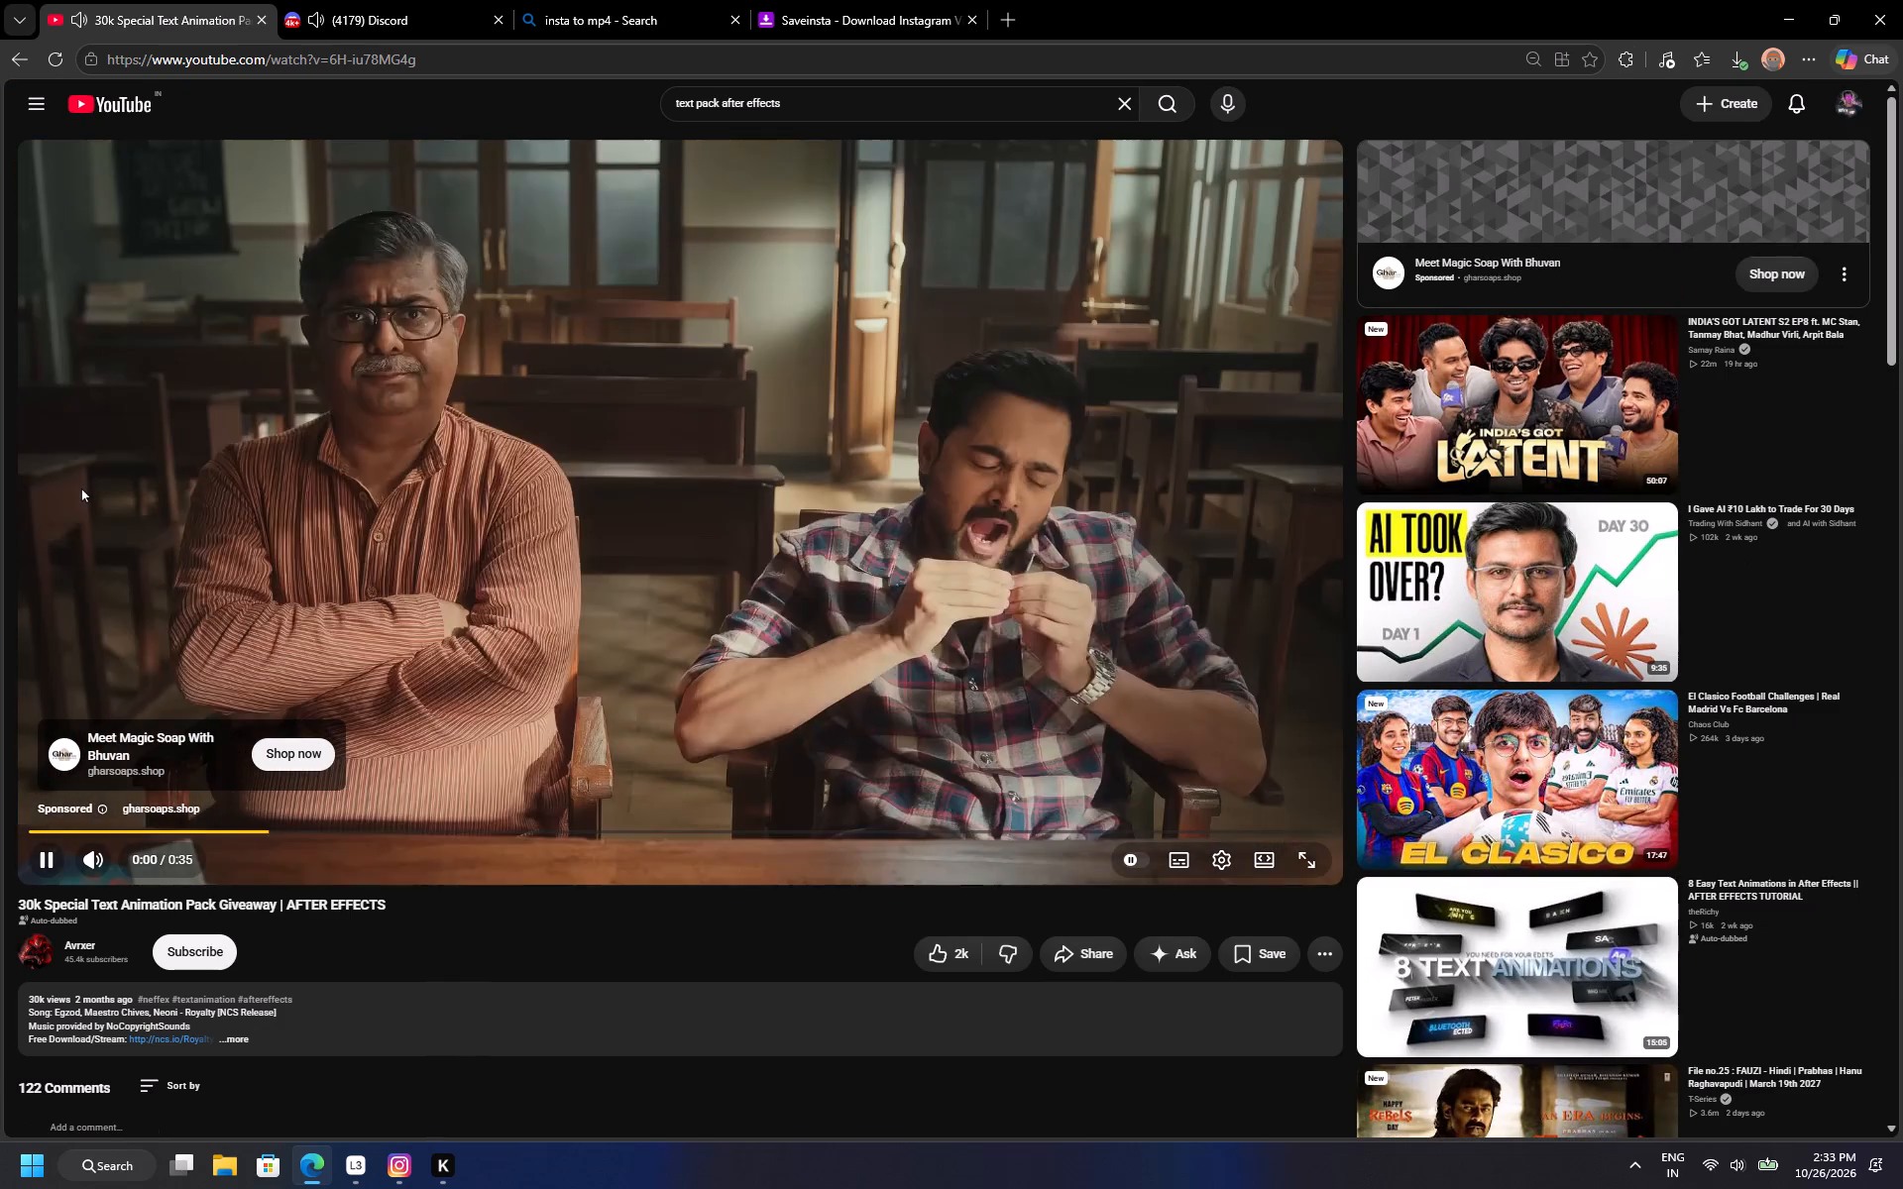
{"action": "scroll", "coordinate": [356, 821], "scroll_direction": "down", "scroll_amount": 1}
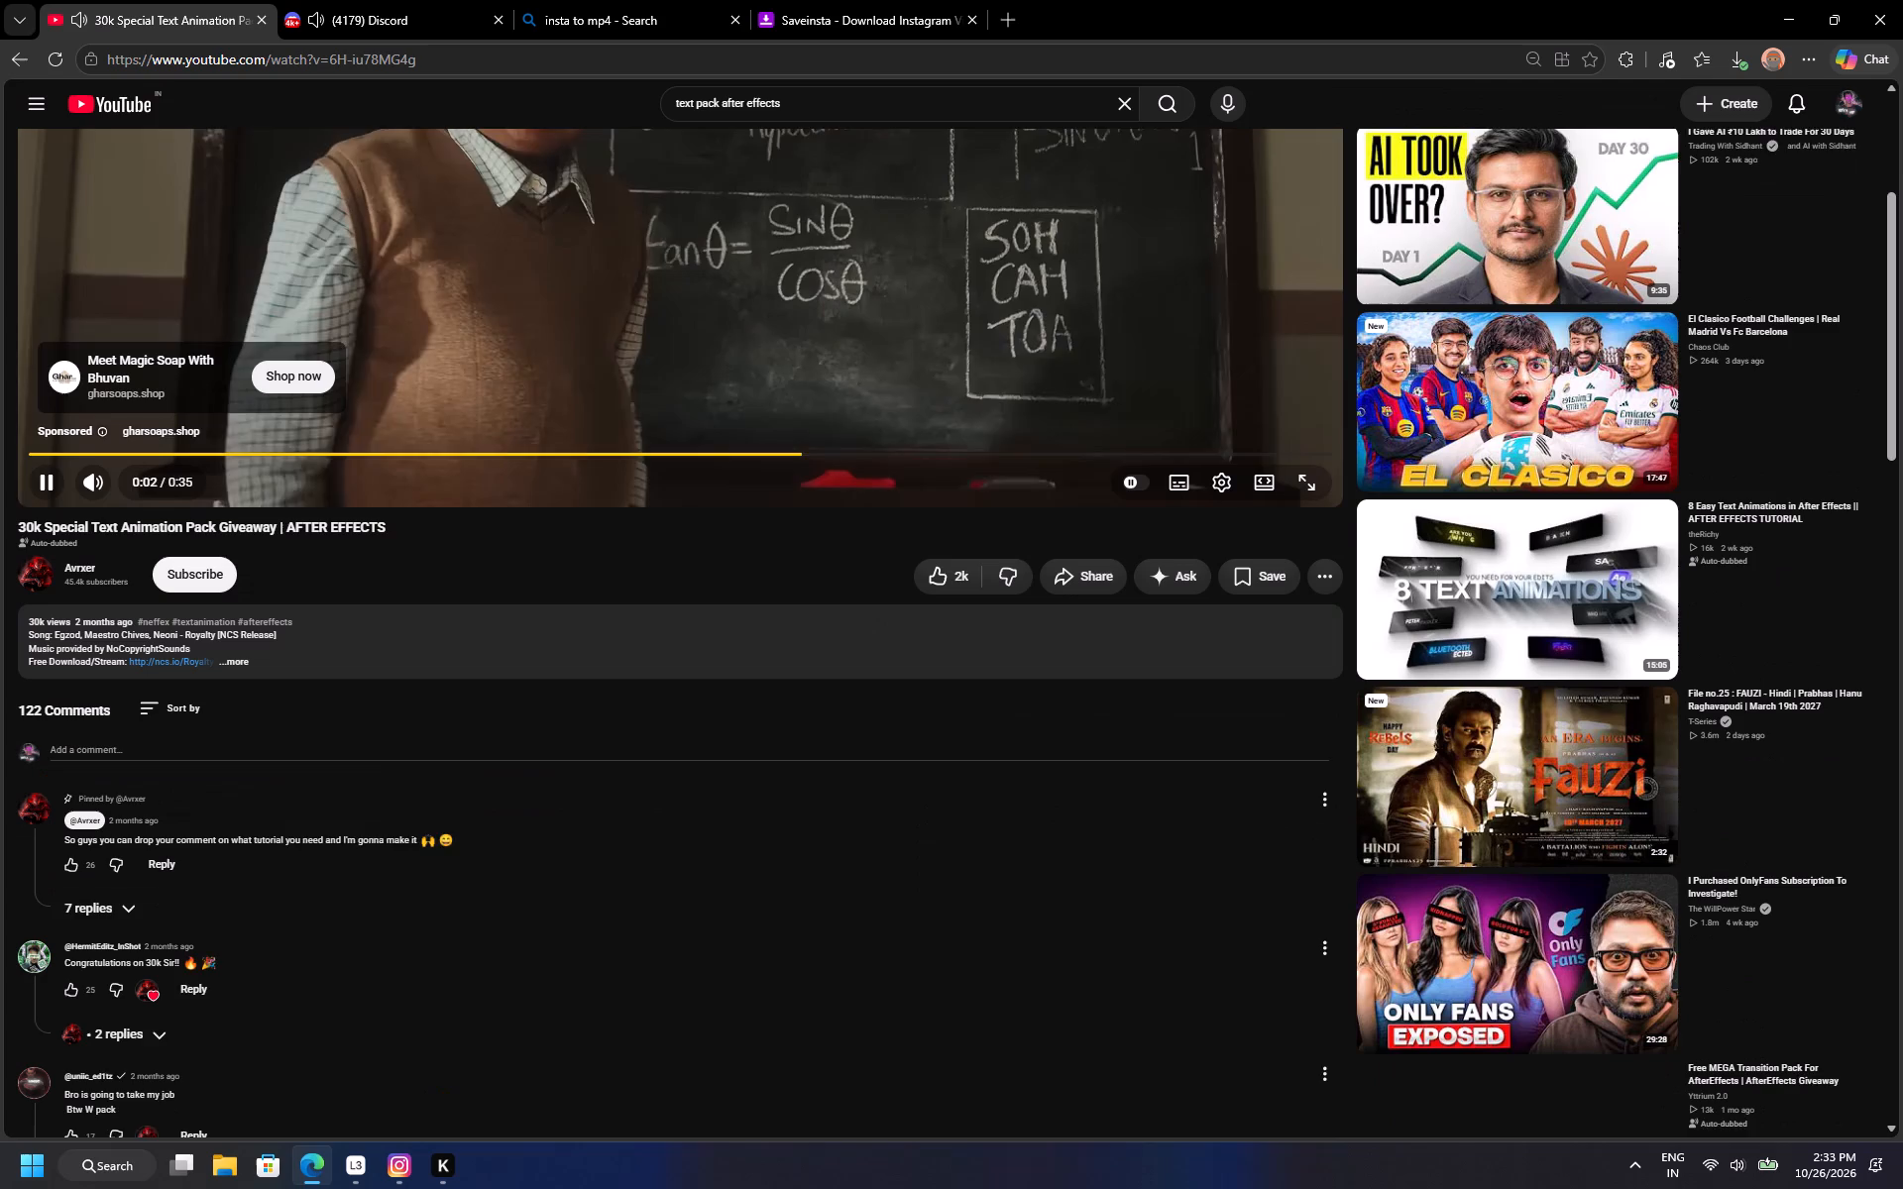
{"action": "scroll", "coordinate": [299, 778], "scroll_direction": "up", "scroll_amount": 3}
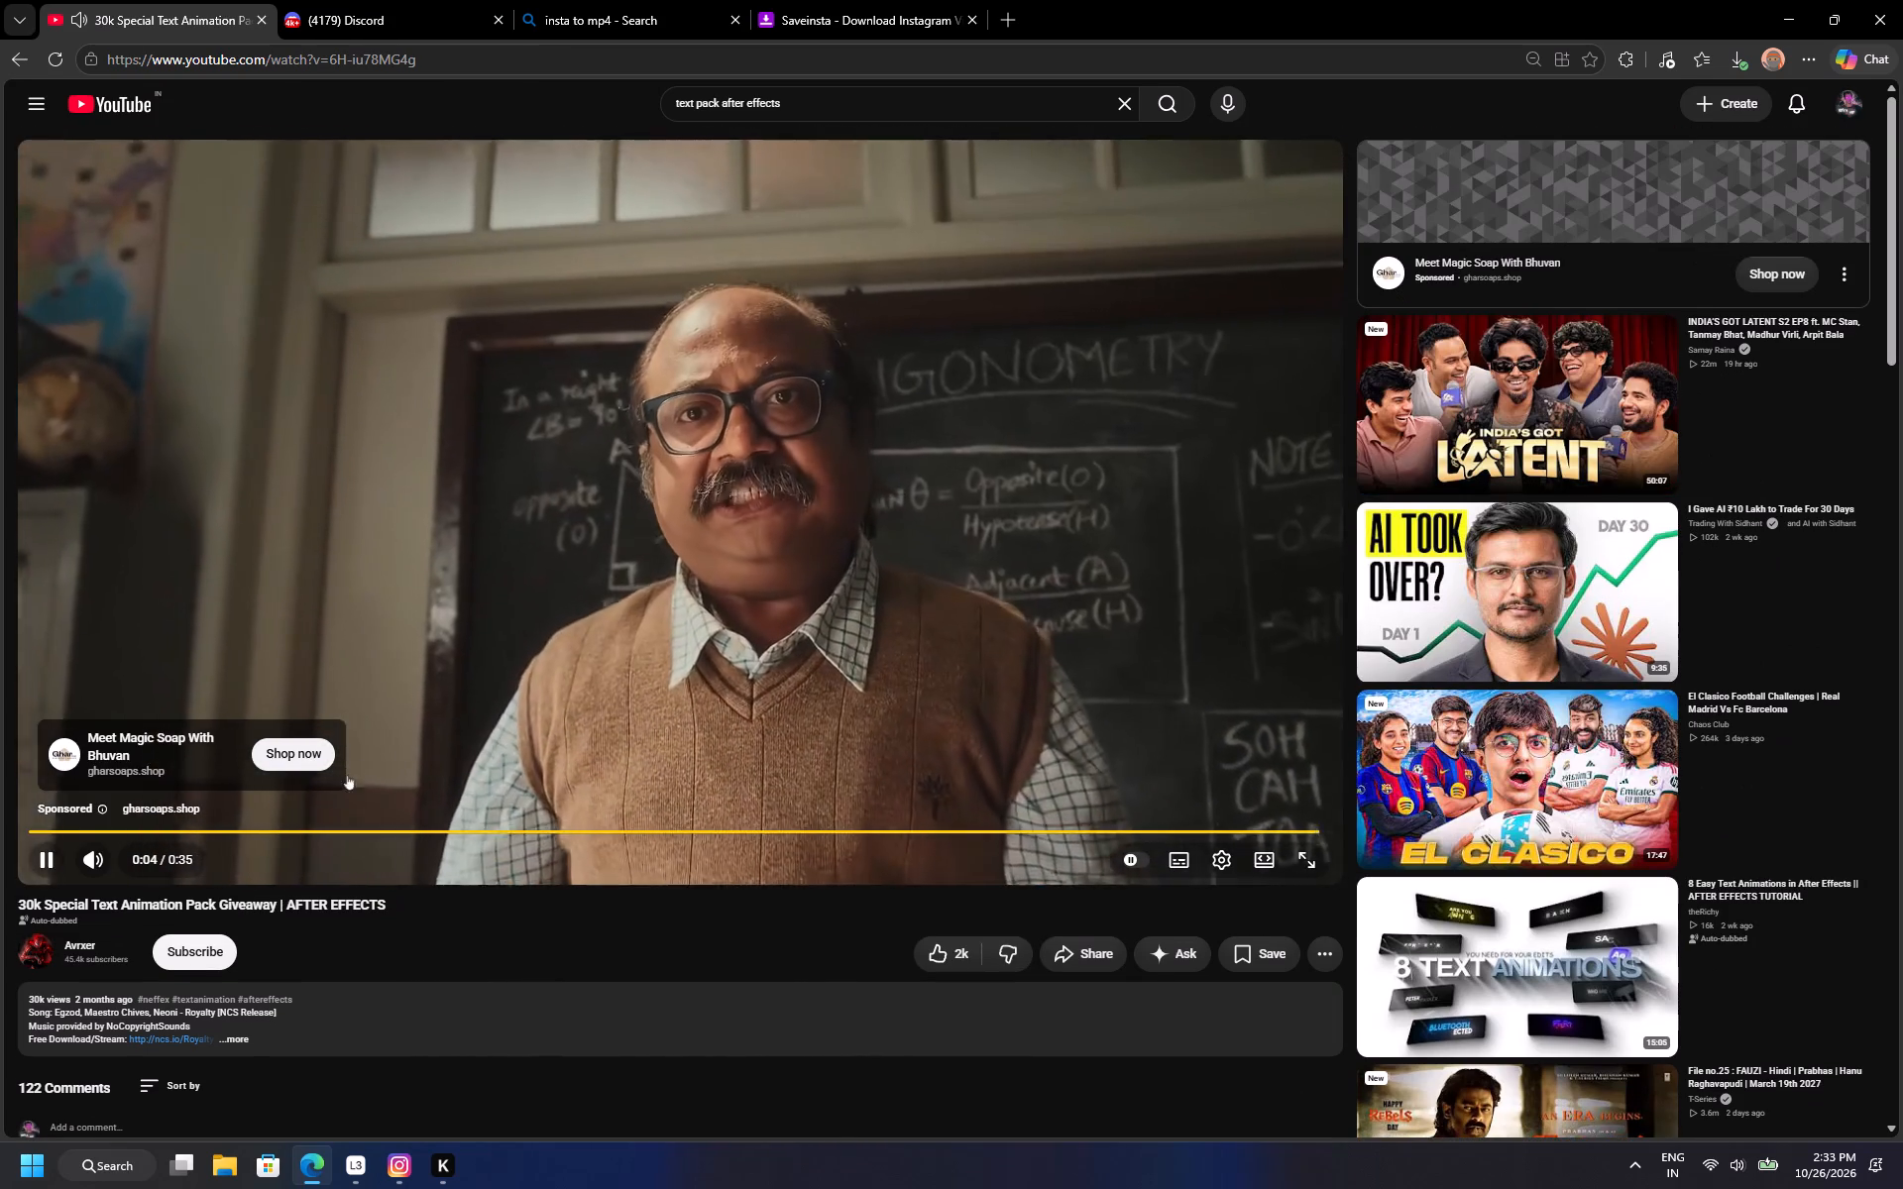
Skip the ad on the "30k Special Text Animation Pack Giveaway" video, jump ahead to its text animations preview, and pause after watching.
{"action": "left_click", "coordinate": [1292, 804]}
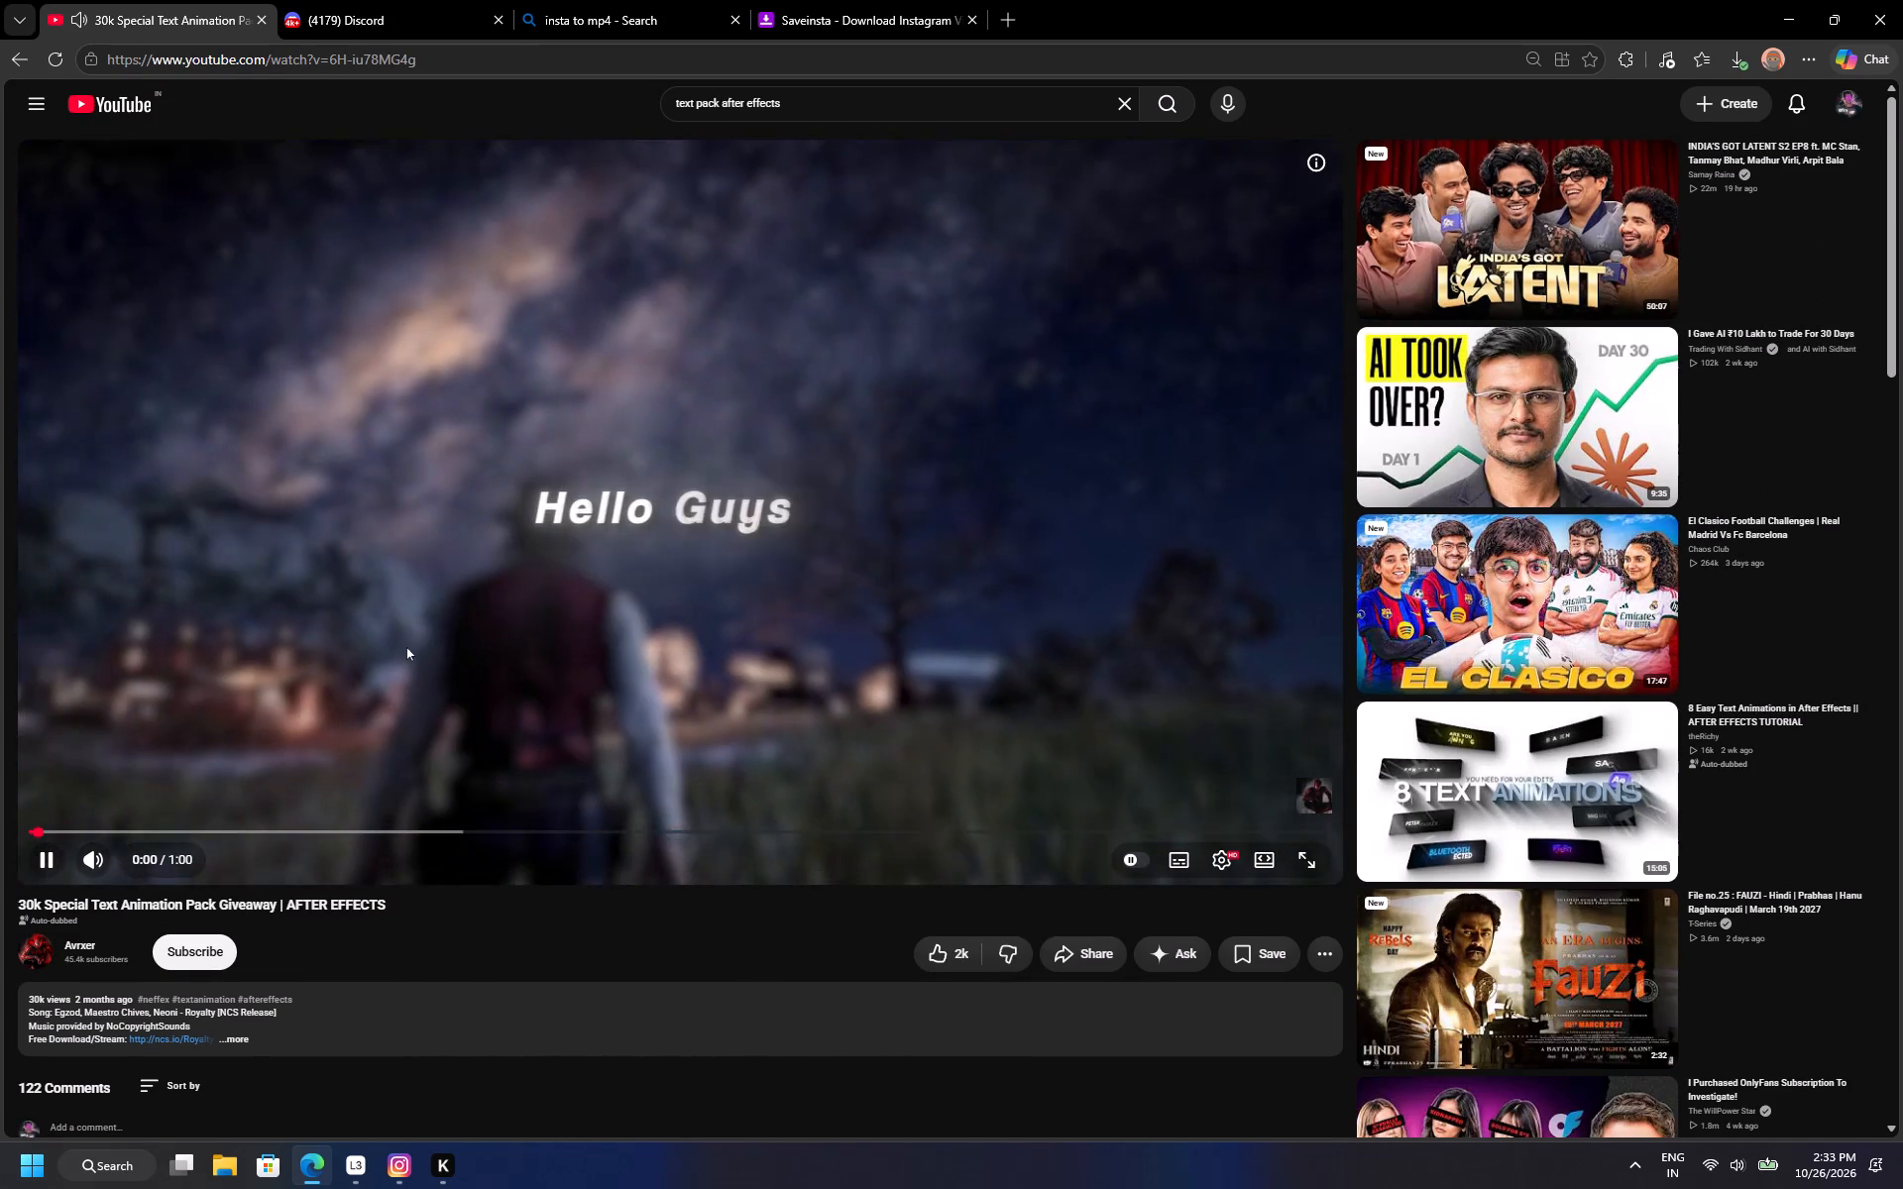
{"action": "key", "text": "Right"}
{"action": "key", "text": "Right"}
{"action": "key", "text": "Right"}
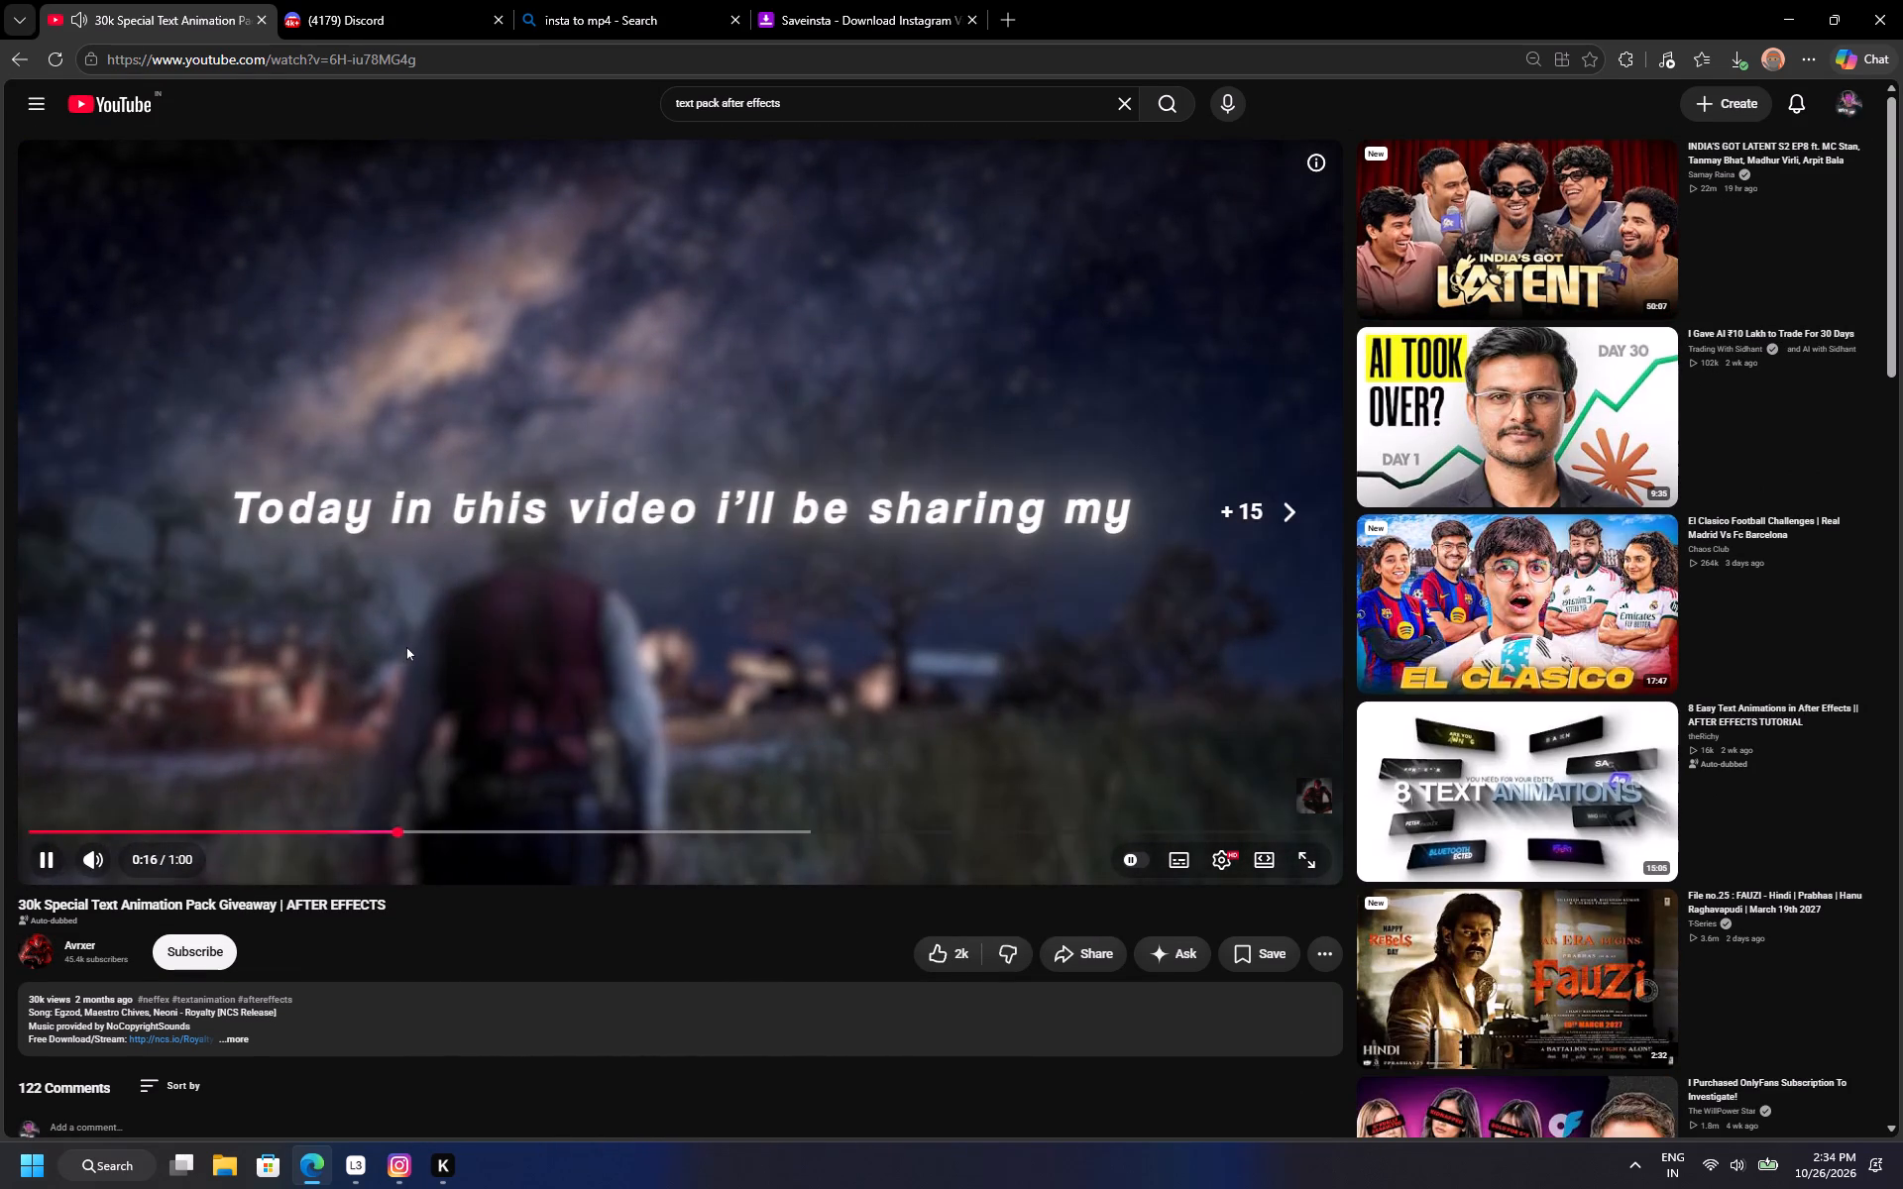
{"action": "key", "text": "Right"}
{"action": "key", "text": "Right"}
{"action": "key", "text": "Right"}
{"action": "key", "text": "Right"}
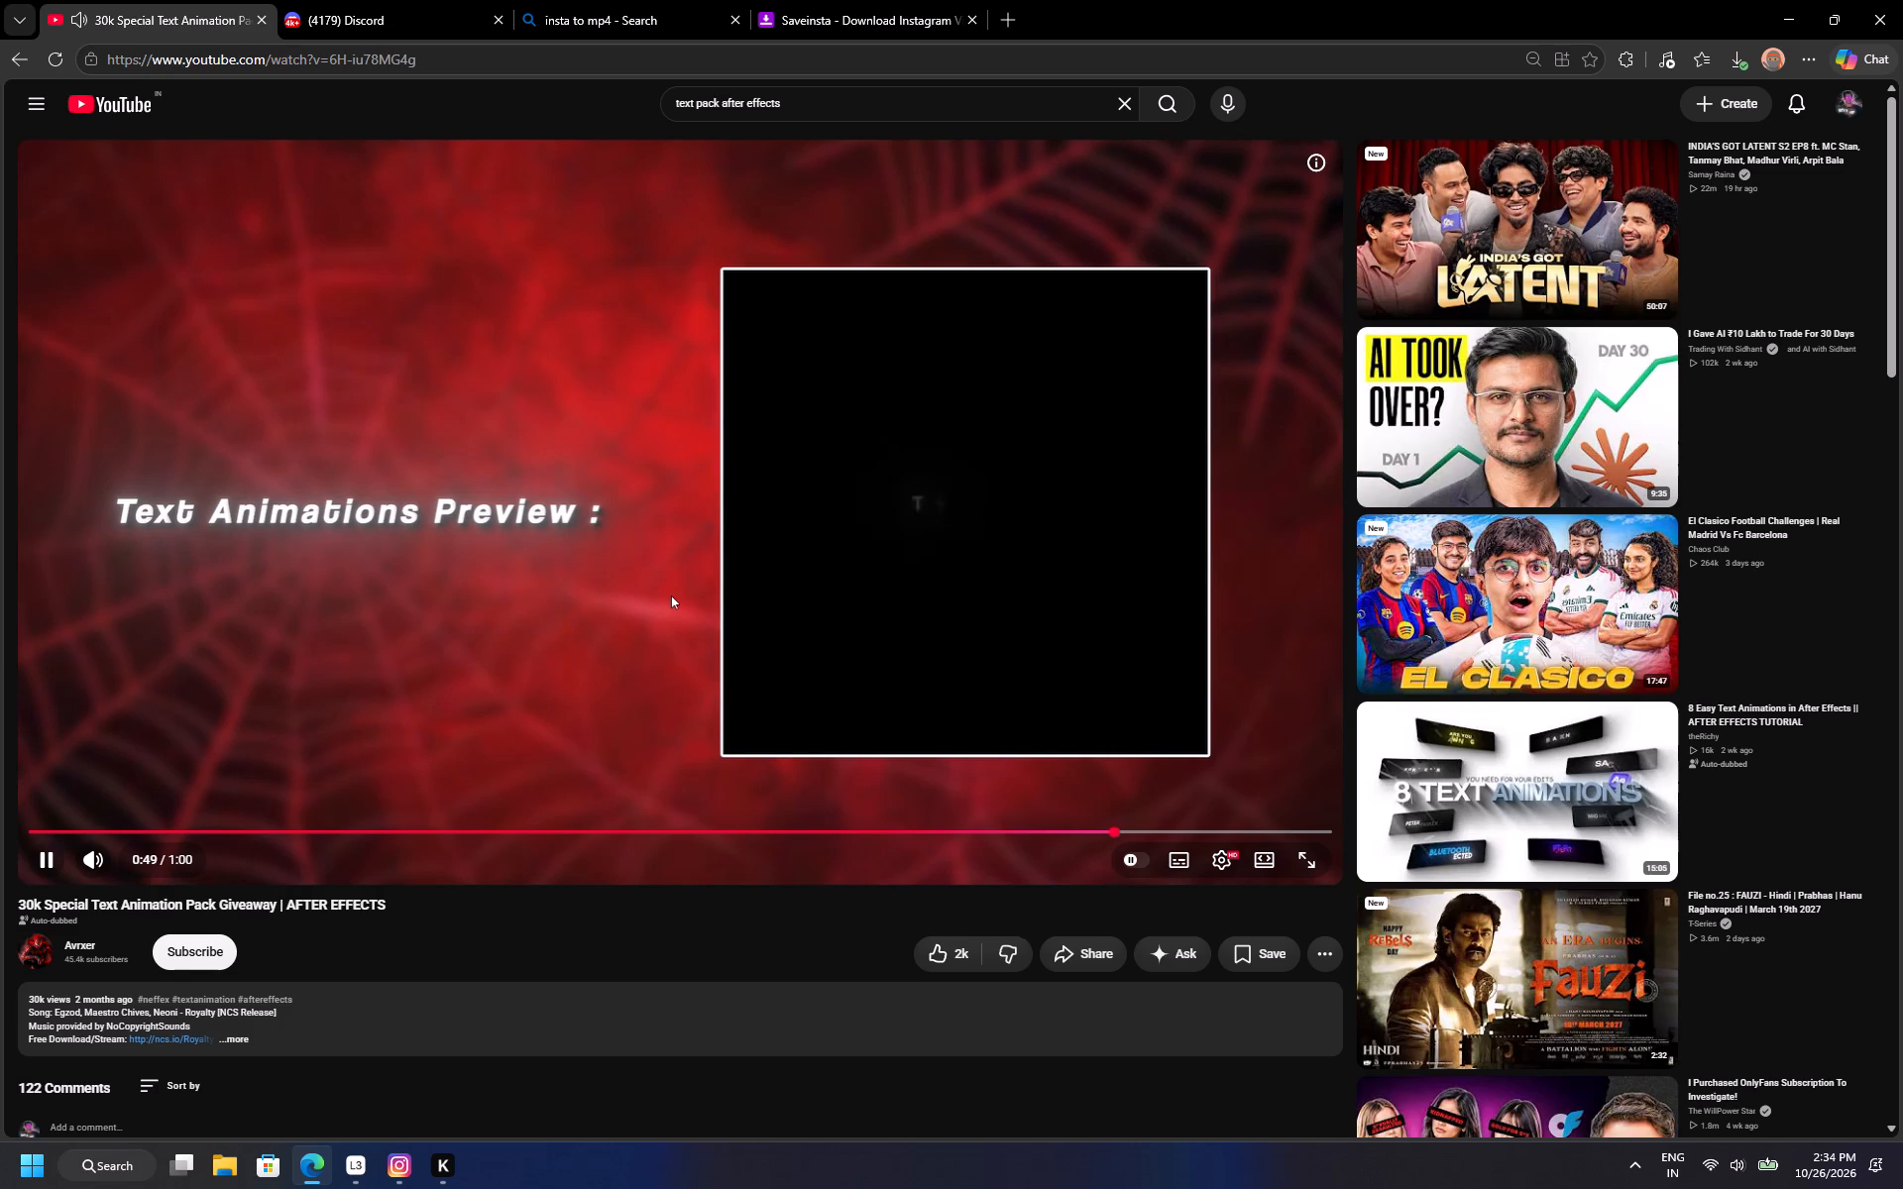
{"action": "left_click", "coordinate": [575, 590]}
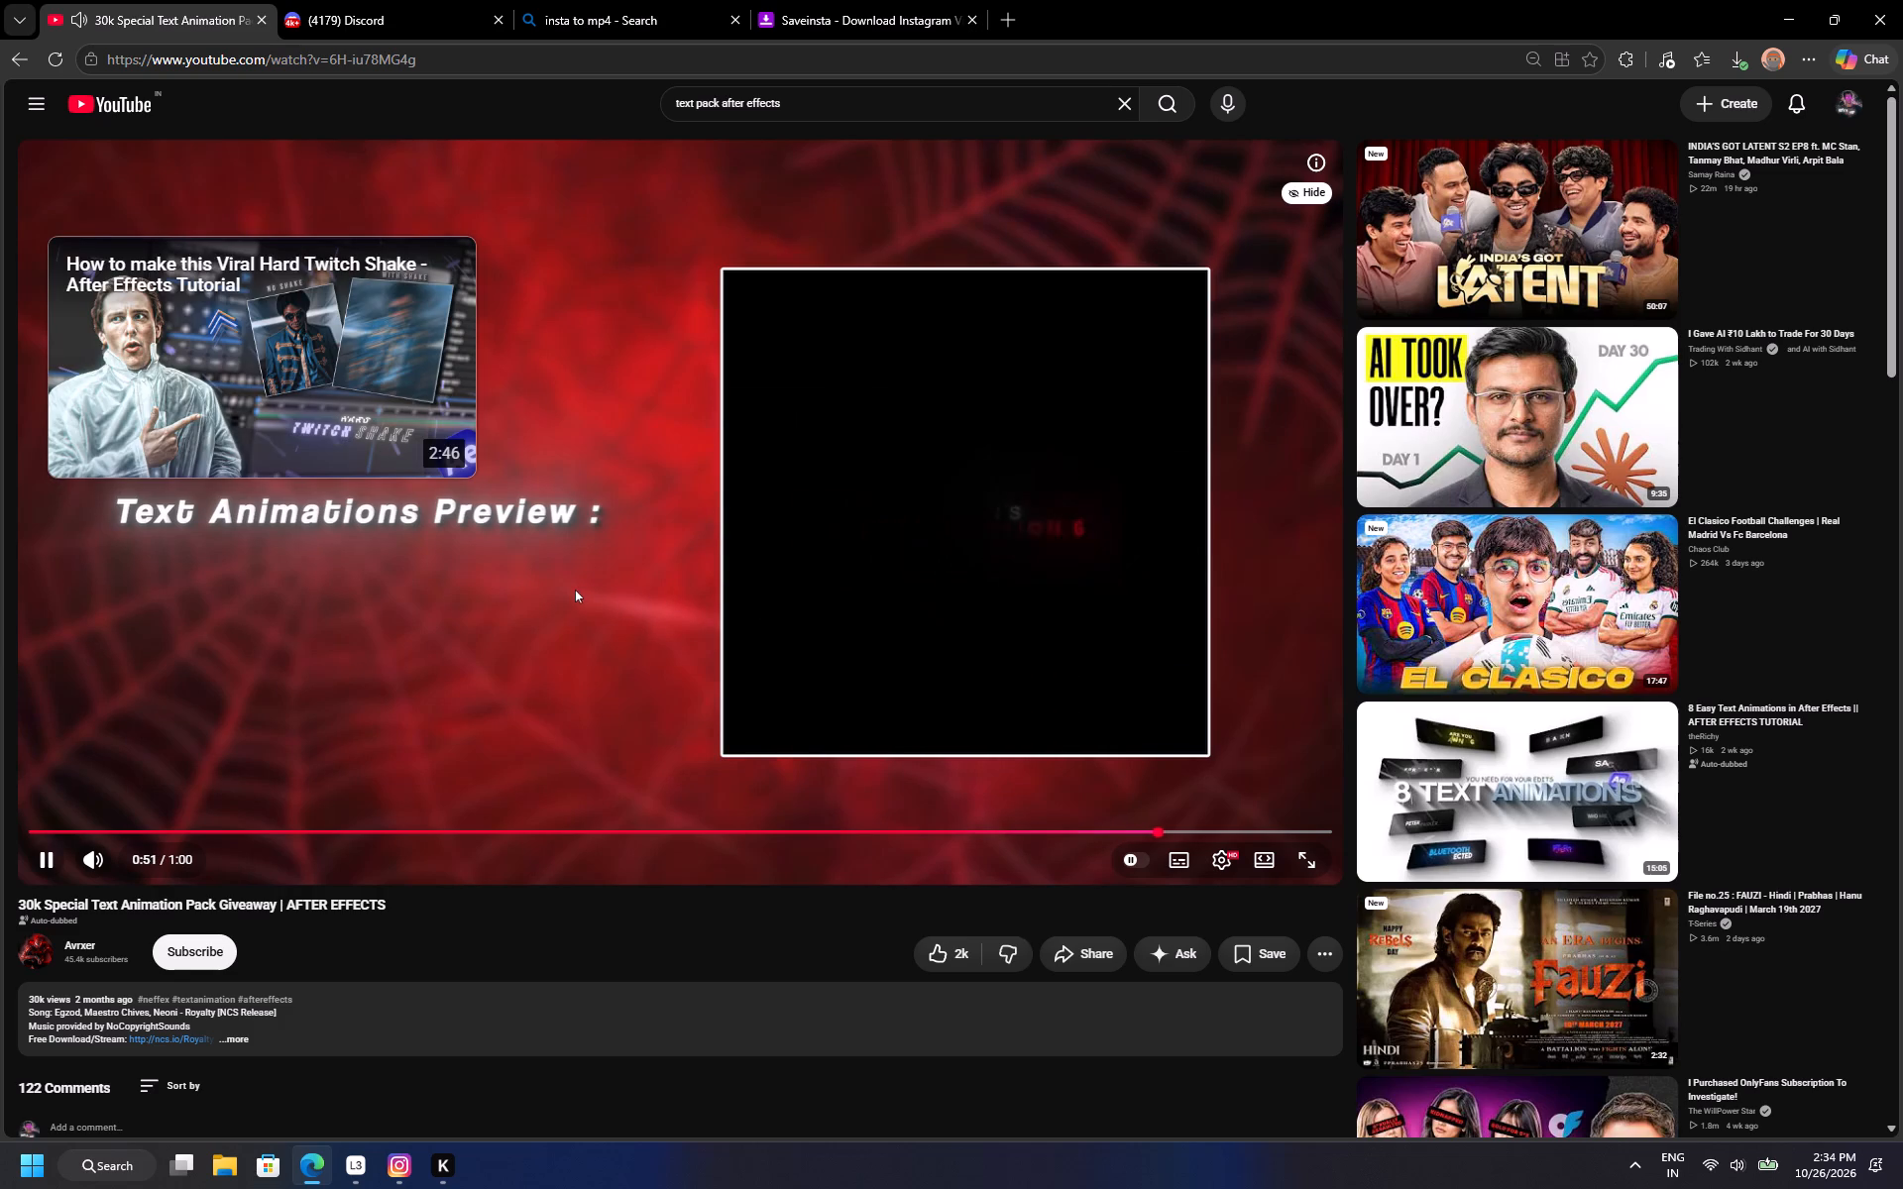
Expand the giveaway video's description and open its "Free Download/Stream" link, ncs.io/Royalty.
{"action": "scroll", "coordinate": [421, 596], "scroll_direction": "down", "scroll_amount": 1}
{"action": "left_click", "coordinate": [240, 646]}
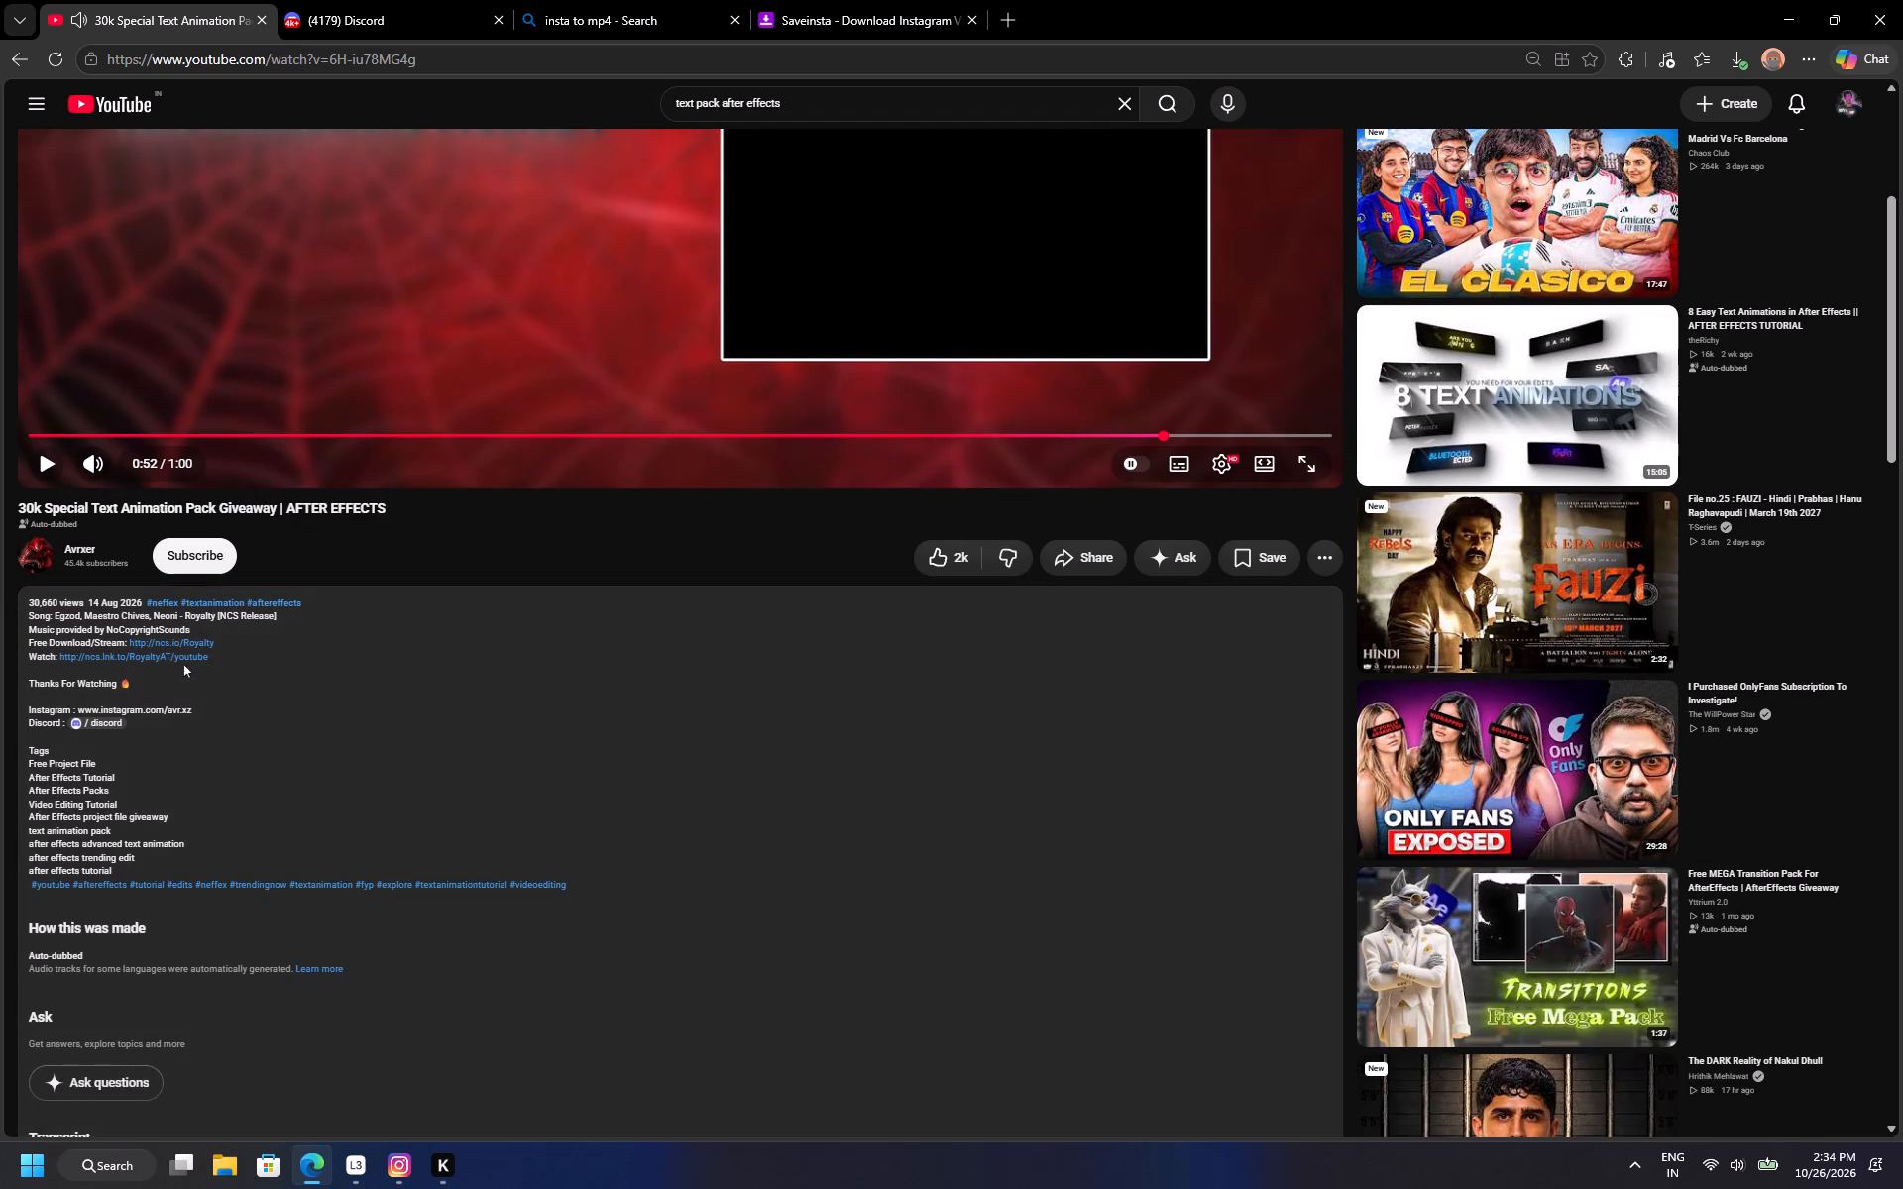
{"action": "left_click", "coordinate": [168, 643]}
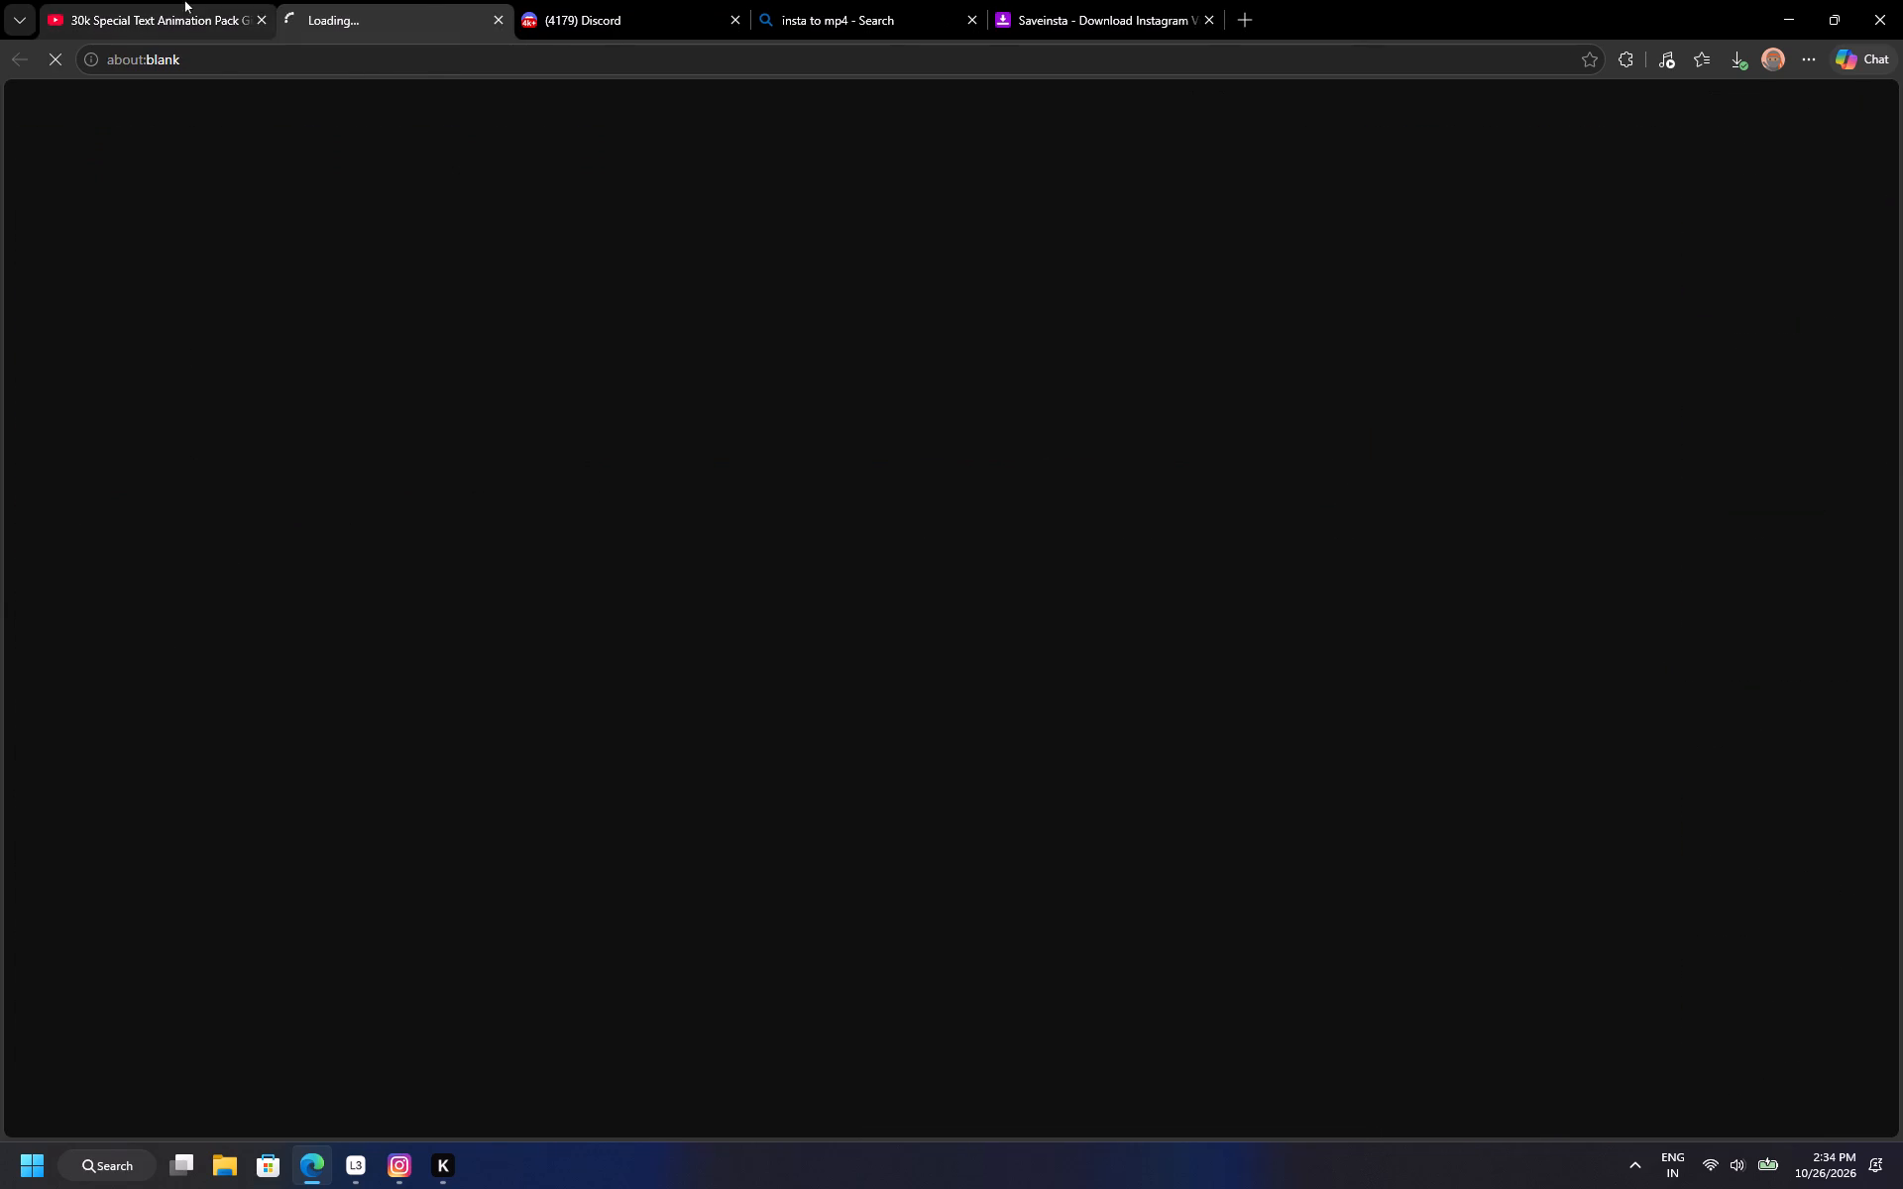
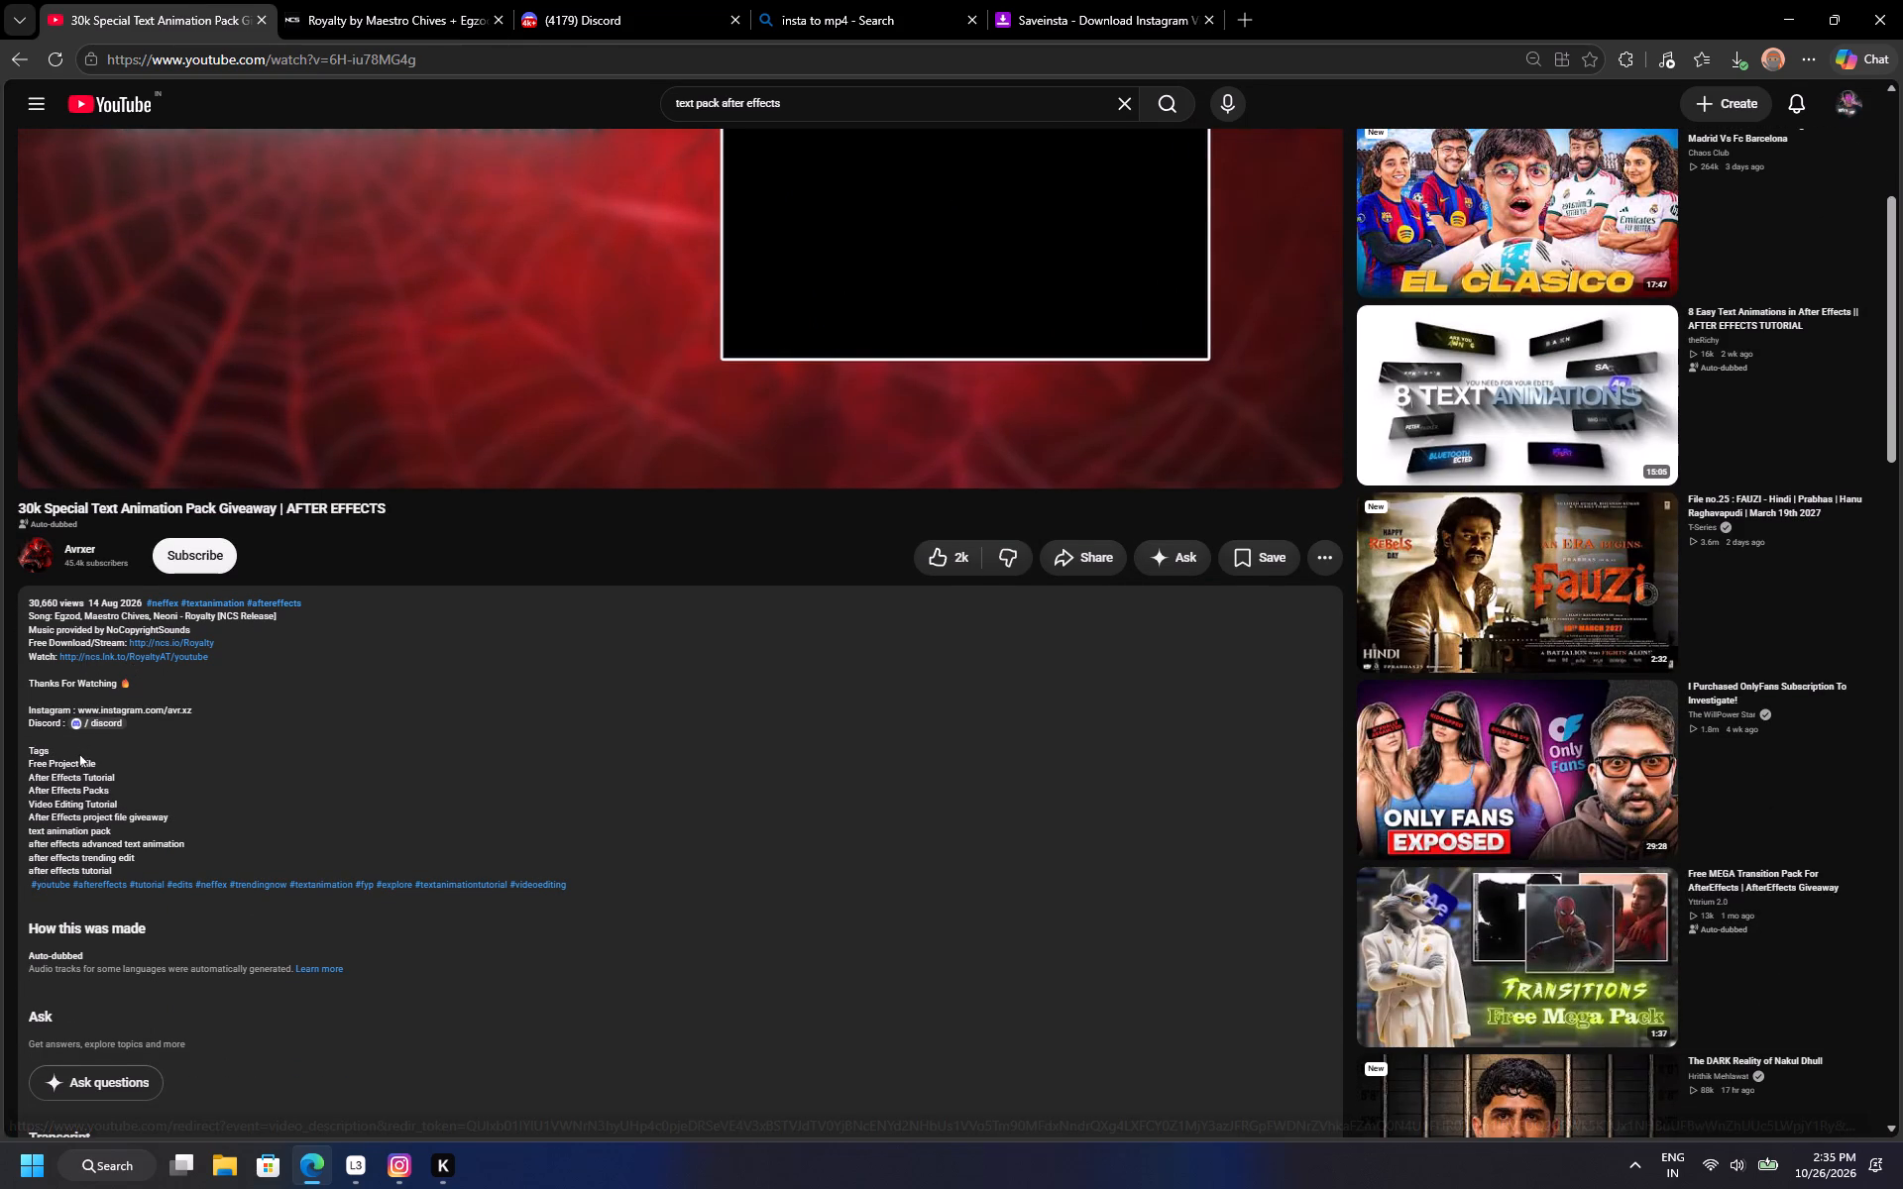
Look through the giveaway video's description and comments for the pack's source, and open the creator's Discord link from the description.
{"action": "scroll", "coordinate": [113, 741], "scroll_direction": "down", "scroll_amount": 2}
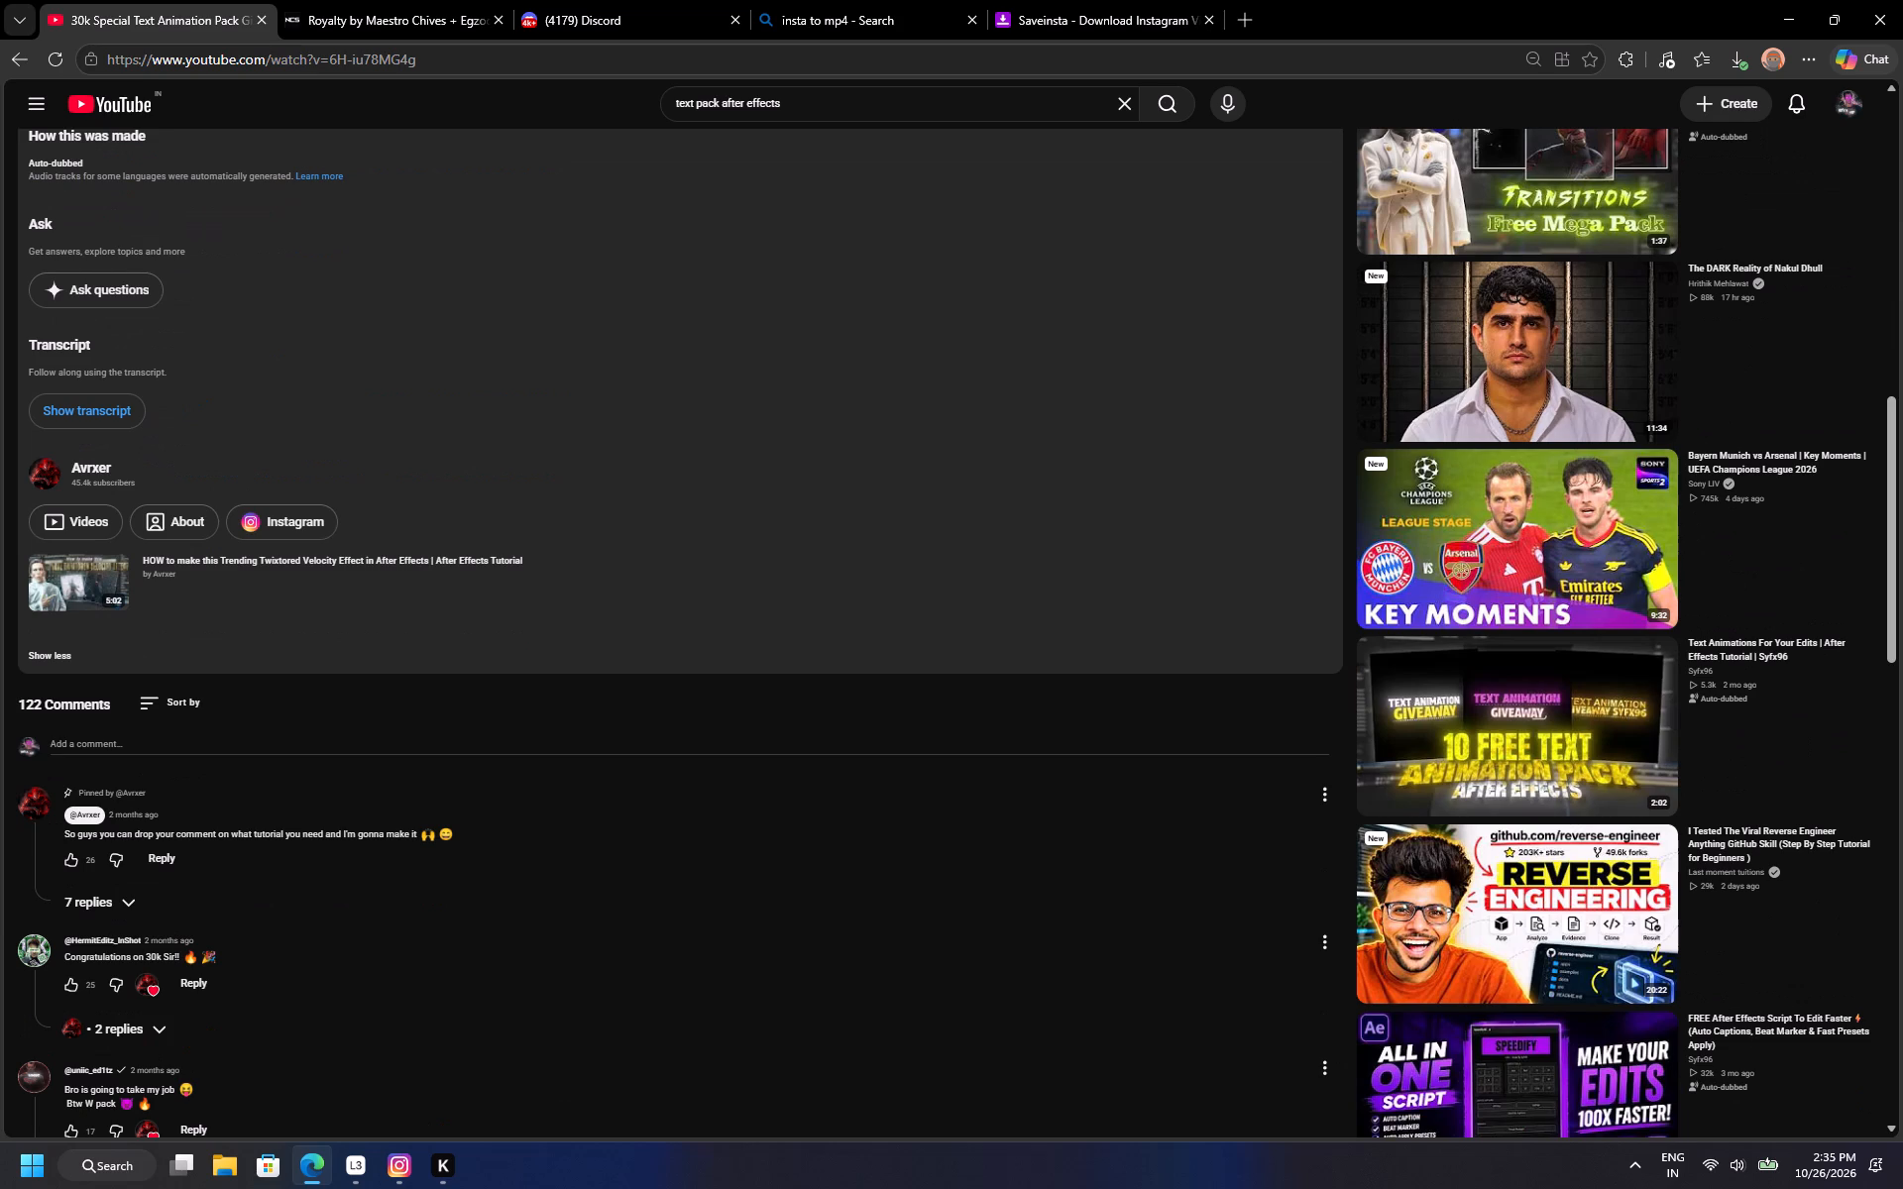
{"action": "scroll", "coordinate": [113, 741], "scroll_direction": "up", "scroll_amount": 1}
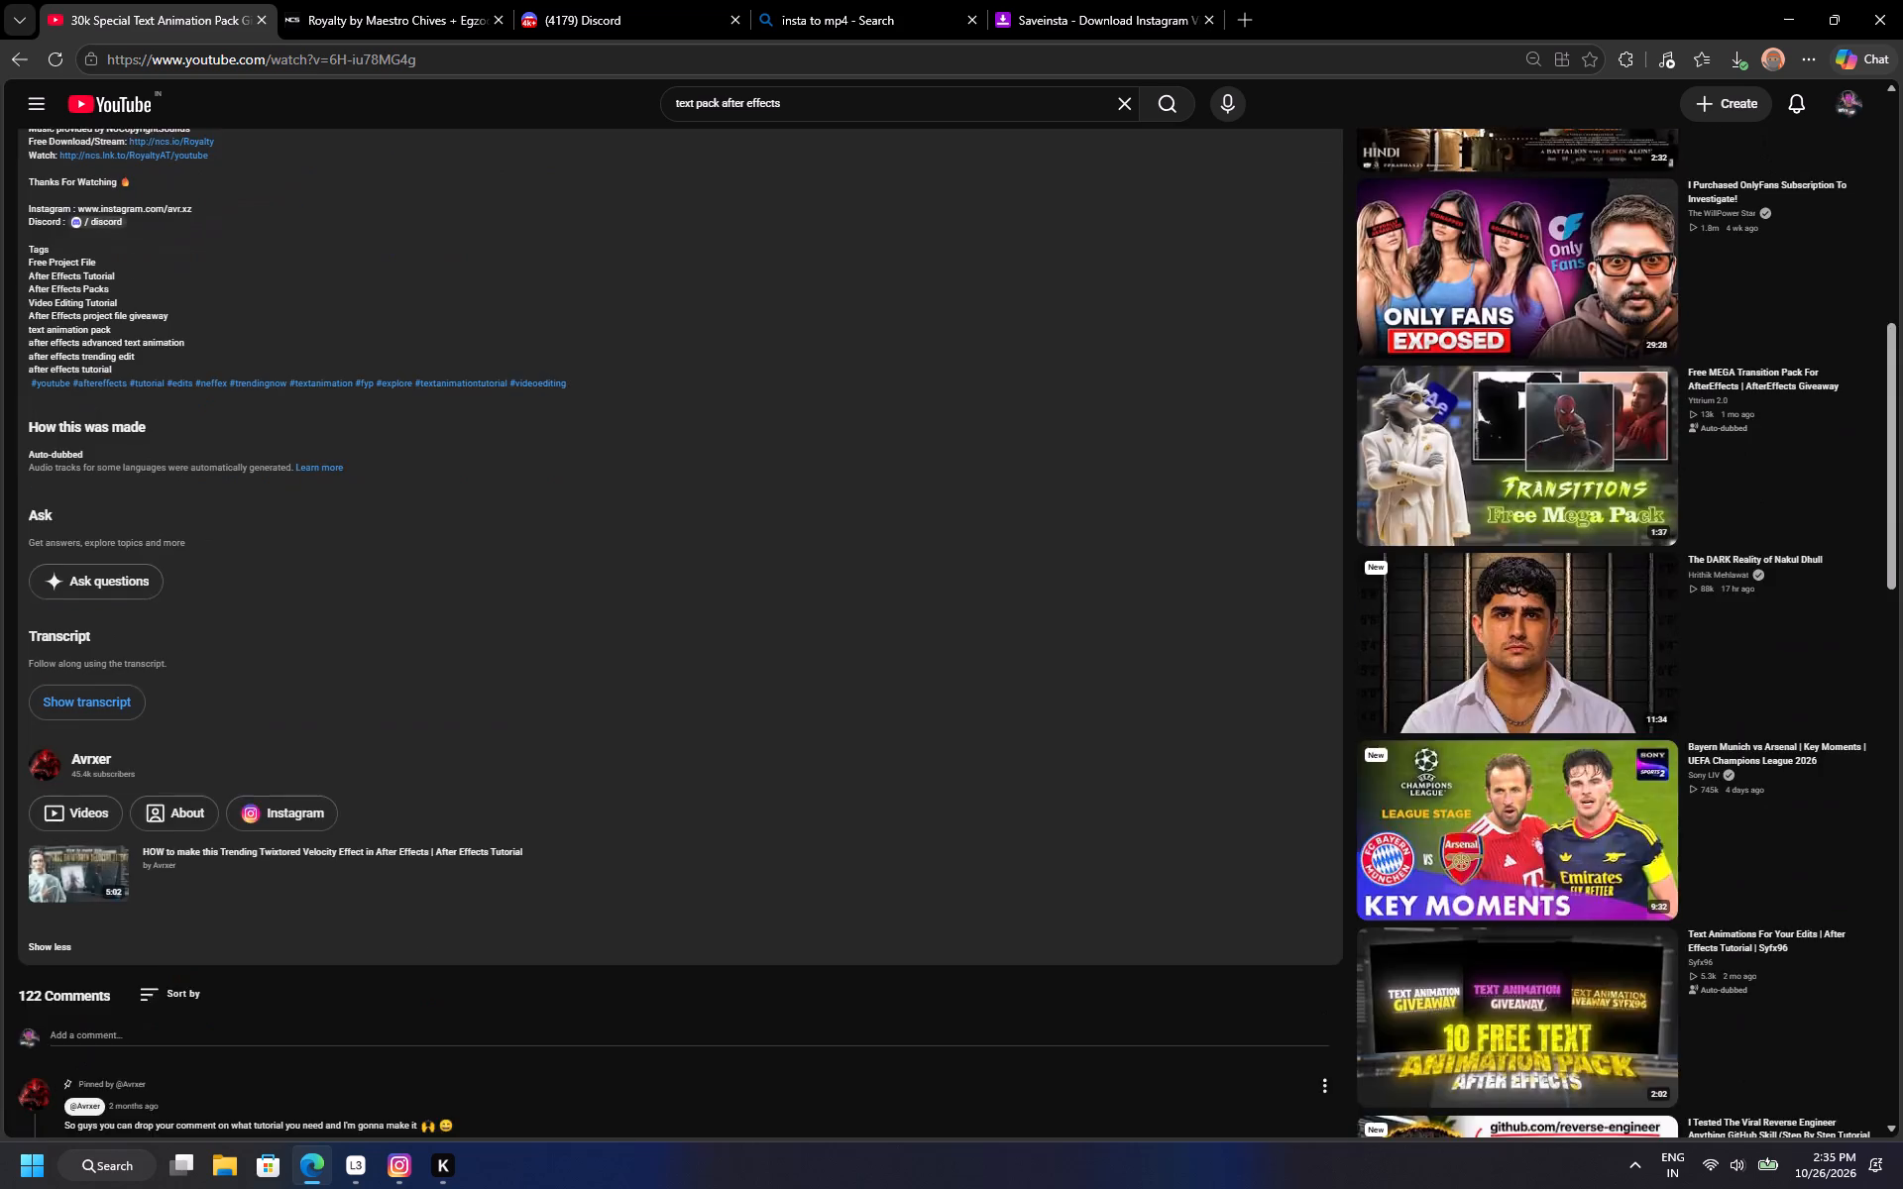
{"action": "scroll", "coordinate": [113, 741], "scroll_direction": "up", "scroll_amount": 1}
{"action": "left_click", "coordinate": [97, 719]}
{"action": "left_click", "coordinate": [583, 0]}
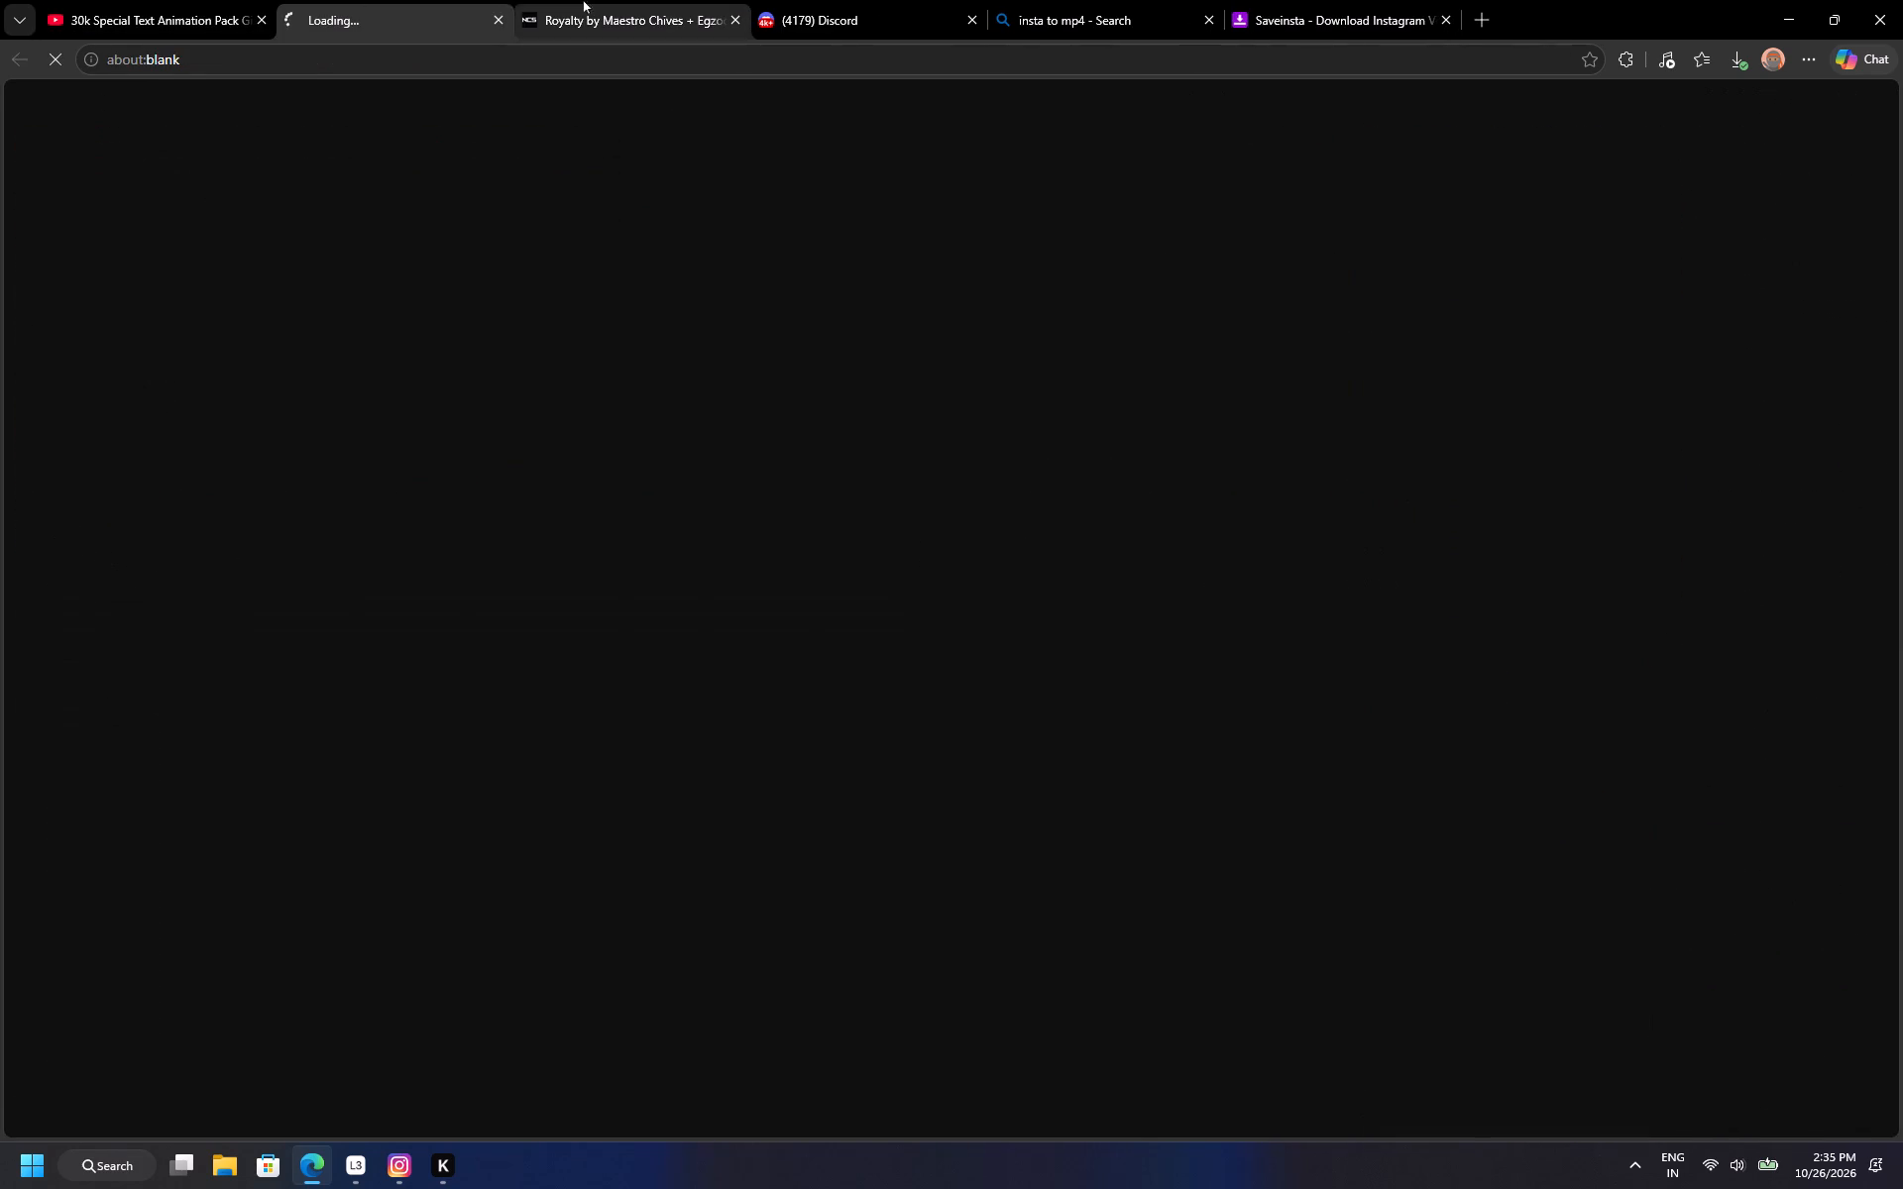
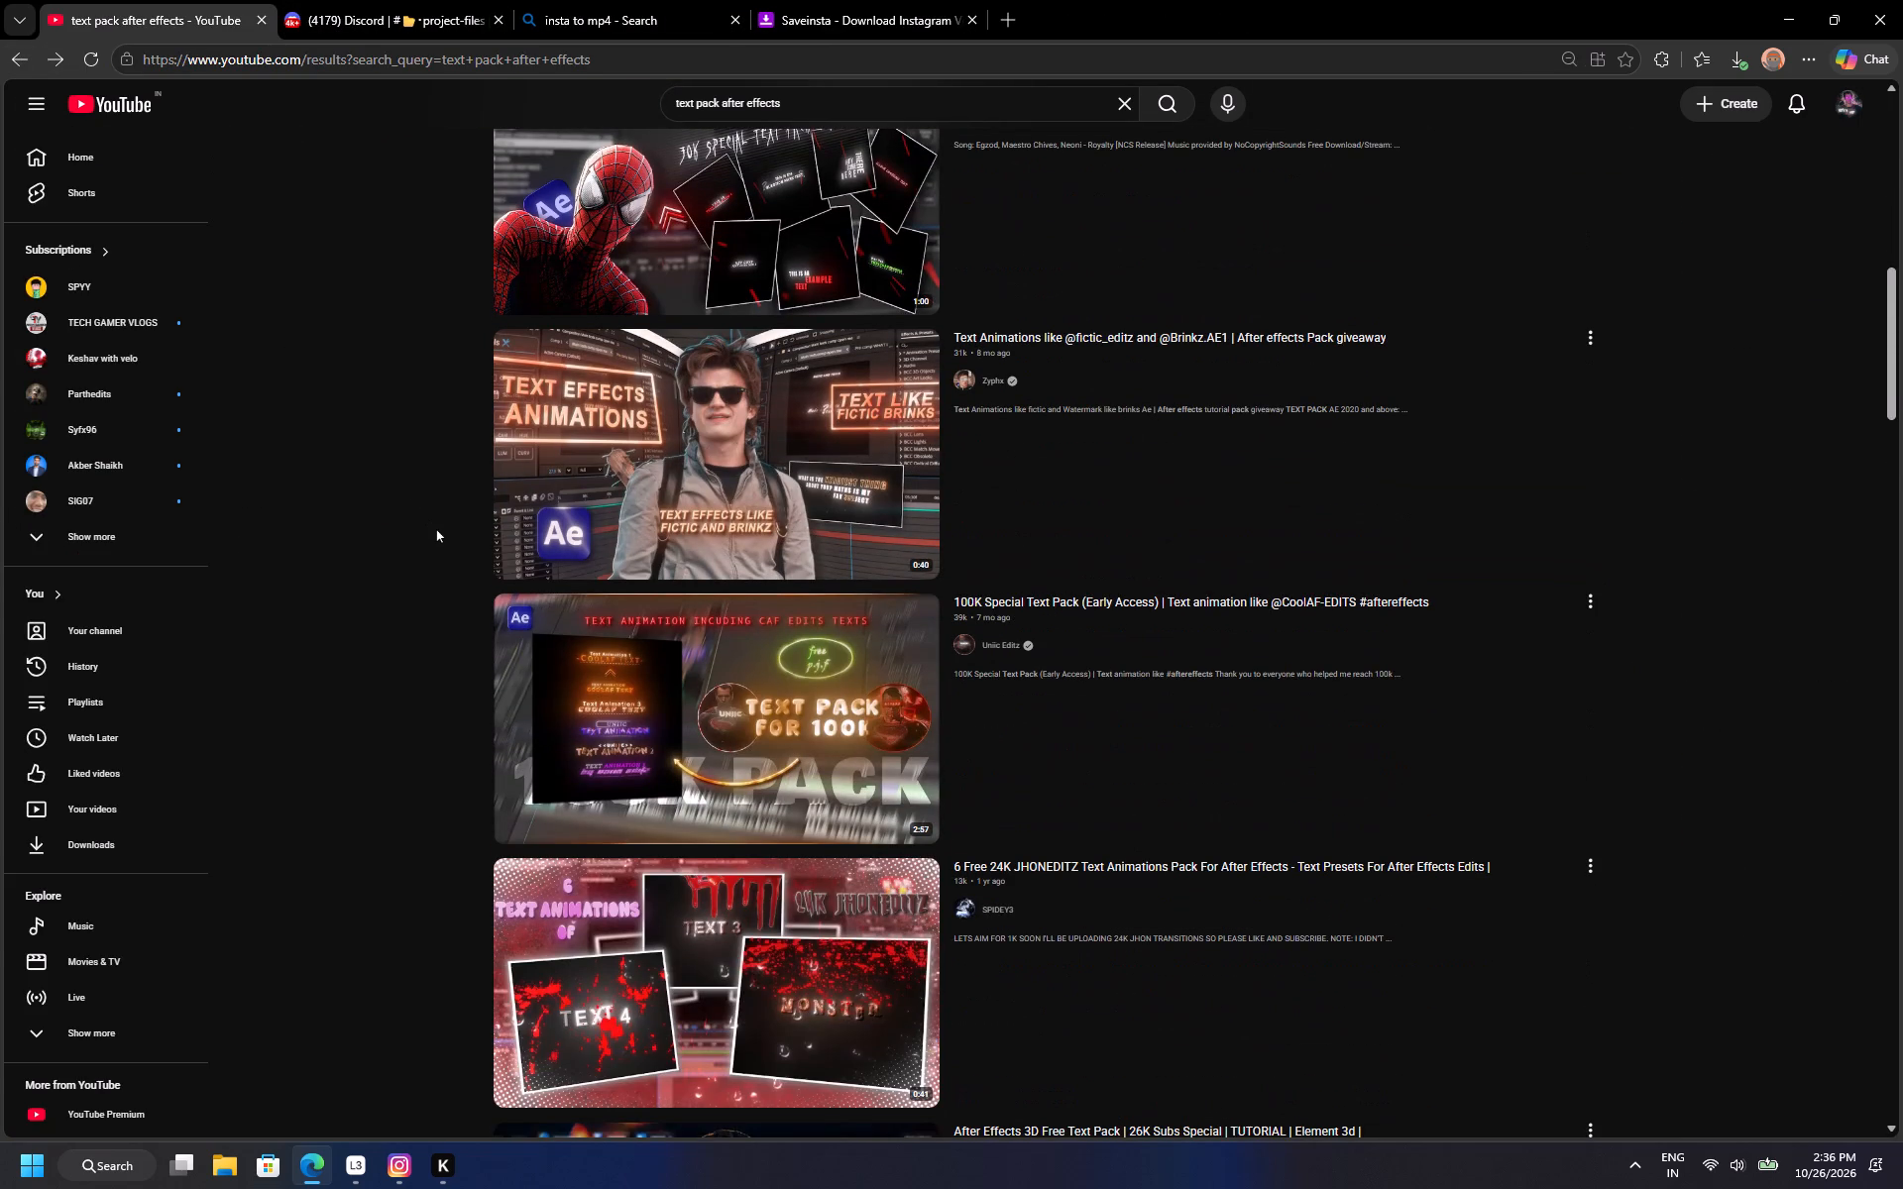
Close the Discord tab and look through the "text pack after effects" results for another free text pack.
{"action": "scroll", "coordinate": [436, 529], "scroll_direction": "down", "scroll_amount": 1}
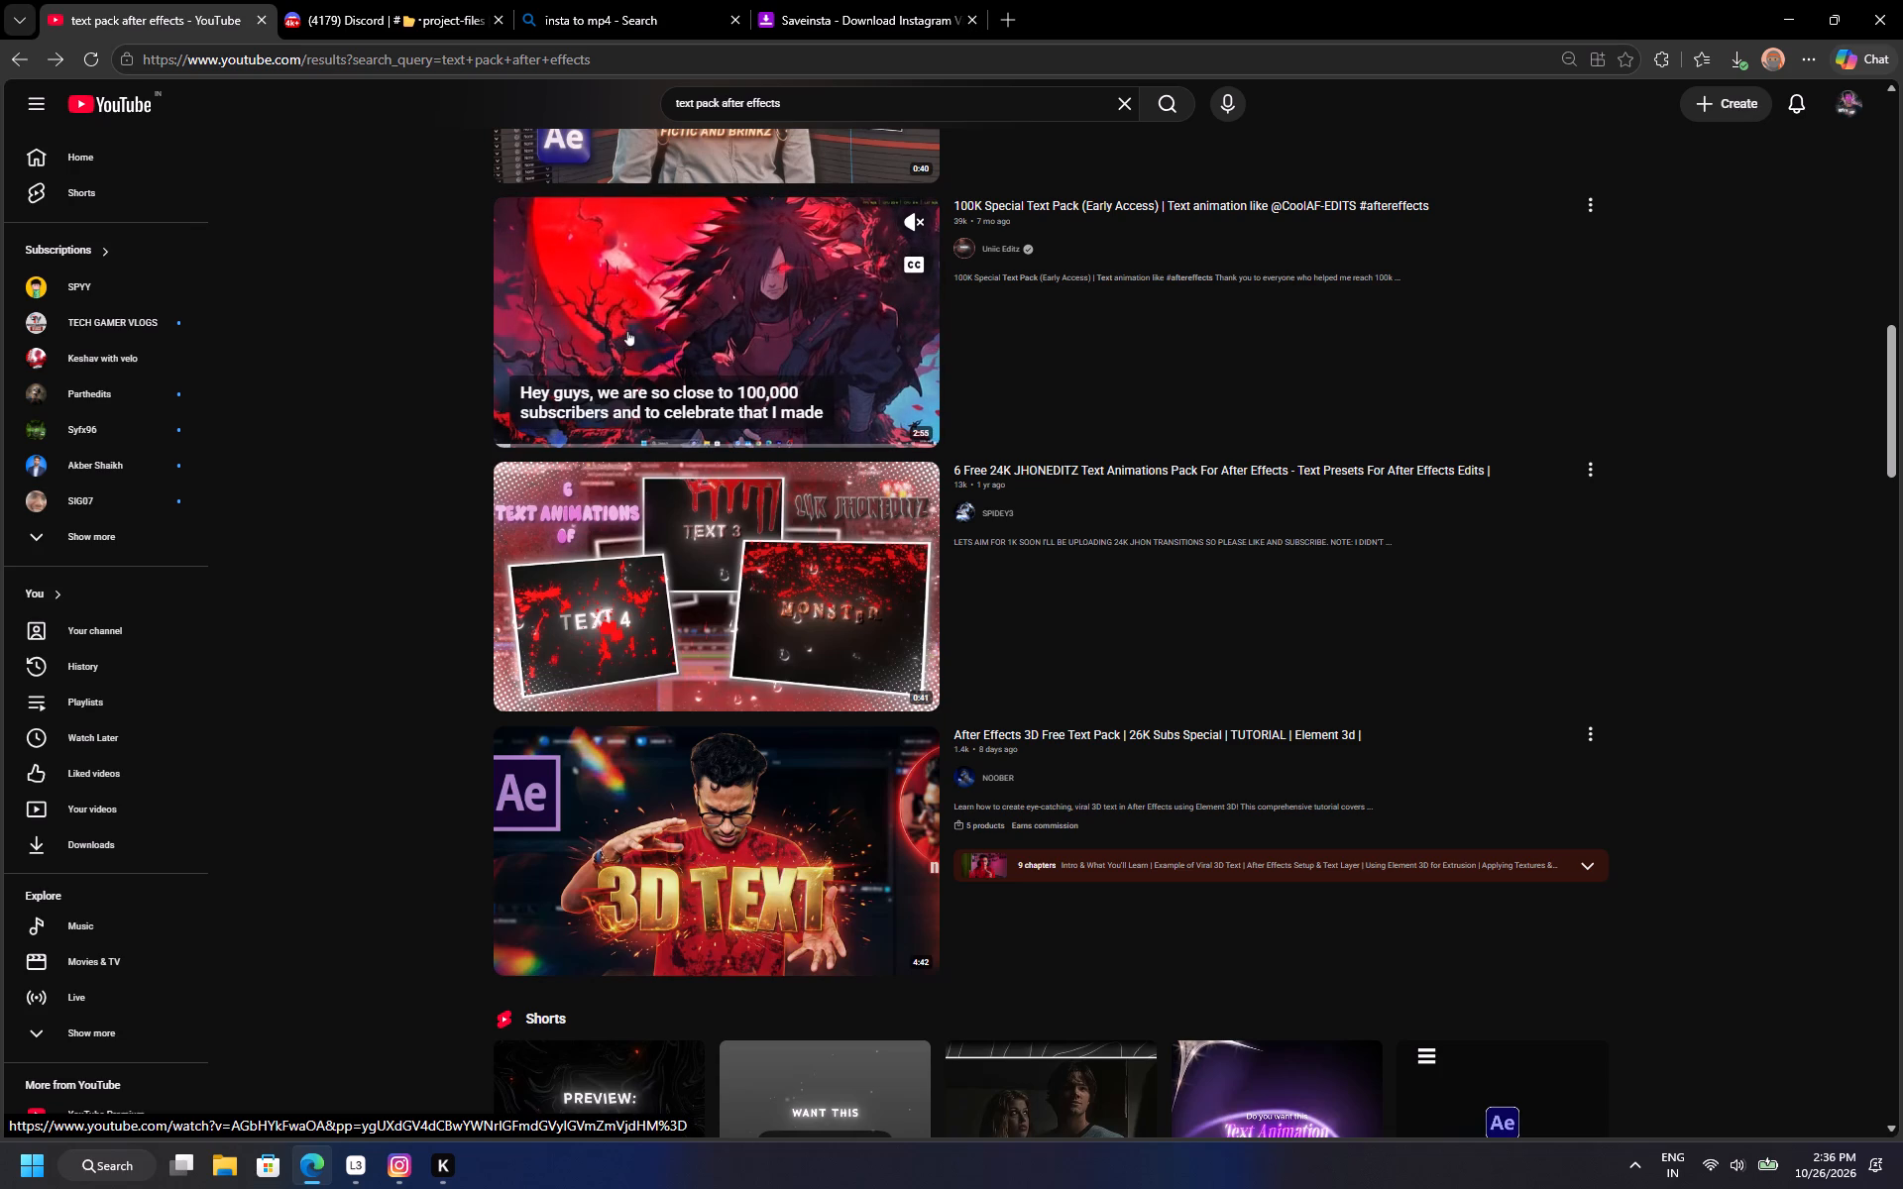
{"action": "left_click", "coordinate": [496, 19]}
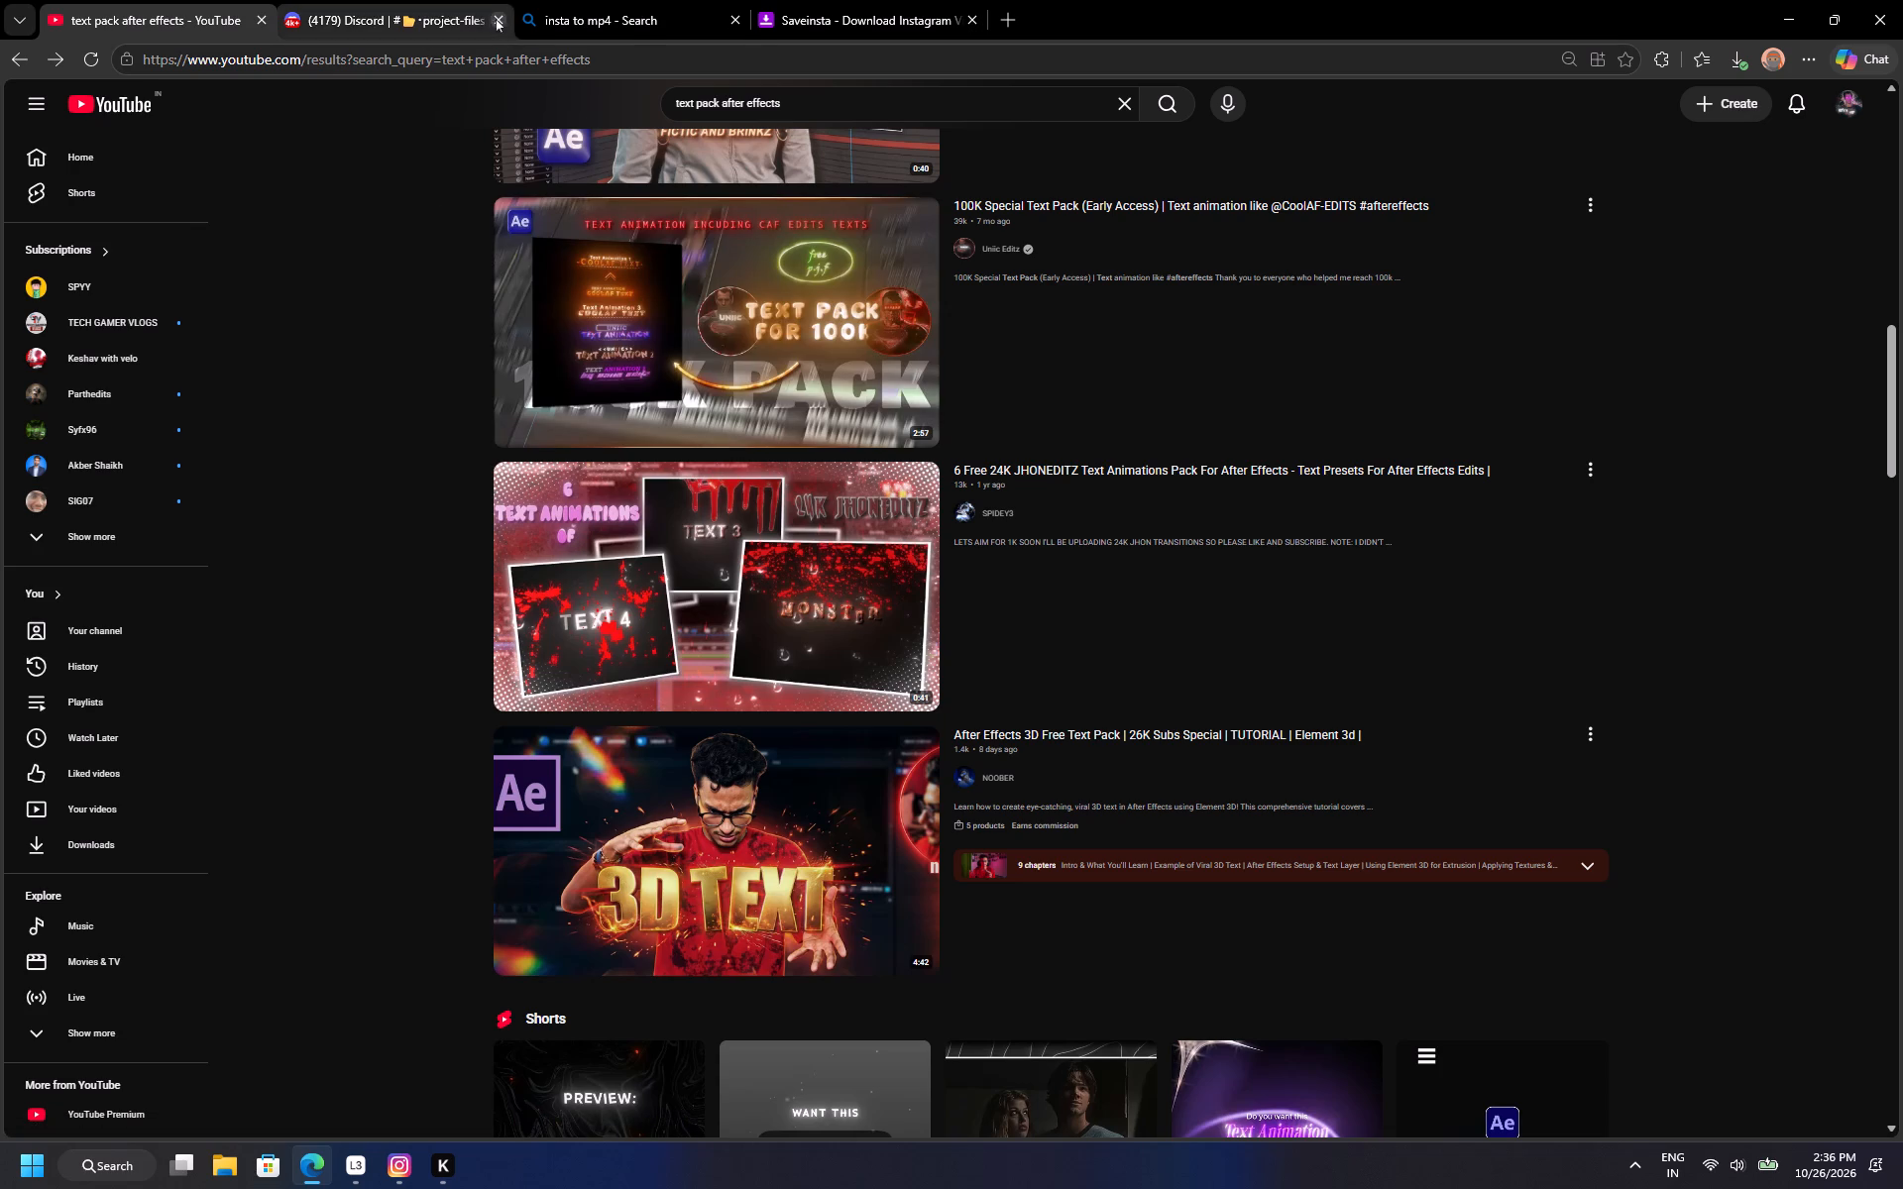
{"action": "scroll", "coordinate": [463, 442], "scroll_direction": "down", "scroll_amount": 1}
{"action": "scroll", "coordinate": [357, 436], "scroll_direction": "down", "scroll_amount": 2}
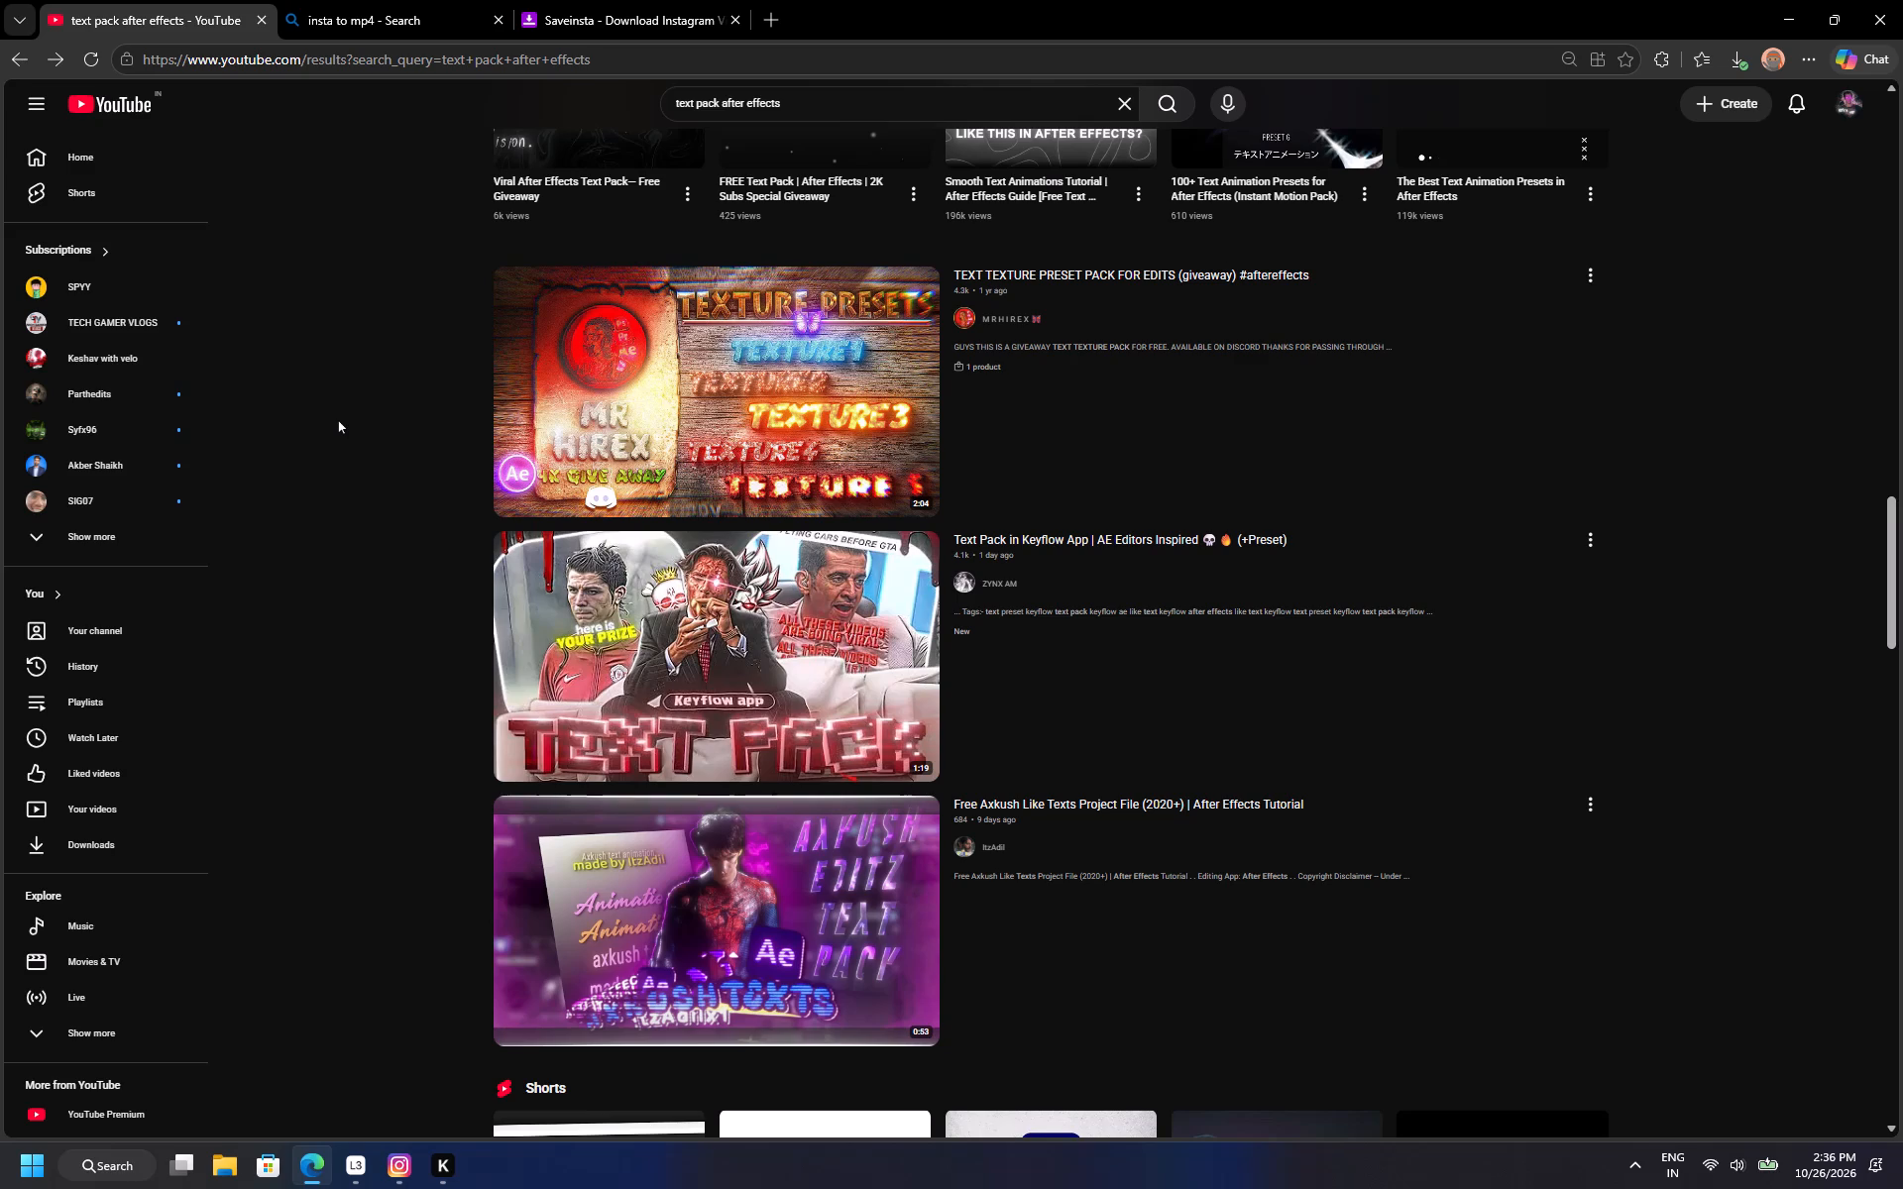
{"action": "scroll", "coordinate": [338, 420], "scroll_direction": "down", "scroll_amount": 1}
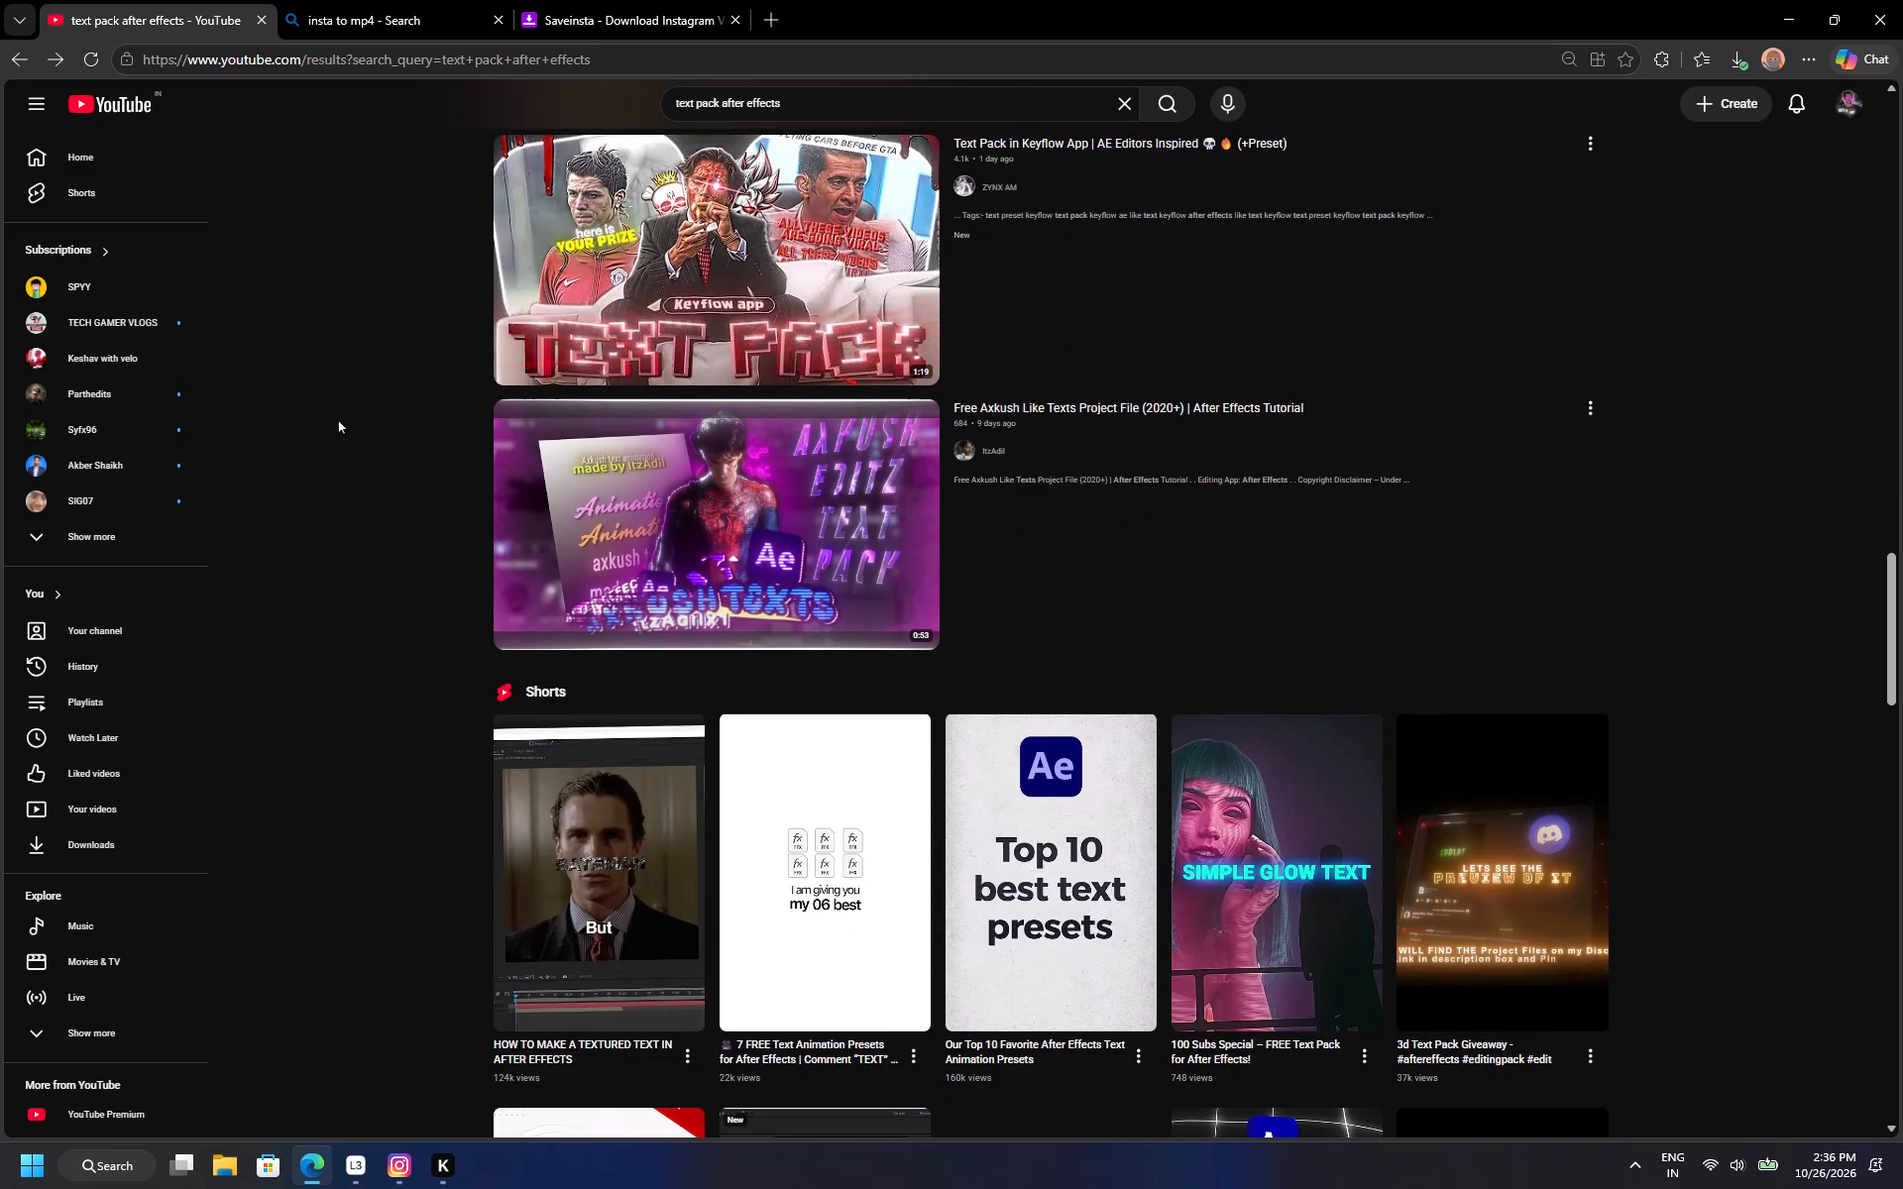
{"action": "scroll", "coordinate": [338, 420], "scroll_direction": "down", "scroll_amount": 1}
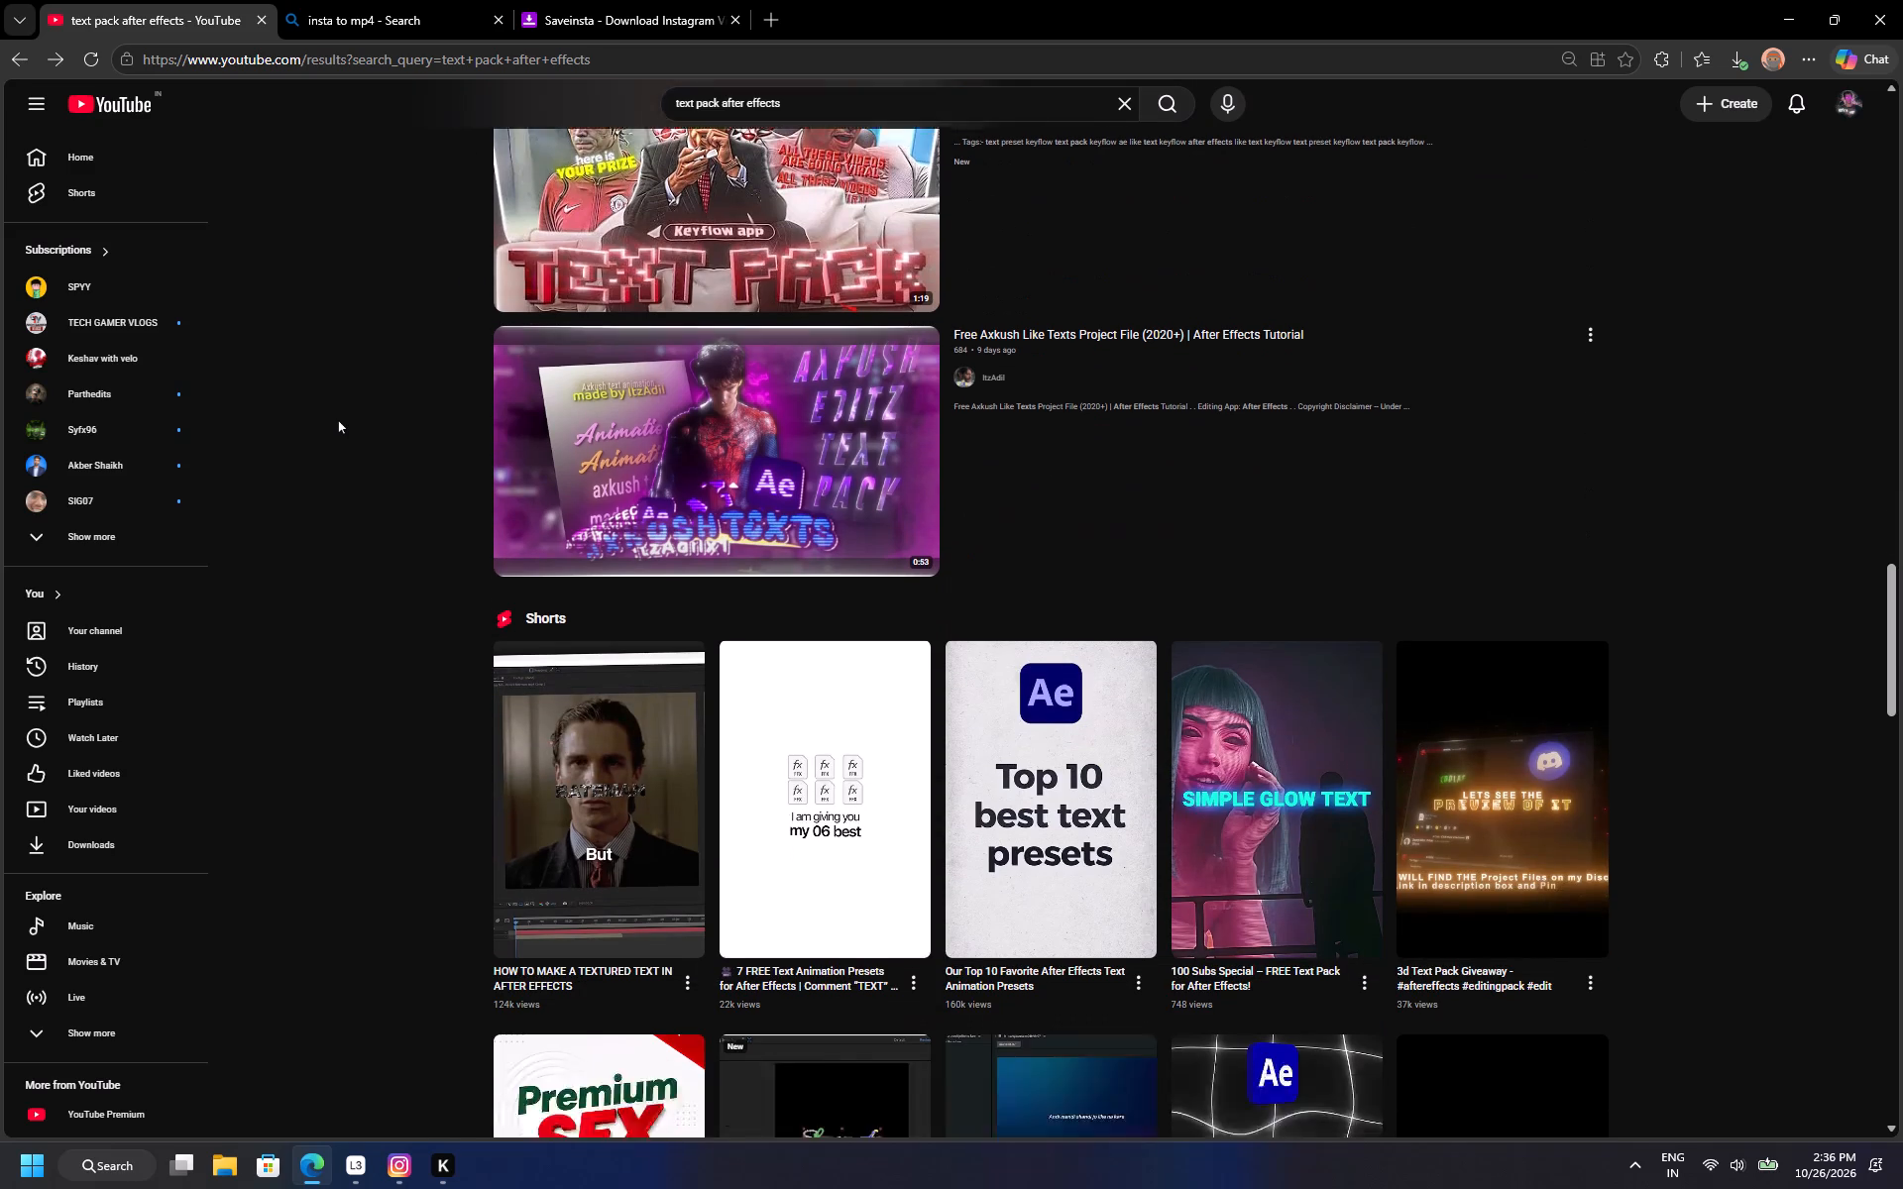
{"action": "scroll", "coordinate": [338, 420], "scroll_direction": "down", "scroll_amount": 3}
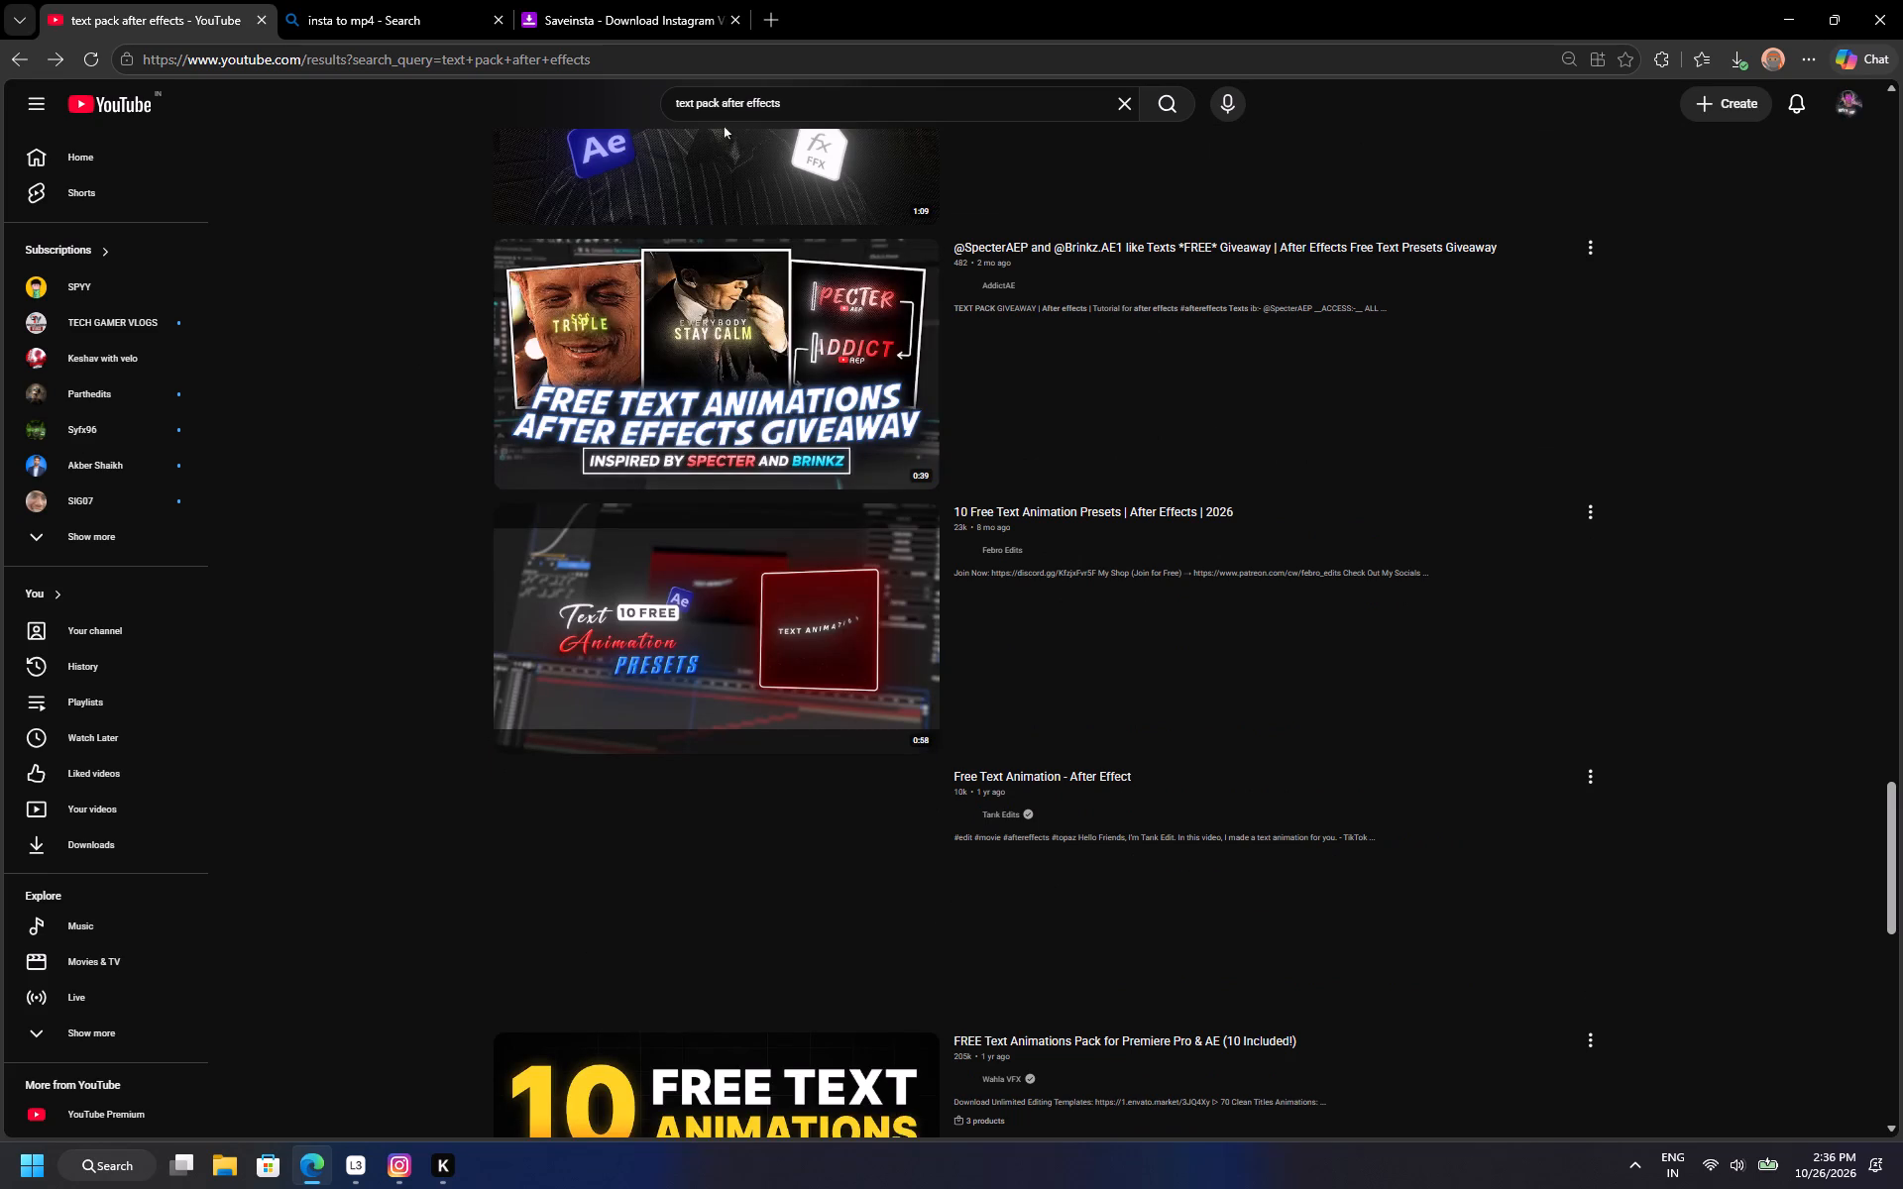
Refine the YouTube search to "text pack preset after effects".
{"action": "left_click", "coordinate": [722, 106]}
{"action": "key", "text": "space"}
{"action": "type", "text": "preset"}
{"action": "key", "text": "space"}
{"action": "key", "text": "Return"}
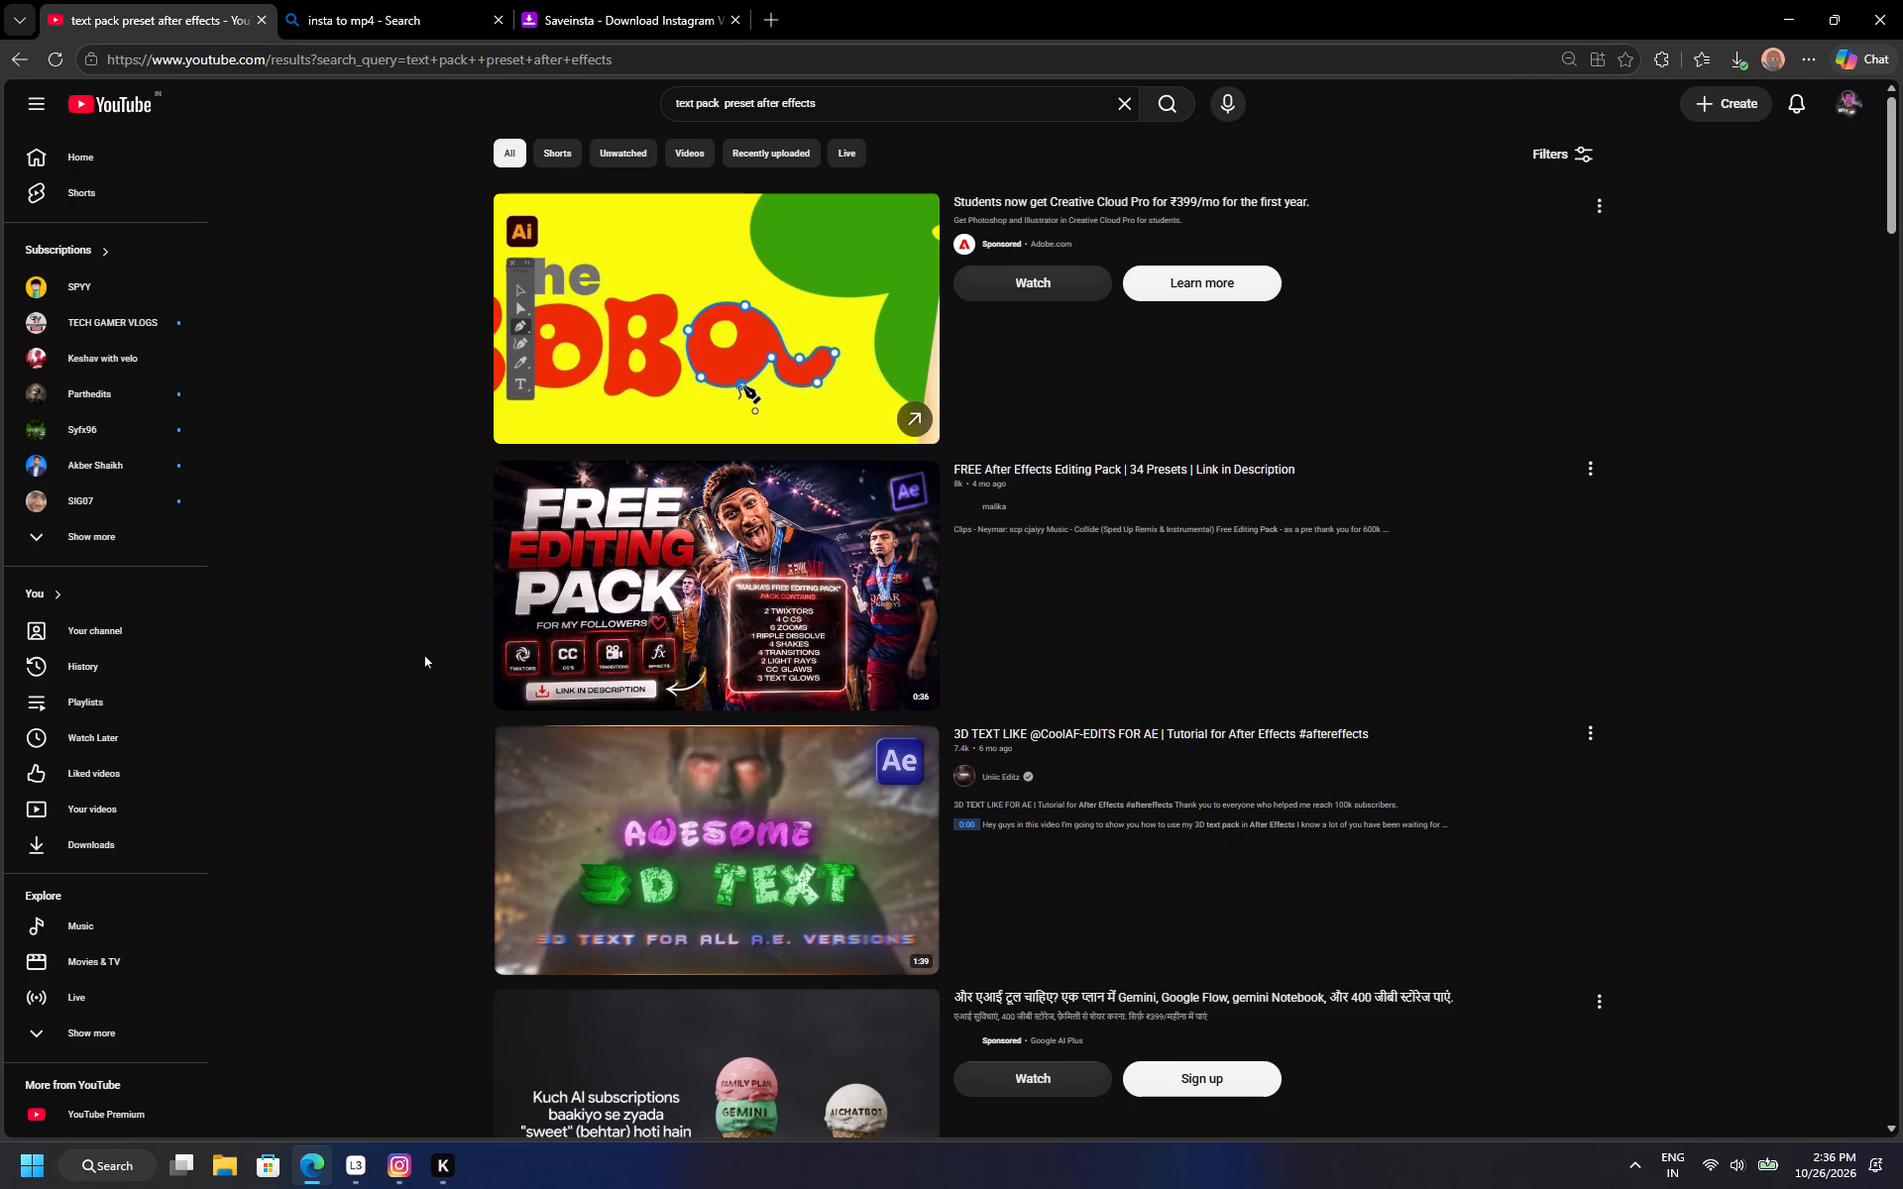
Preview the "FREE After Effects Editing Pack | 34 Presets" video and return to the search results.
{"action": "left_click", "coordinate": [570, 635]}
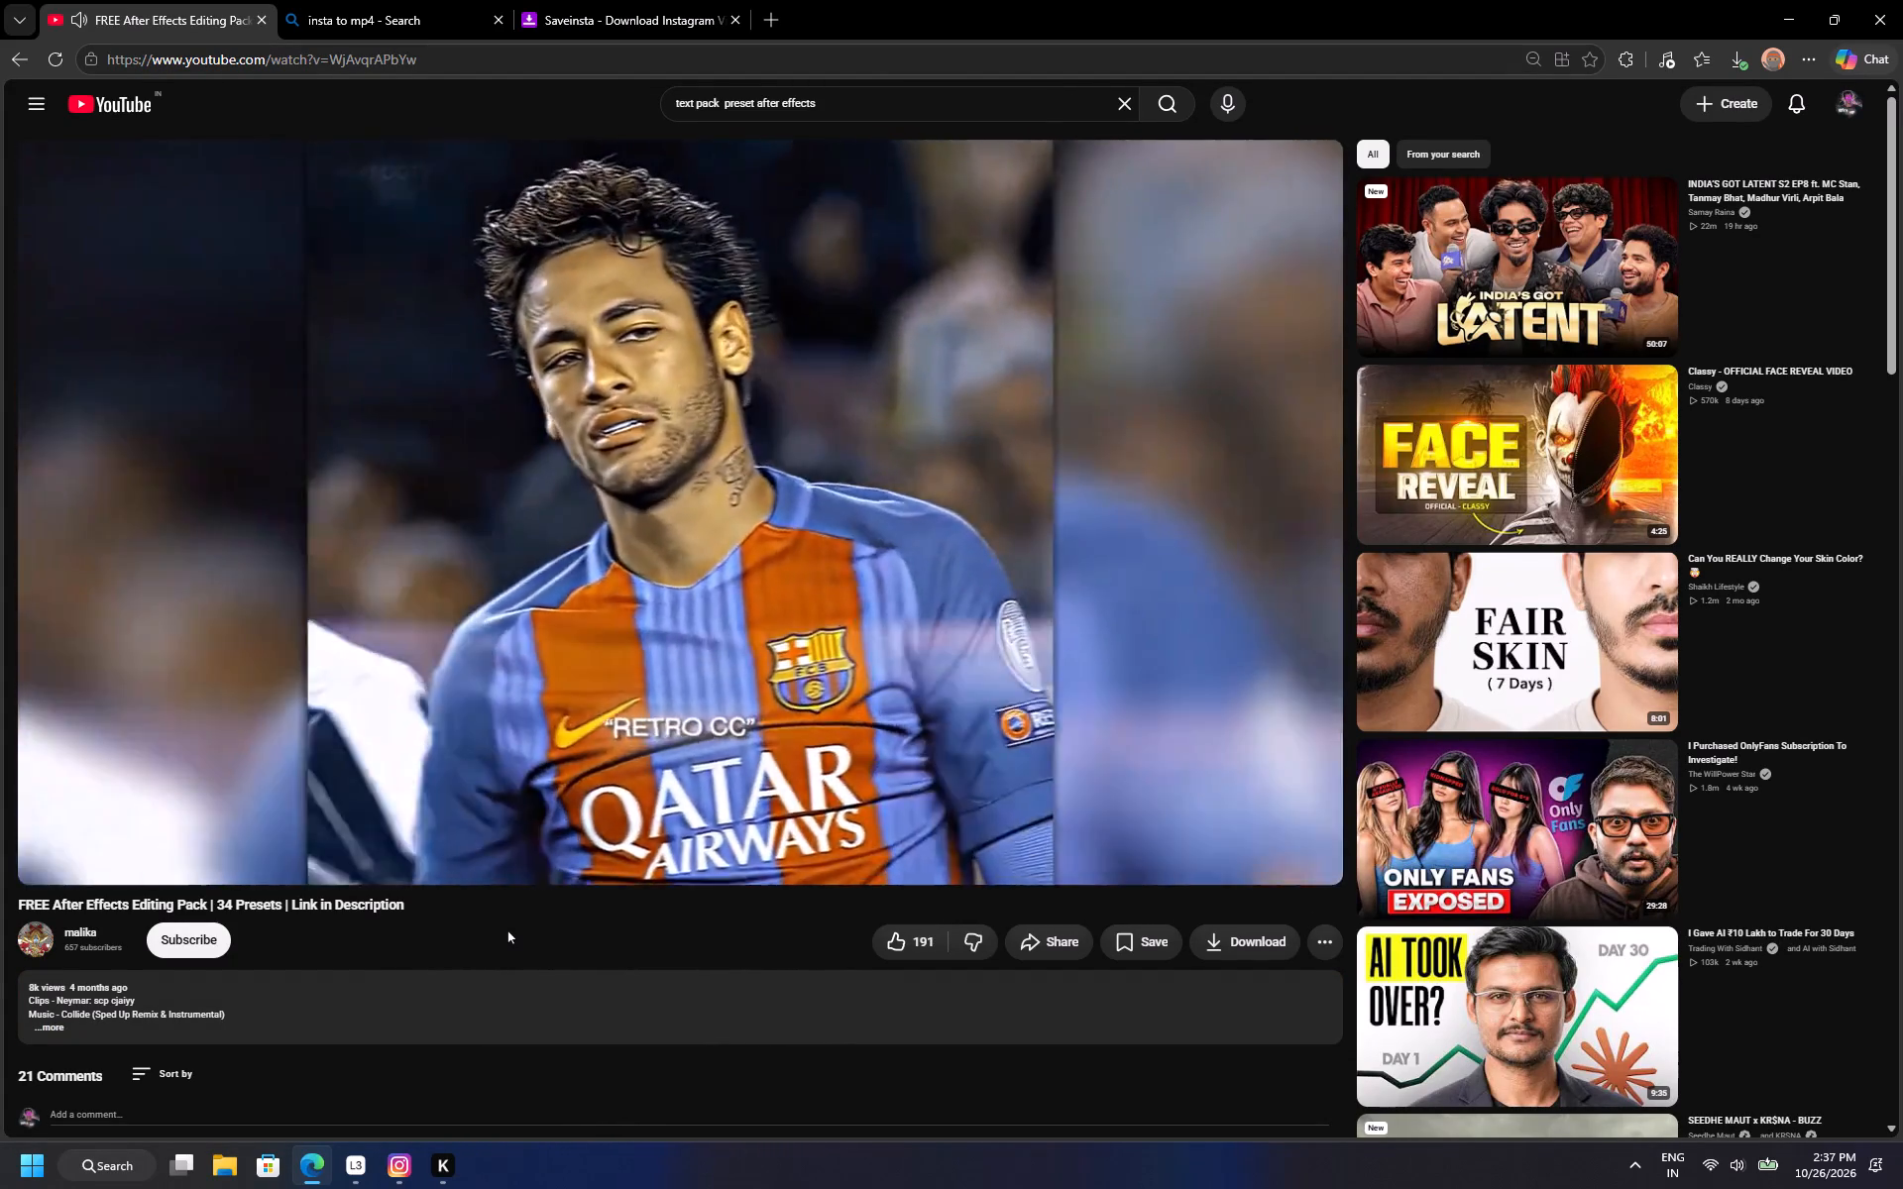
{"action": "scroll", "coordinate": [507, 931], "scroll_direction": "up", "scroll_amount": 2}
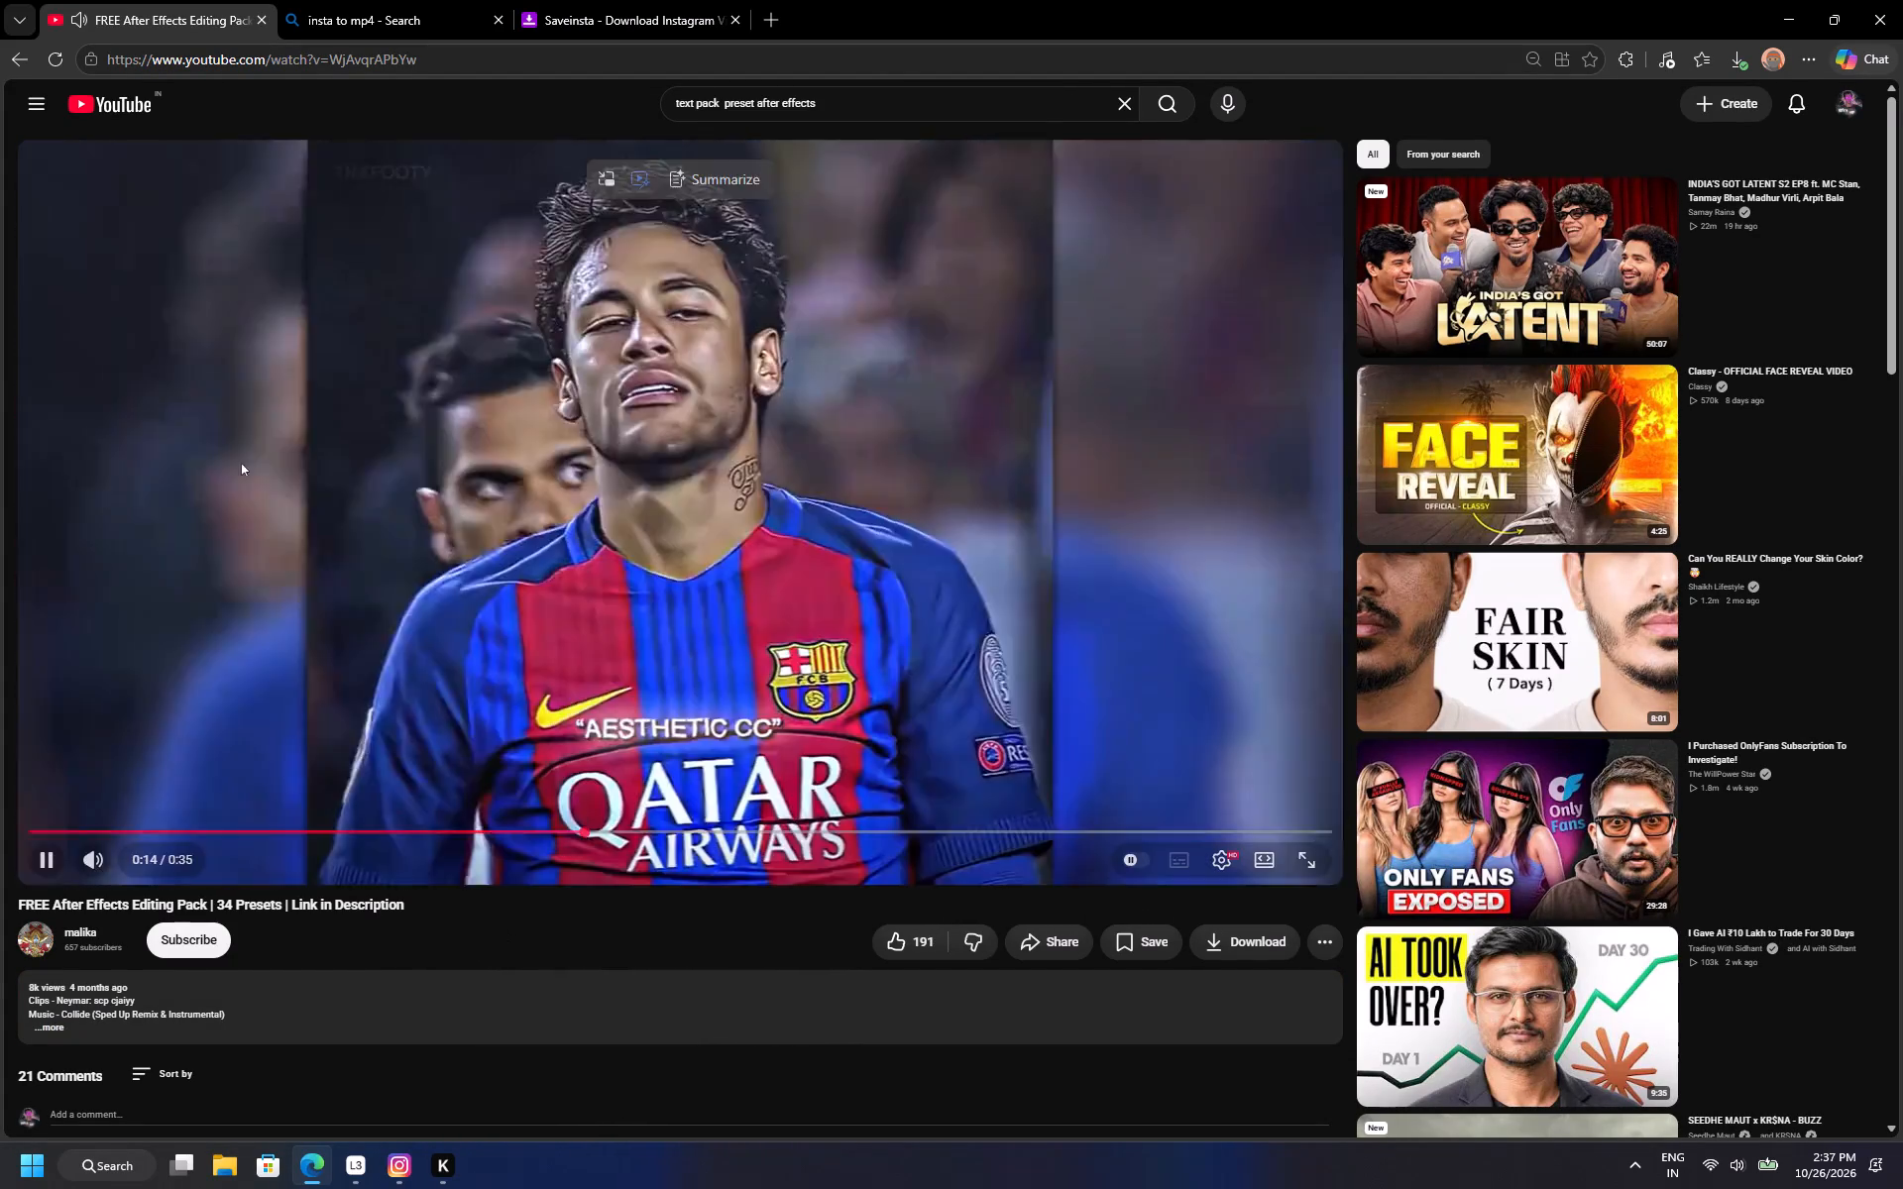
{"action": "left_click", "coordinate": [27, 67]}
Preview the "FREE WOODL-Style Text Animation Pack!" video, skipping ahead in it, and return to the search results.
{"action": "scroll", "coordinate": [437, 602], "scroll_direction": "down", "scroll_amount": 1}
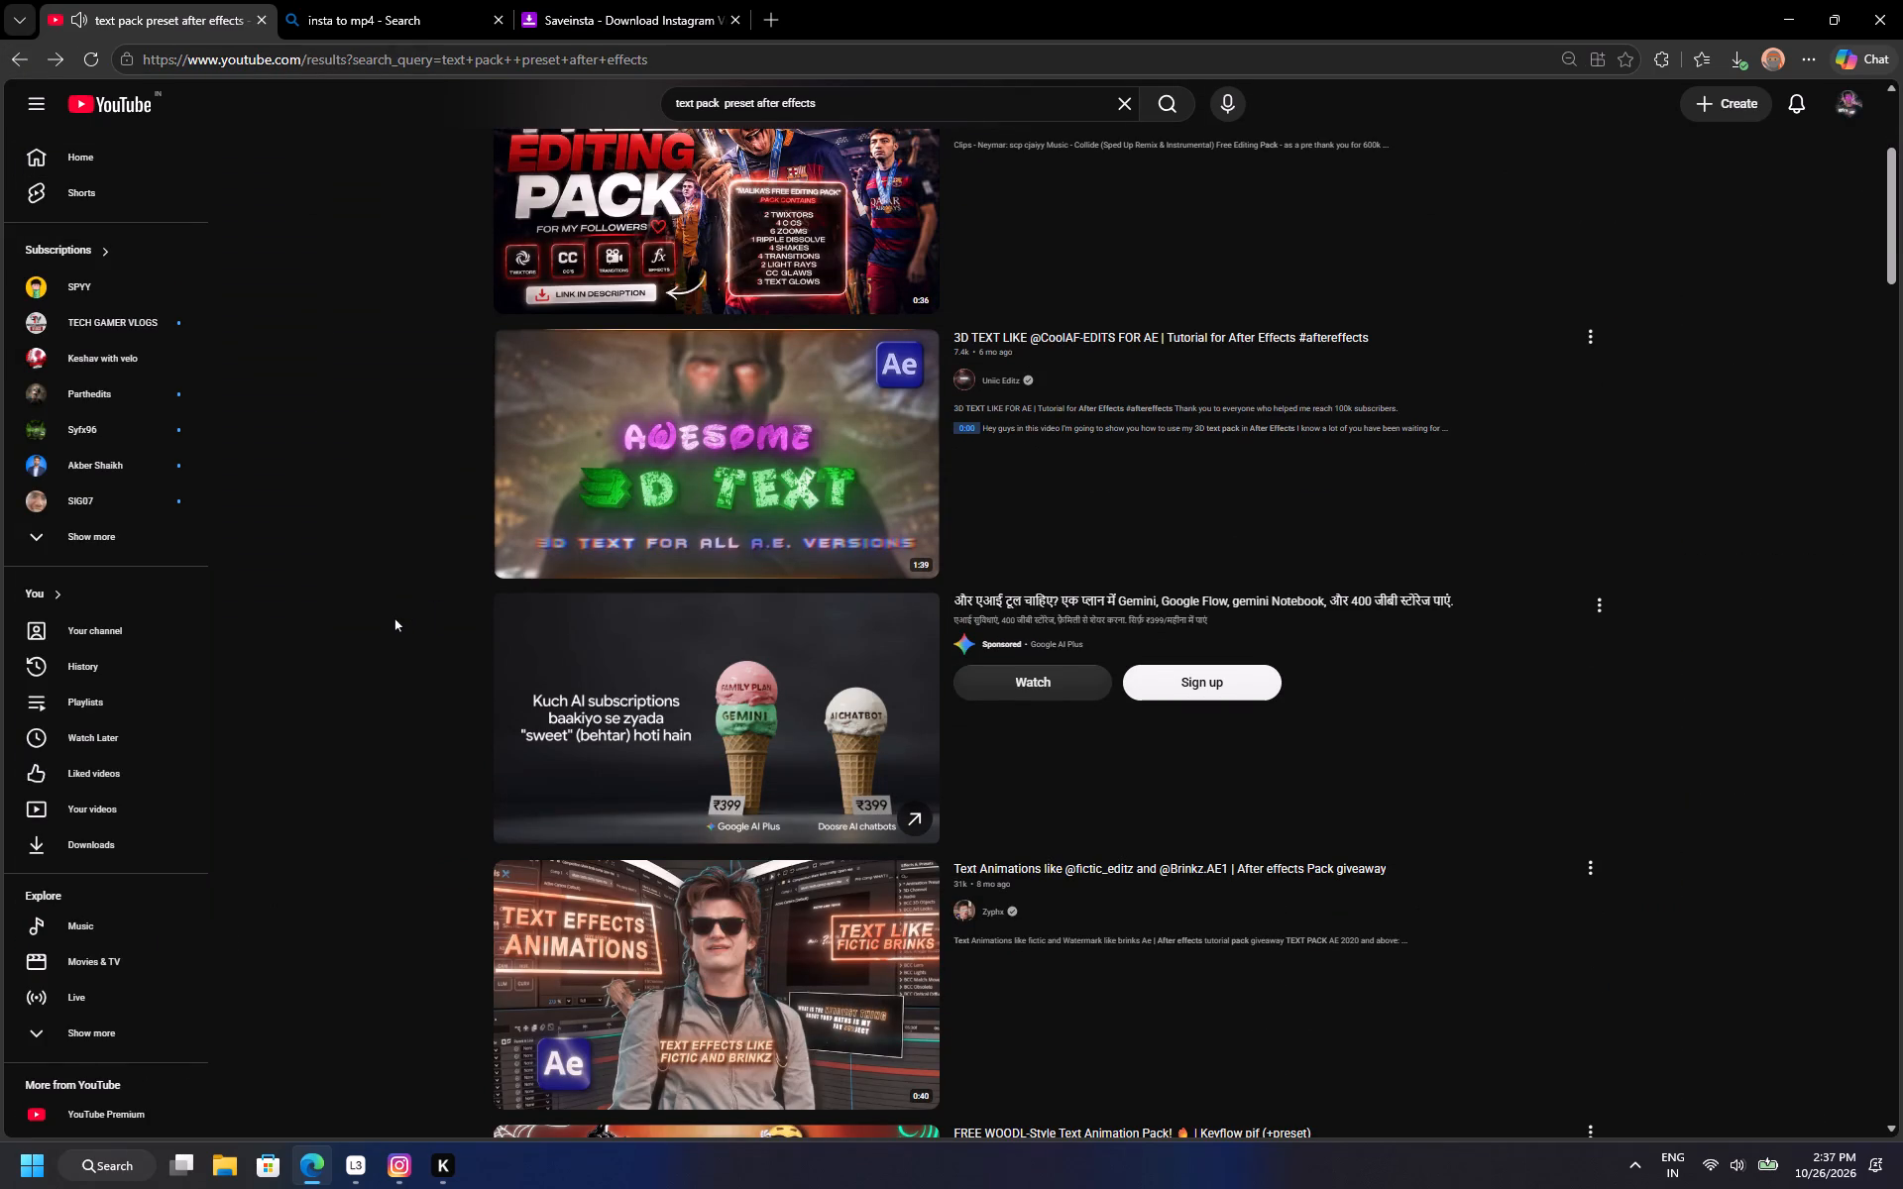
{"action": "scroll", "coordinate": [394, 618], "scroll_direction": "down", "scroll_amount": 1}
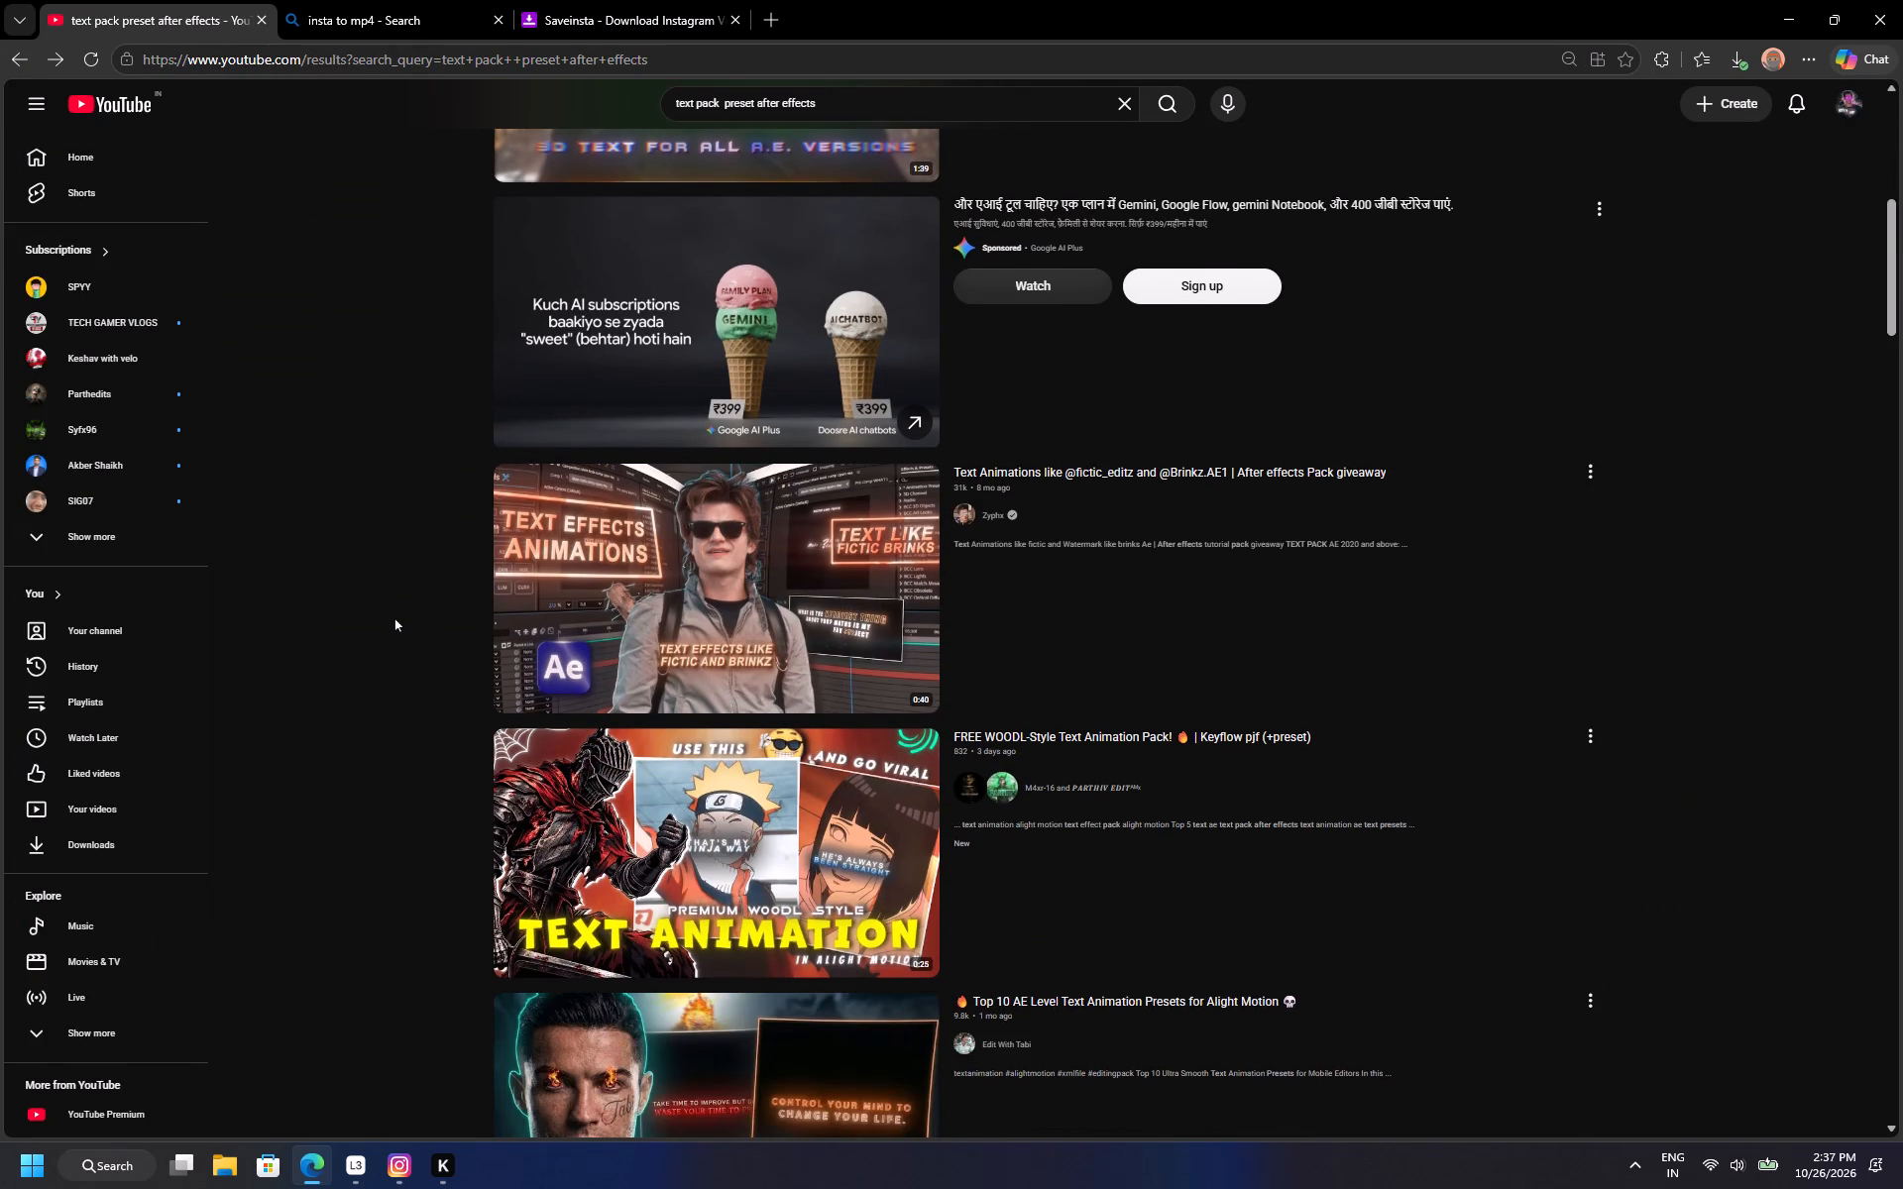
{"action": "scroll", "coordinate": [394, 618], "scroll_direction": "down", "scroll_amount": 1}
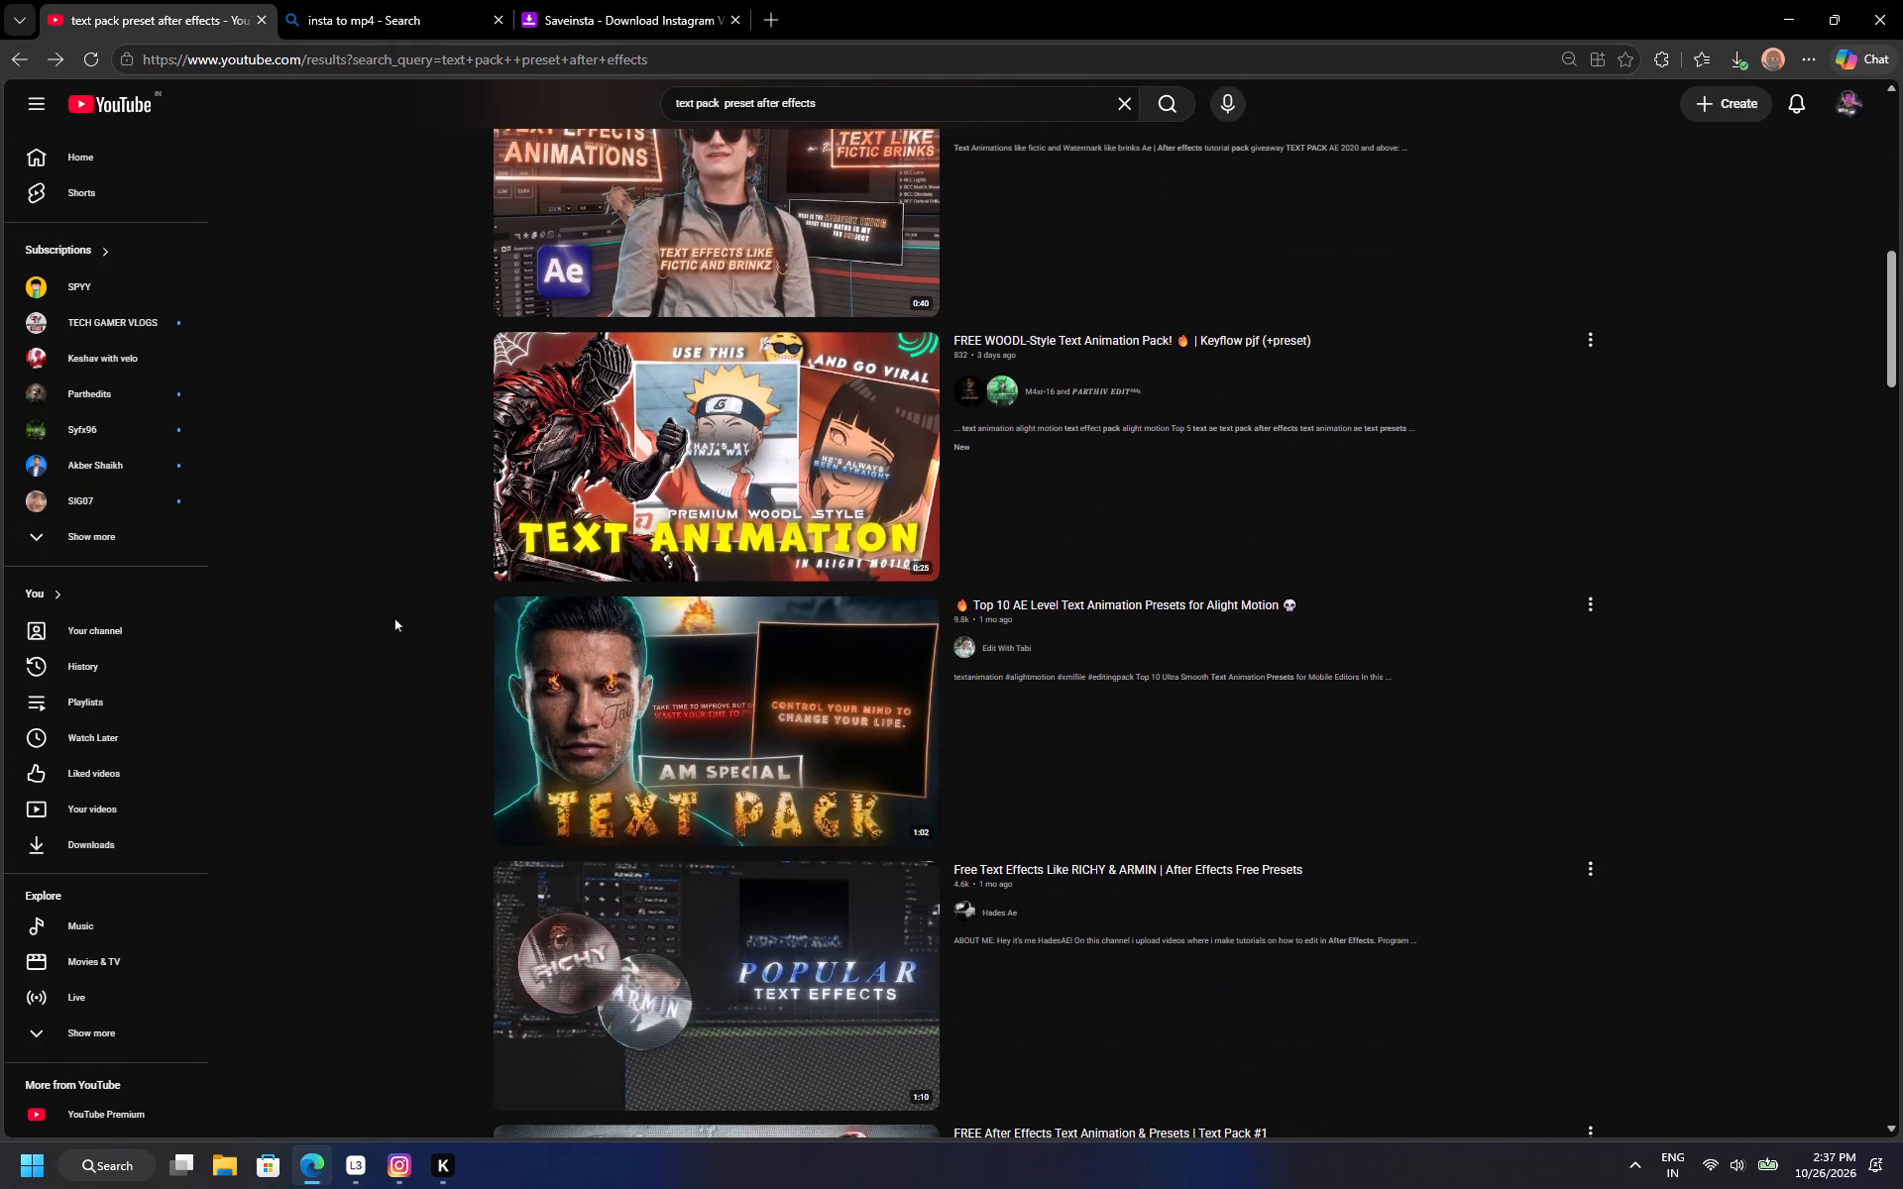
{"action": "left_click", "coordinate": [604, 519]}
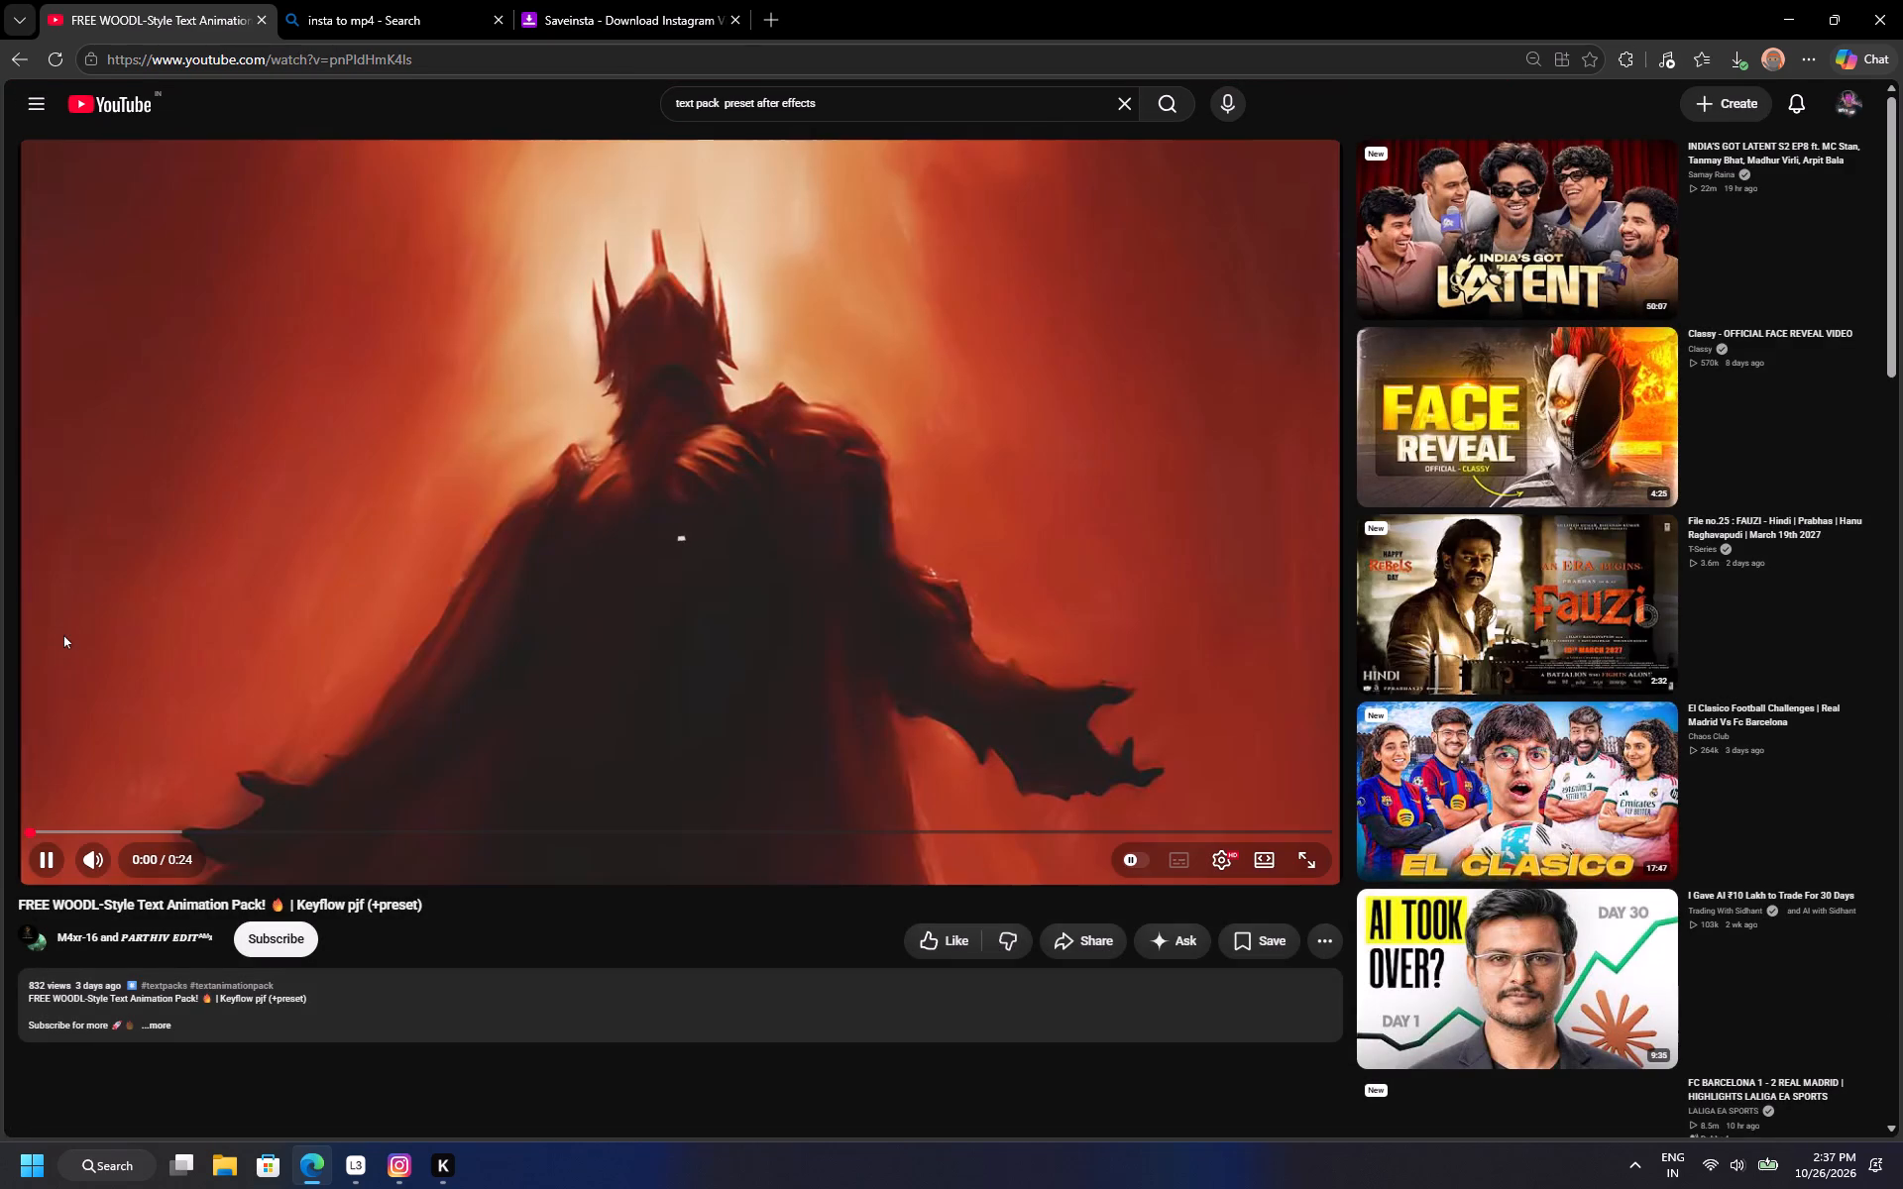
{"action": "key", "text": "Right"}
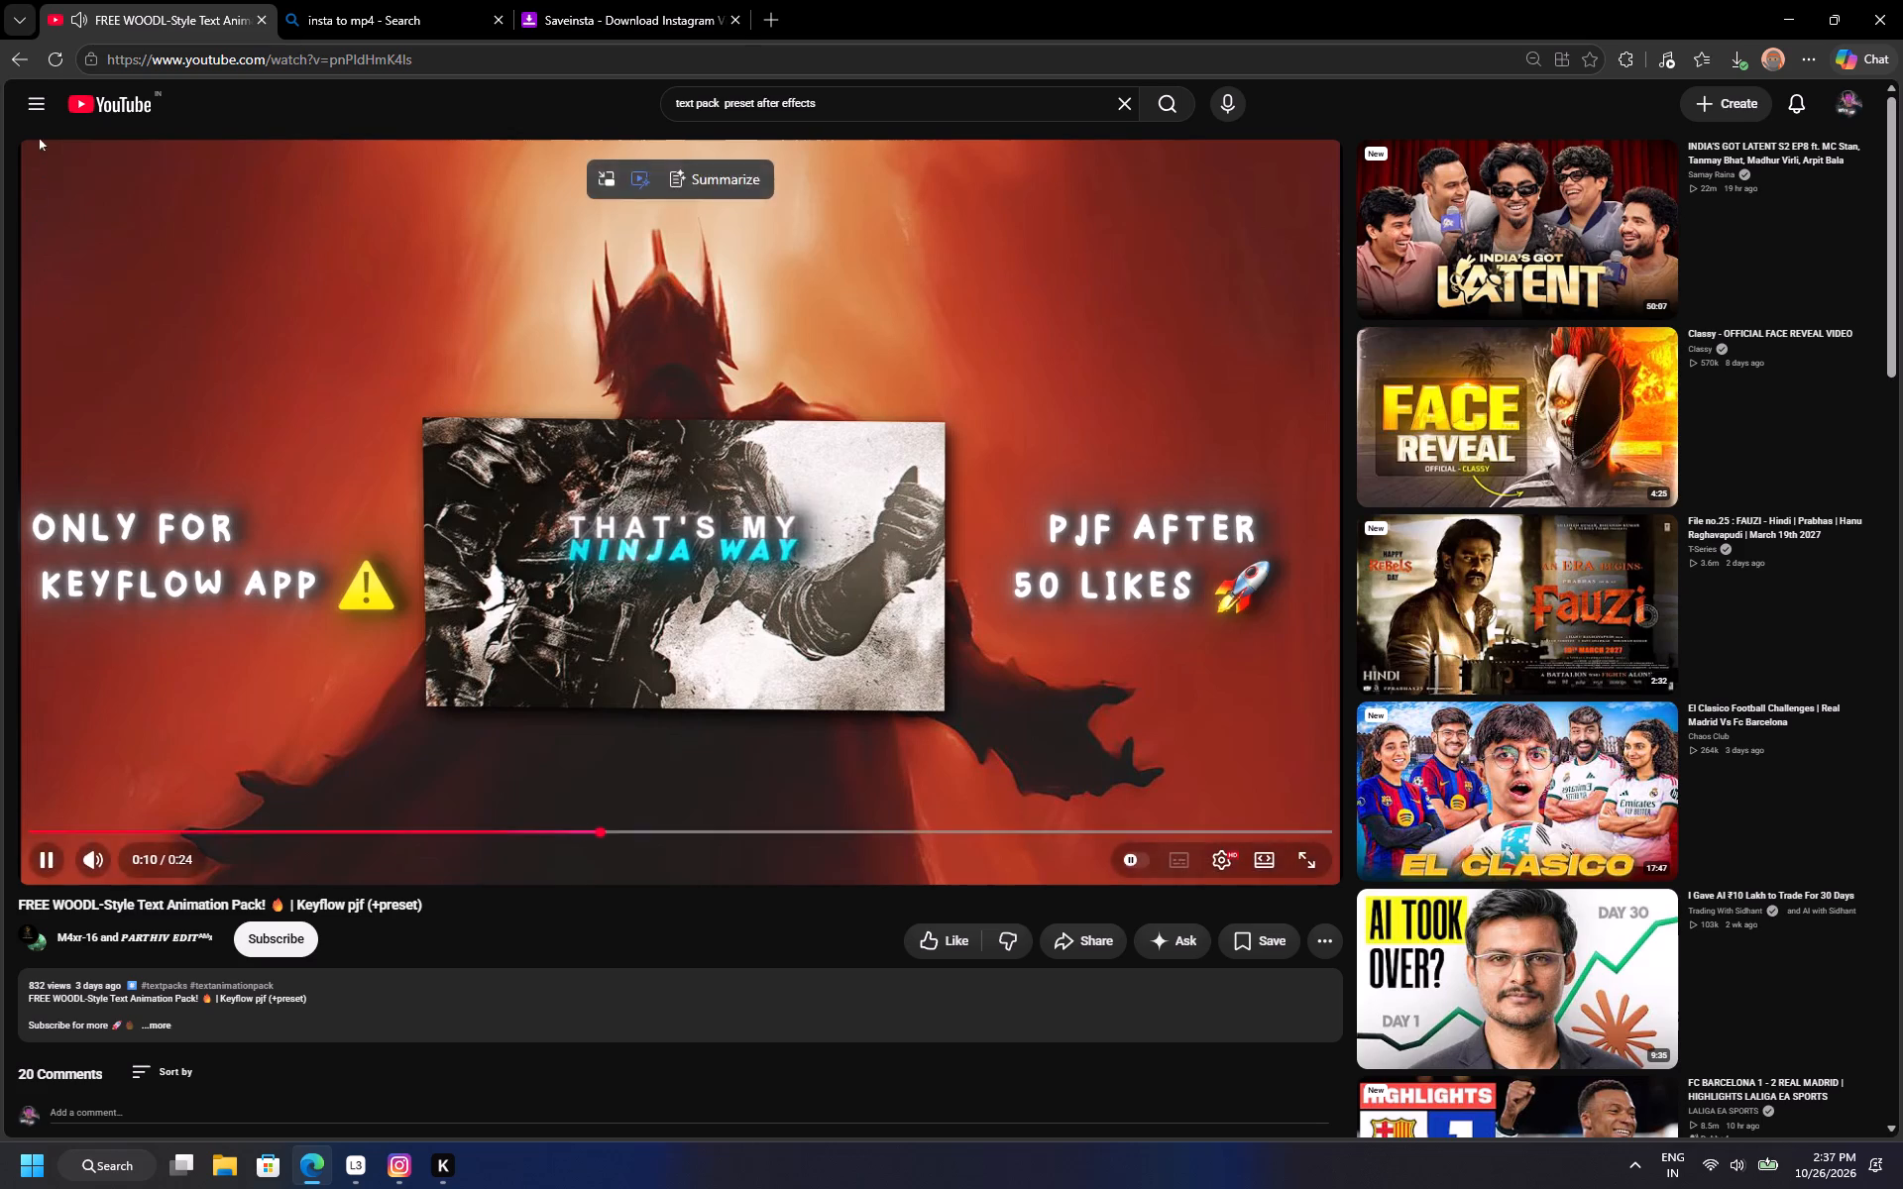
{"action": "left_click", "coordinate": [21, 59]}
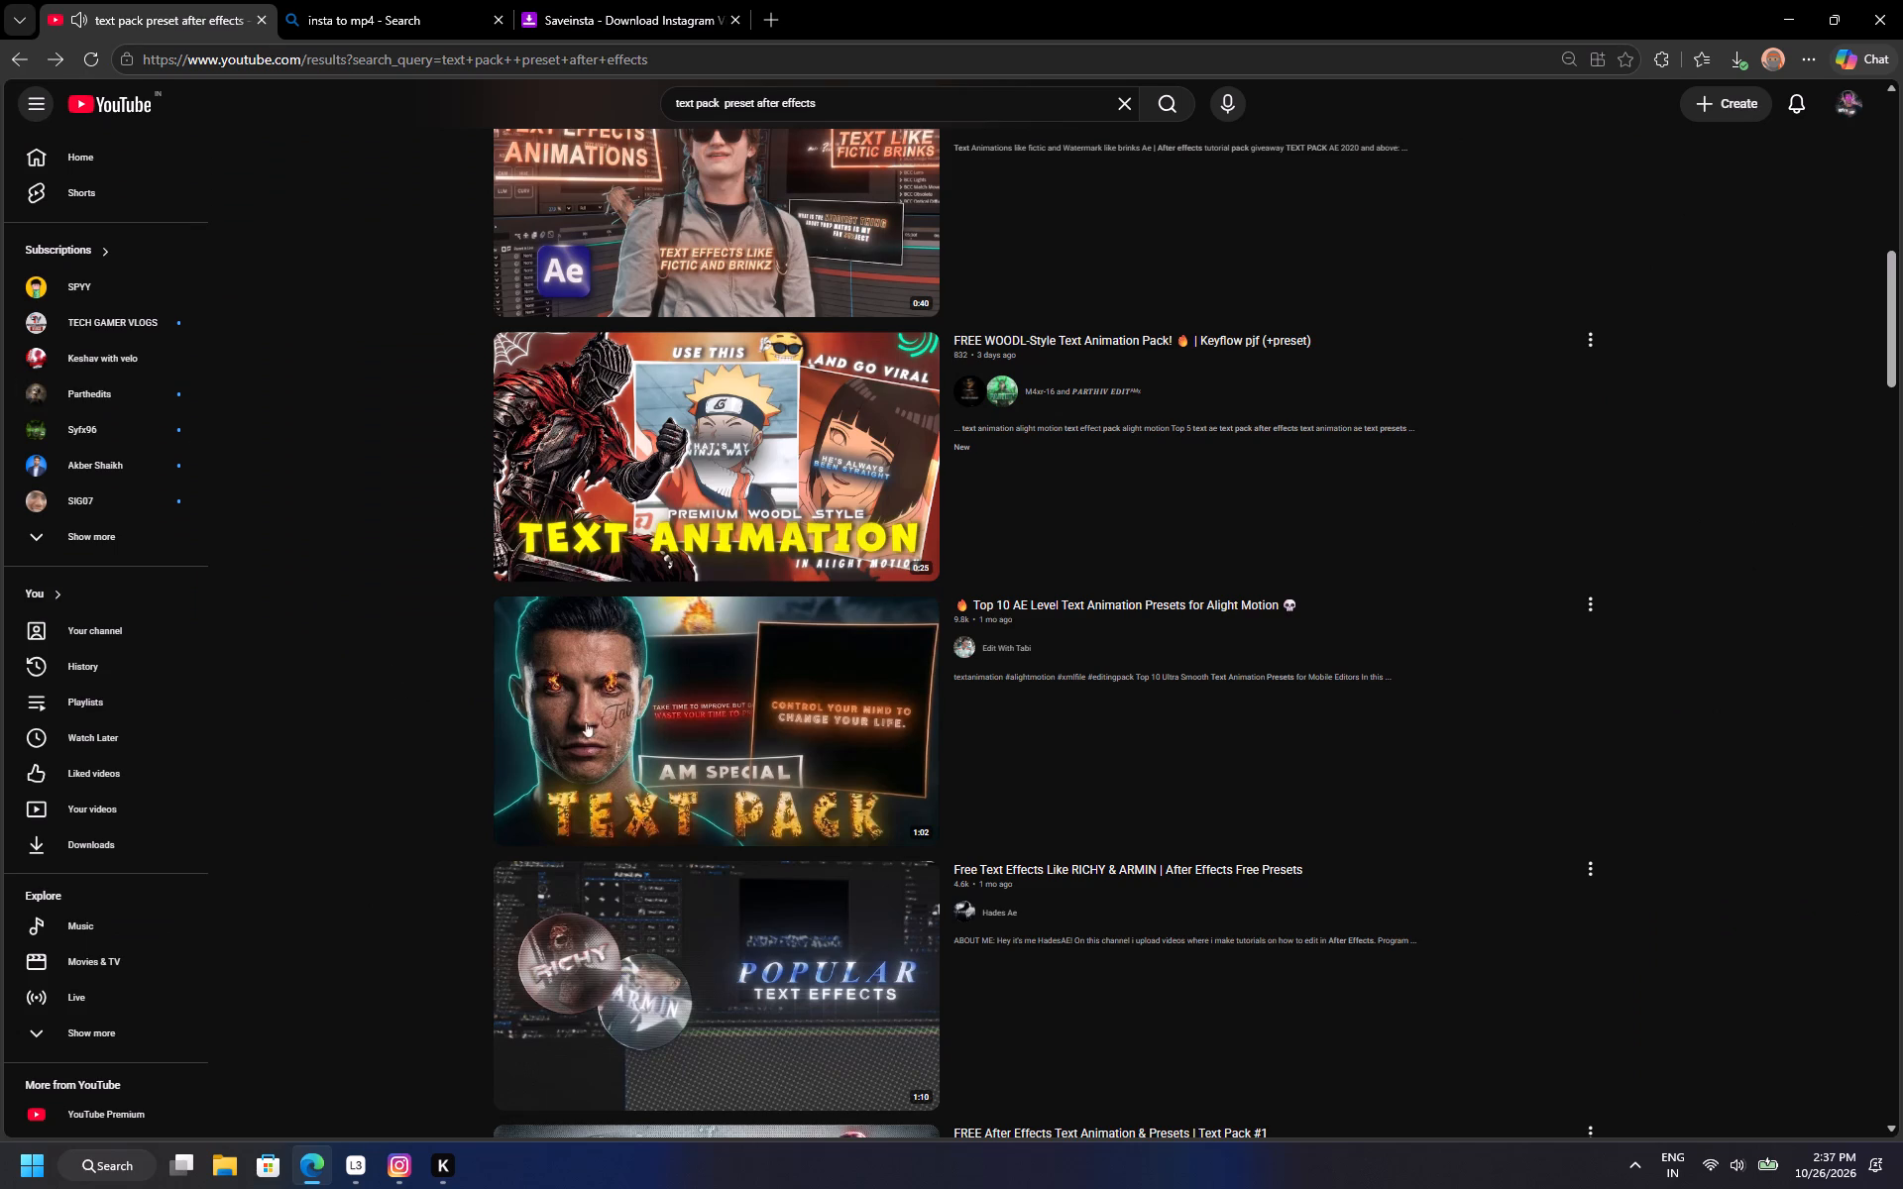
Find SEVEN EX's "Enhance Your Edits With These AE Inspired Text Effects" video further down the results and skim its text effects.
{"action": "scroll", "coordinate": [392, 753], "scroll_direction": "down", "scroll_amount": 1}
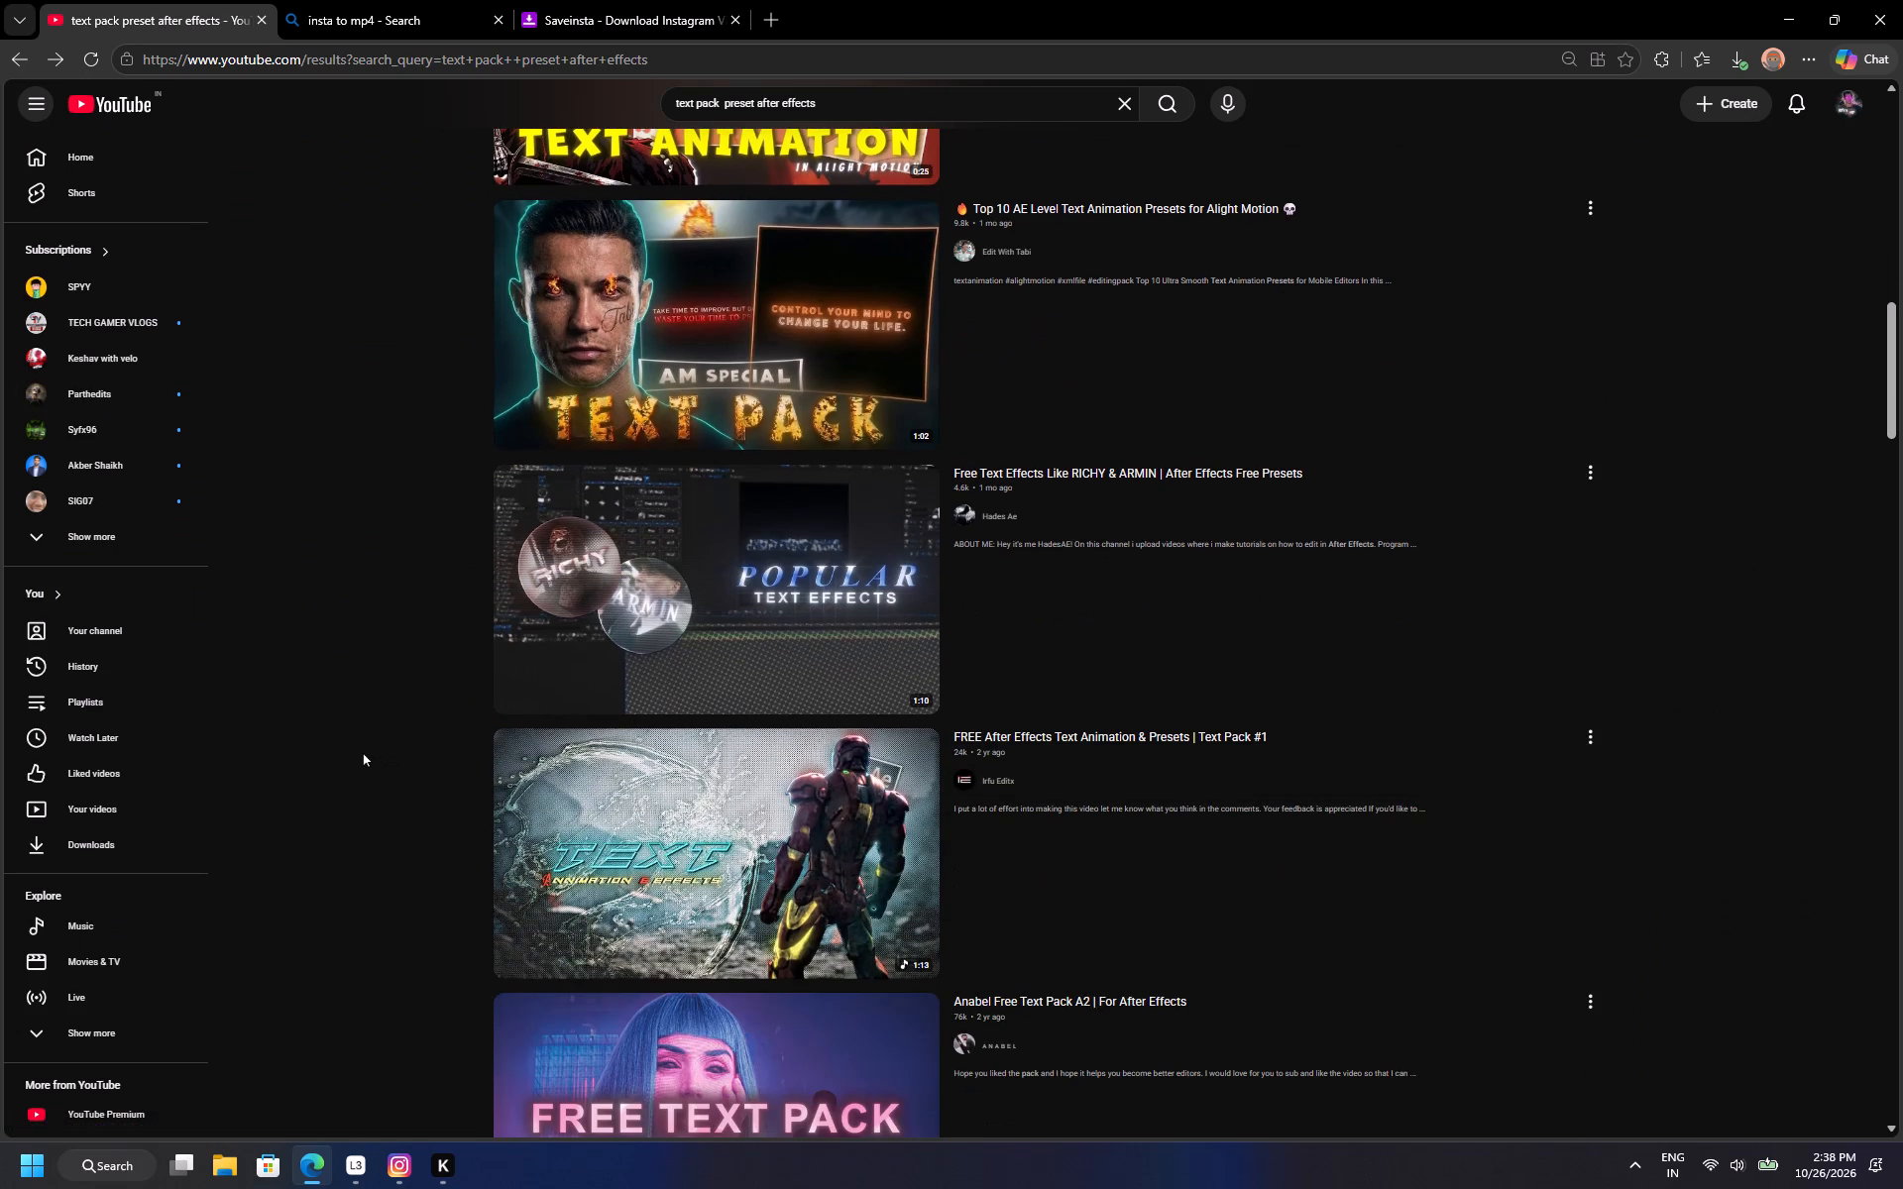
{"action": "scroll", "coordinate": [363, 753], "scroll_direction": "down", "scroll_amount": 3}
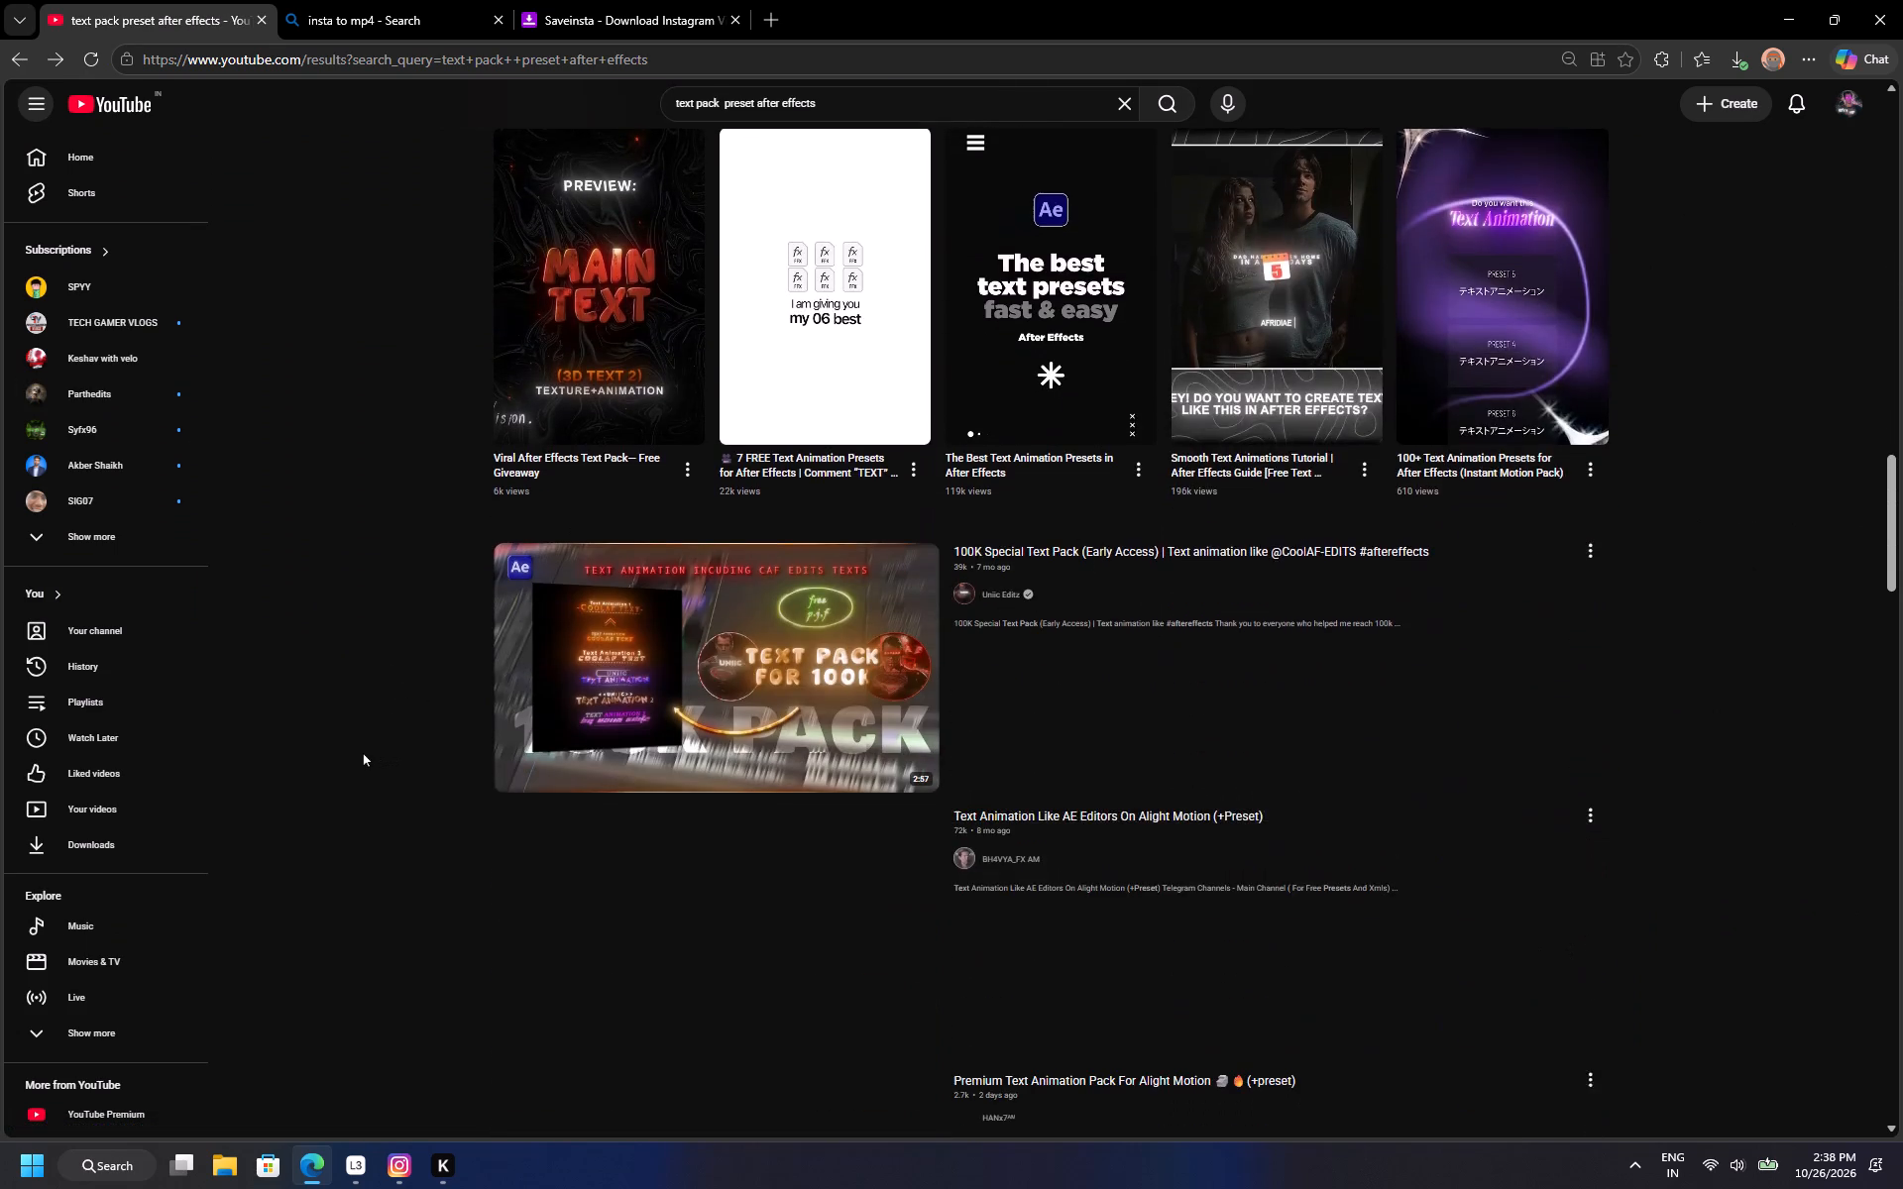
{"action": "scroll", "coordinate": [363, 753], "scroll_direction": "down", "scroll_amount": 1}
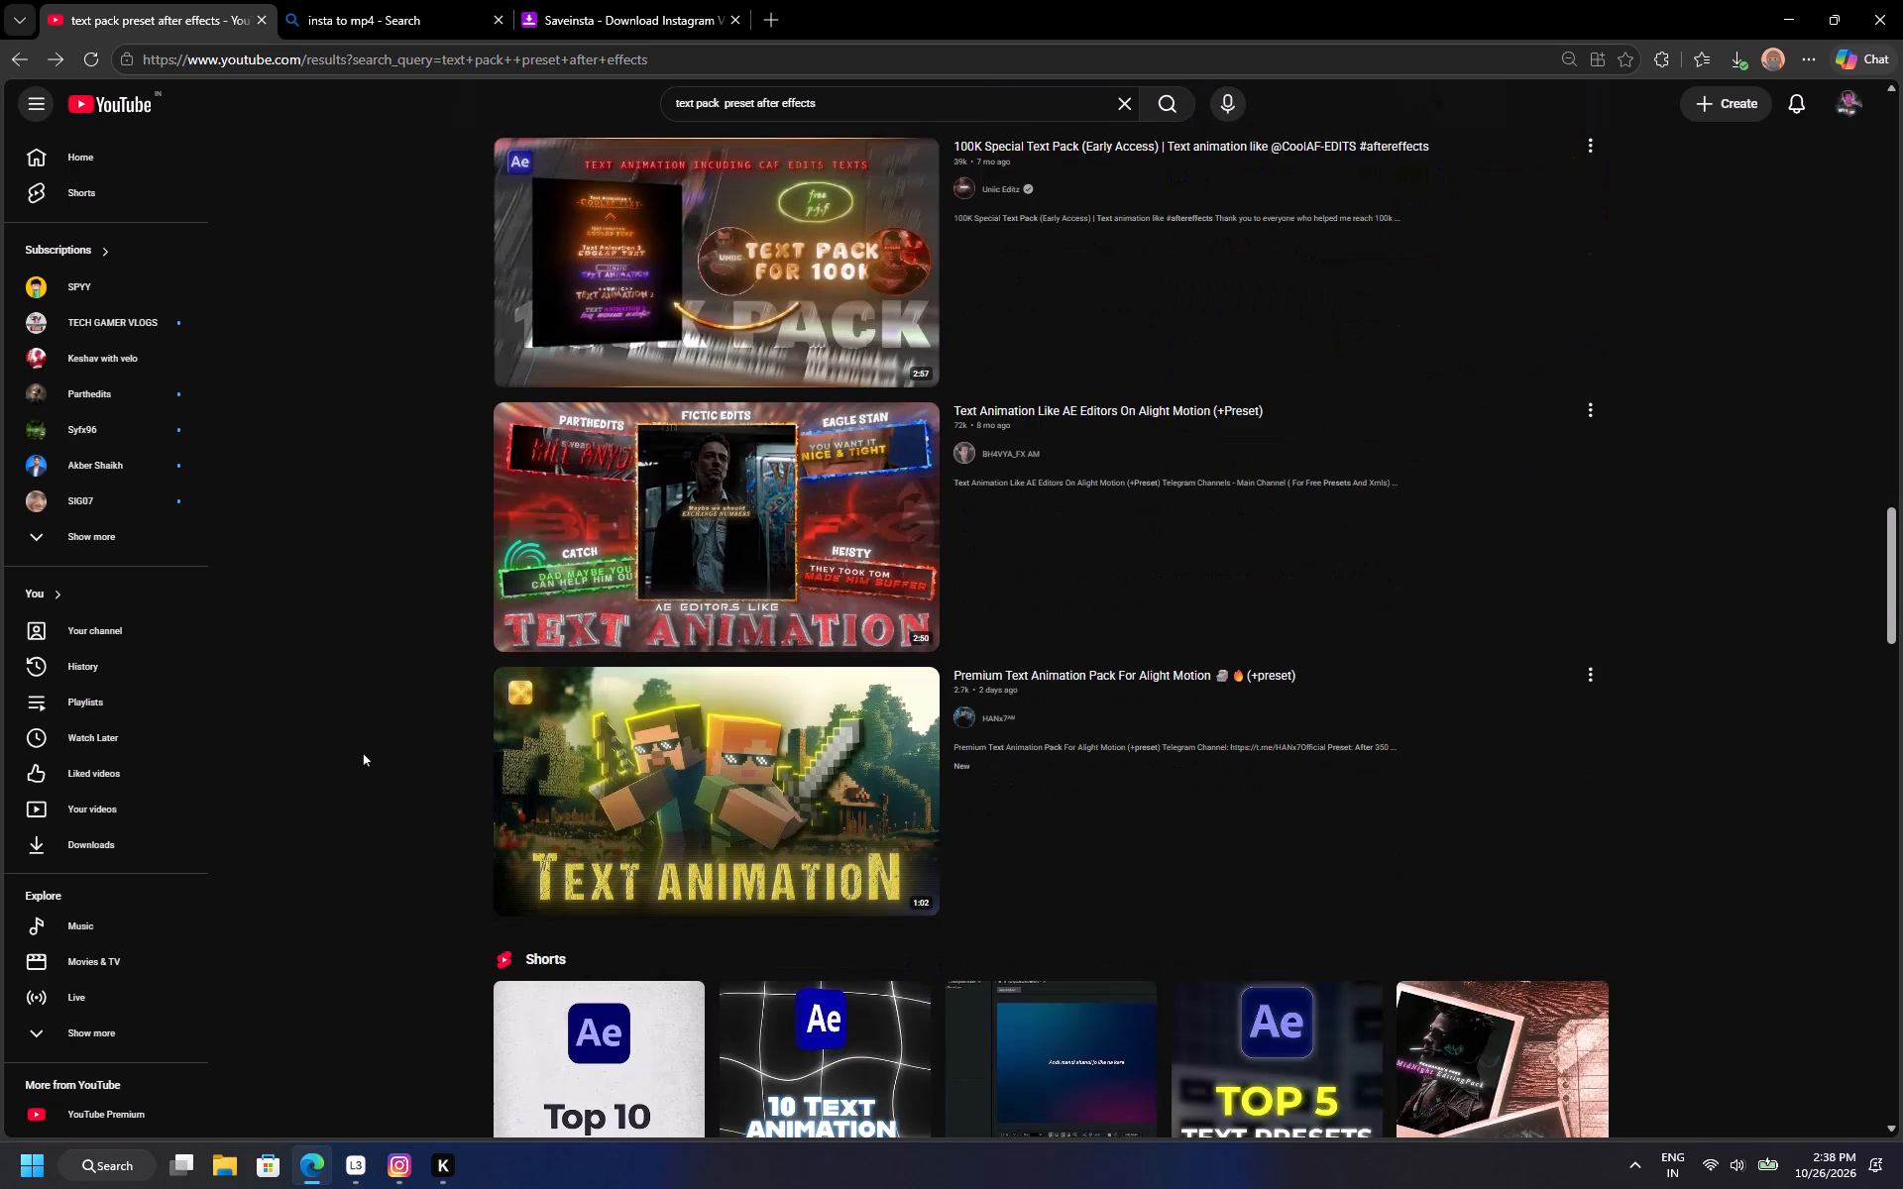
{"action": "scroll", "coordinate": [363, 753], "scroll_direction": "down", "scroll_amount": 1}
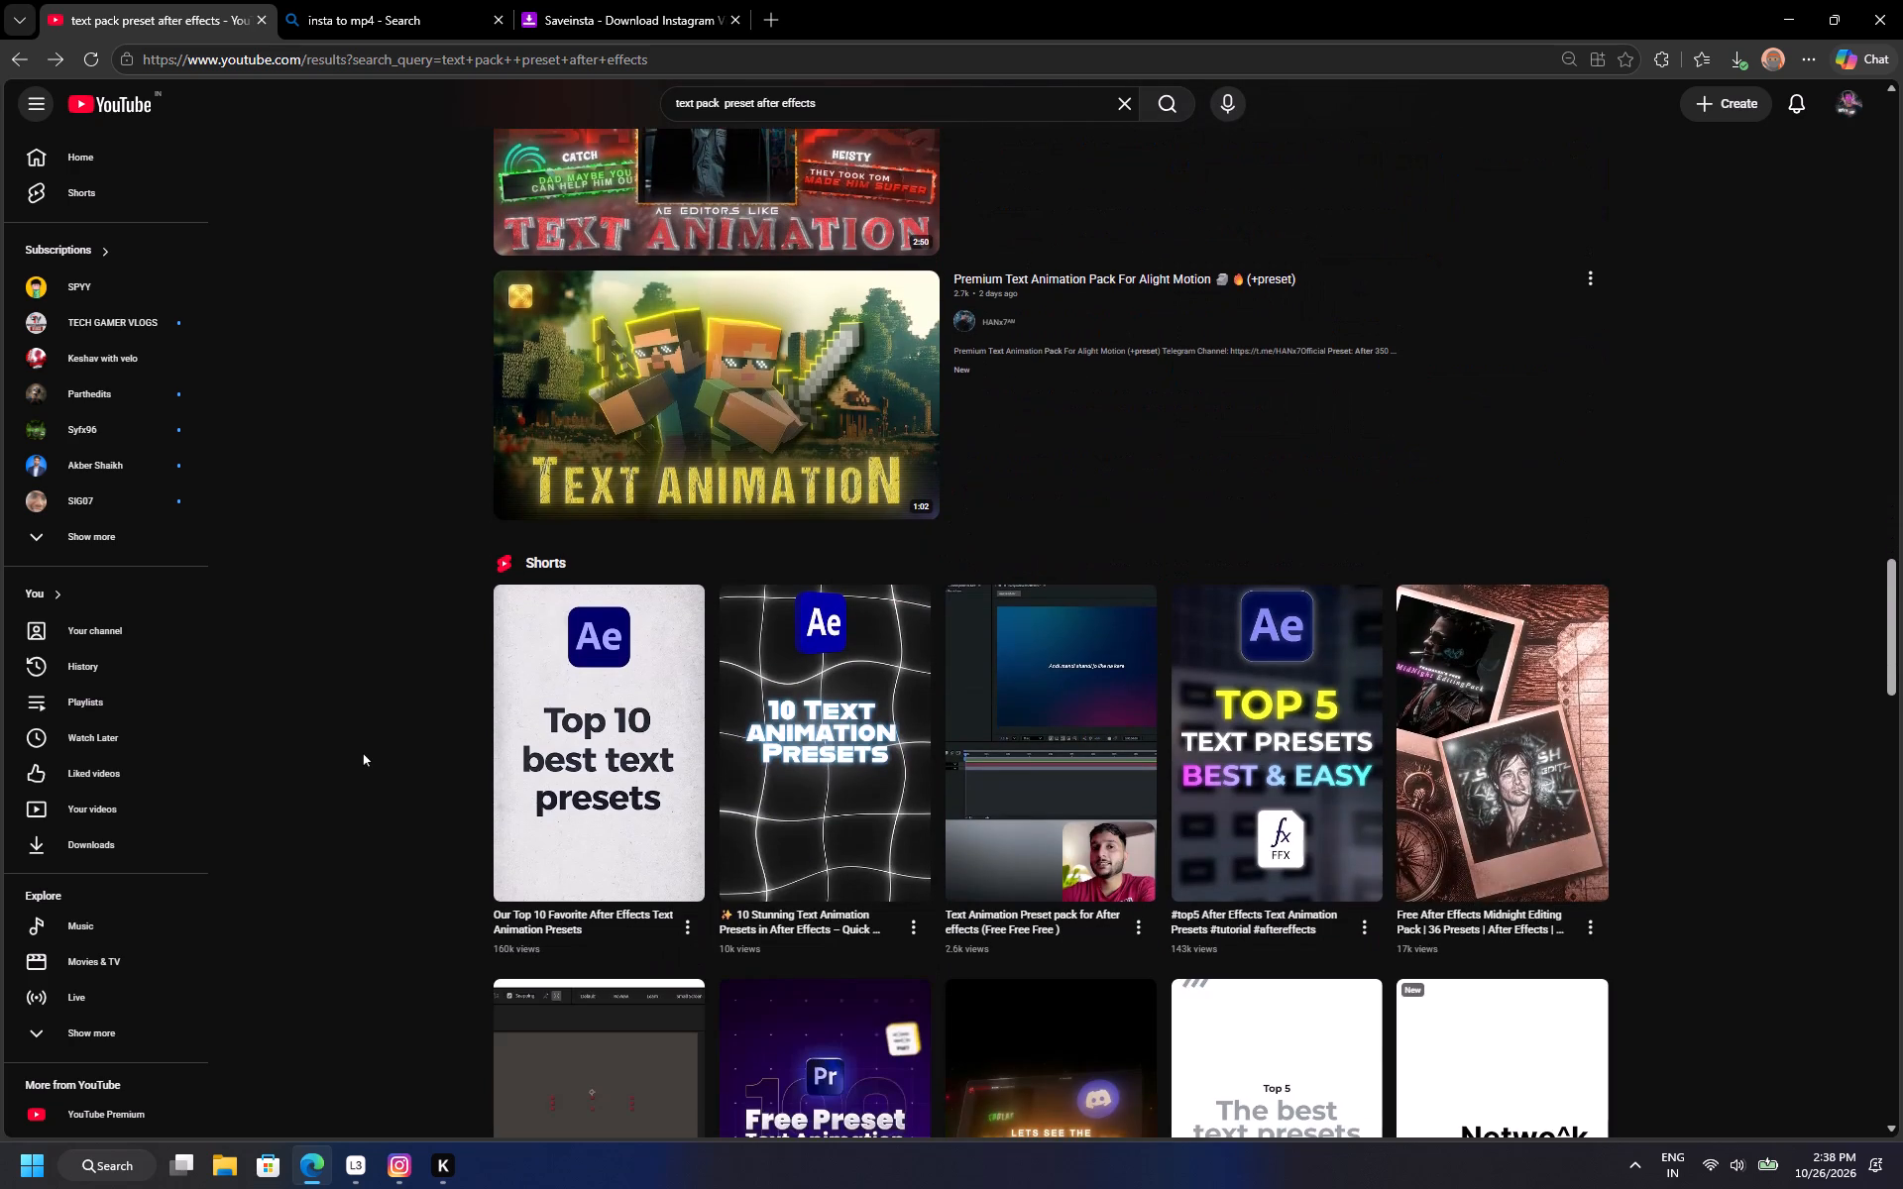
{"action": "scroll", "coordinate": [363, 753], "scroll_direction": "down", "scroll_amount": 3}
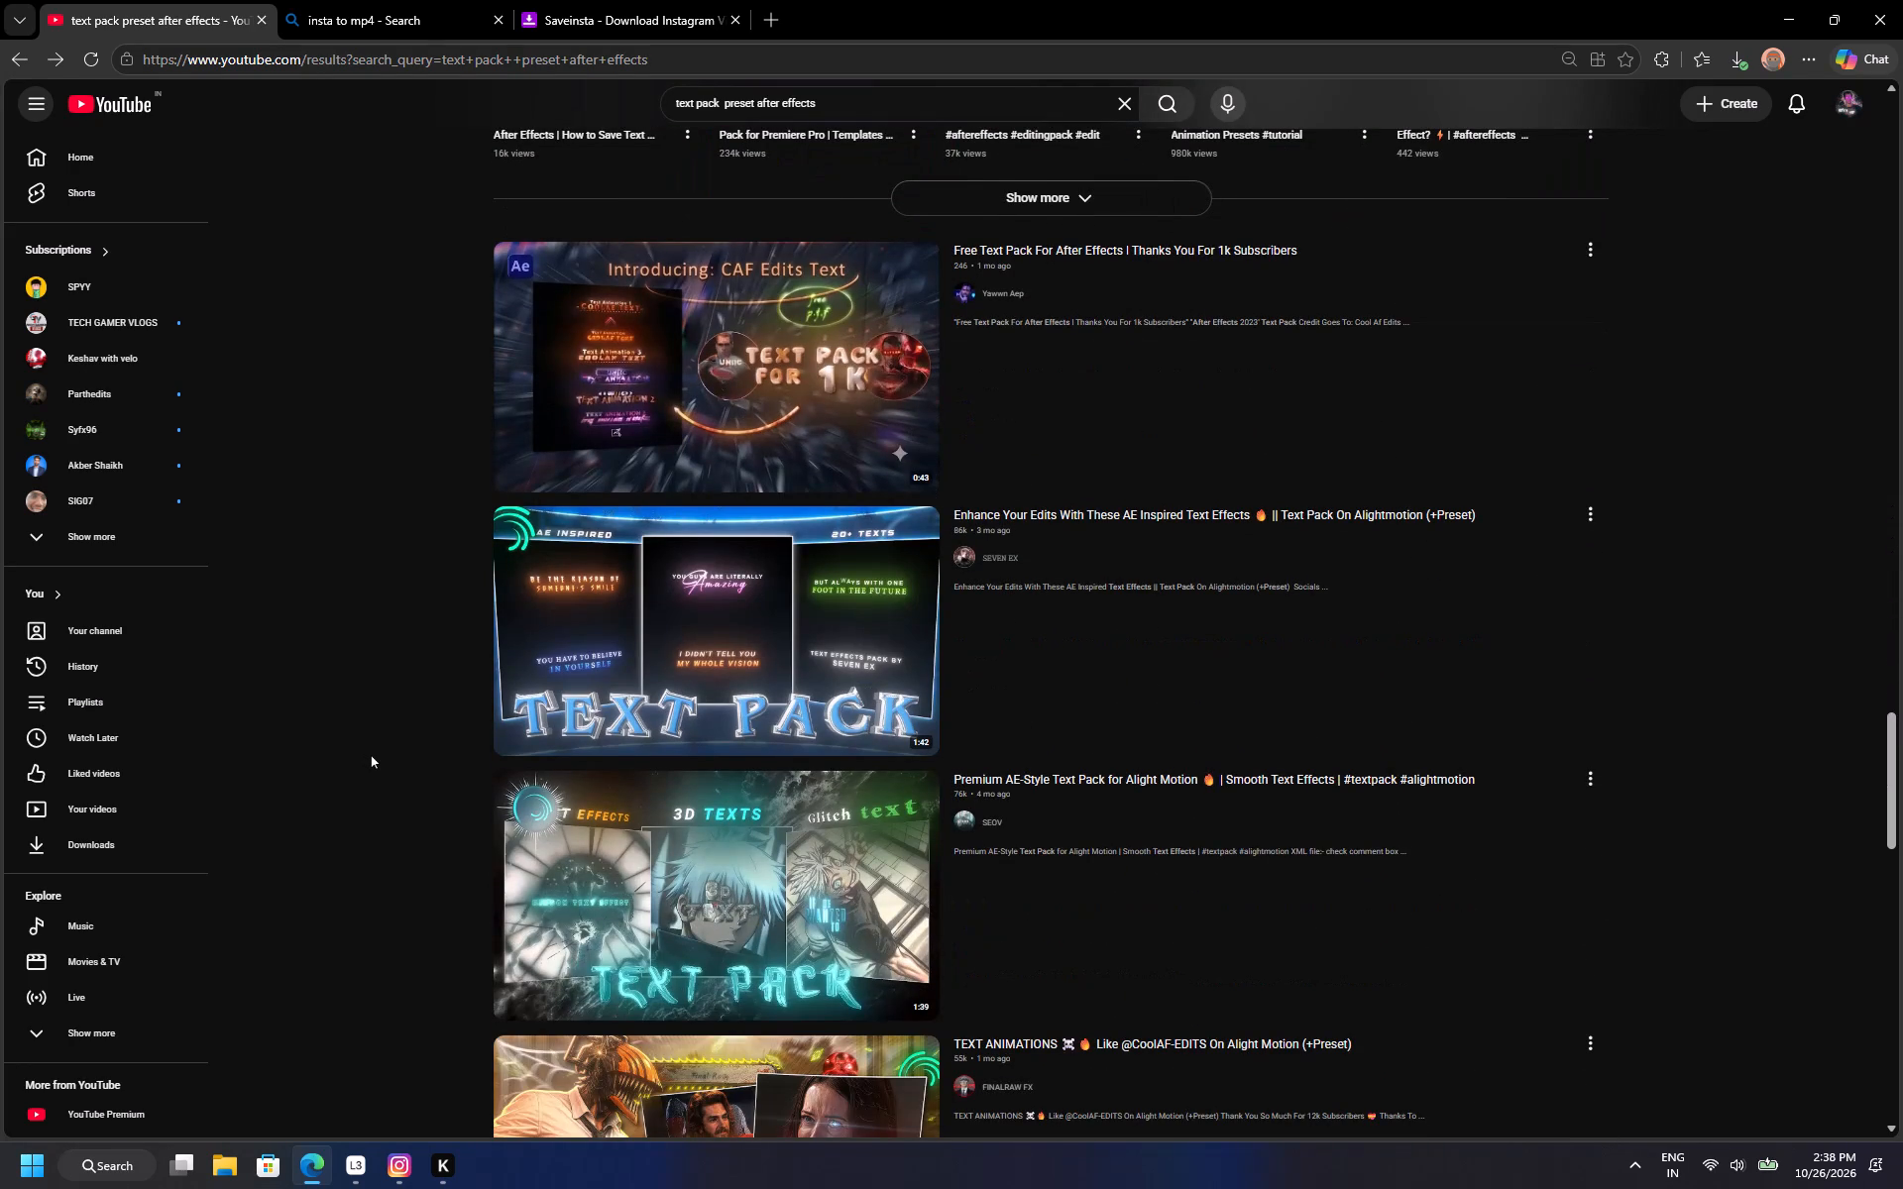
{"action": "left_click", "coordinate": [636, 657]}
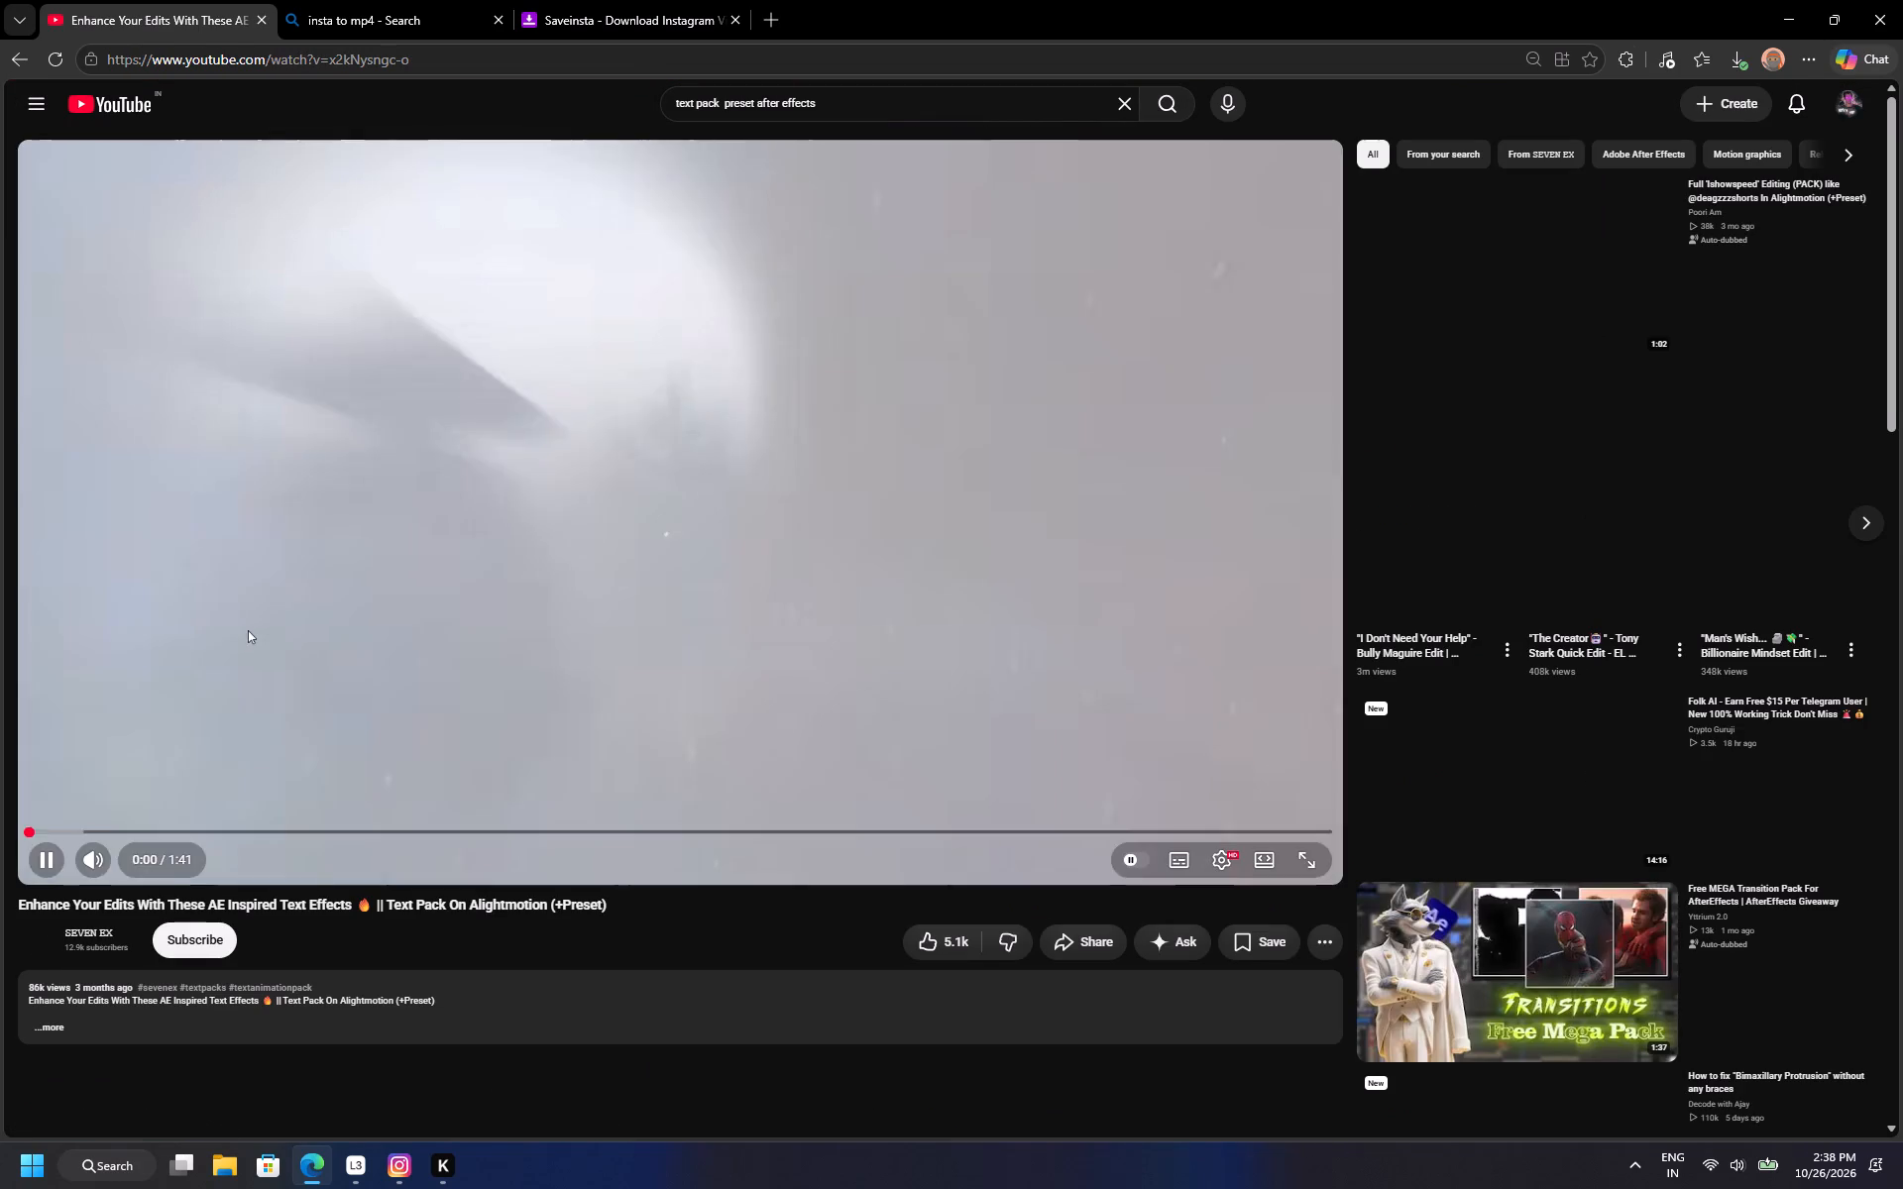
{"action": "key", "text": "Right"}
{"action": "key", "text": "Right"}
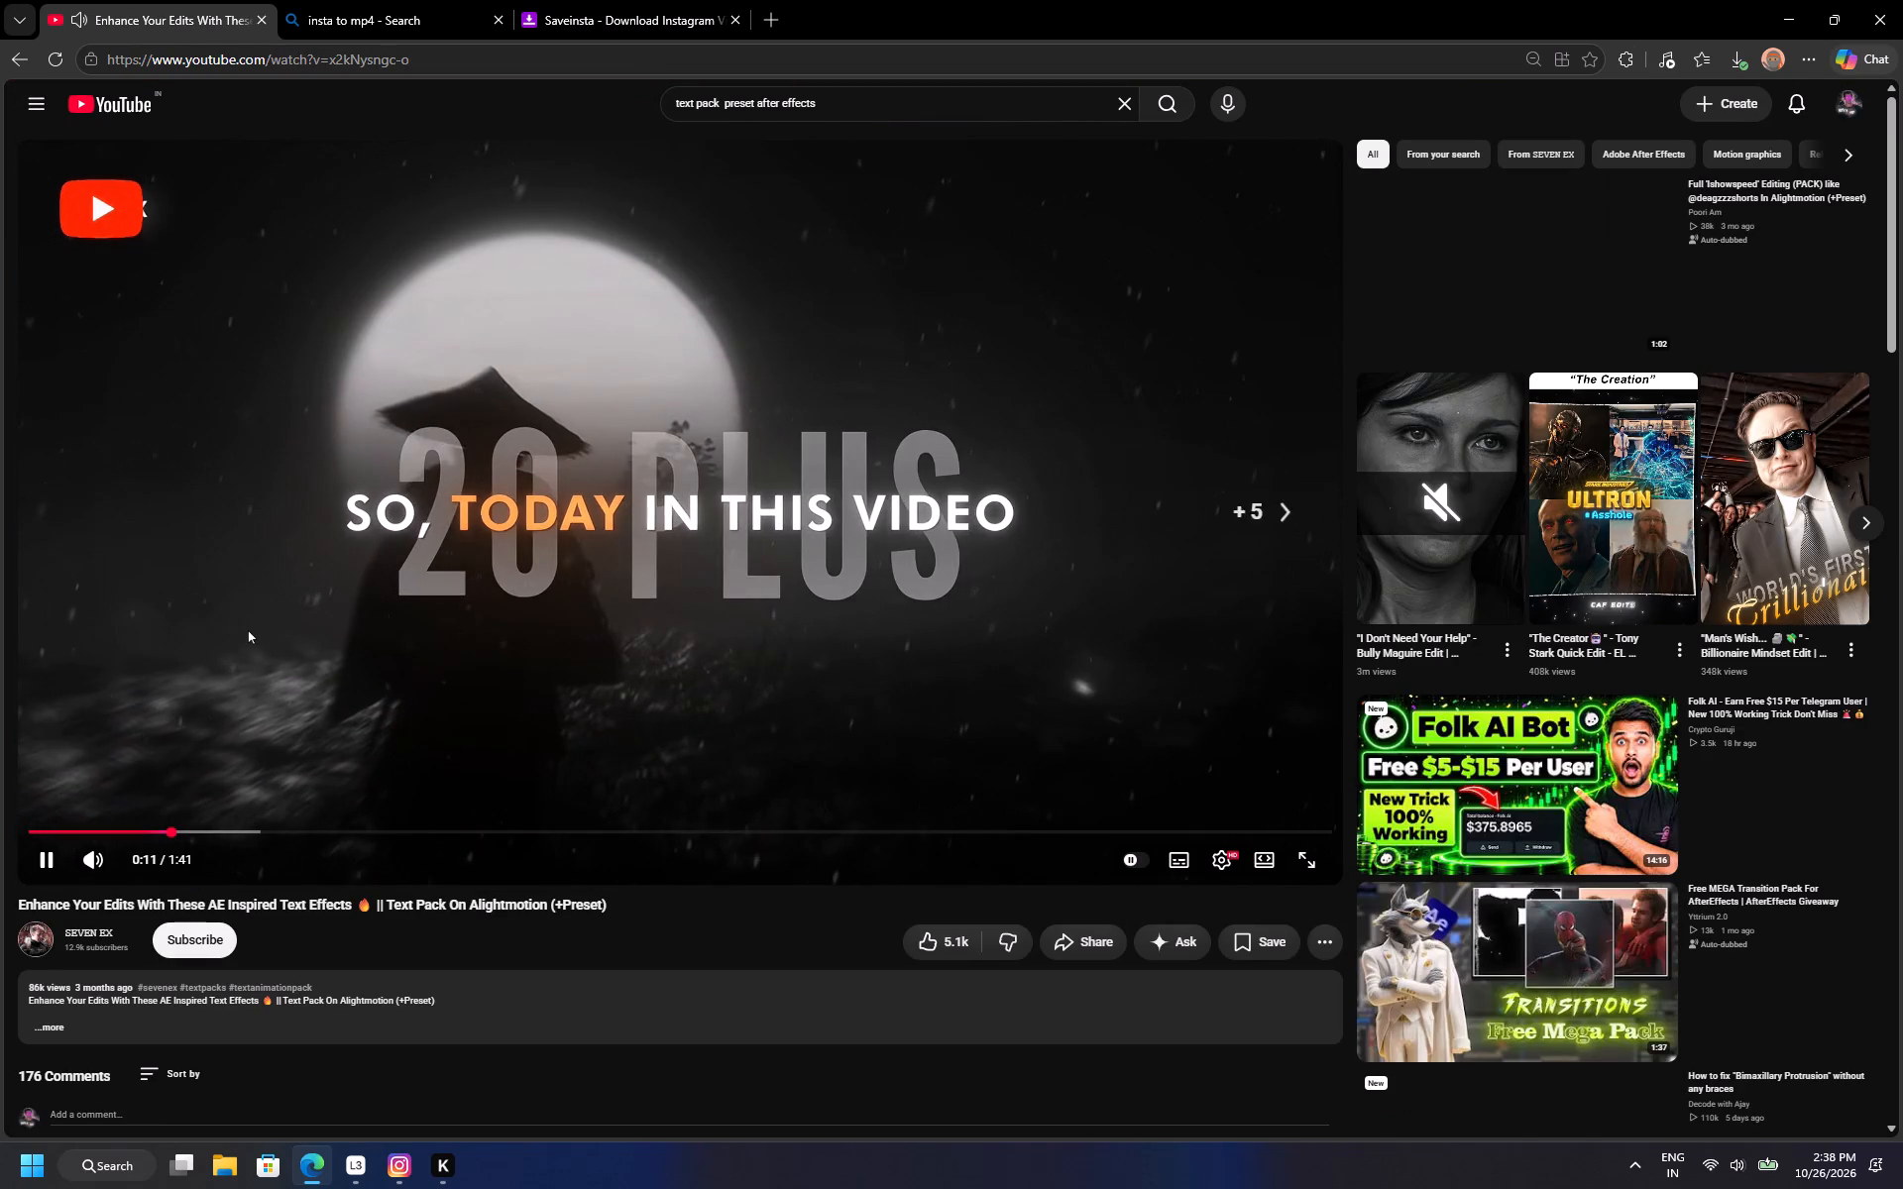
{"action": "key", "text": "Right"}
{"action": "key", "text": "Right"}
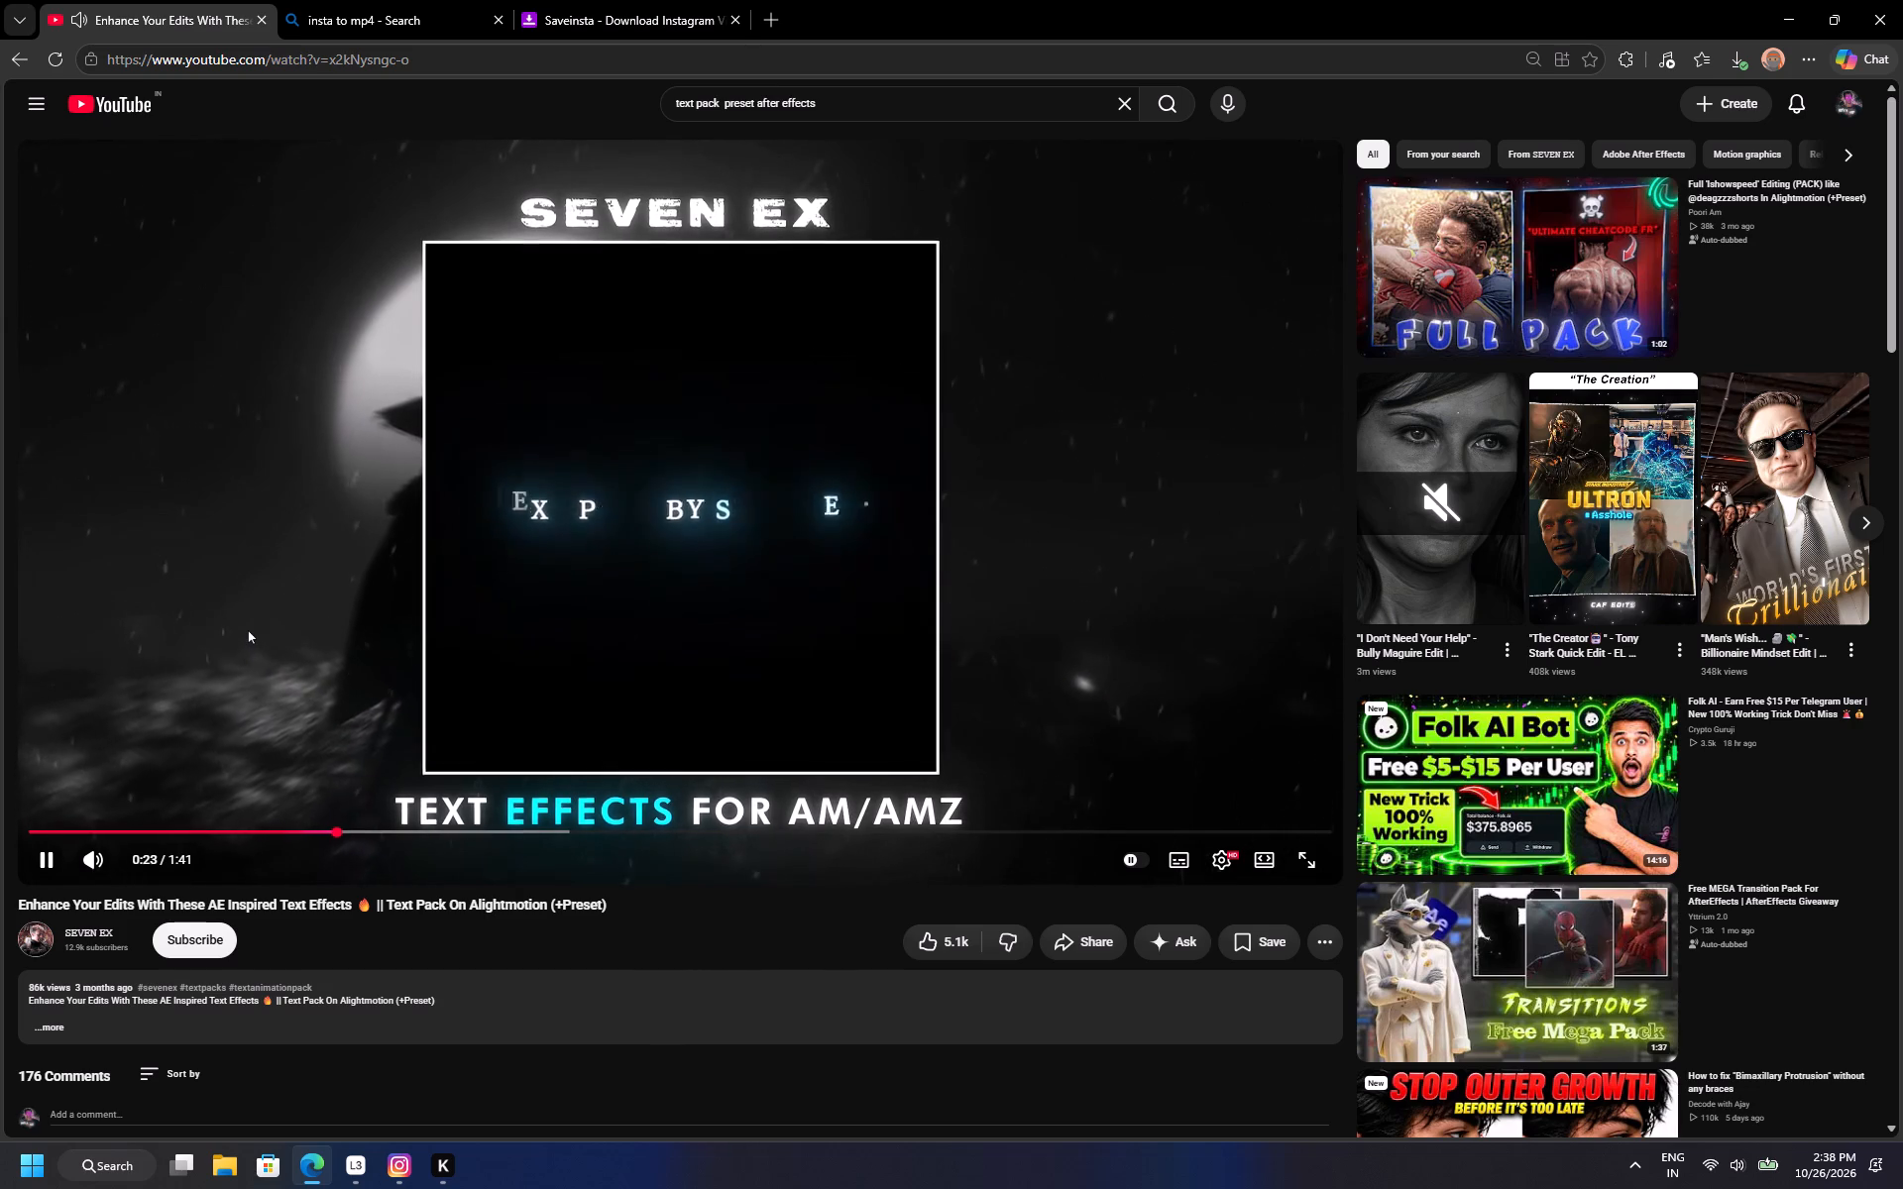
Open the Preset Part 1 Google Drive link from the video's expanded pinned comment and bring up the loaded file.
{"action": "scroll", "coordinate": [251, 641], "scroll_direction": "down", "scroll_amount": 1}
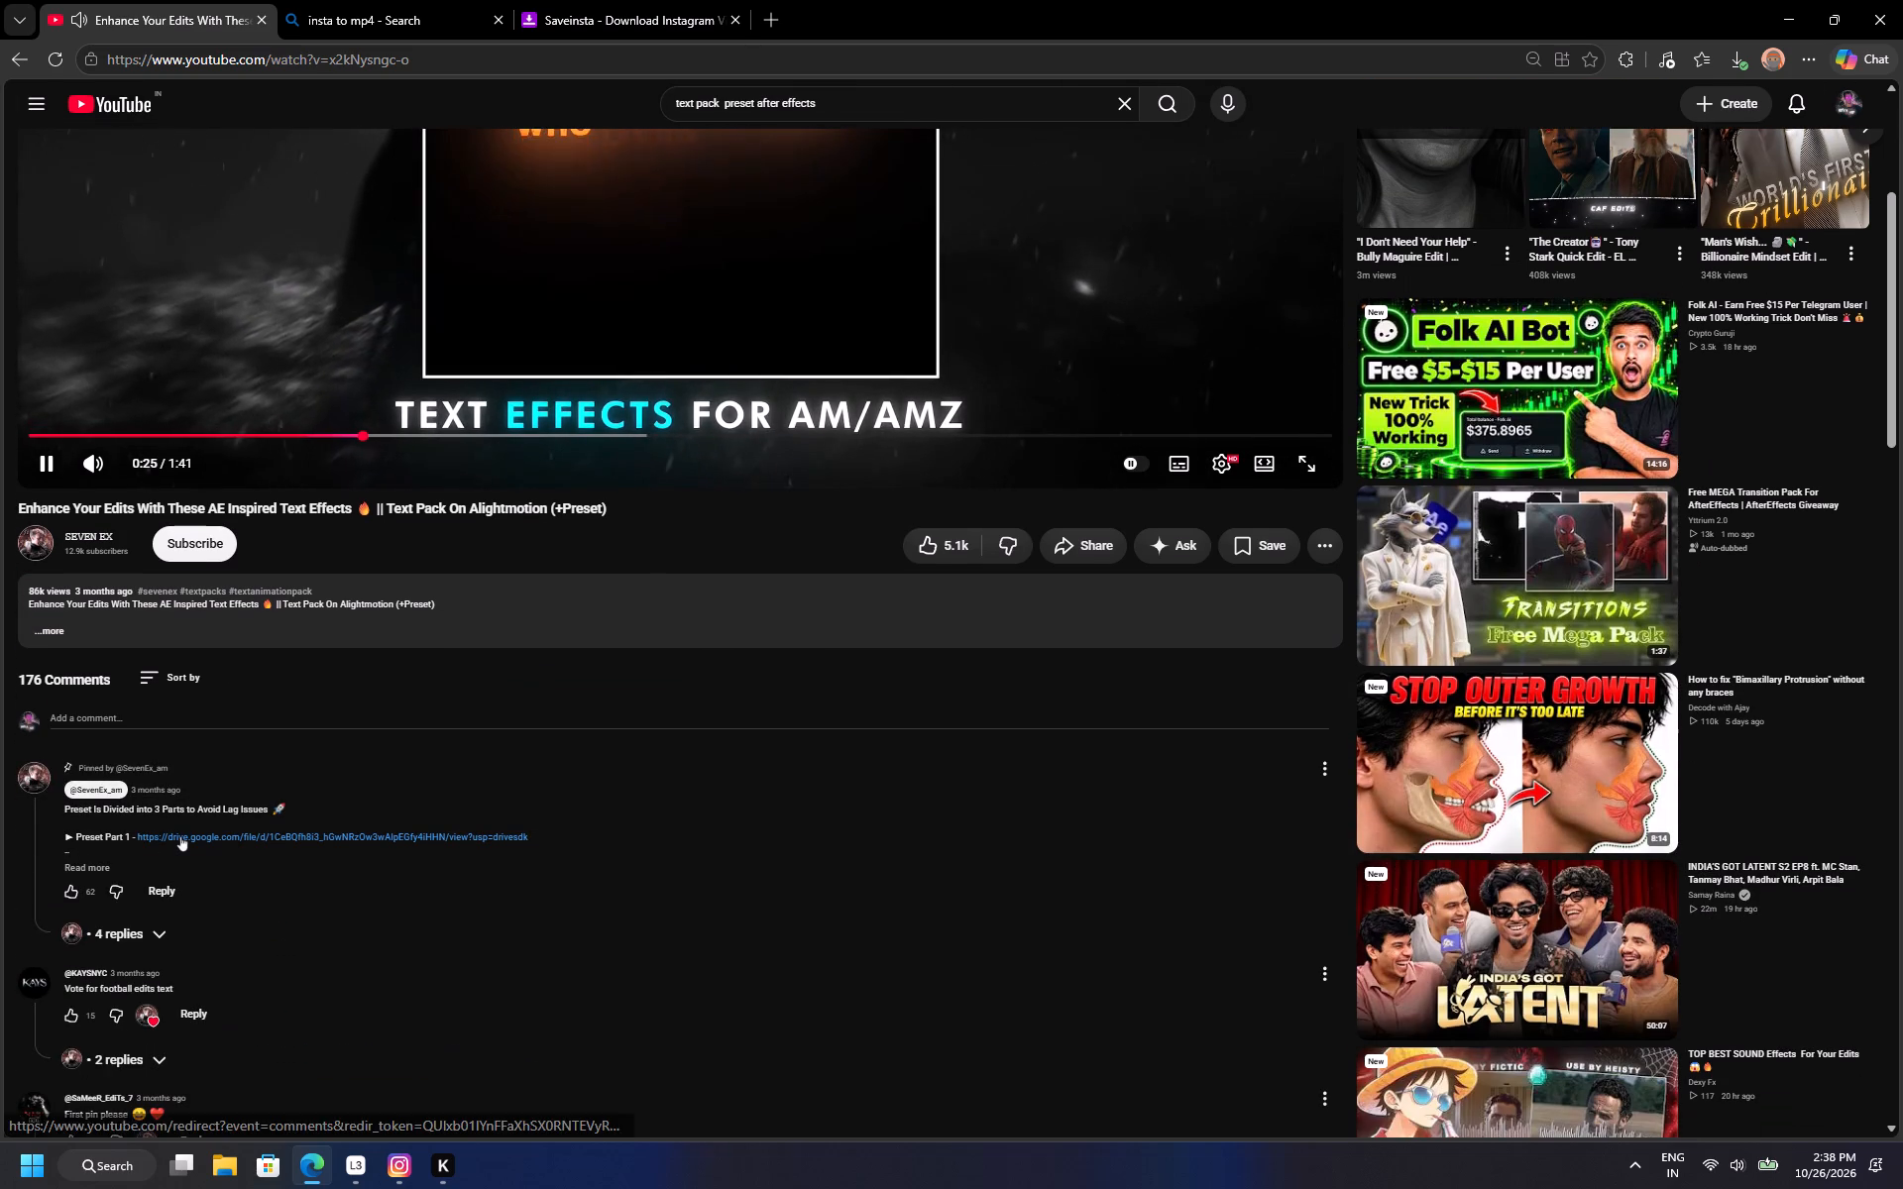
{"action": "left_click", "coordinate": [93, 867]}
{"action": "left_click", "coordinate": [183, 836]}
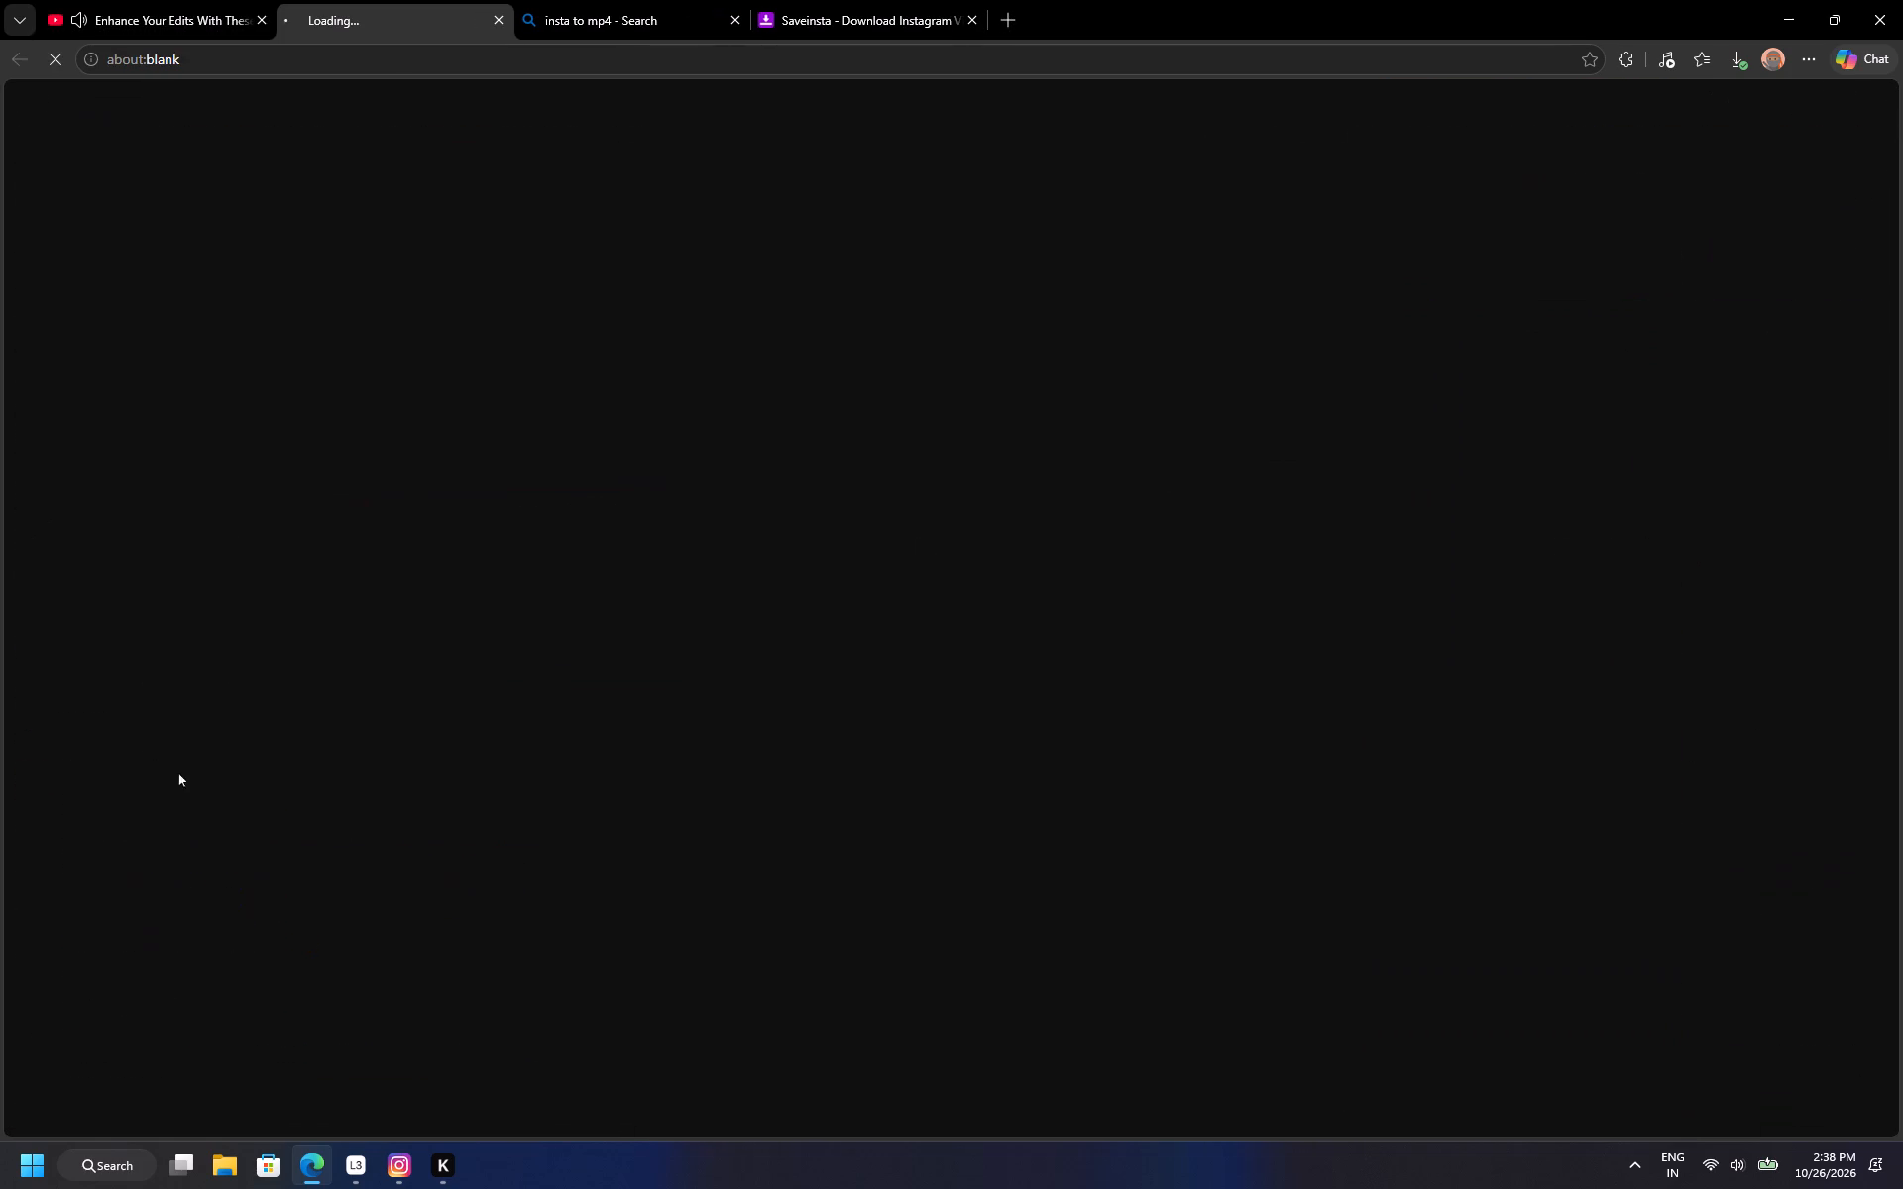
{"action": "left_click", "coordinate": [184, 0]}
{"action": "scroll", "coordinate": [280, 439], "scroll_direction": "up", "scroll_amount": 4}
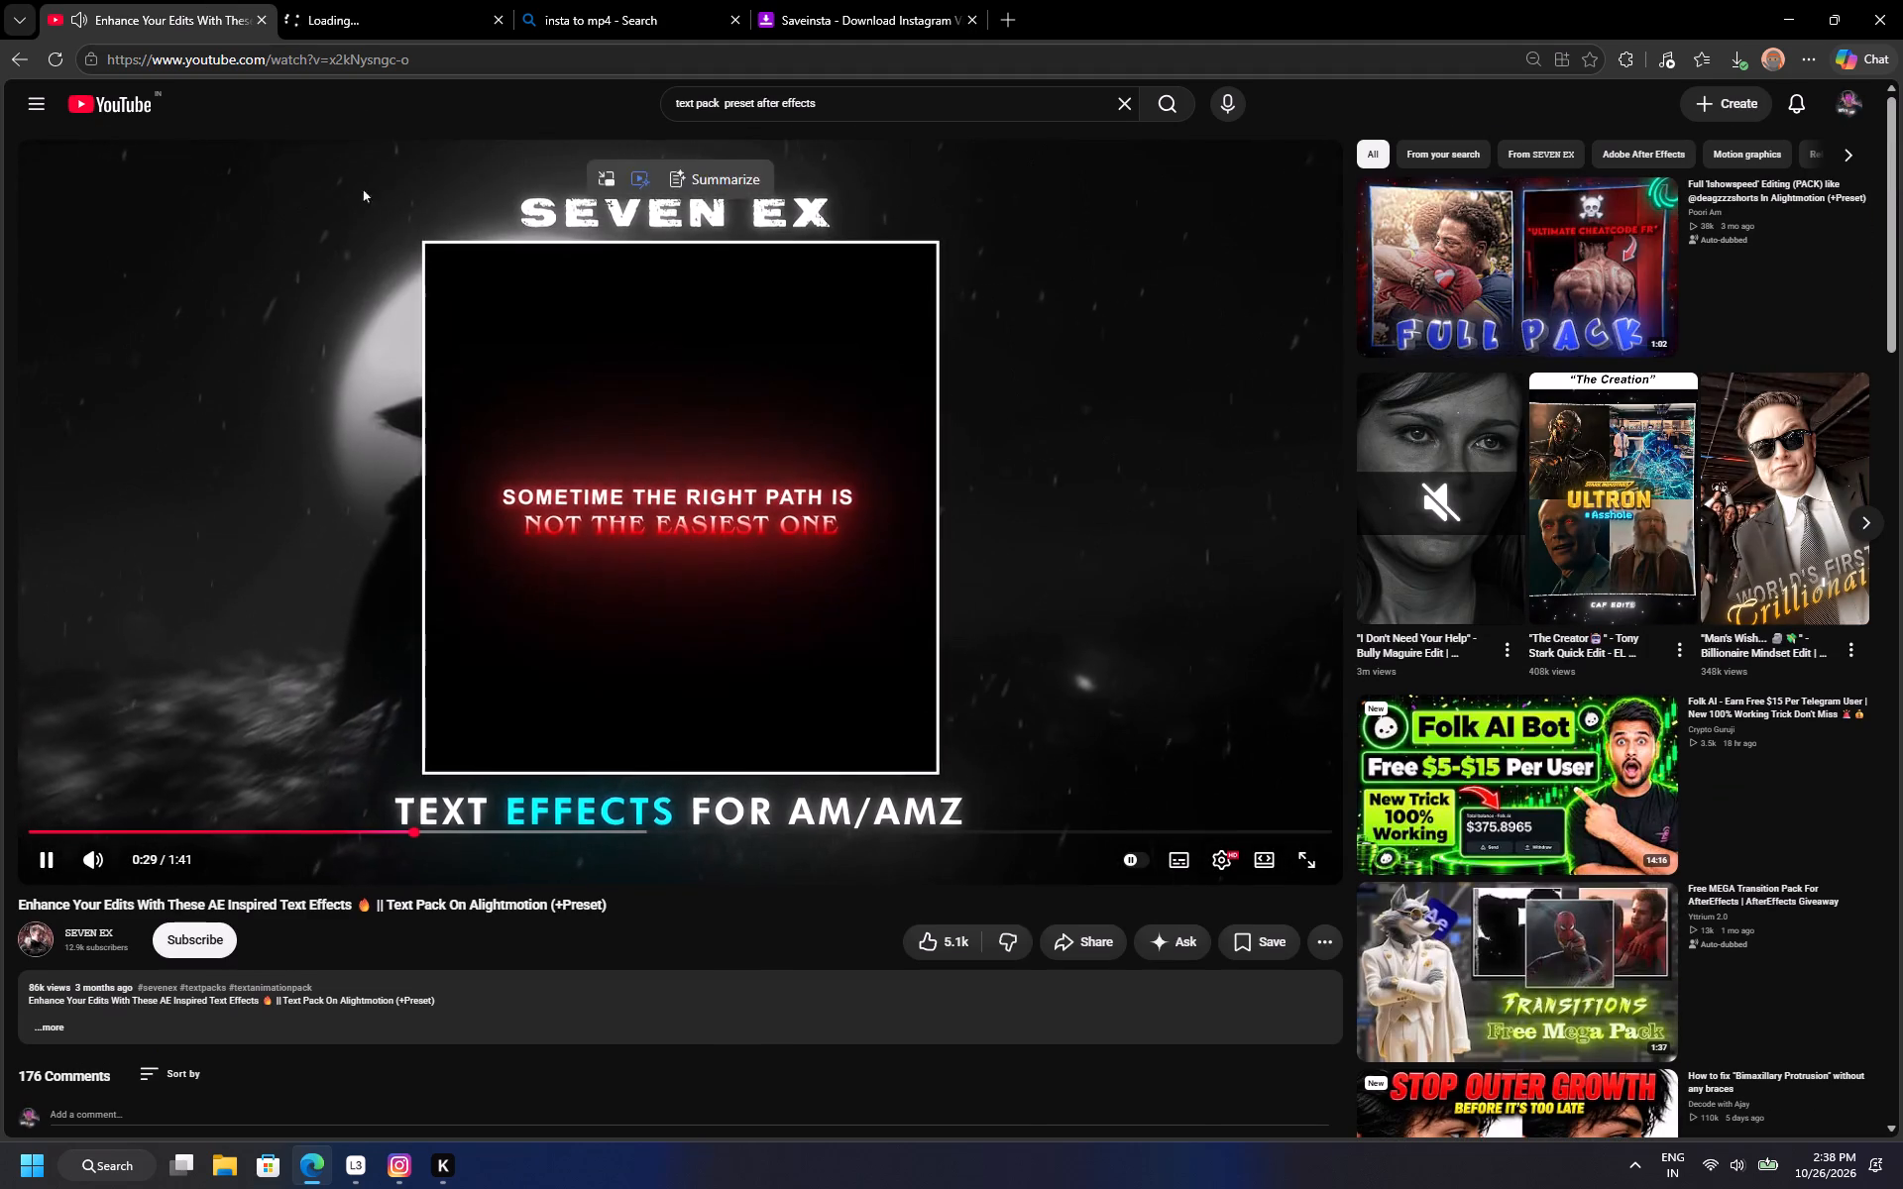
{"action": "left_click", "coordinate": [360, 0]}
{"action": "left_click", "coordinate": [185, 0]}
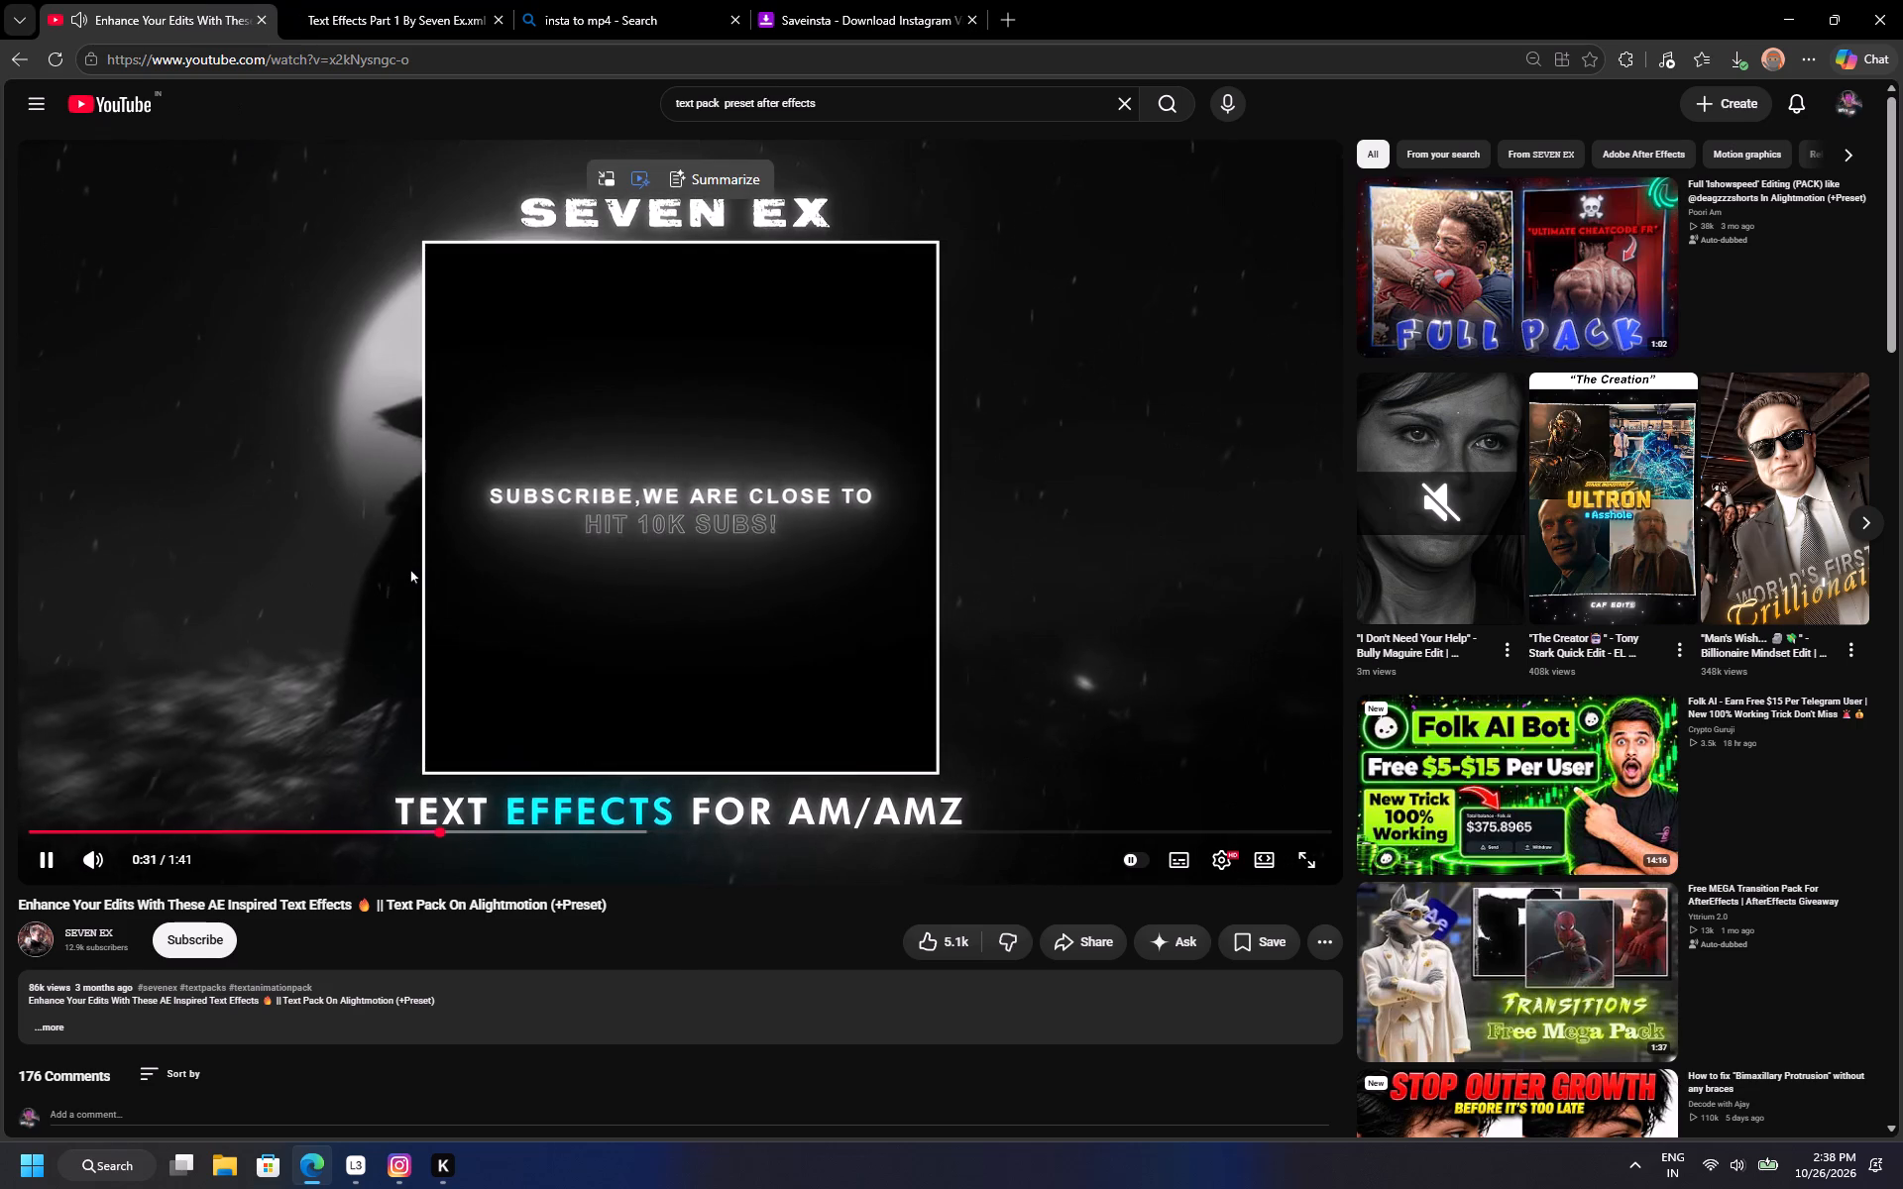
{"action": "left_click", "coordinate": [425, 0]}
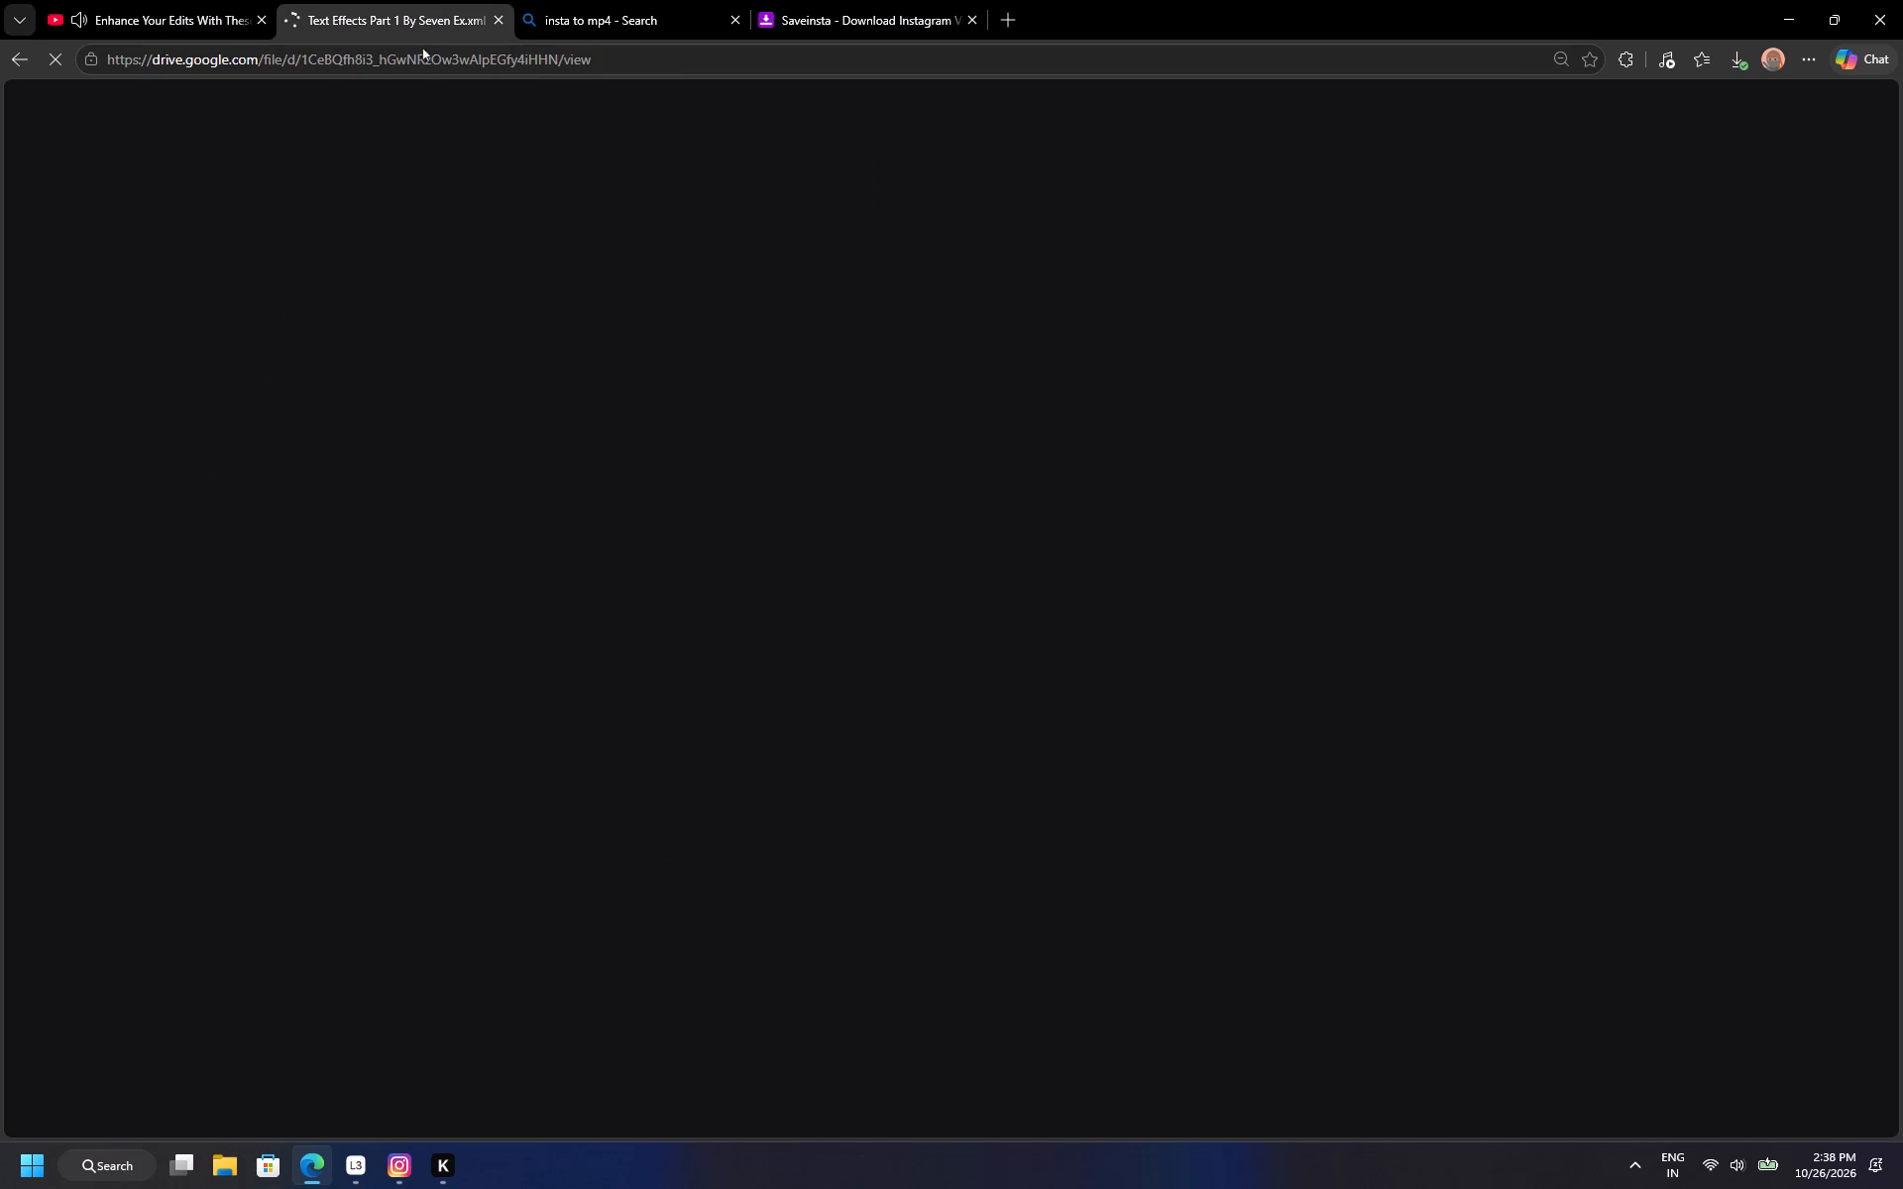
{"action": "left_click", "coordinate": [173, 0]}
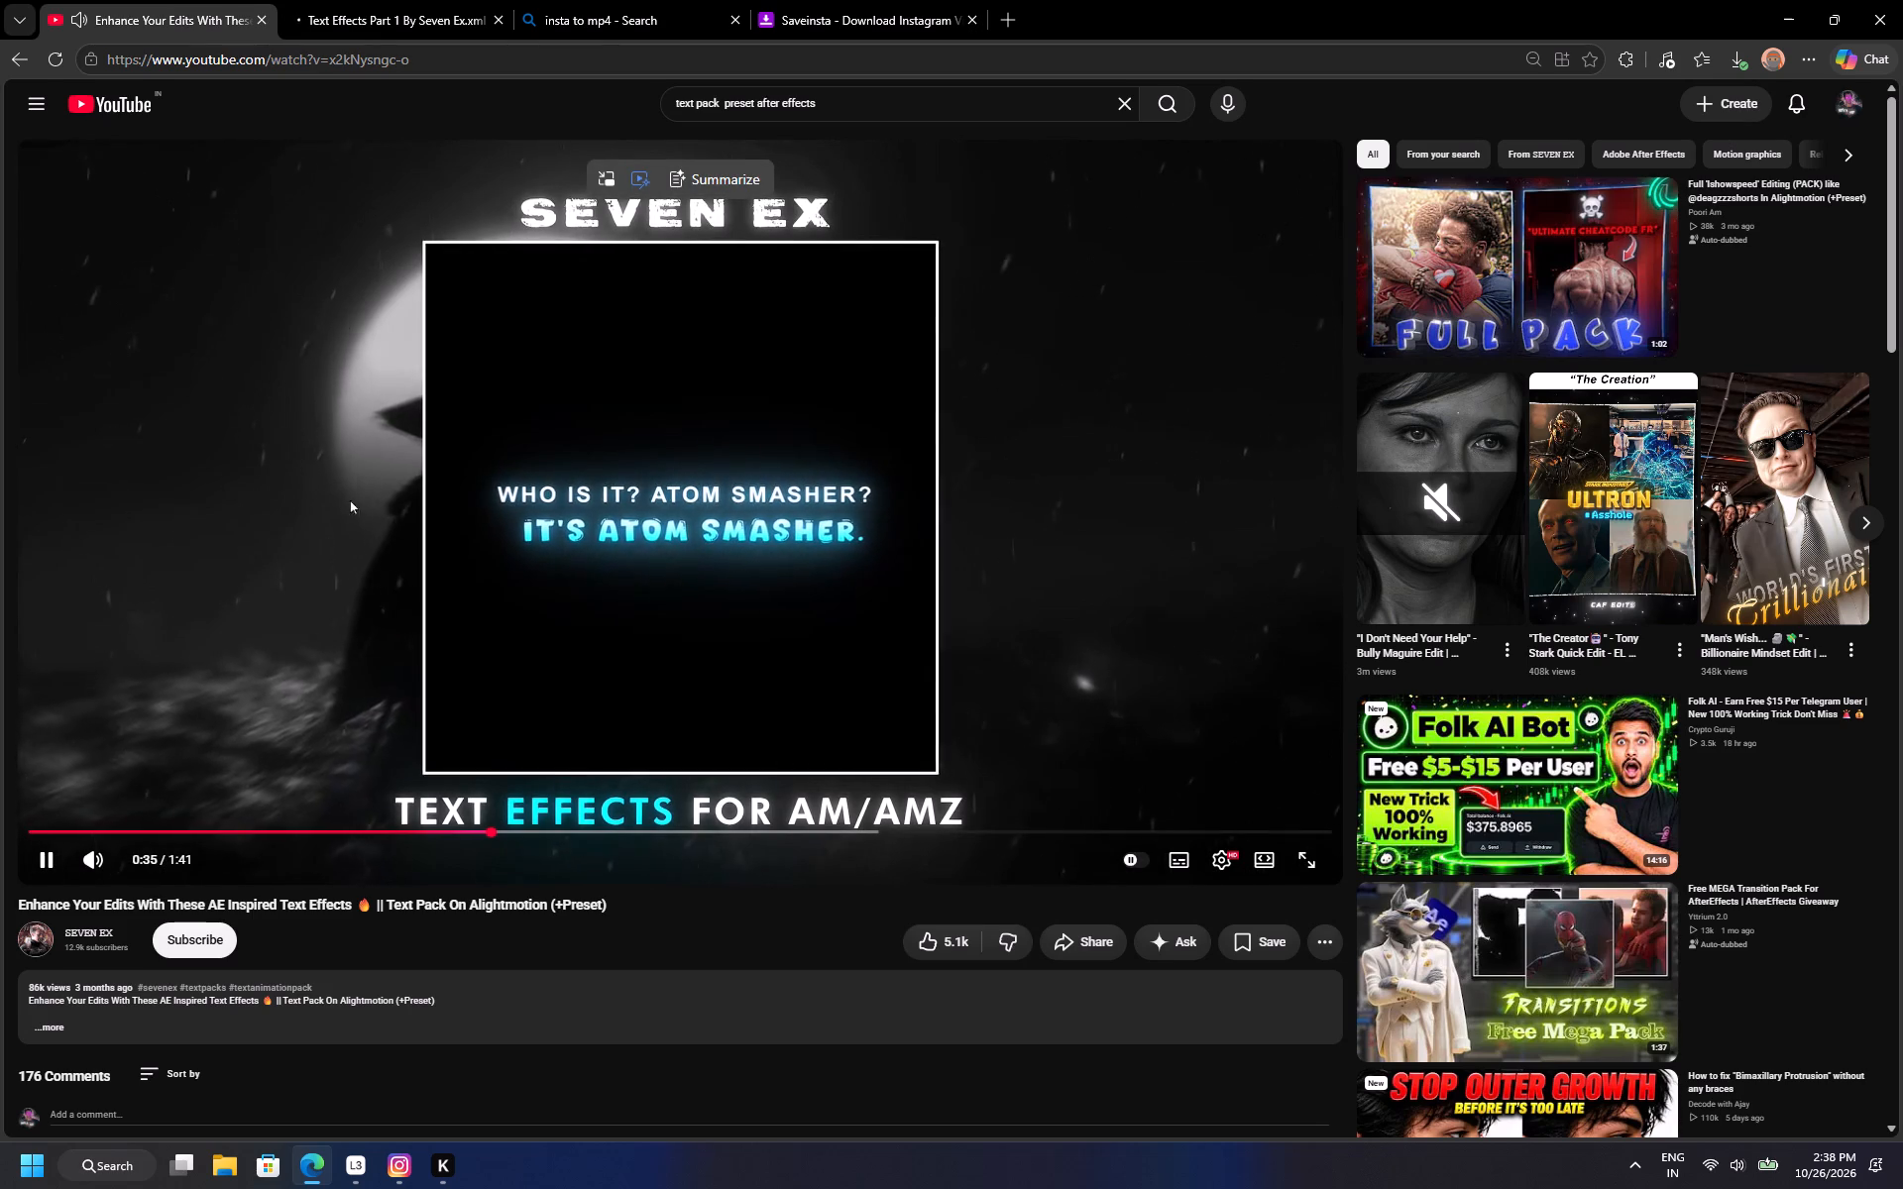
{"action": "left_click", "coordinate": [357, 0]}
Examine the contents of the Text Effects Part 1 XML file, close it, and go back to the search results.
{"action": "scroll", "coordinate": [655, 652], "scroll_direction": "down", "scroll_amount": 5}
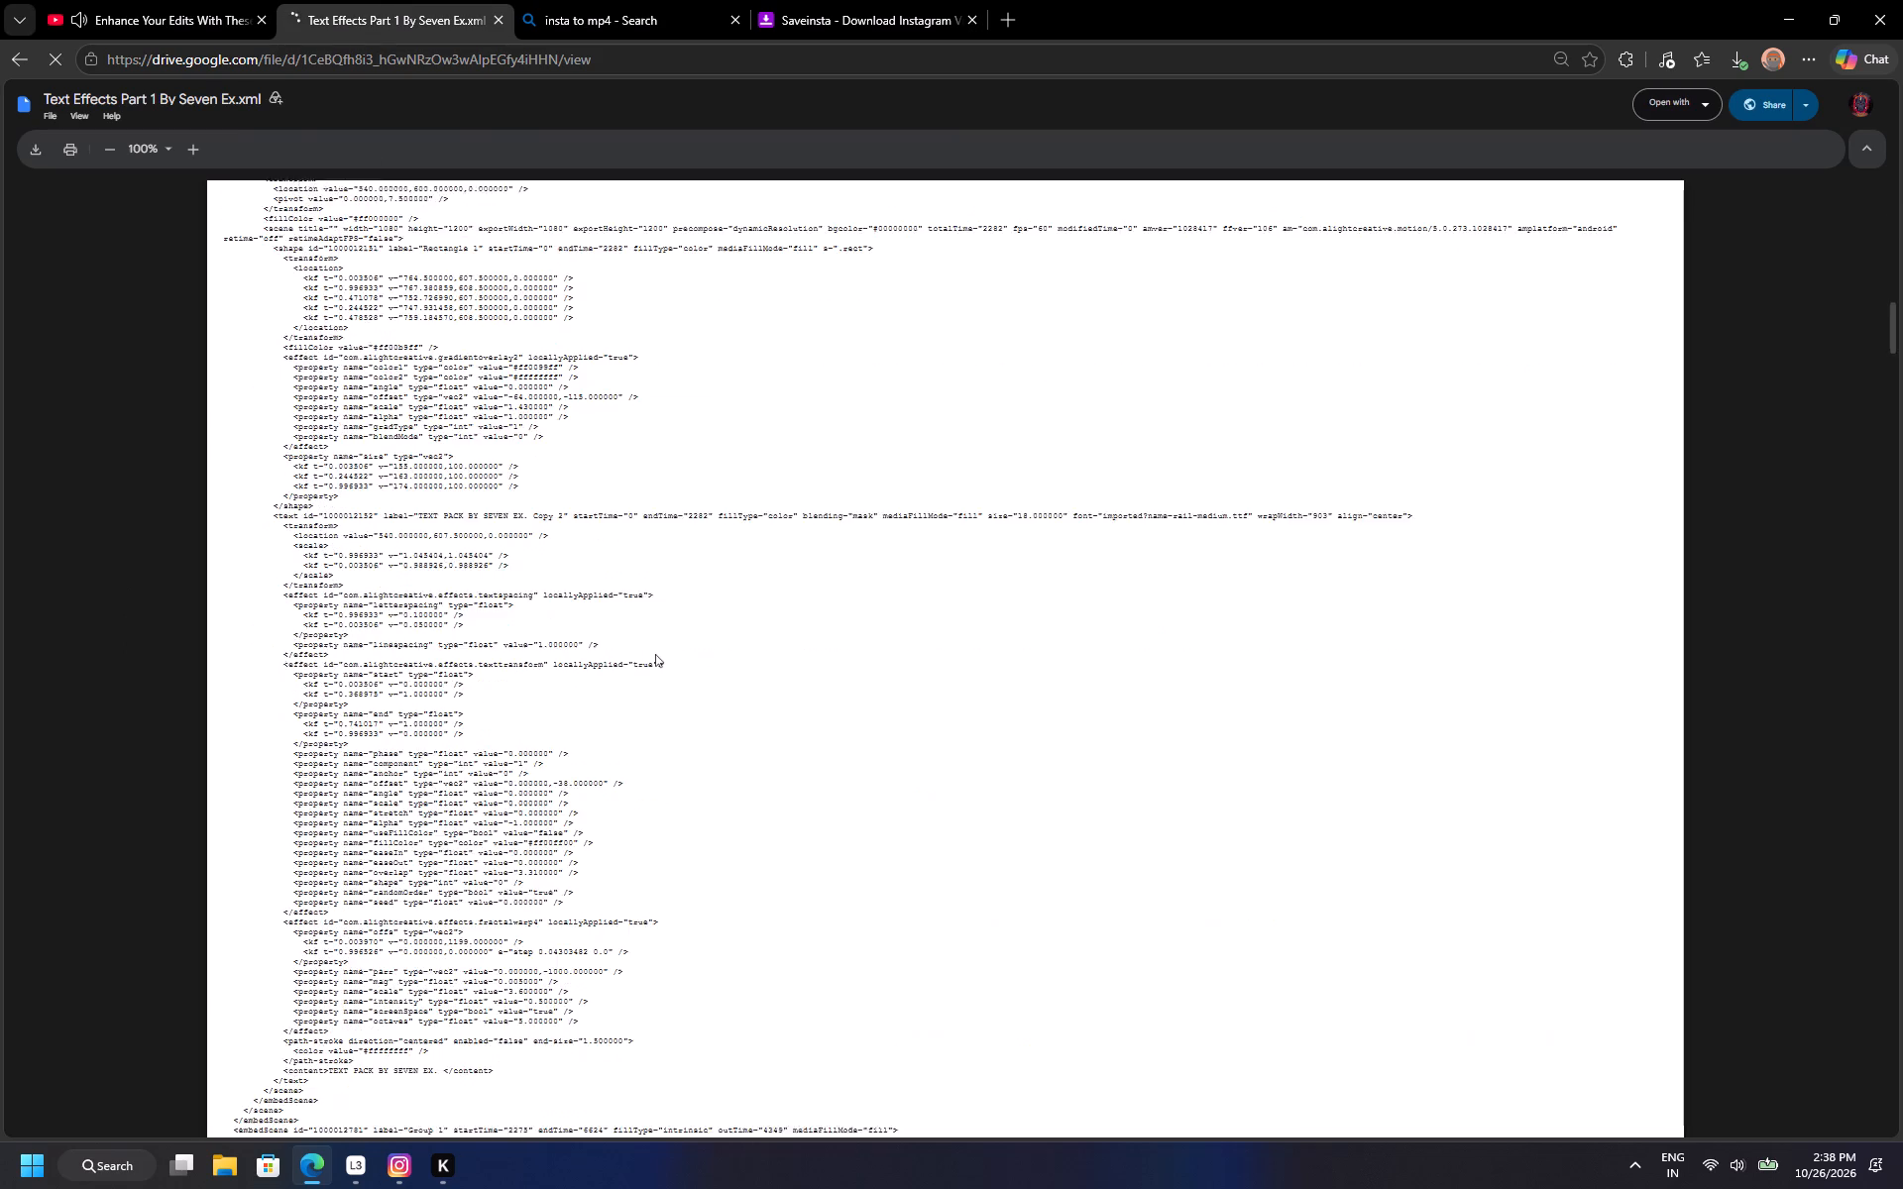
{"action": "scroll", "coordinate": [655, 654], "scroll_direction": "down", "scroll_amount": 17}
{"action": "scroll", "coordinate": [655, 655], "scroll_direction": "down", "scroll_amount": 6}
{"action": "scroll", "coordinate": [654, 658], "scroll_direction": "up", "scroll_amount": 9}
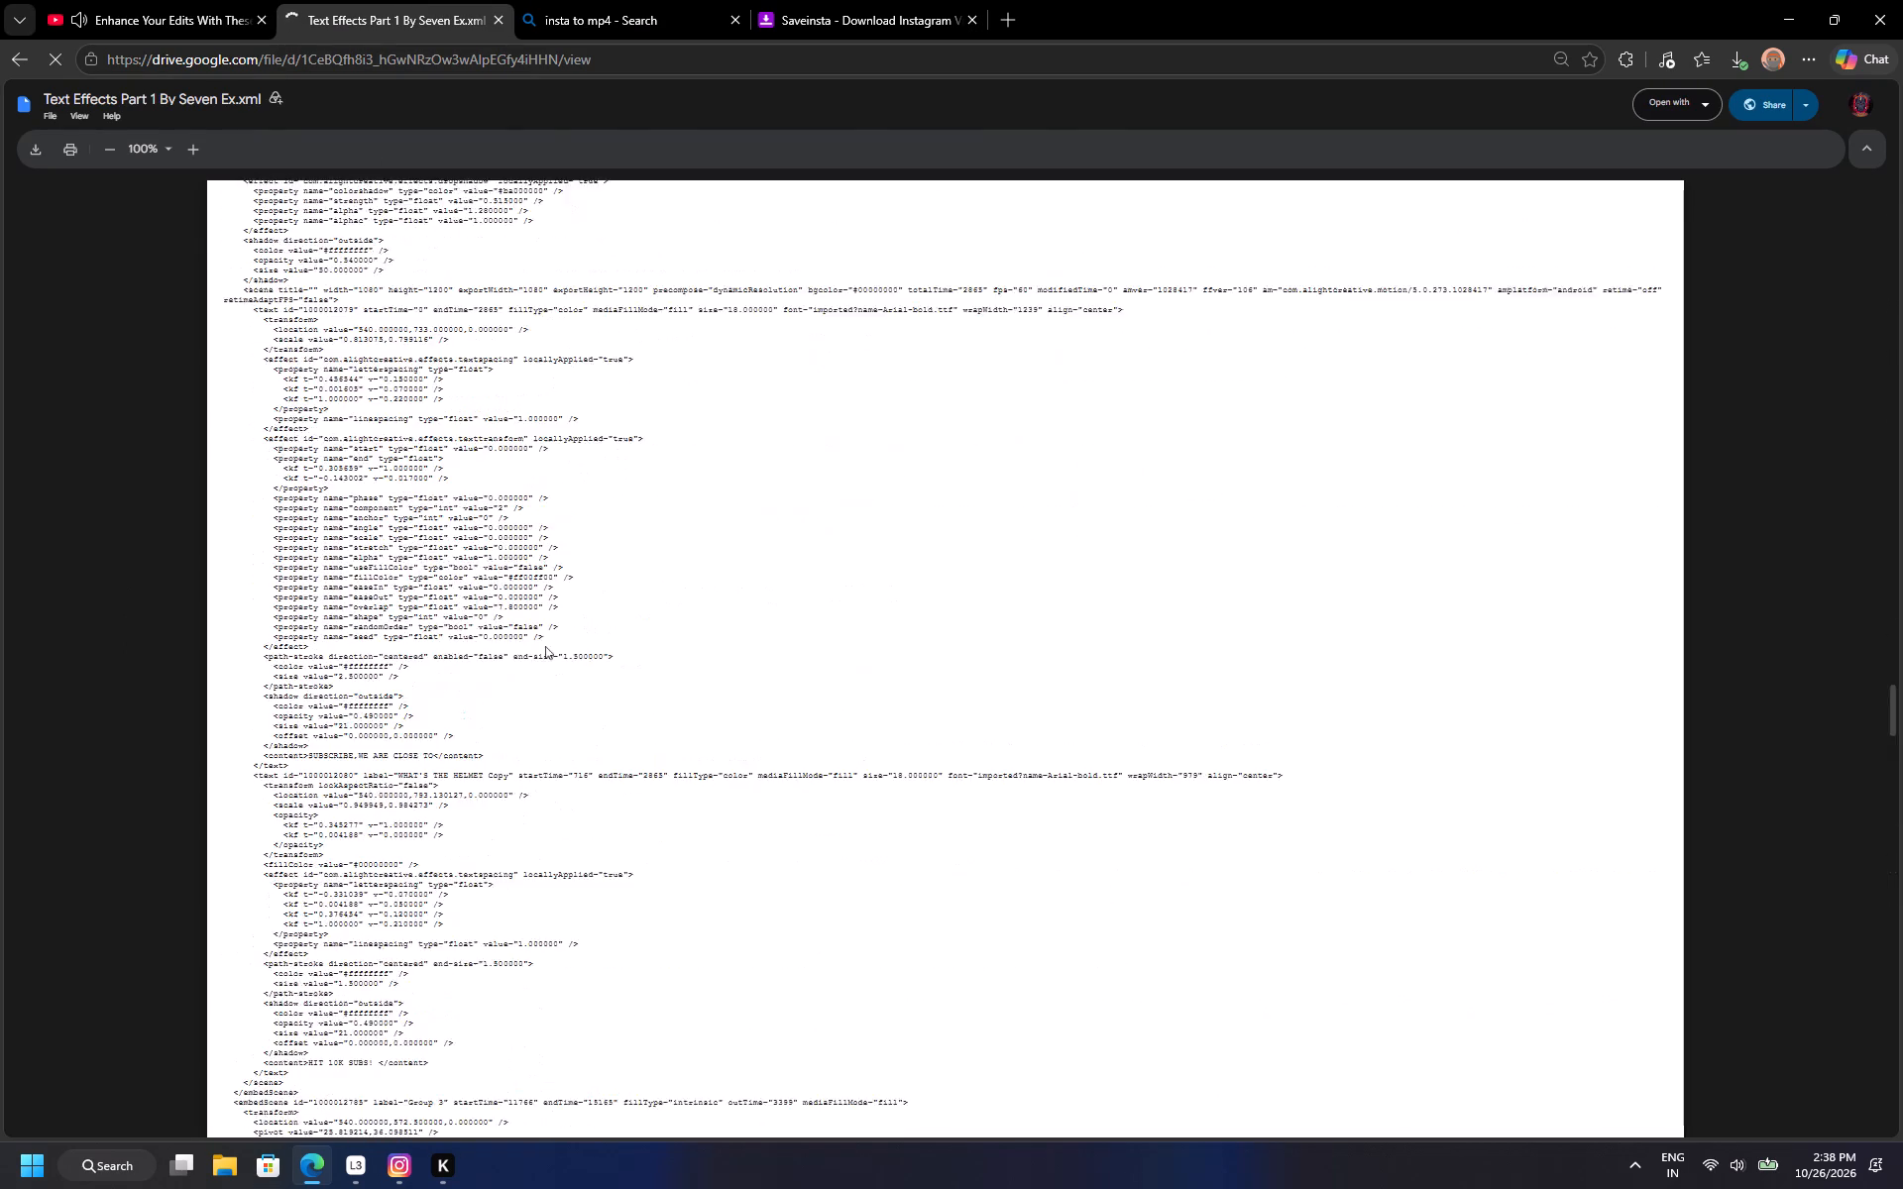
{"action": "scroll", "coordinate": [545, 646], "scroll_direction": "up", "scroll_amount": 6}
{"action": "scroll", "coordinate": [336, 364], "scroll_direction": "up", "scroll_amount": 1}
{"action": "left_click", "coordinate": [222, 0]}
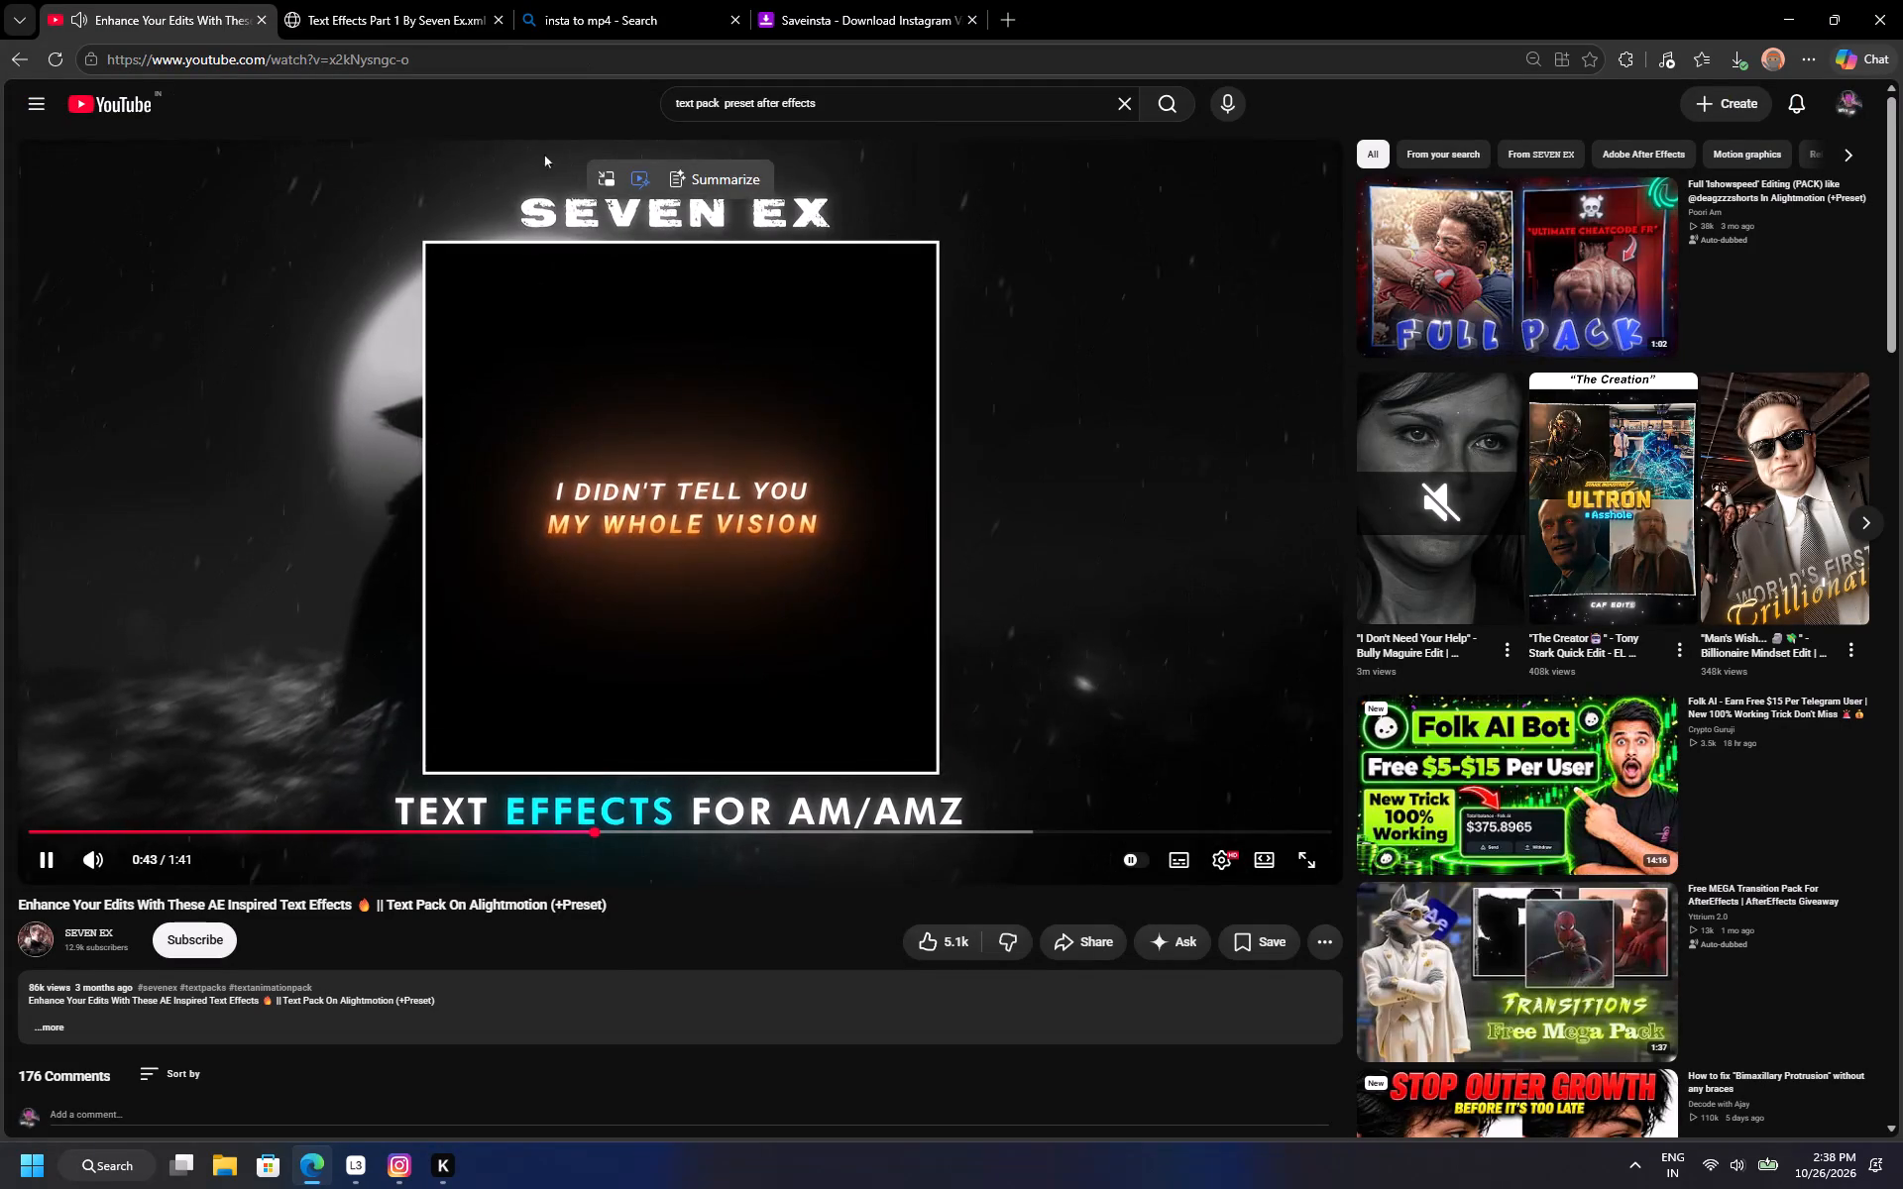
{"action": "left_click", "coordinate": [499, 25]}
{"action": "left_click", "coordinate": [16, 60]}
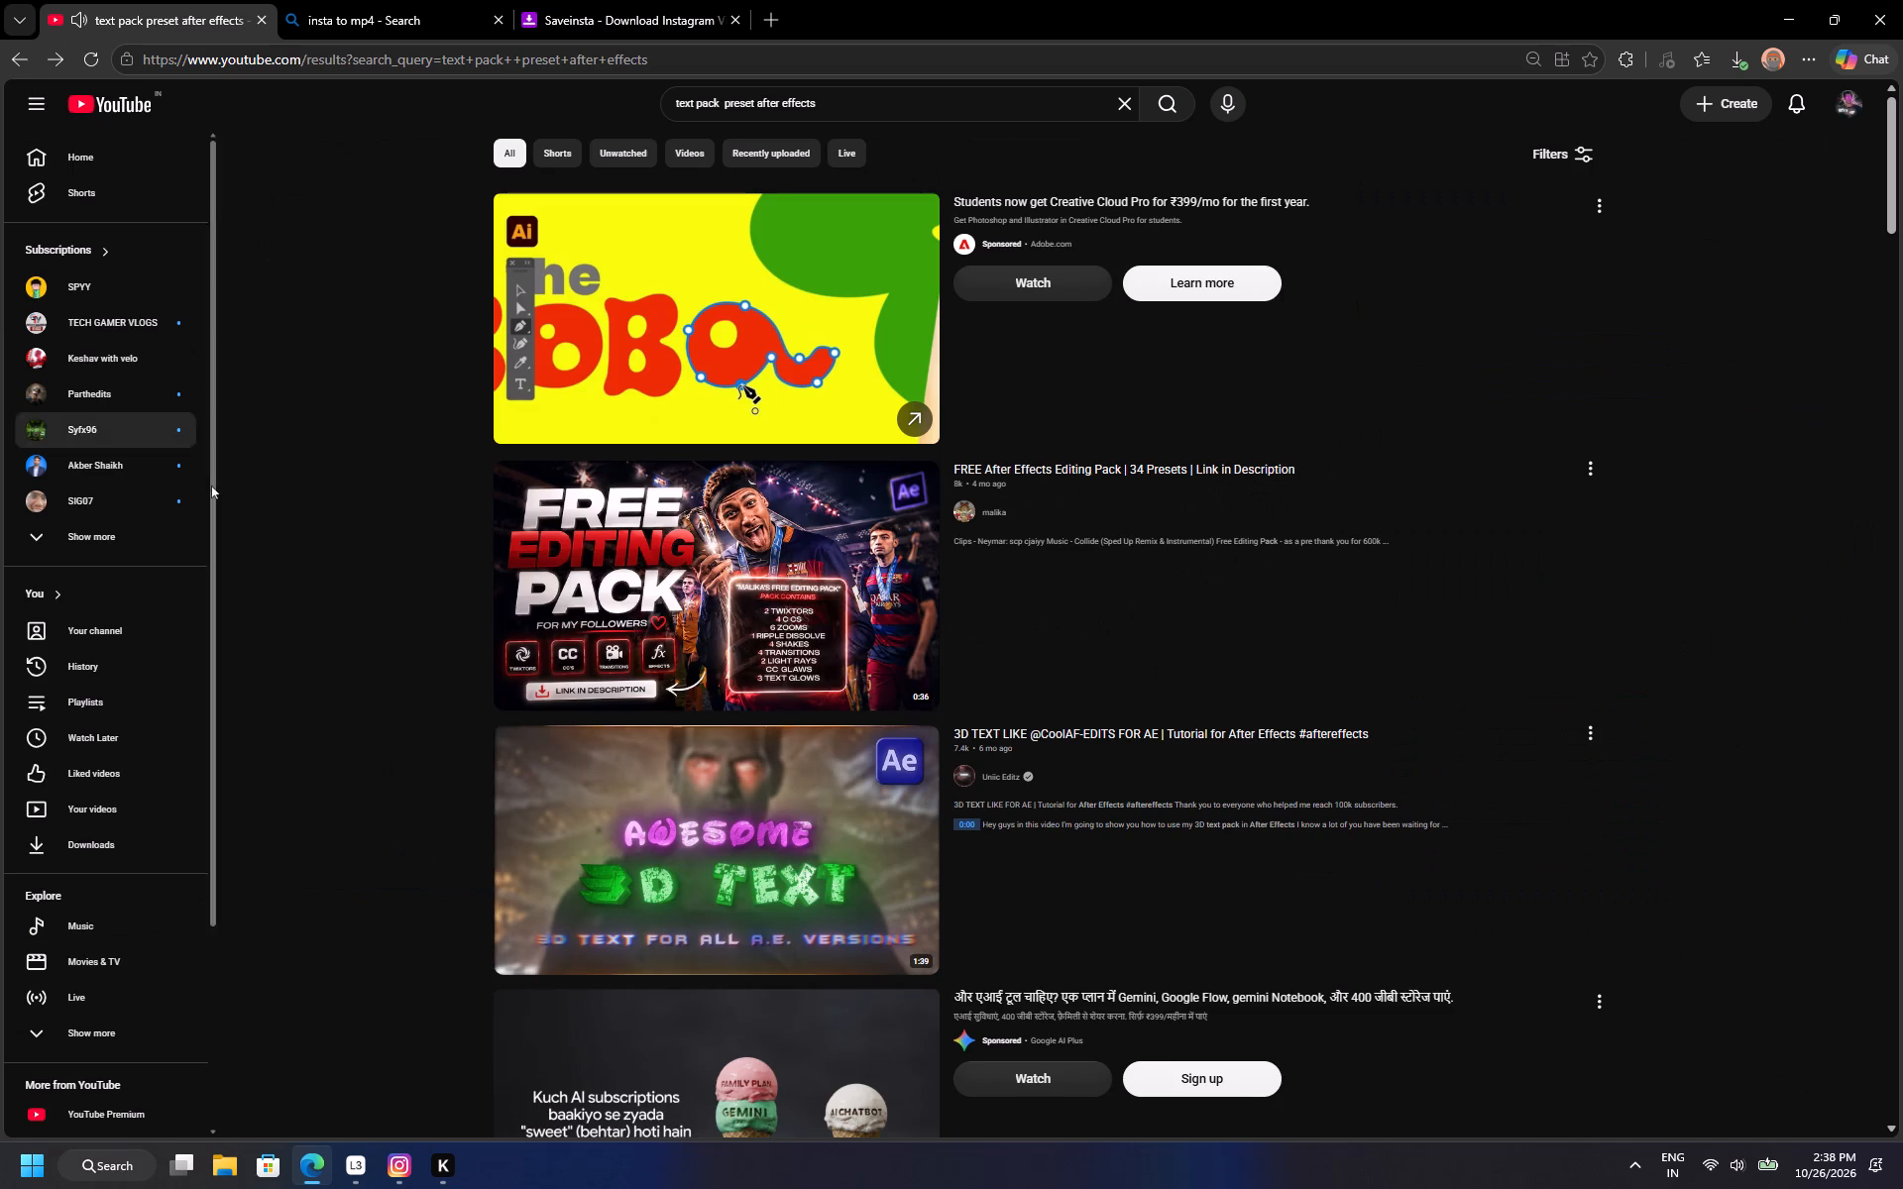
Look further down the "text pack preset after effects" search results for a suitable After Effects text pack.
{"action": "scroll", "coordinate": [462, 740], "scroll_direction": "down", "scroll_amount": 7}
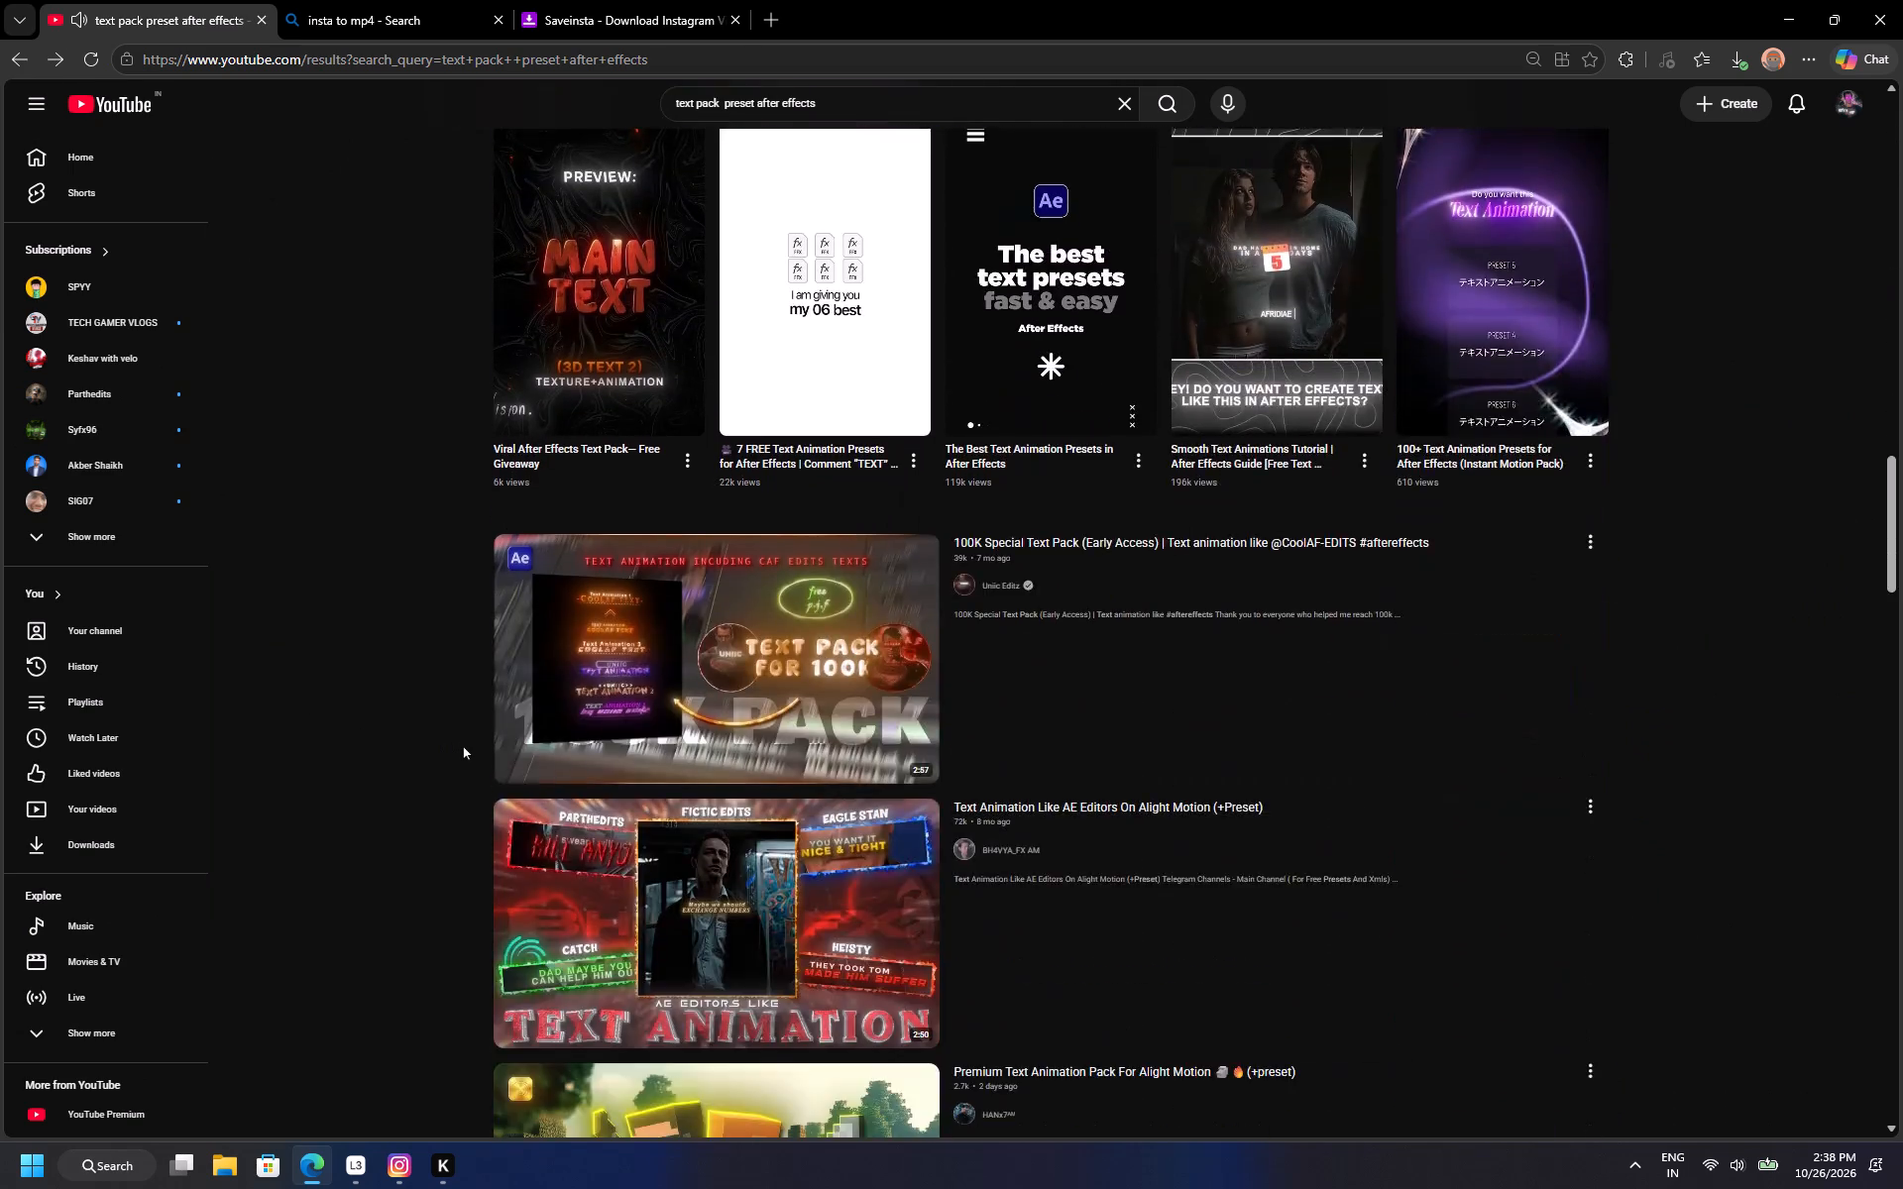
{"action": "scroll", "coordinate": [463, 746], "scroll_direction": "down", "scroll_amount": 2}
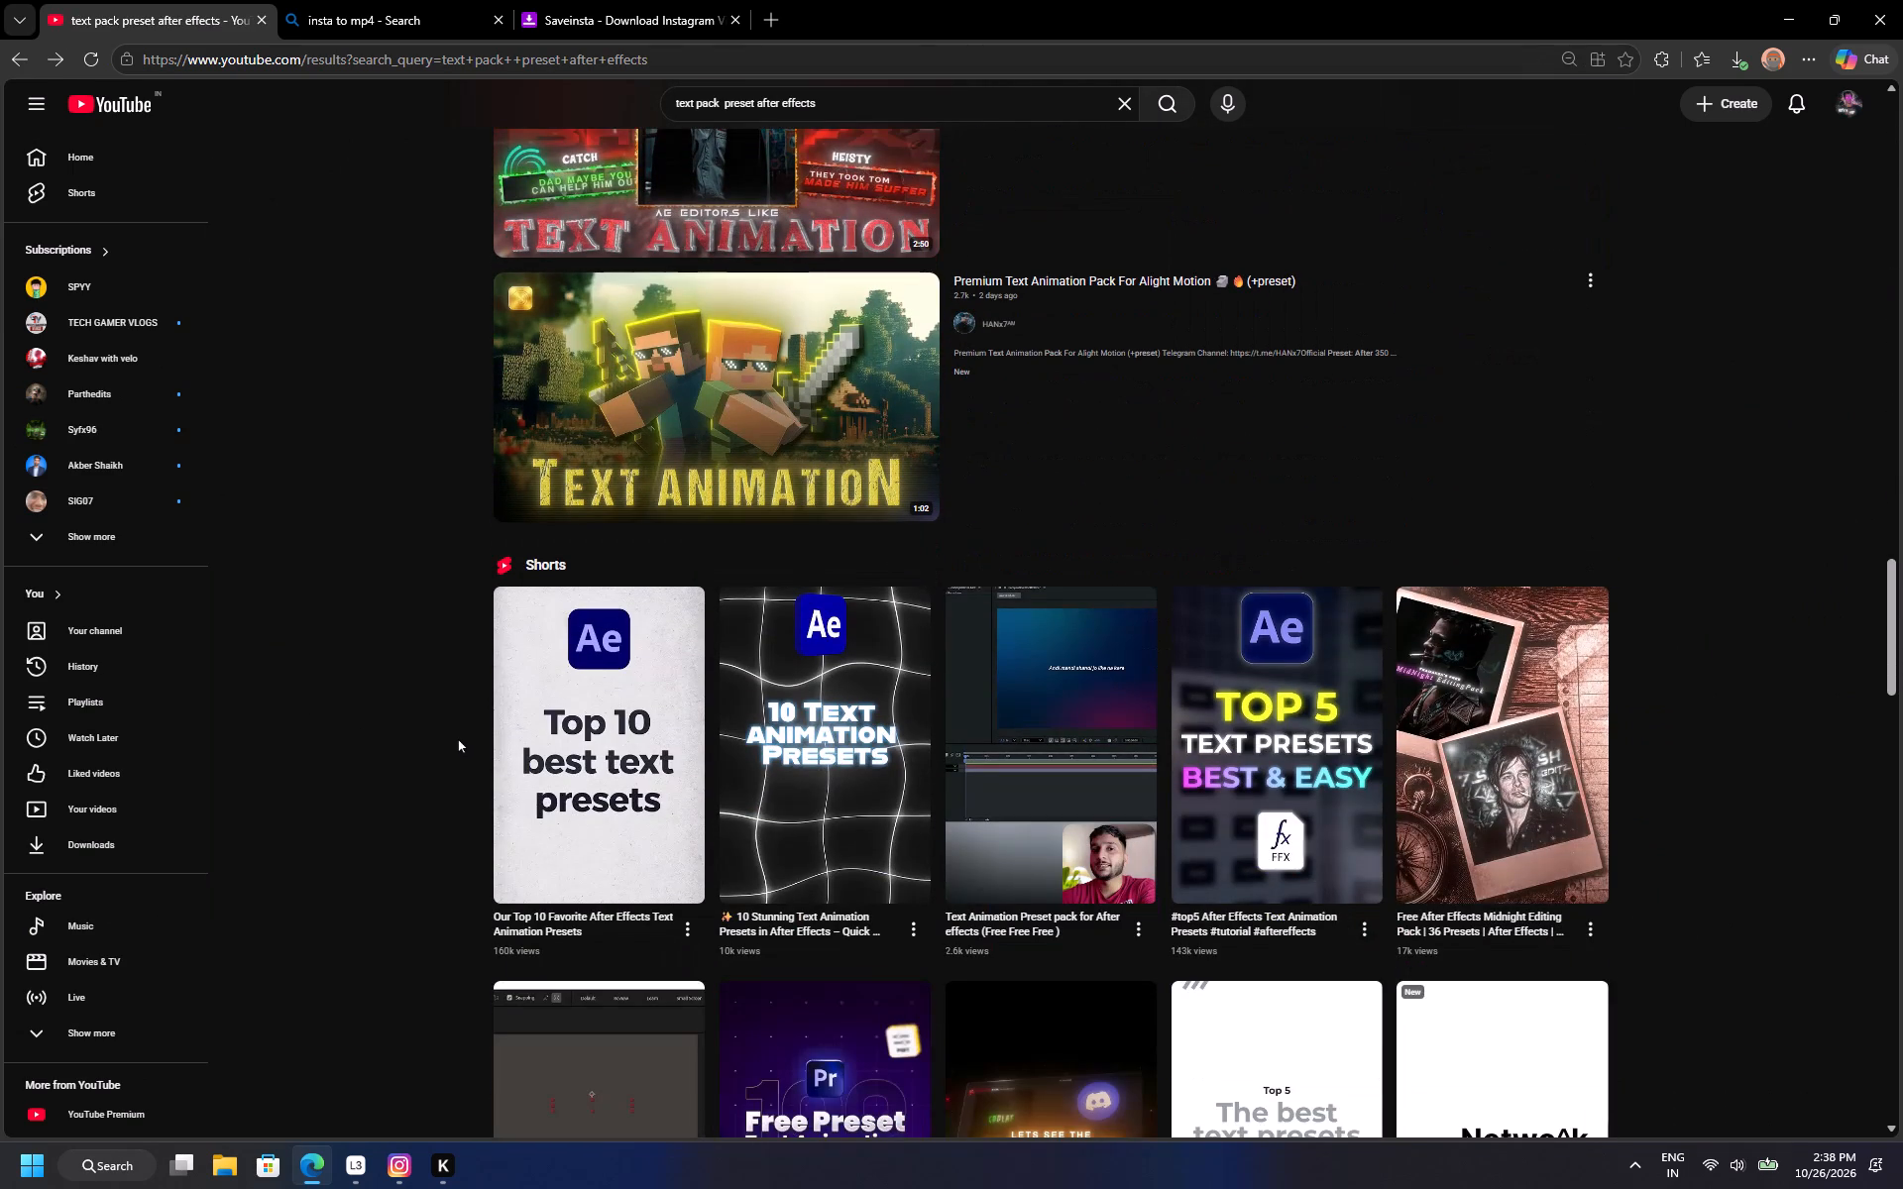
{"action": "scroll", "coordinate": [448, 726], "scroll_direction": "down", "scroll_amount": 4}
{"action": "scroll", "coordinate": [346, 676], "scroll_direction": "up", "scroll_amount": 1}
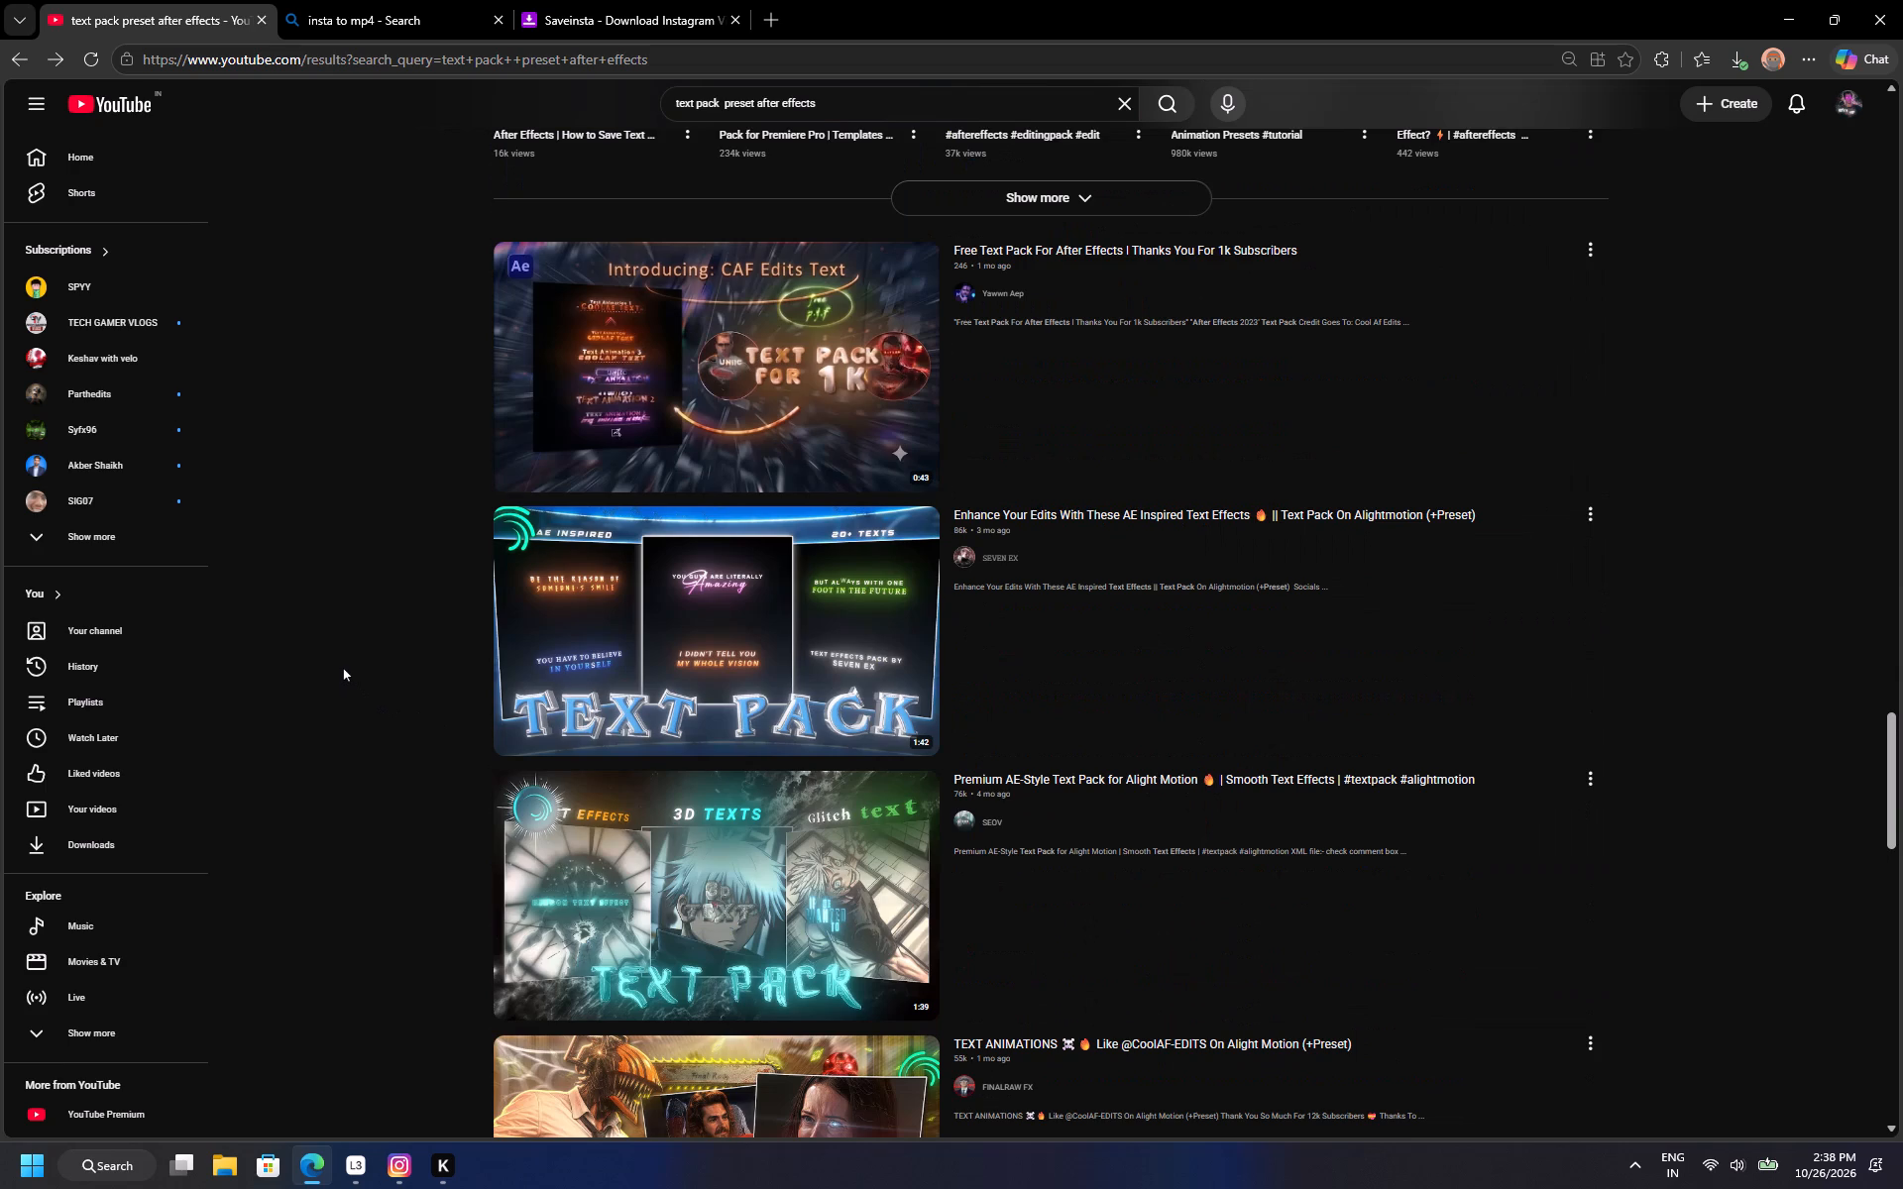
{"action": "scroll", "coordinate": [343, 668], "scroll_direction": "down", "scroll_amount": 1}
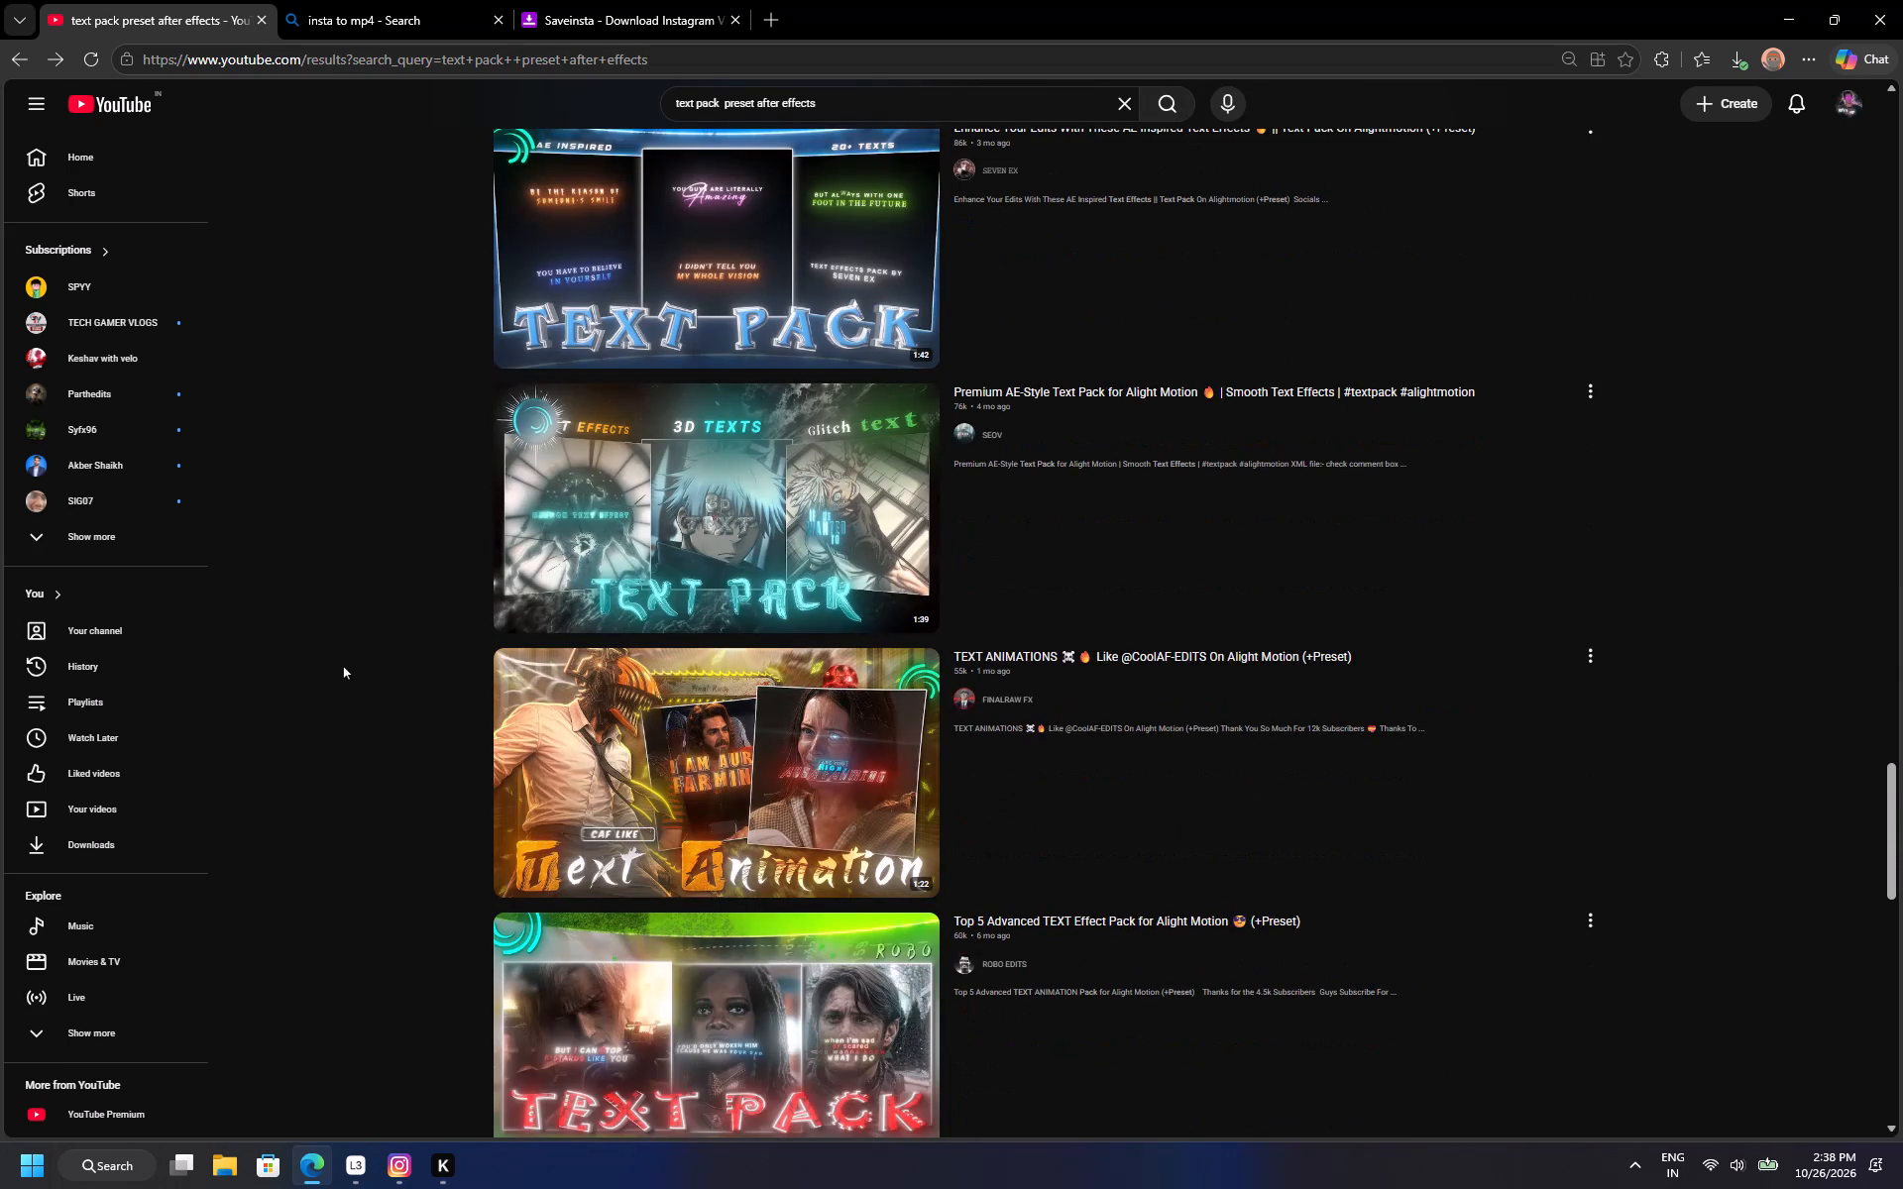
{"action": "scroll", "coordinate": [343, 666], "scroll_direction": "down", "scroll_amount": 2}
{"action": "scroll", "coordinate": [343, 666], "scroll_direction": "up", "scroll_amount": 1}
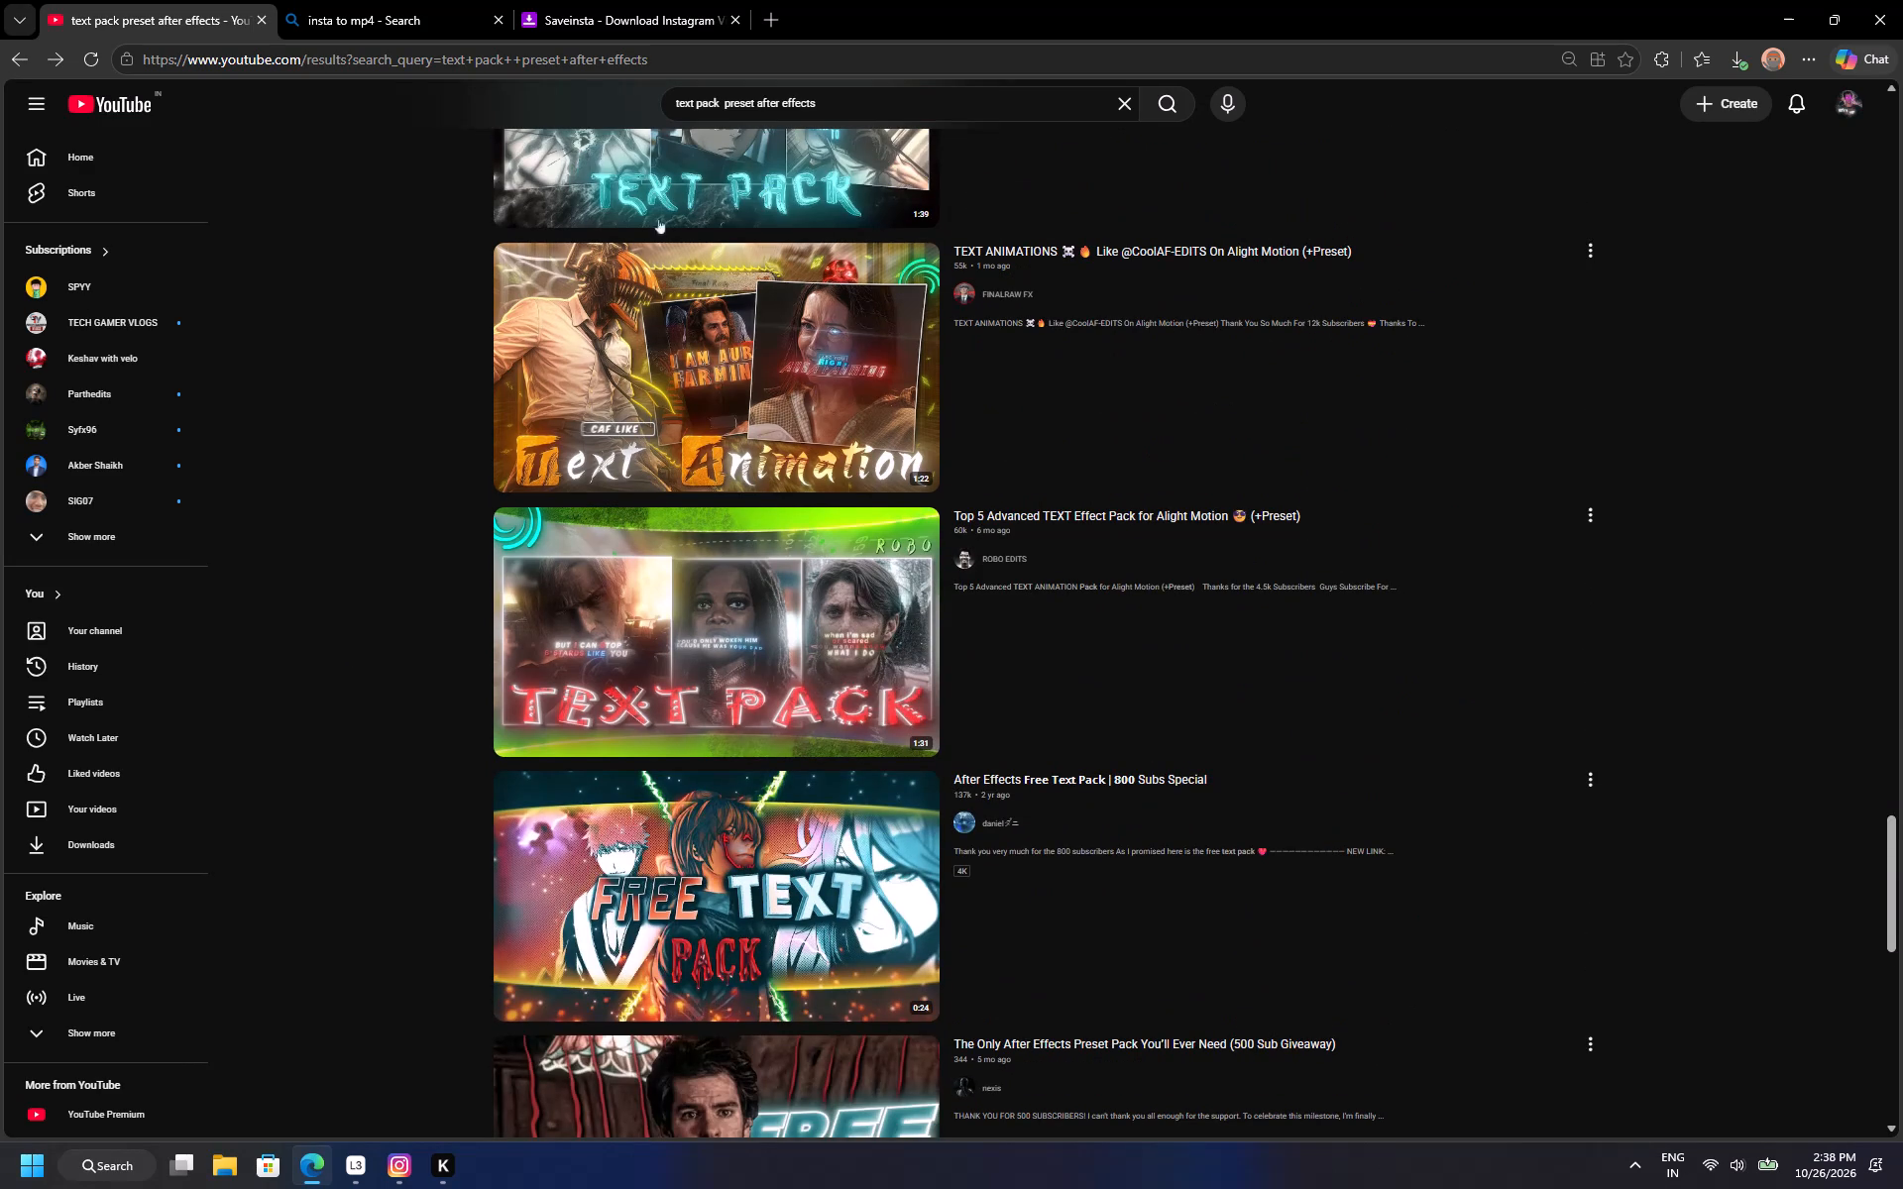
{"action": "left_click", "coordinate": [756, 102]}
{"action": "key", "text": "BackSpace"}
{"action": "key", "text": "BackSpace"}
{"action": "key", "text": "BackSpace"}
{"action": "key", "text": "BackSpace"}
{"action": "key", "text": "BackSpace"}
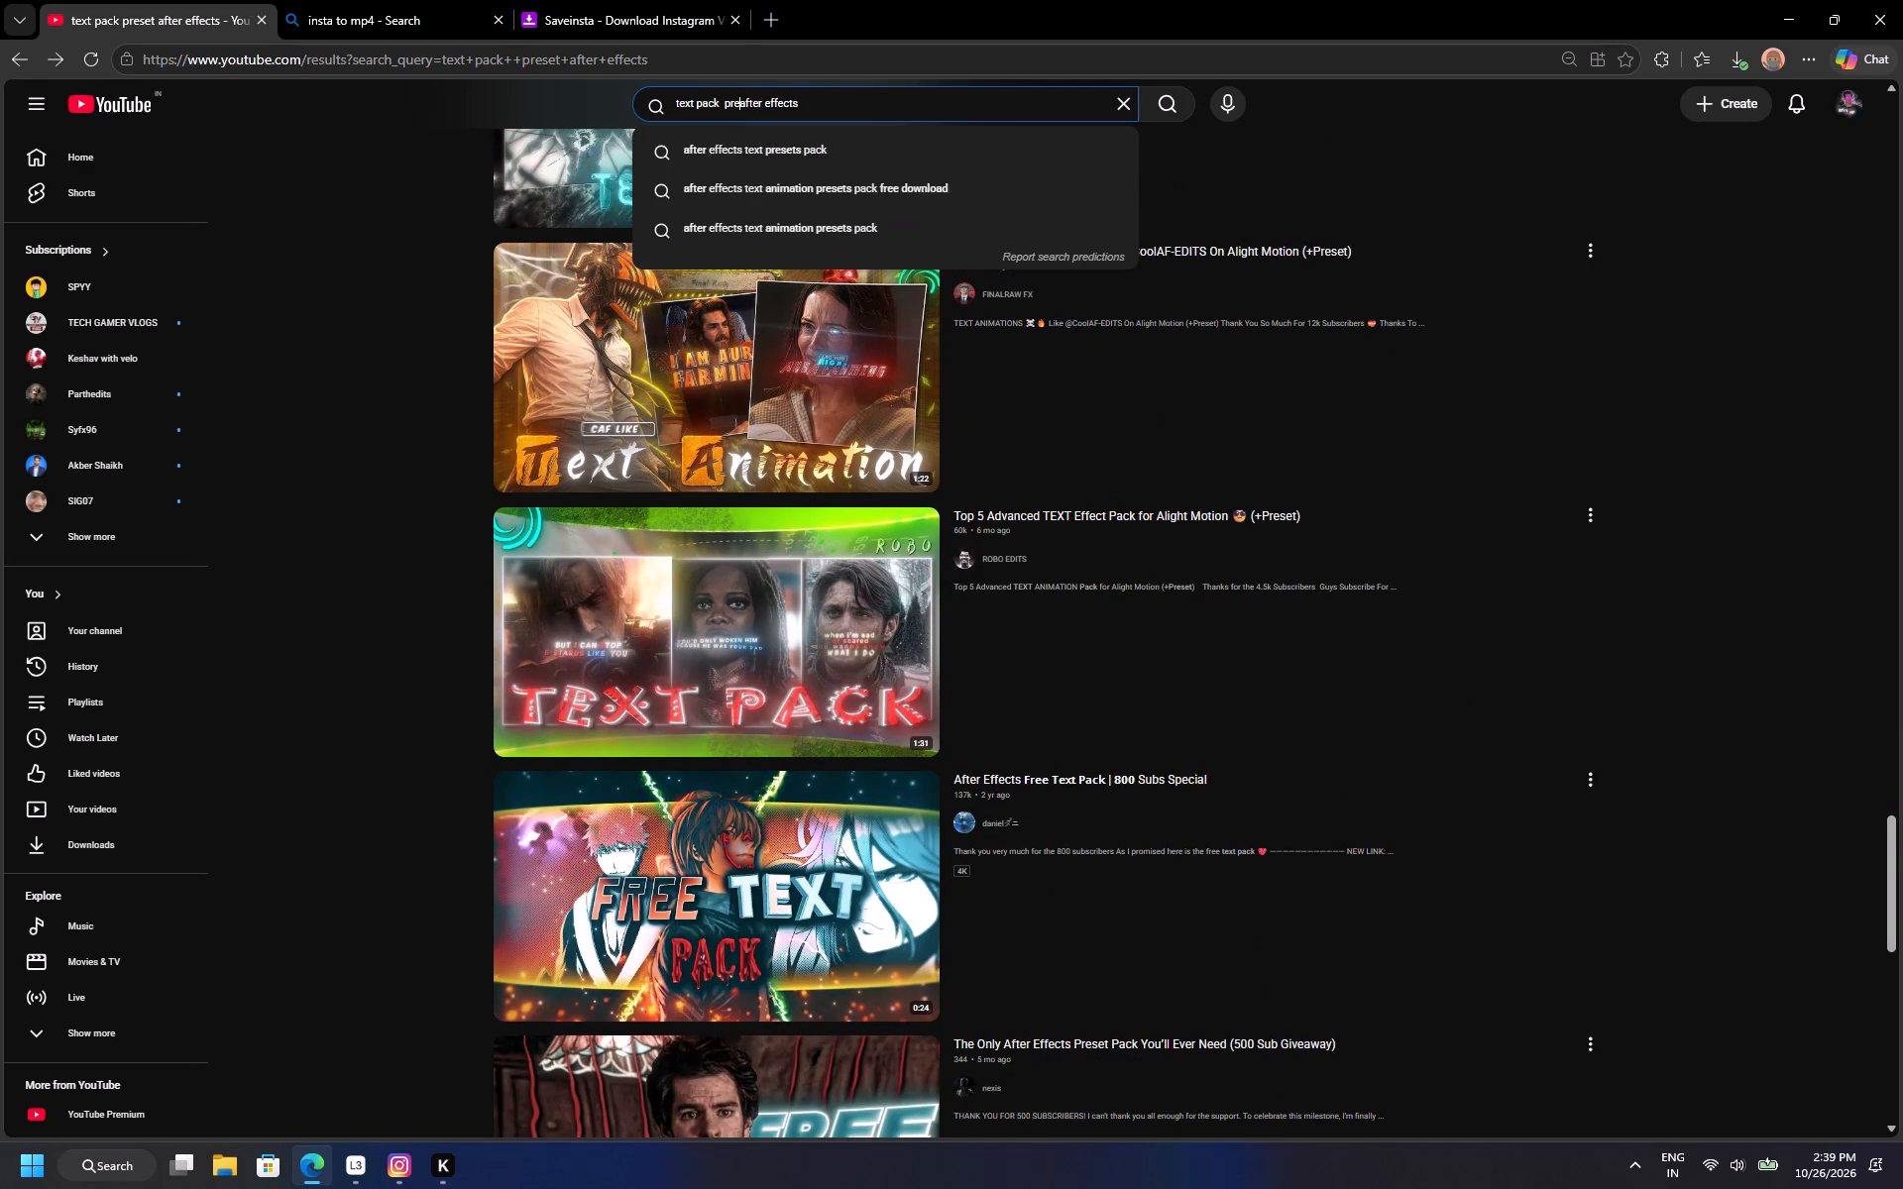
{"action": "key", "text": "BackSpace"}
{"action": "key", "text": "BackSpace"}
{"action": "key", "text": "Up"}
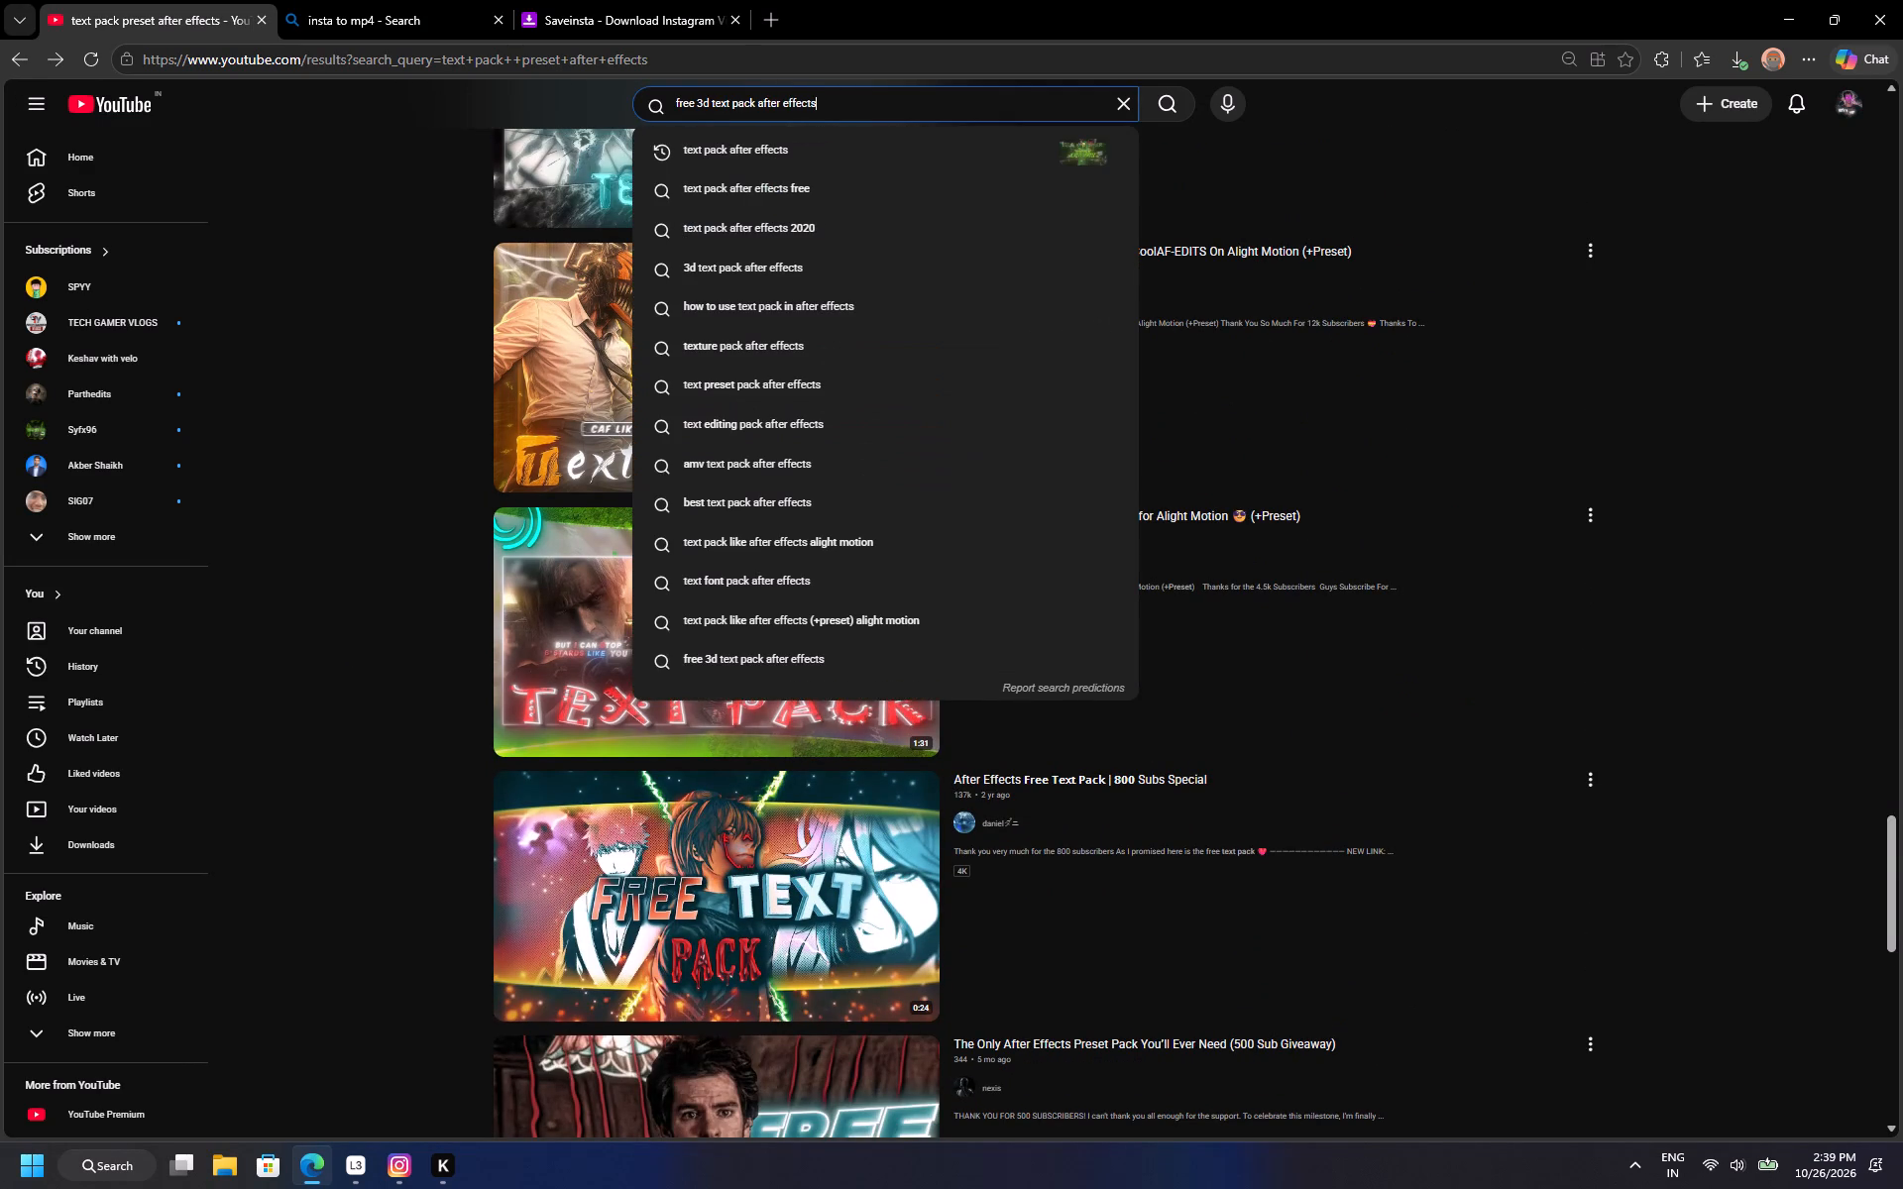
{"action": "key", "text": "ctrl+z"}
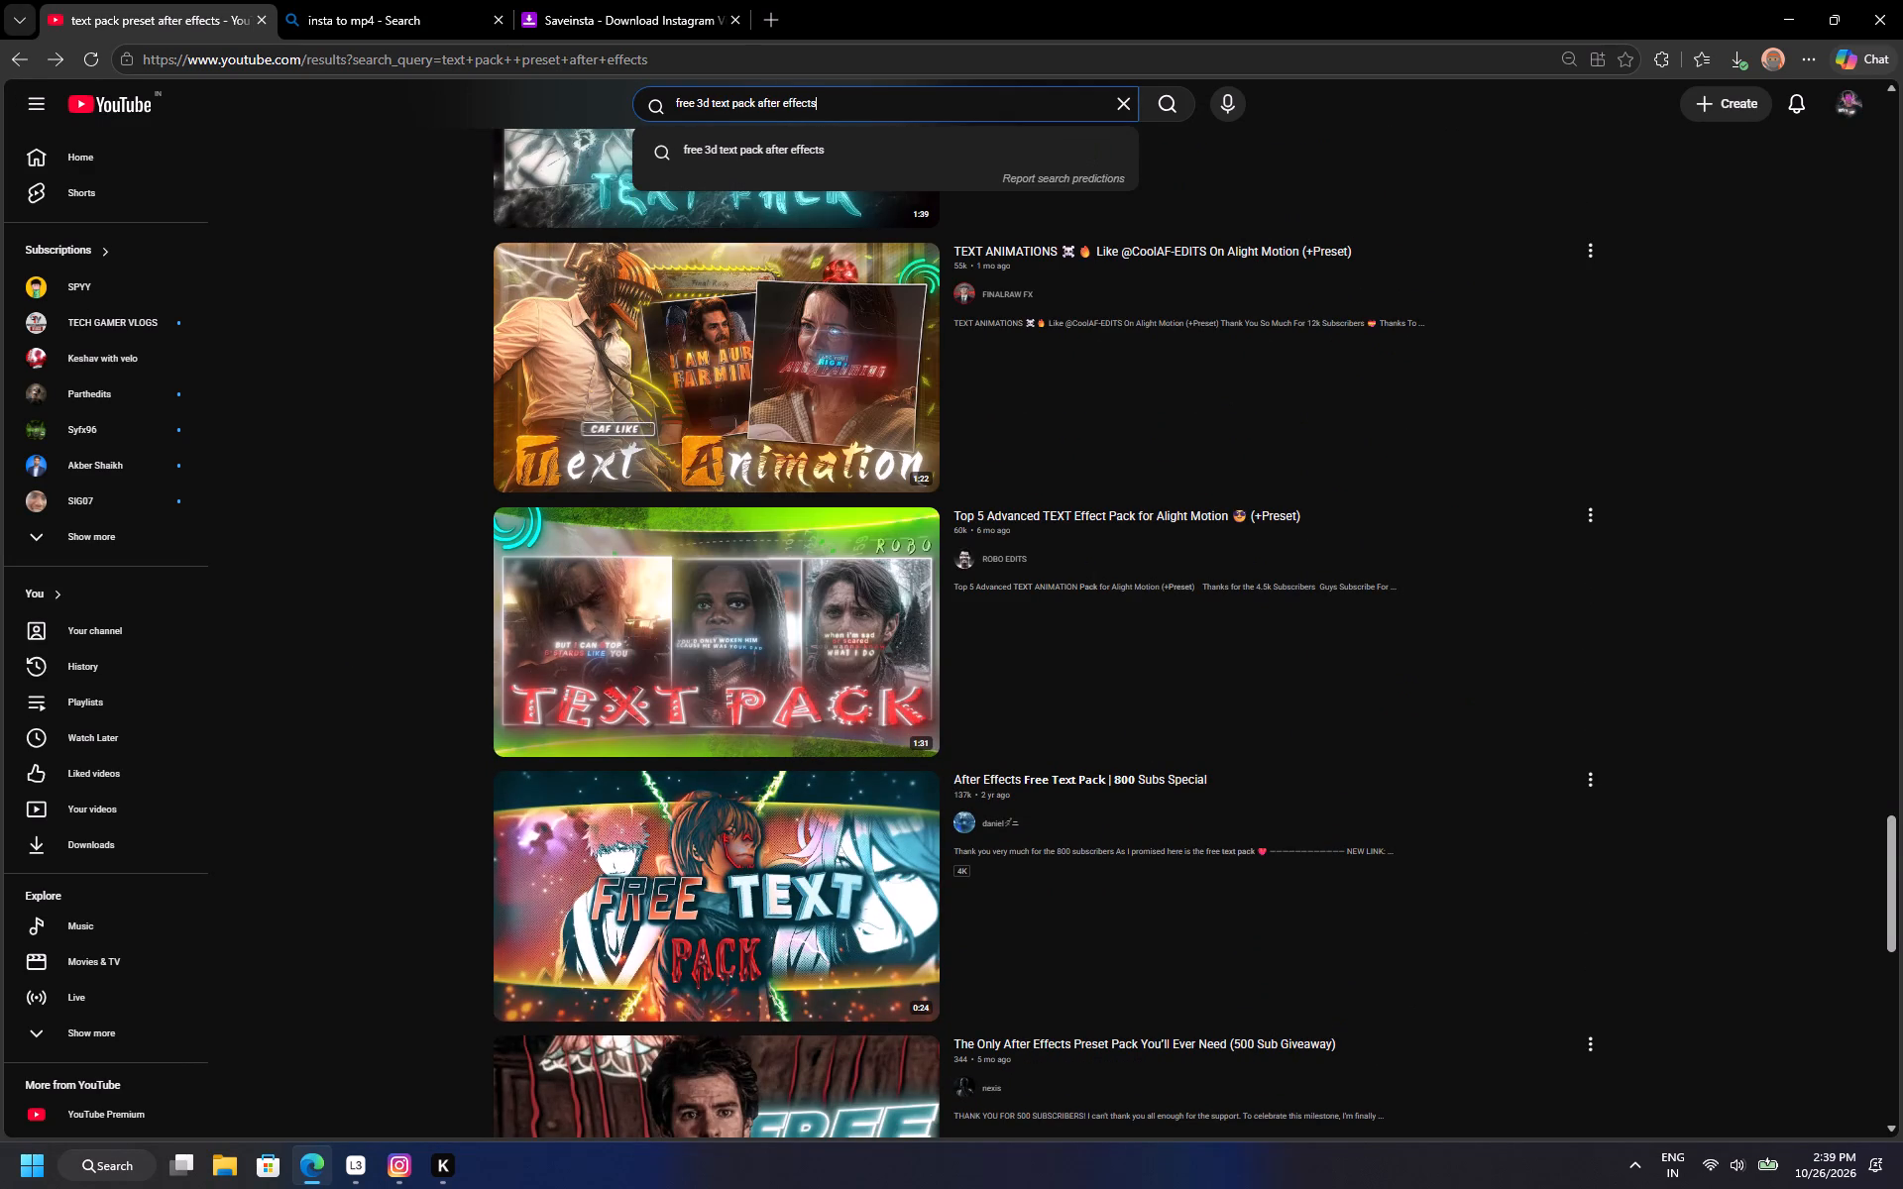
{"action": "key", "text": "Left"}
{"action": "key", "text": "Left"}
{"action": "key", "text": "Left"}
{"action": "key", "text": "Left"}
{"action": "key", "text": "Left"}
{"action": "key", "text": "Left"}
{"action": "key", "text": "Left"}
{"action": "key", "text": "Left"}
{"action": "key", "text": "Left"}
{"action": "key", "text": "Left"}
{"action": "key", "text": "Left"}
Replace the whole search query with "text pack after effect" and run the search.
{"action": "key", "text": "ctrl+a"}
{"action": "key", "text": "BackSpace"}
{"action": "type", "text": "text pacl"}
{"action": "key", "text": "space"}
{"action": "key", "text": "BackSpace"}
{"action": "key", "text": "BackSpace"}
{"action": "type", "text": "k afte"}
{"action": "key", "text": "BackSpace"}
{"action": "type", "text": "er effect"}
{"action": "key", "text": "Return"}
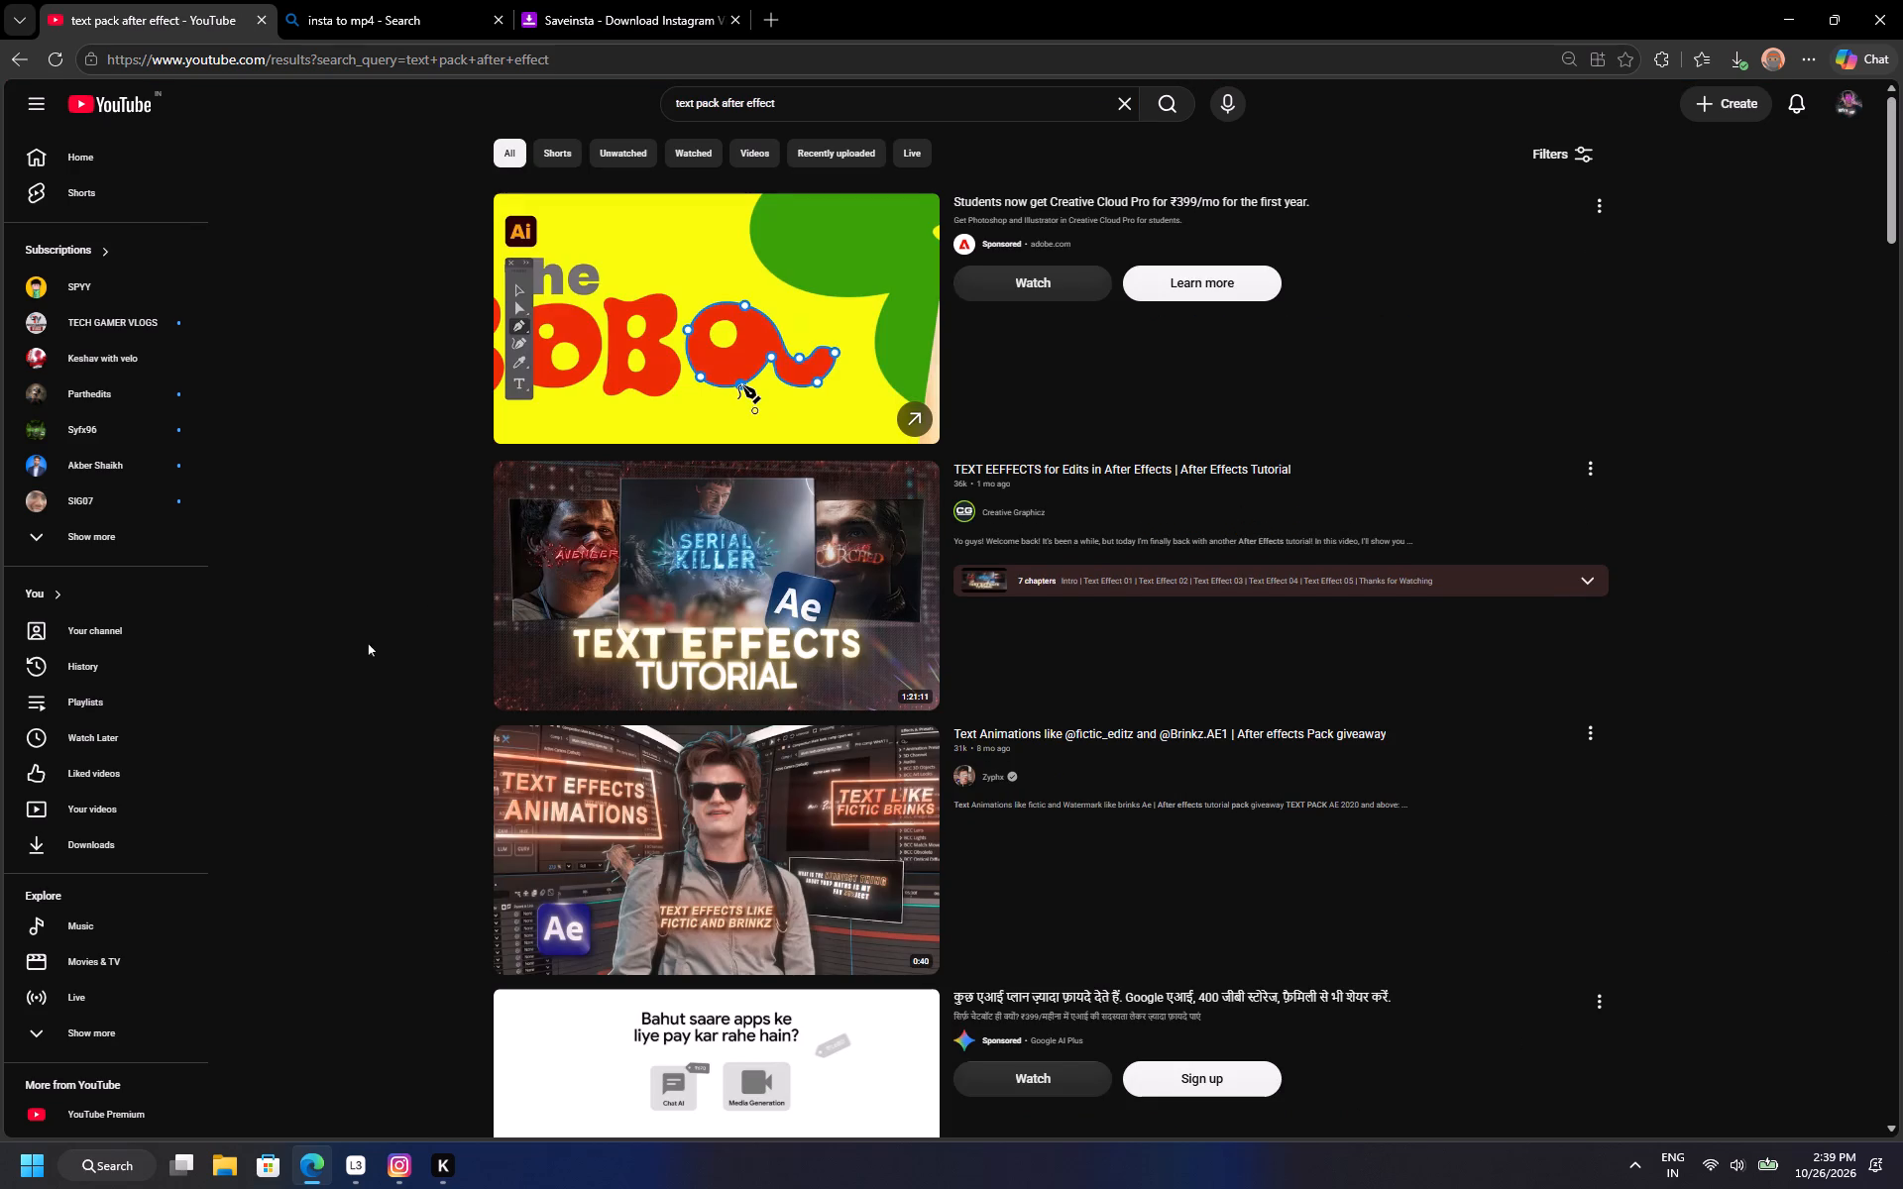
Preview SPIDEY3's "6 Free 24K JHONEDITZ Text Animations Pack" video, skipping ahead in it, and return to the search results.
{"action": "scroll", "coordinate": [366, 653], "scroll_direction": "down", "scroll_amount": 3}
{"action": "scroll", "coordinate": [366, 676], "scroll_direction": "up", "scroll_amount": 1}
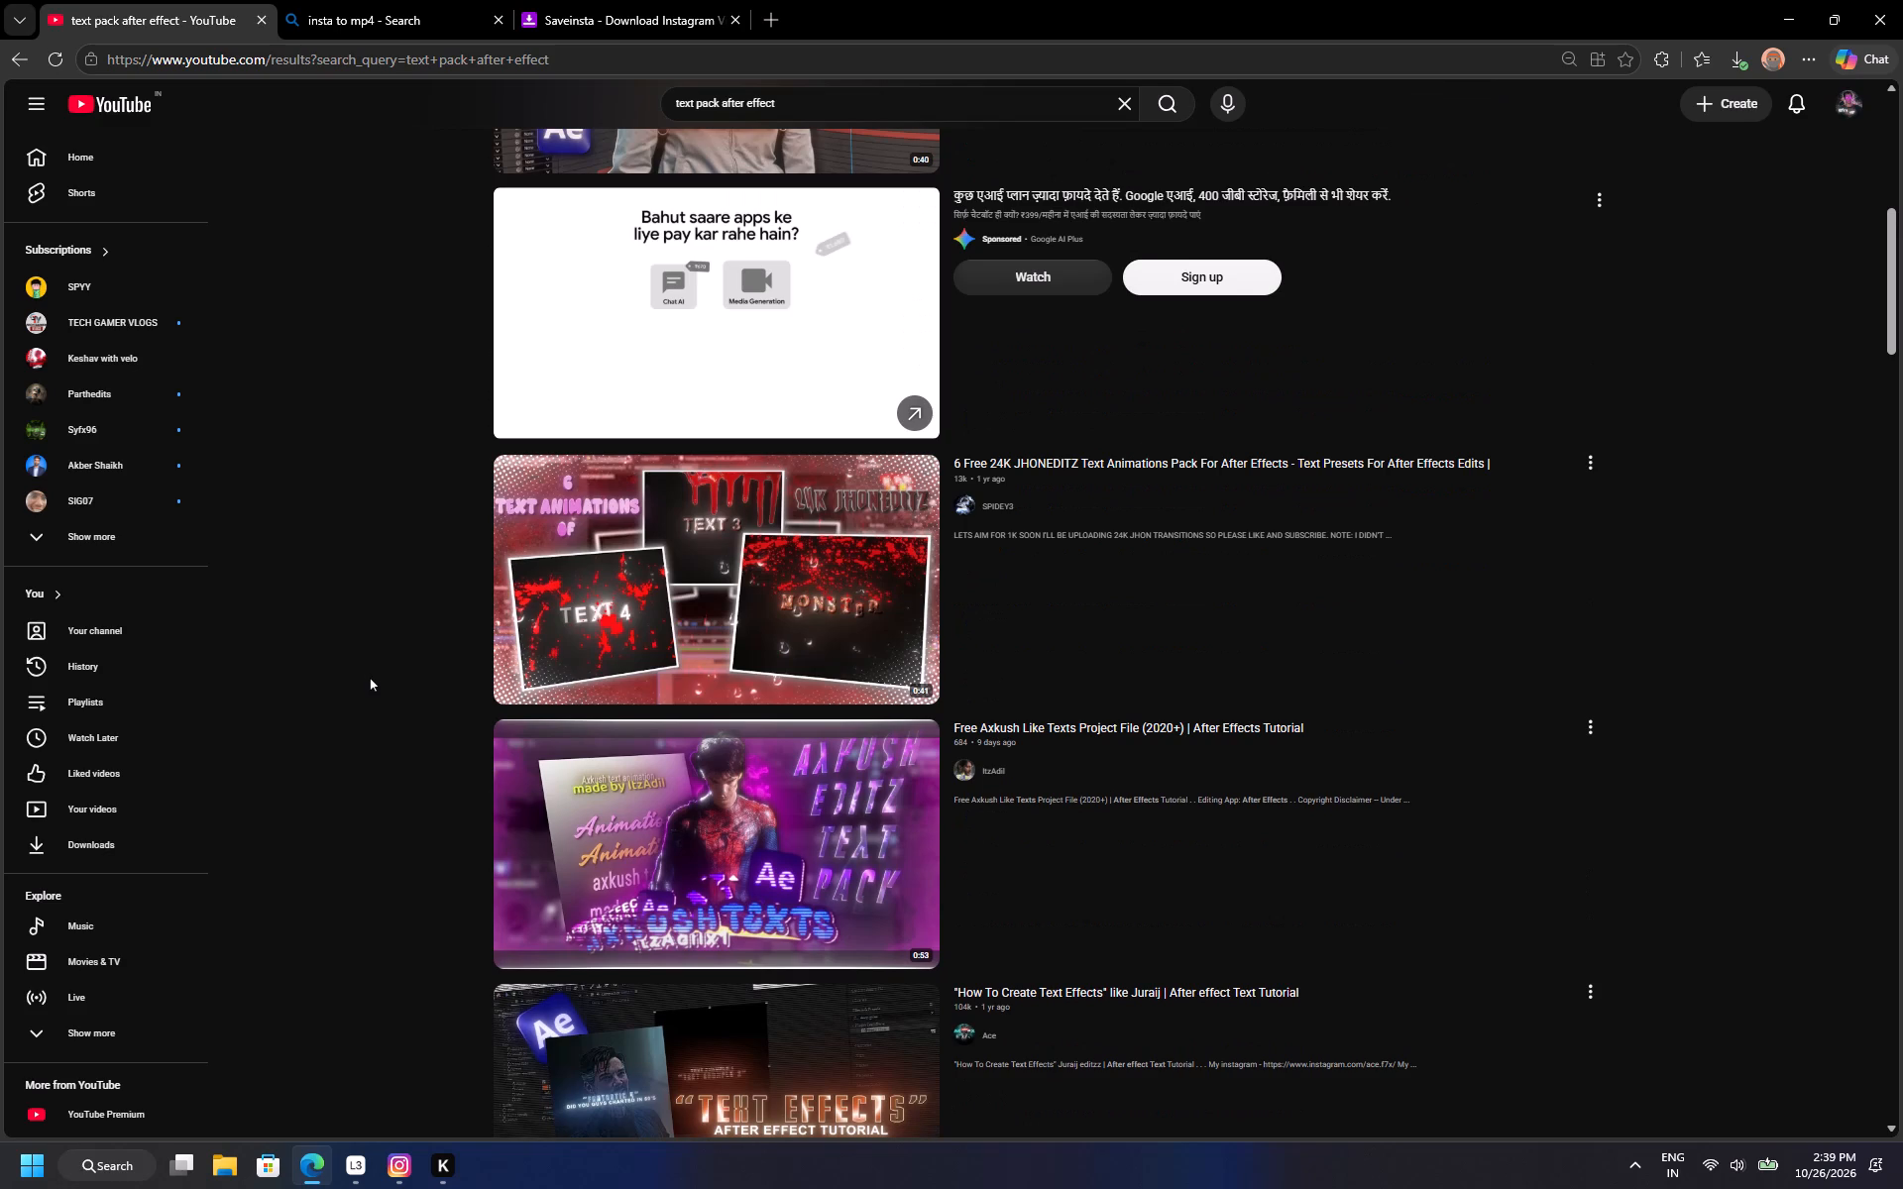
{"action": "left_click", "coordinate": [600, 629]}
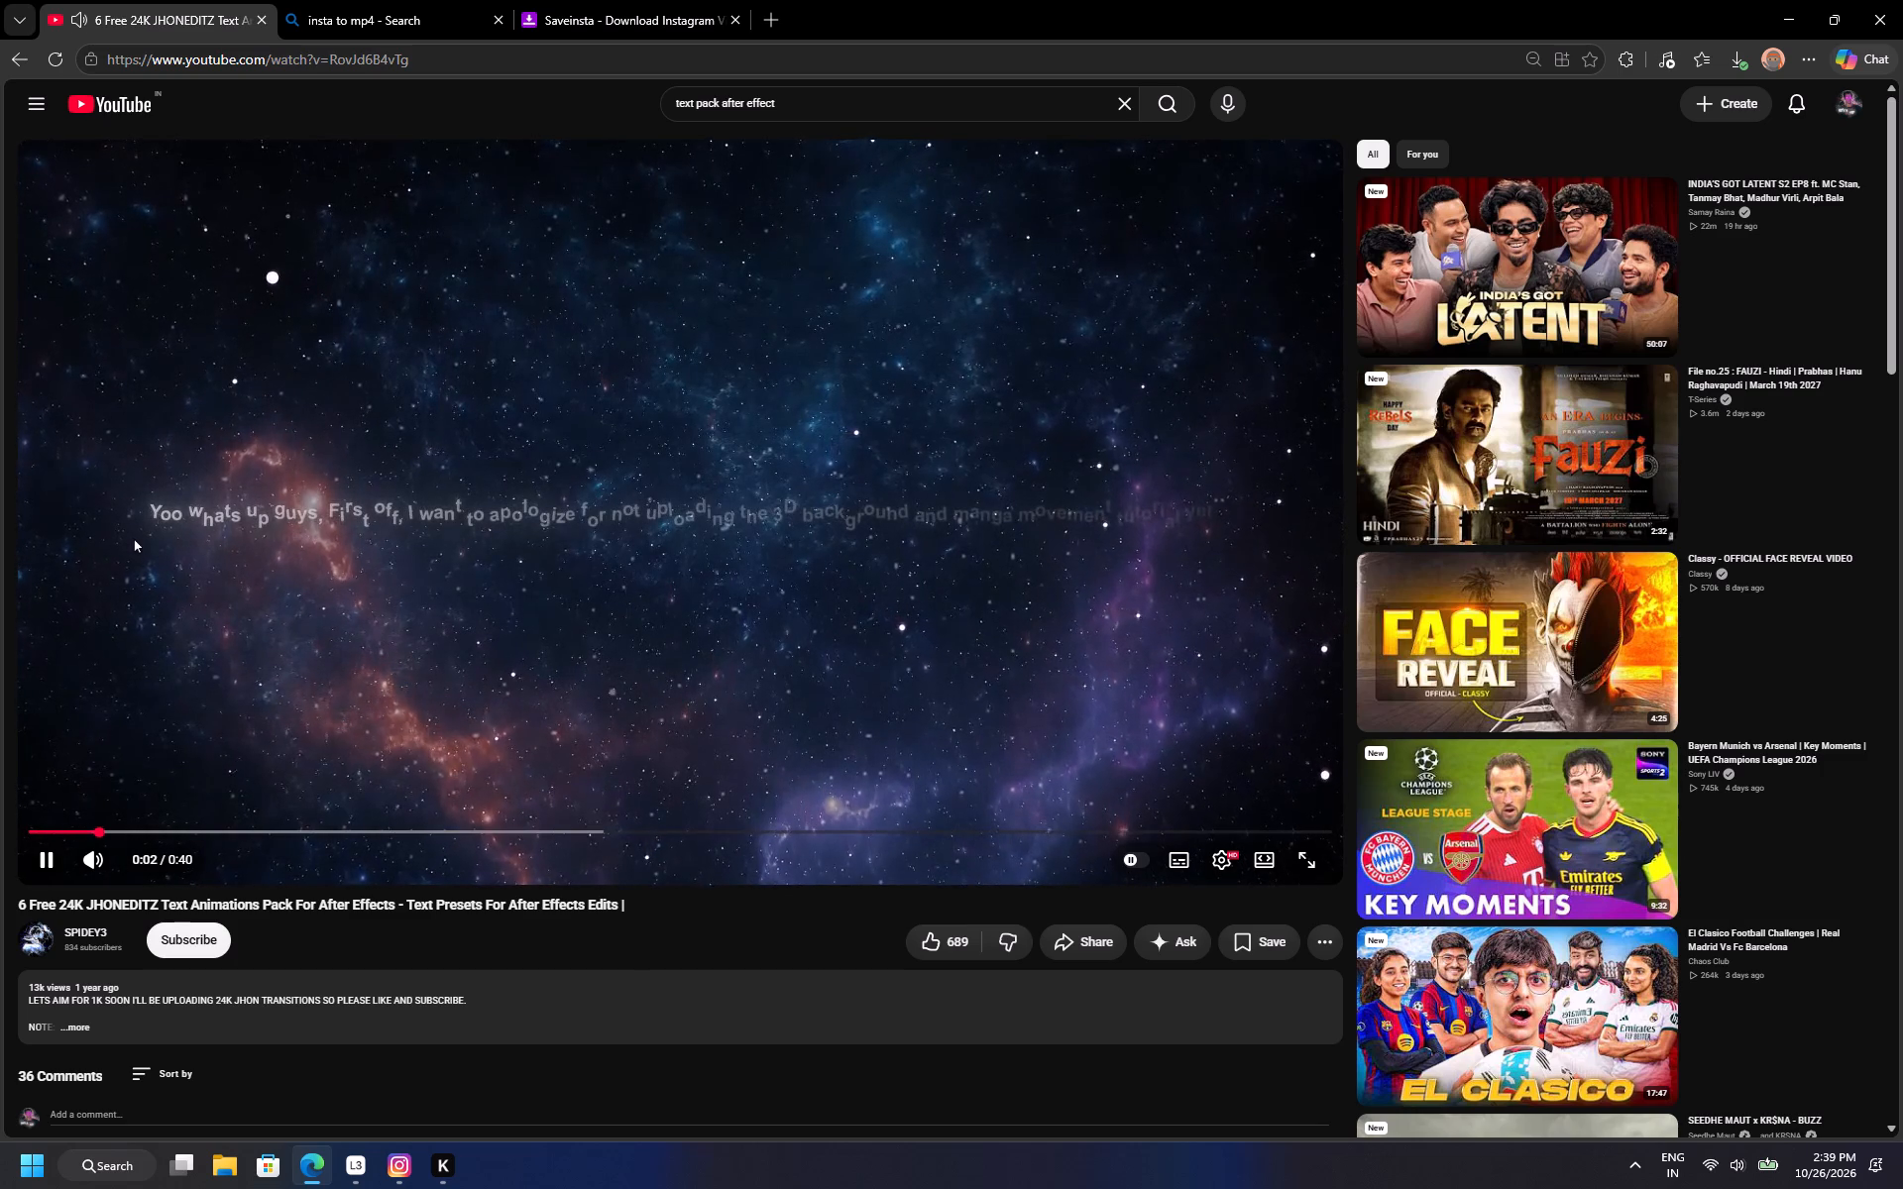
{"action": "key", "text": "Right"}
{"action": "key", "text": "Right"}
{"action": "key", "text": "Right"}
{"action": "key", "text": "Right"}
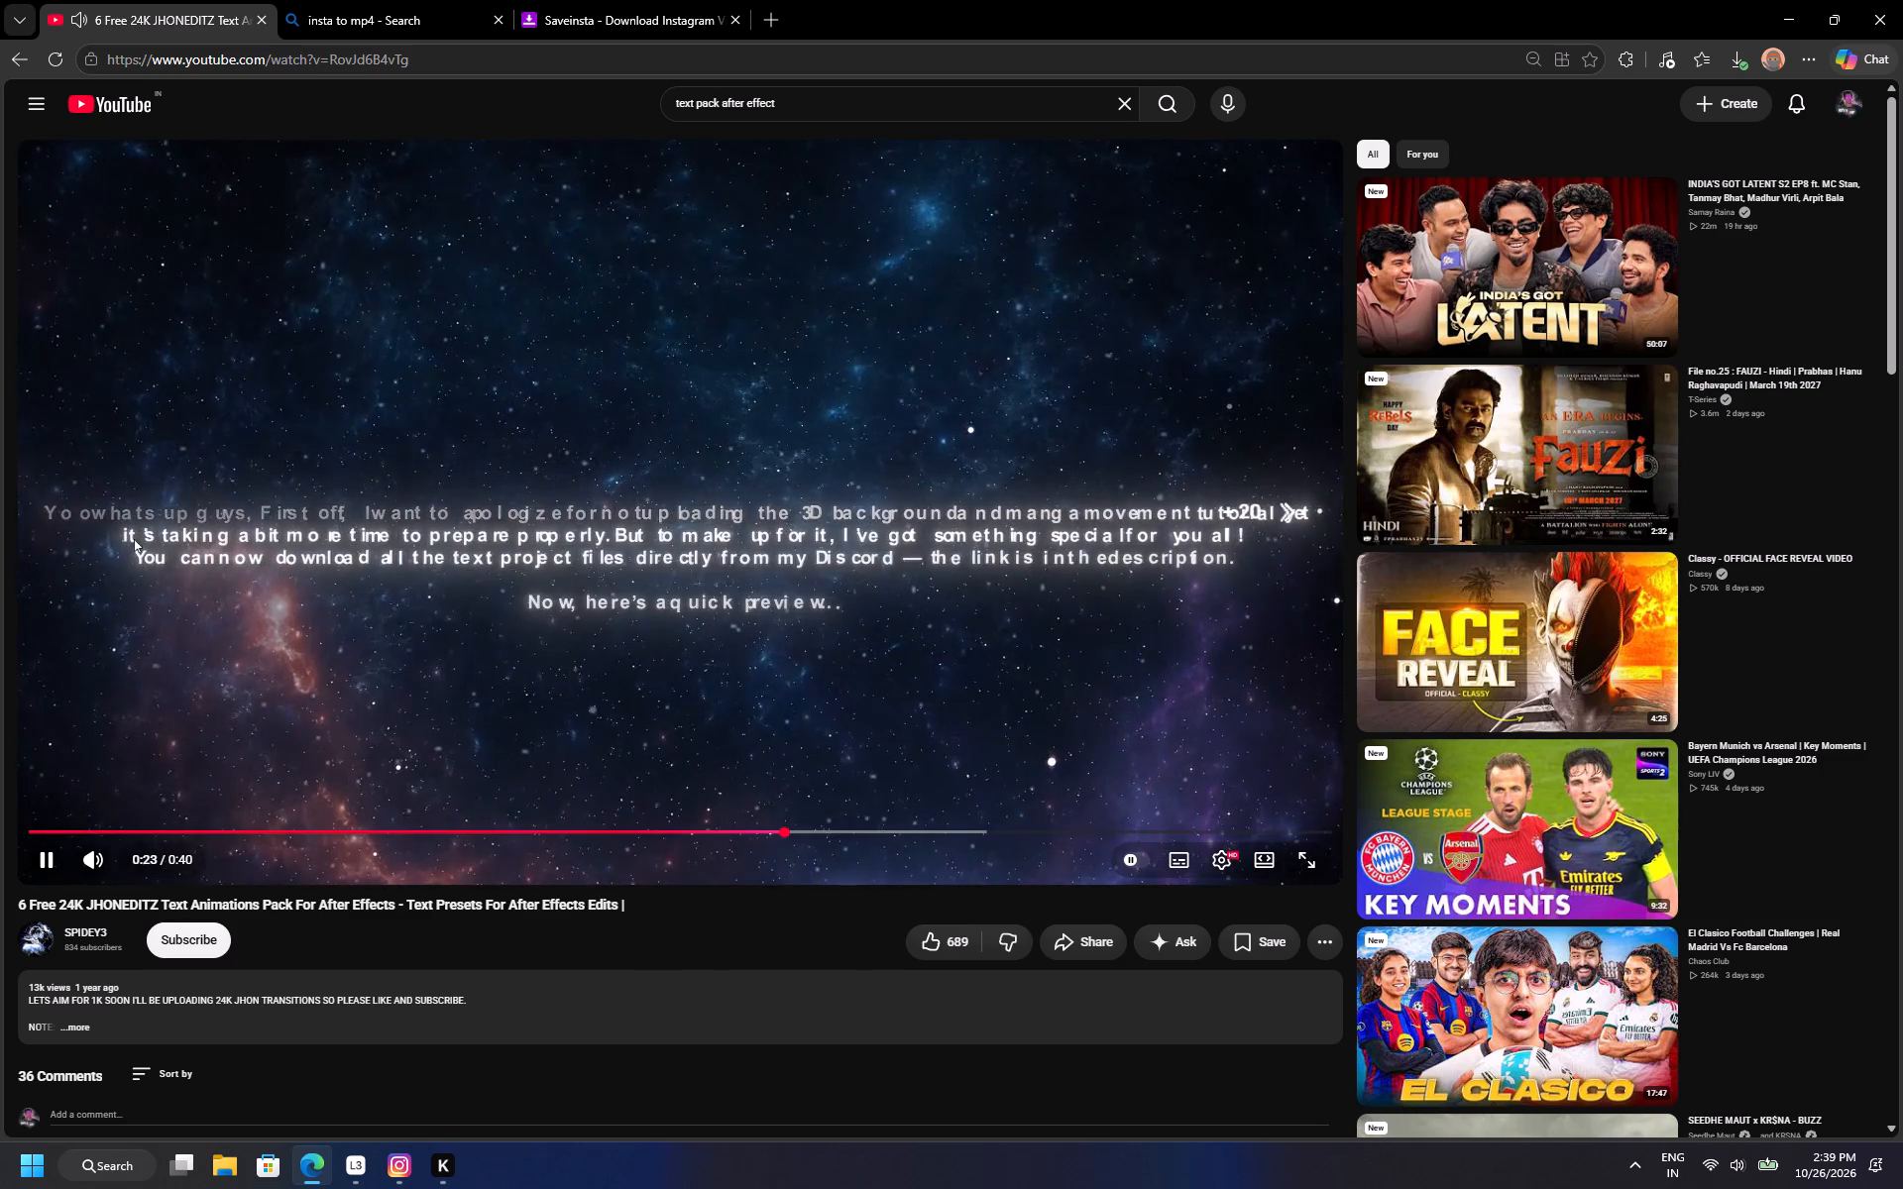
{"action": "key", "text": "Right"}
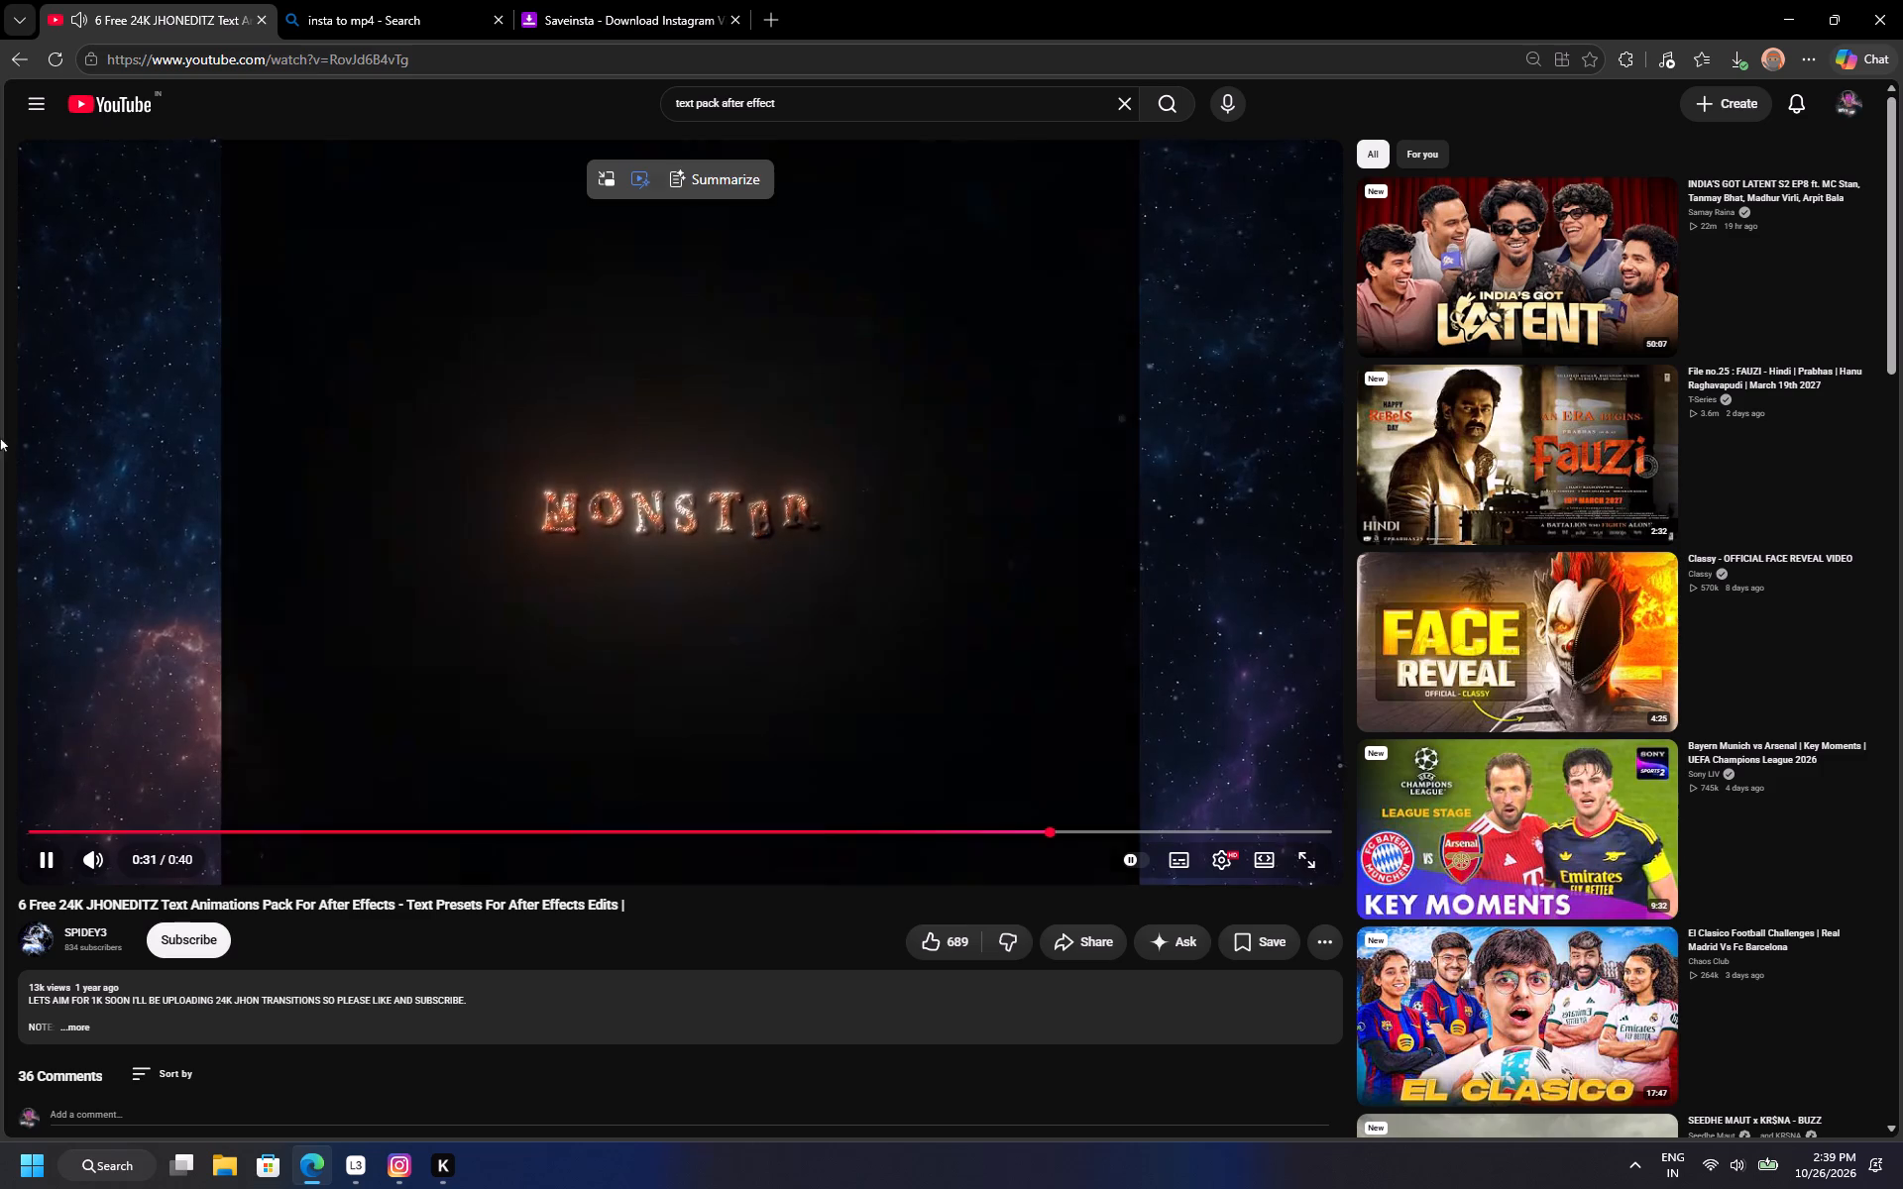
{"action": "left_click", "coordinate": [0, 64]}
Preview the "Free Axkush Like Texts Project File (2020+)" video, skipping ahead in it, and return to the search results.
{"action": "scroll", "coordinate": [363, 611], "scroll_direction": "down", "scroll_amount": 1}
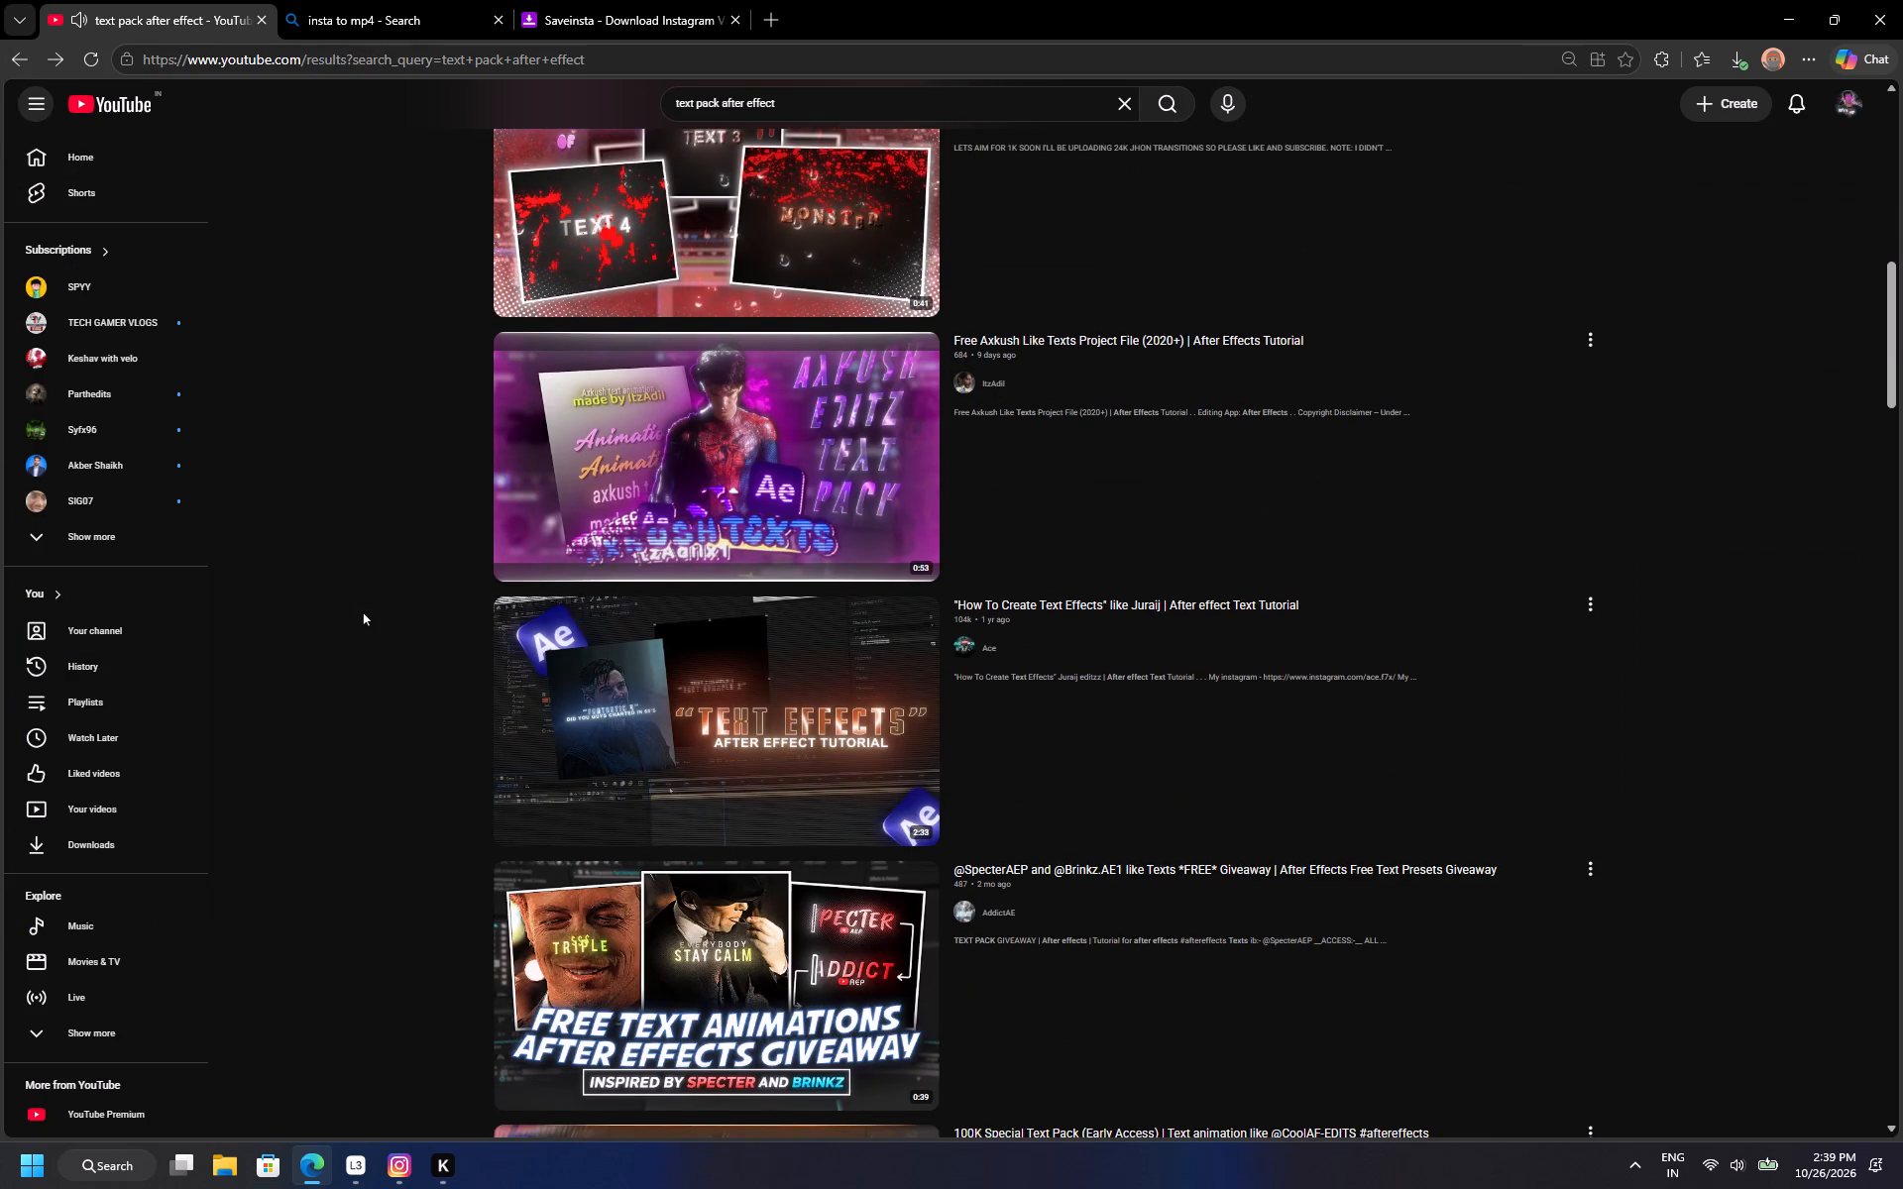
{"action": "left_click", "coordinate": [600, 469]}
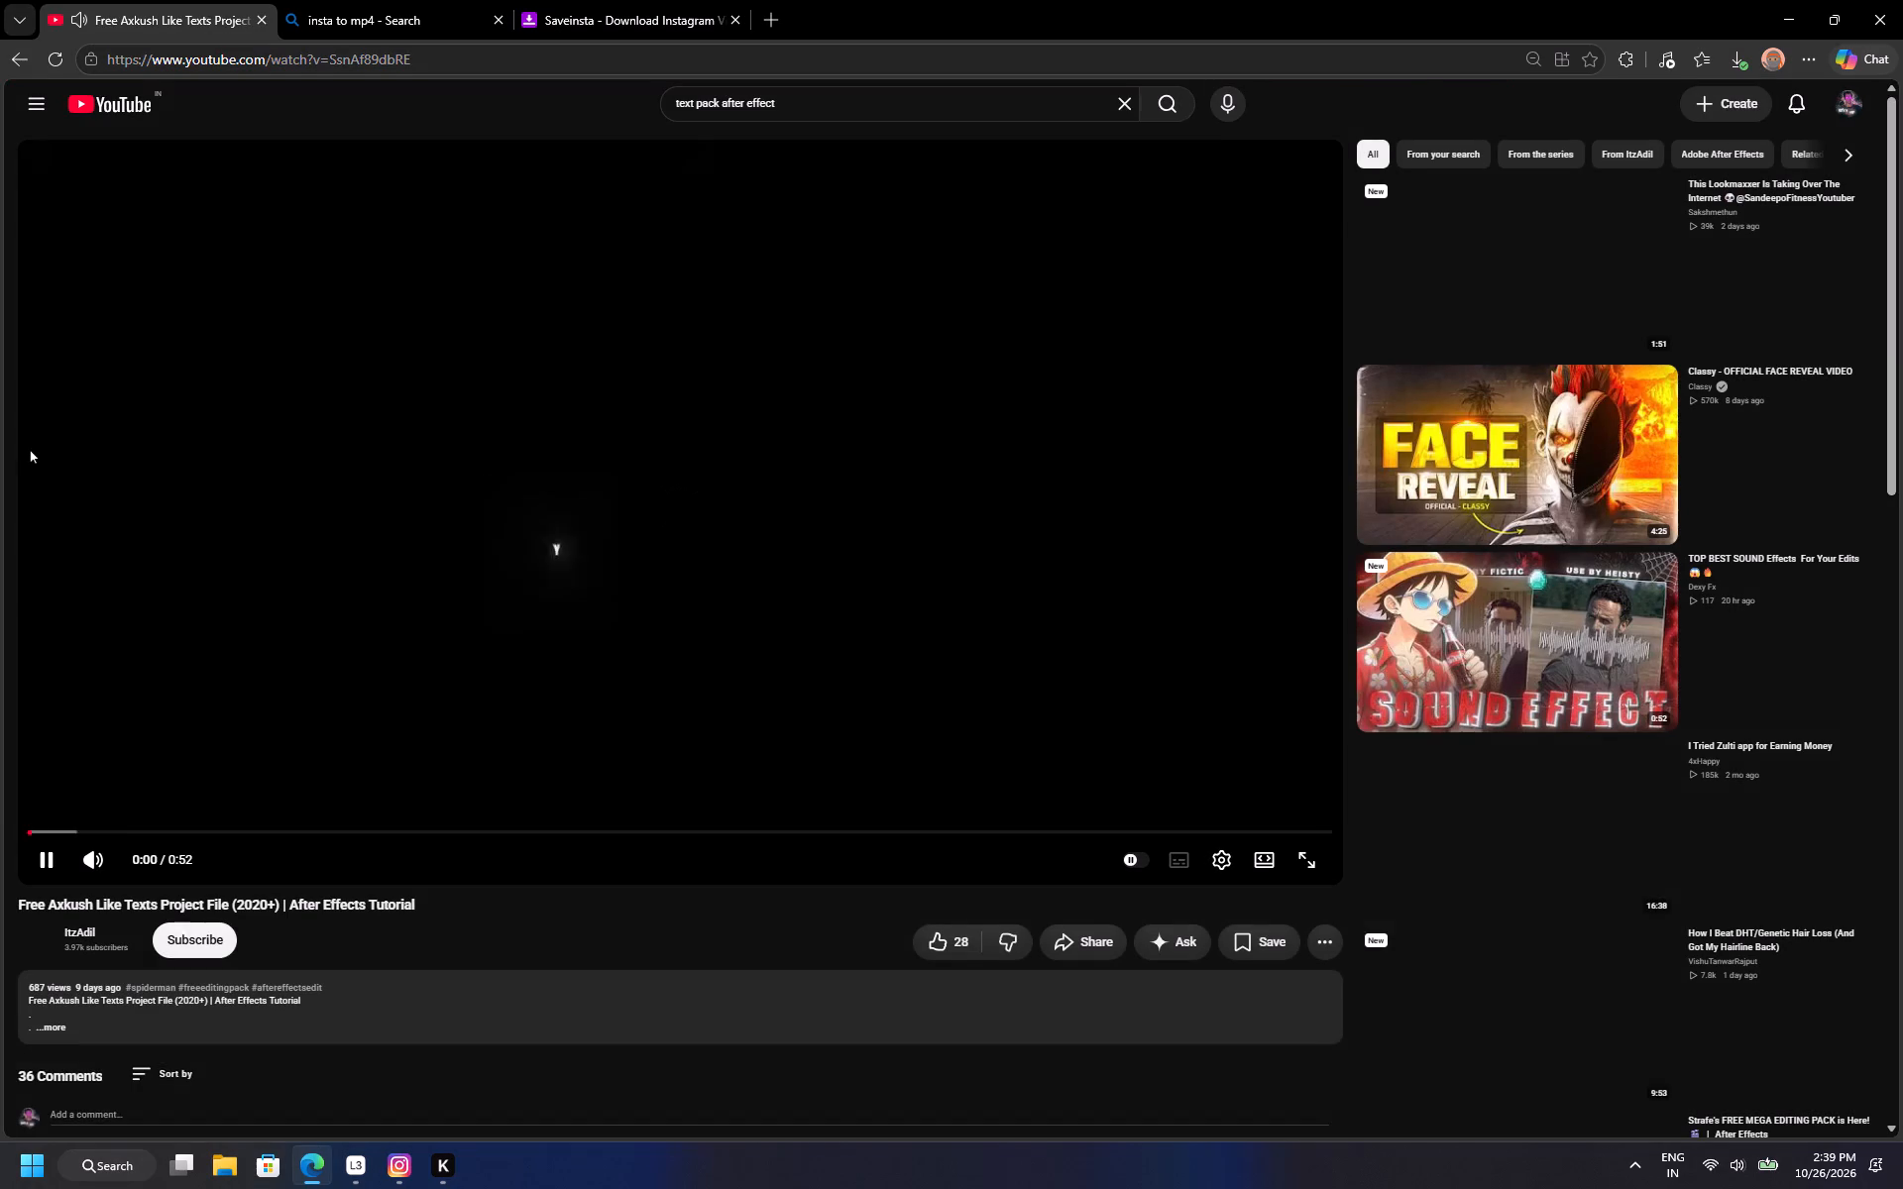
{"action": "key", "text": "Right"}
{"action": "key", "text": "Right"}
{"action": "key", "text": "Right"}
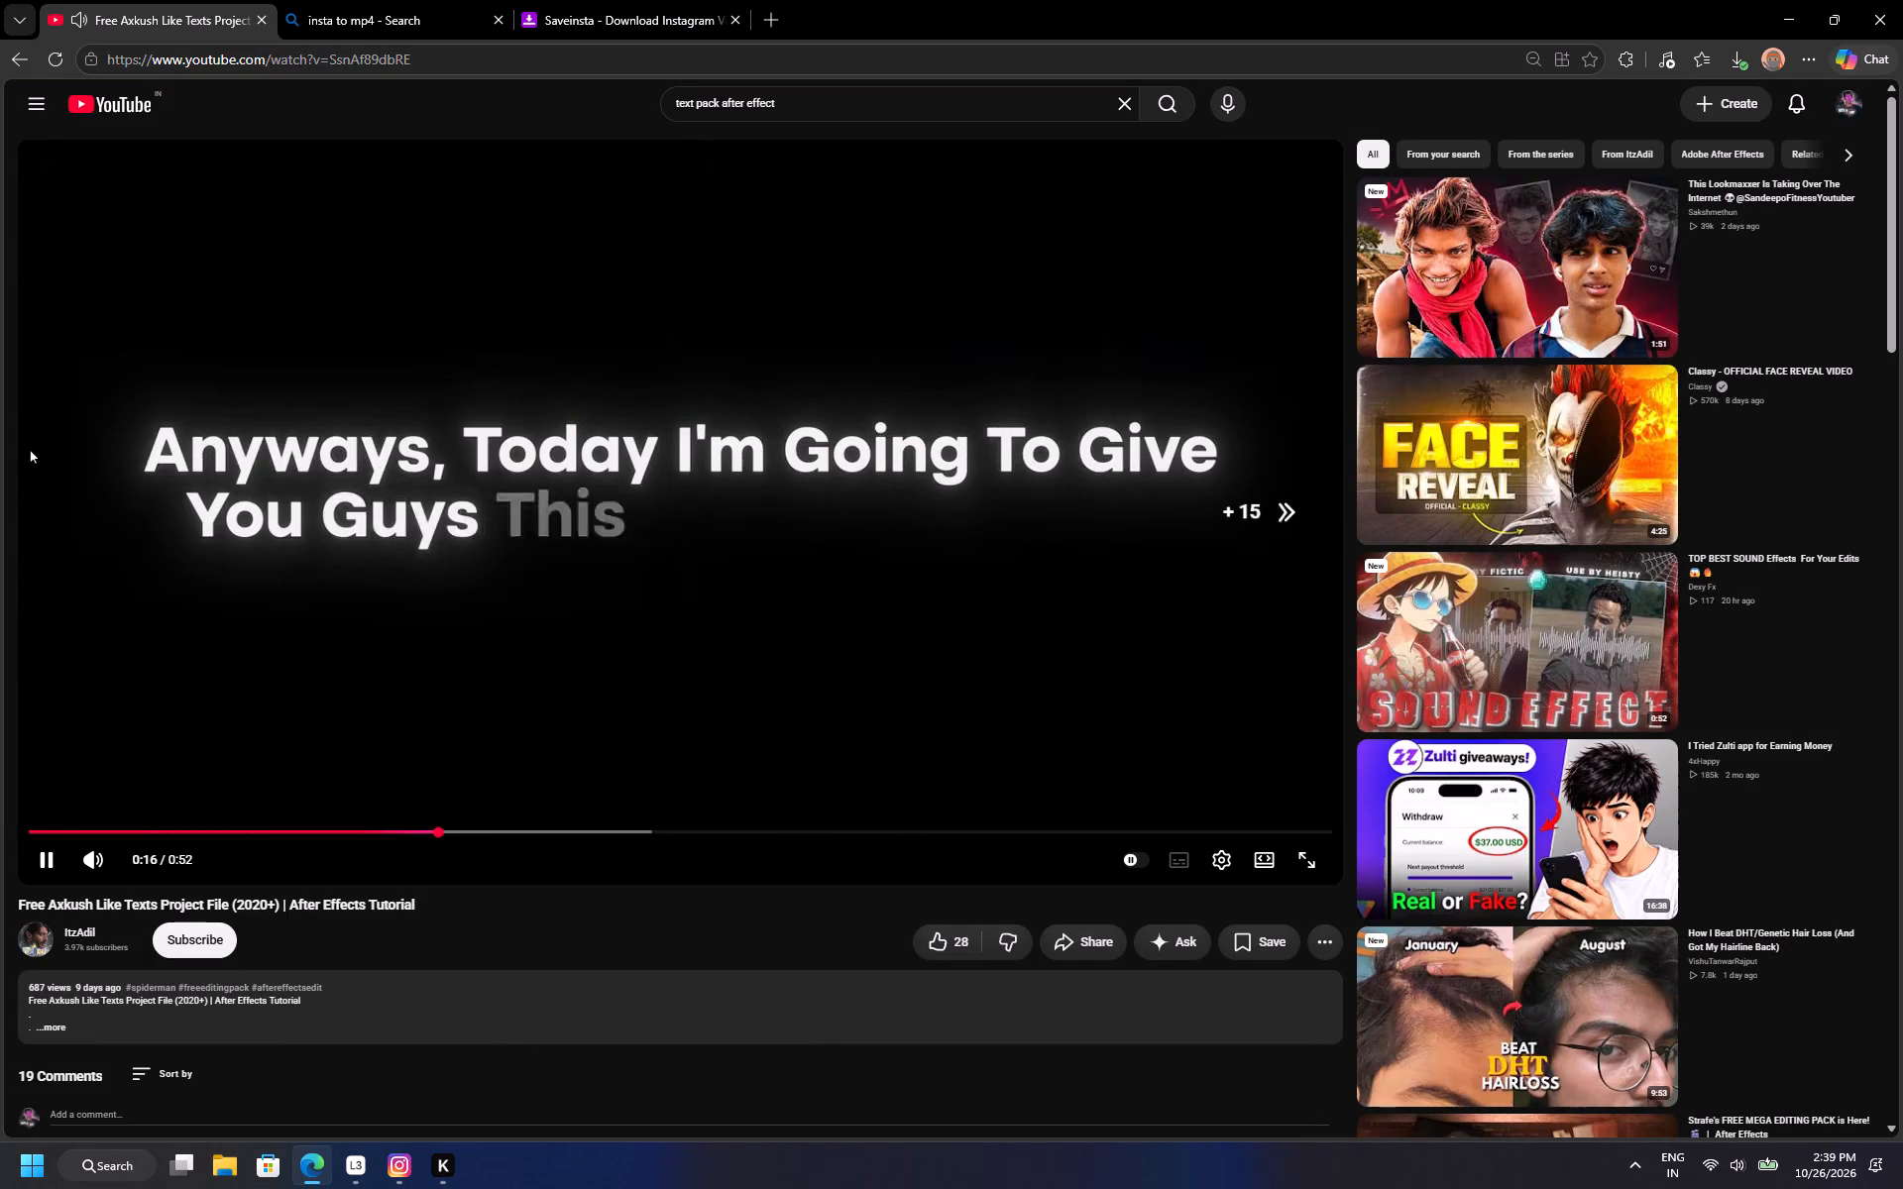
{"action": "key", "text": "Right"}
{"action": "key", "text": "Right"}
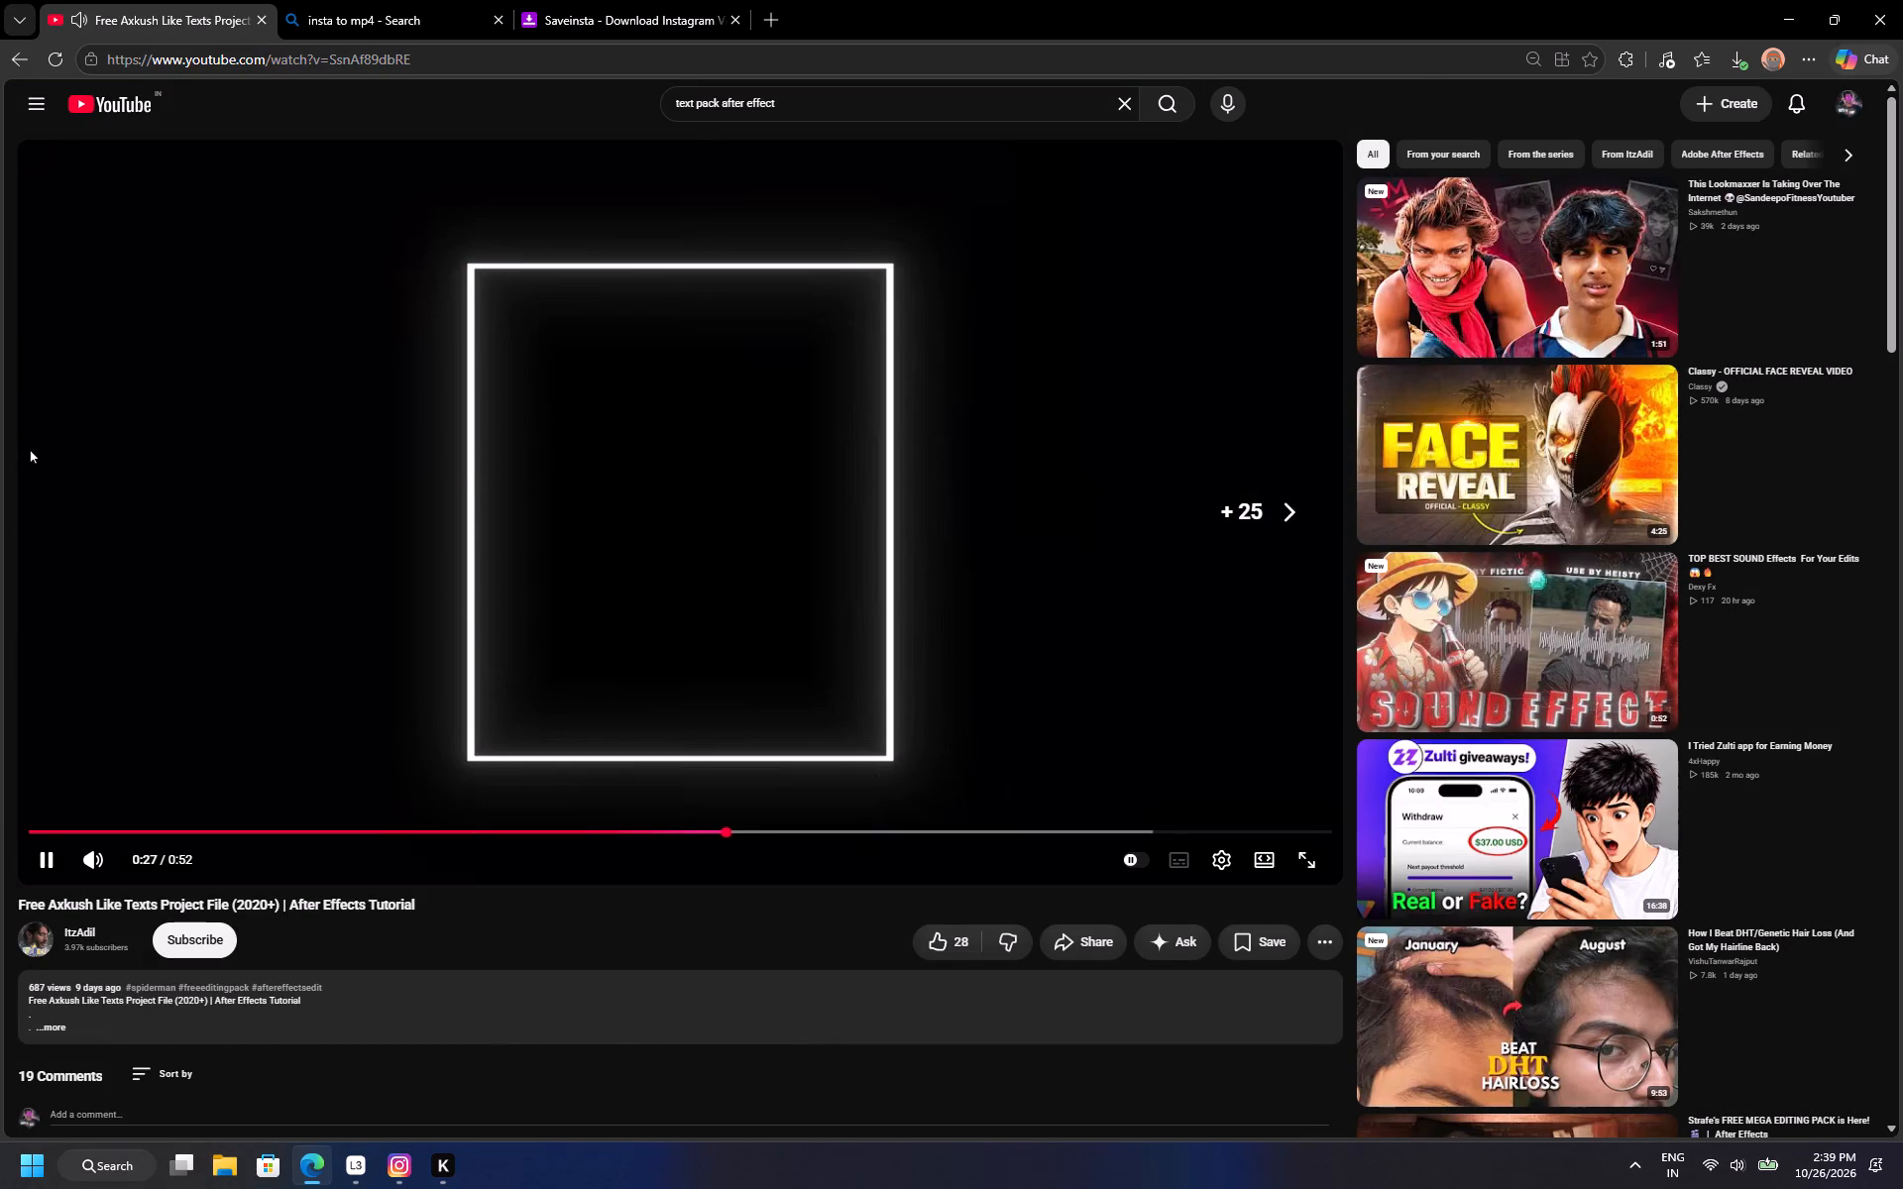
{"action": "key", "text": "Right"}
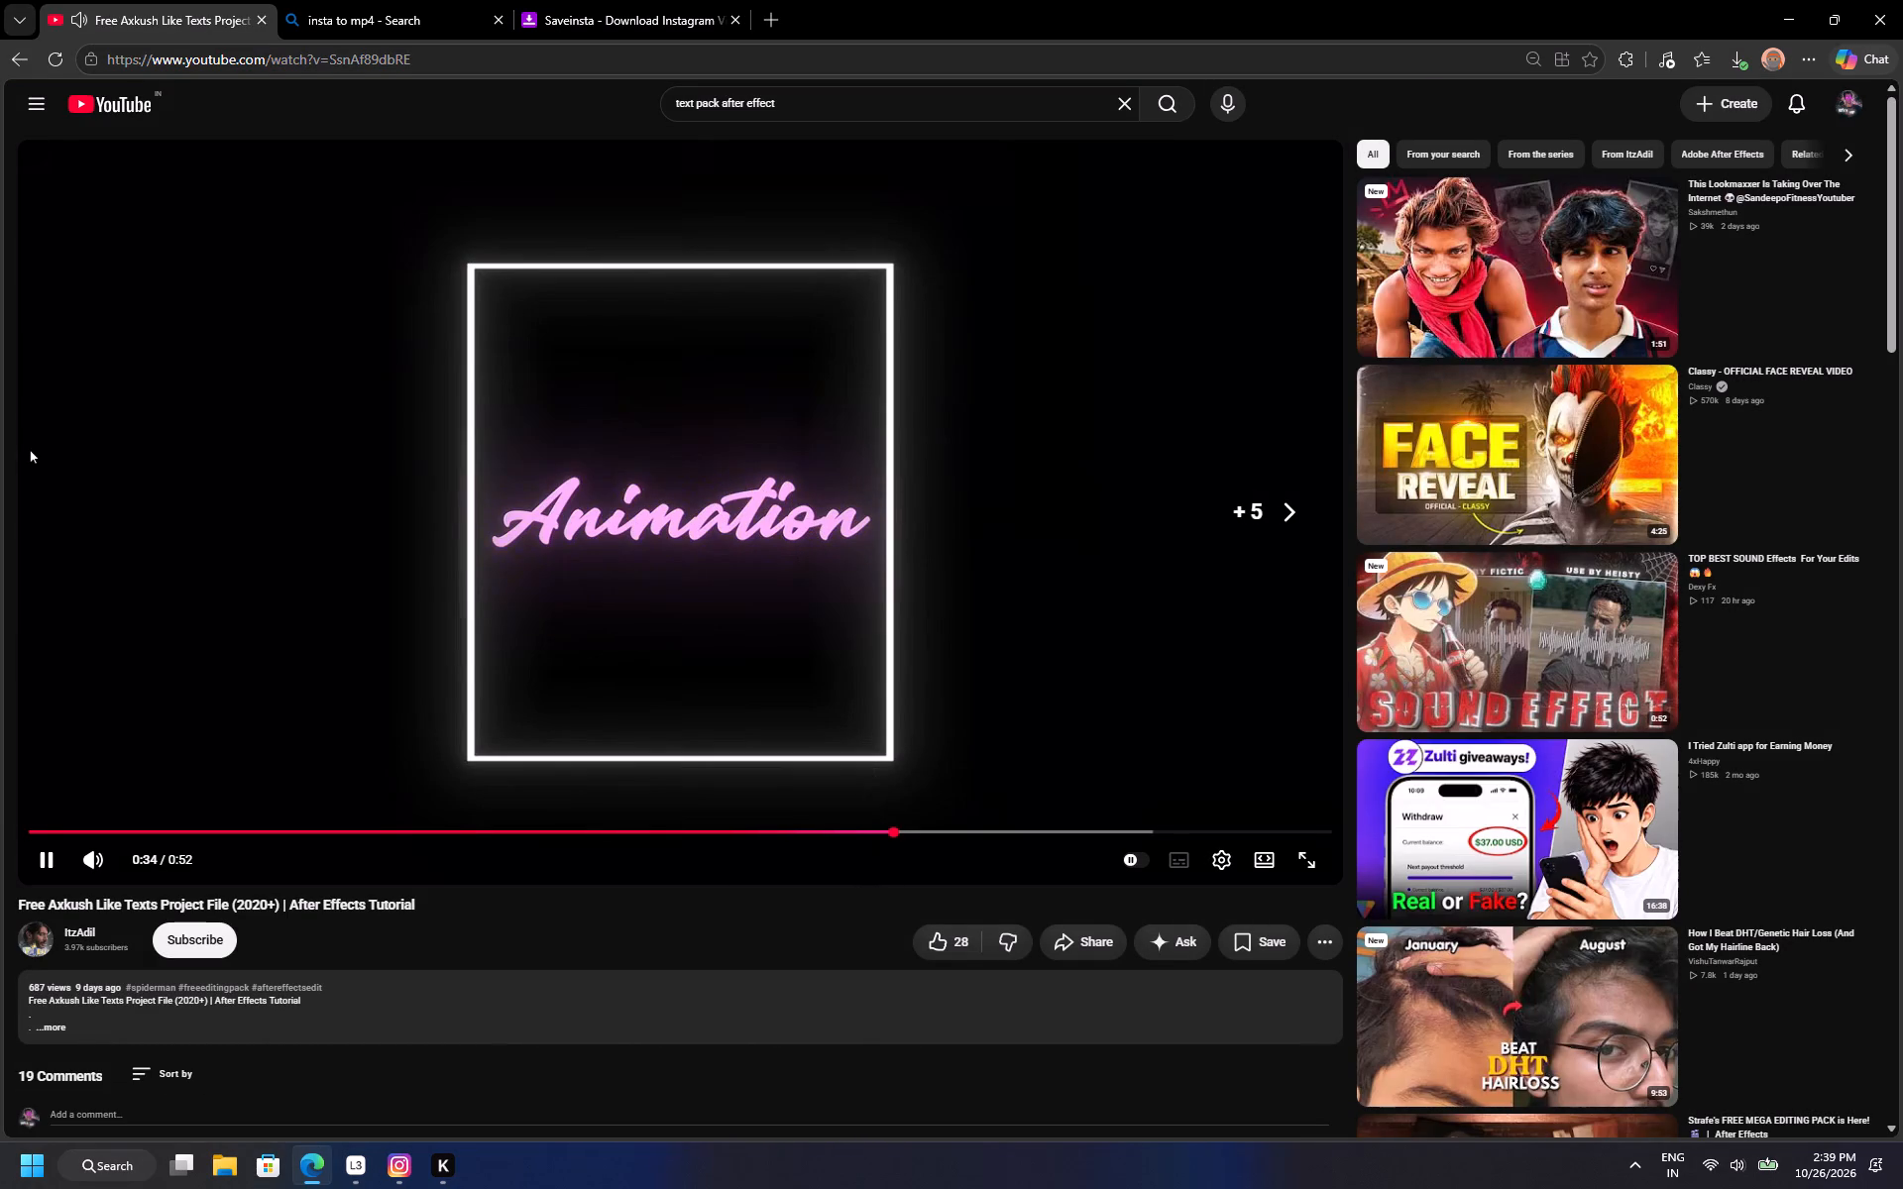
{"action": "key", "text": "Right"}
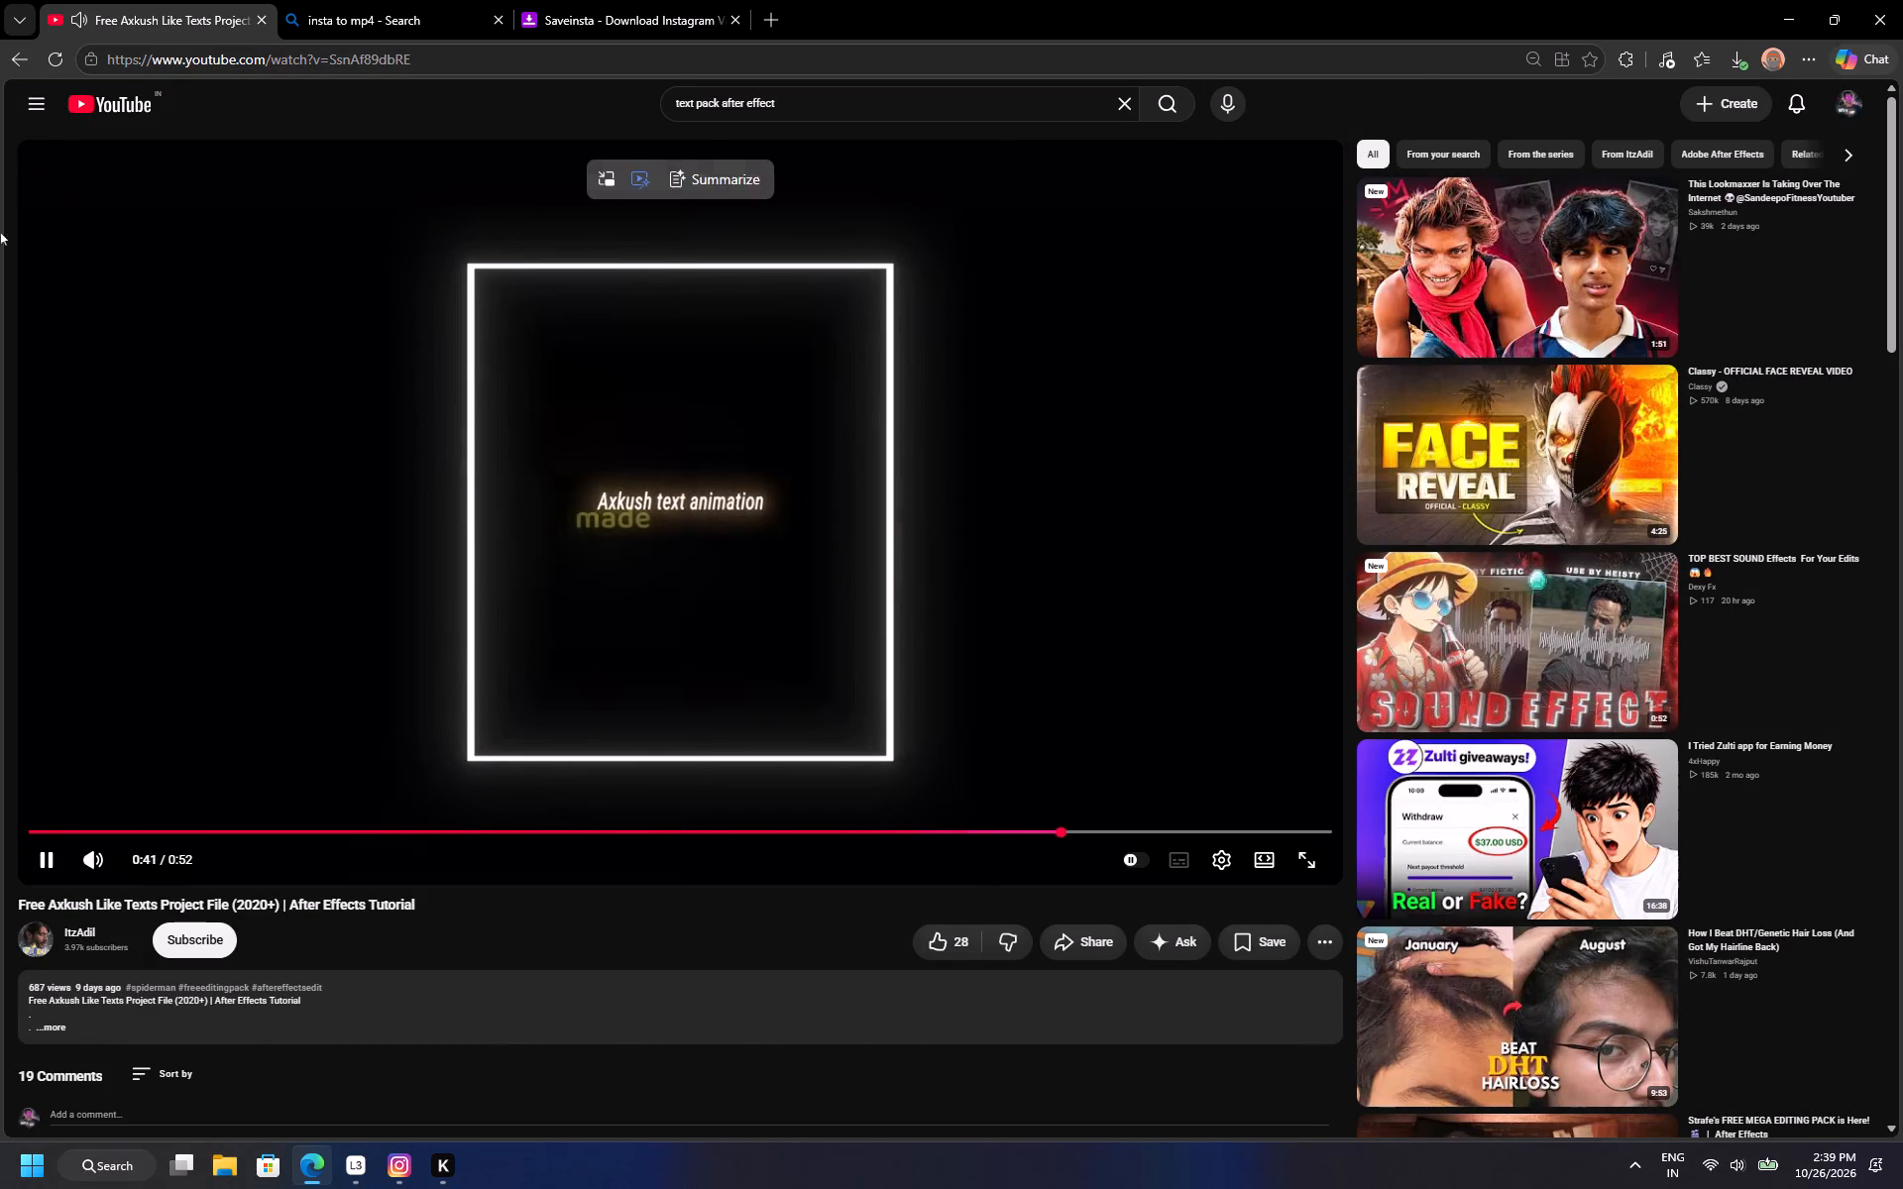
{"action": "left_click", "coordinate": [22, 69]}
Find Hades Ae's "New Text Effects & Animation Like RICHY" video further down the results and open it.
{"action": "scroll", "coordinate": [351, 505], "scroll_direction": "down", "scroll_amount": 1}
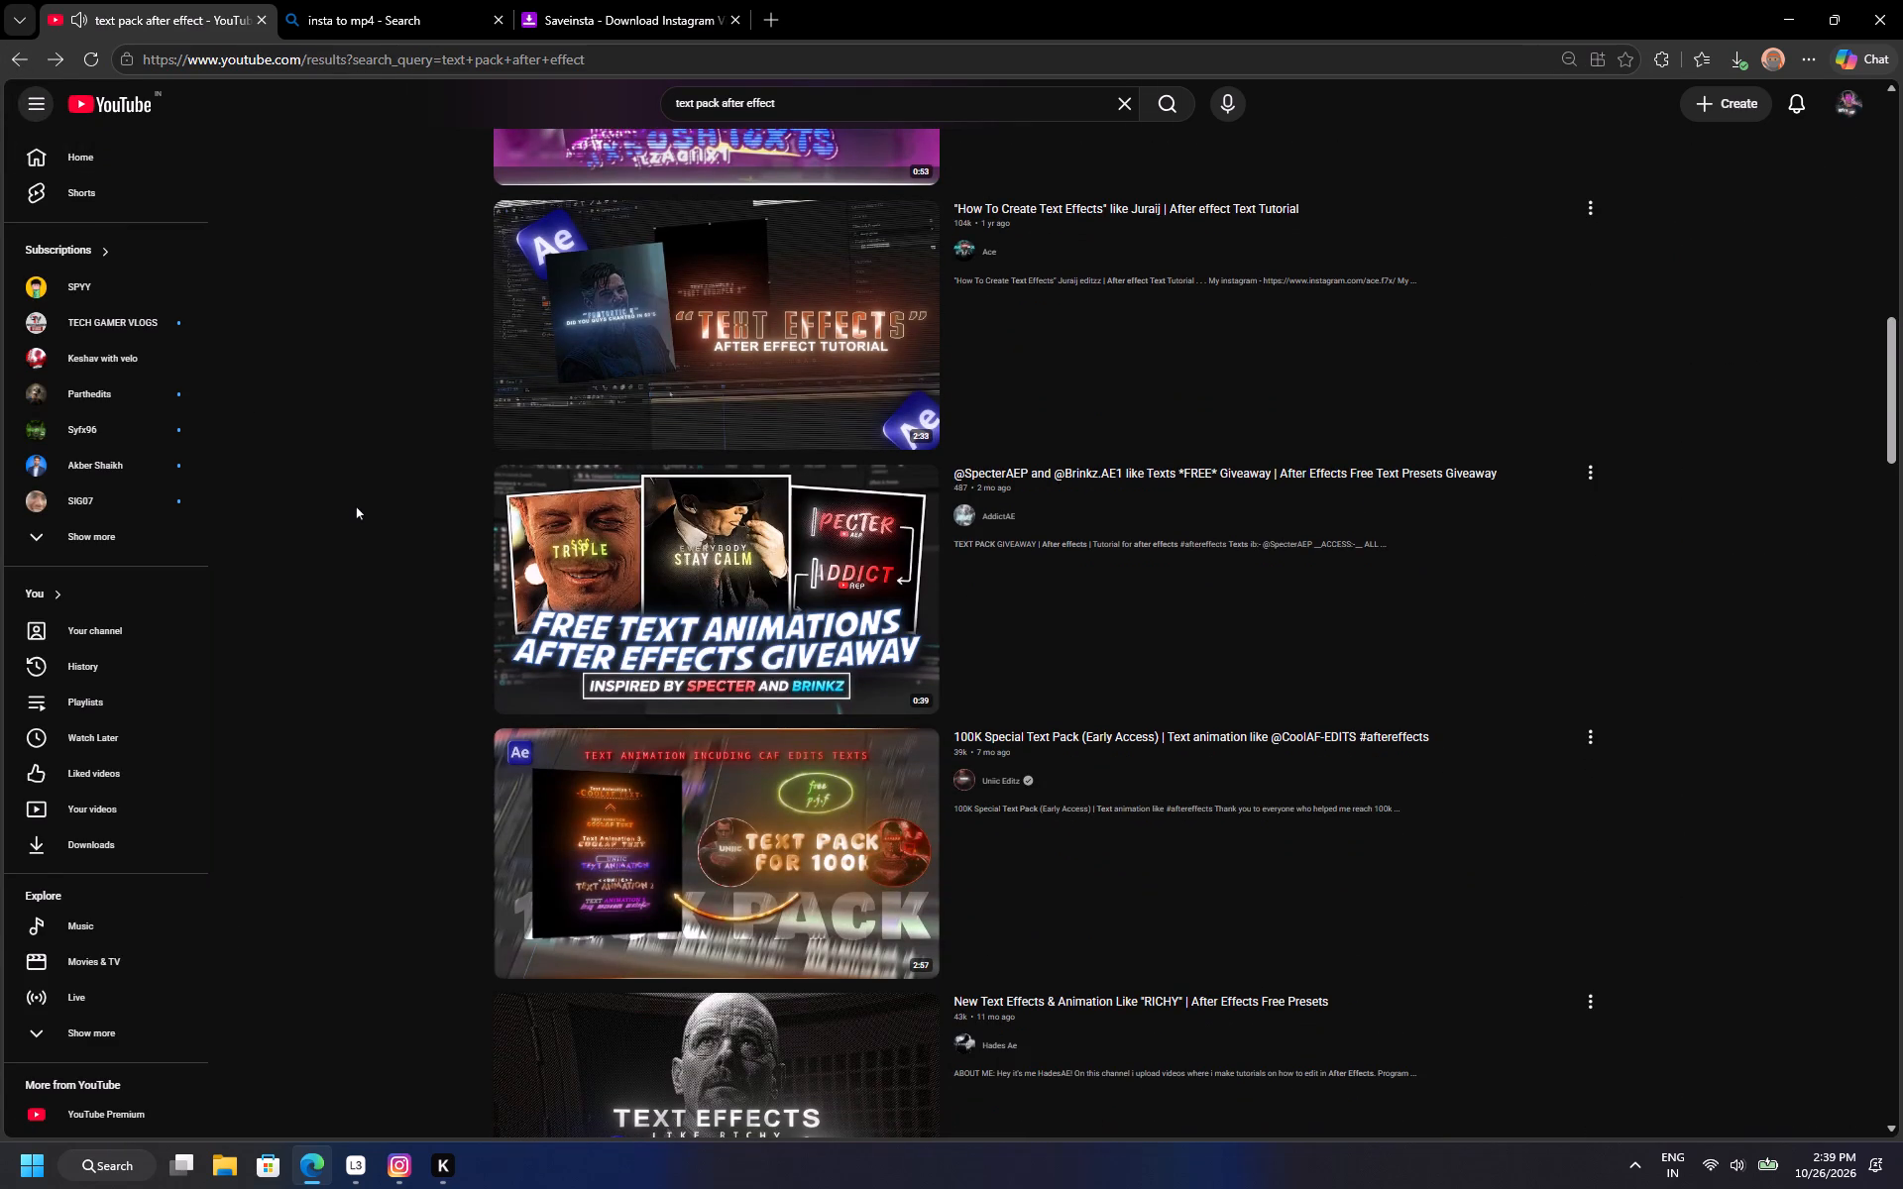
{"action": "scroll", "coordinate": [357, 509], "scroll_direction": "down", "scroll_amount": 2}
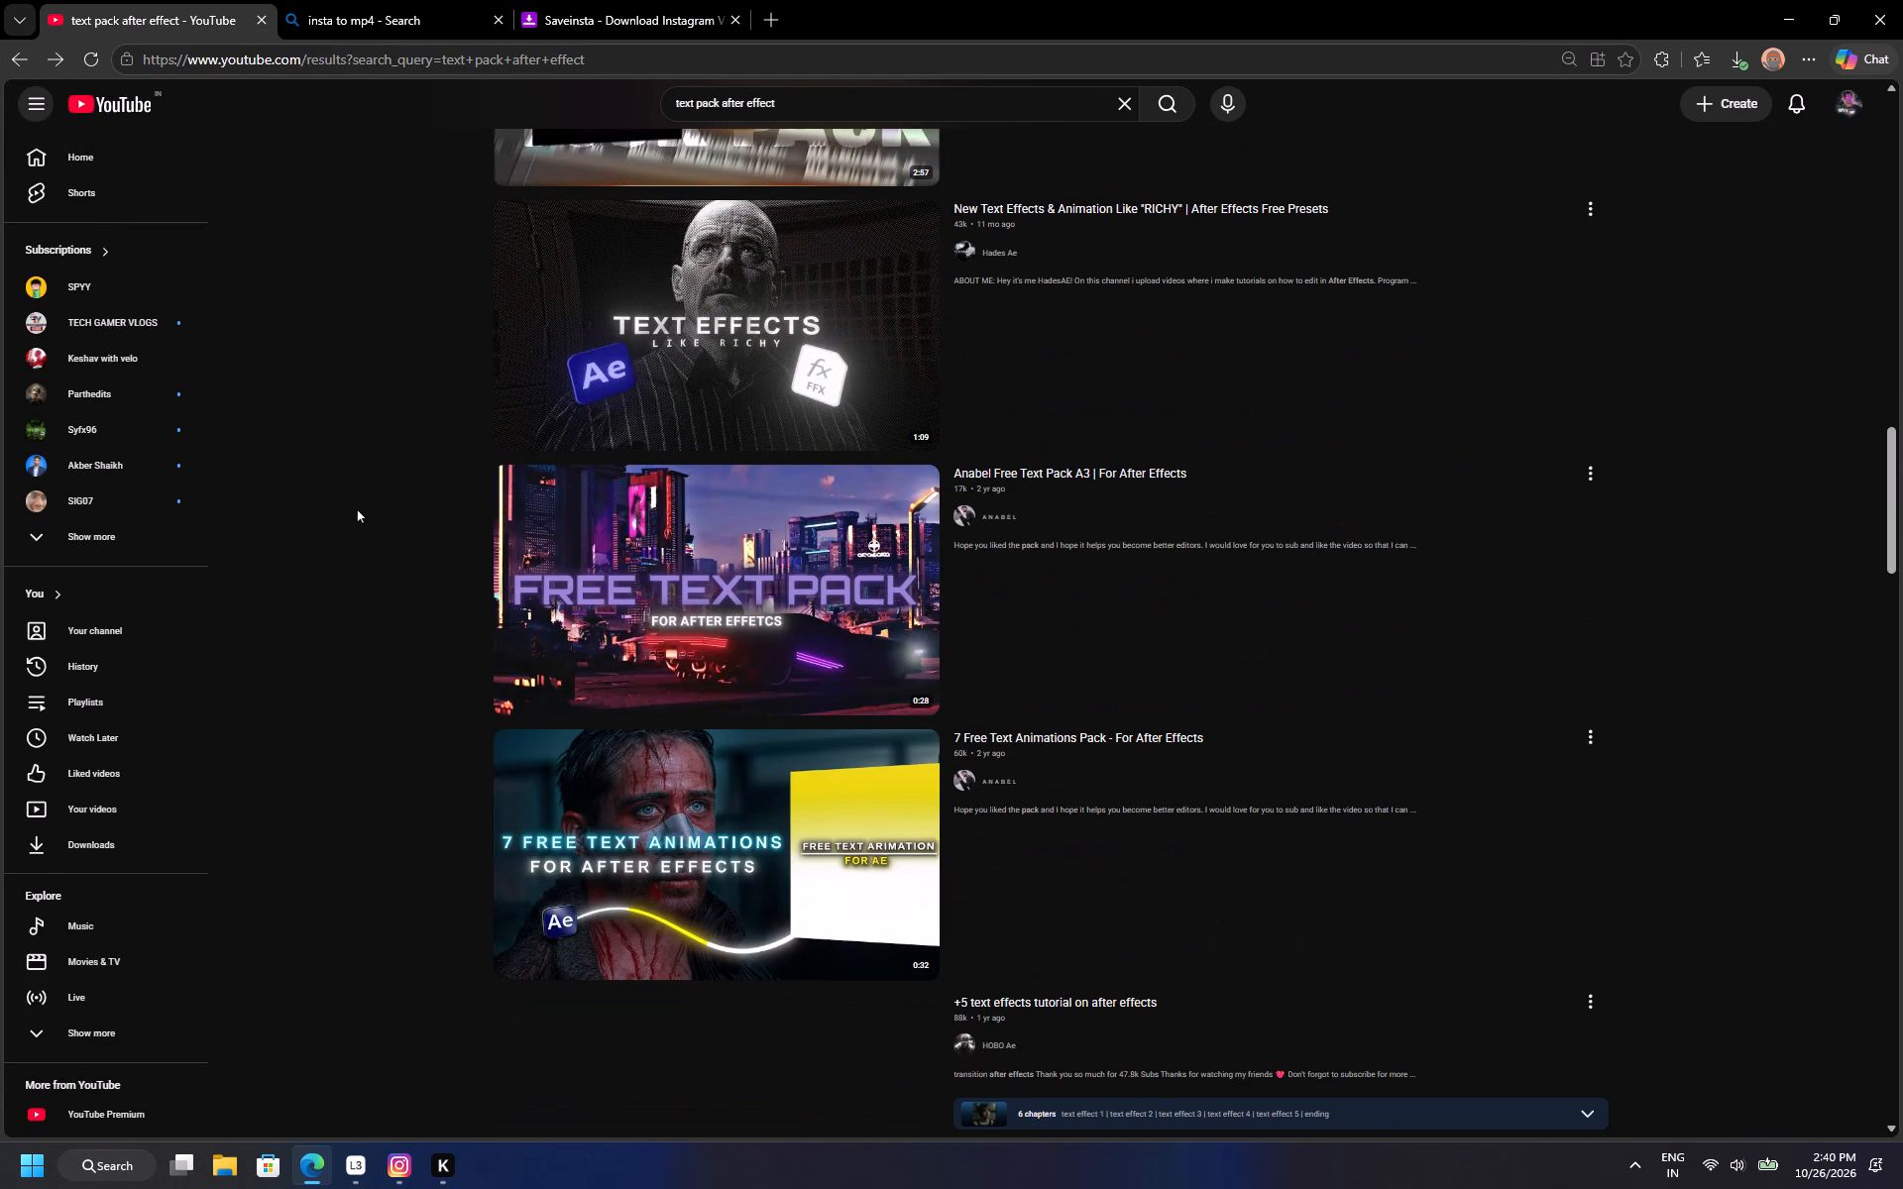
{"action": "left_click", "coordinate": [661, 353]}
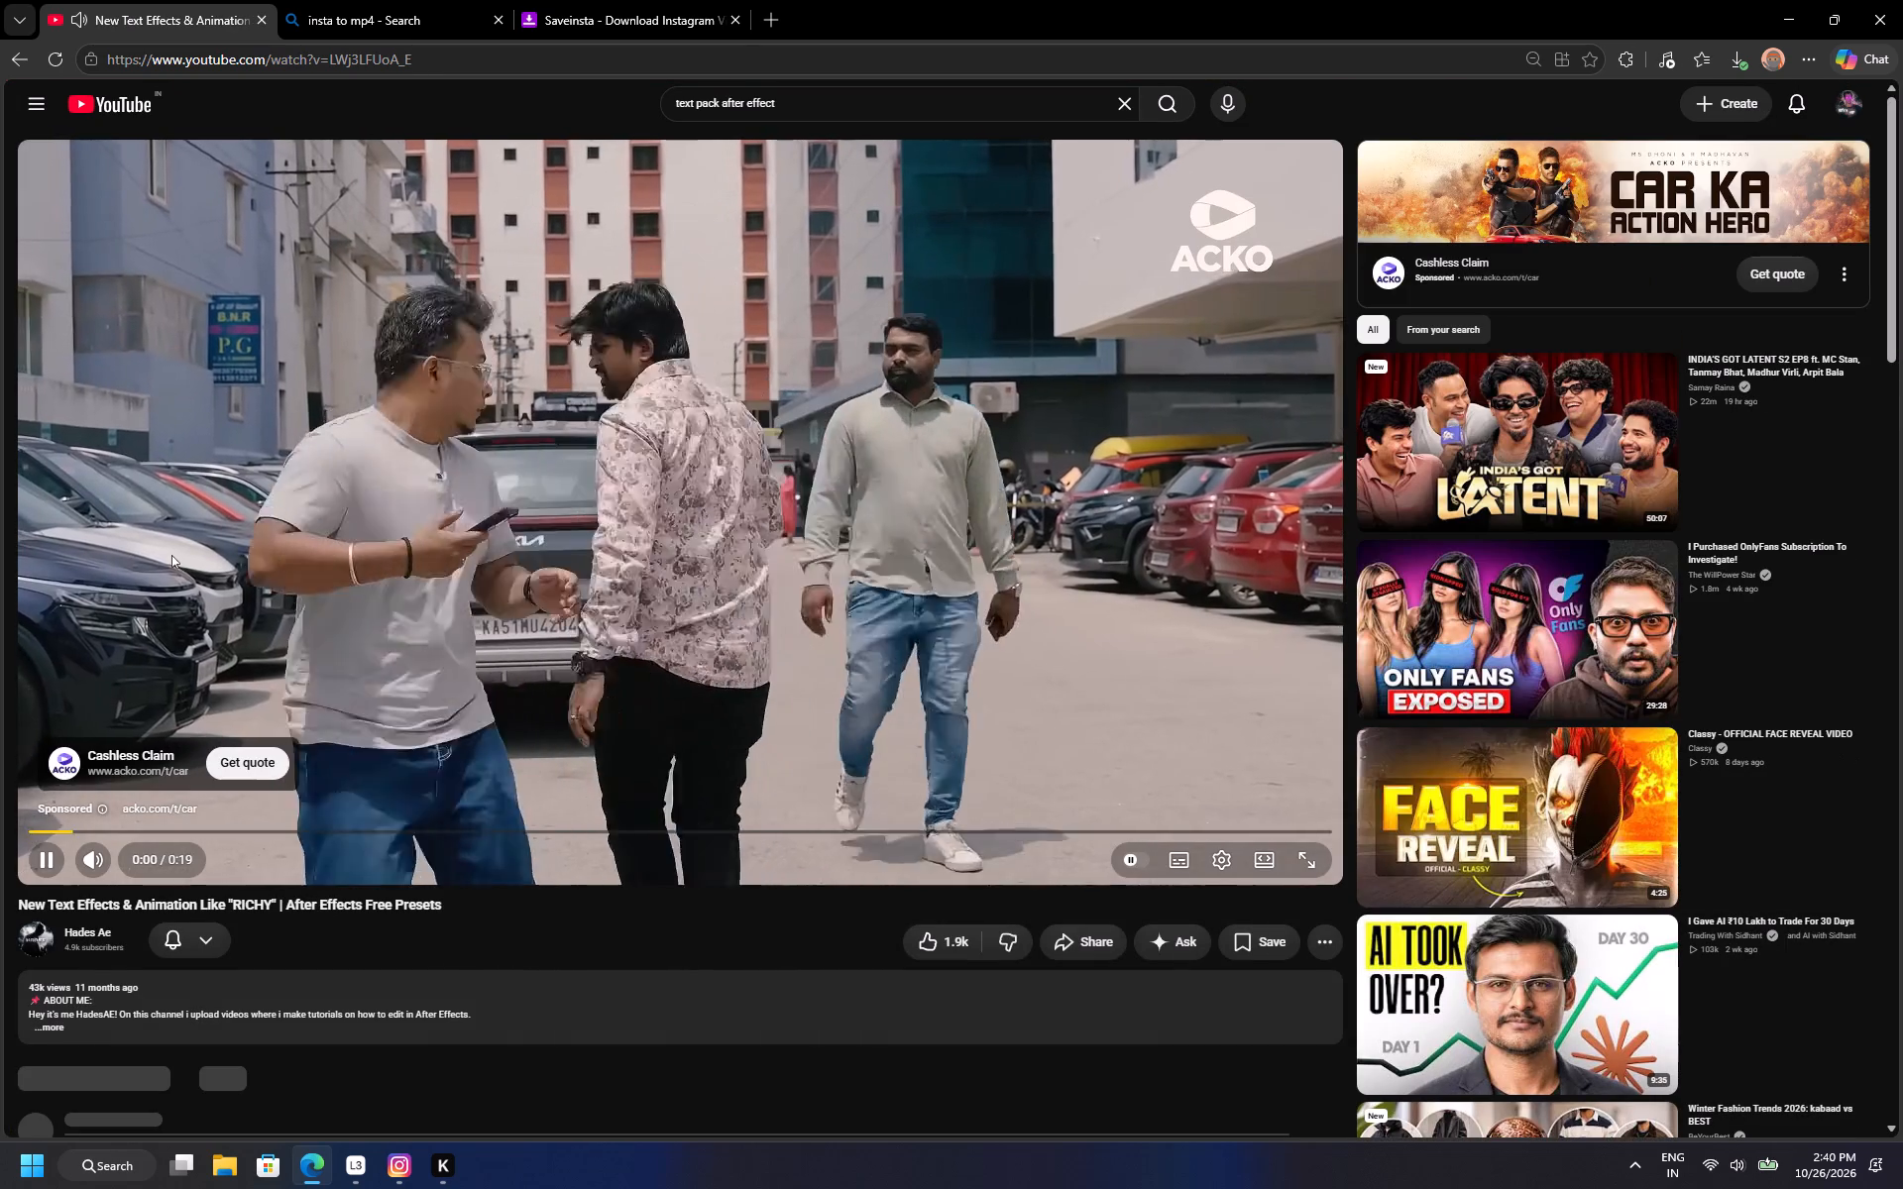
Switch to File Explorer, check the Hades 2026 Pack and mod files folders on HDD (E:), and close the window.
{"action": "left_click", "coordinate": [223, 1151]}
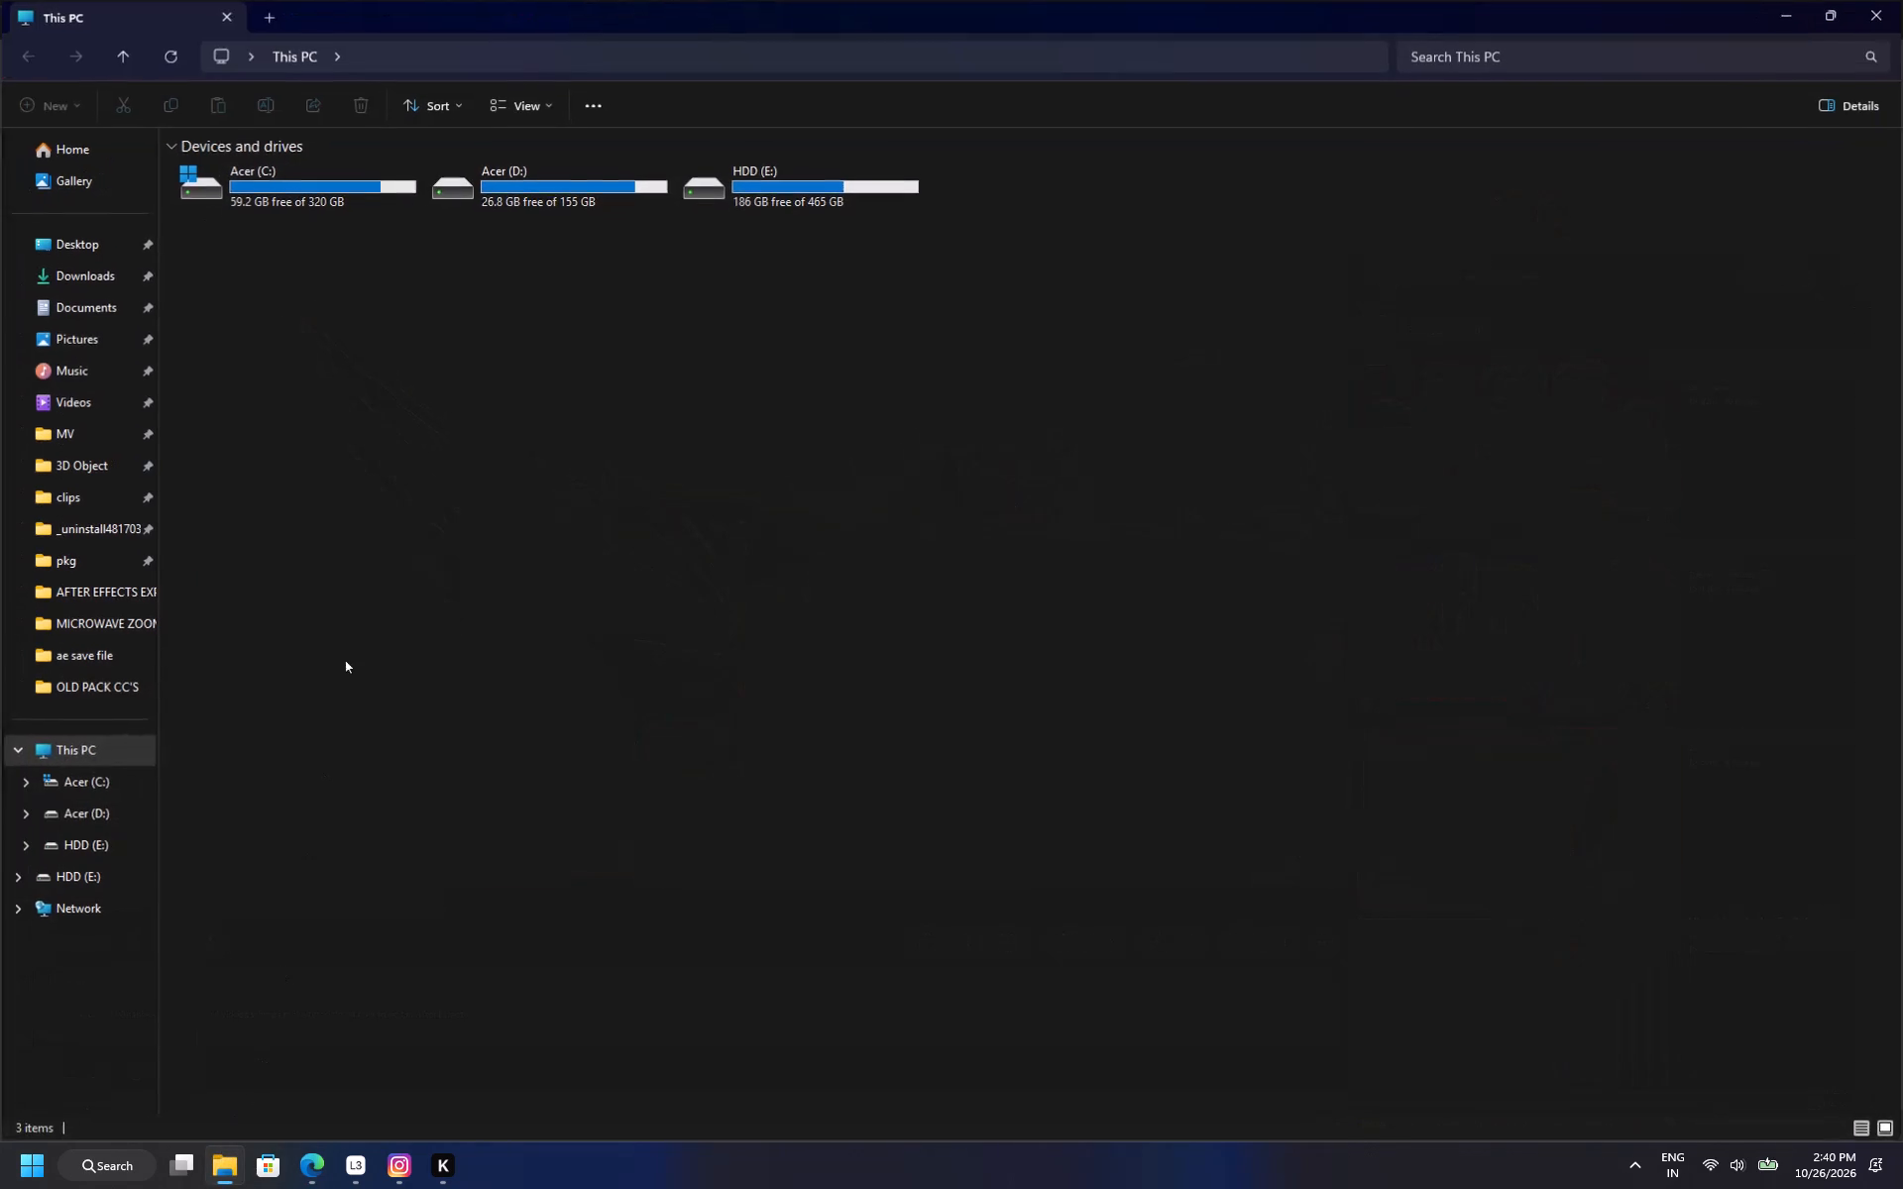
{"action": "double_click", "coordinate": [794, 211]}
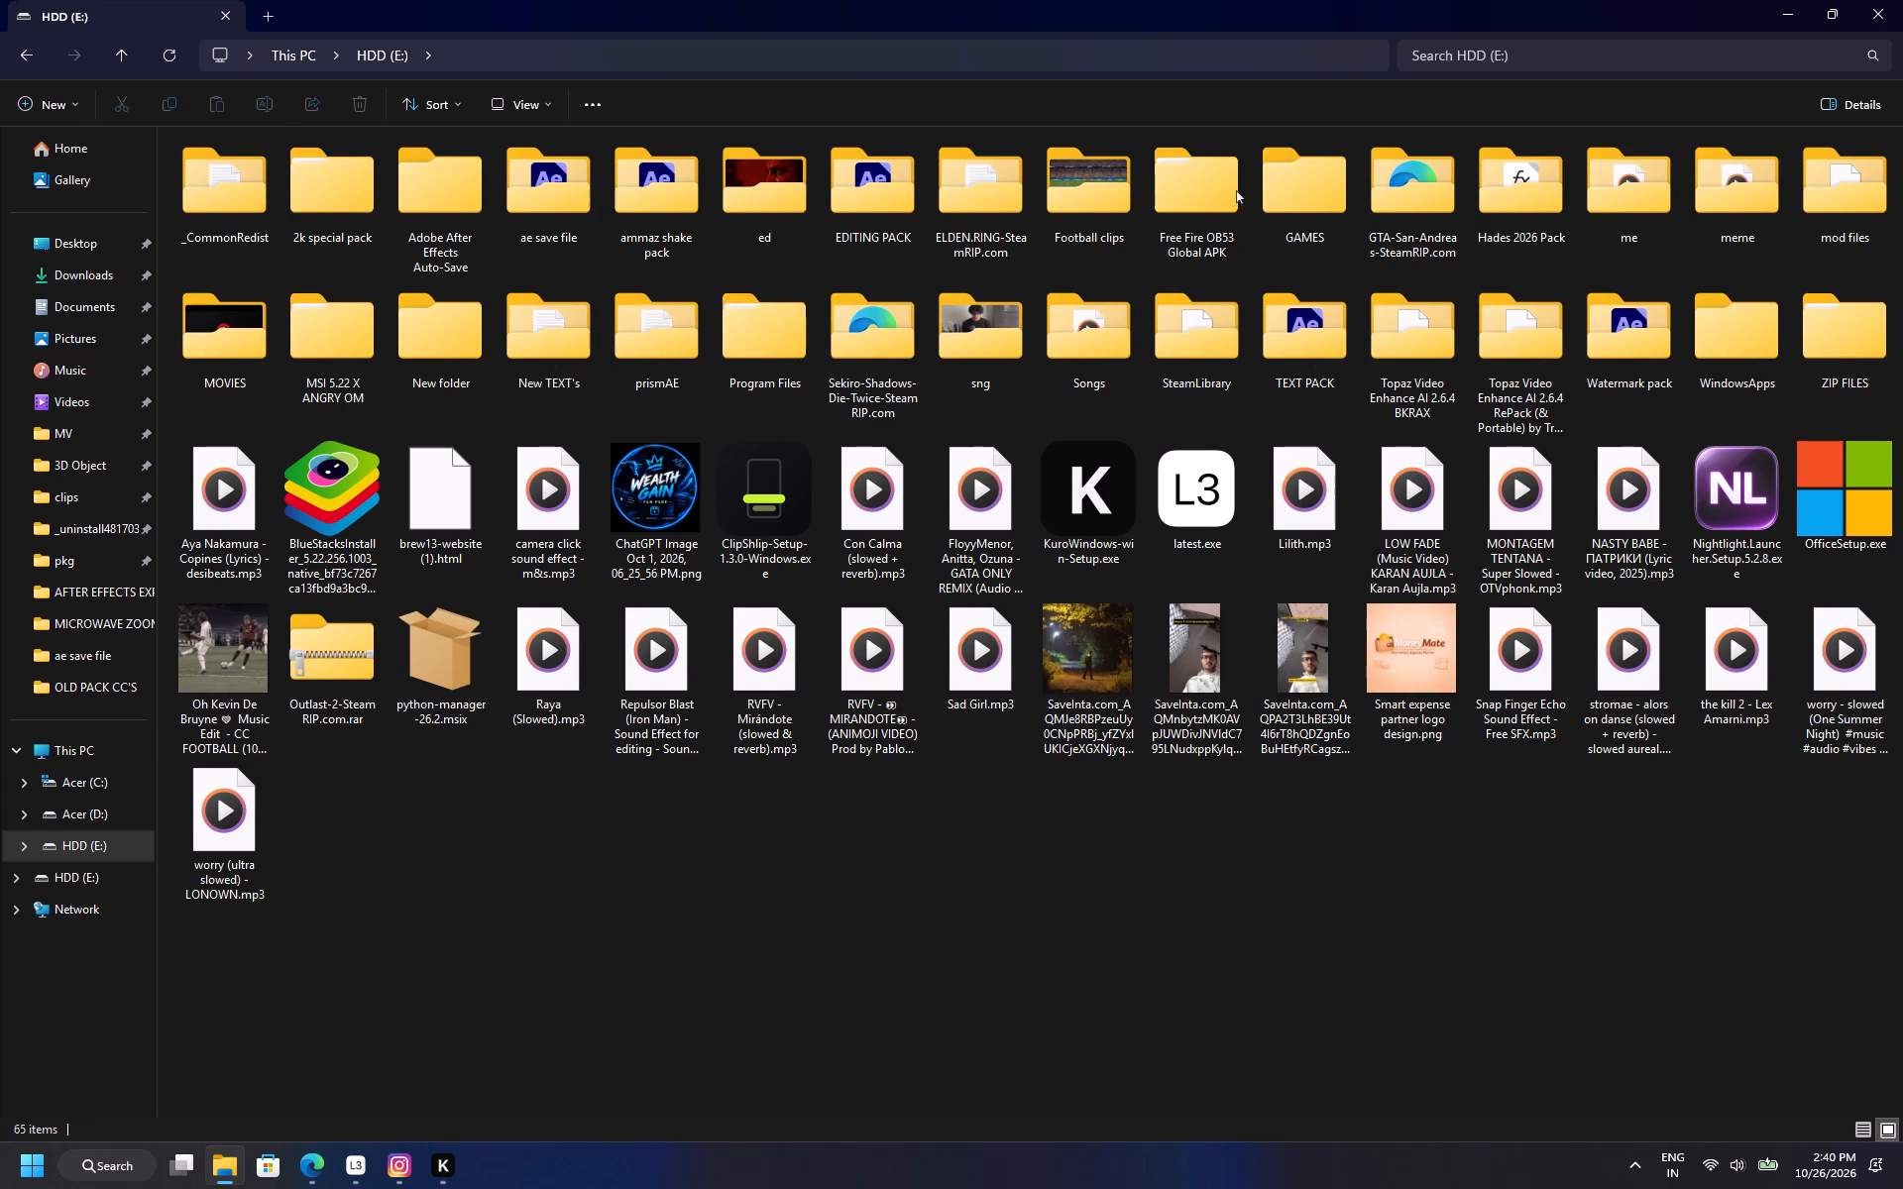
{"action": "double_click", "coordinate": [1504, 203]}
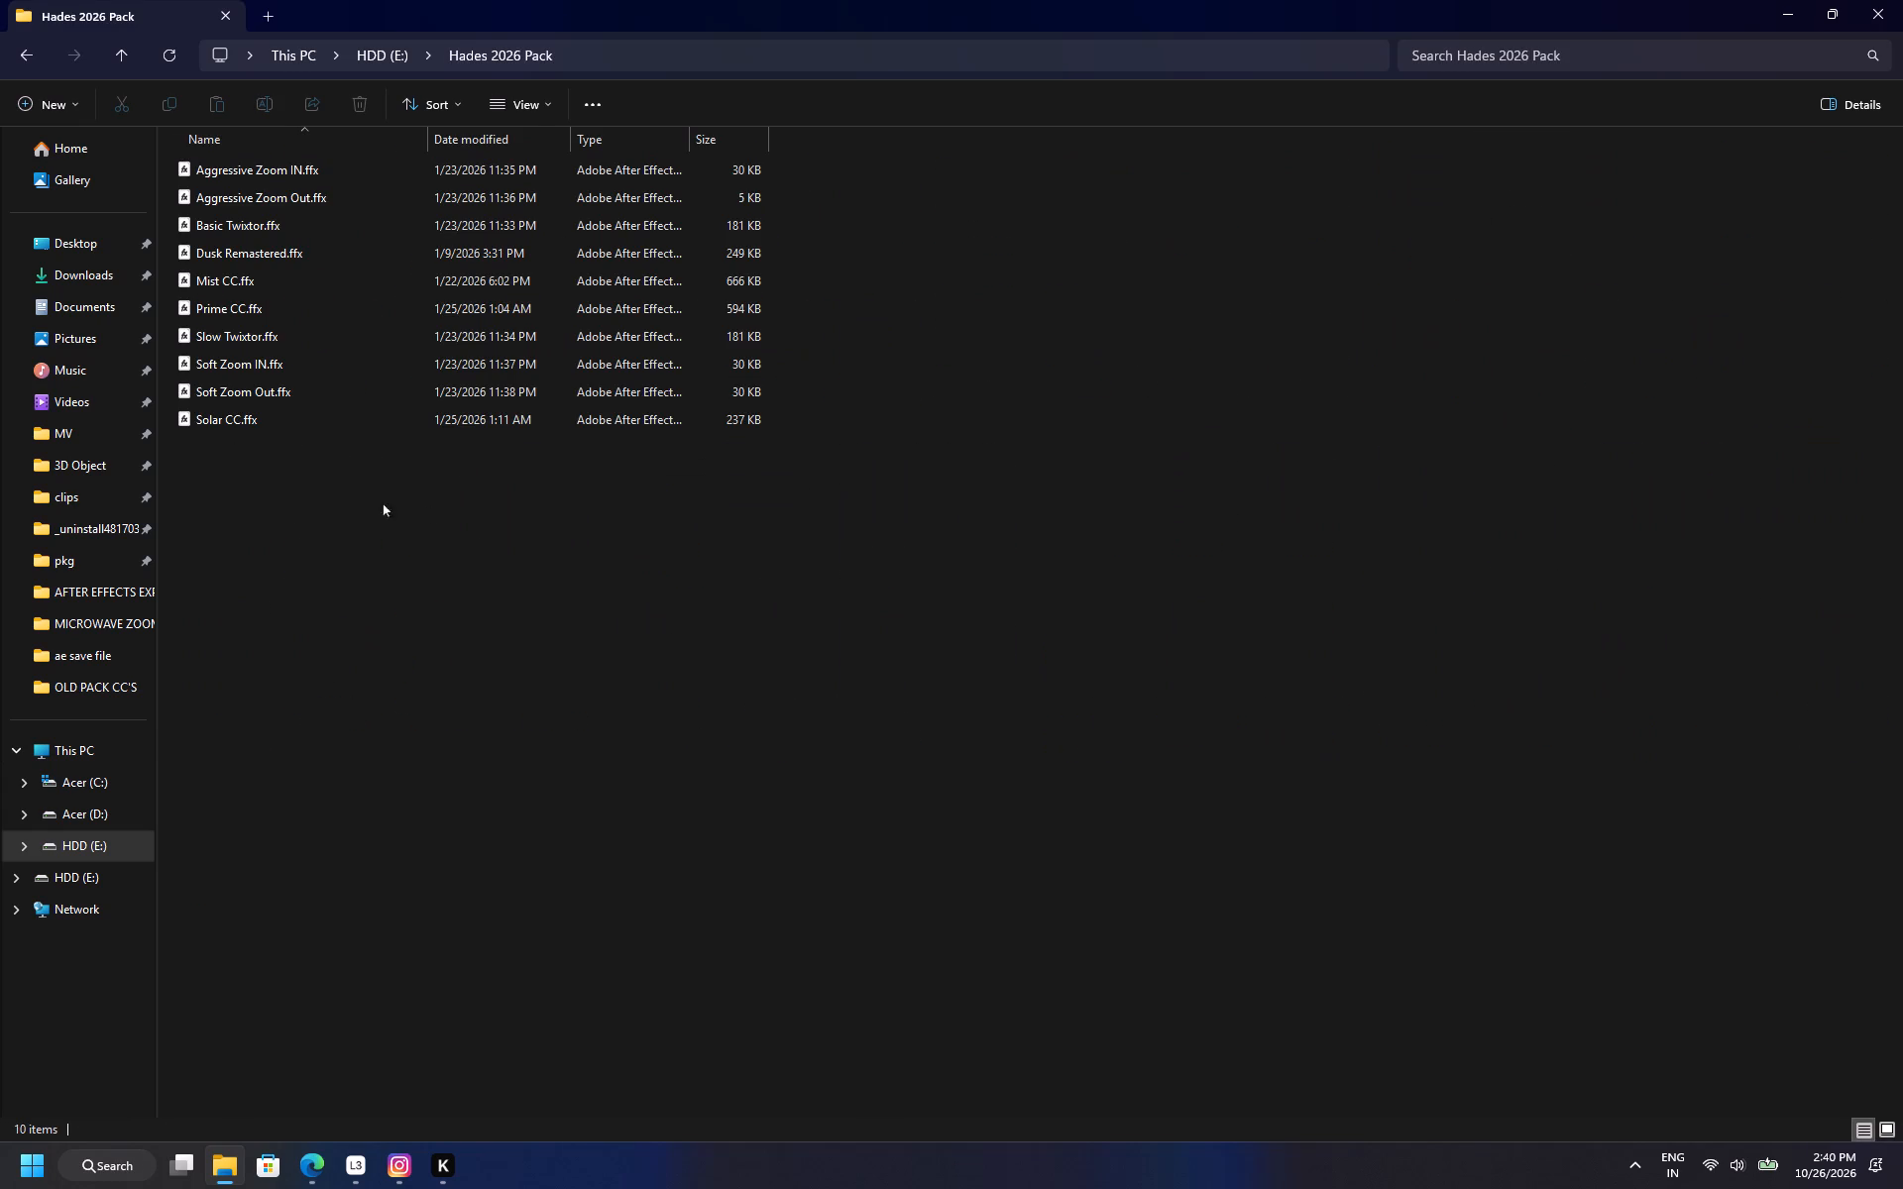
{"action": "left_click", "coordinate": [29, 62]}
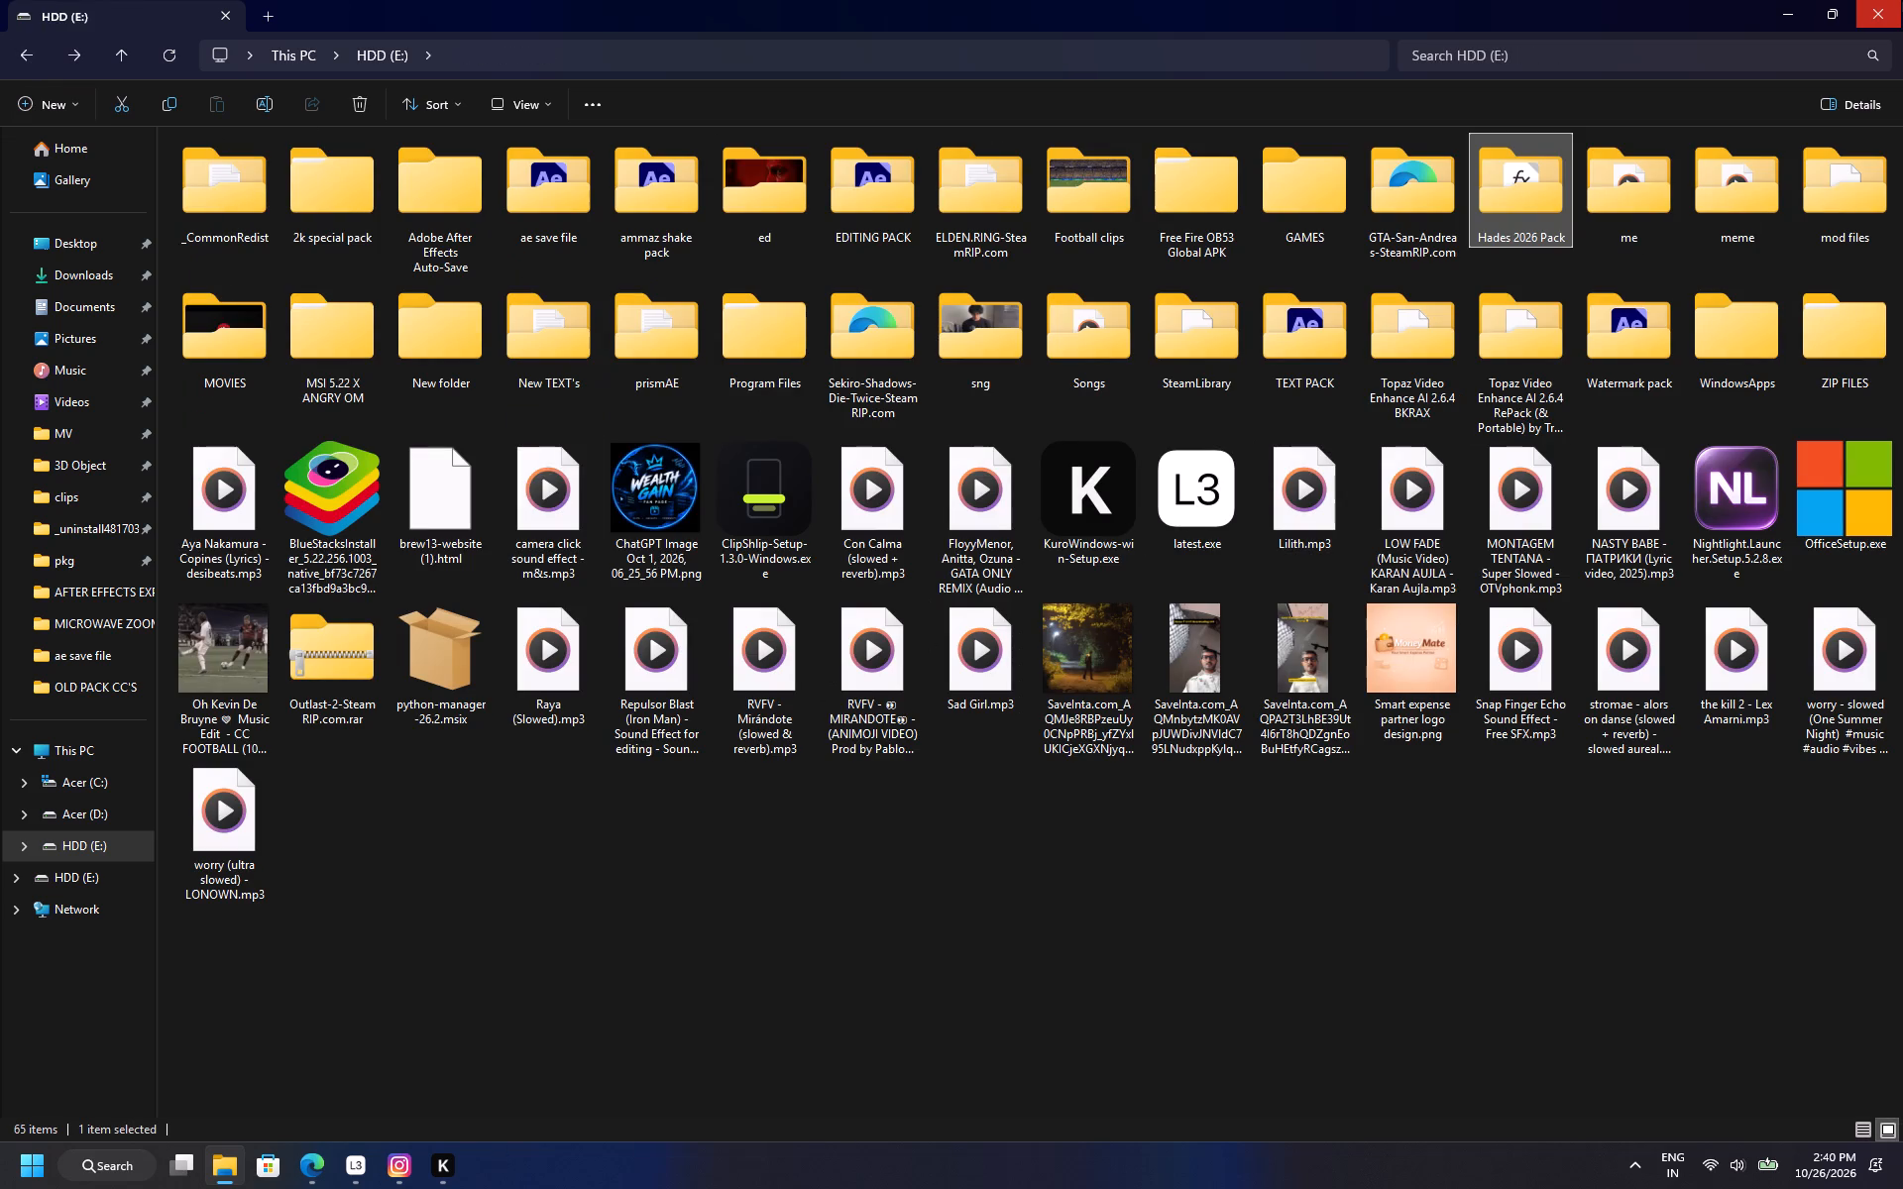
{"action": "double_click", "coordinate": [1877, 164]}
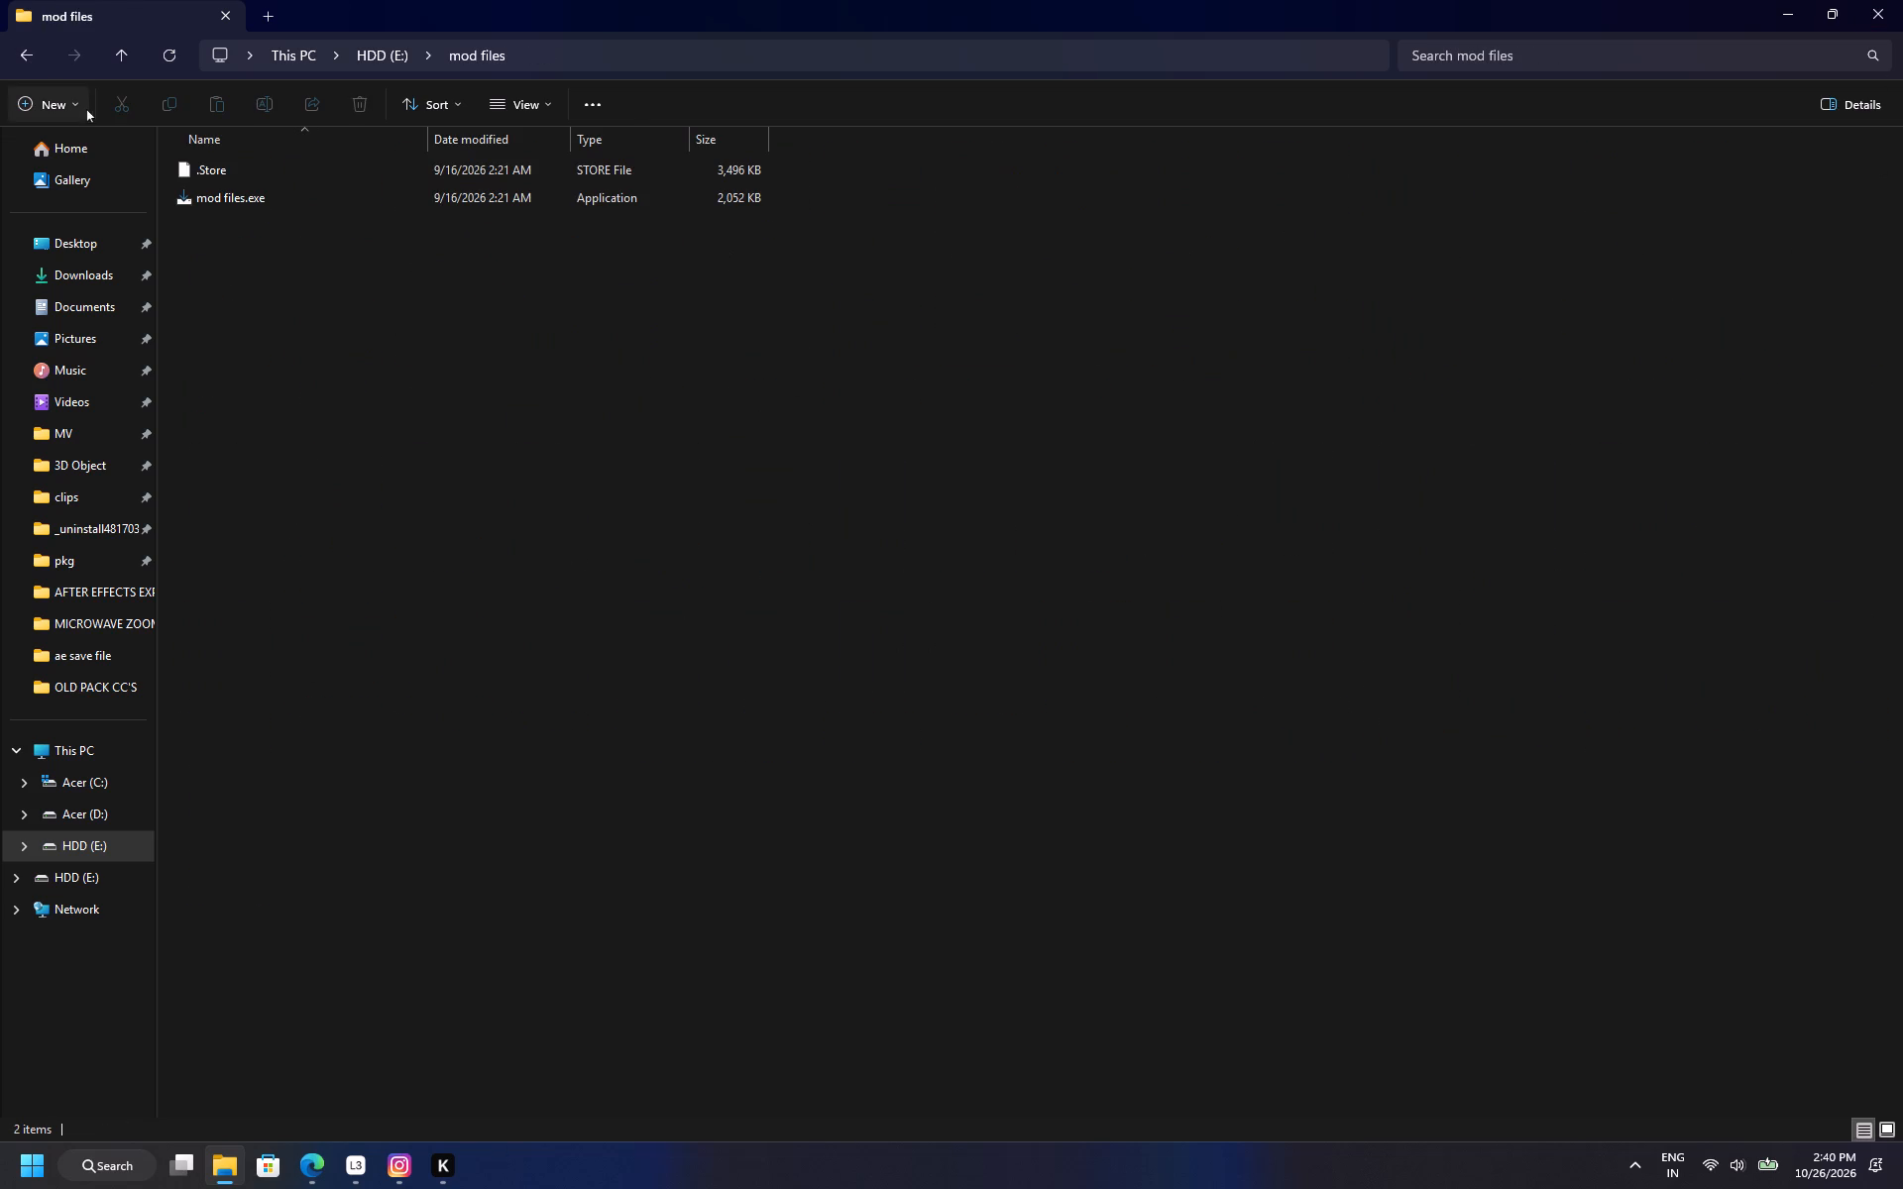
{"action": "left_click", "coordinate": [34, 48]}
{"action": "left_click", "coordinate": [1902, 0]}
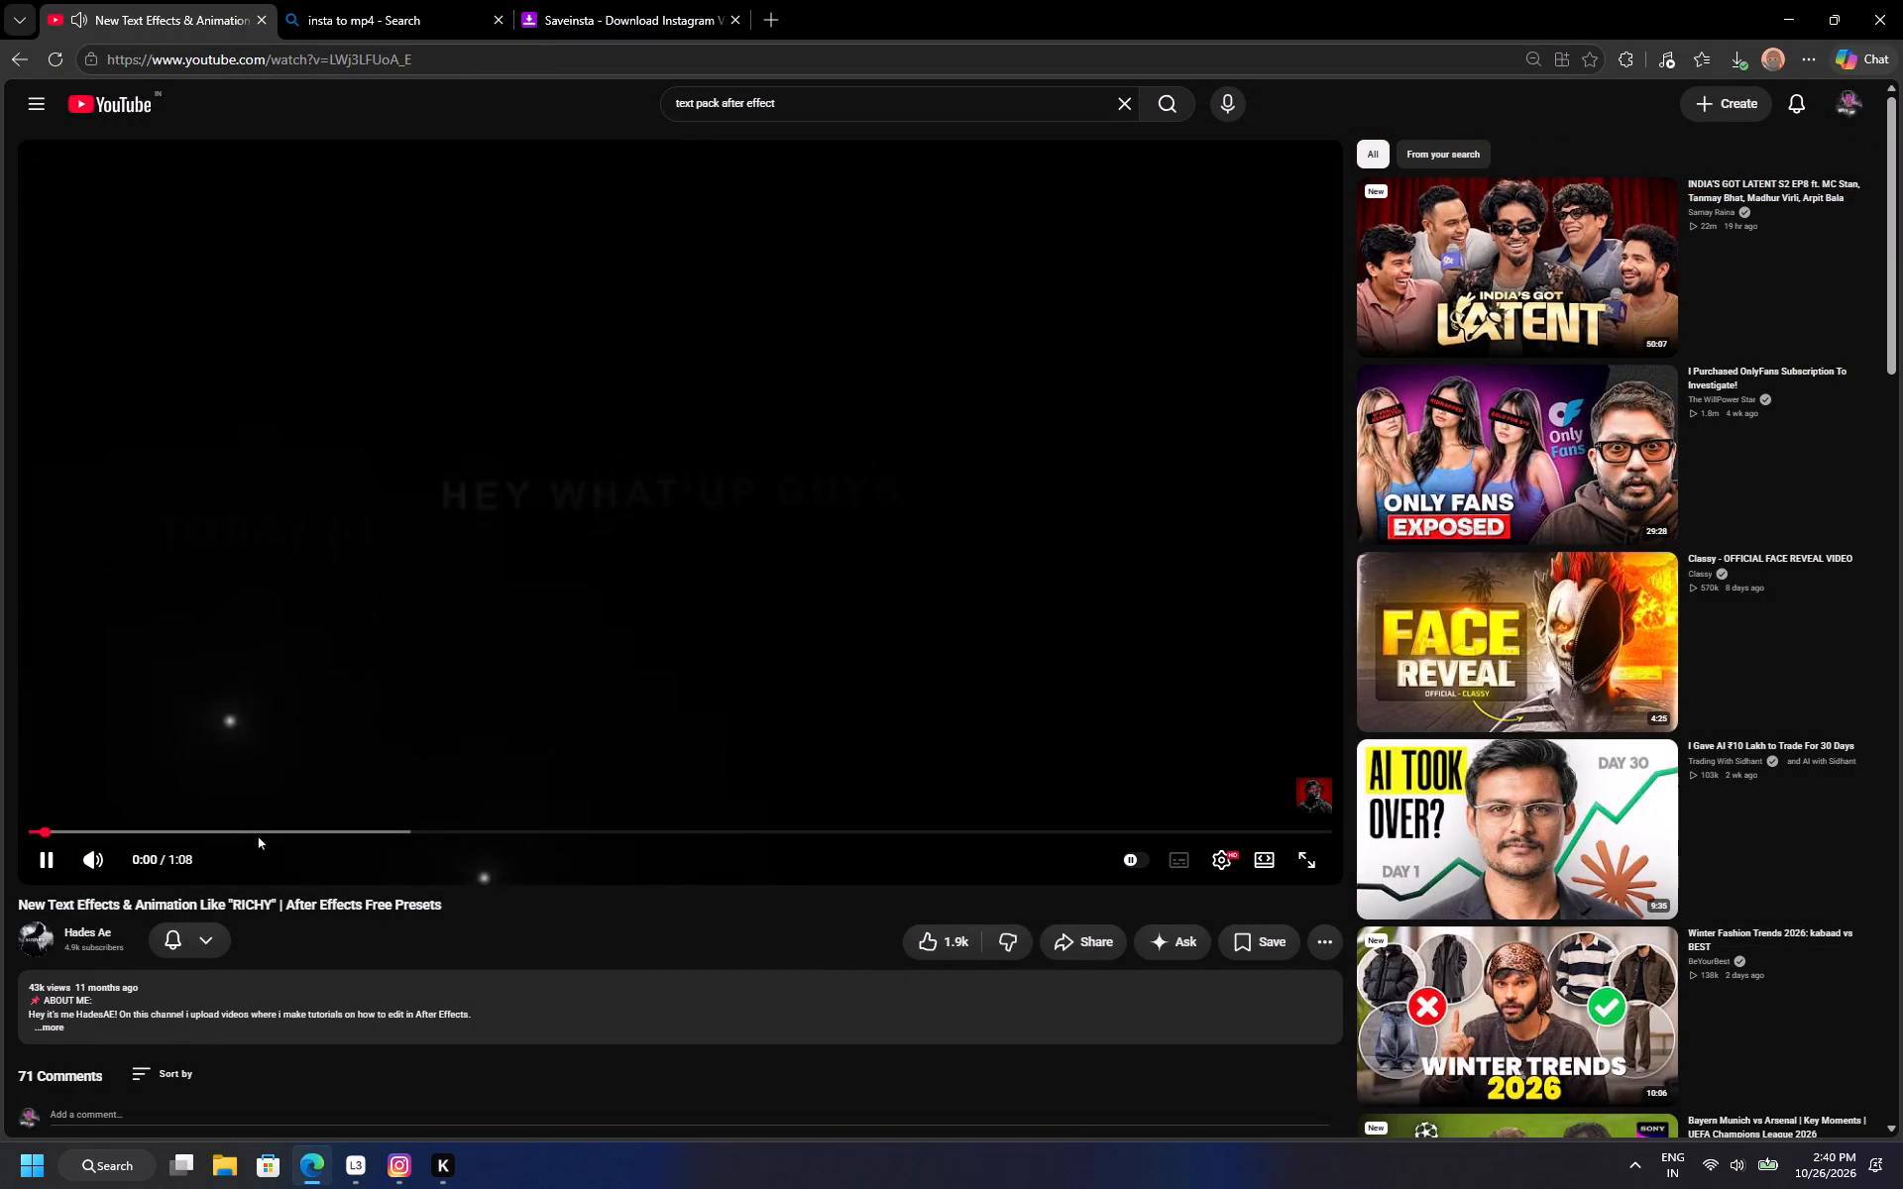
Skim the text effects in the Hades Ae video and replay its closing part from about 0:51.
{"action": "left_click", "coordinate": [251, 834]}
{"action": "key", "text": "Right"}
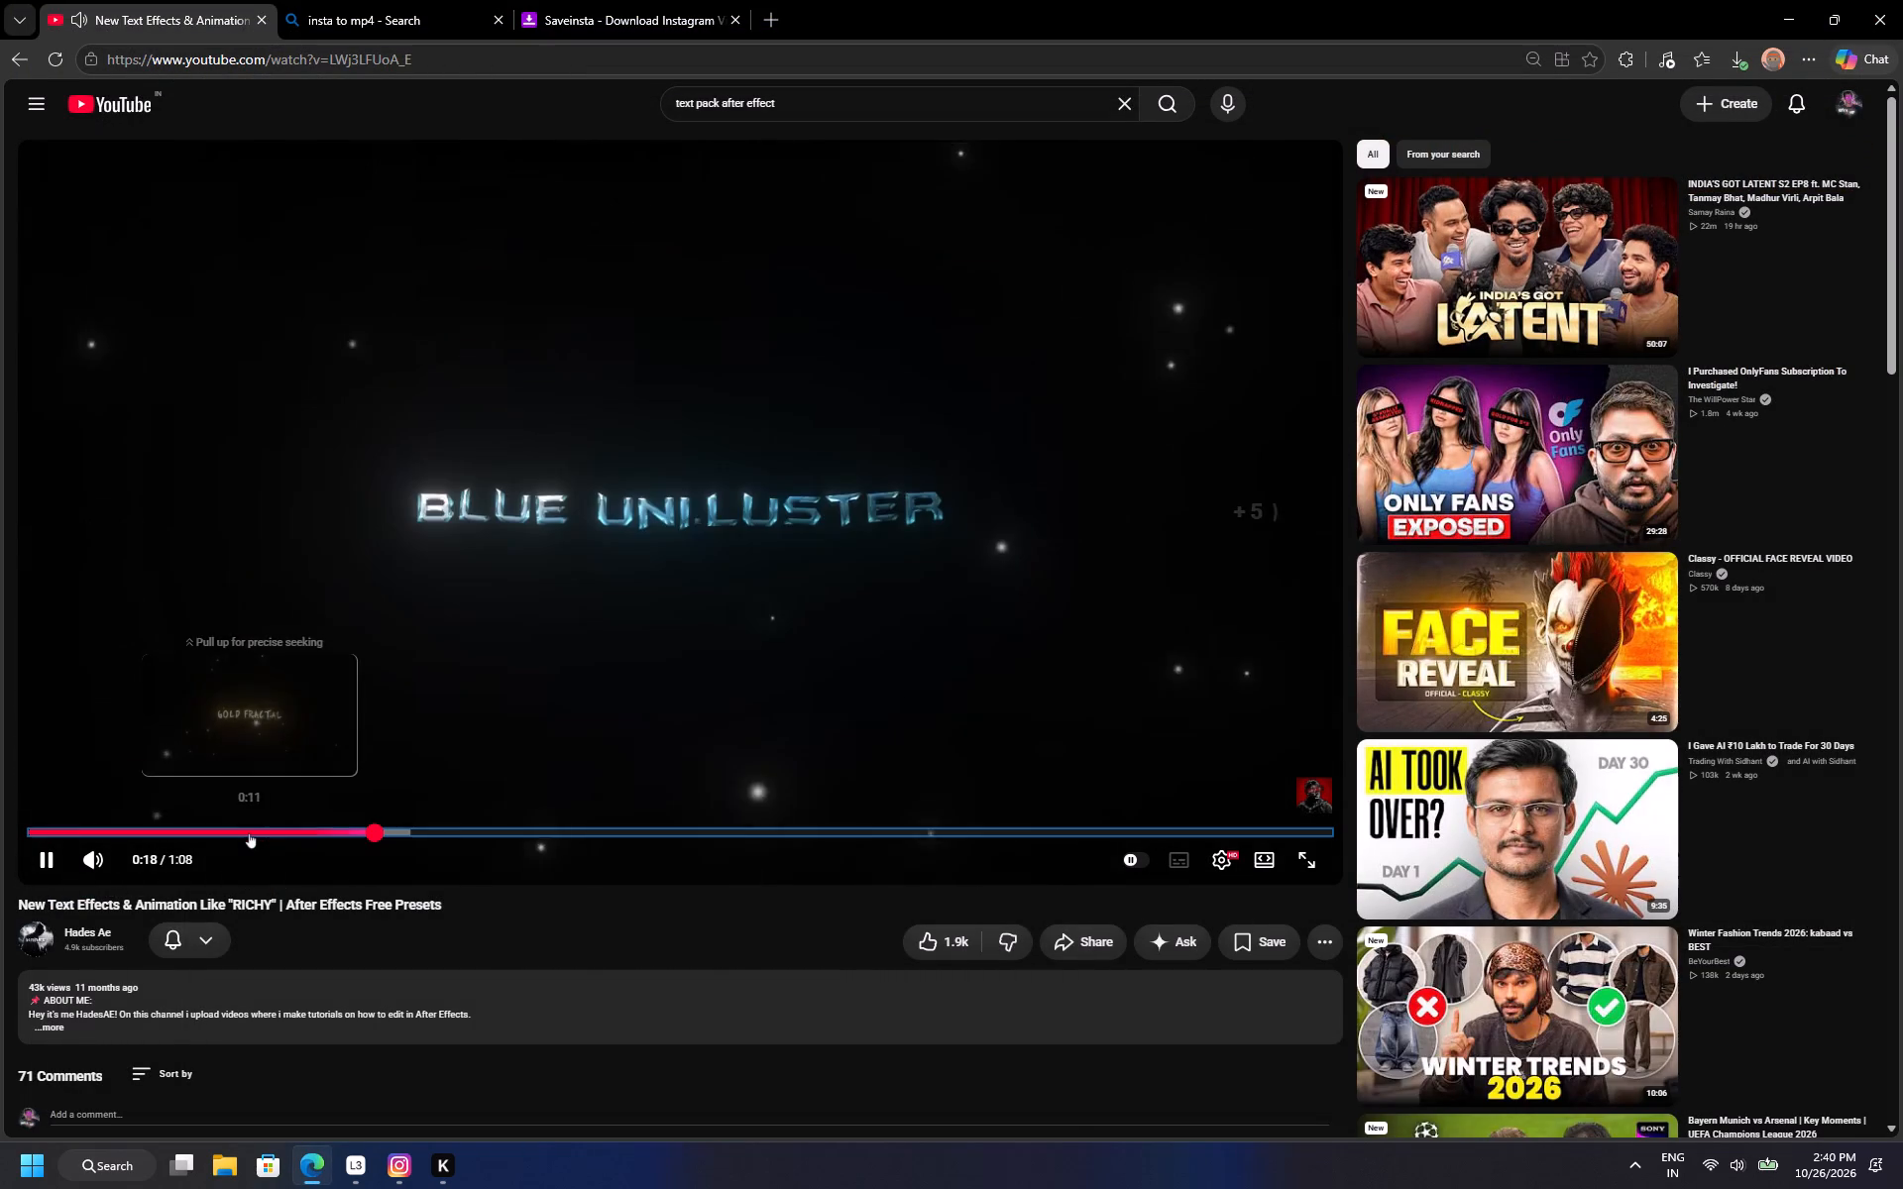
{"action": "key", "text": "Right"}
{"action": "key", "text": "Right"}
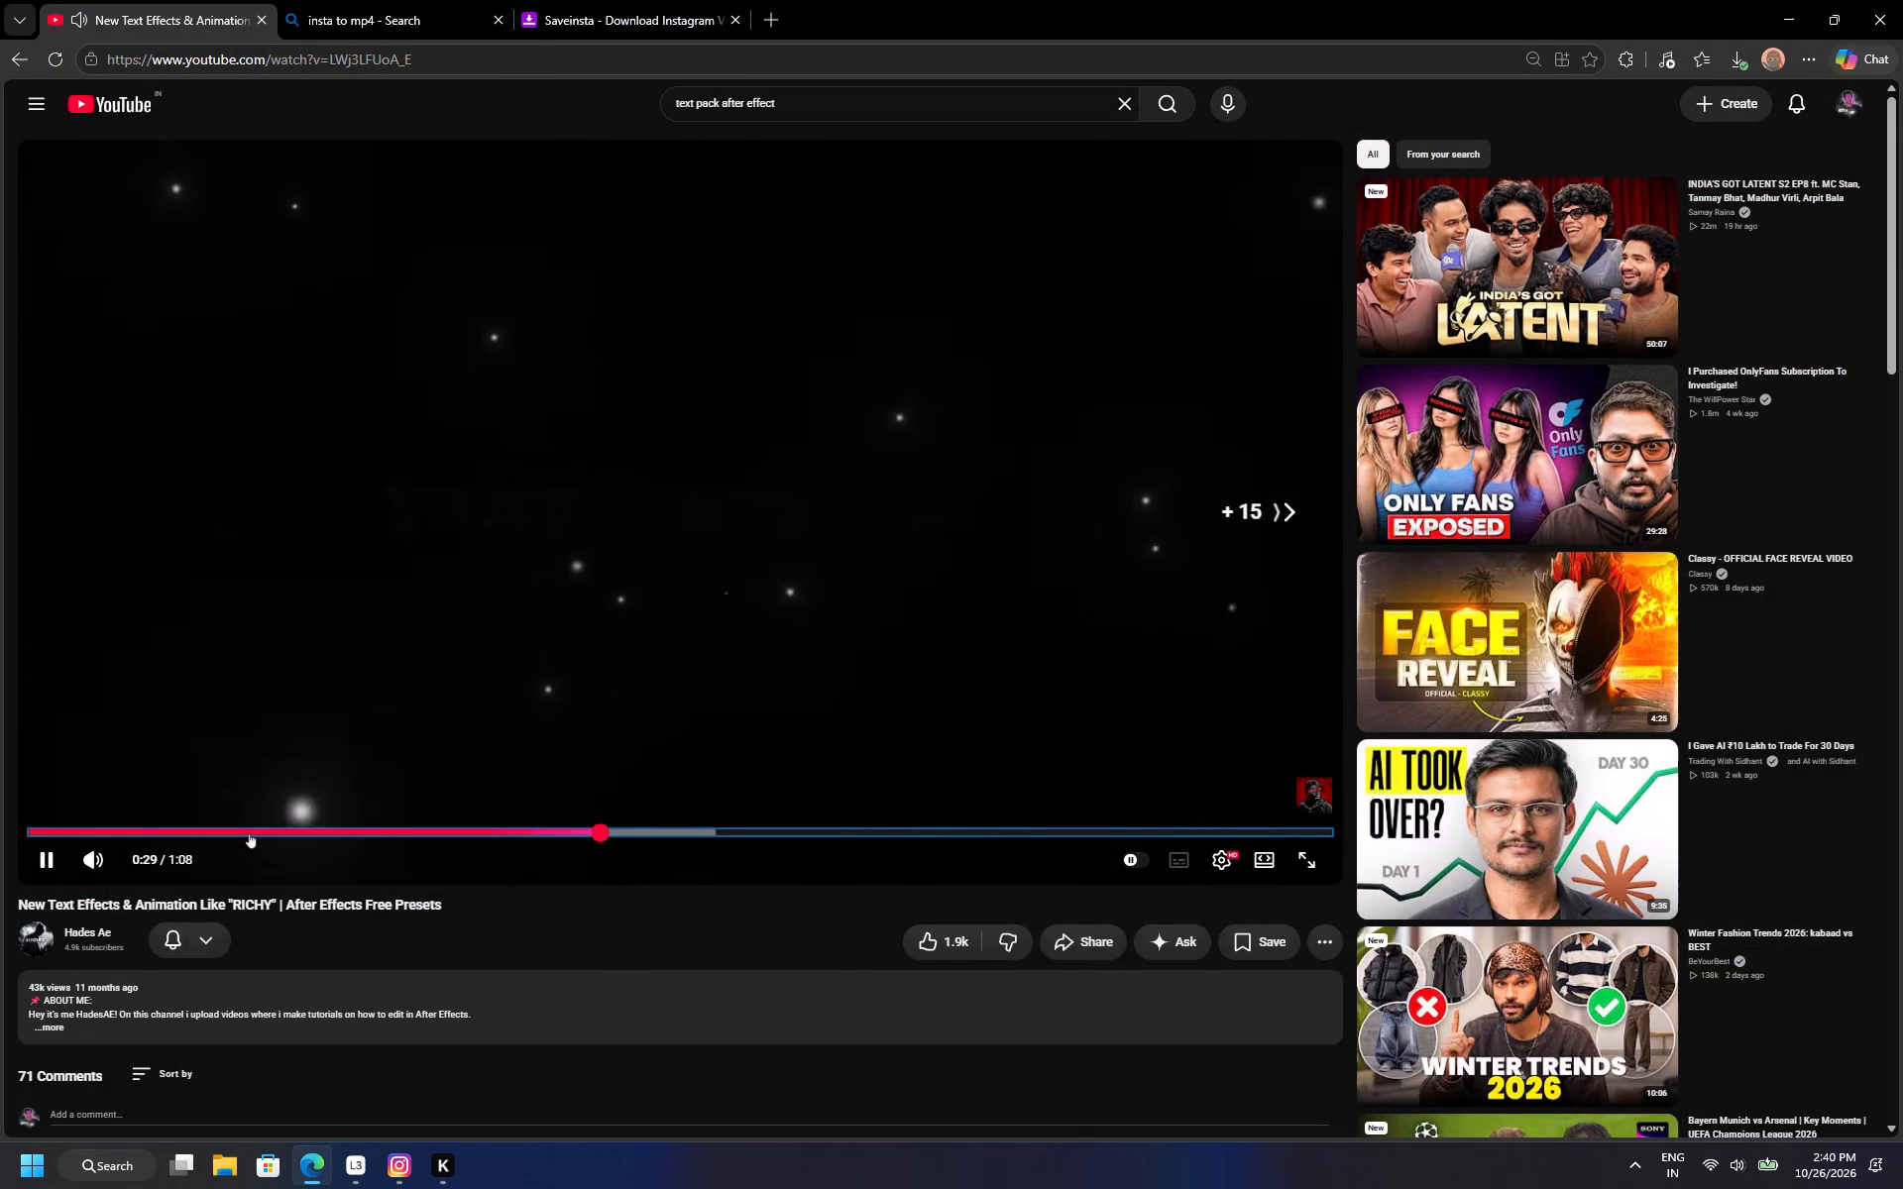
{"action": "key", "text": "Right"}
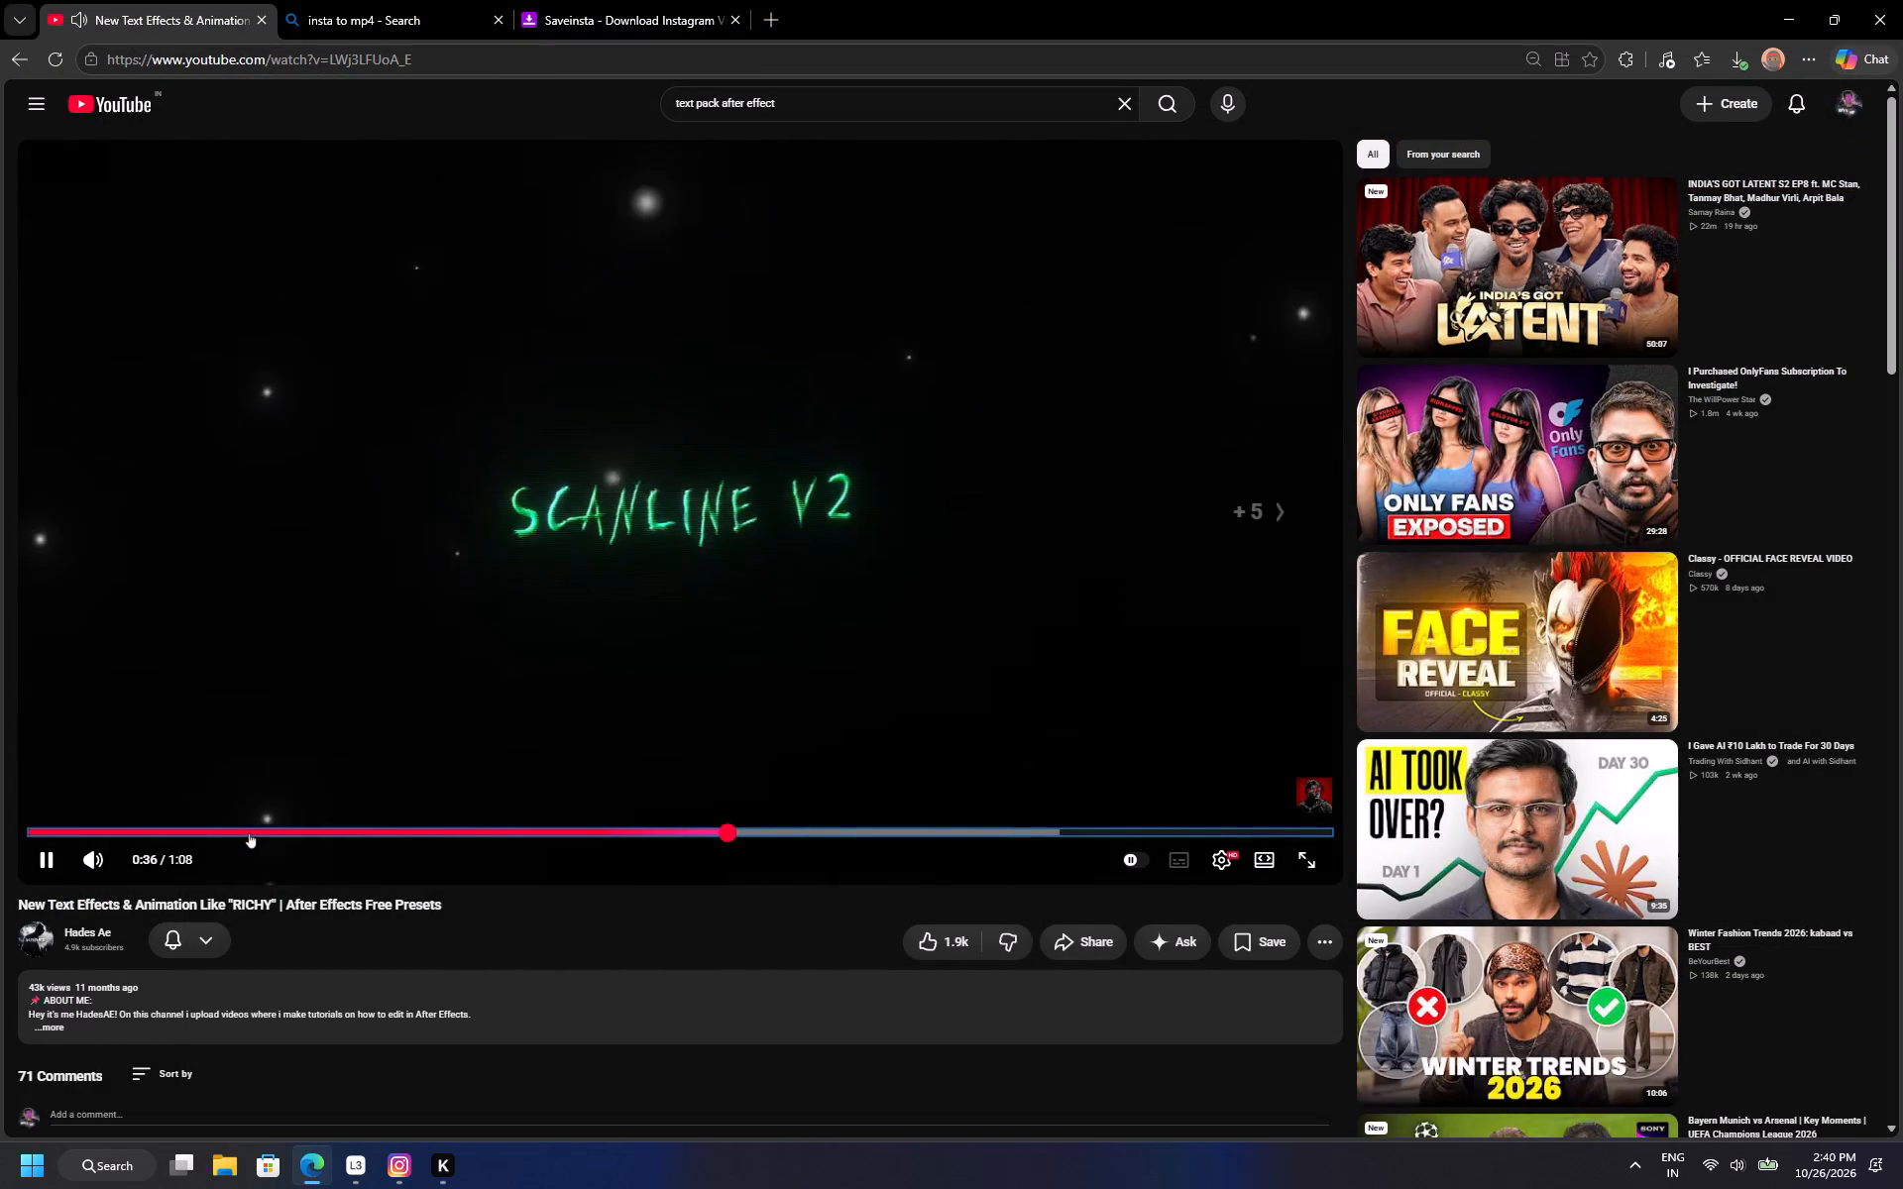
{"action": "key", "text": "Right"}
{"action": "key", "text": "Right"}
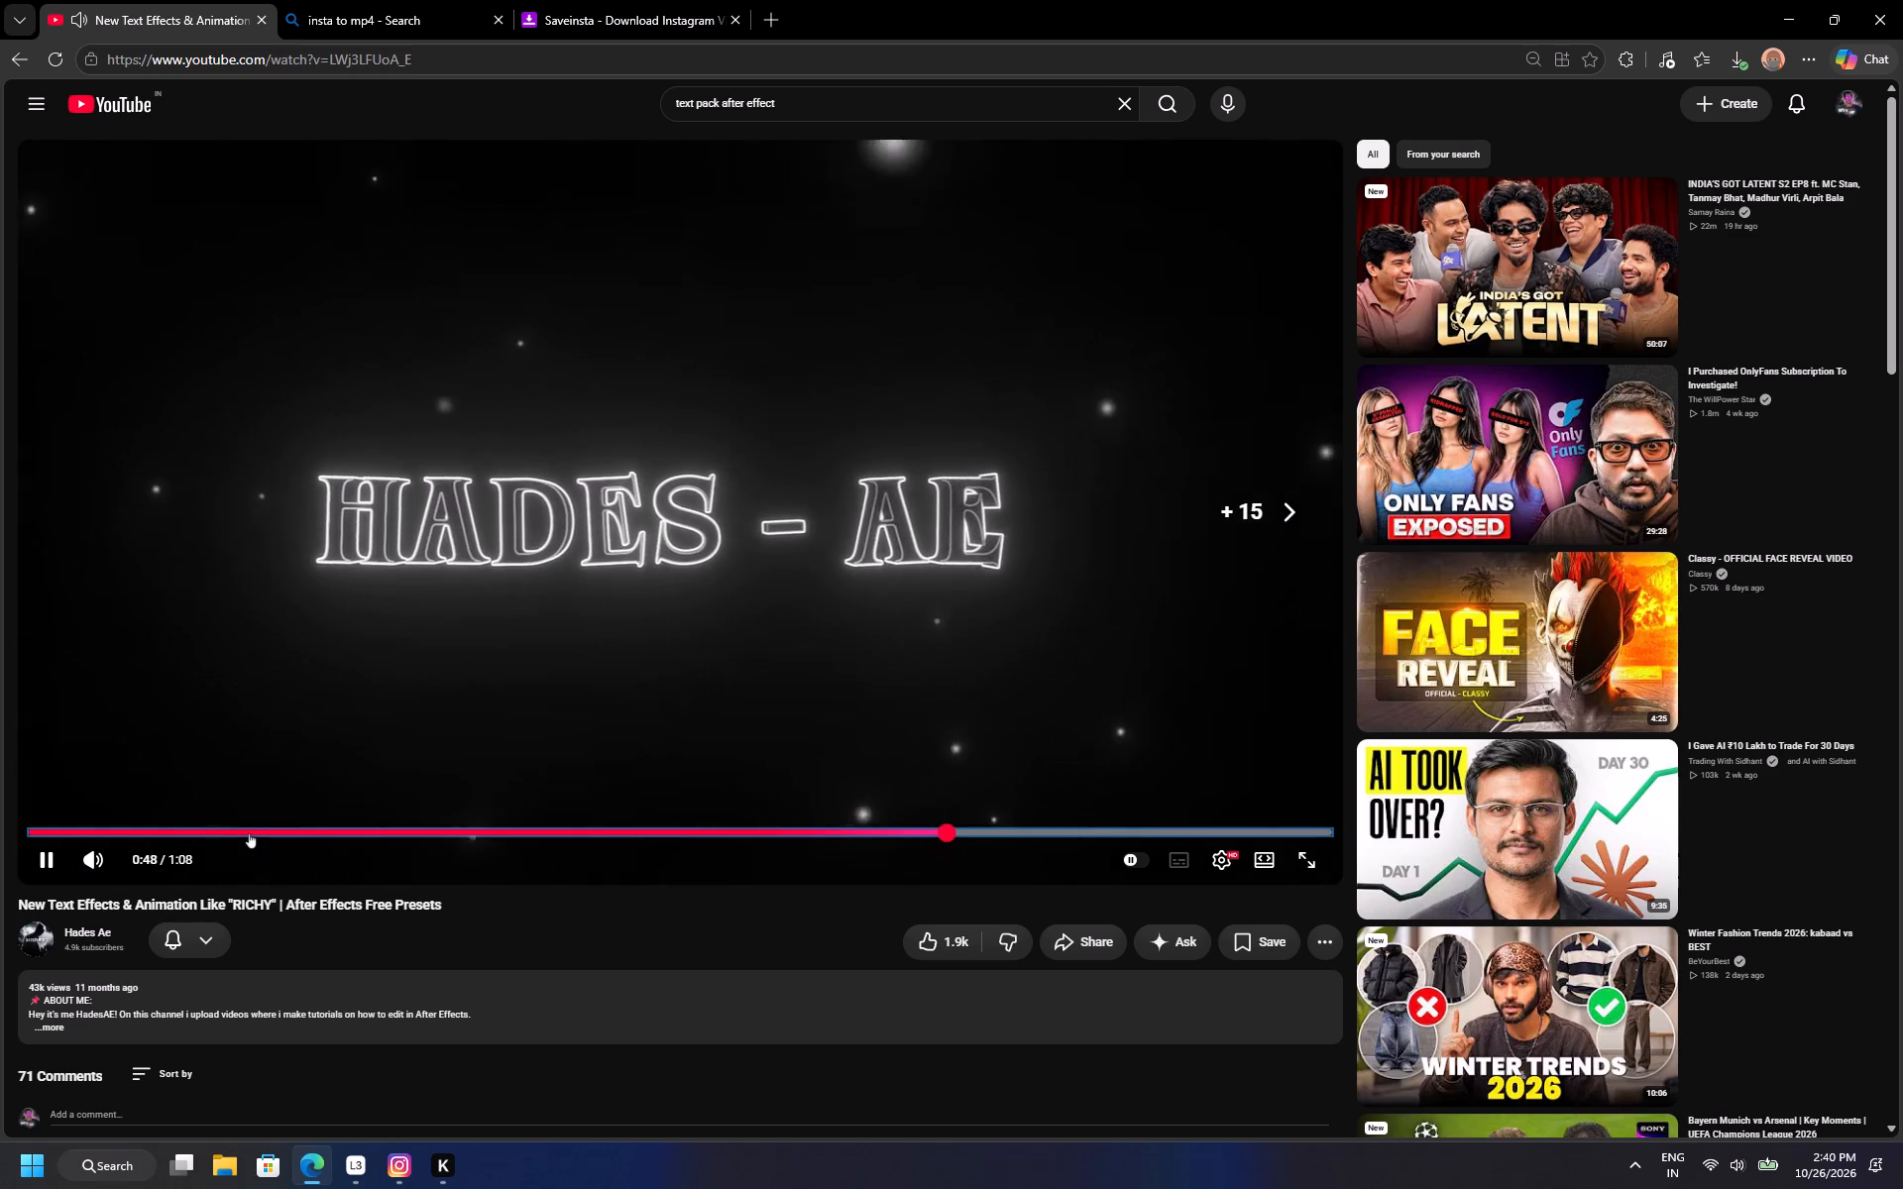
{"action": "key", "text": "Right"}
{"action": "left_click", "coordinate": [517, 662]}
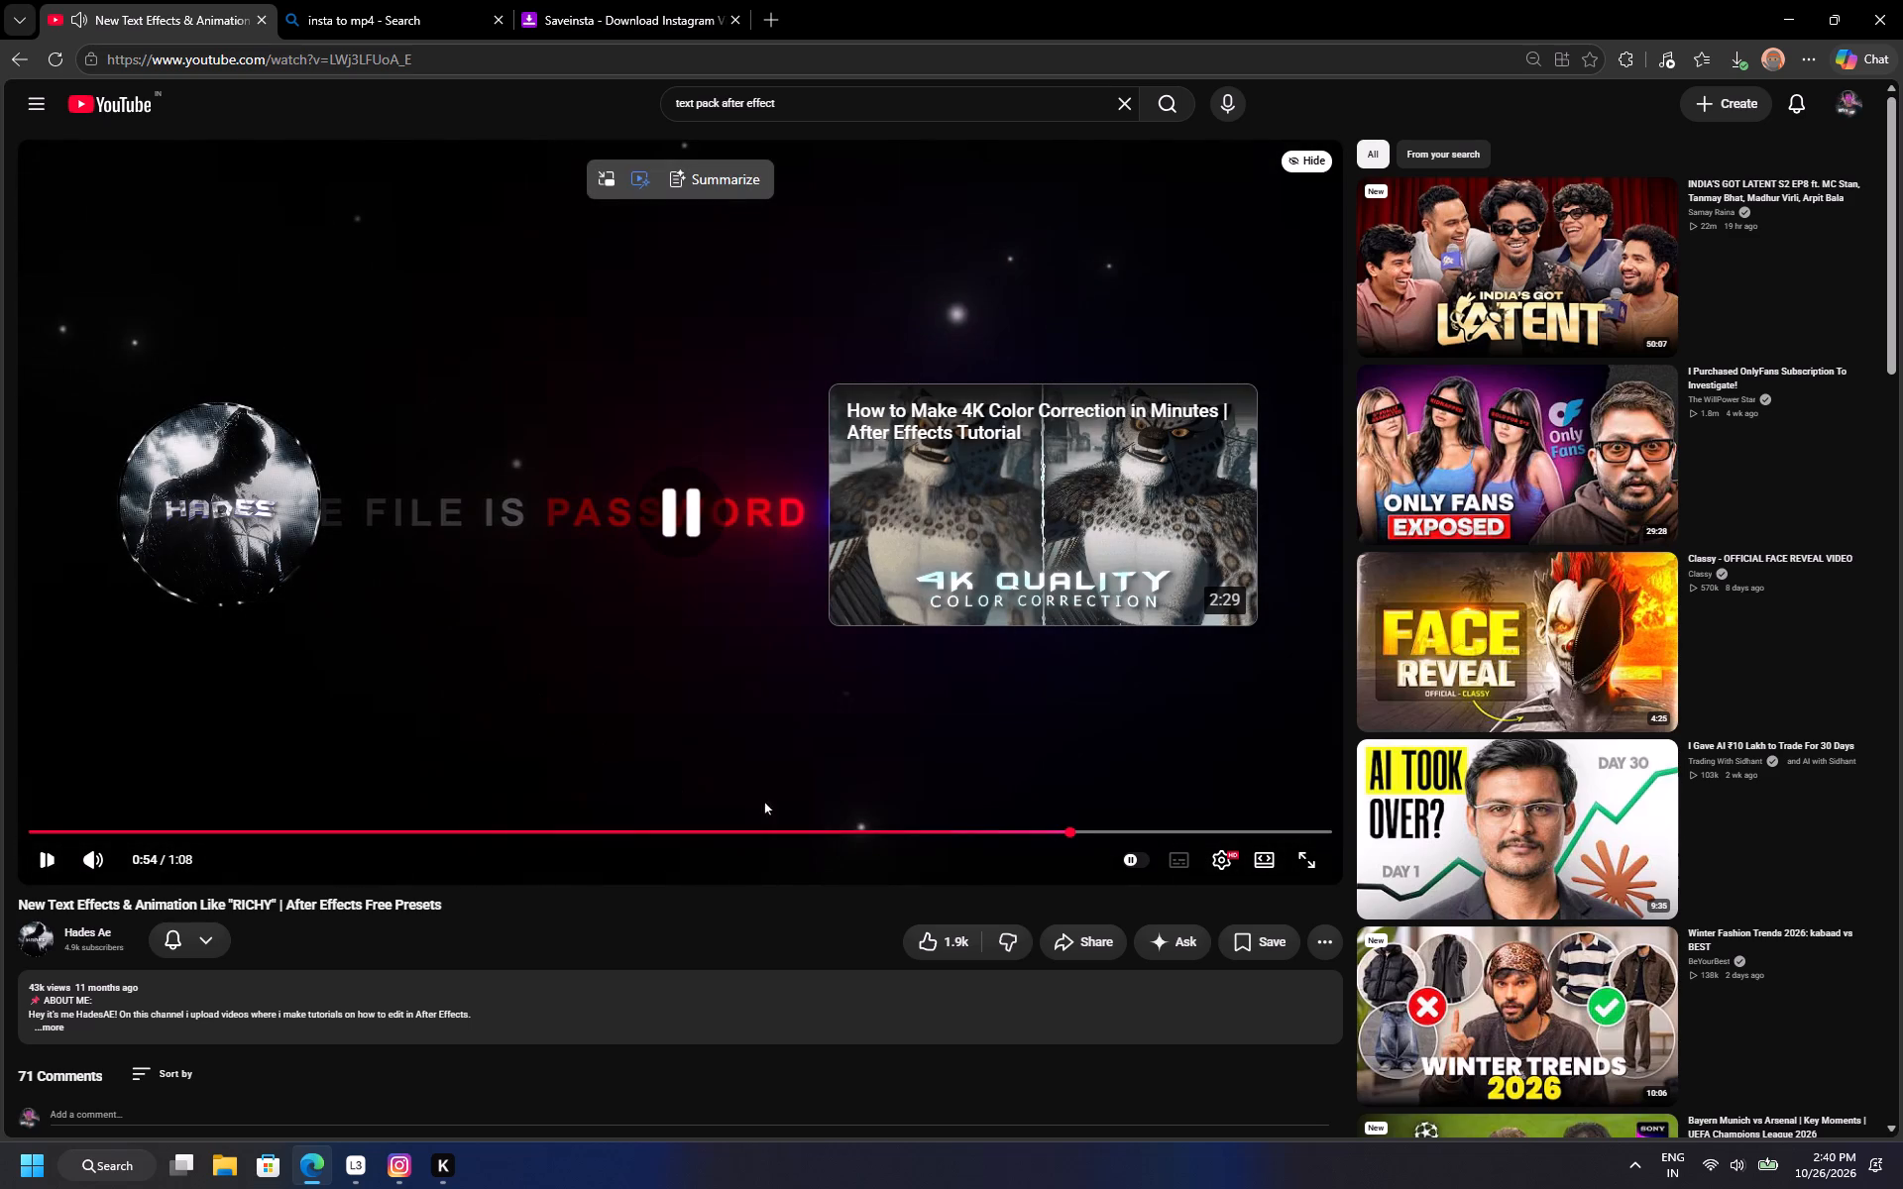
{"action": "left_click", "coordinate": [995, 826]}
{"action": "left_click", "coordinate": [684, 763]}
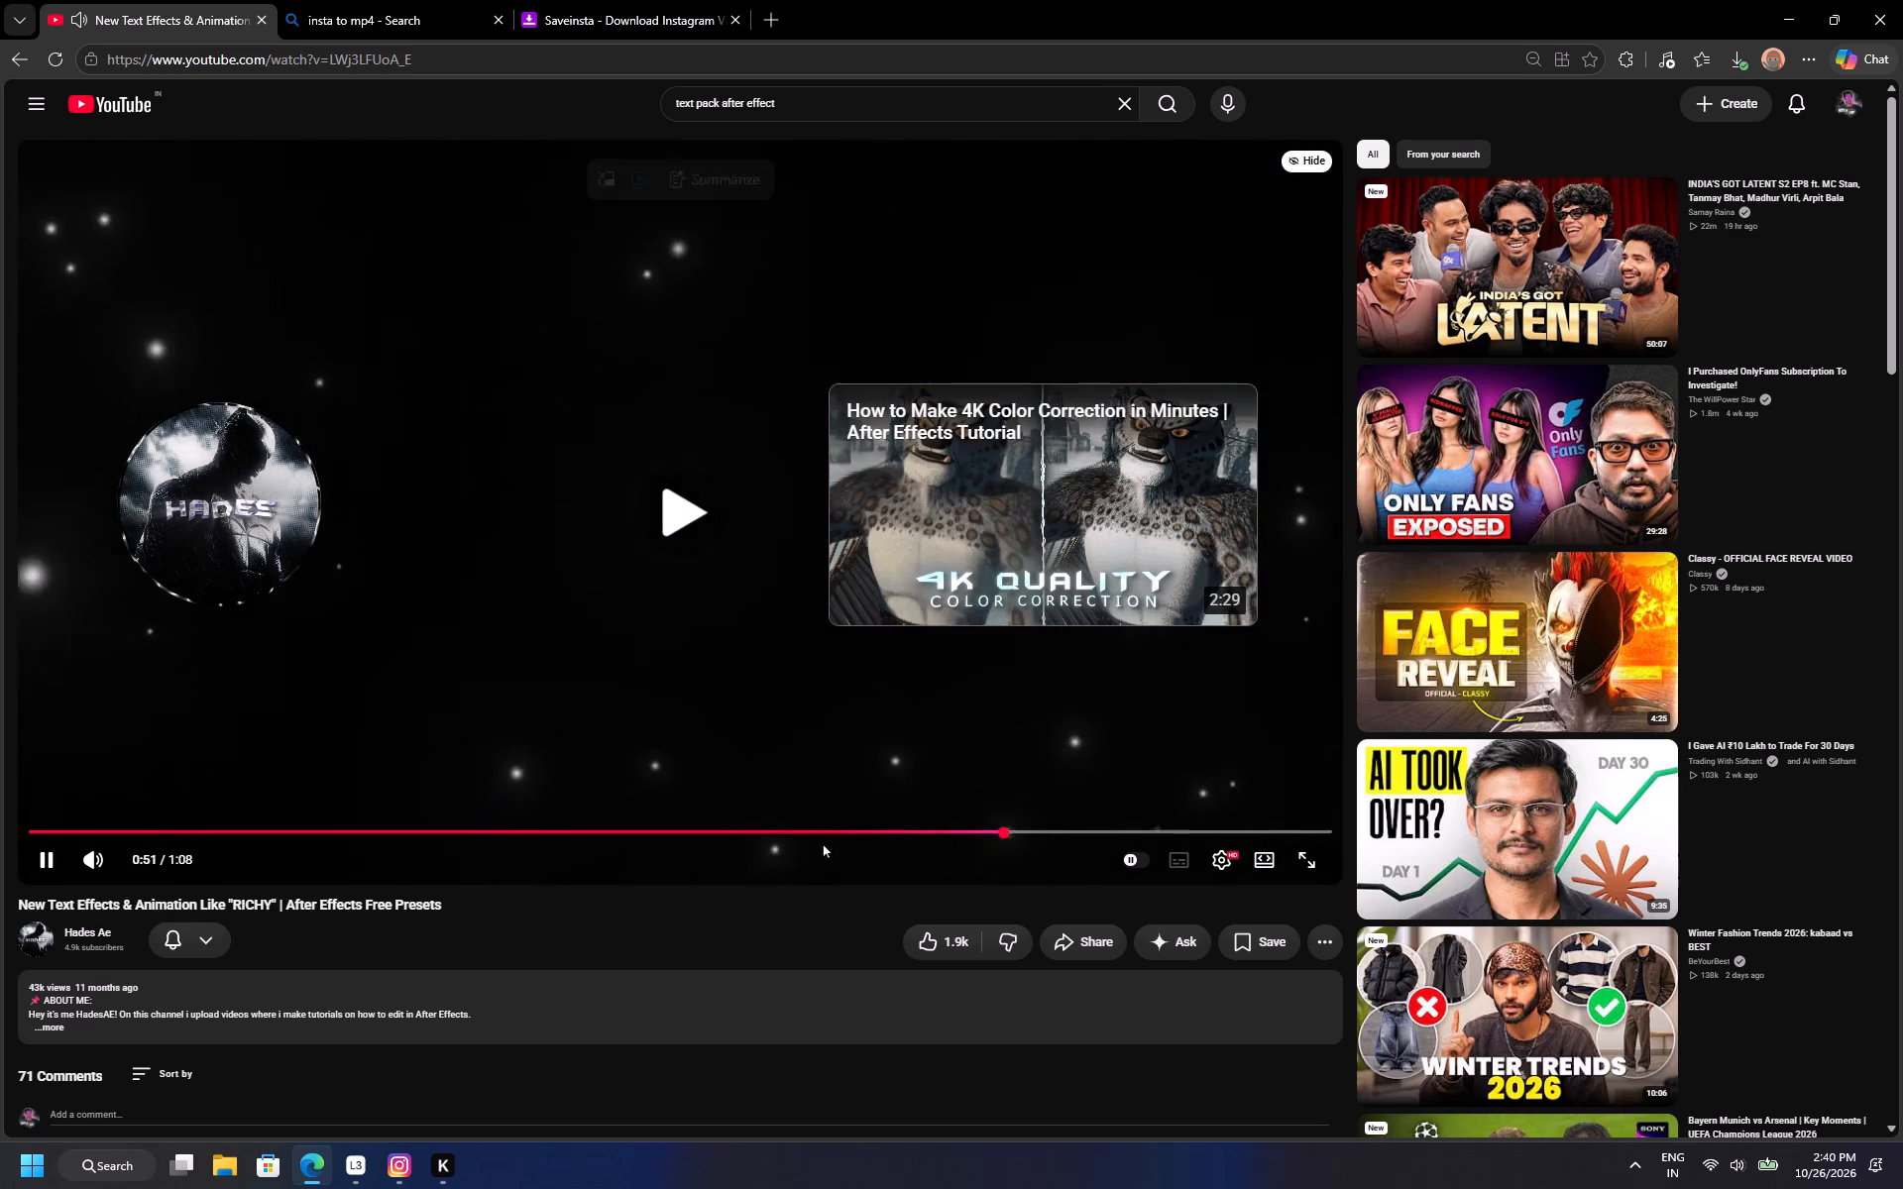
Replay the closing part of the Hades Ae video from about 0:49 to read its notes on the file's password and location.
{"action": "left_click", "coordinate": [908, 829]}
{"action": "left_click_drag", "start_coordinate": [908, 829], "coordinate": [978, 823]}
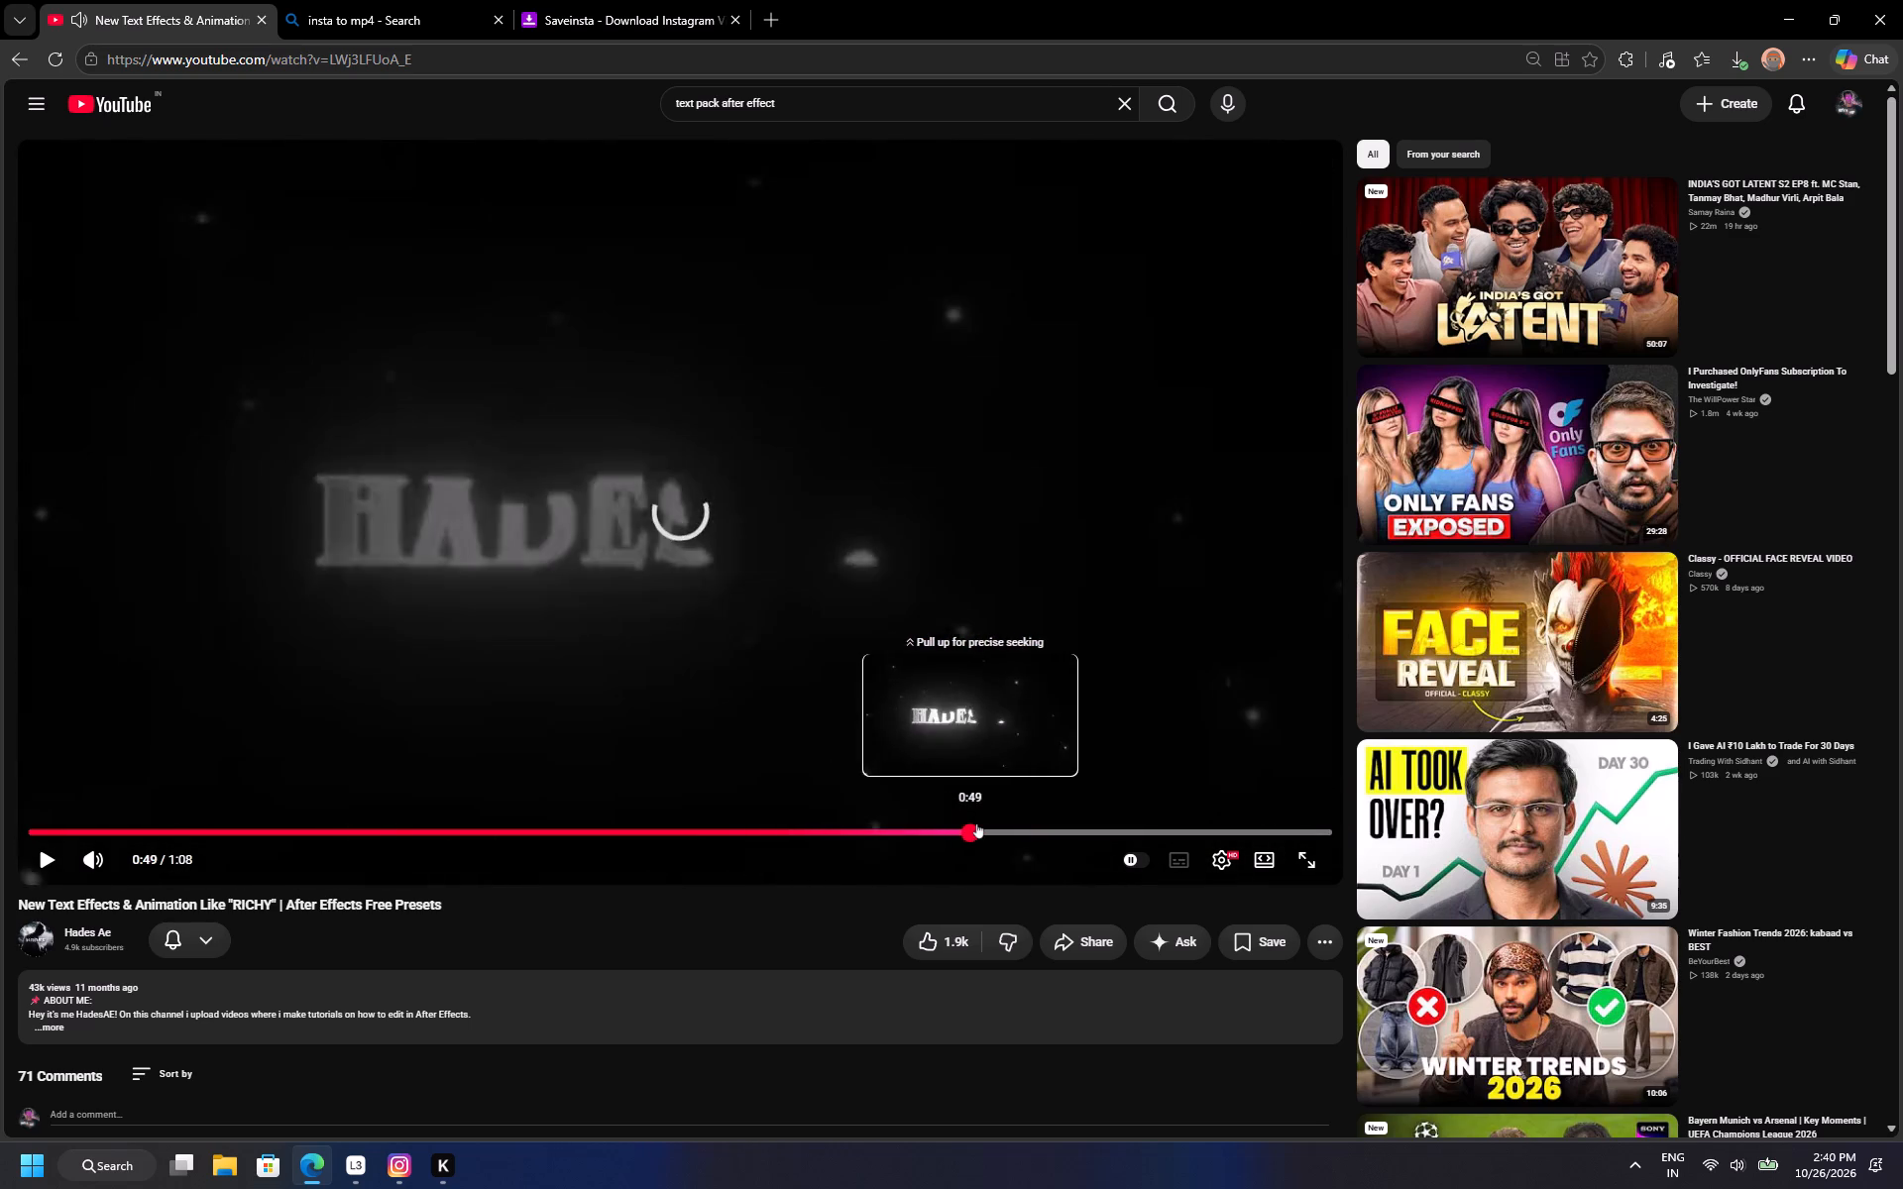
{"action": "left_click_drag", "start_coordinate": [978, 823], "coordinate": [1069, 814]}
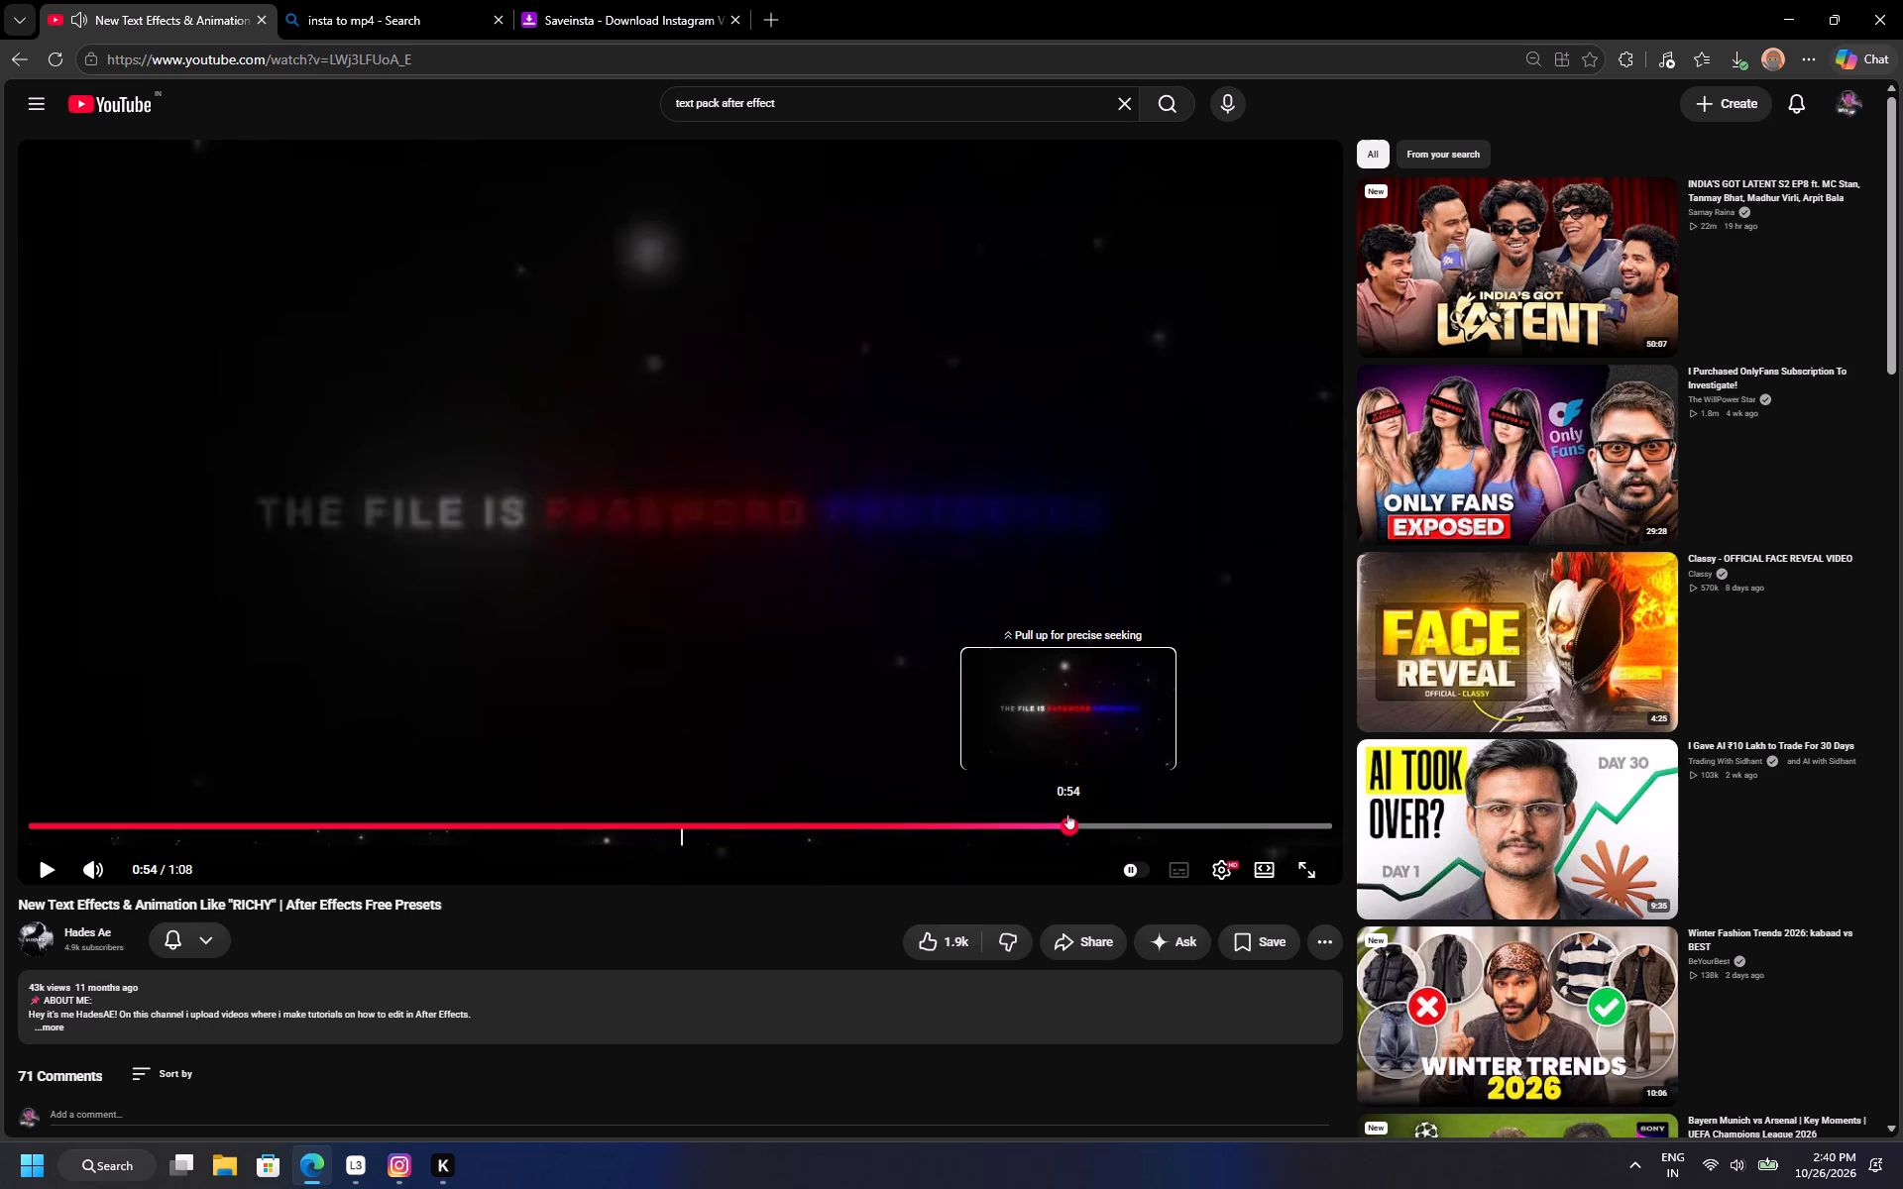
{"action": "left_click_drag", "start_coordinate": [1069, 814], "coordinate": [1067, 813]}
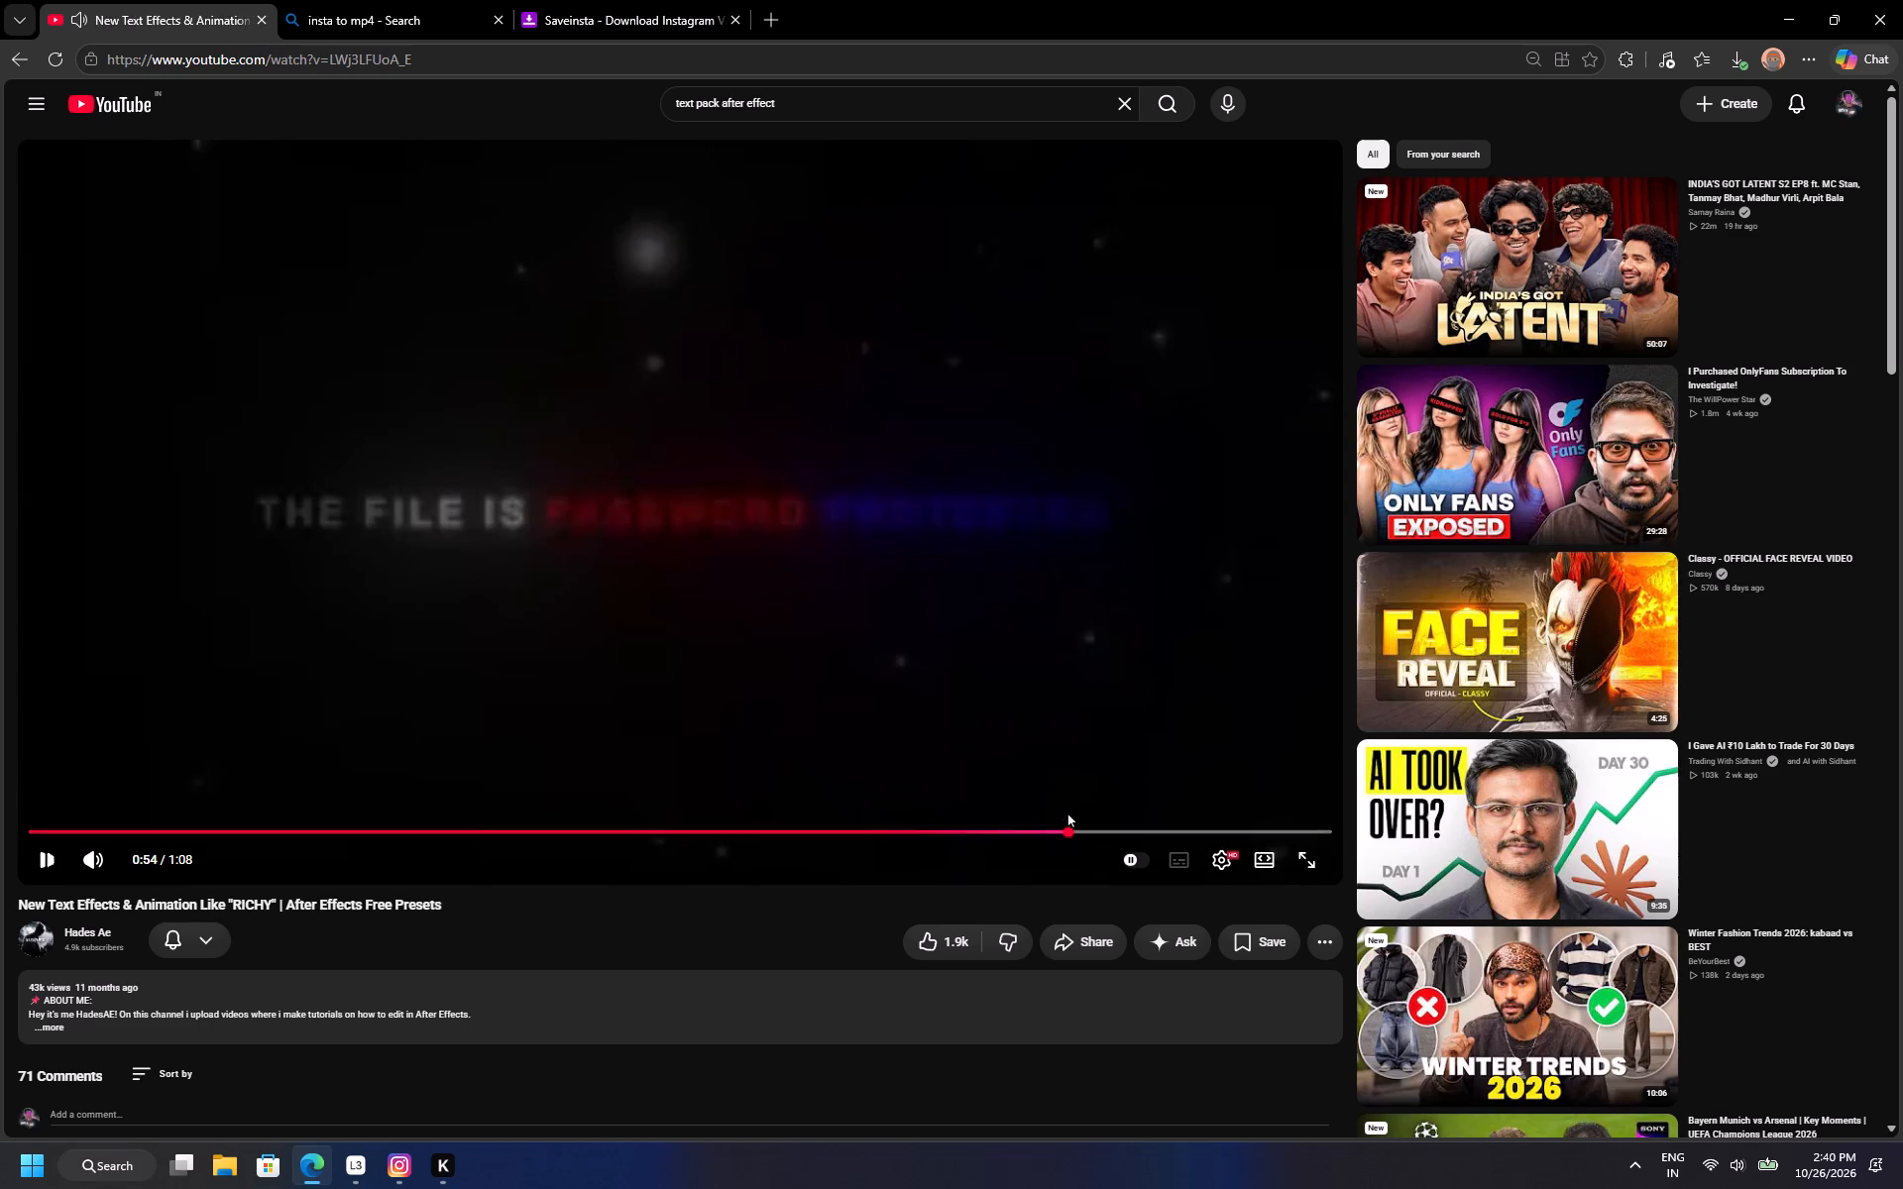
{"action": "left_click", "coordinate": [936, 758]}
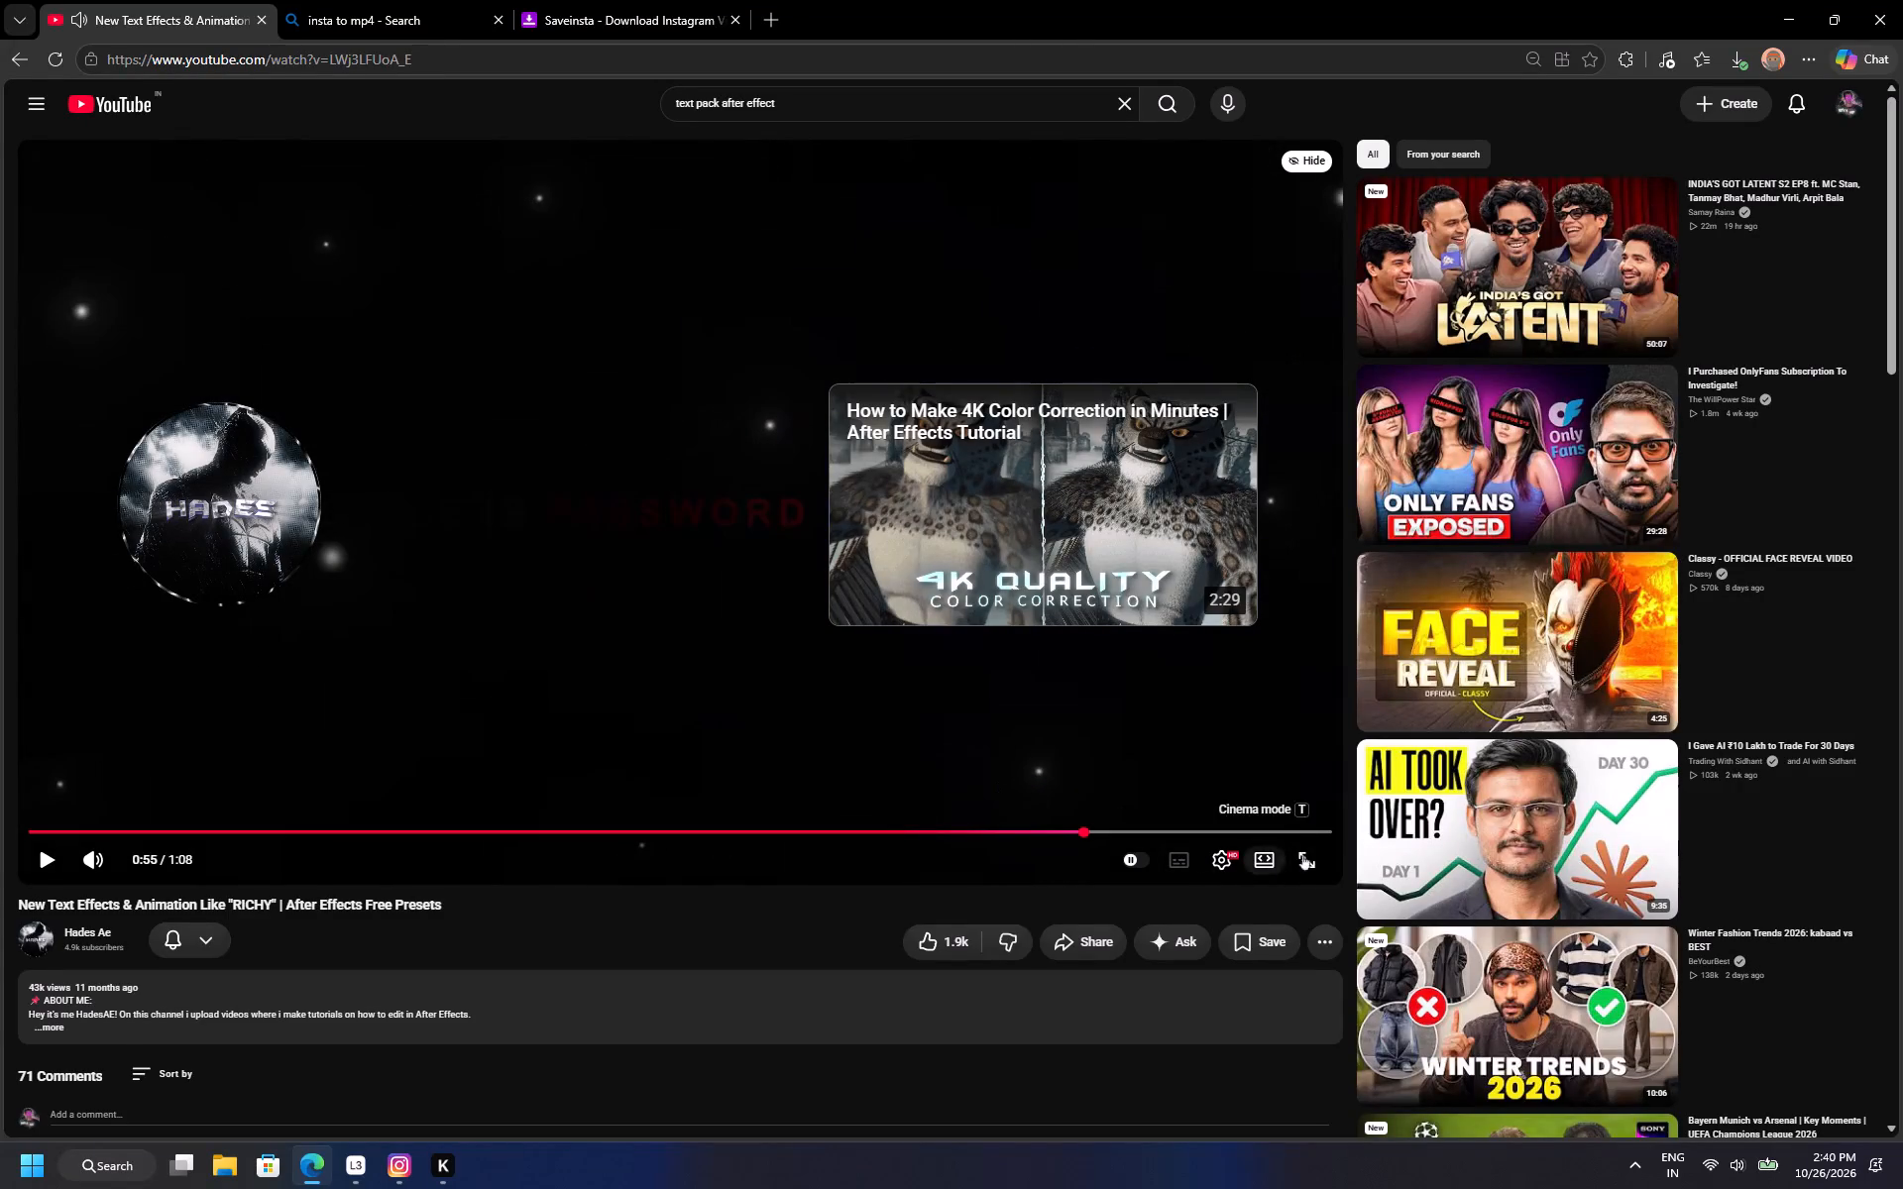
{"action": "left_click", "coordinate": [1307, 853]}
{"action": "left_click", "coordinate": [1194, 852]}
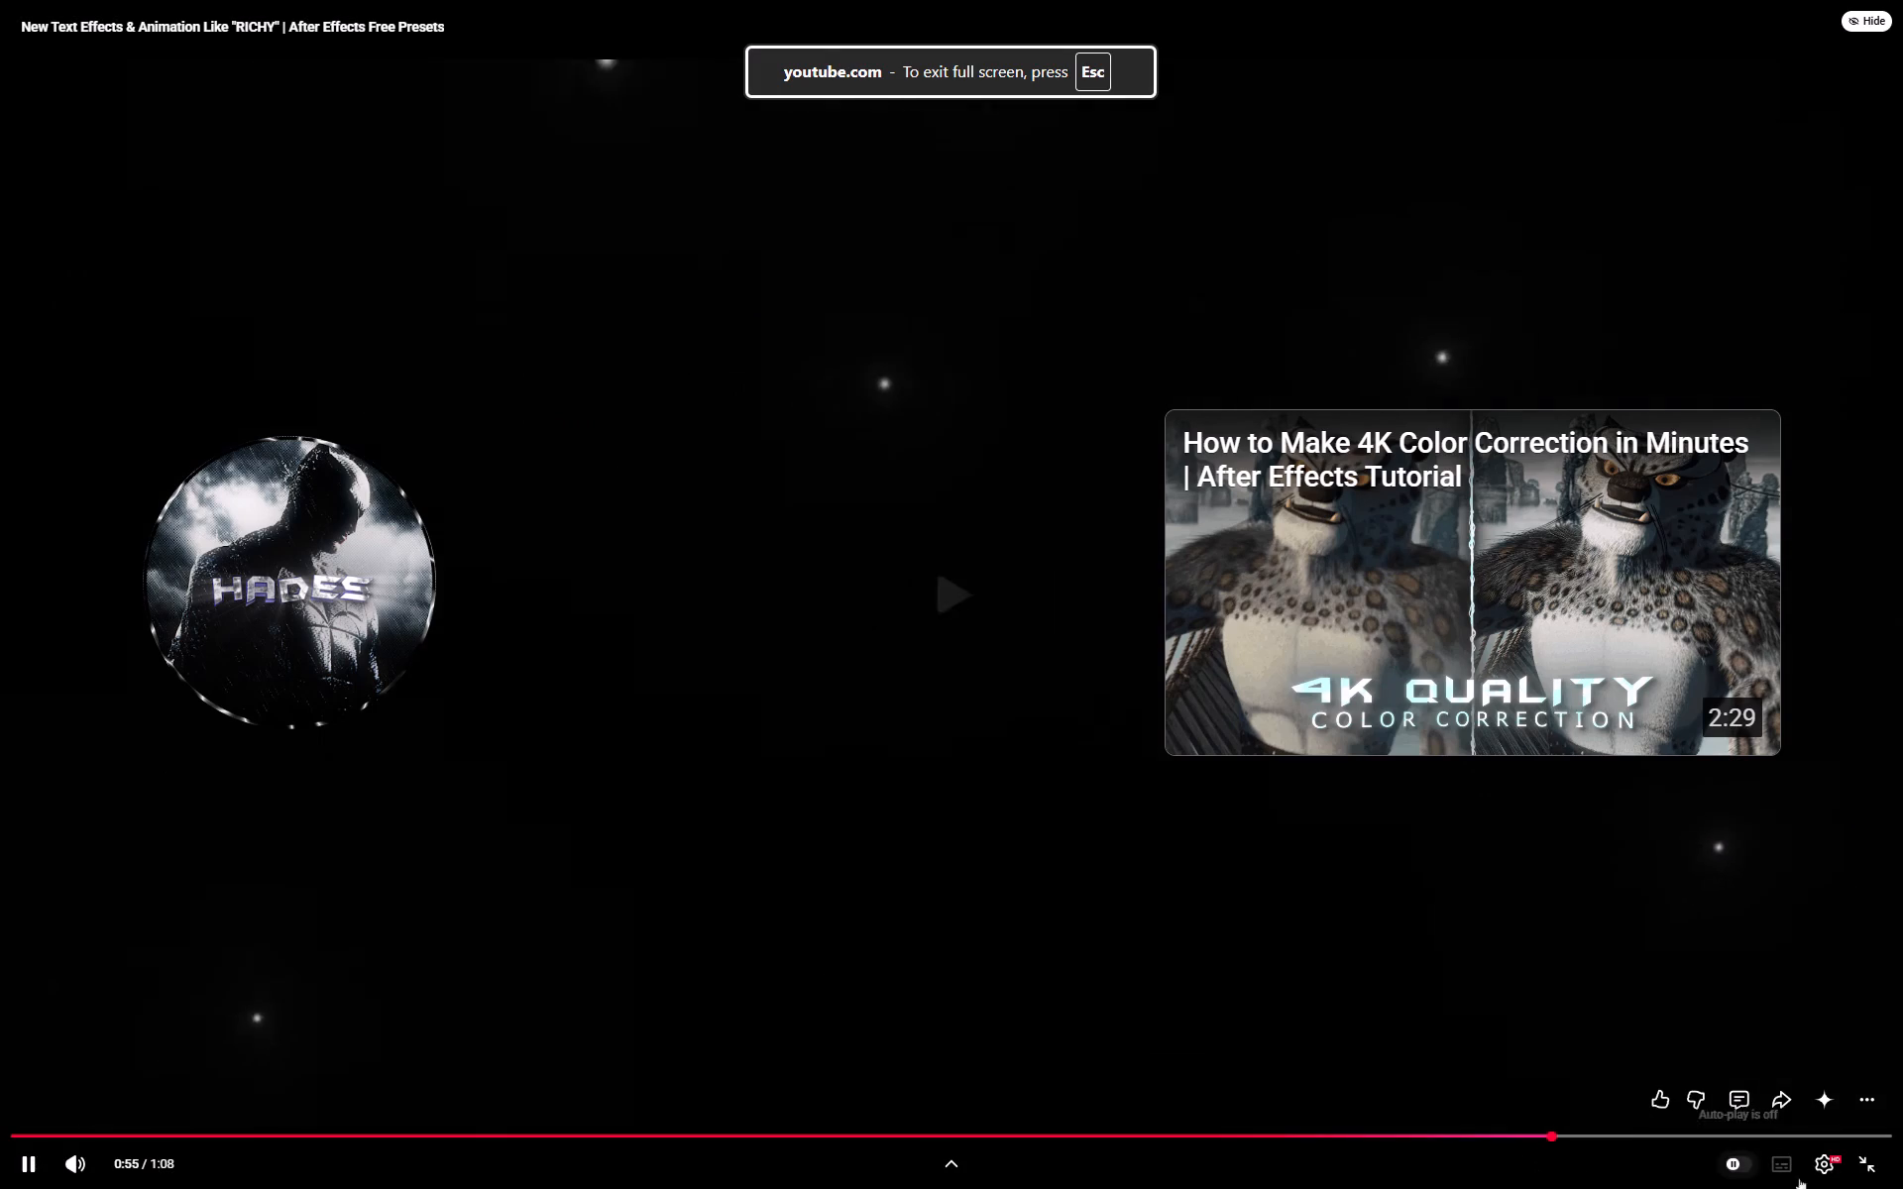
{"action": "left_click", "coordinate": [1852, 1168]}
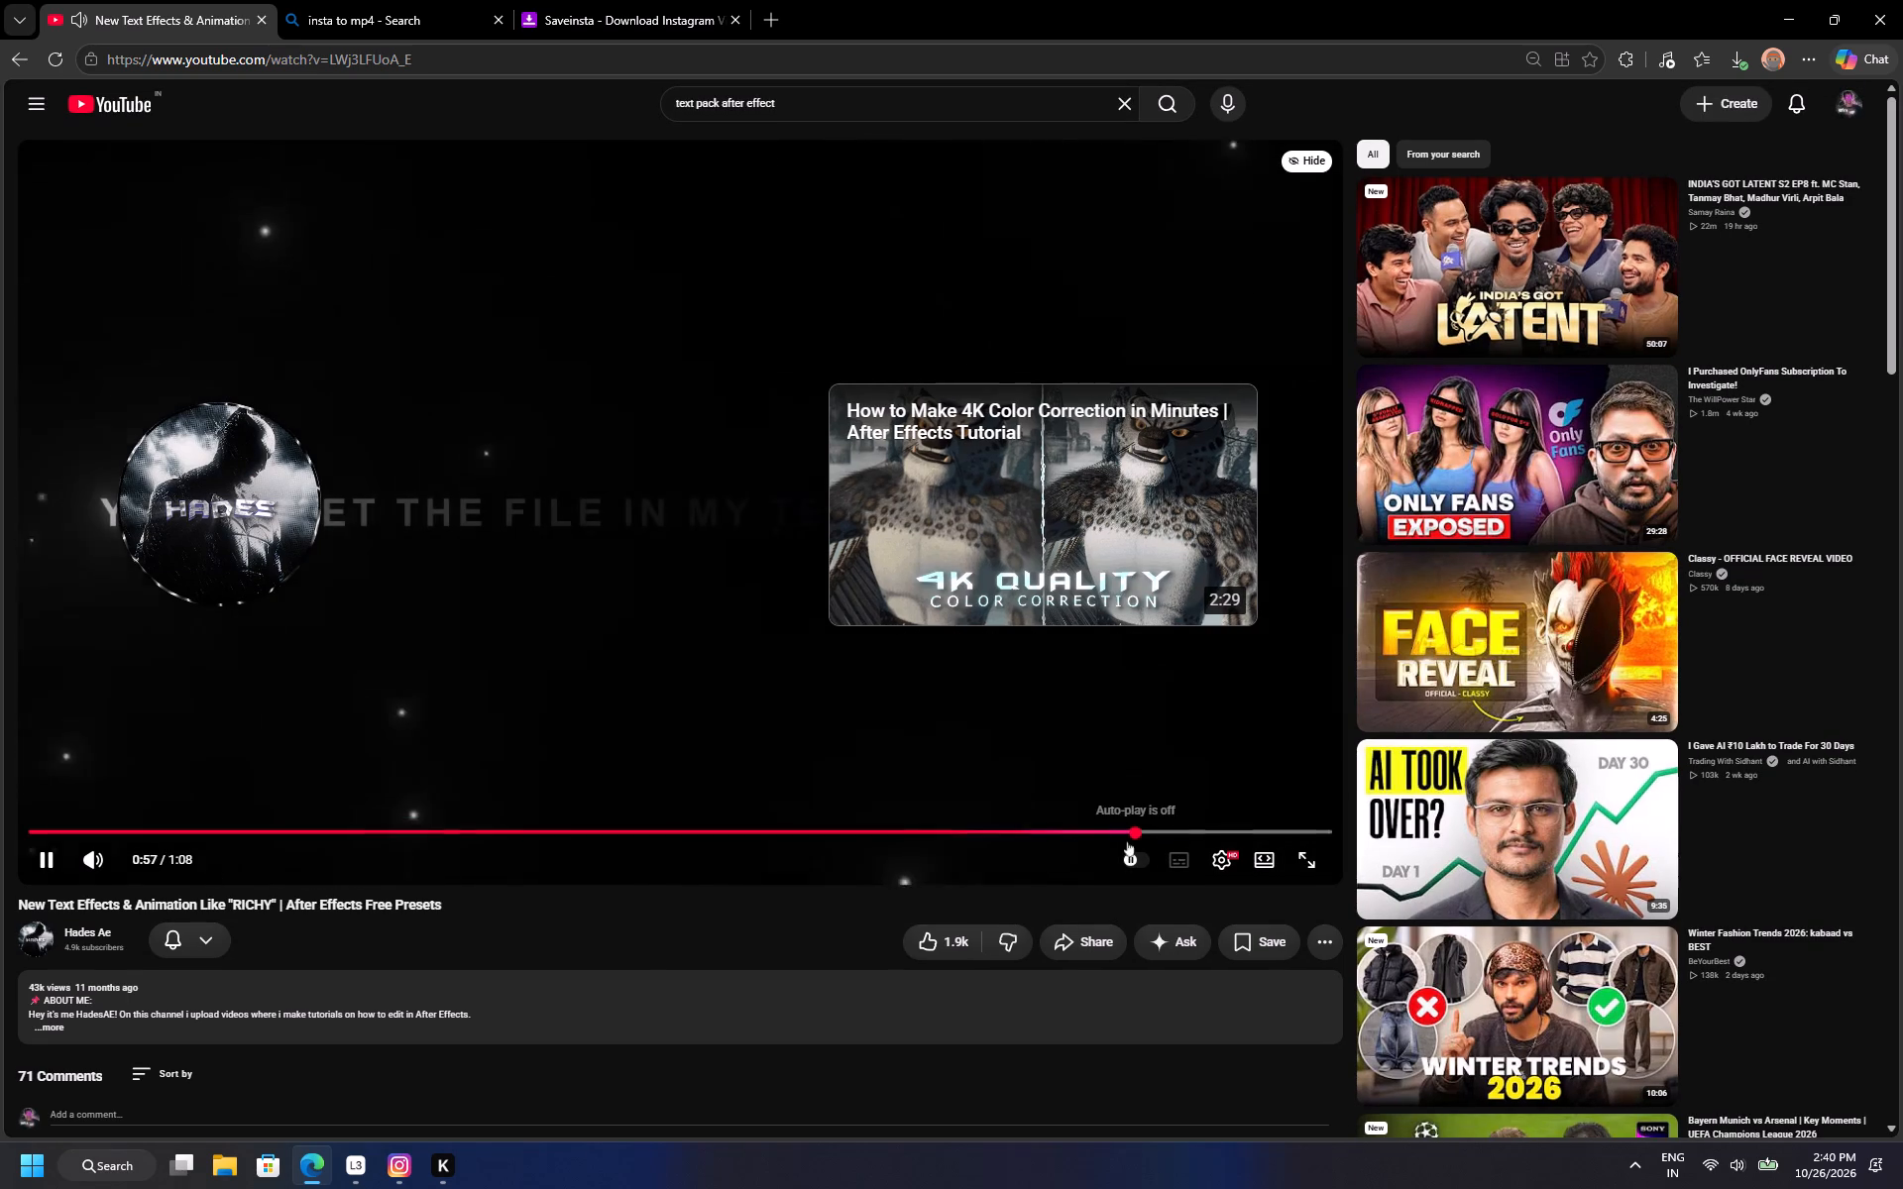
{"action": "left_click", "coordinate": [486, 662]}
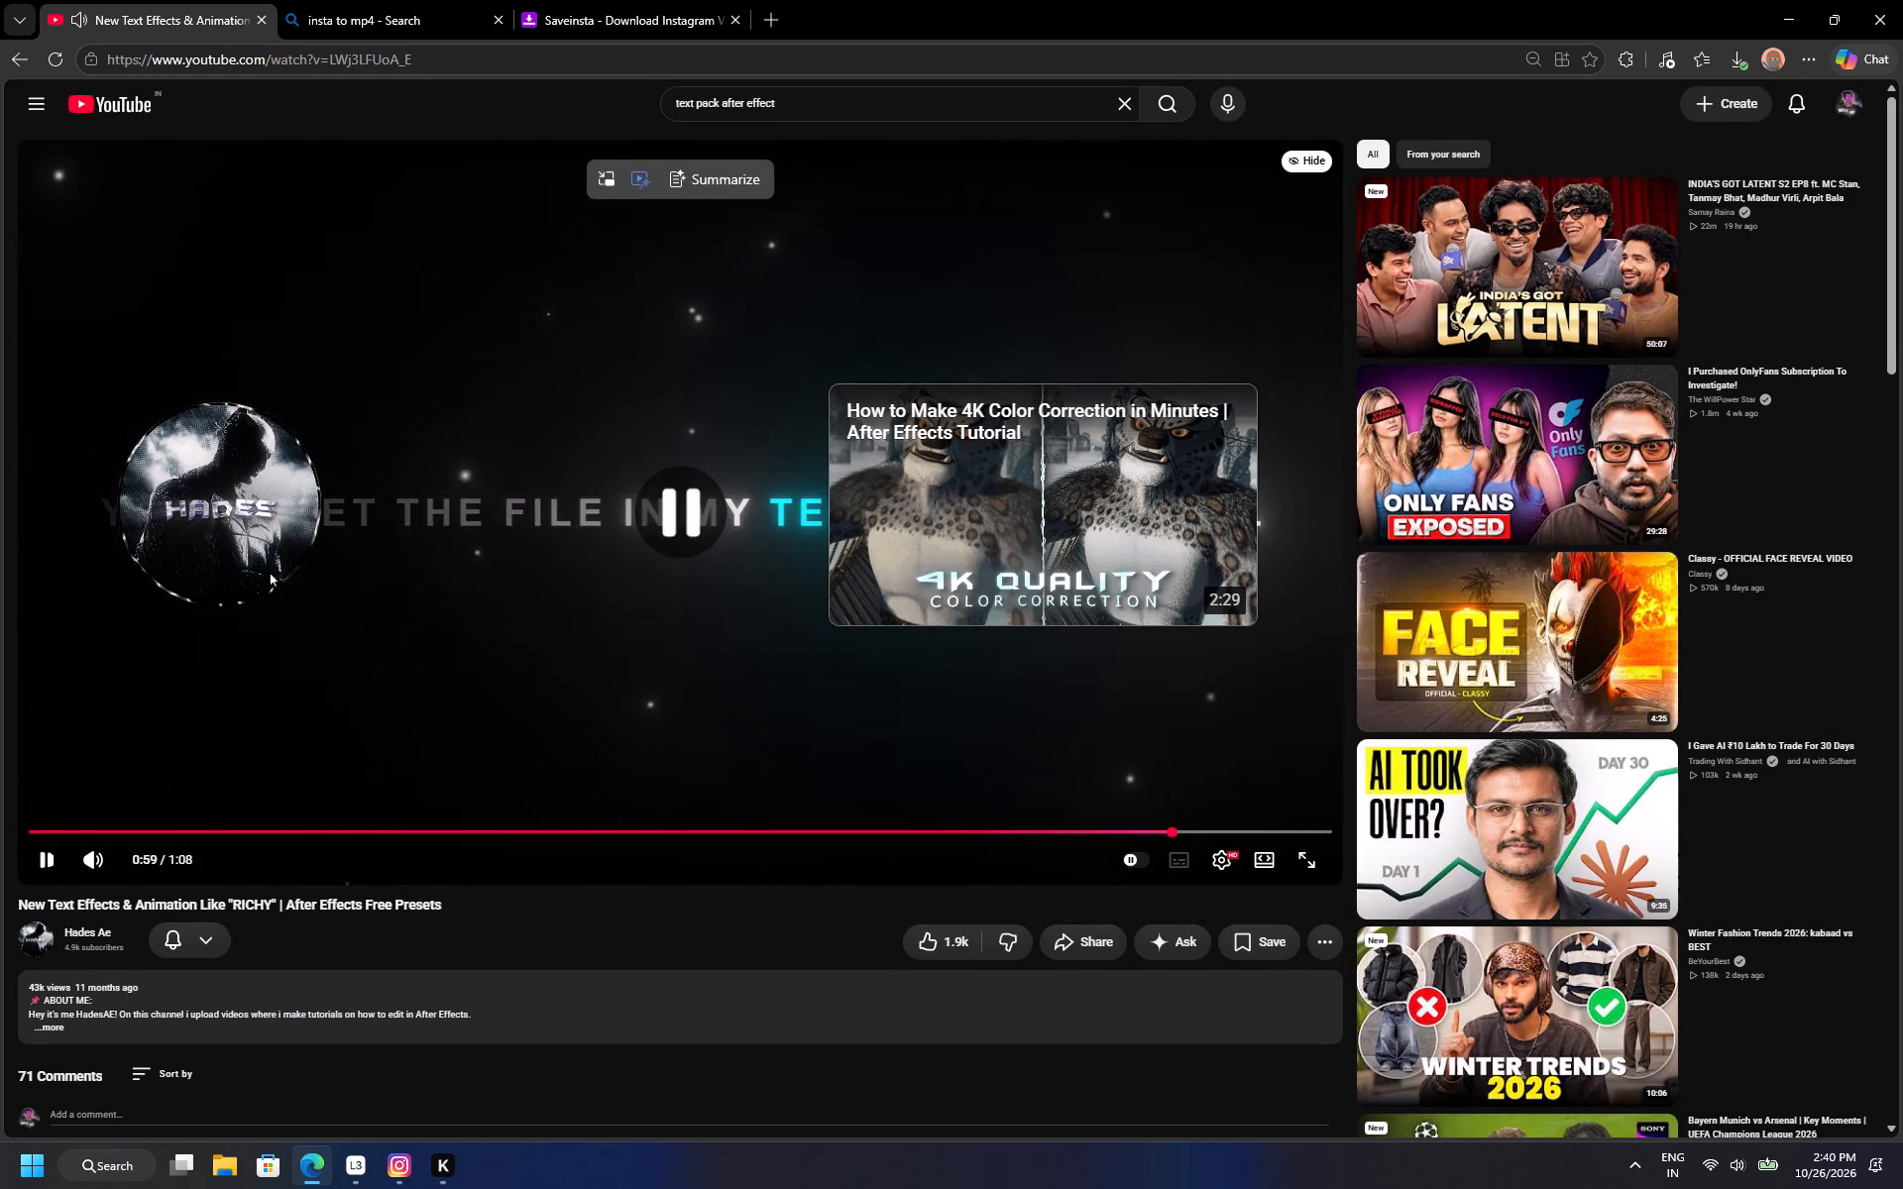
Return to the search results, find Uniic's "TEXT PACK GIVEAWAY" After Effects video further down, and open it.
{"action": "left_click", "coordinate": [15, 64]}
{"action": "scroll", "coordinate": [382, 530], "scroll_direction": "down", "scroll_amount": 1}
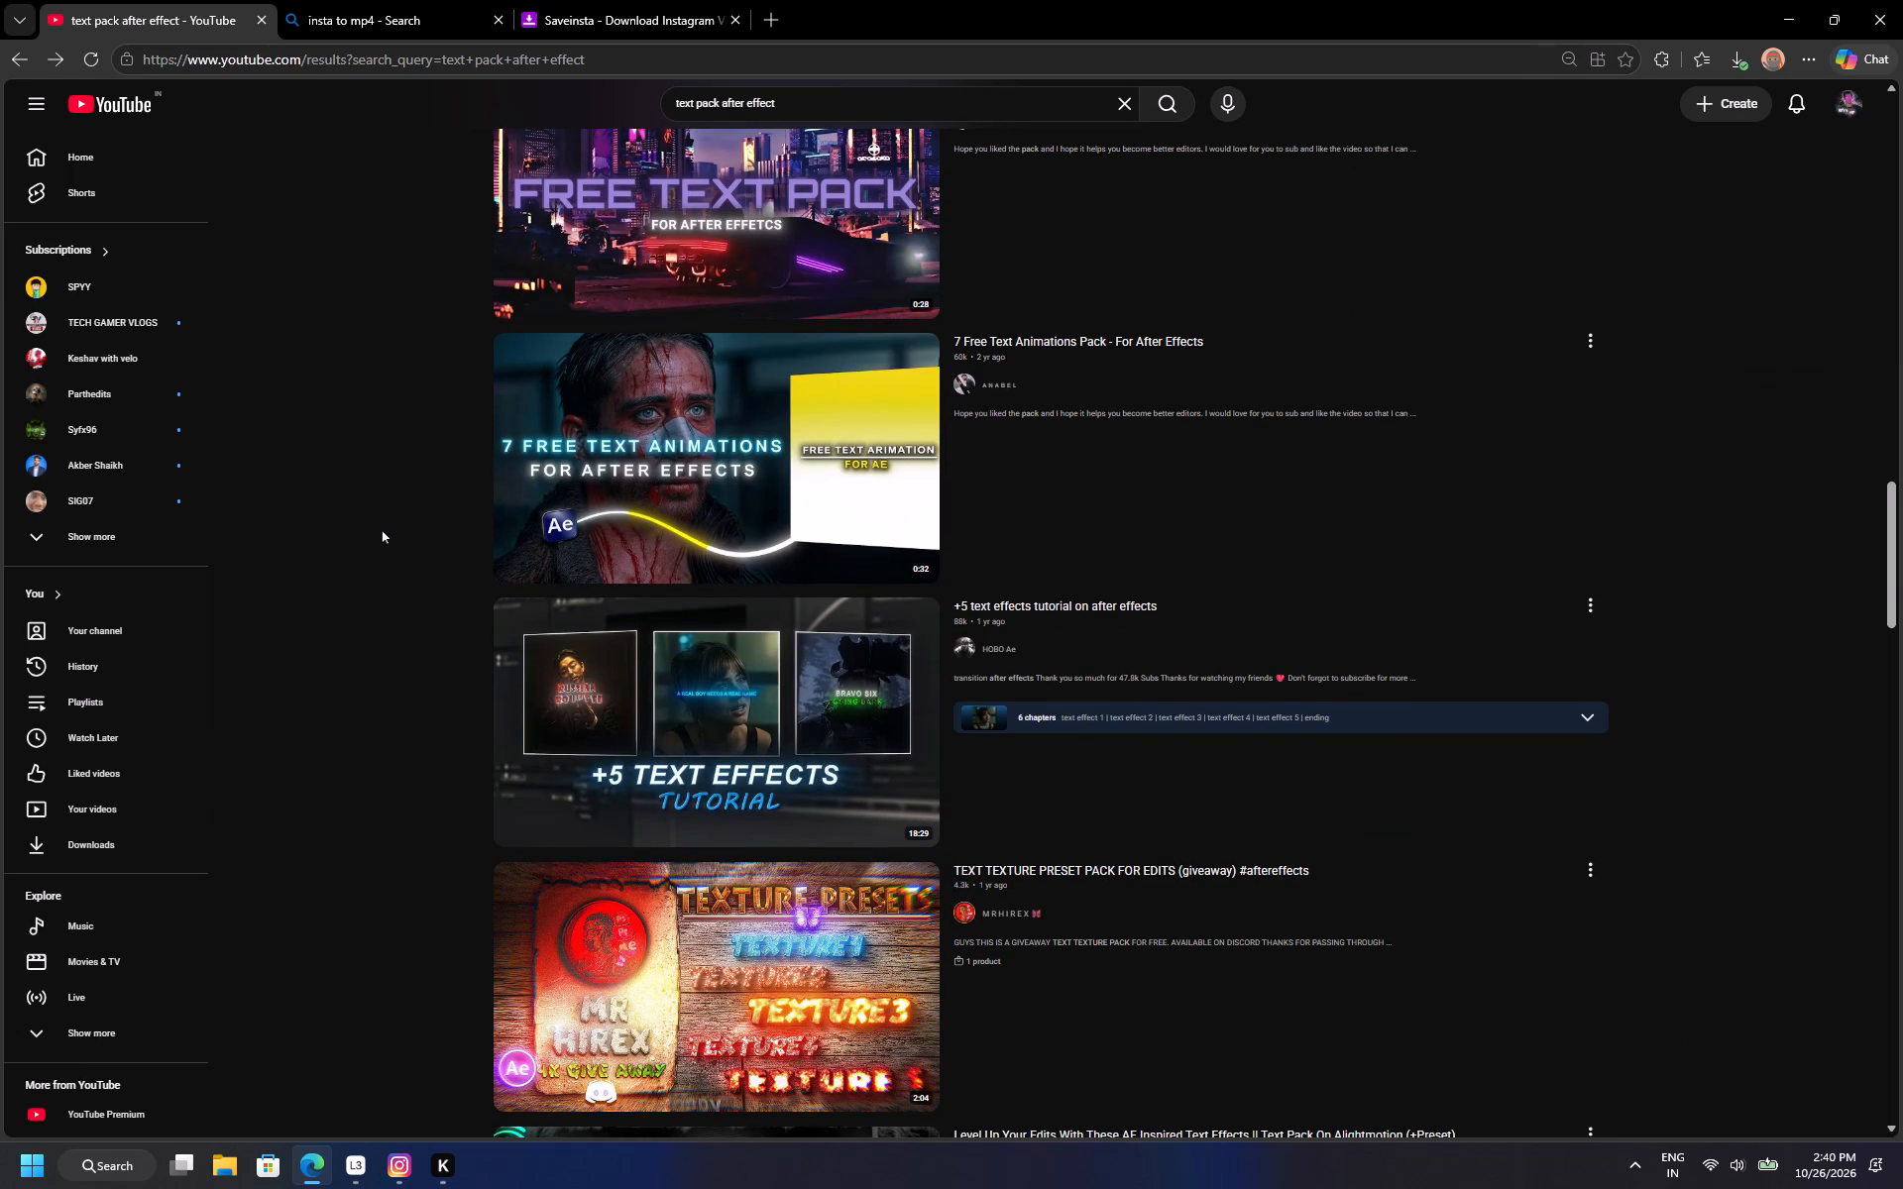
{"action": "scroll", "coordinate": [382, 530], "scroll_direction": "down", "scroll_amount": 2}
{"action": "scroll", "coordinate": [382, 531], "scroll_direction": "up", "scroll_amount": 1}
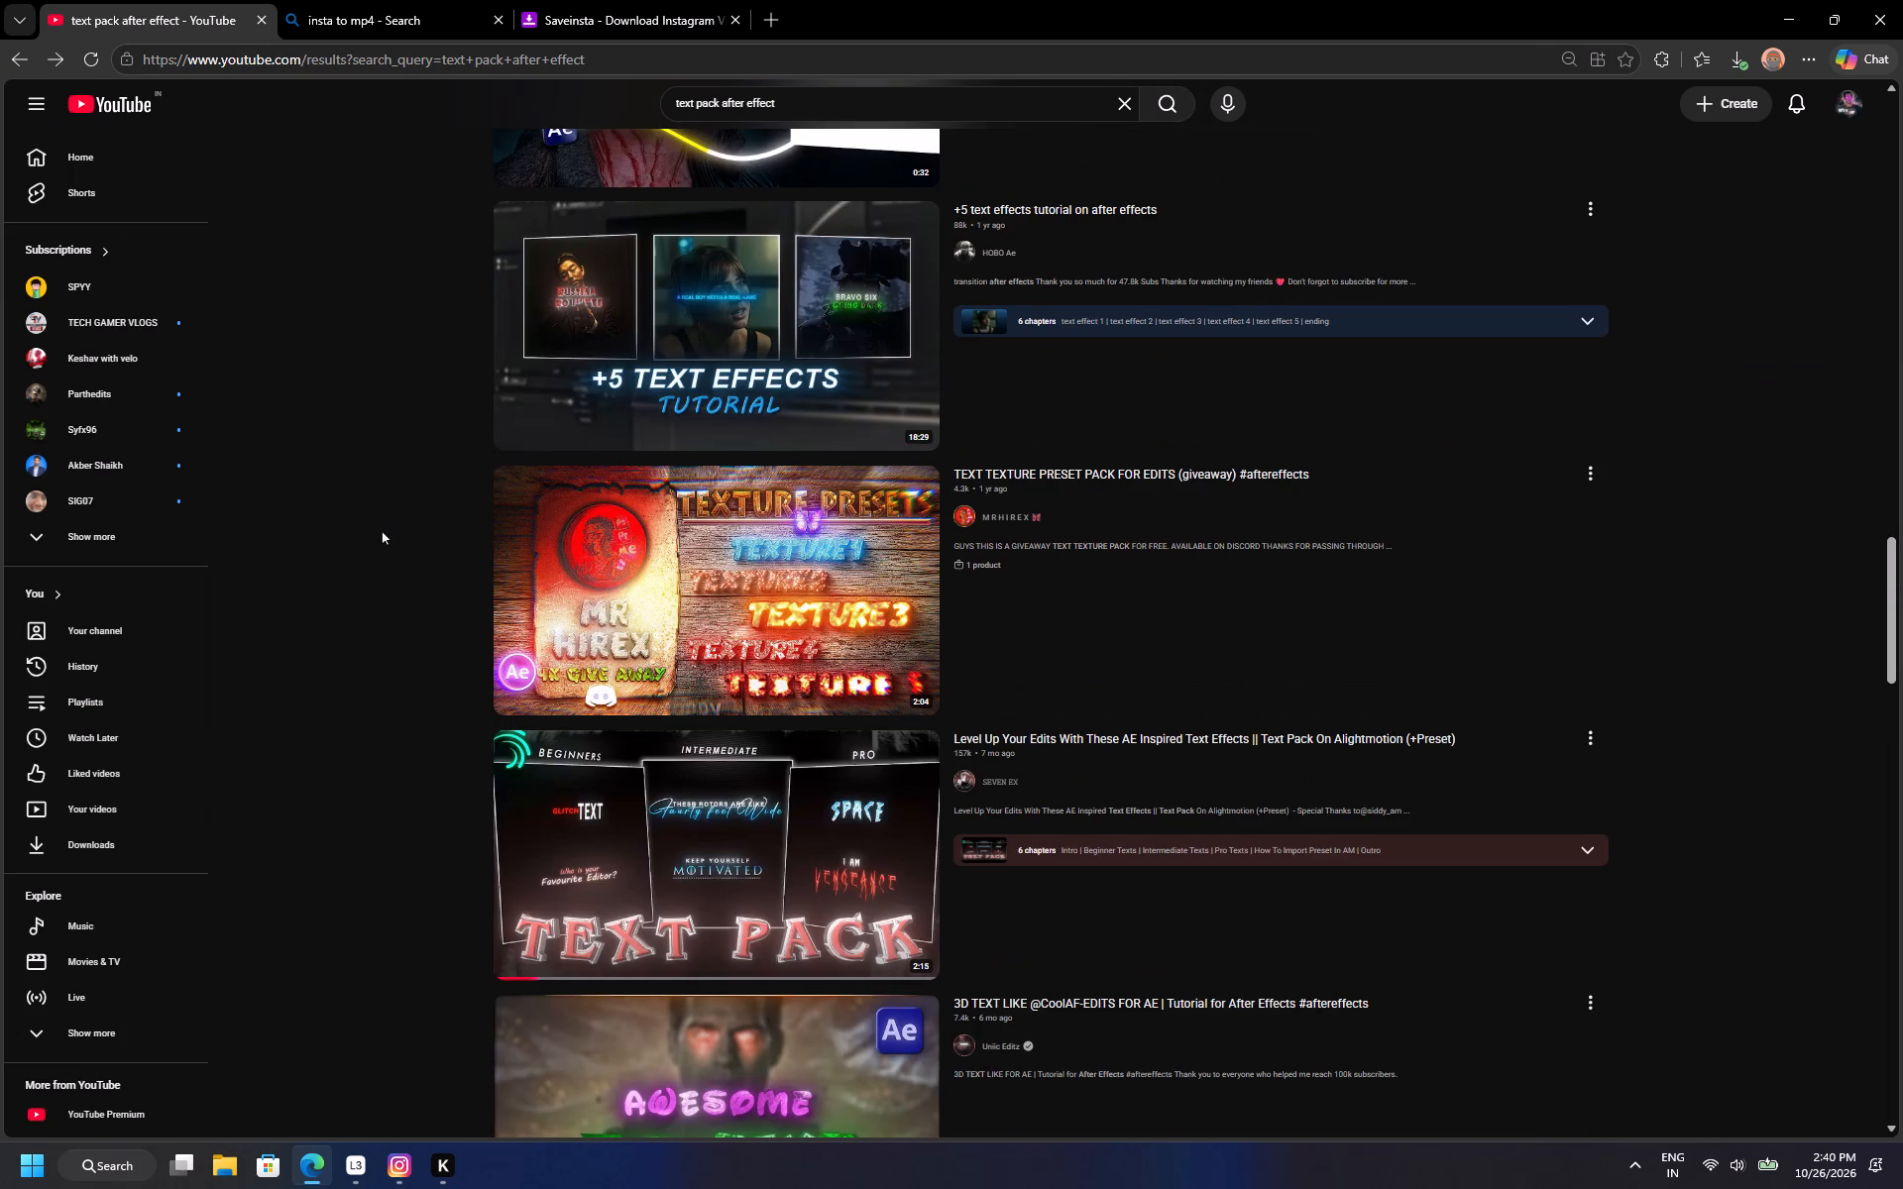
{"action": "scroll", "coordinate": [382, 531], "scroll_direction": "down", "scroll_amount": 3}
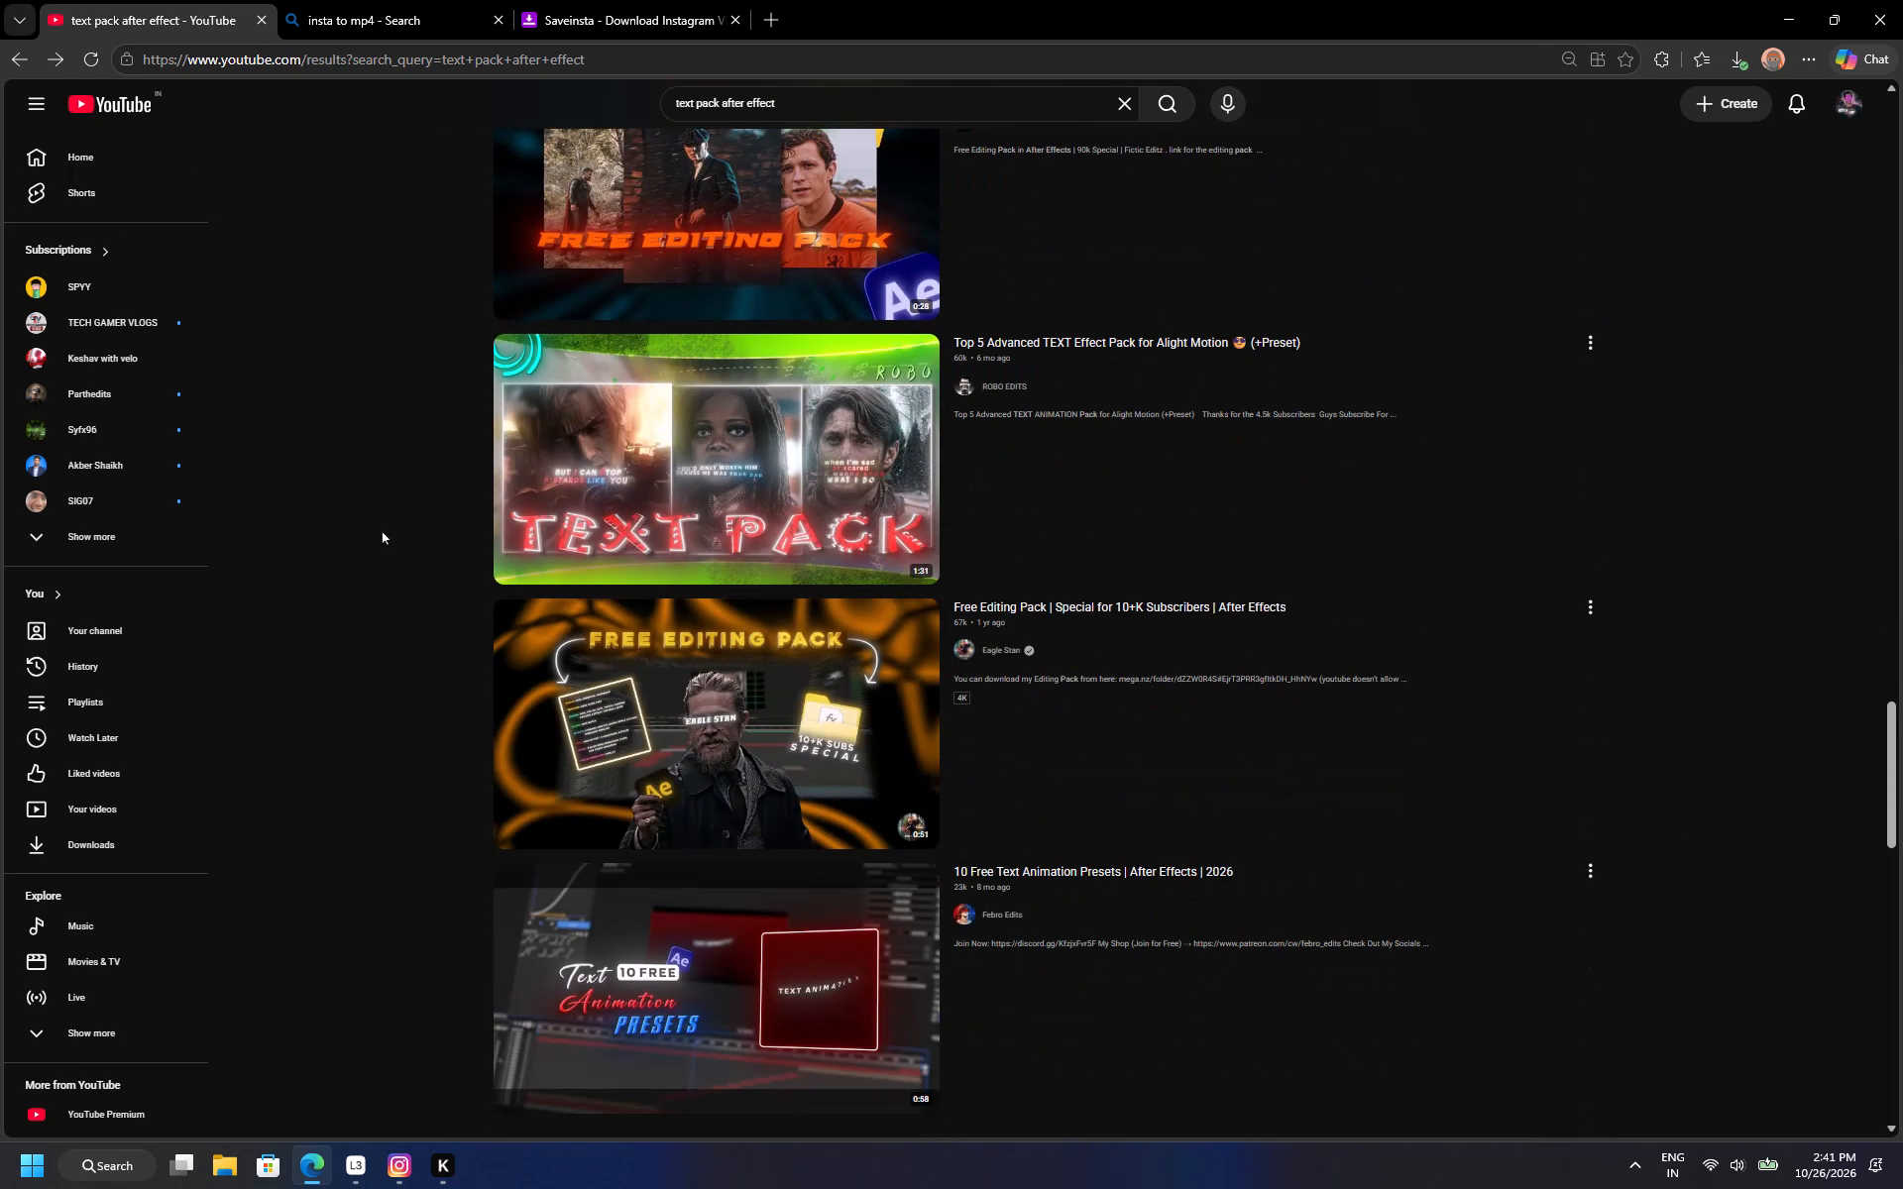
{"action": "scroll", "coordinate": [383, 534], "scroll_direction": "down", "scroll_amount": 1}
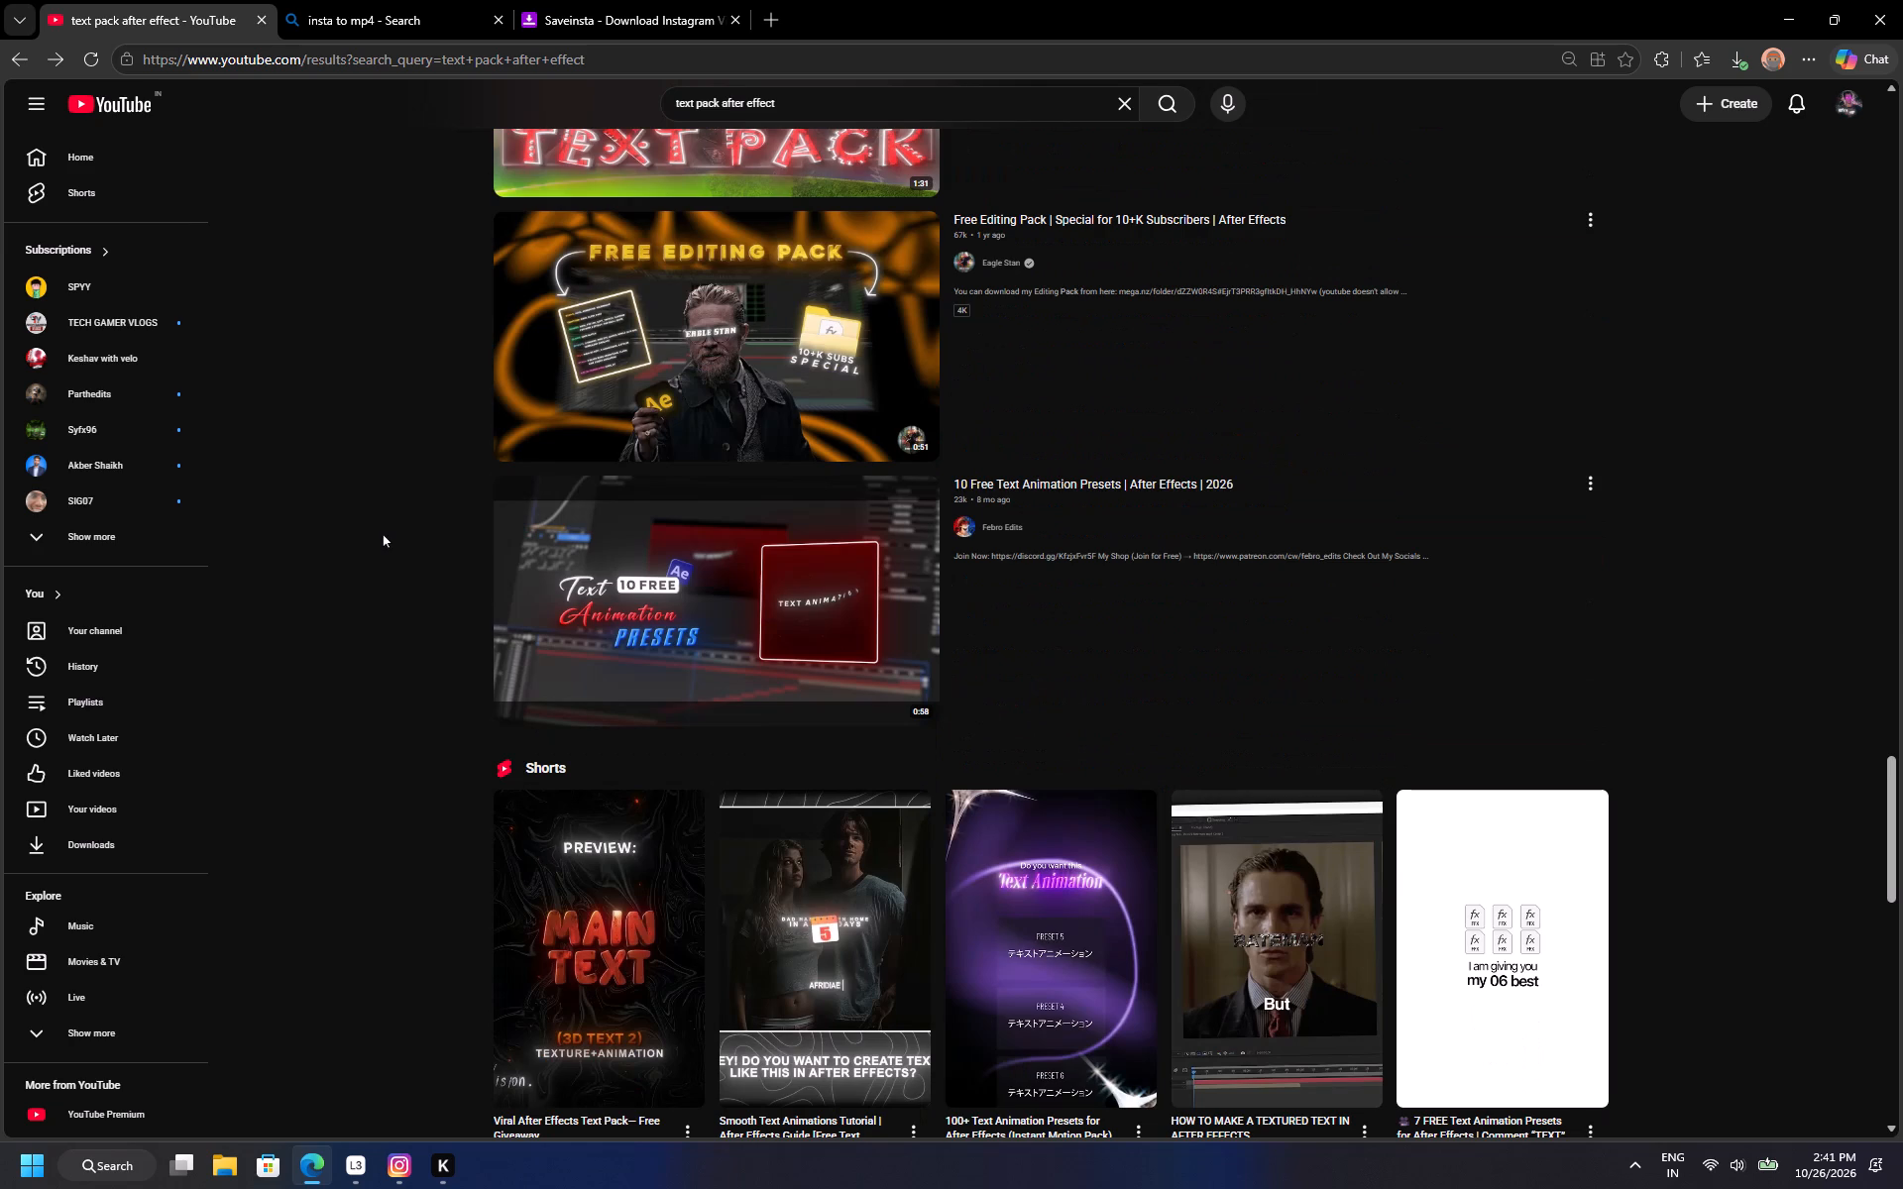
{"action": "scroll", "coordinate": [382, 534], "scroll_direction": "down", "scroll_amount": 3}
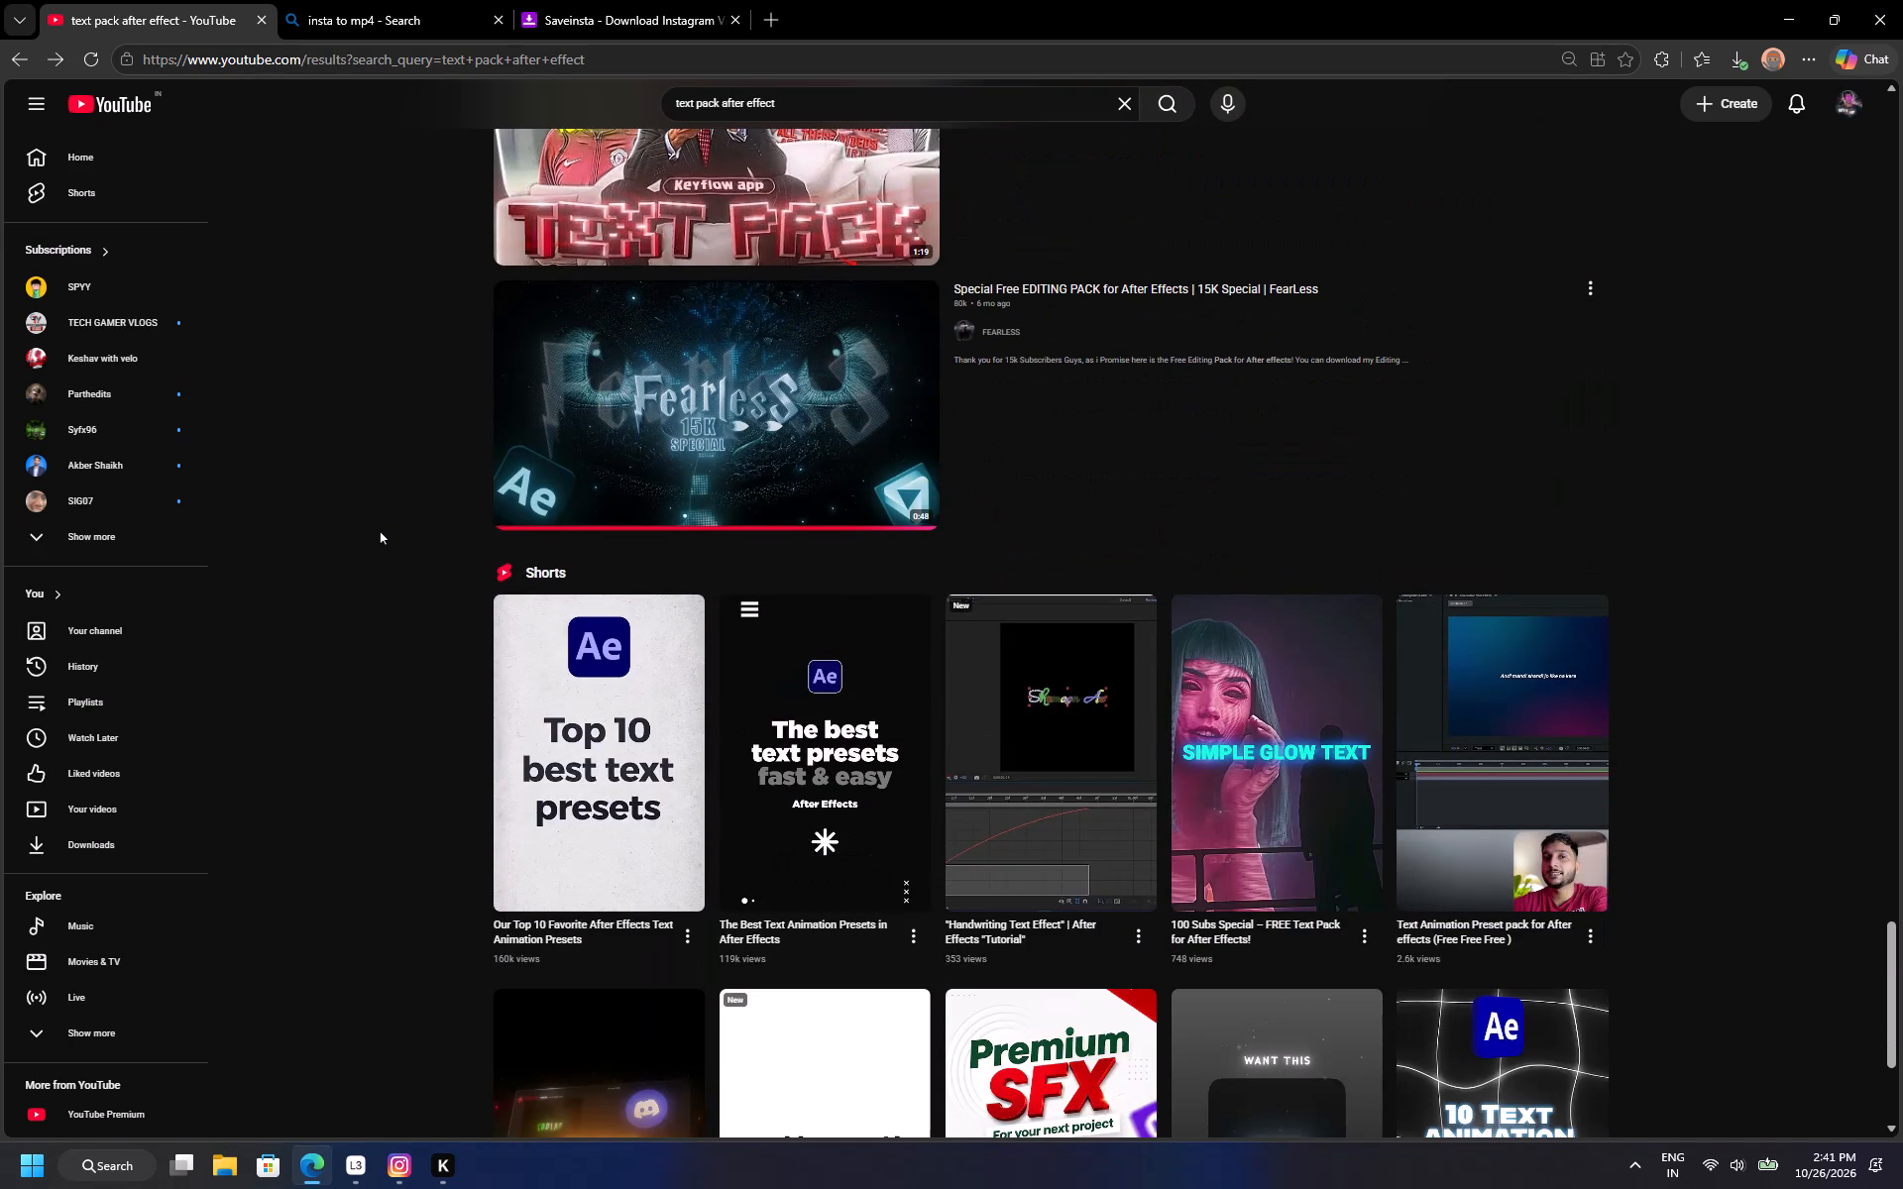
{"action": "scroll", "coordinate": [380, 531], "scroll_direction": "down", "scroll_amount": 3}
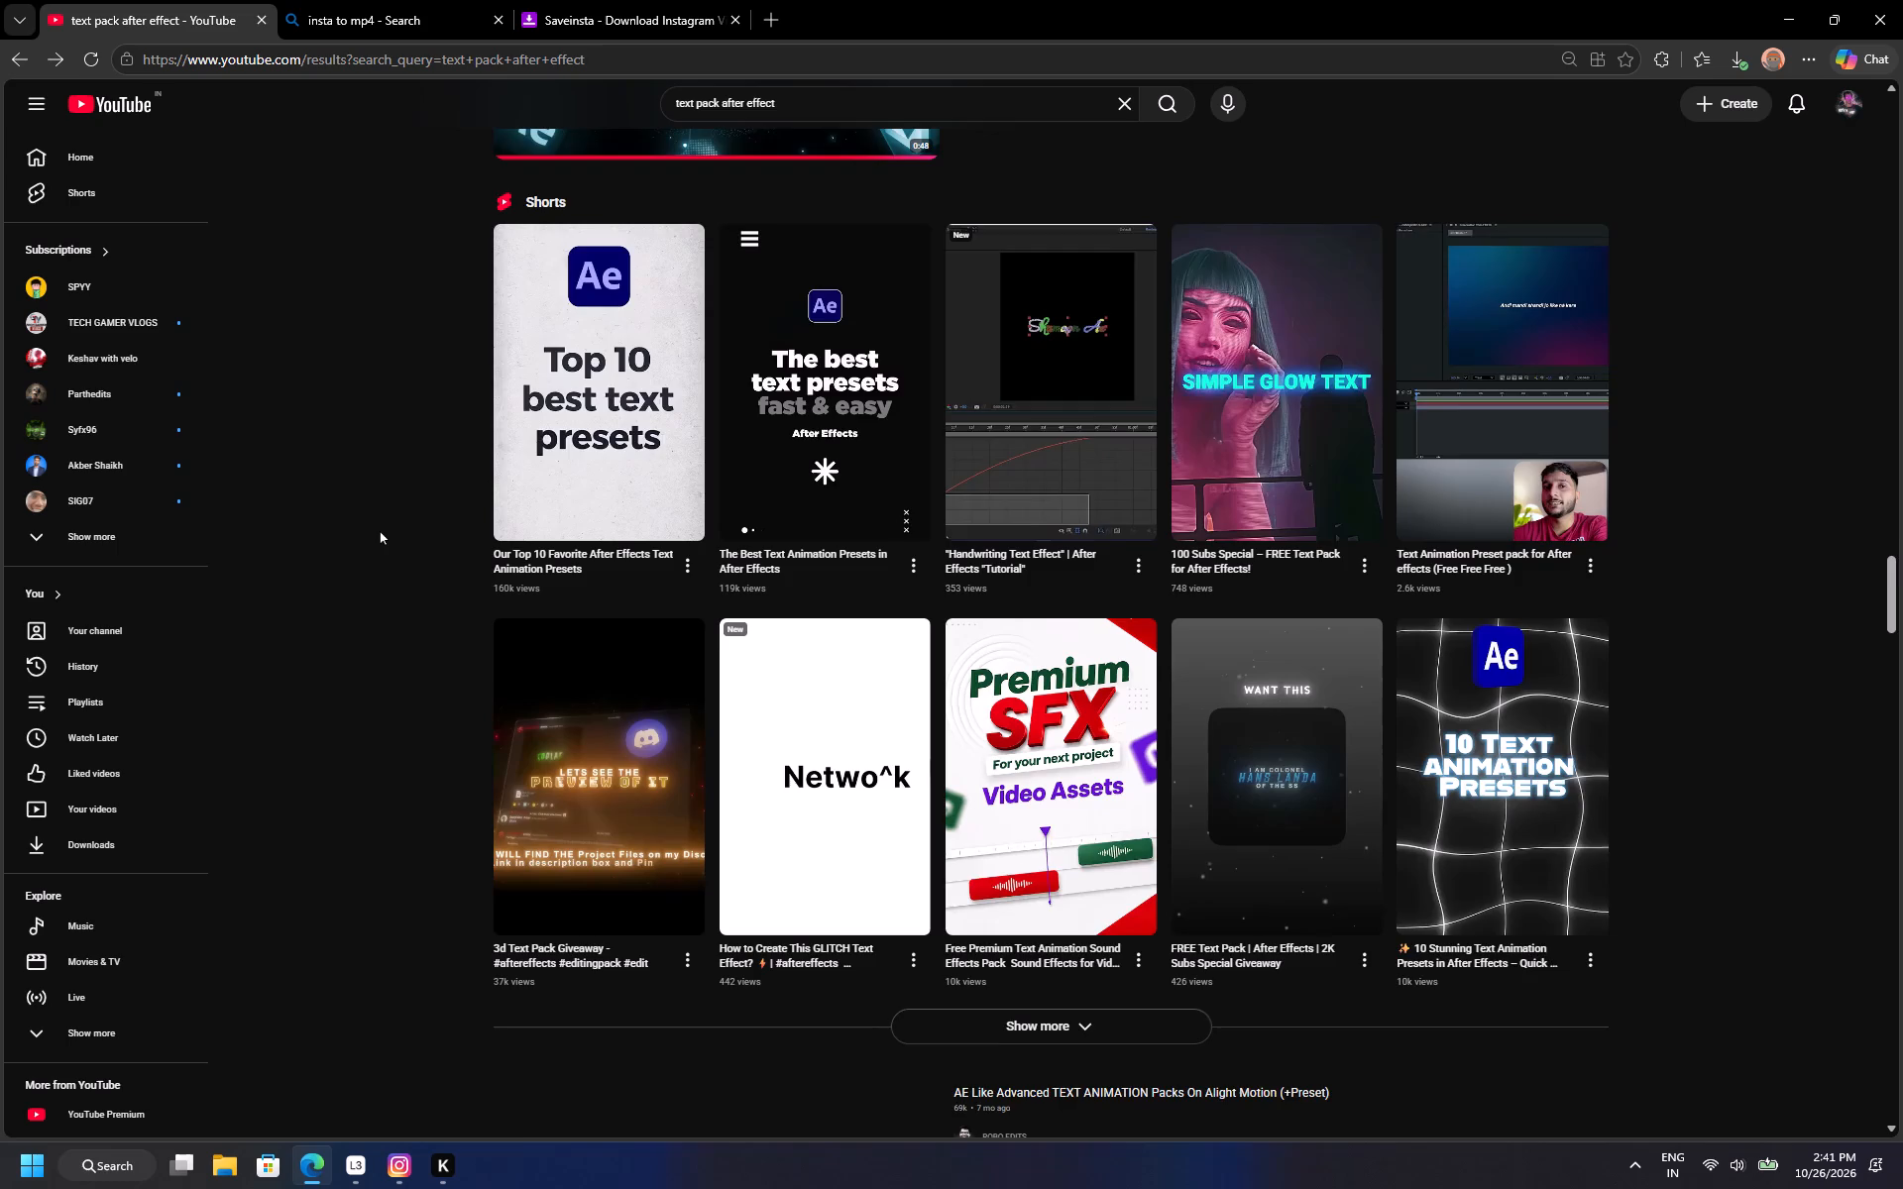
{"action": "scroll", "coordinate": [380, 531], "scroll_direction": "down", "scroll_amount": 2}
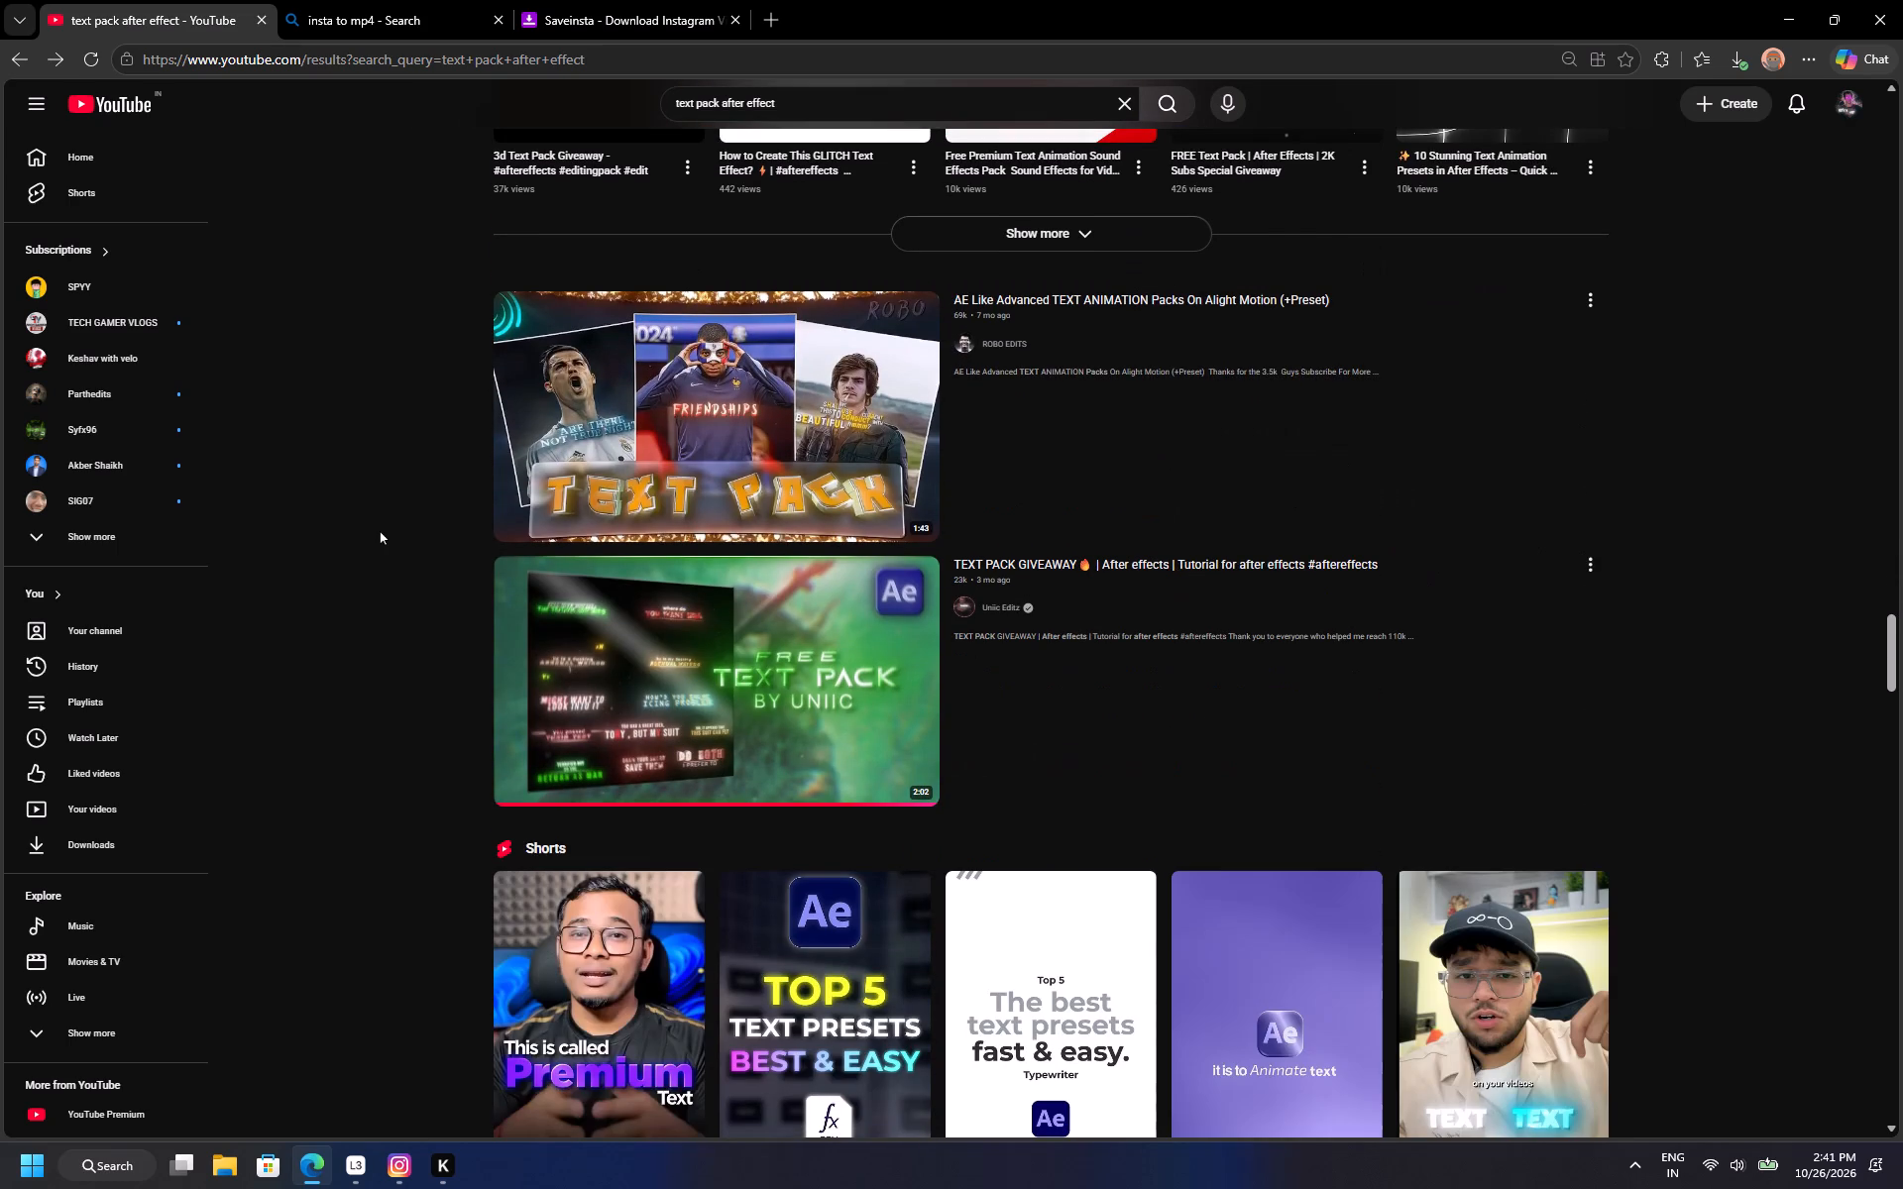
{"action": "scroll", "coordinate": [380, 531], "scroll_direction": "down", "scroll_amount": 1}
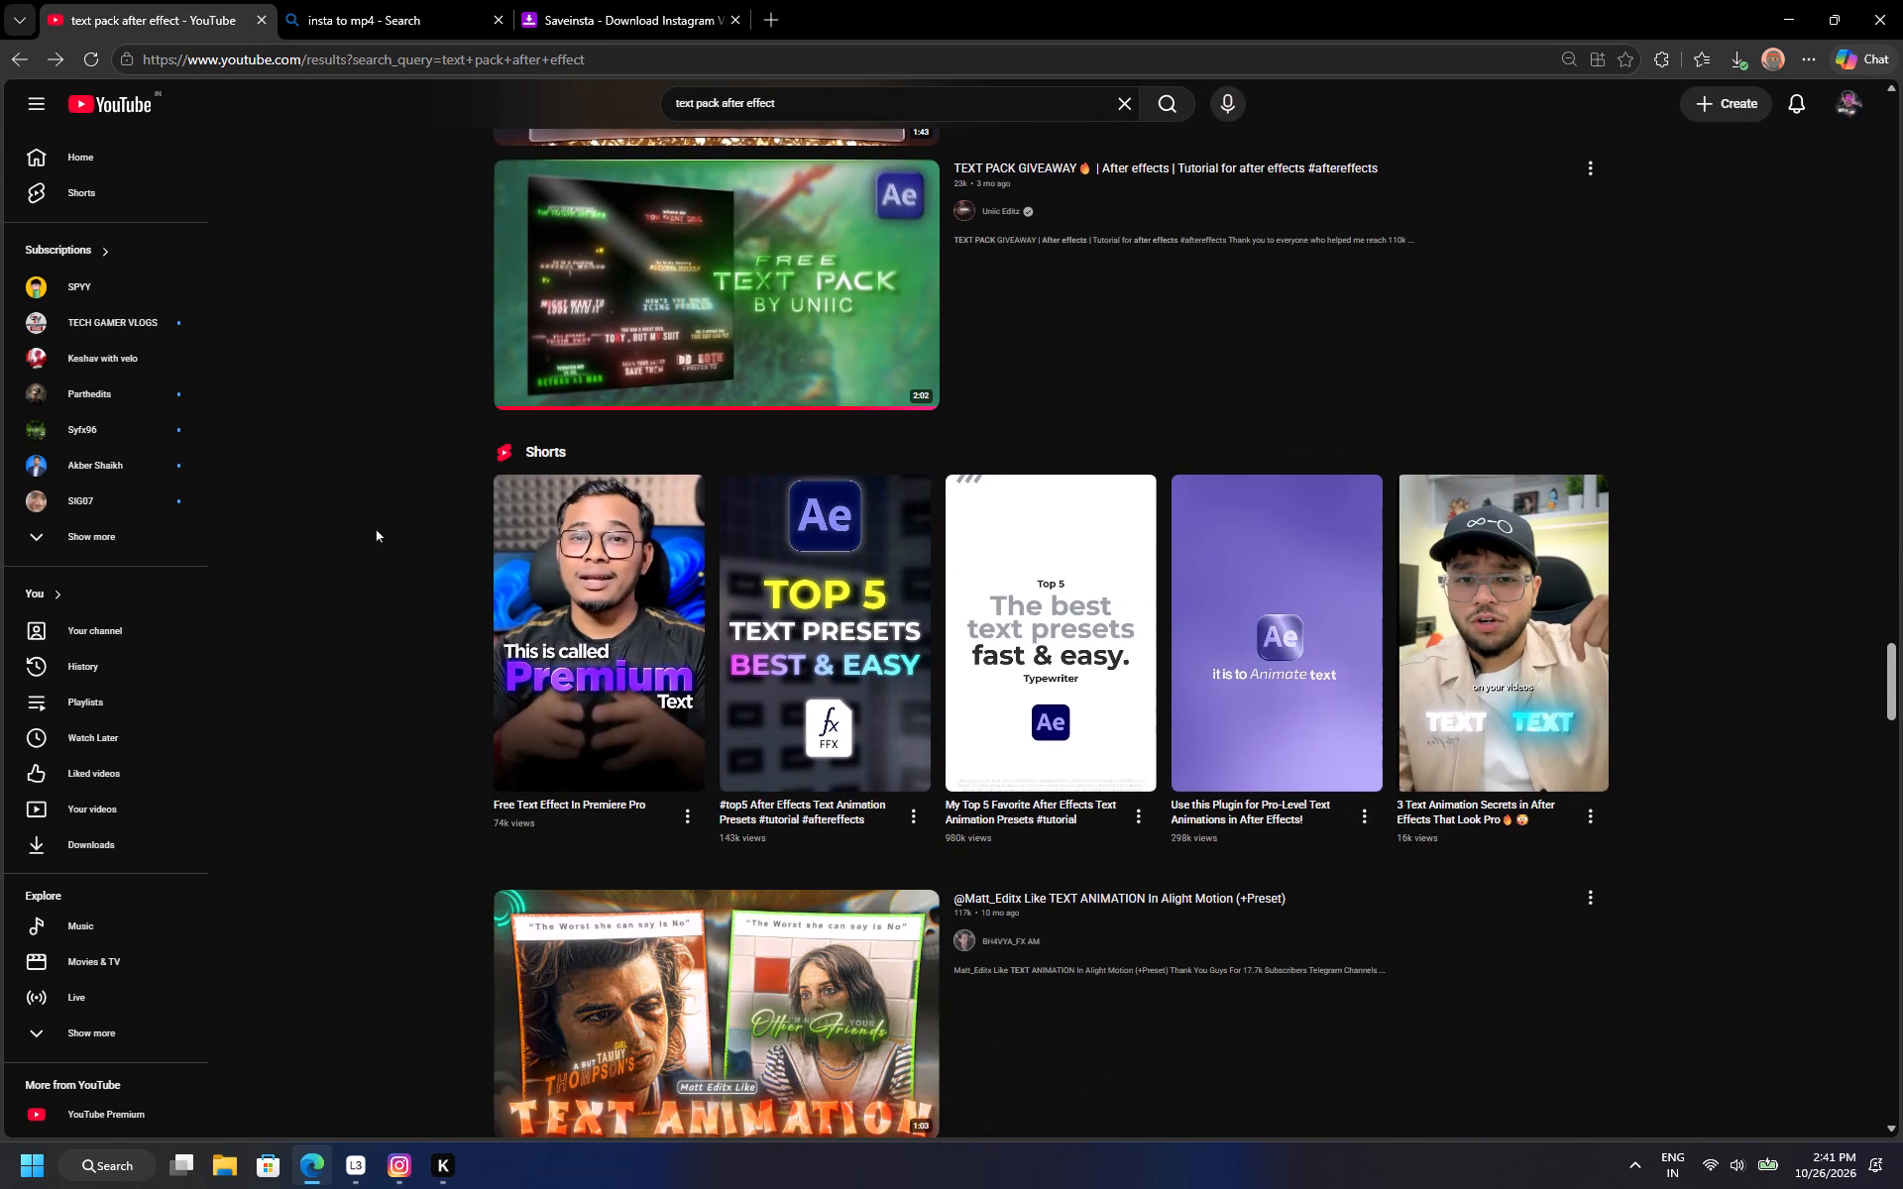
{"action": "left_click", "coordinate": [632, 353]}
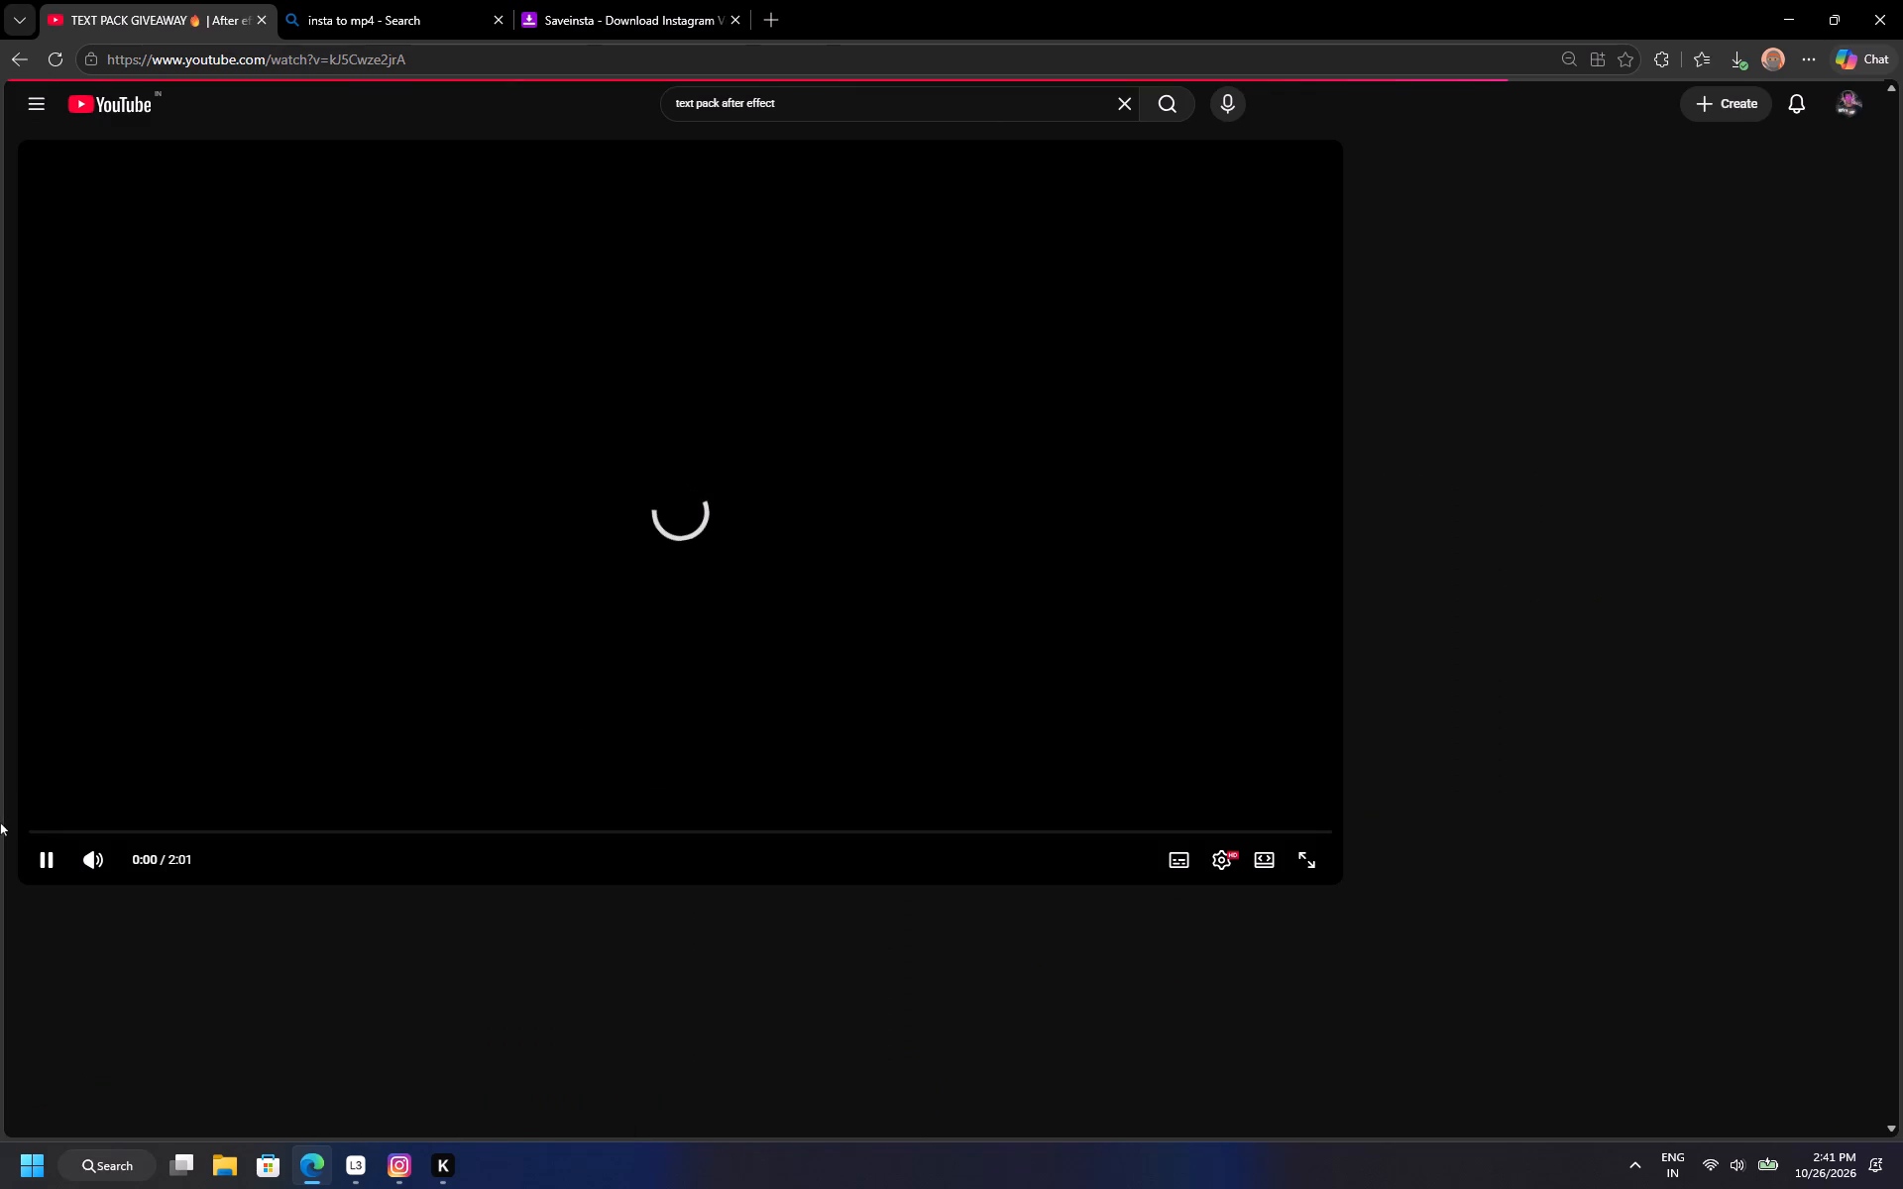
Expand the giveaway video's description, open its Discord link in a separate tab, and return to the video.
{"action": "scroll", "coordinate": [279, 724], "scroll_direction": "down", "scroll_amount": 1}
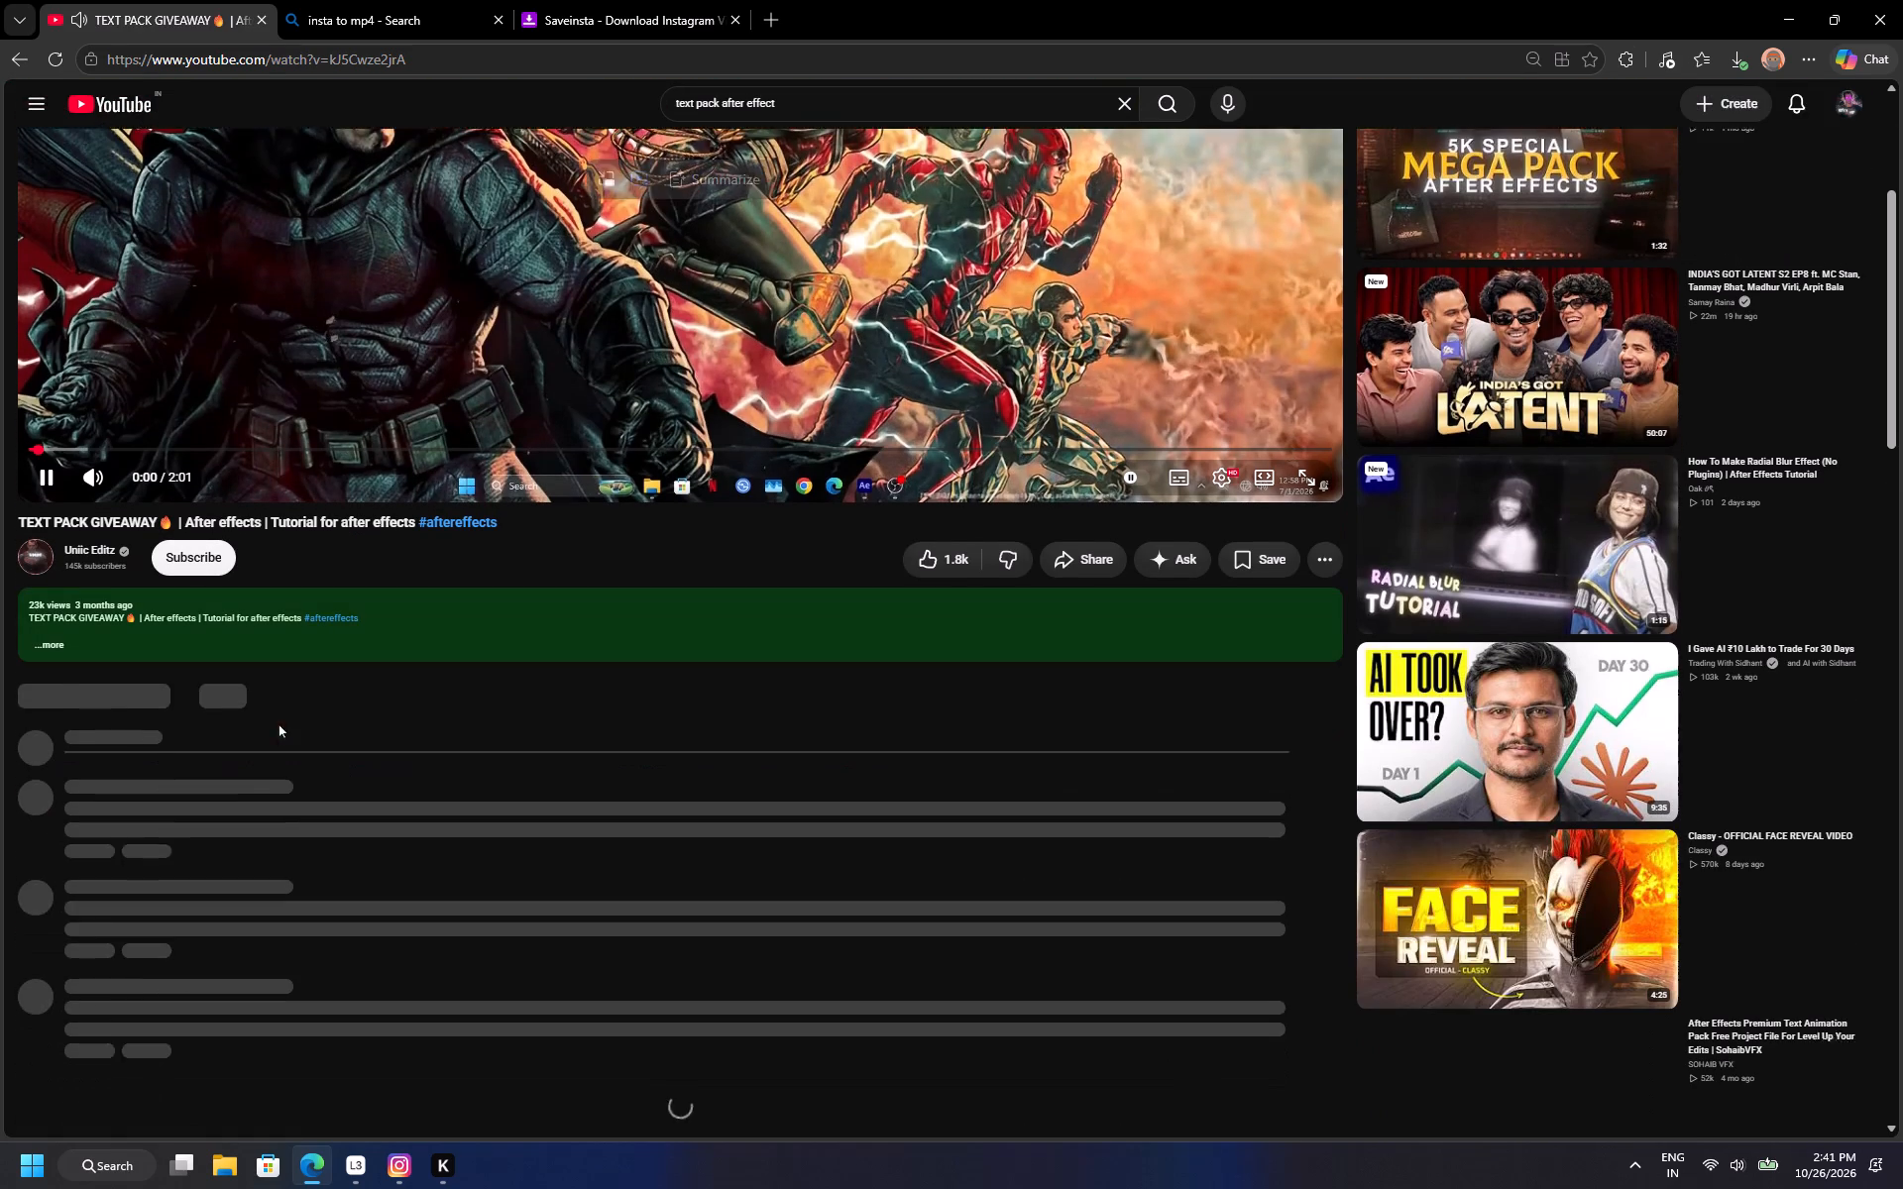
{"action": "left_click", "coordinate": [46, 622]}
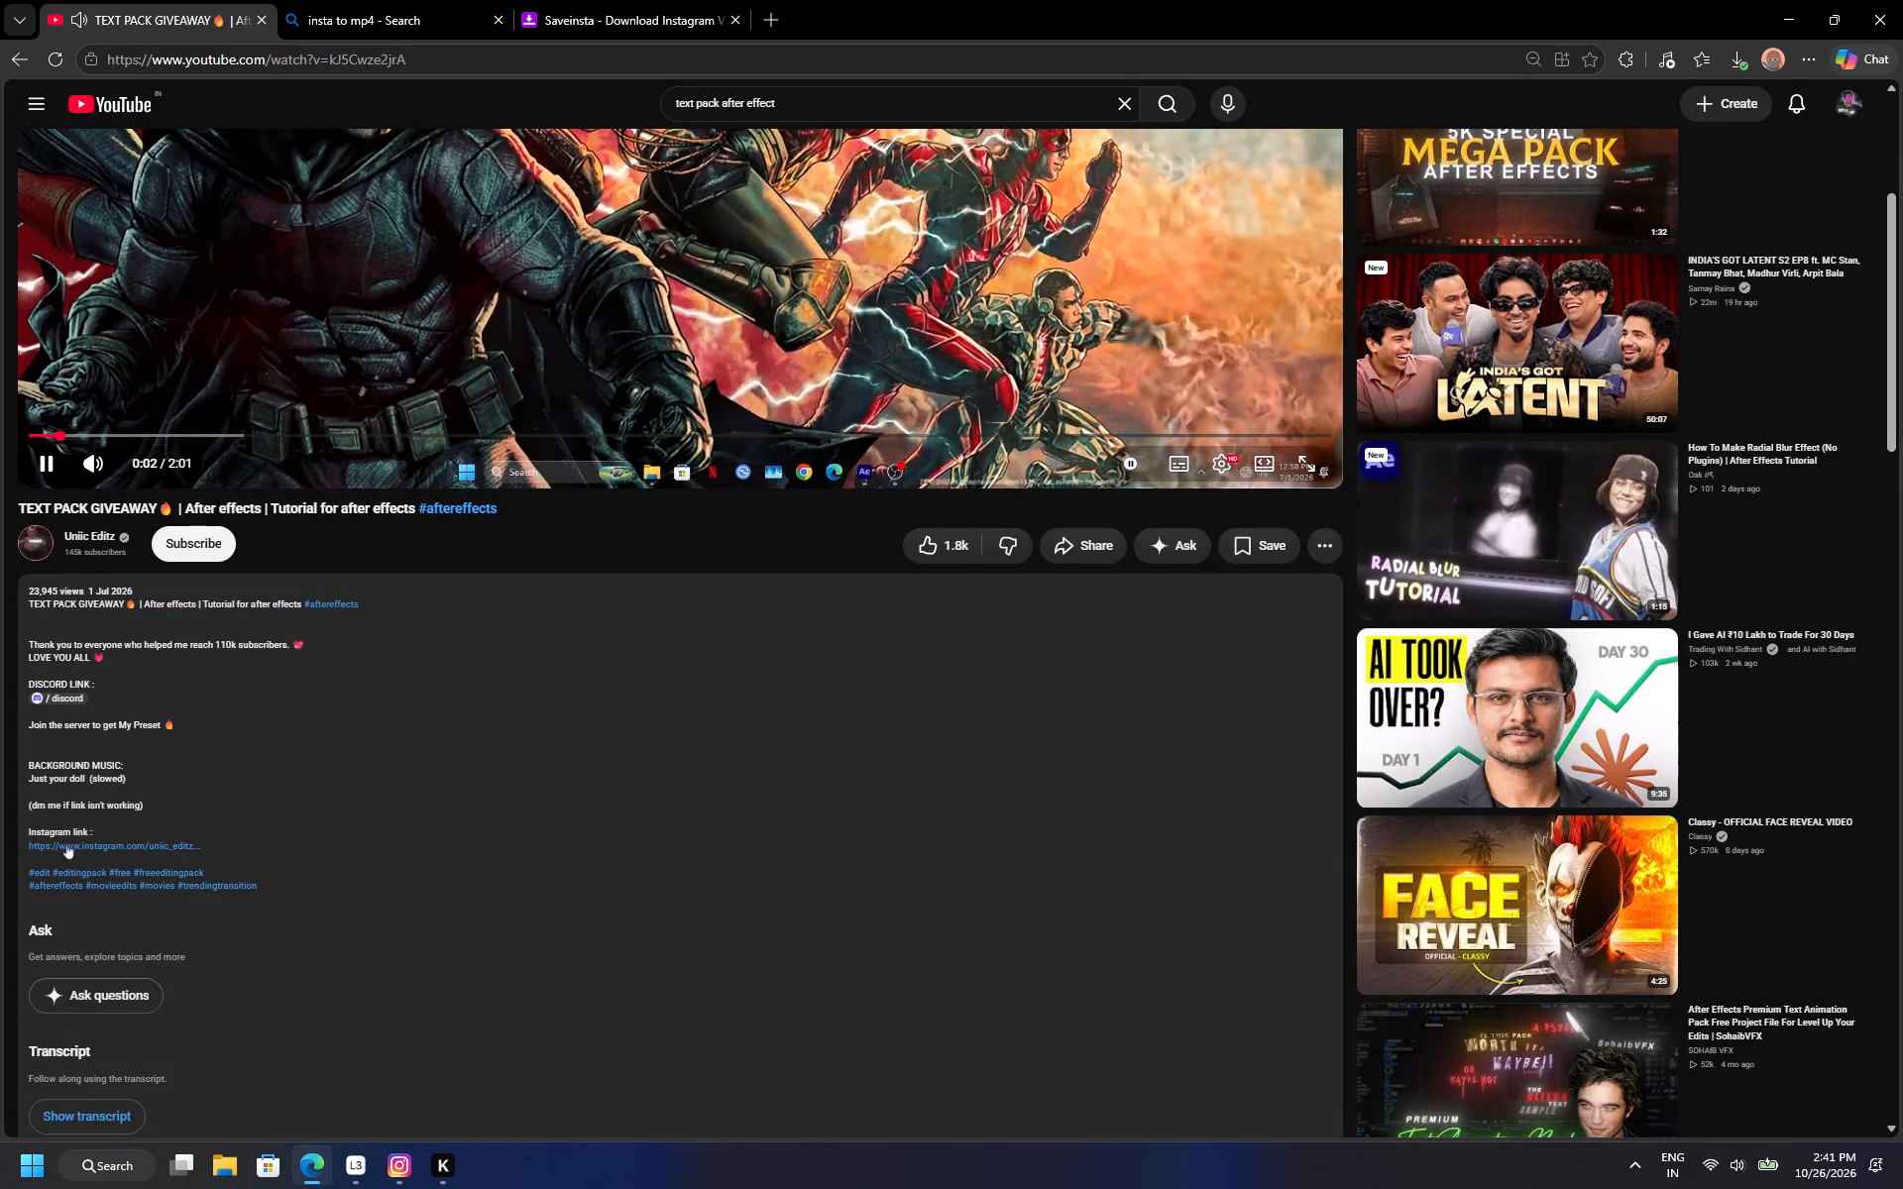
{"action": "left_click", "coordinate": [71, 697]}
{"action": "left_click", "coordinate": [160, 0]}
Skim the "TEXT PACK GIVEAWAY" video, jumping between its text effect previews and the After Effects demonstration near the end.
{"action": "scroll", "coordinate": [344, 413], "scroll_direction": "up", "scroll_amount": 4}
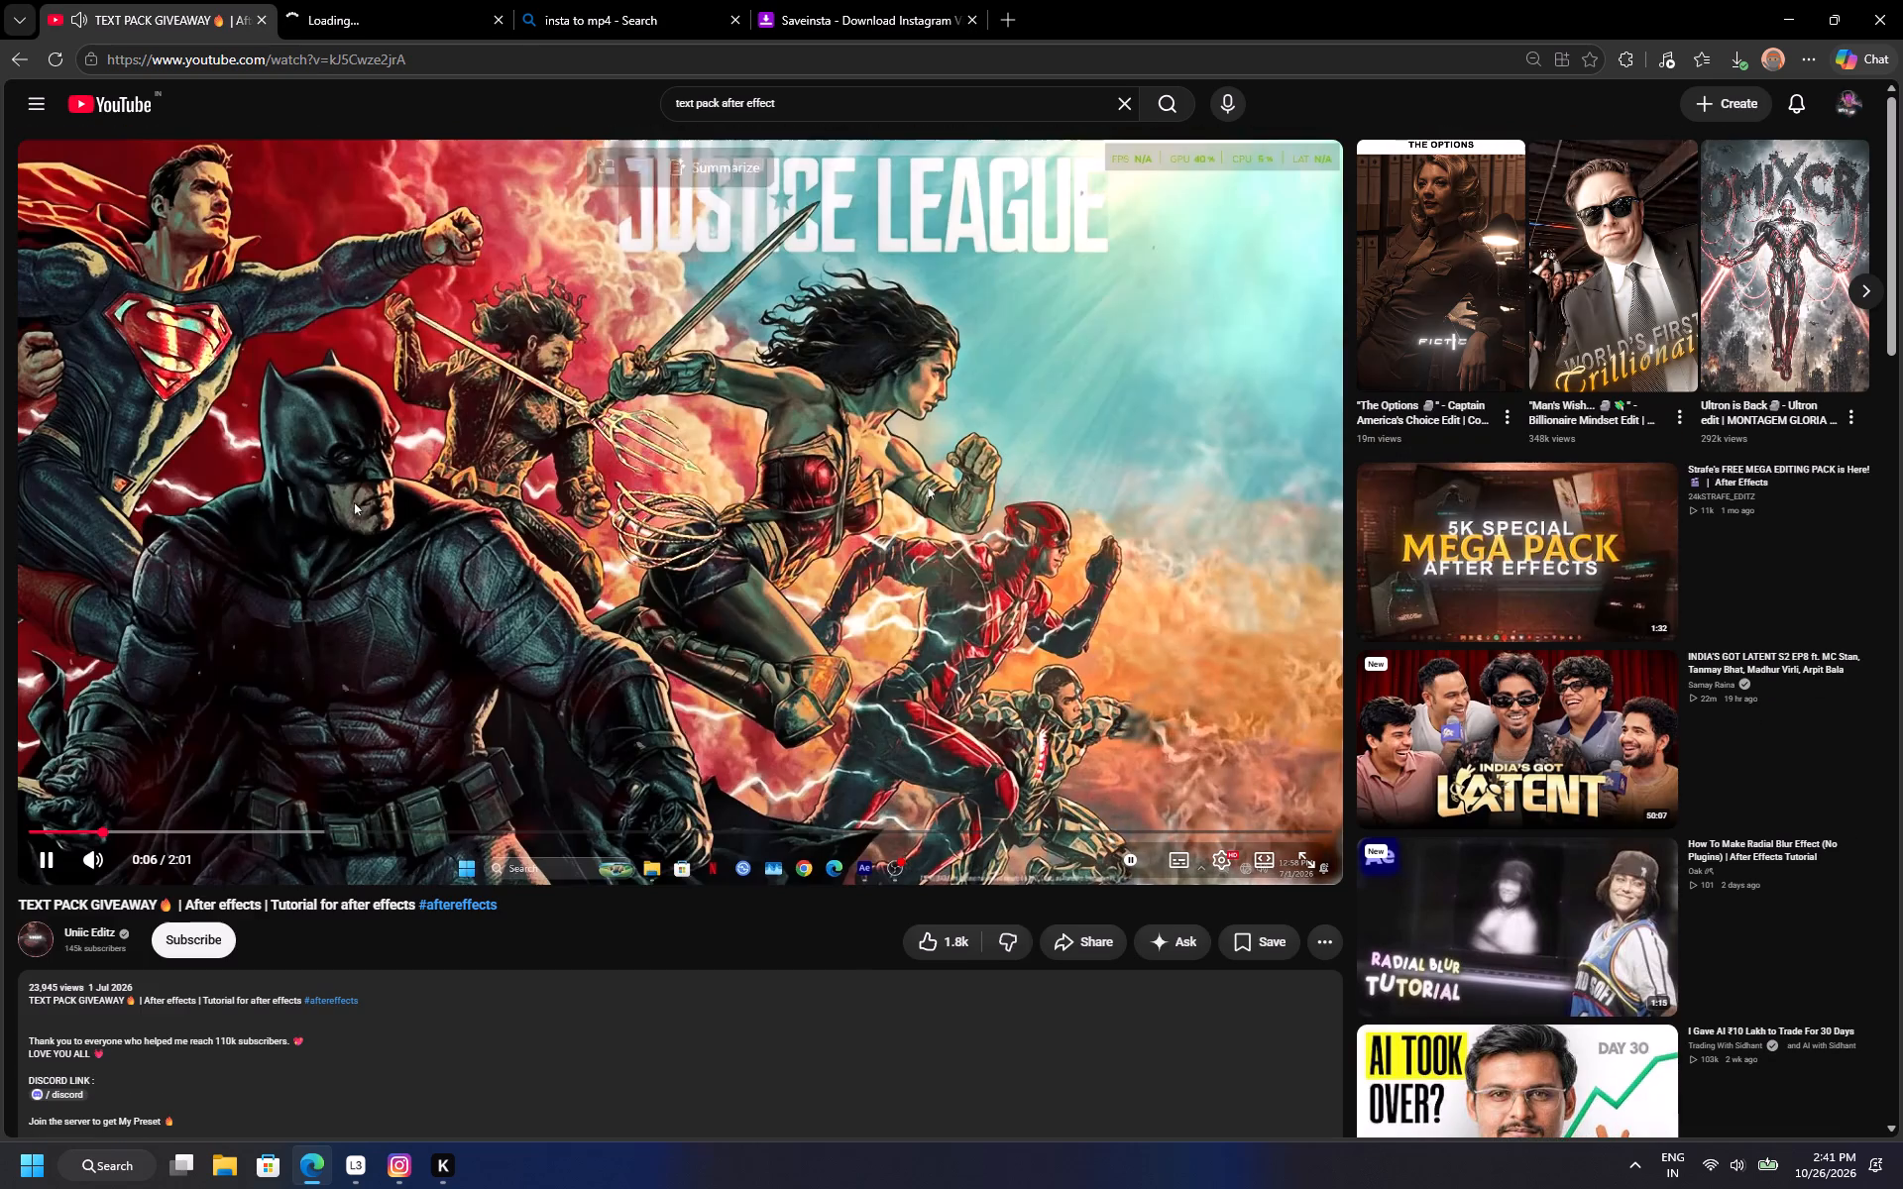
{"action": "left_click", "coordinate": [251, 830]}
{"action": "left_click", "coordinate": [382, 816]}
{"action": "left_click", "coordinate": [385, 830]}
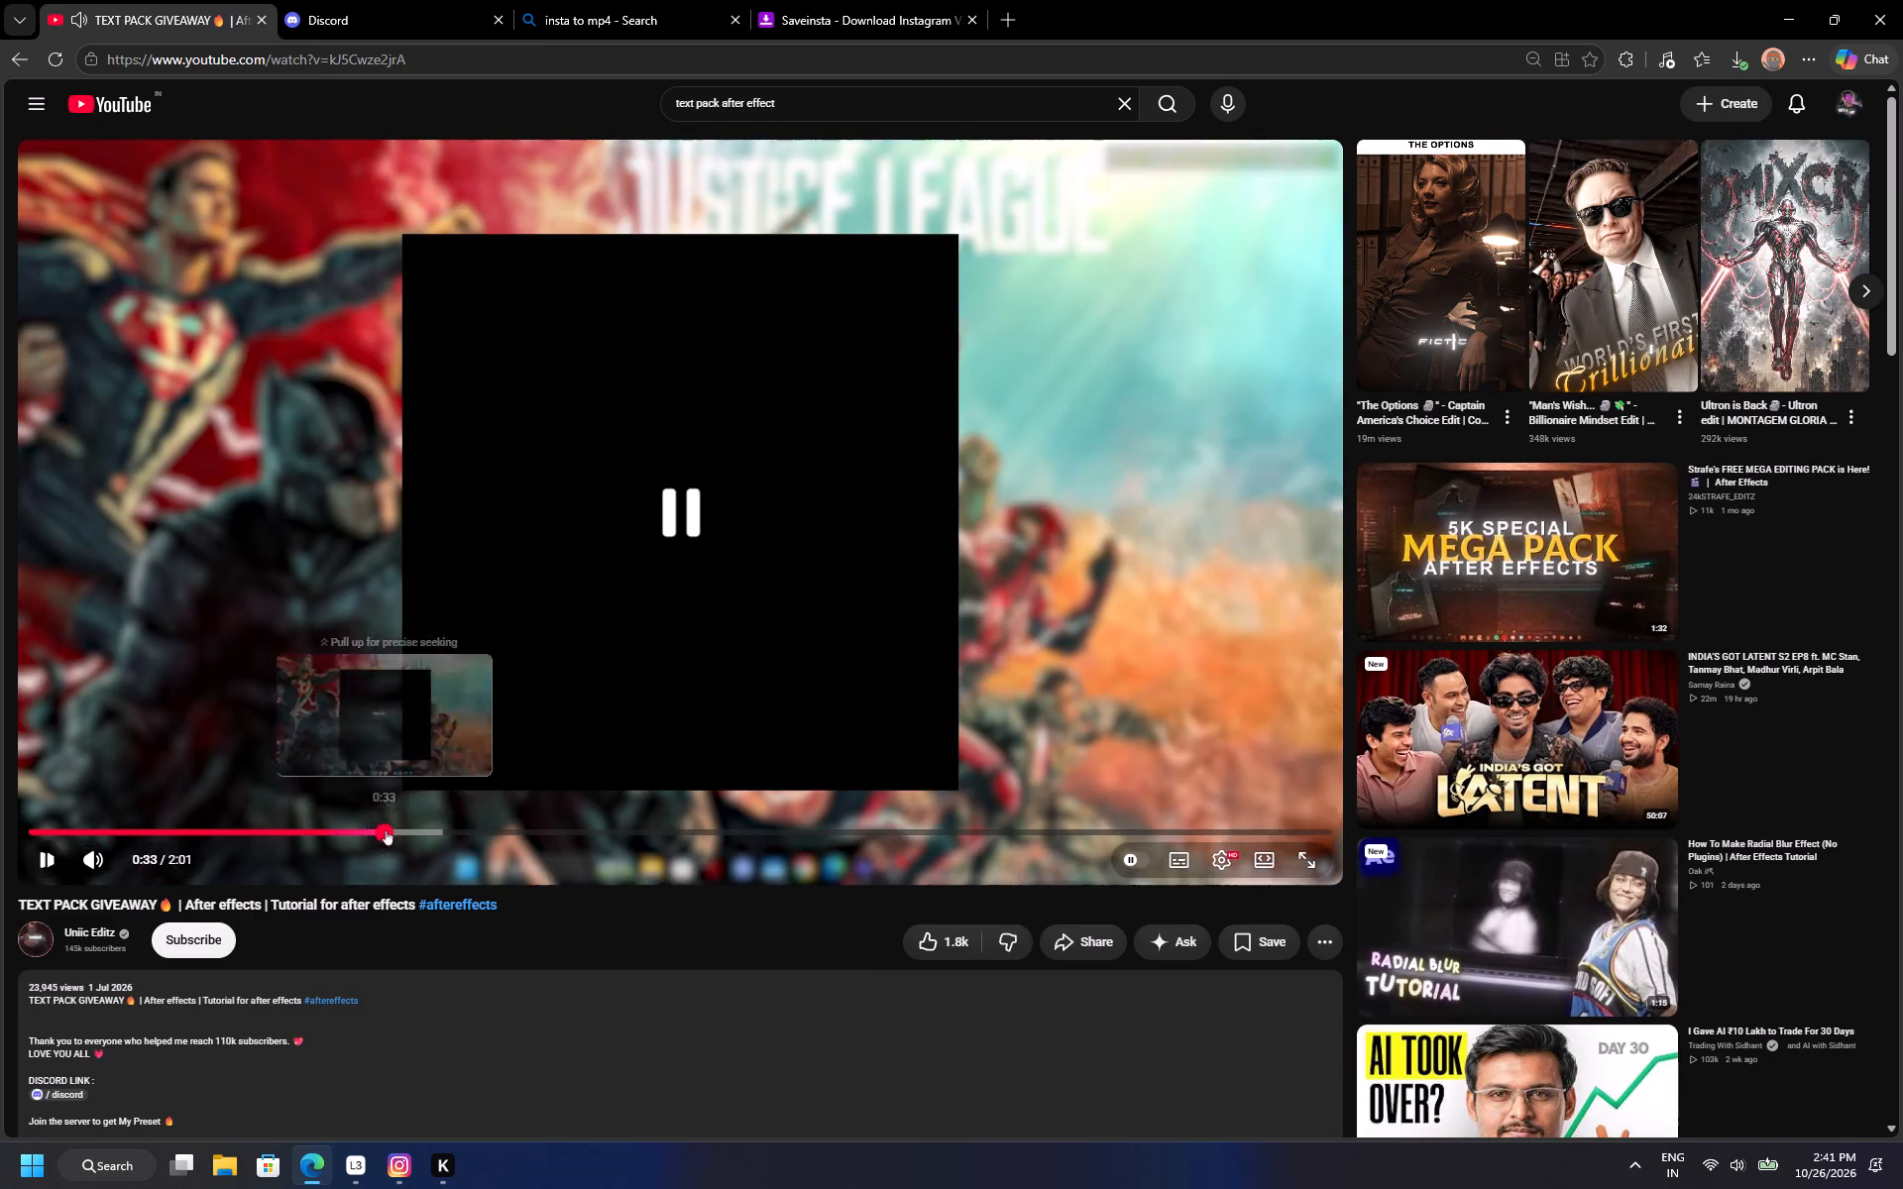
{"action": "left_click", "coordinate": [472, 746]}
{"action": "left_click", "coordinate": [430, 825]}
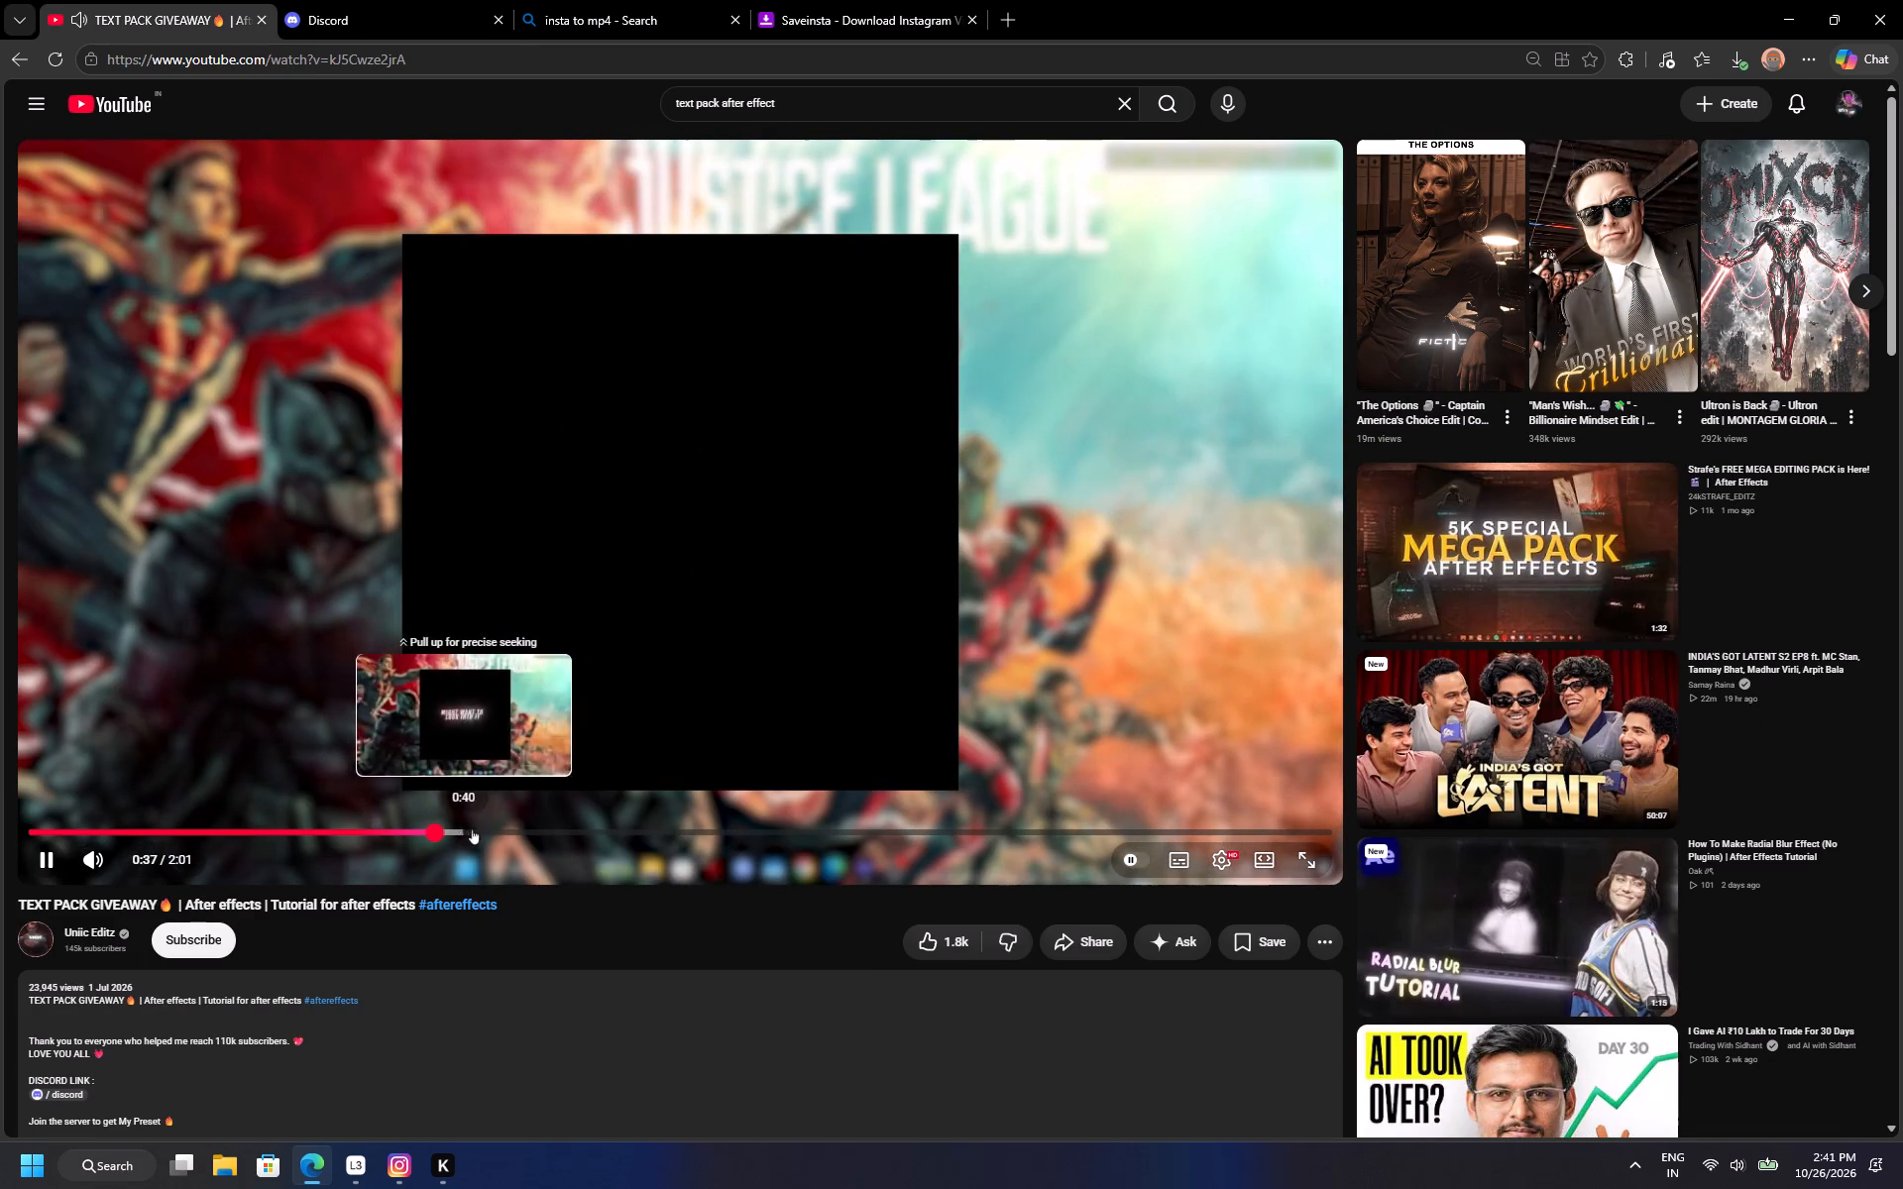
{"action": "left_click", "coordinate": [1172, 823]}
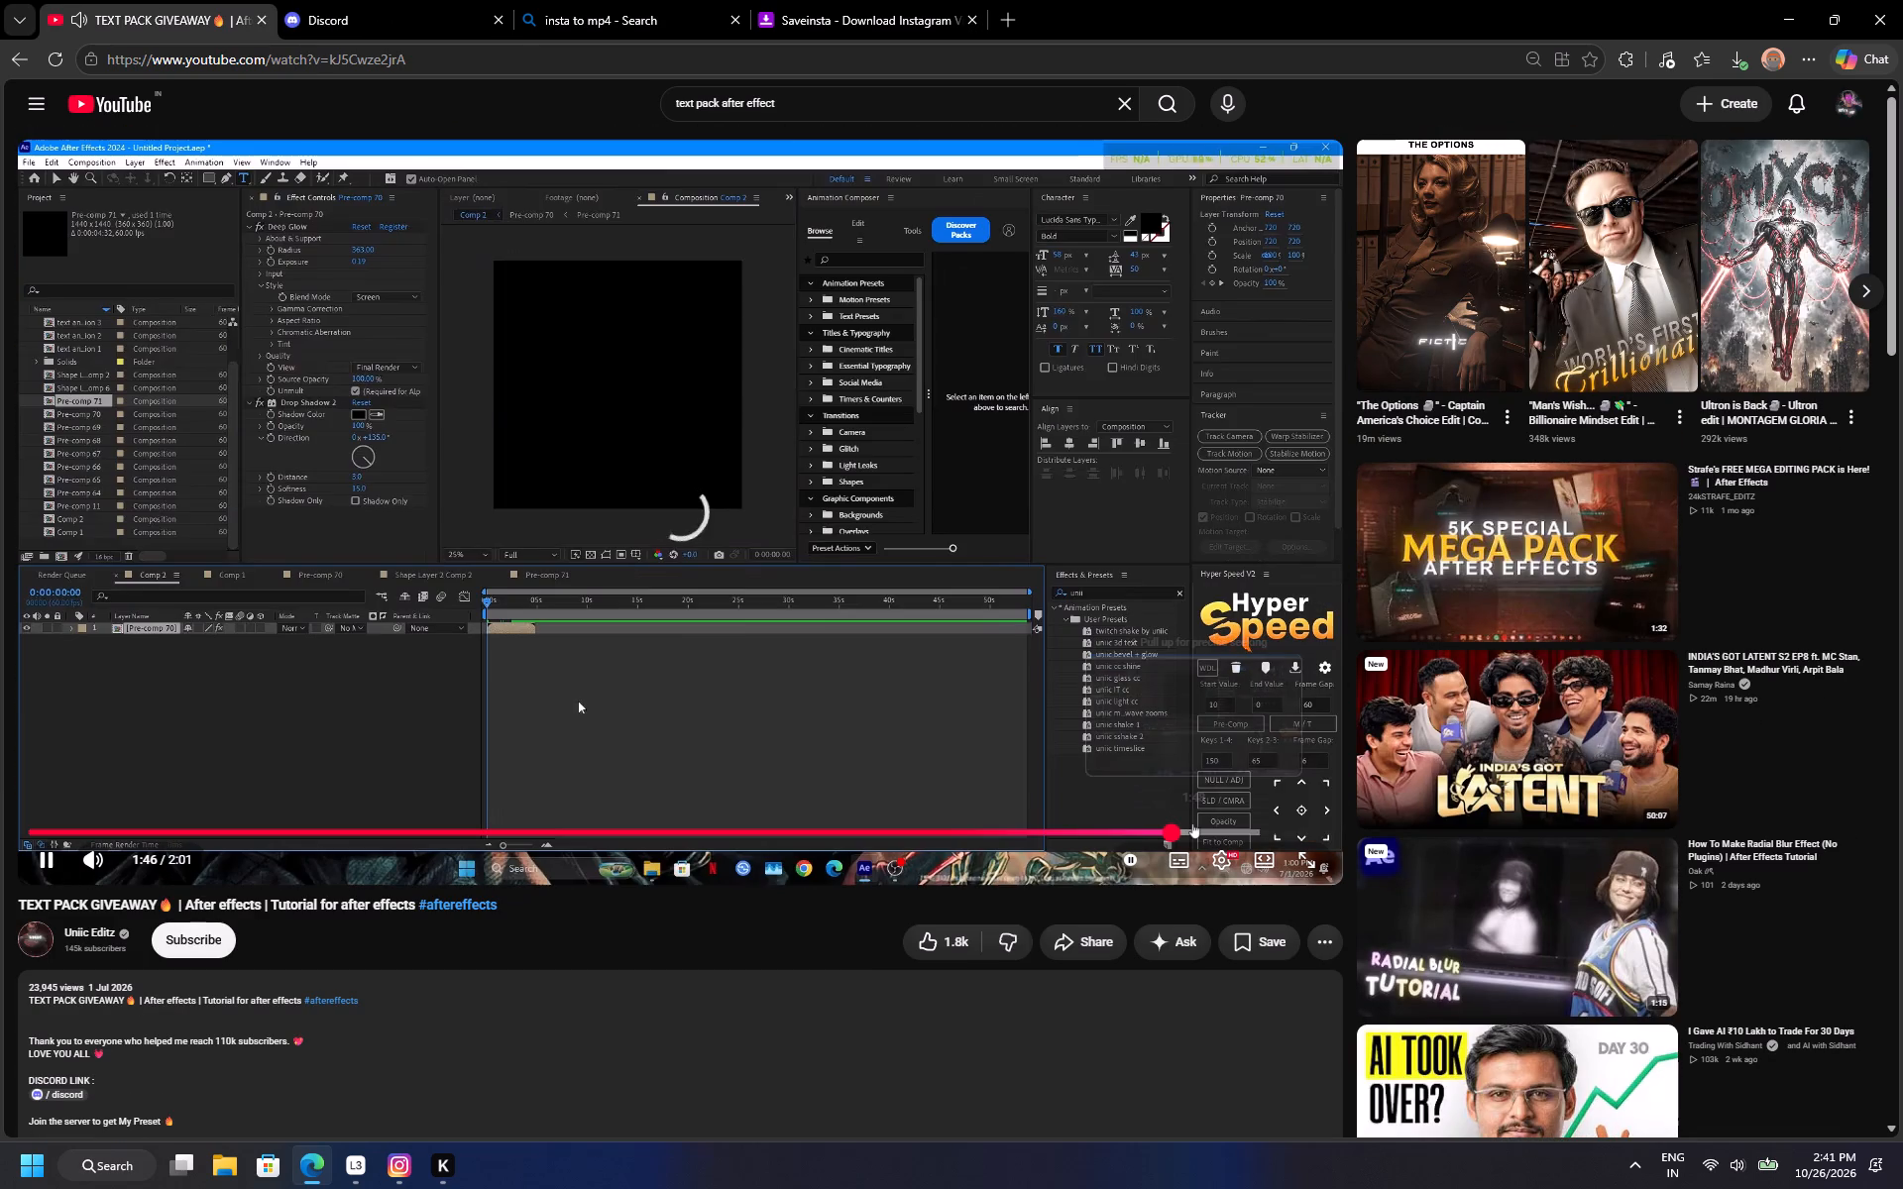
{"action": "left_click", "coordinate": [1212, 829]}
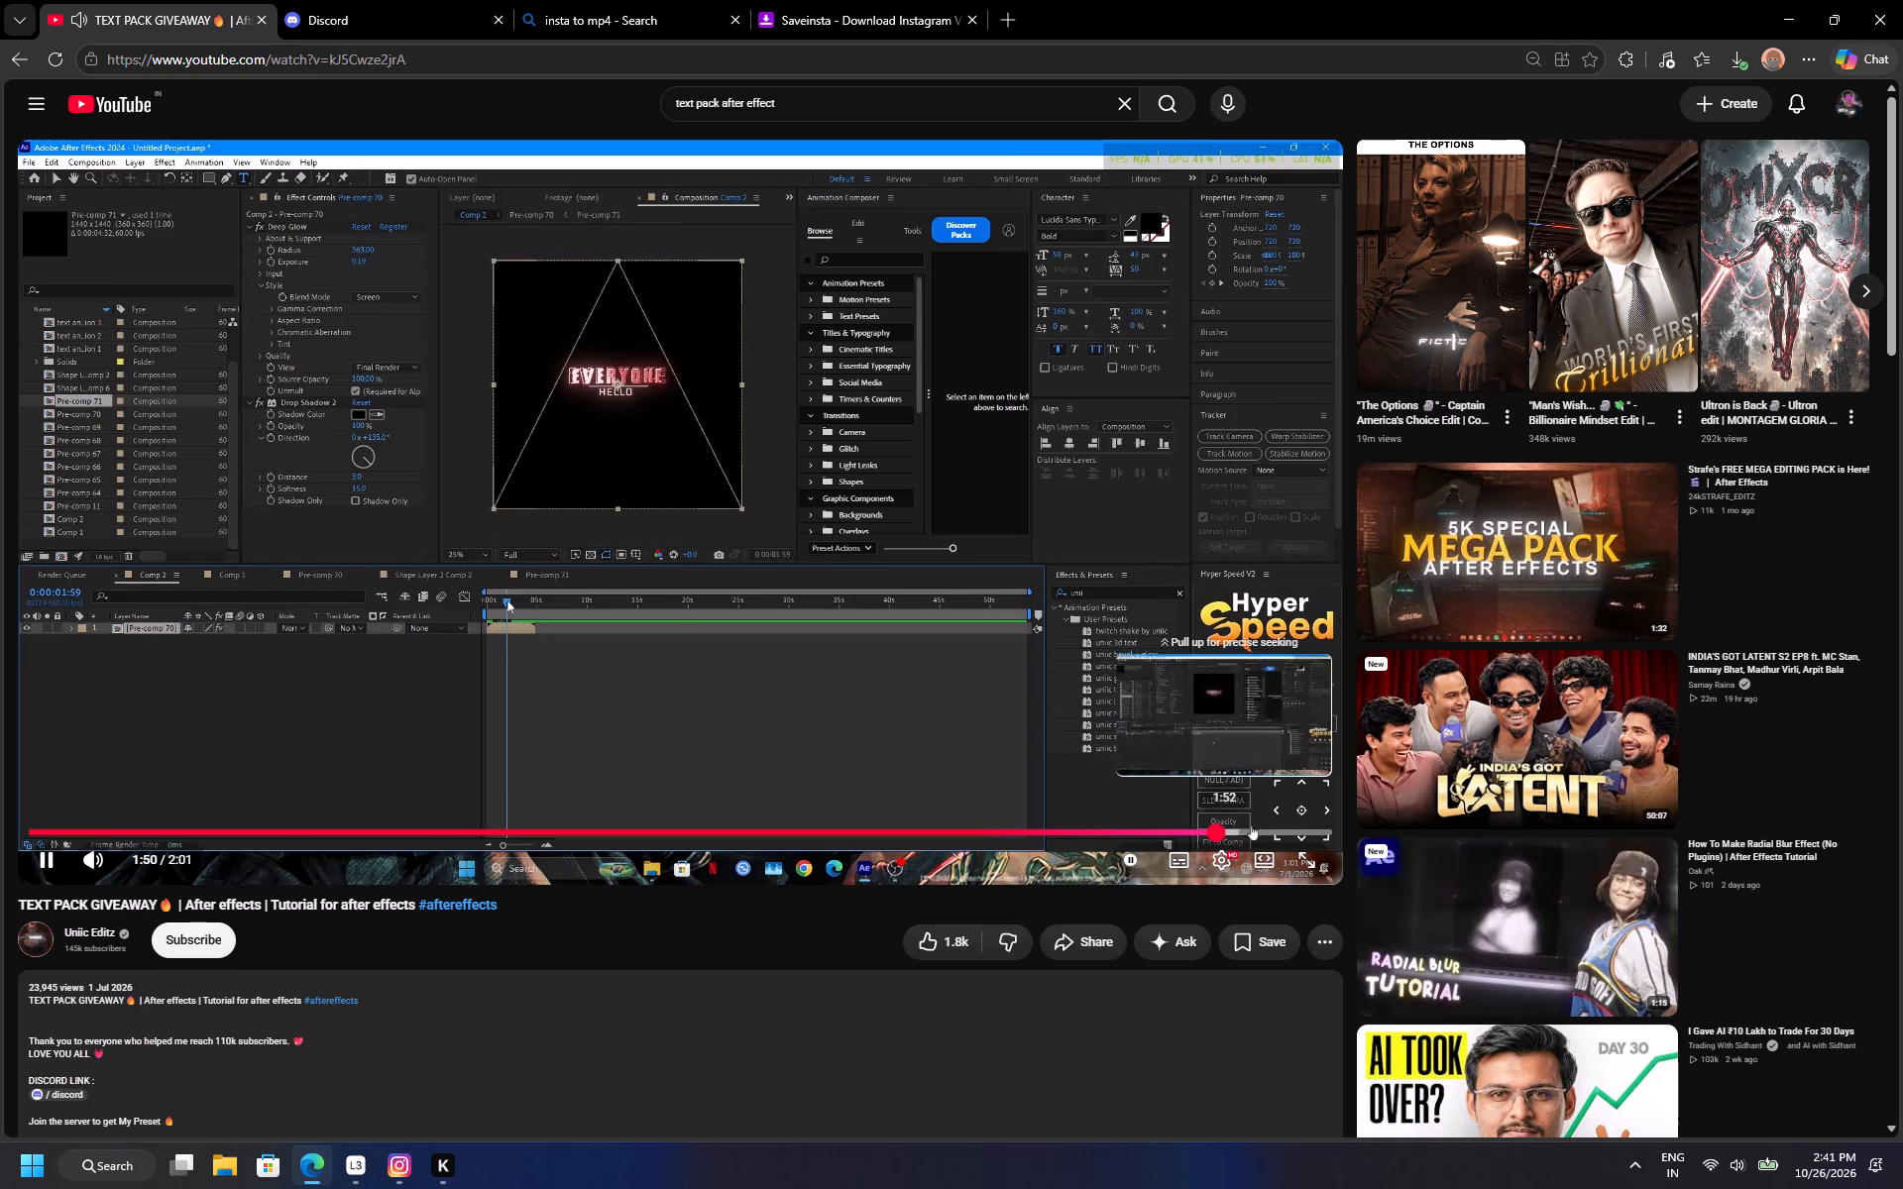
{"action": "left_click", "coordinate": [1260, 823]}
{"action": "left_click", "coordinate": [1294, 823]}
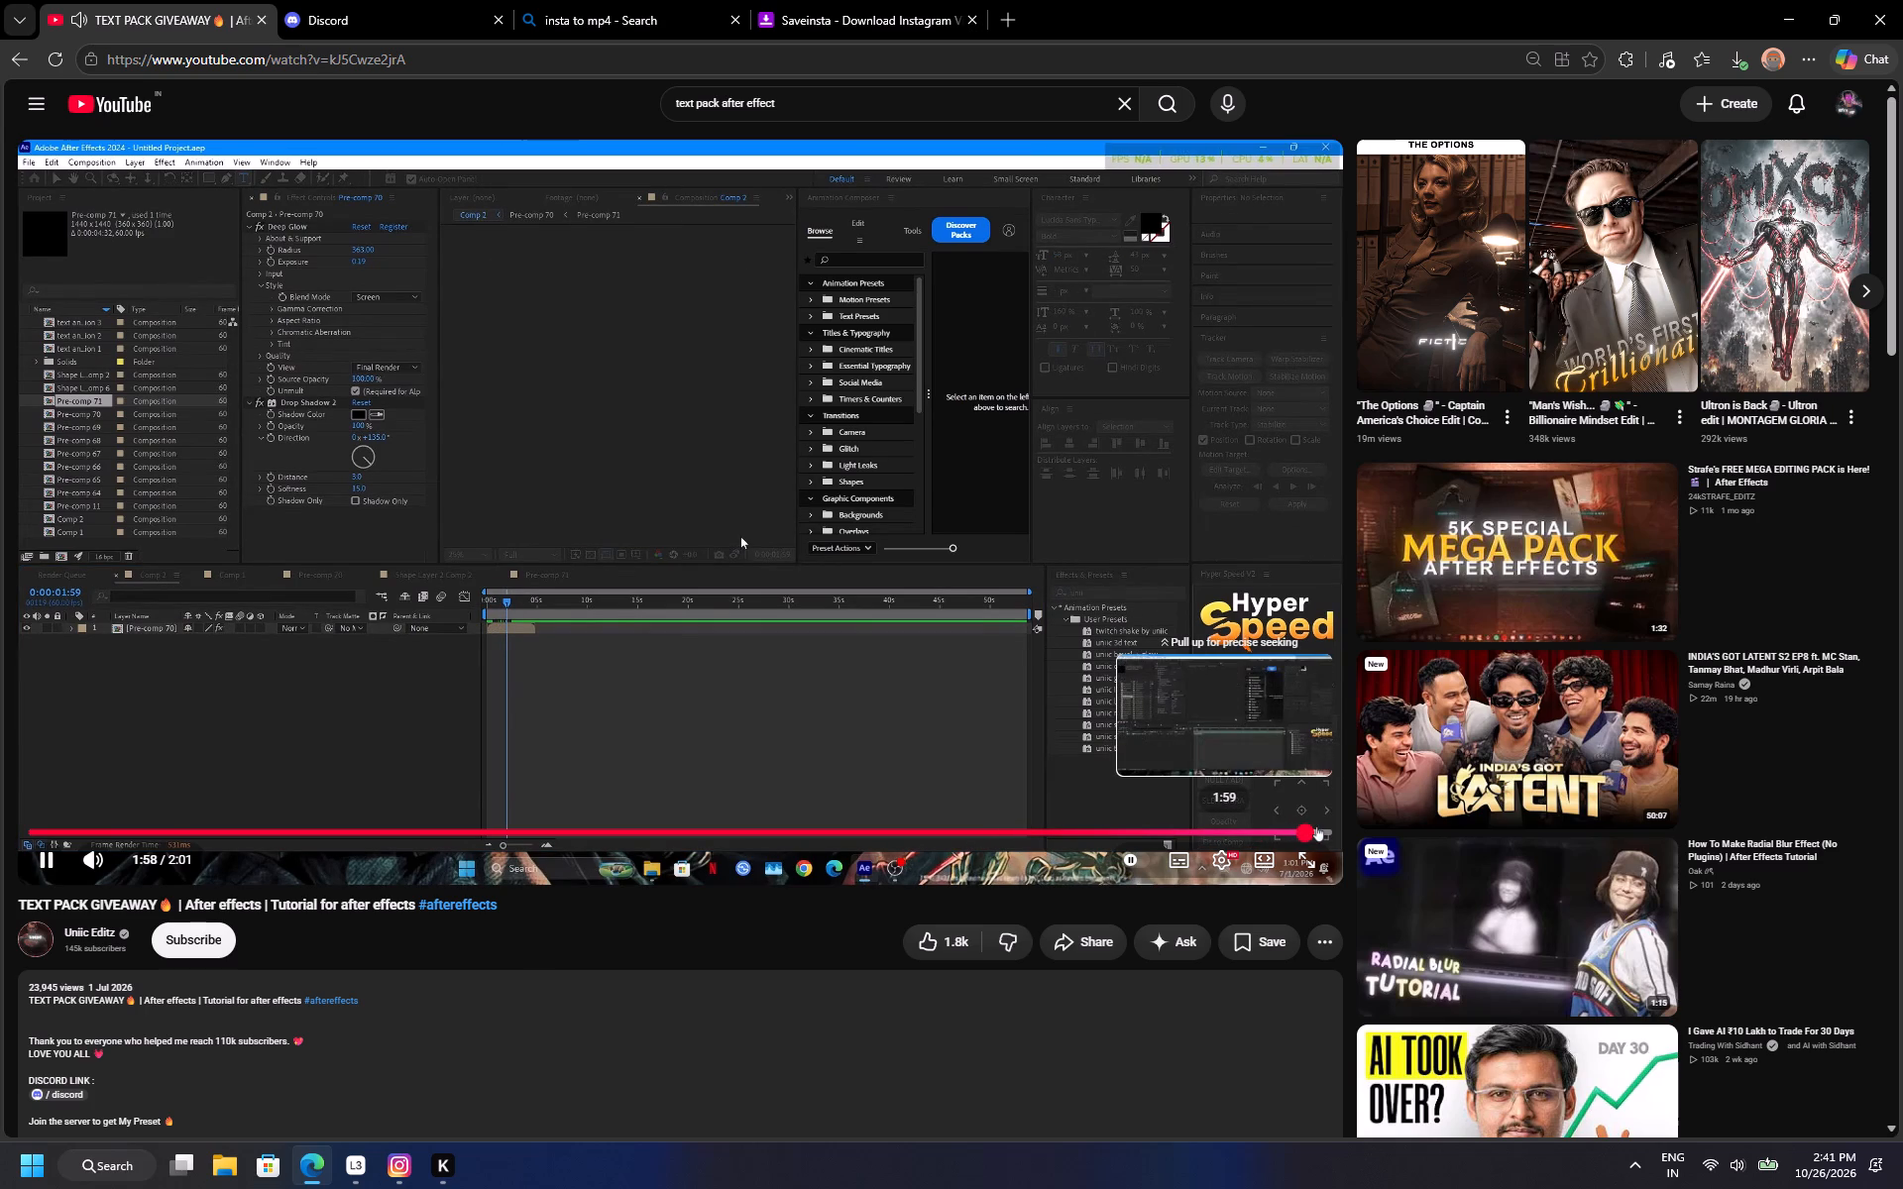
{"action": "left_click", "coordinate": [1277, 828]}
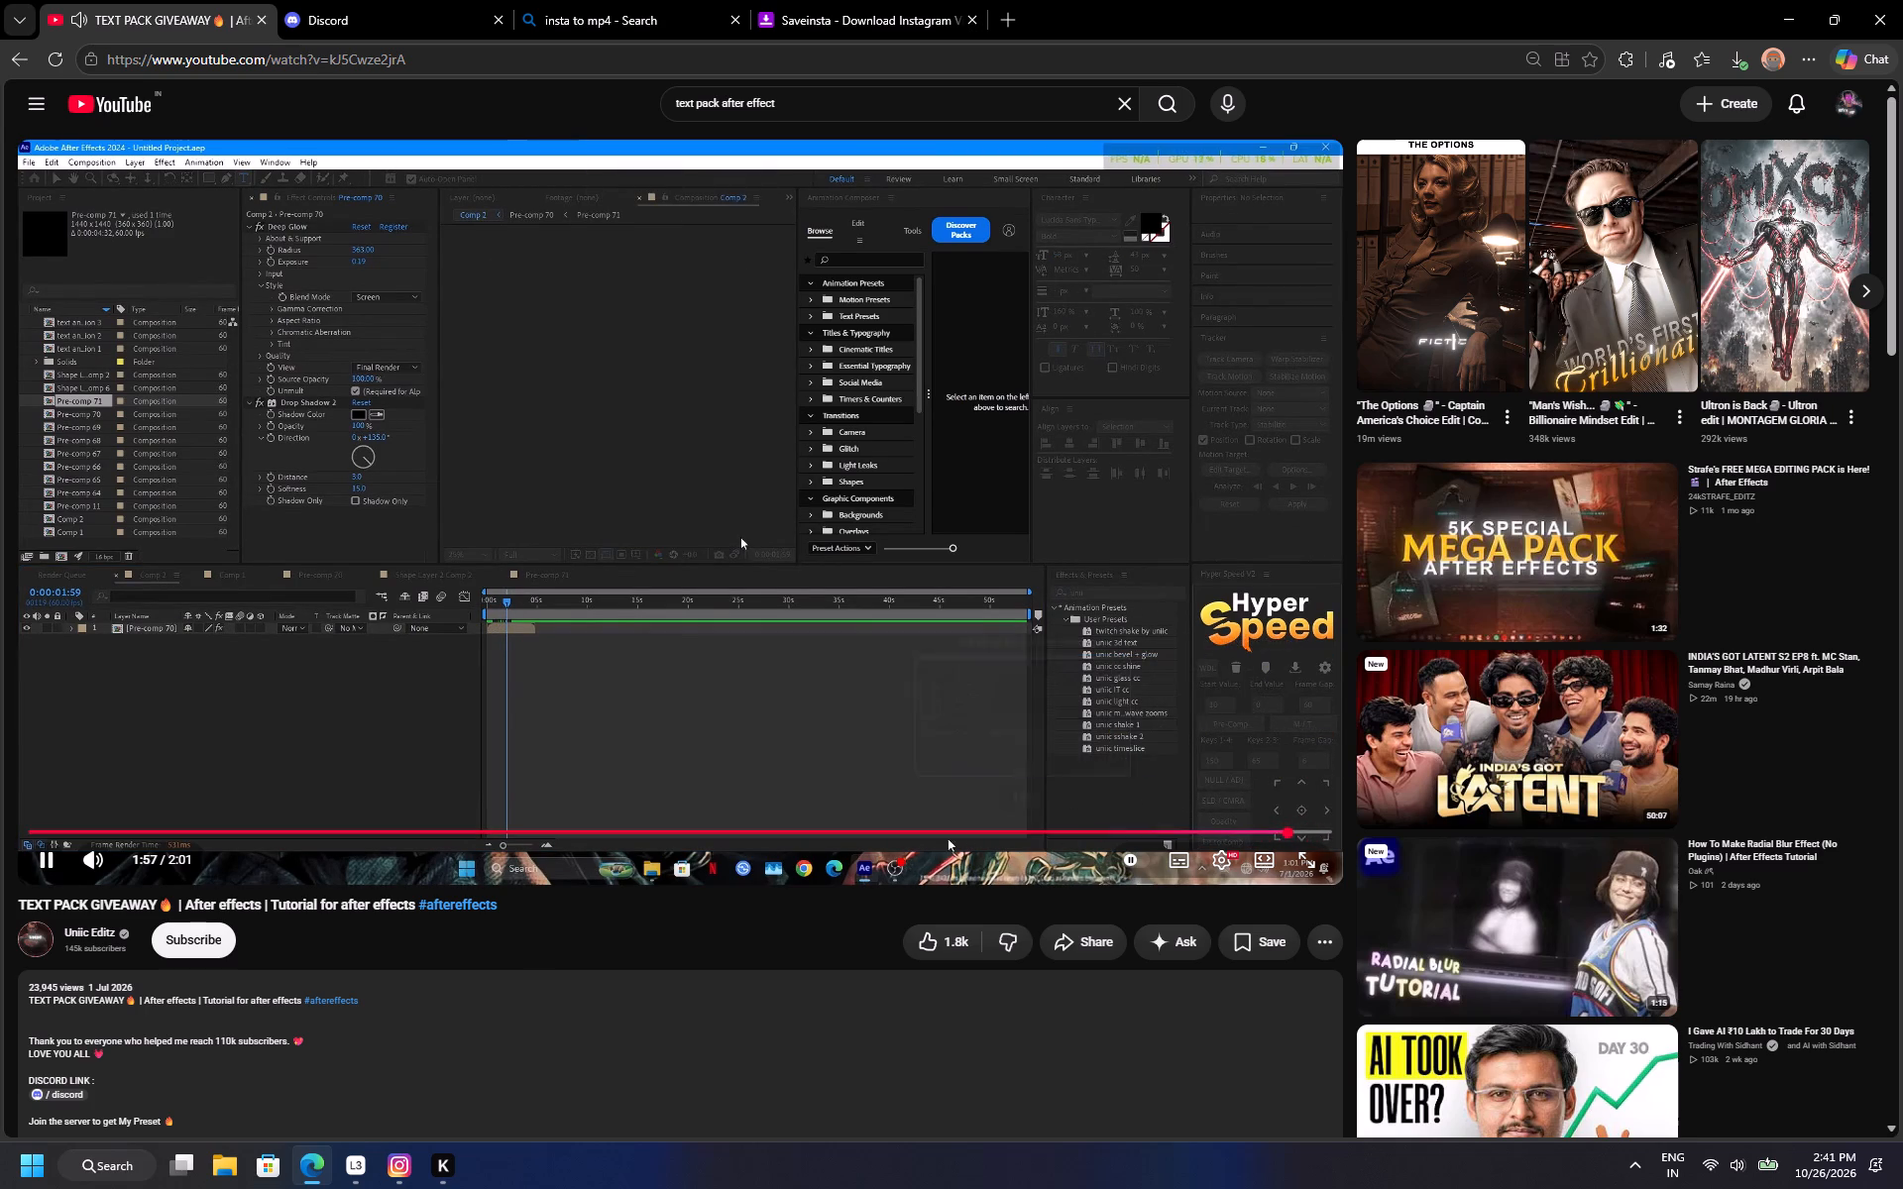
{"action": "left_click", "coordinate": [1241, 826]}
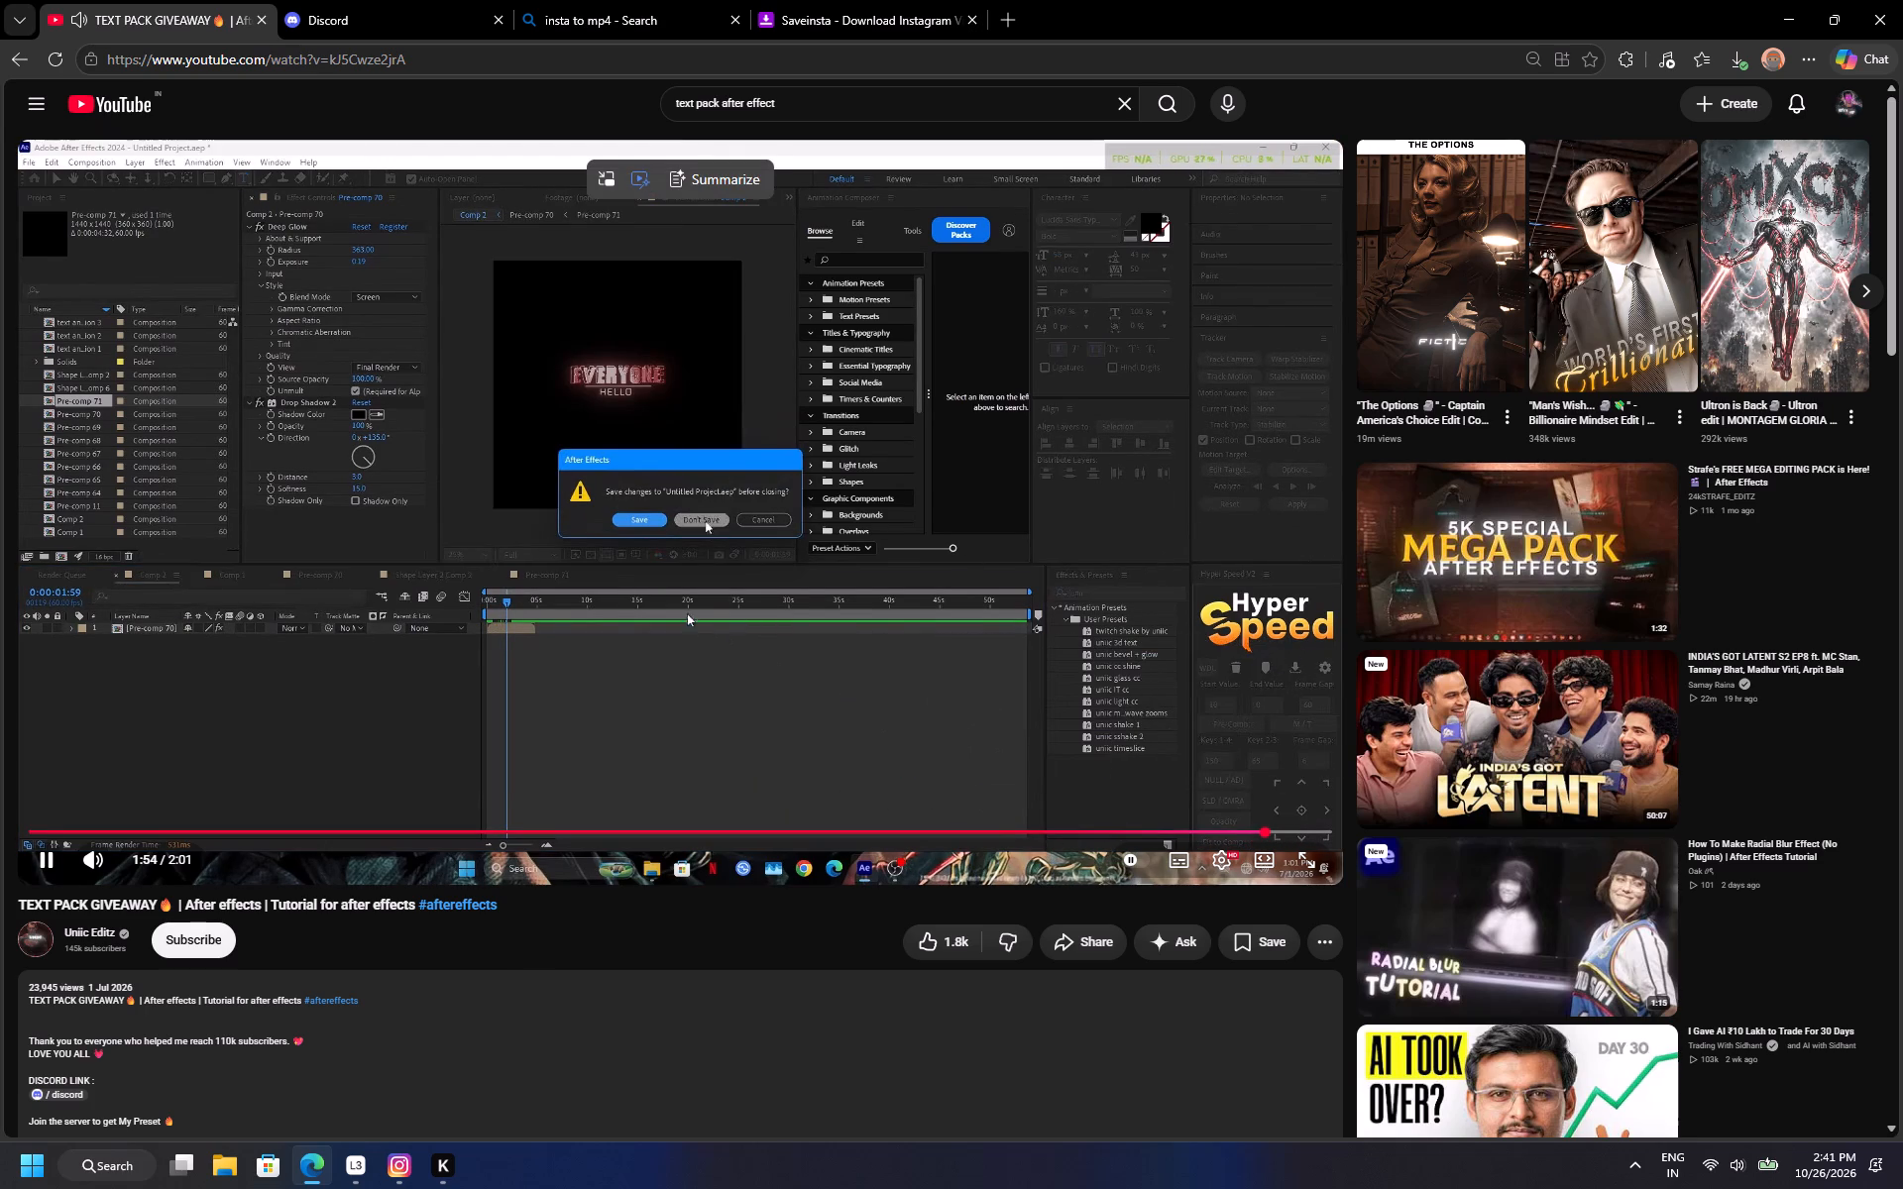
{"action": "left_click", "coordinate": [615, 826]}
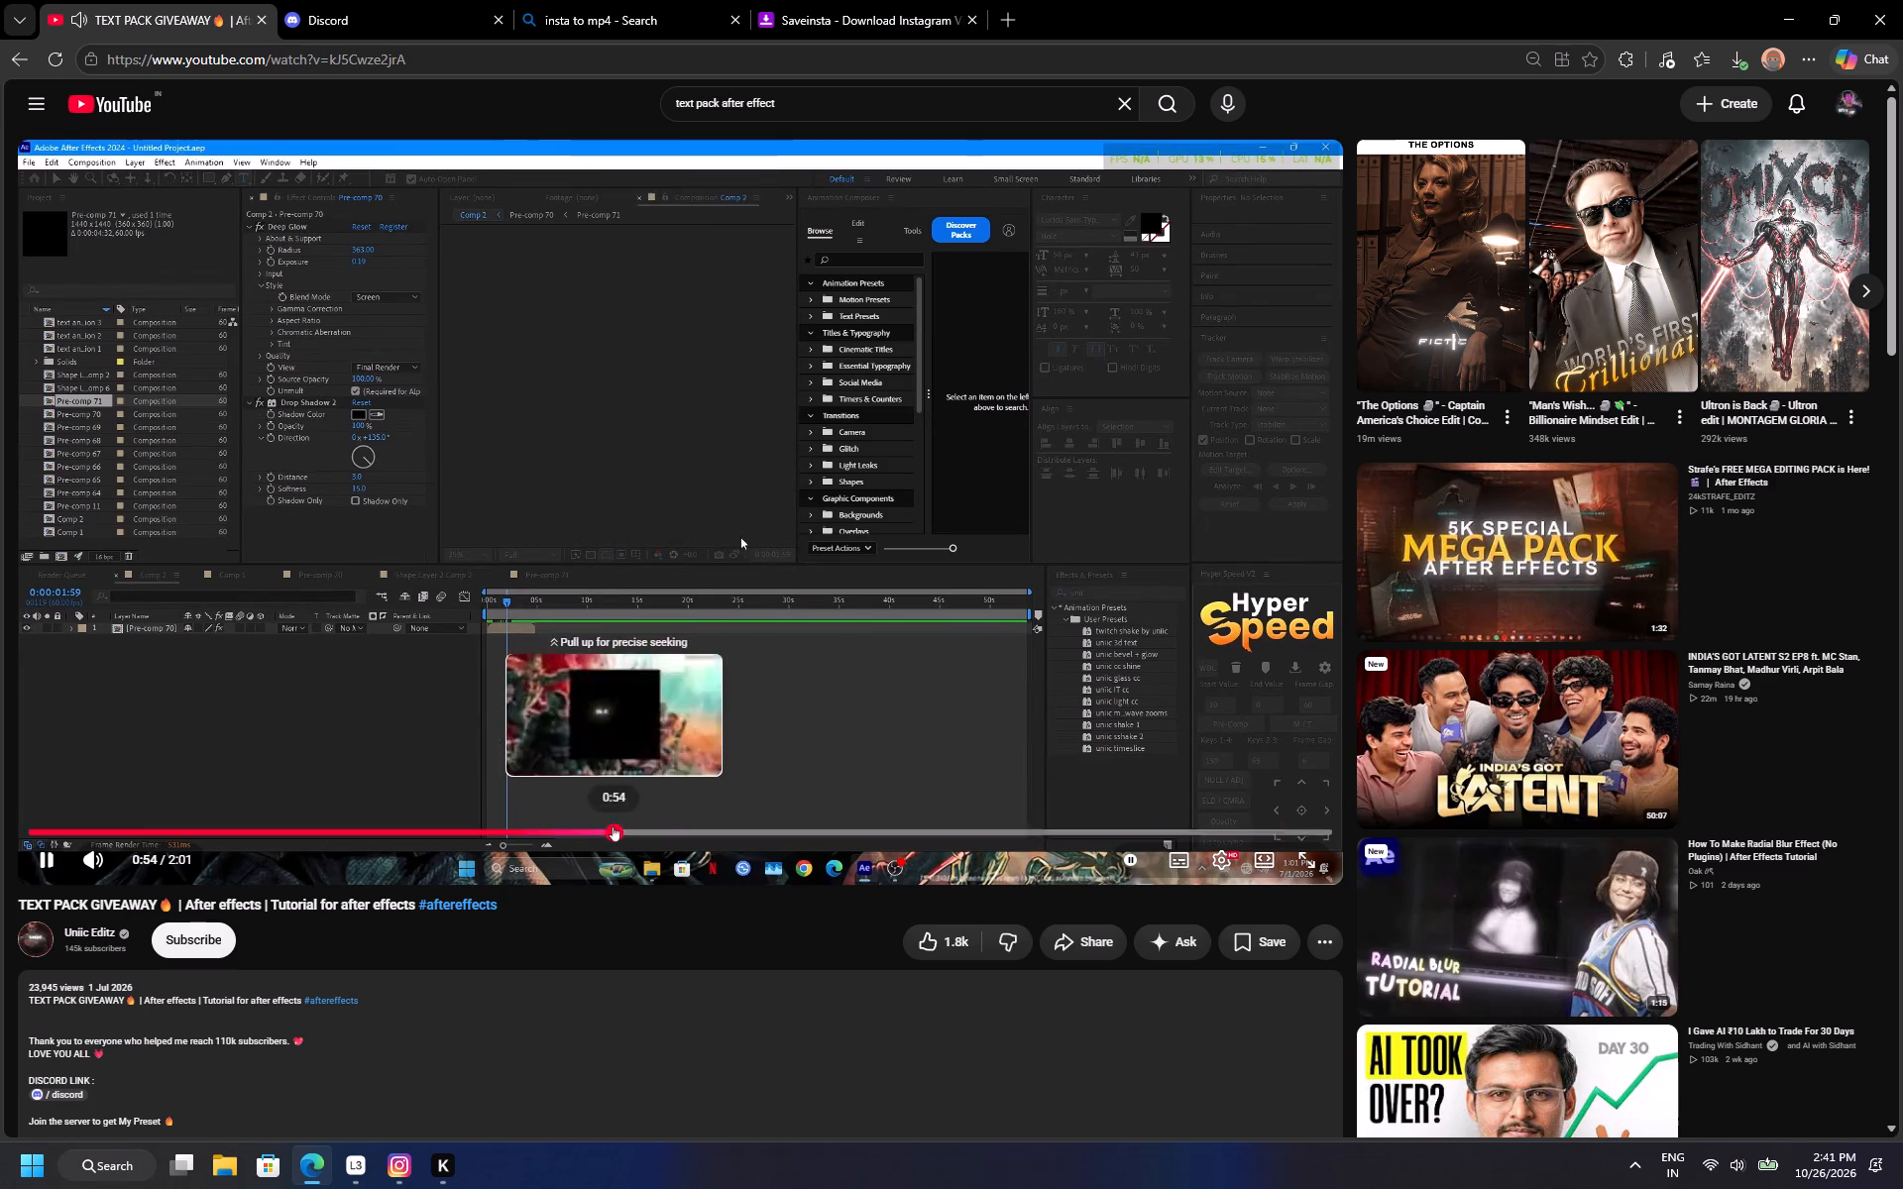
{"action": "left_click", "coordinate": [677, 829]}
{"action": "left_click", "coordinate": [790, 823]}
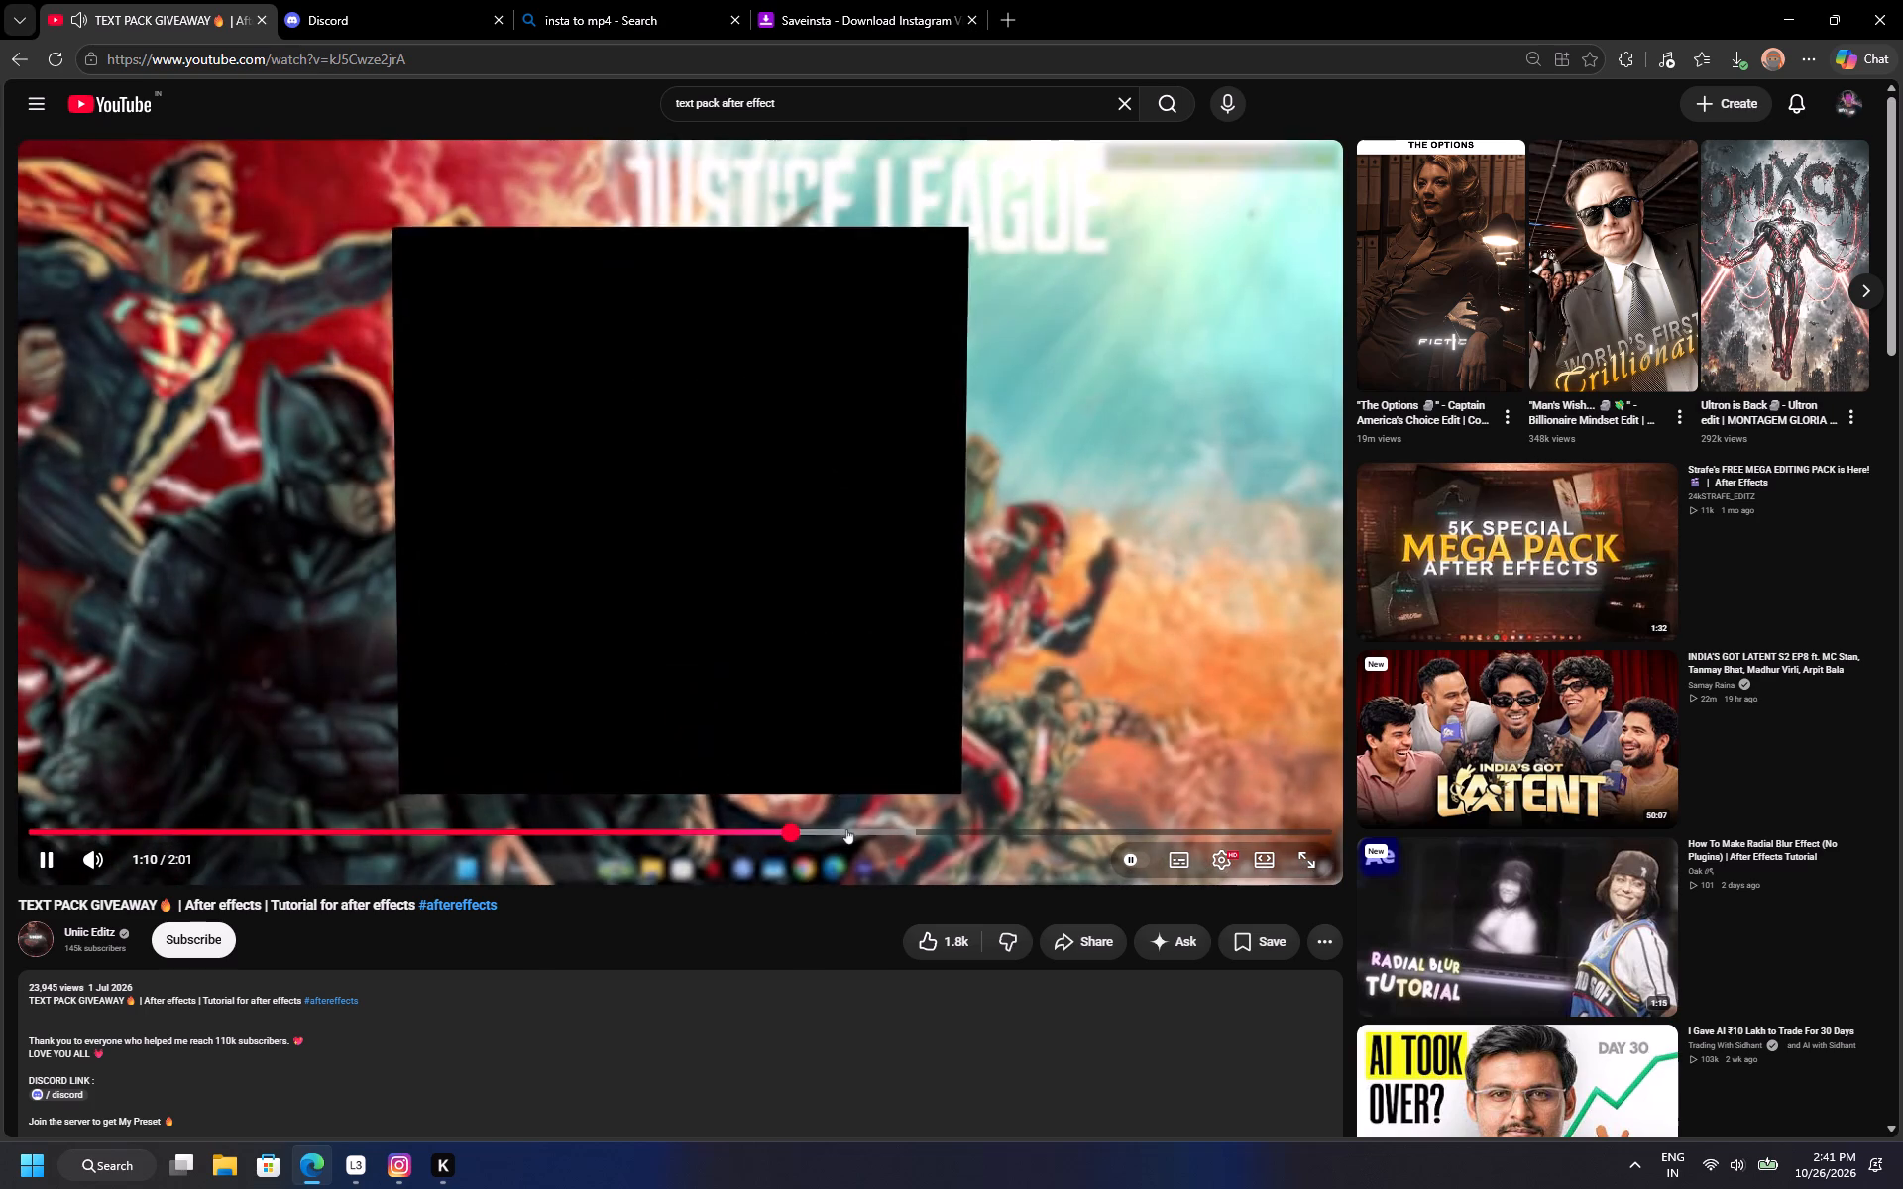
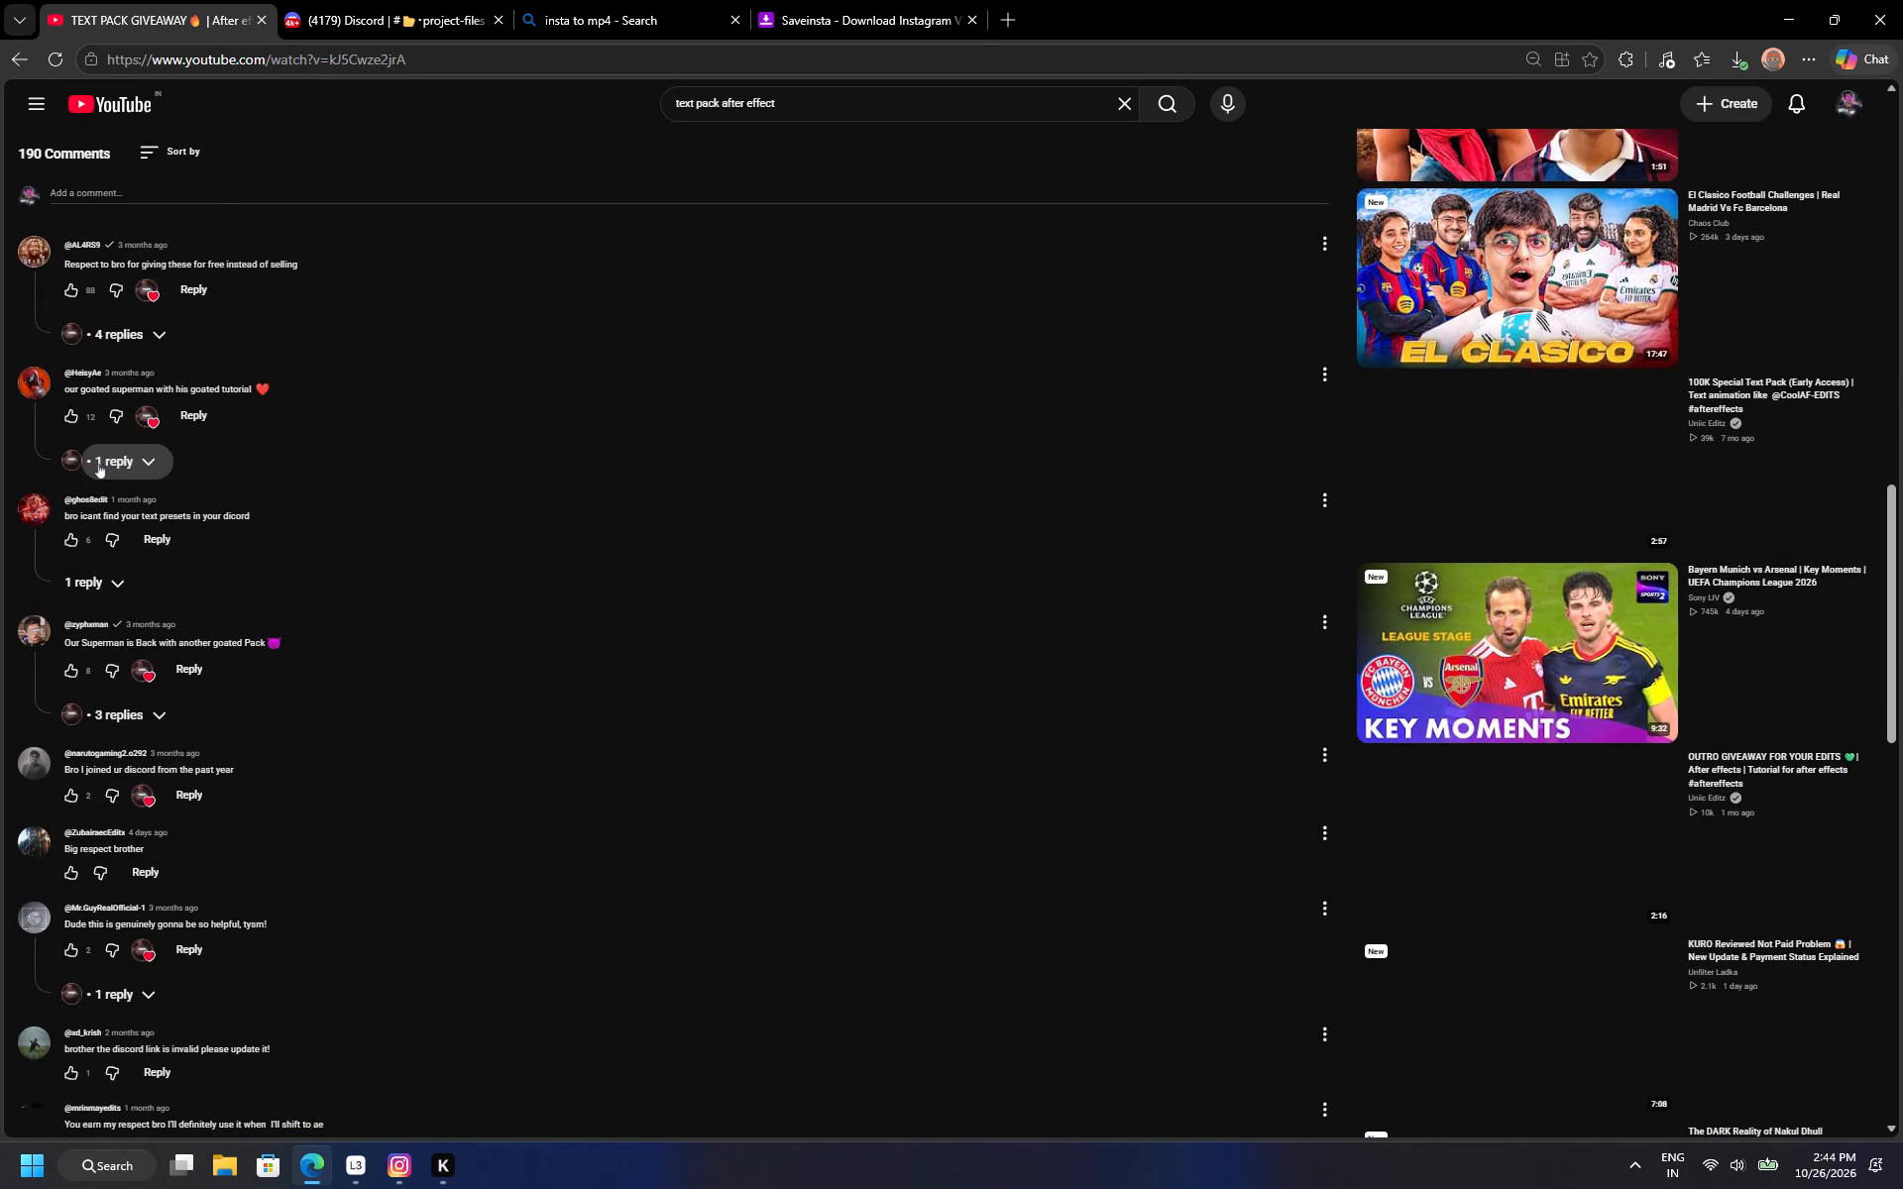
Look through the viewer comments on the "TEXT PACK GIVEAWAY" video for feedback about the pack and its Discord link.
{"action": "scroll", "coordinate": [122, 737], "scroll_direction": "down", "scroll_amount": 1}
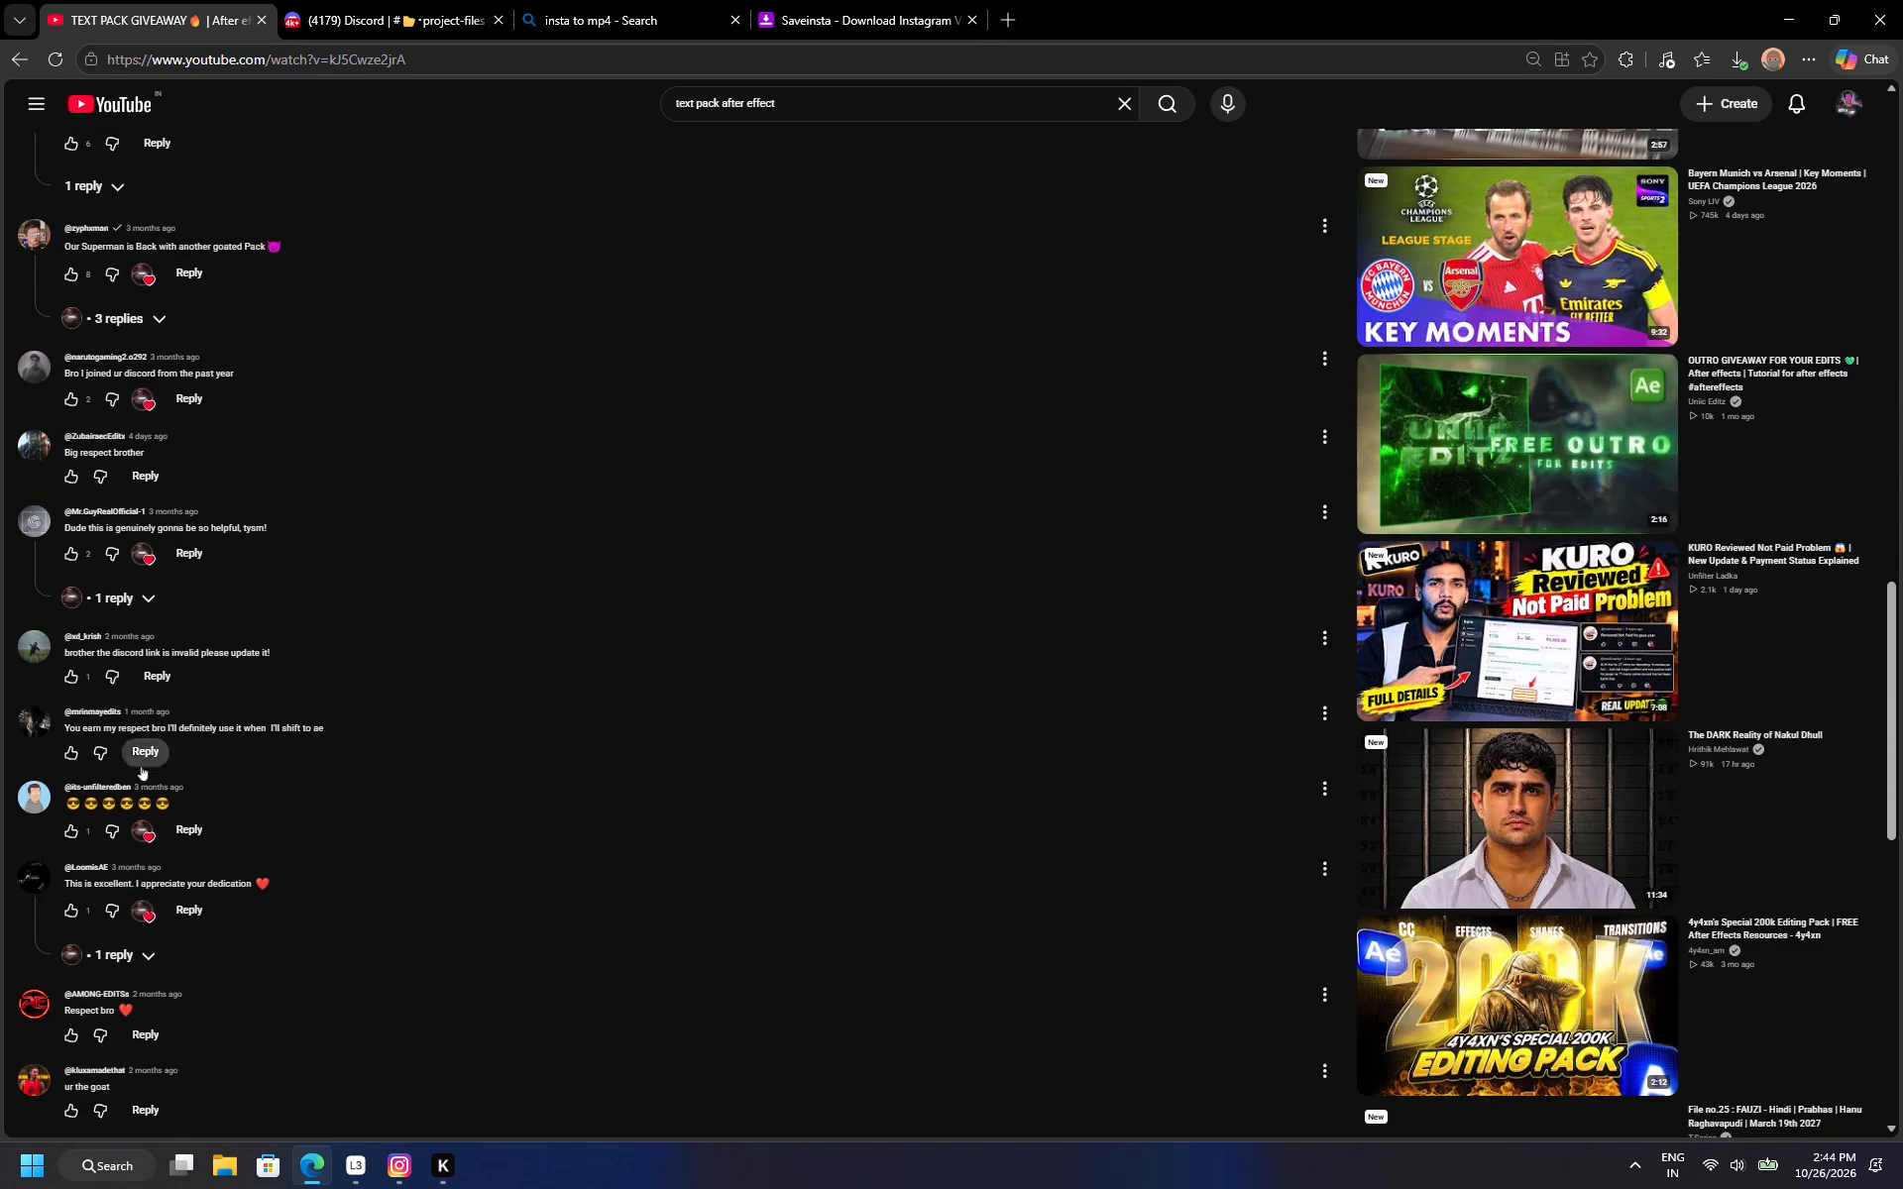
{"action": "scroll", "coordinate": [144, 812], "scroll_direction": "down", "scroll_amount": 3}
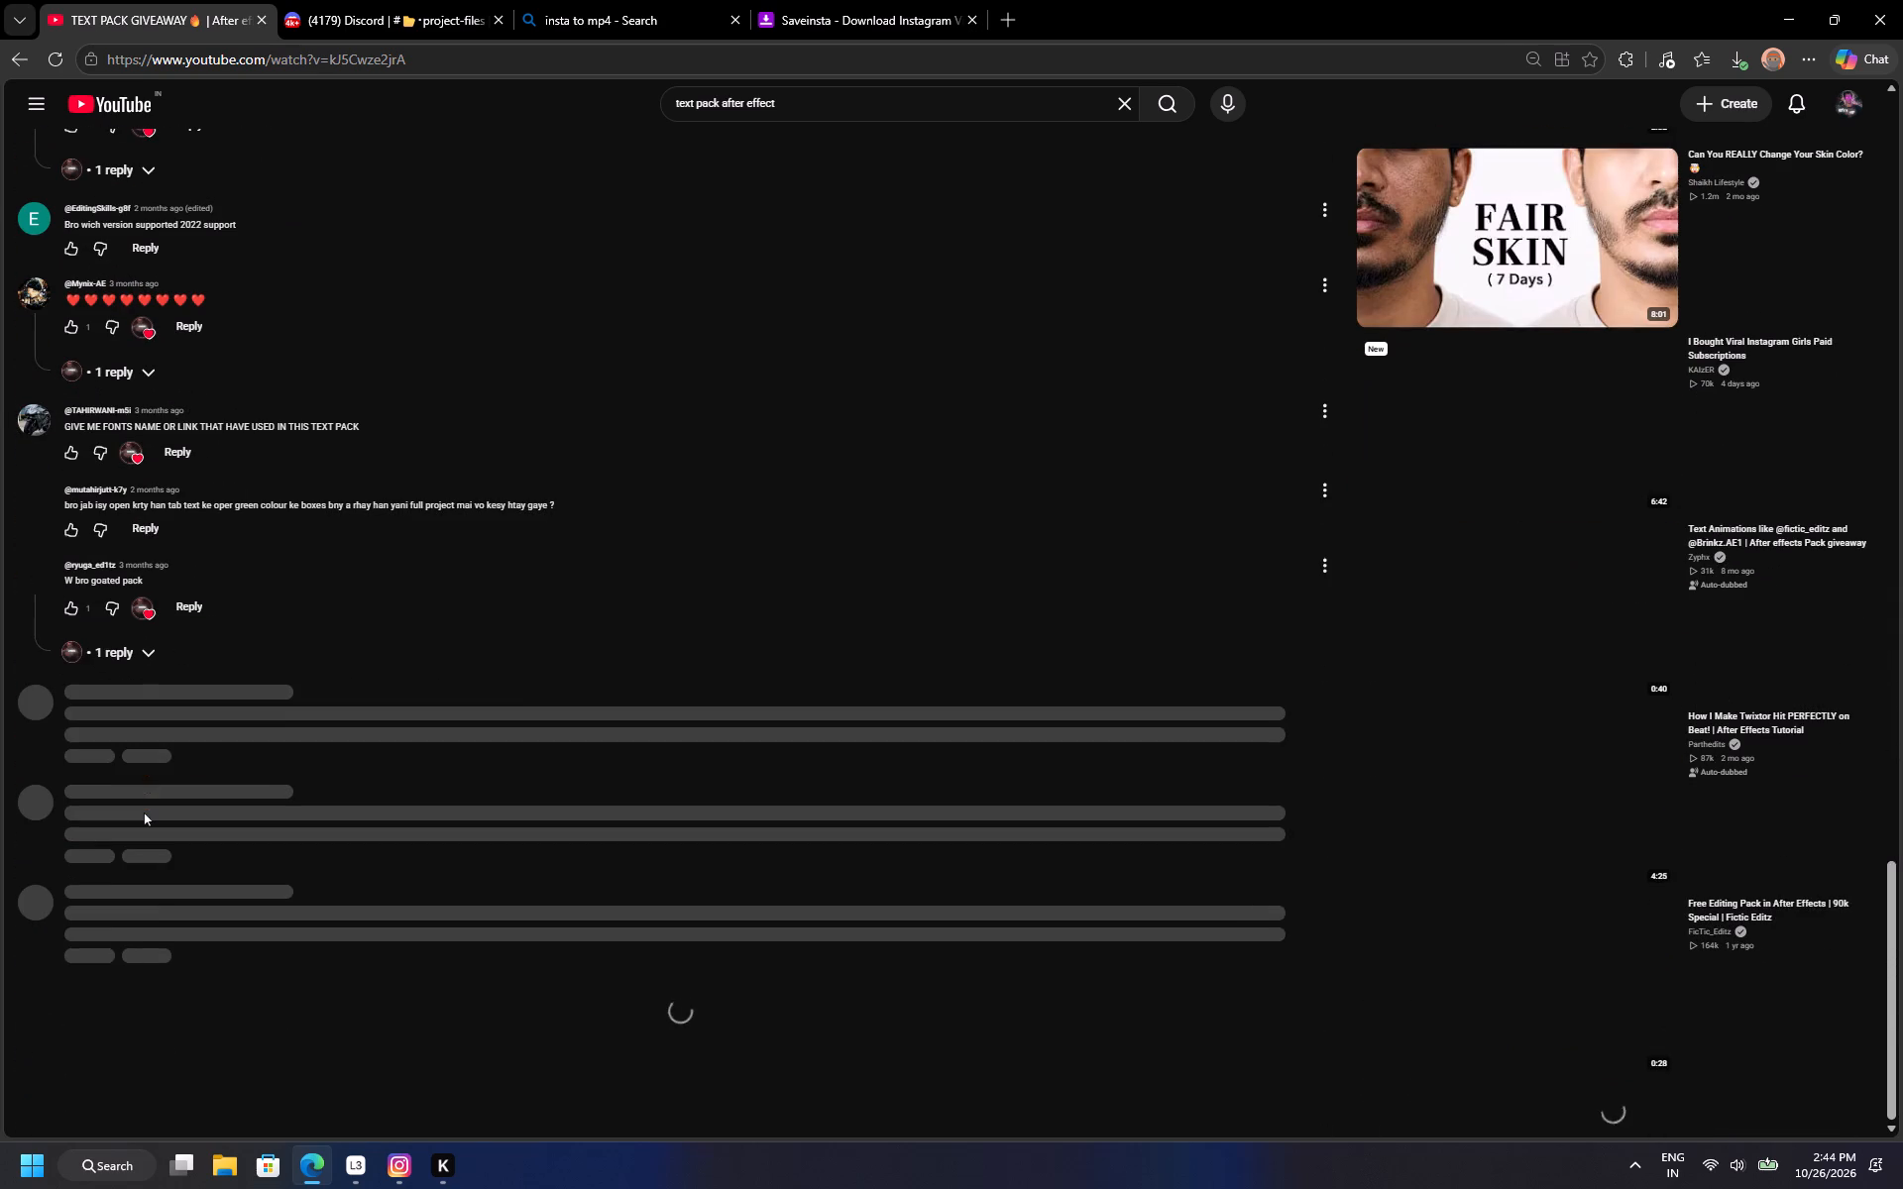
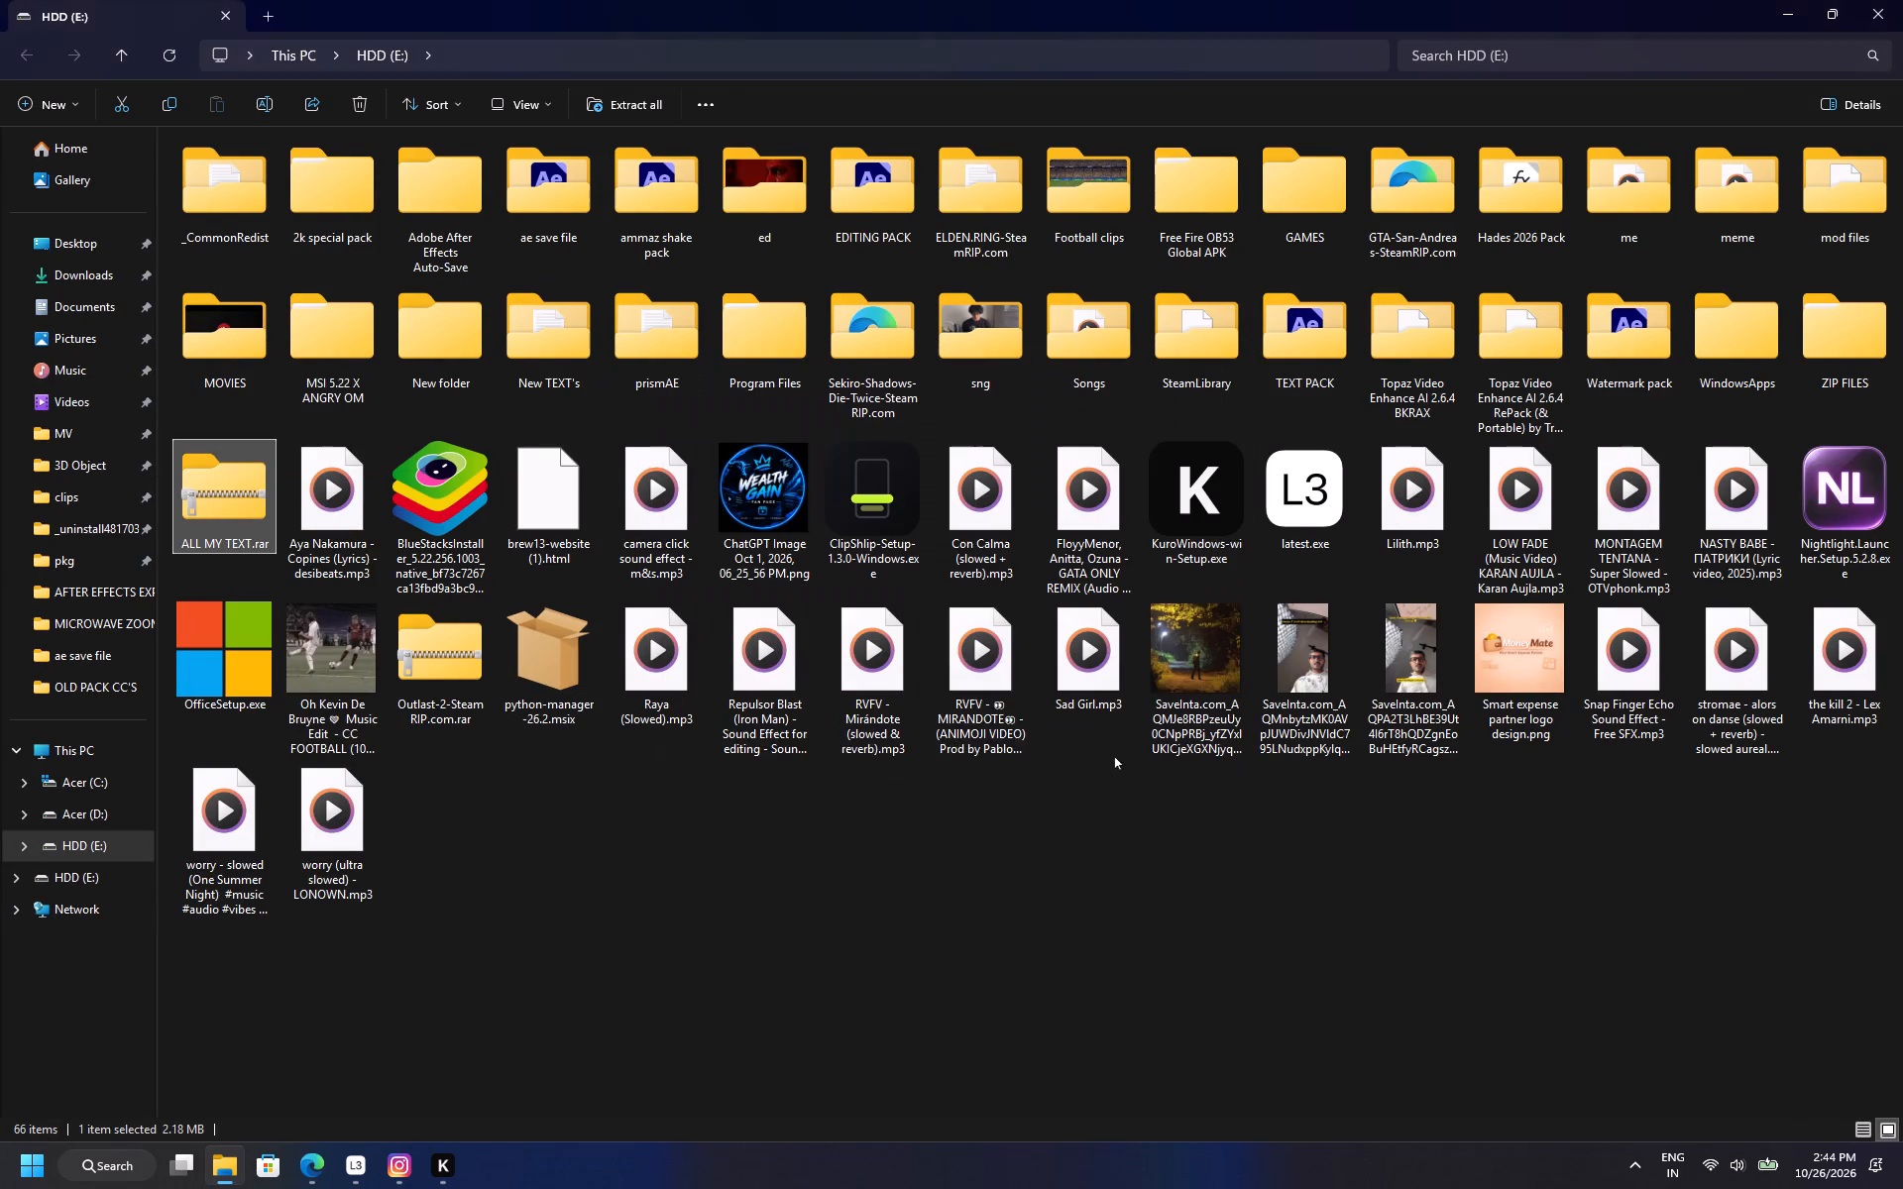
Extract ALL MY TEXT.rar into an ALL MY TEXT folder on HDD (E:) and check the extracted folder's contents.
{"action": "double_click", "coordinate": [435, 831]}
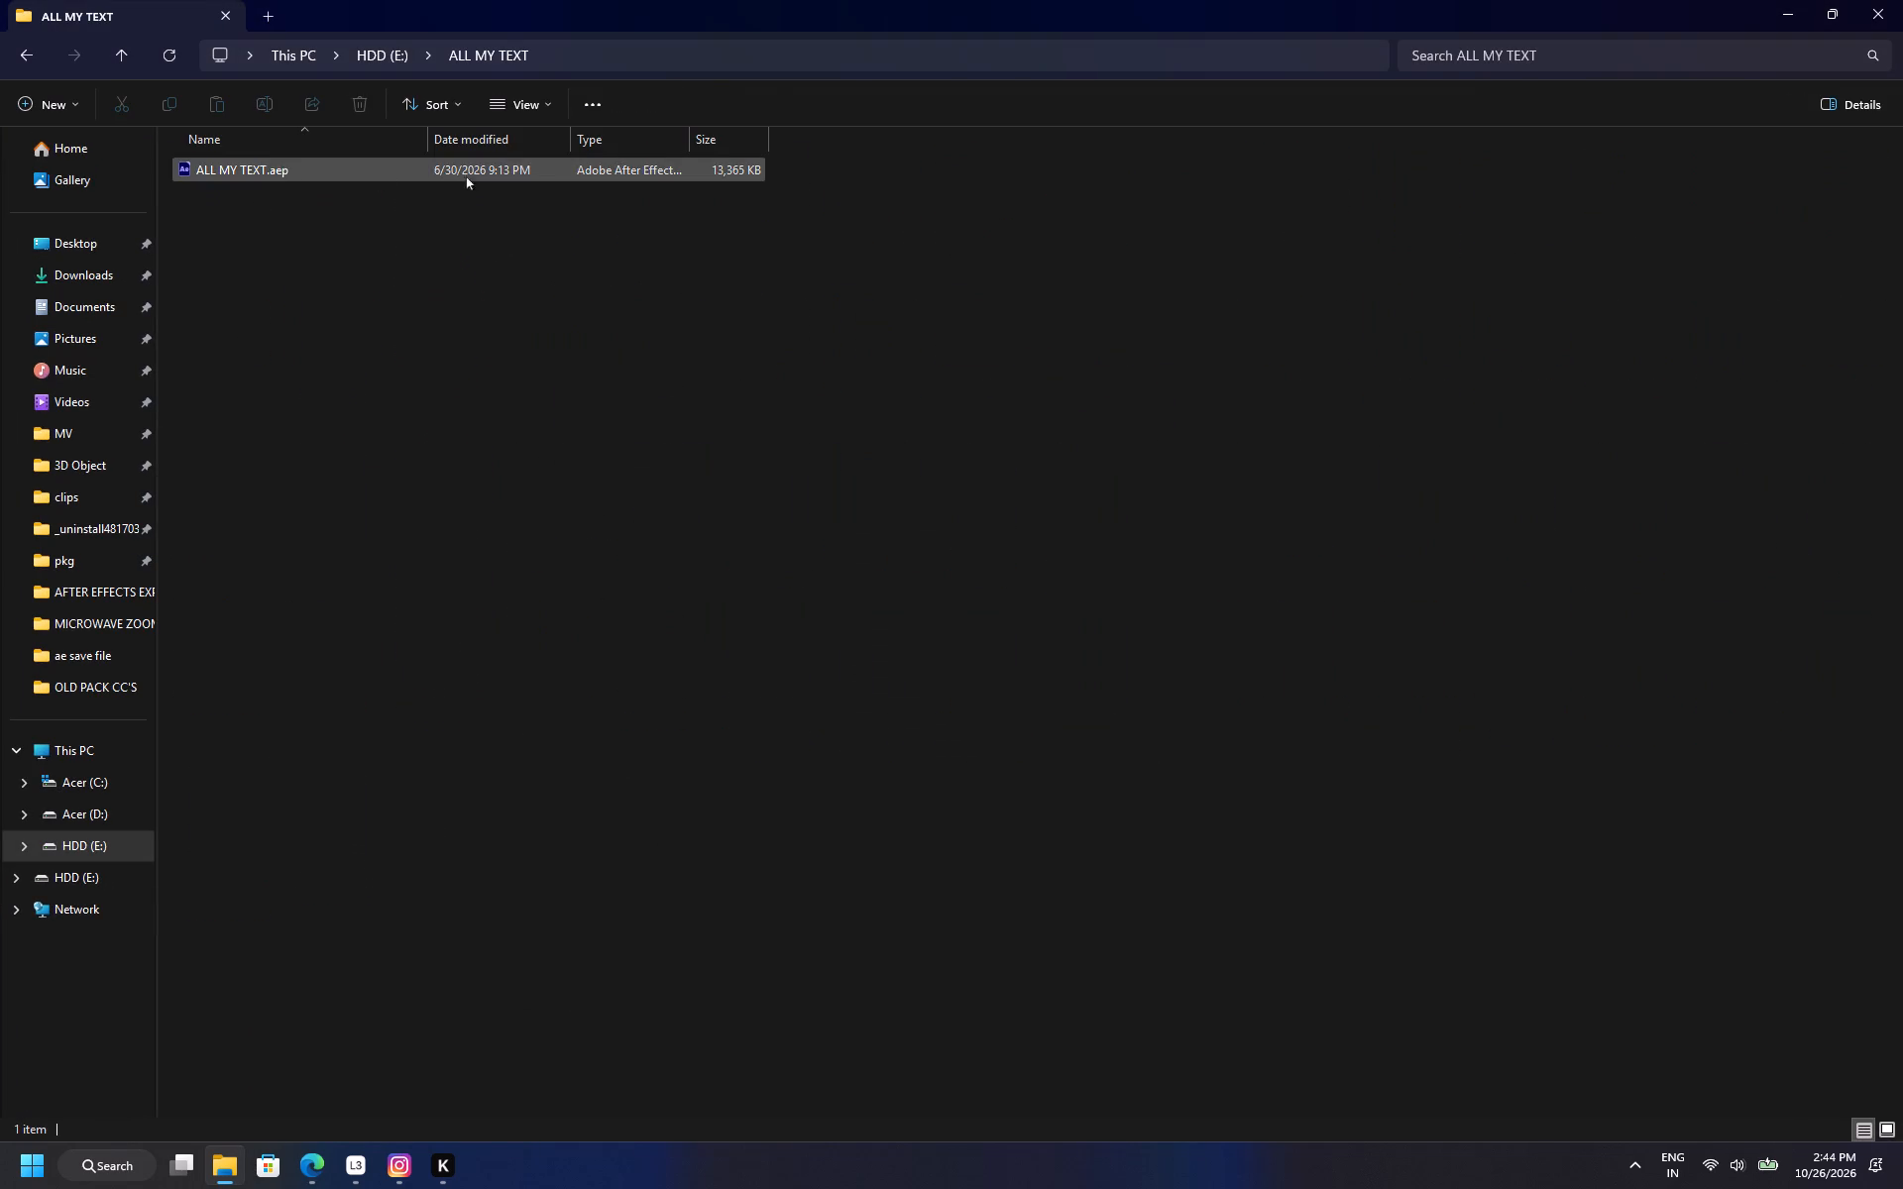
{"action": "left_click", "coordinate": [23, 54]}
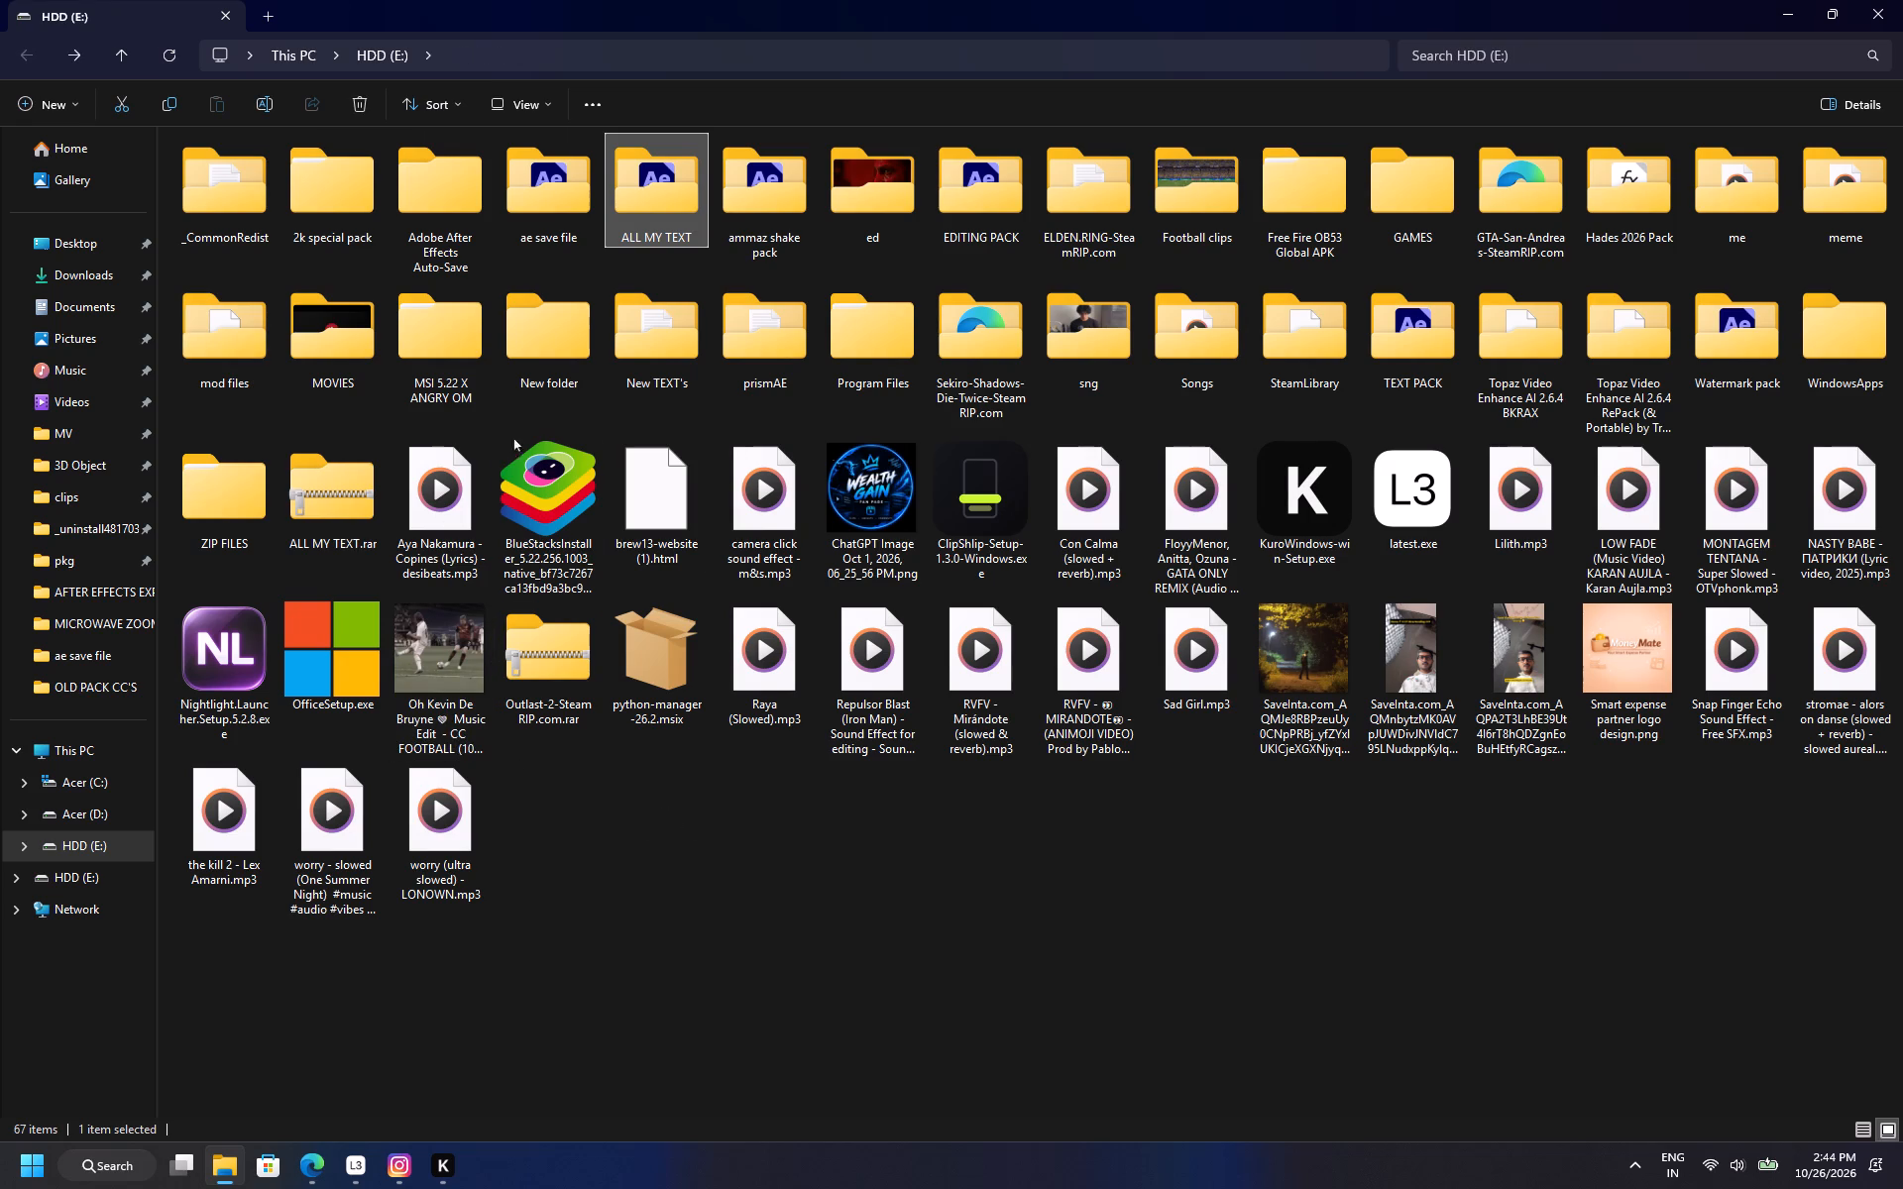
{"action": "left_click", "coordinate": [1902, 0]}
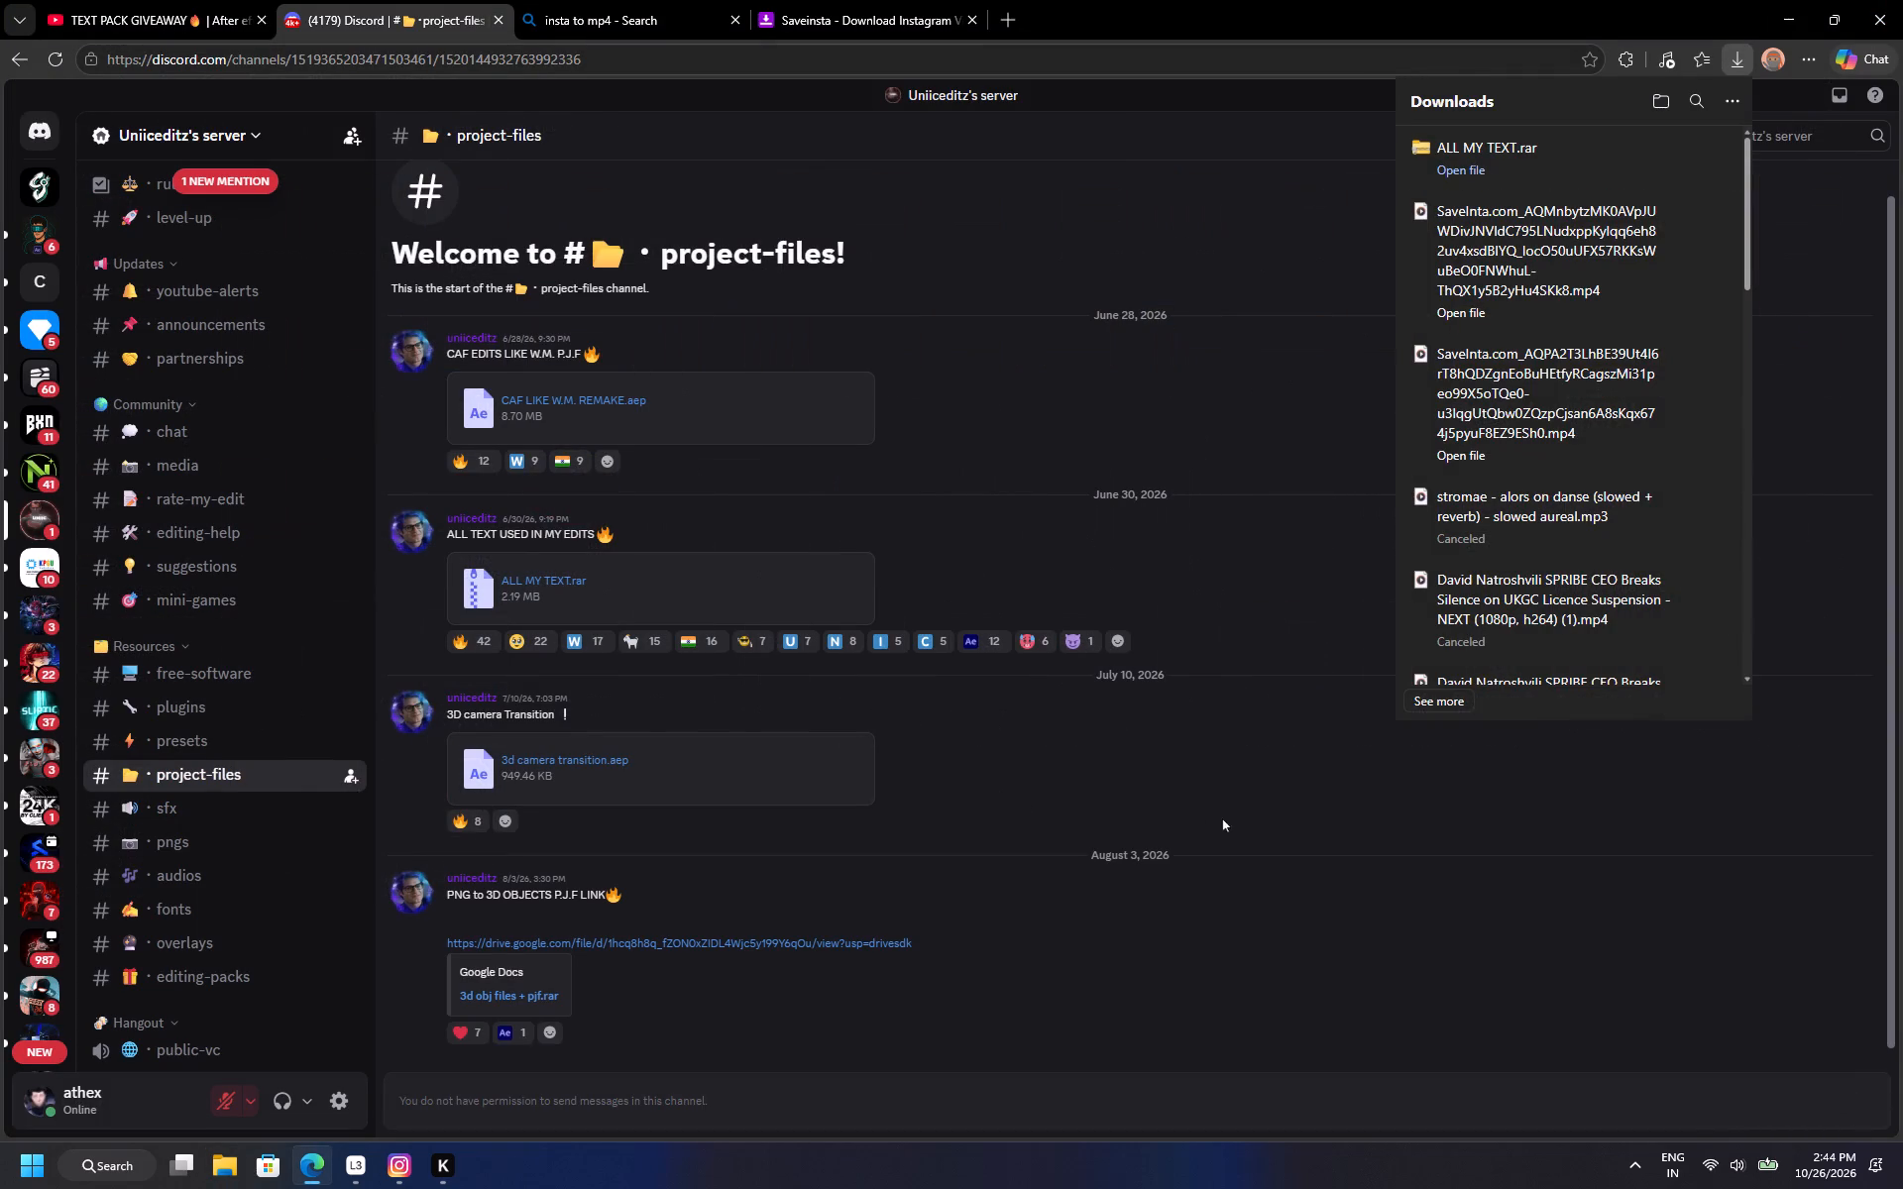
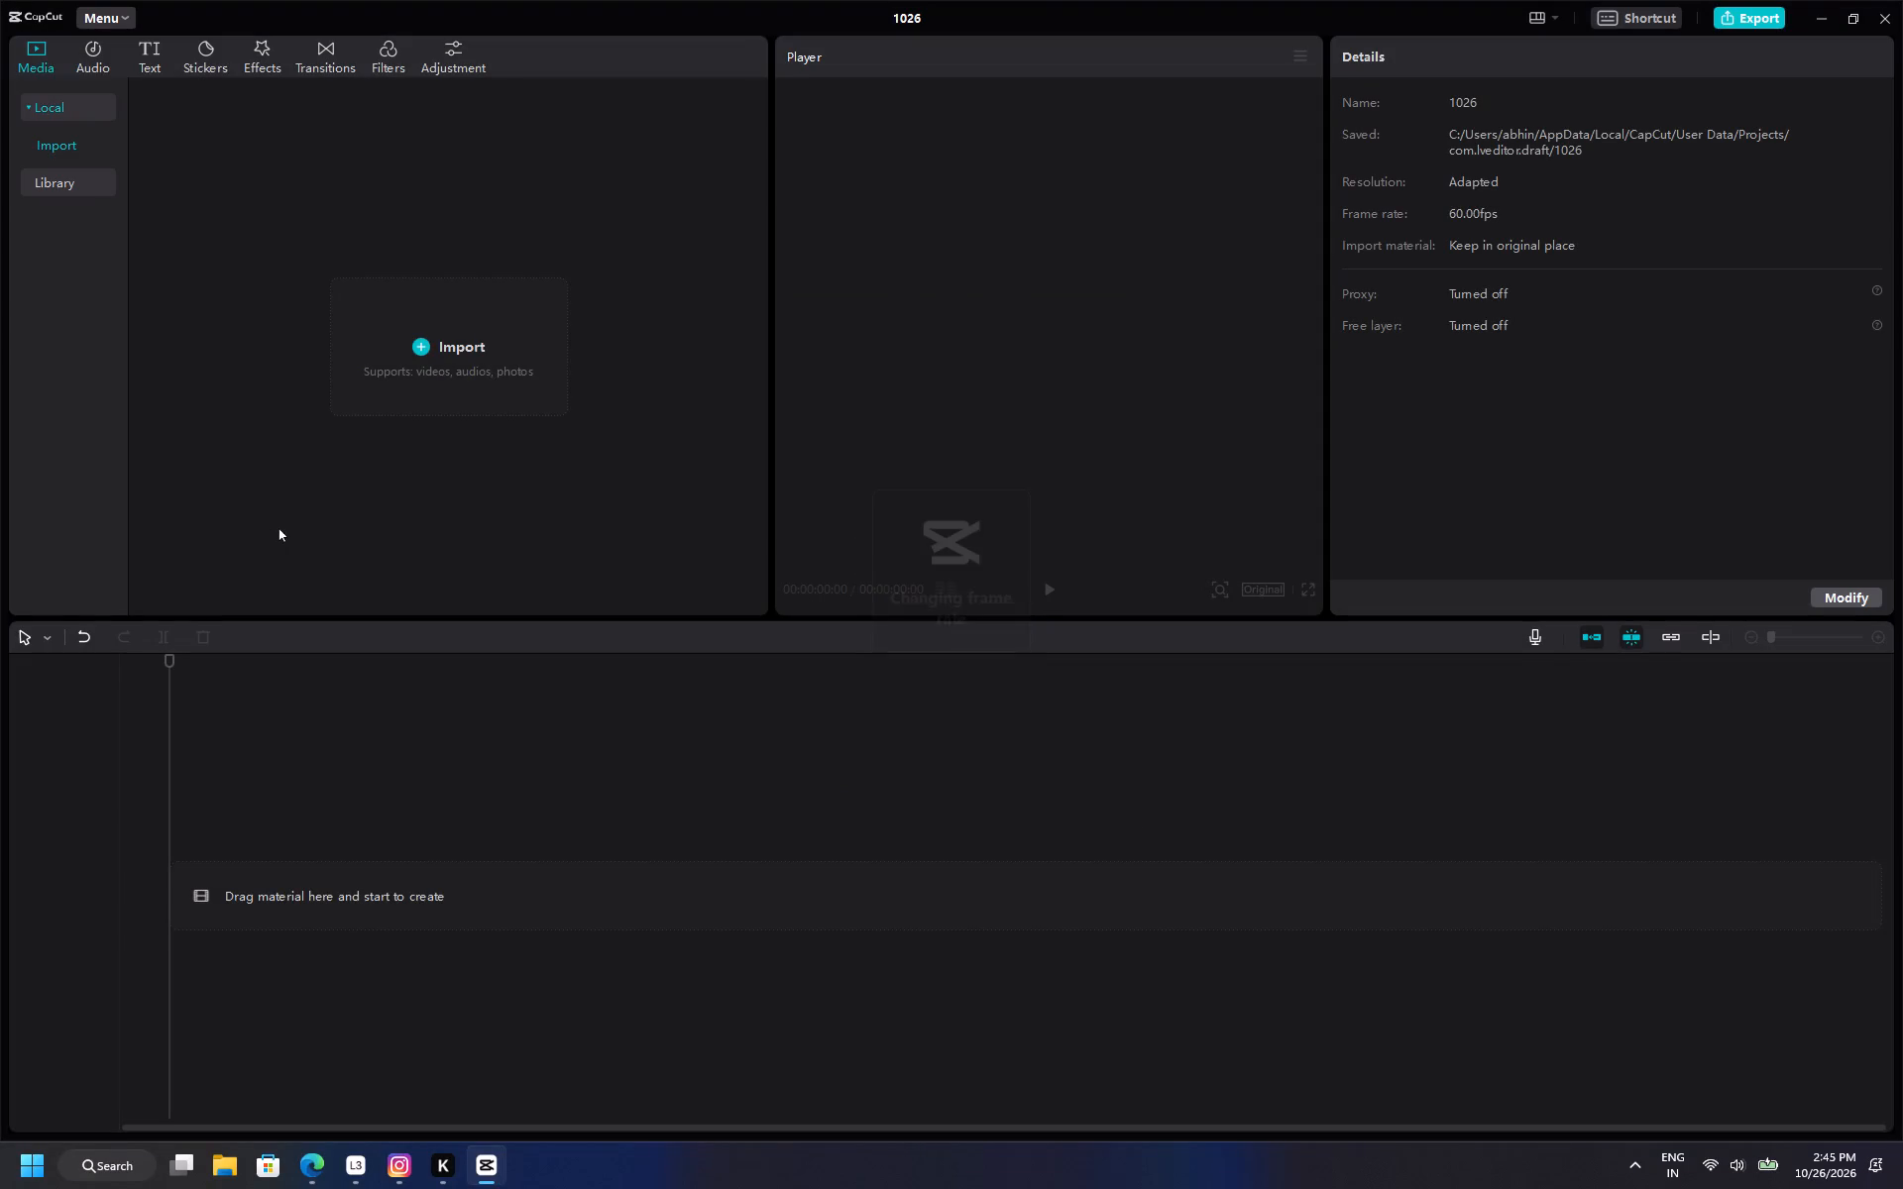
Import the SaveInta.com_AQPA2T3... video from HDD (E:) and place it at the start of the timeline.
{"action": "left_click", "coordinate": [419, 391]}
{"action": "scroll", "coordinate": [153, 357], "scroll_direction": "down", "scroll_amount": 1}
{"action": "scroll", "coordinate": [288, 362], "scroll_direction": "down", "scroll_amount": 1}
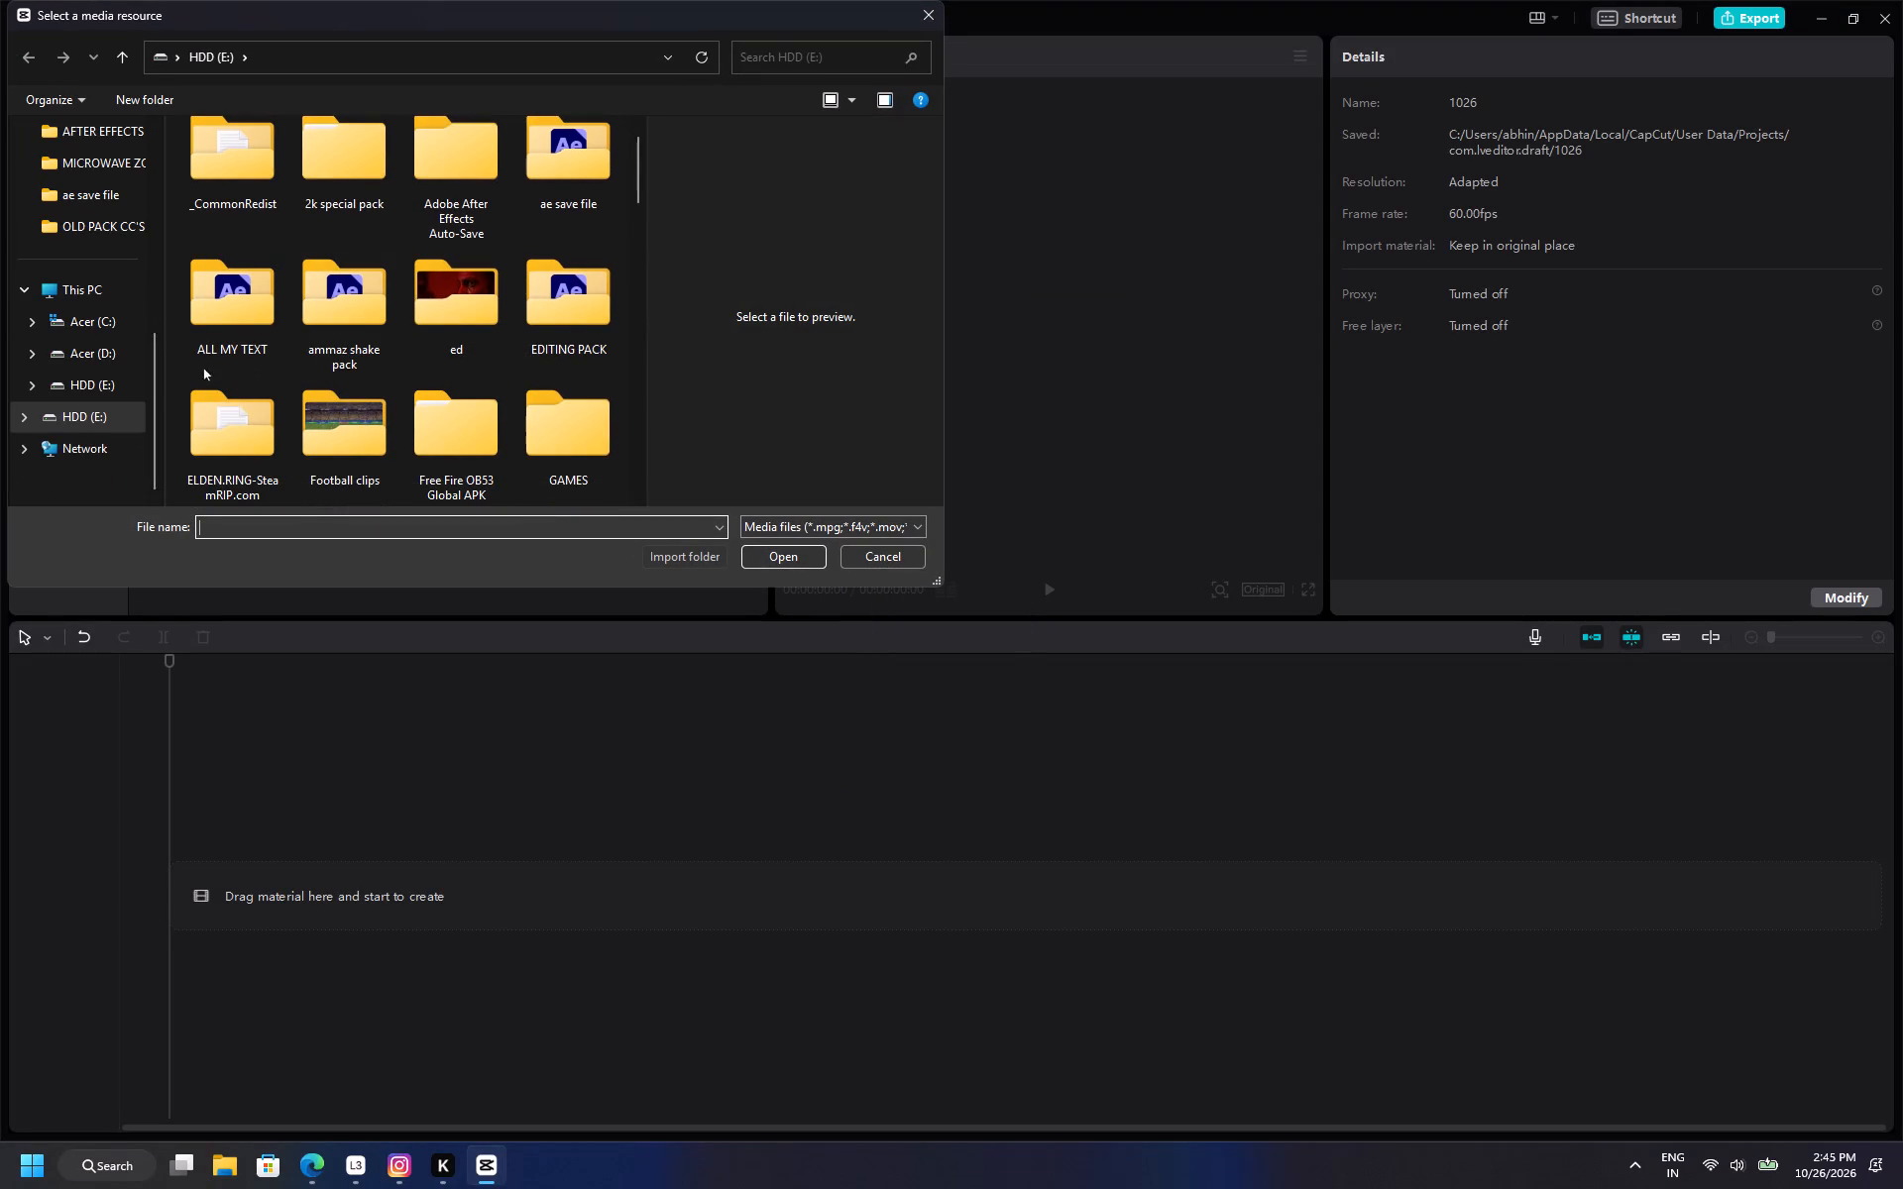
{"action": "scroll", "coordinate": [70, 382], "scroll_direction": "up", "scroll_amount": 2}
{"action": "left_click", "coordinate": [98, 314]}
{"action": "left_click", "coordinate": [80, 410]}
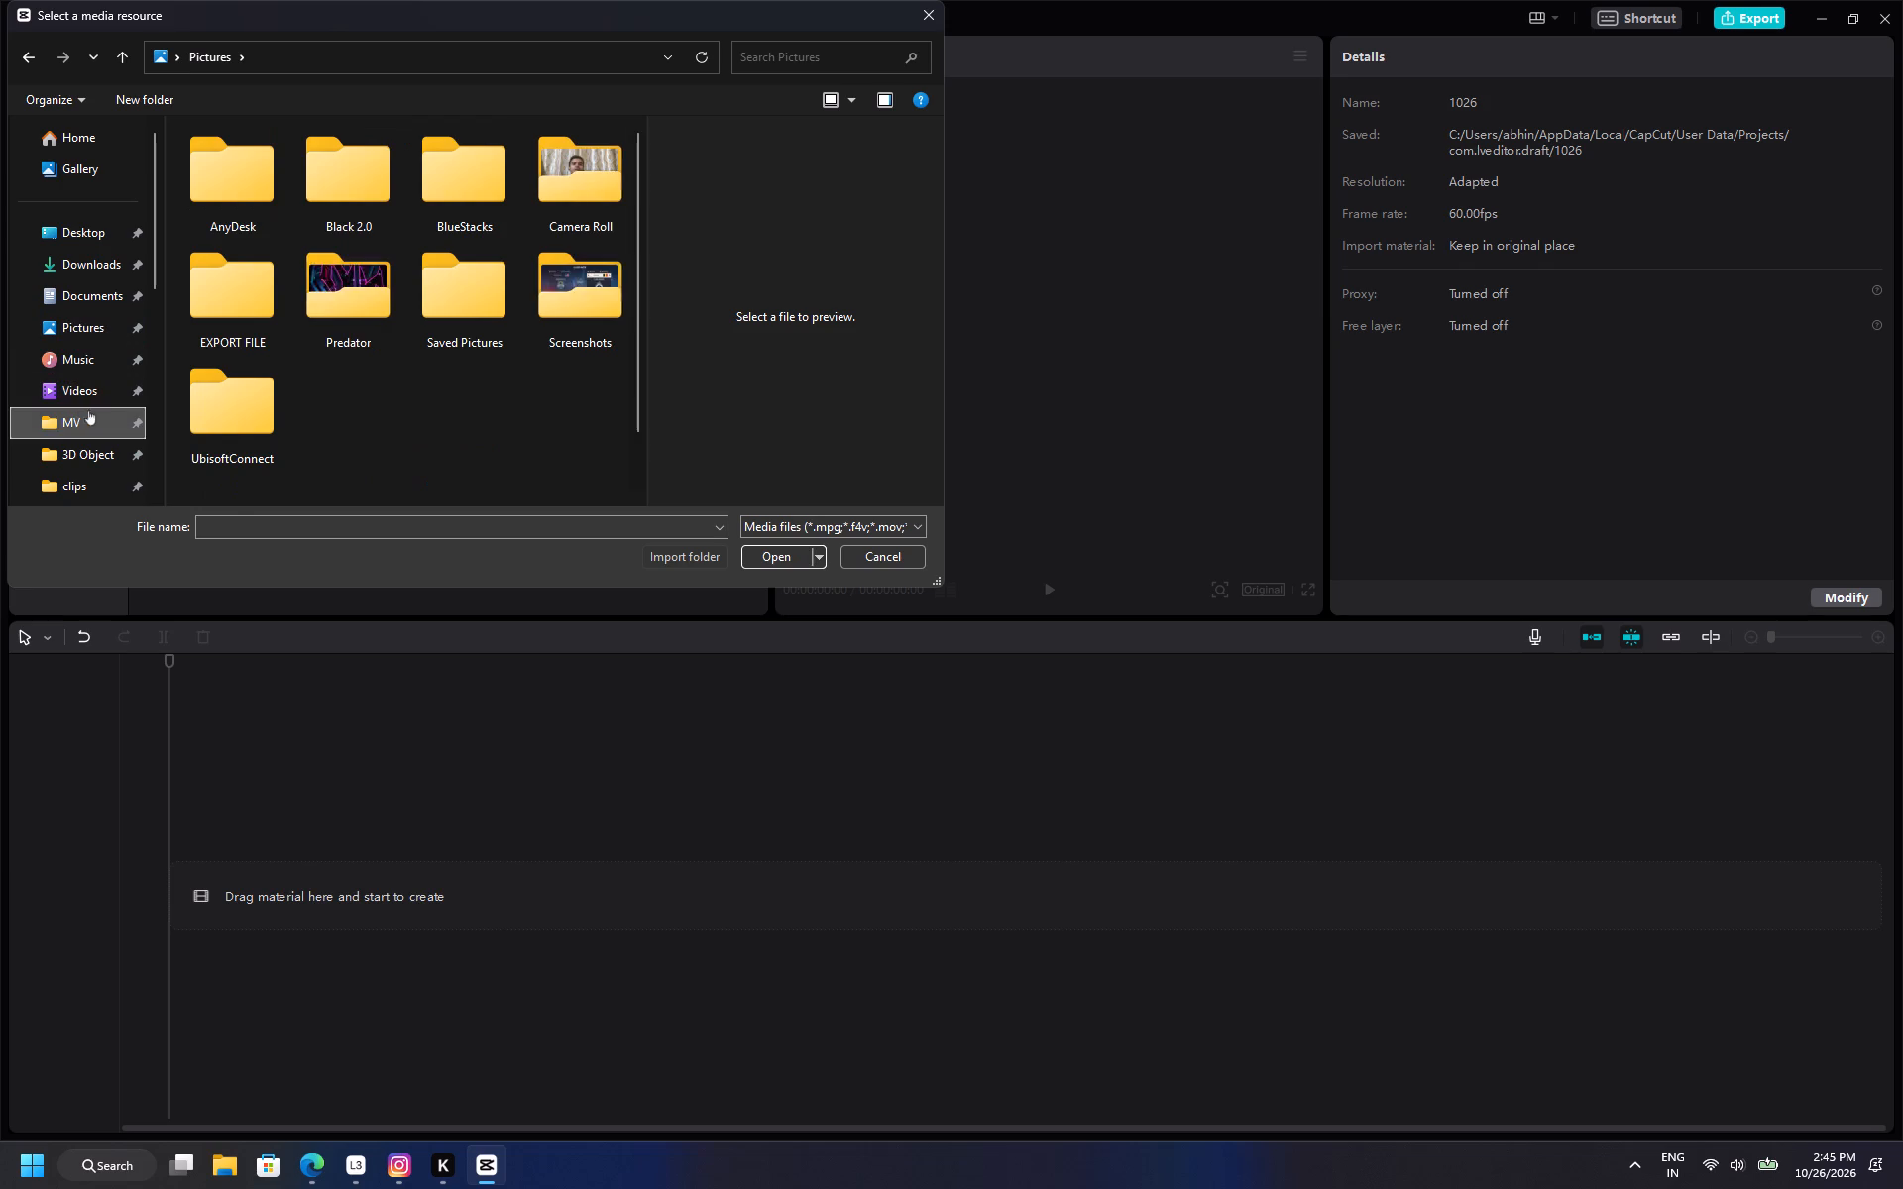
{"action": "scroll", "coordinate": [356, 398], "scroll_direction": "down", "scroll_amount": 2}
{"action": "scroll", "coordinate": [62, 397], "scroll_direction": "down", "scroll_amount": 3}
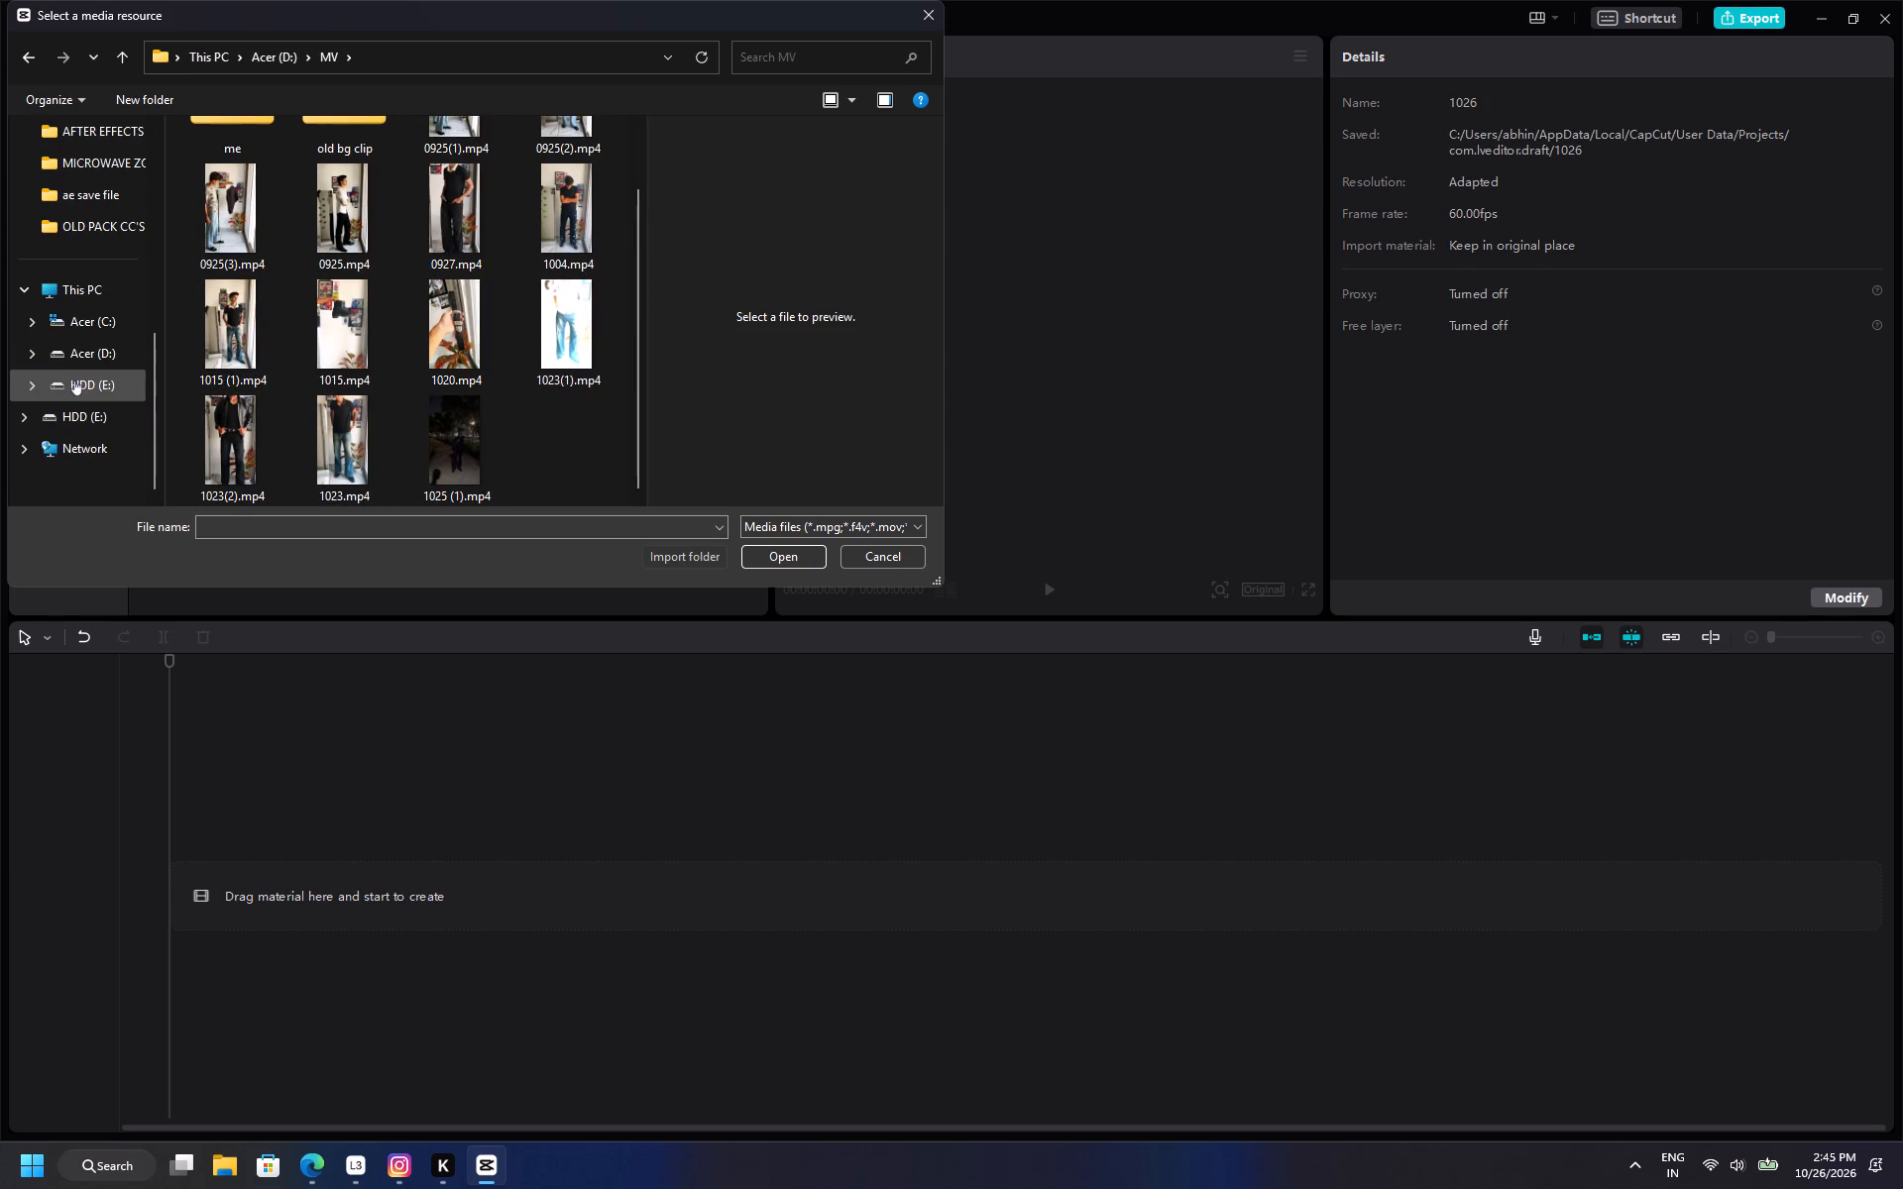
{"action": "left_click", "coordinate": [76, 380]}
{"action": "scroll", "coordinate": [331, 401], "scroll_direction": "down", "scroll_amount": 14}
{"action": "scroll", "coordinate": [331, 402], "scroll_direction": "up", "scroll_amount": 2}
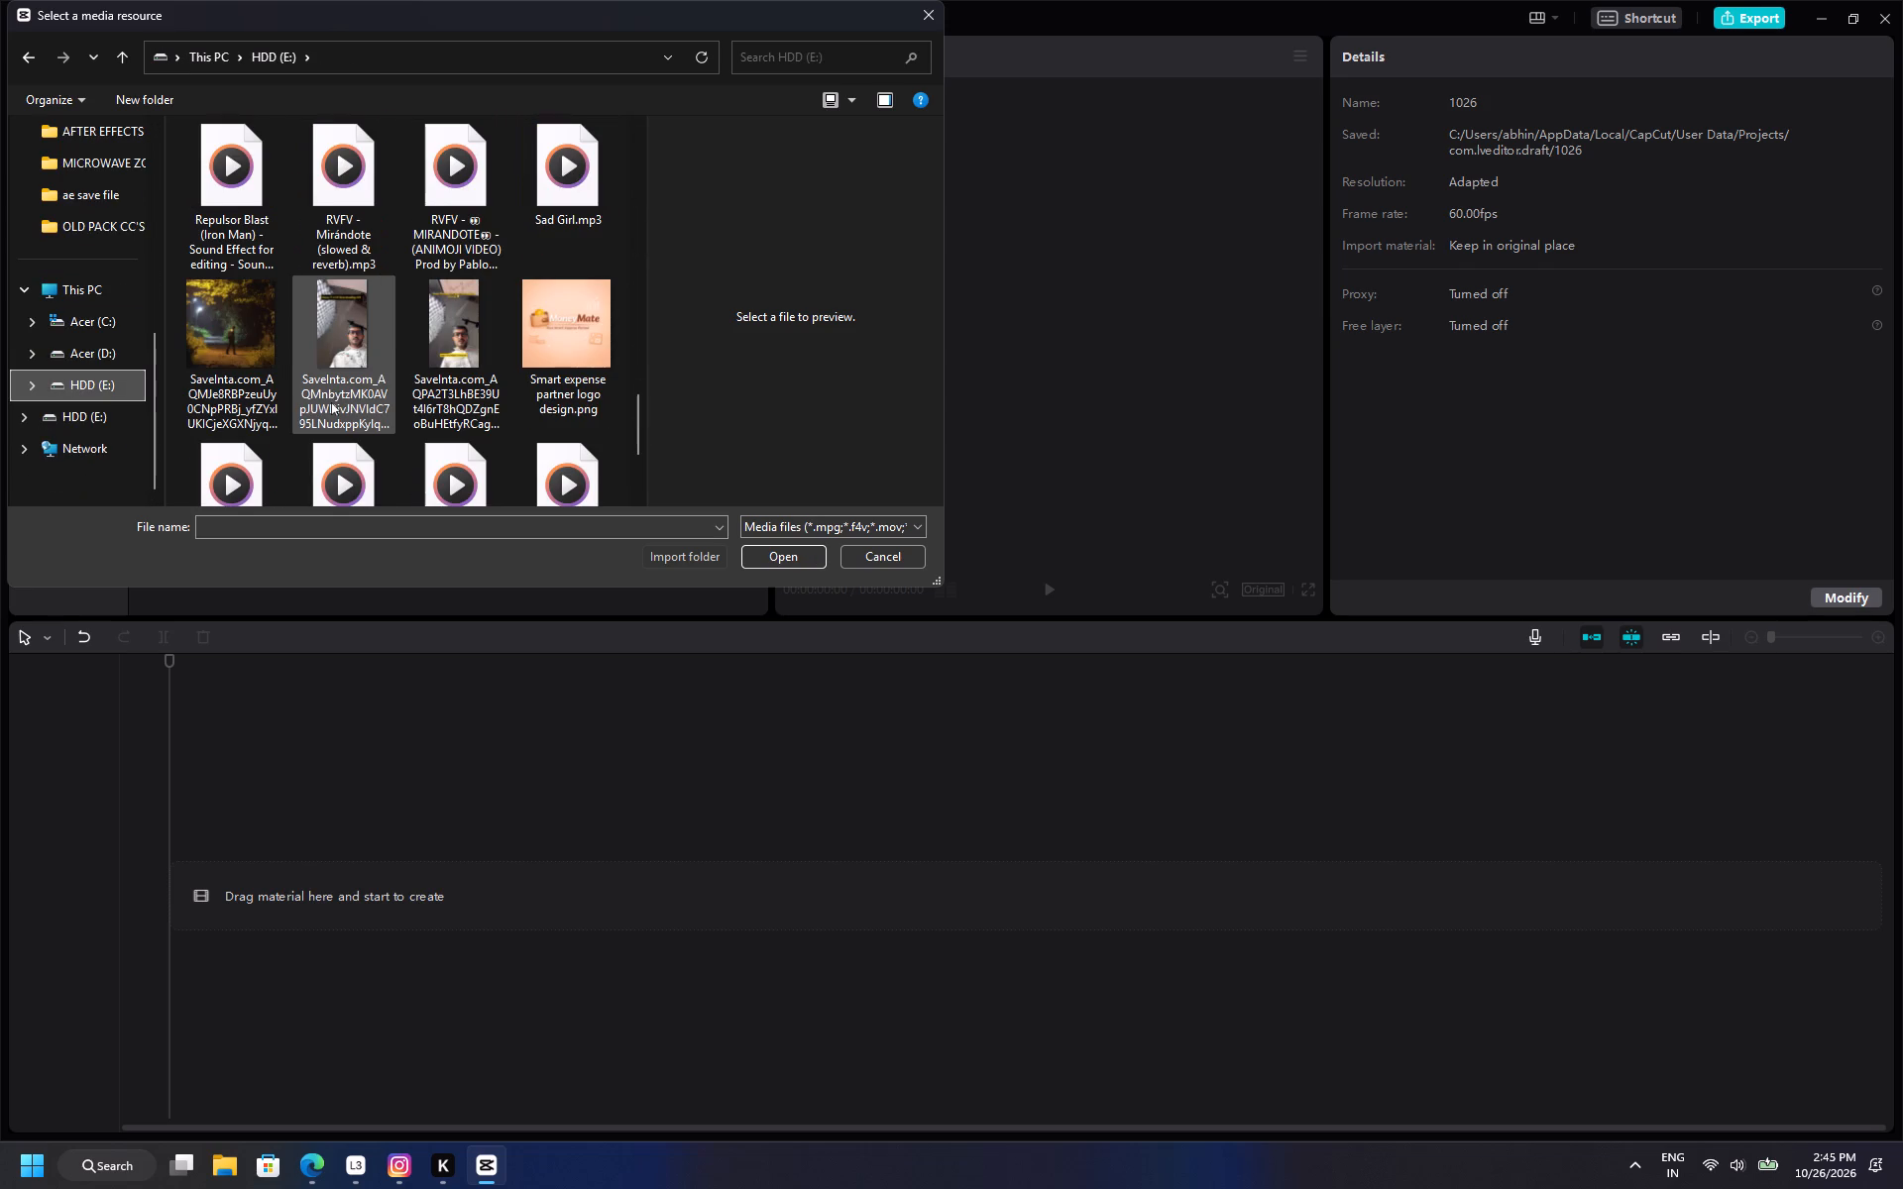
{"action": "left_click", "coordinate": [355, 400]}
{"action": "left_click", "coordinate": [473, 396]}
{"action": "left_click", "coordinate": [779, 548]}
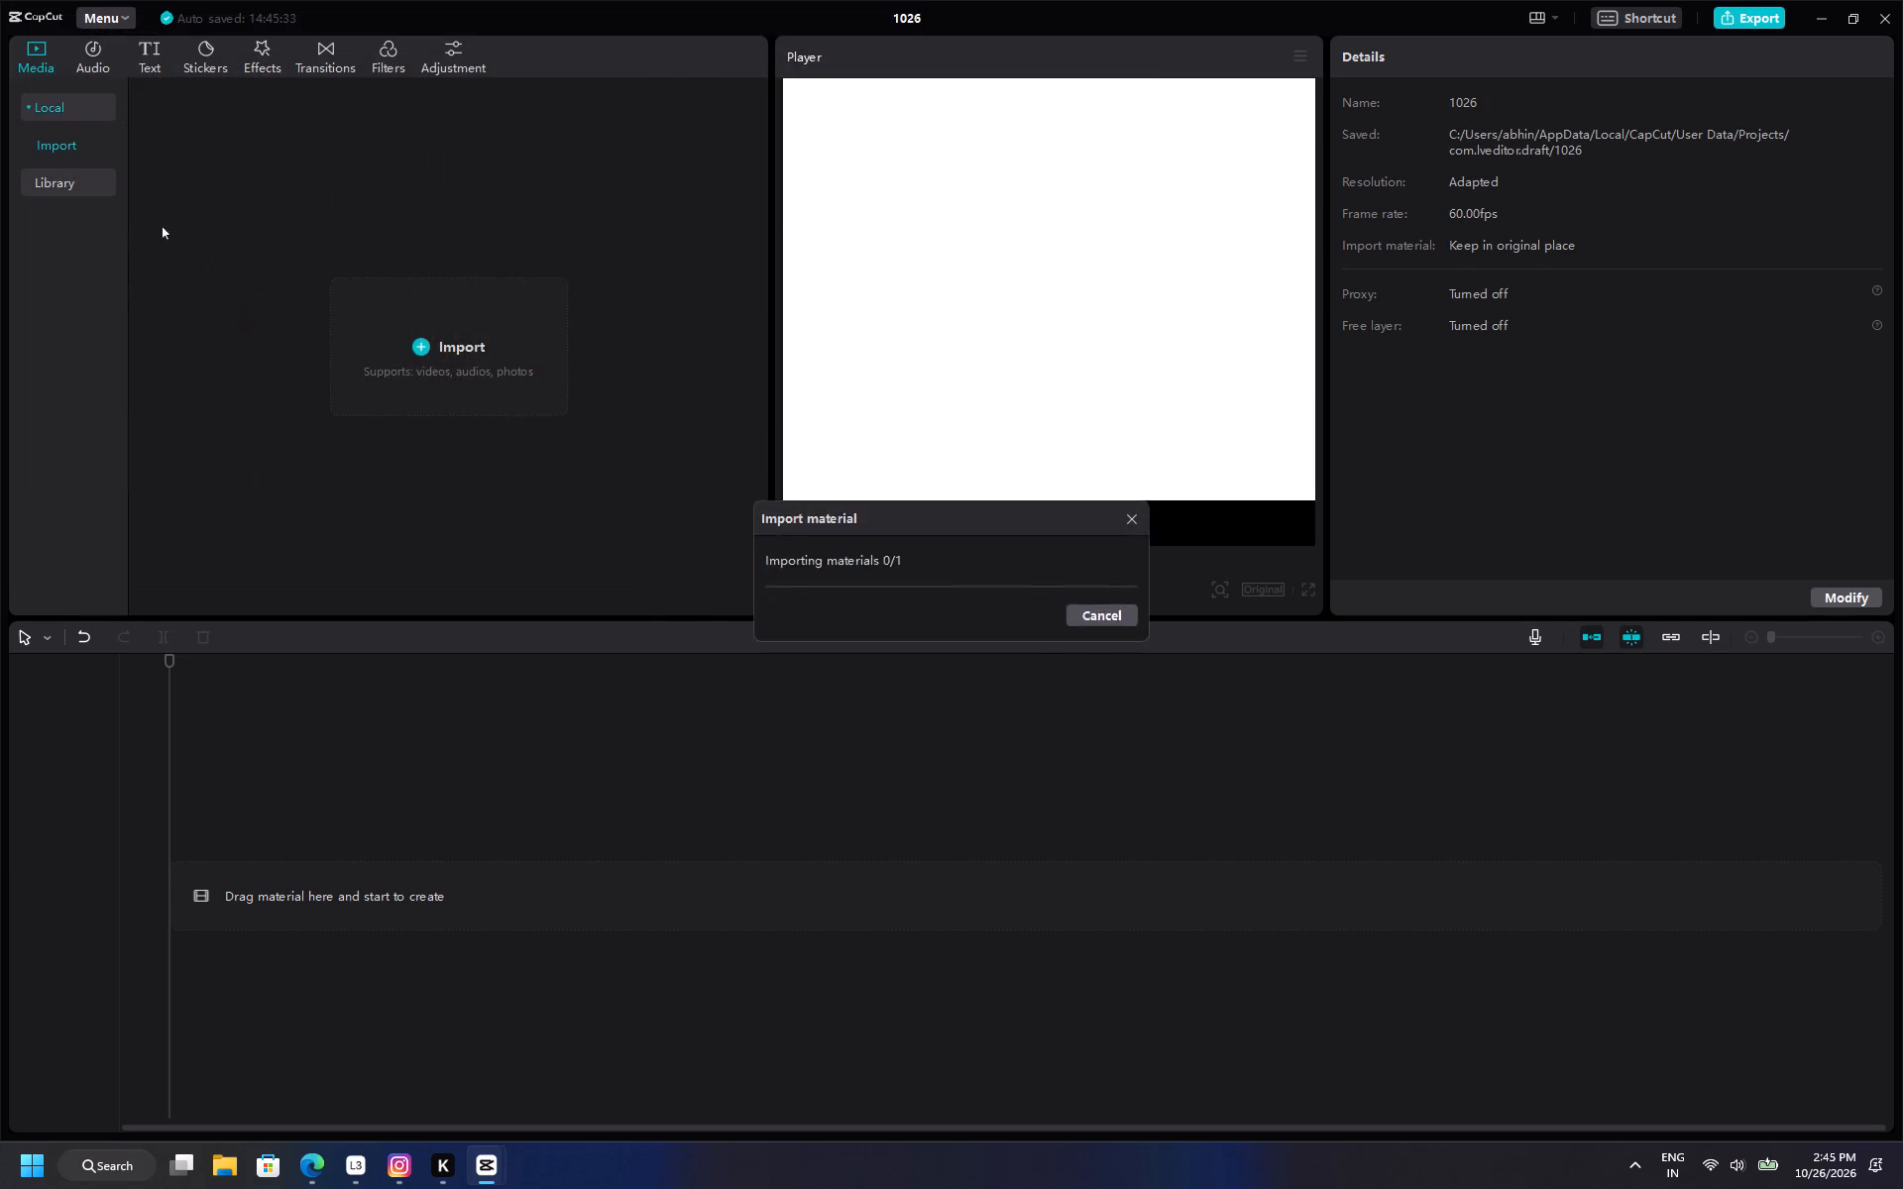
{"action": "left_click_drag", "start_coordinate": [175, 182], "coordinate": [206, 884]}
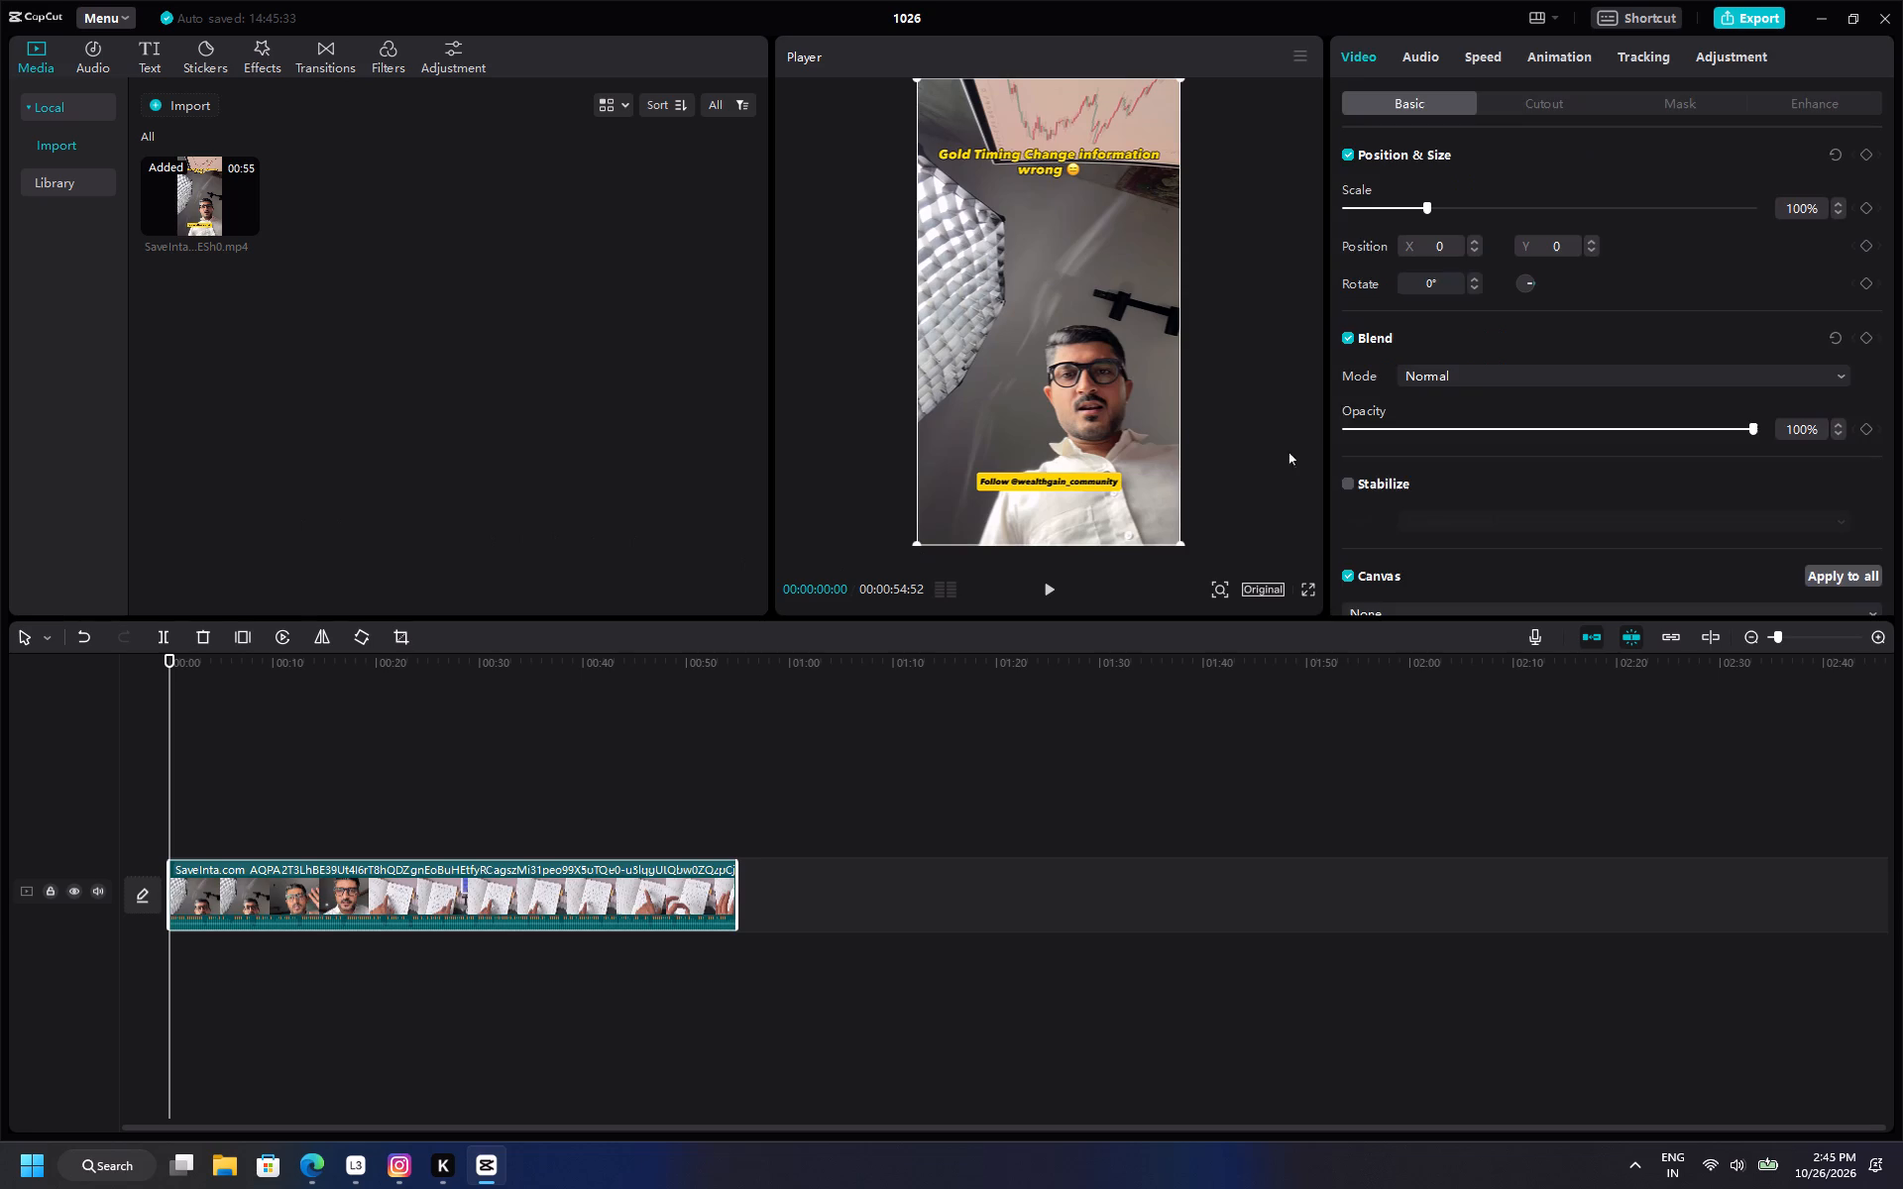
Turn on noise reduction for the video clip's audio.
{"action": "left_click", "coordinate": [1413, 56]}
{"action": "left_click", "coordinate": [1345, 307]}
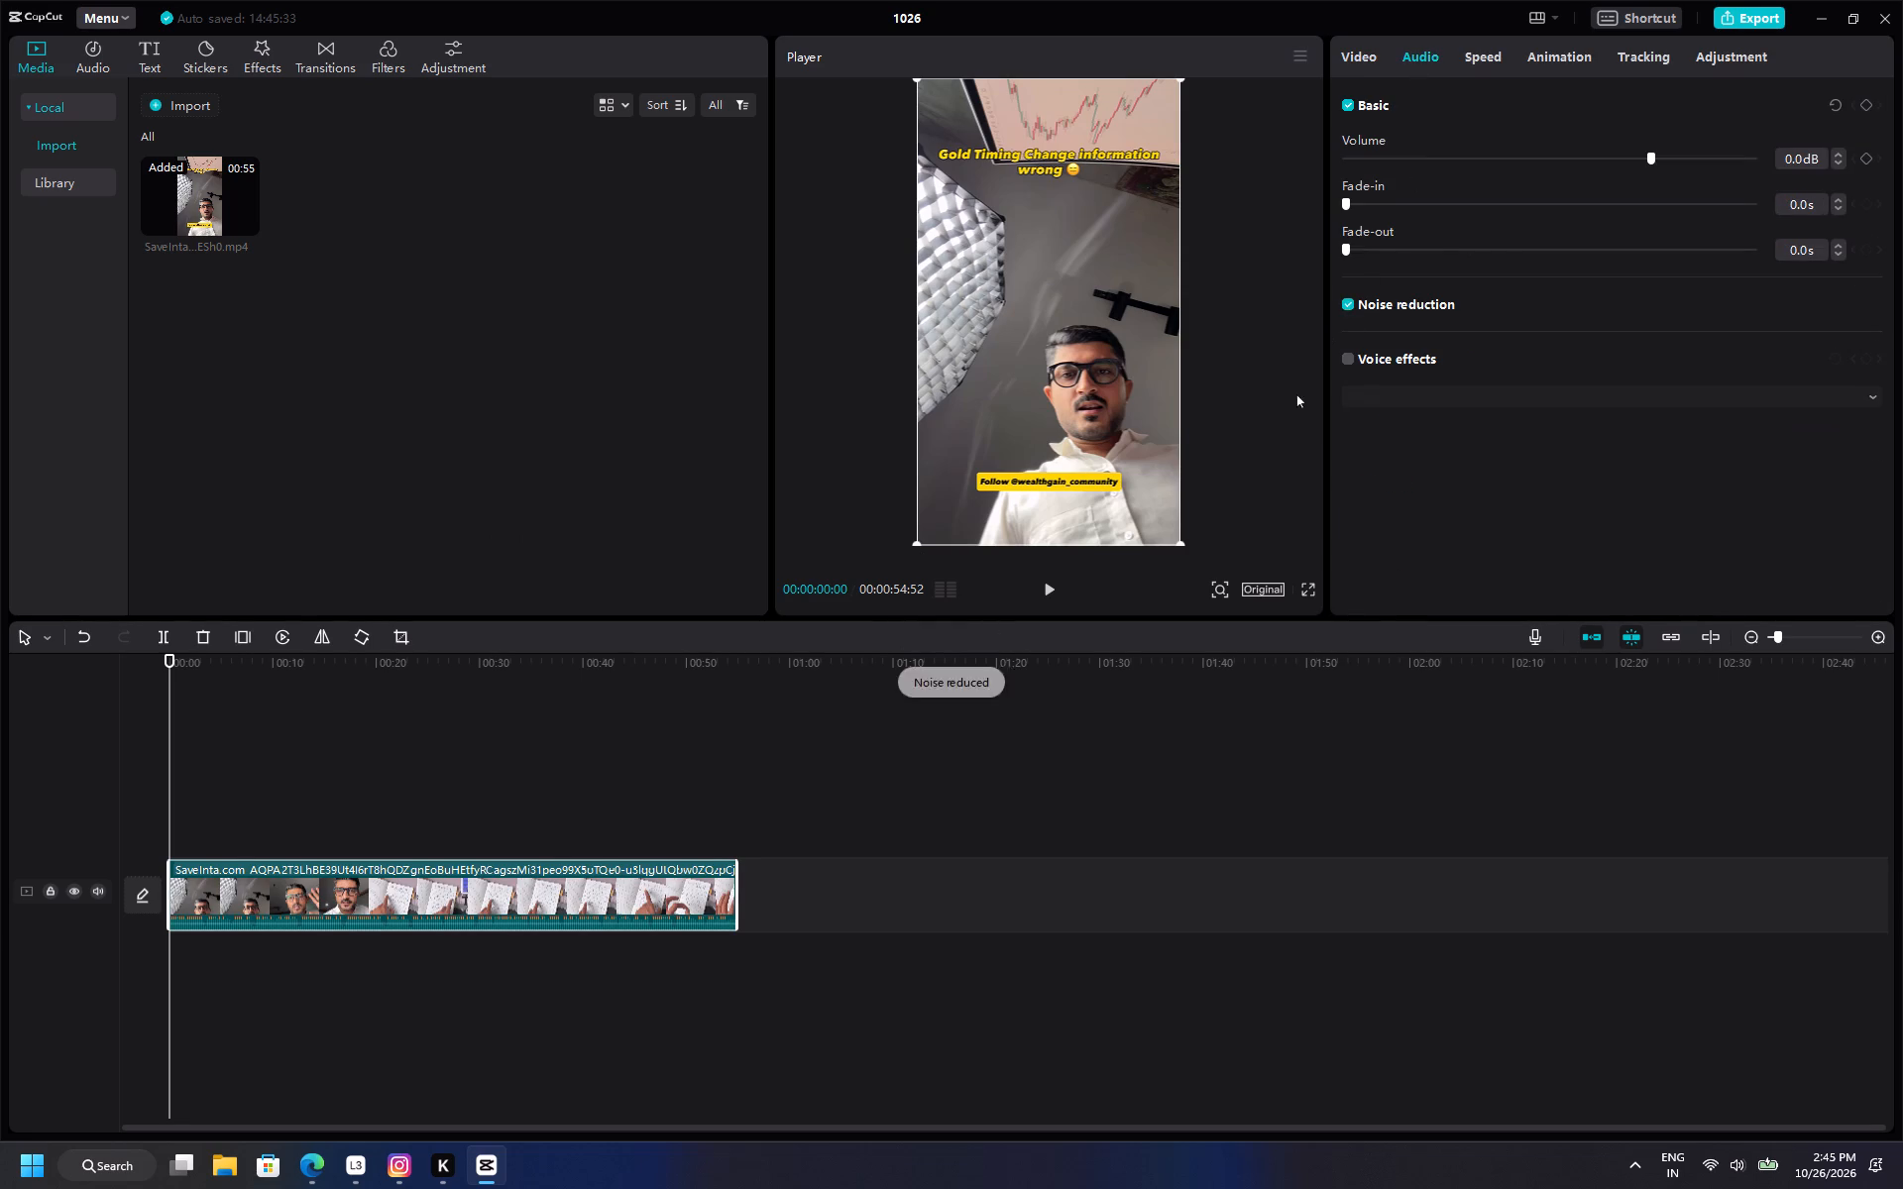
Play the clip from the beginning to check its noise-reduced audio, and return the playhead to the start.
{"action": "left_click", "coordinate": [283, 811]}
{"action": "left_click_drag", "start_coordinate": [283, 811], "coordinate": [37, 832]}
{"action": "key", "text": "space"}
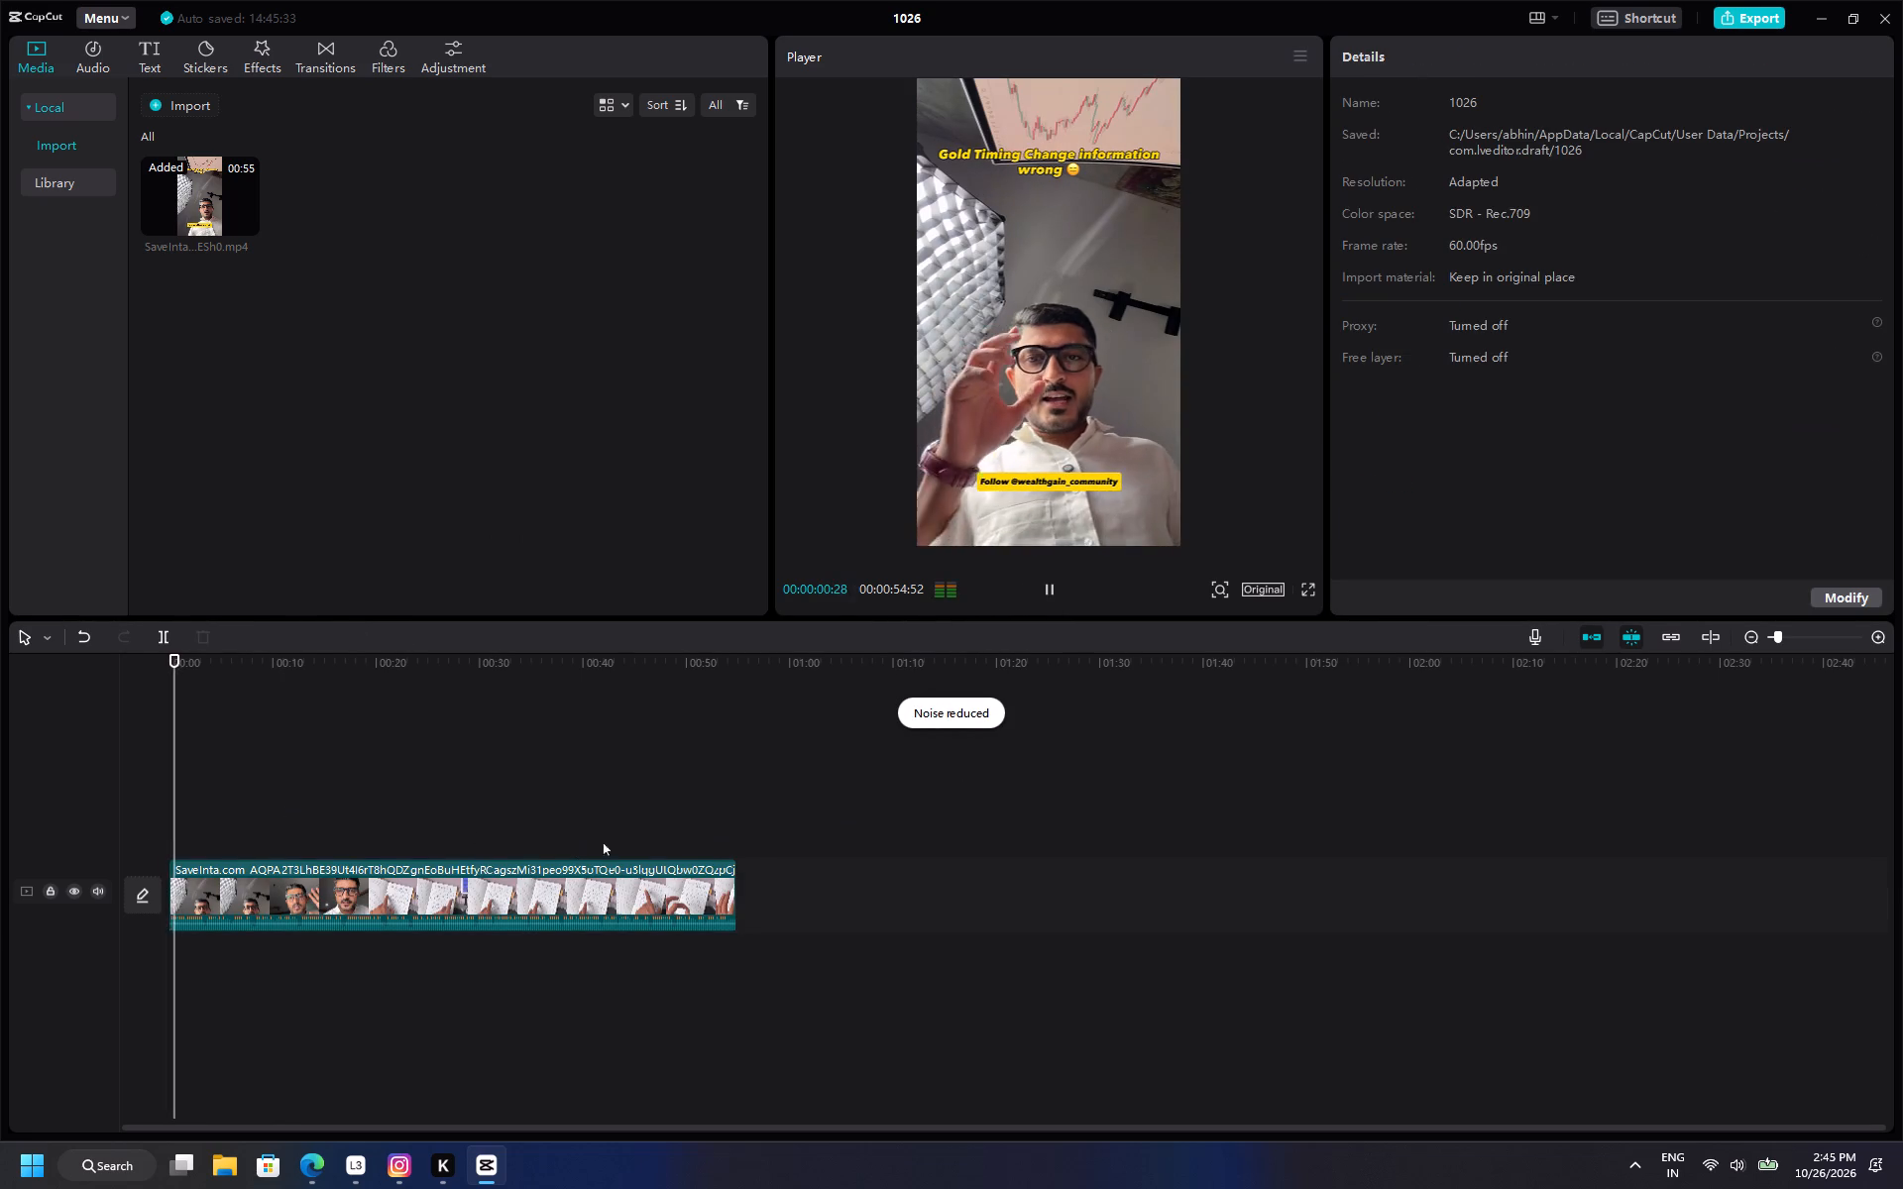
{"action": "scroll", "coordinate": [622, 836], "scroll_direction": "up", "scroll_amount": 8, "text": "ctrl"}
{"action": "scroll", "coordinate": [649, 853], "scroll_direction": "down", "scroll_amount": 5, "text": "ctrl"}
{"action": "scroll", "coordinate": [645, 859], "scroll_direction": "up", "scroll_amount": 5, "text": "ctrl"}
{"action": "left_click", "coordinate": [548, 901]}
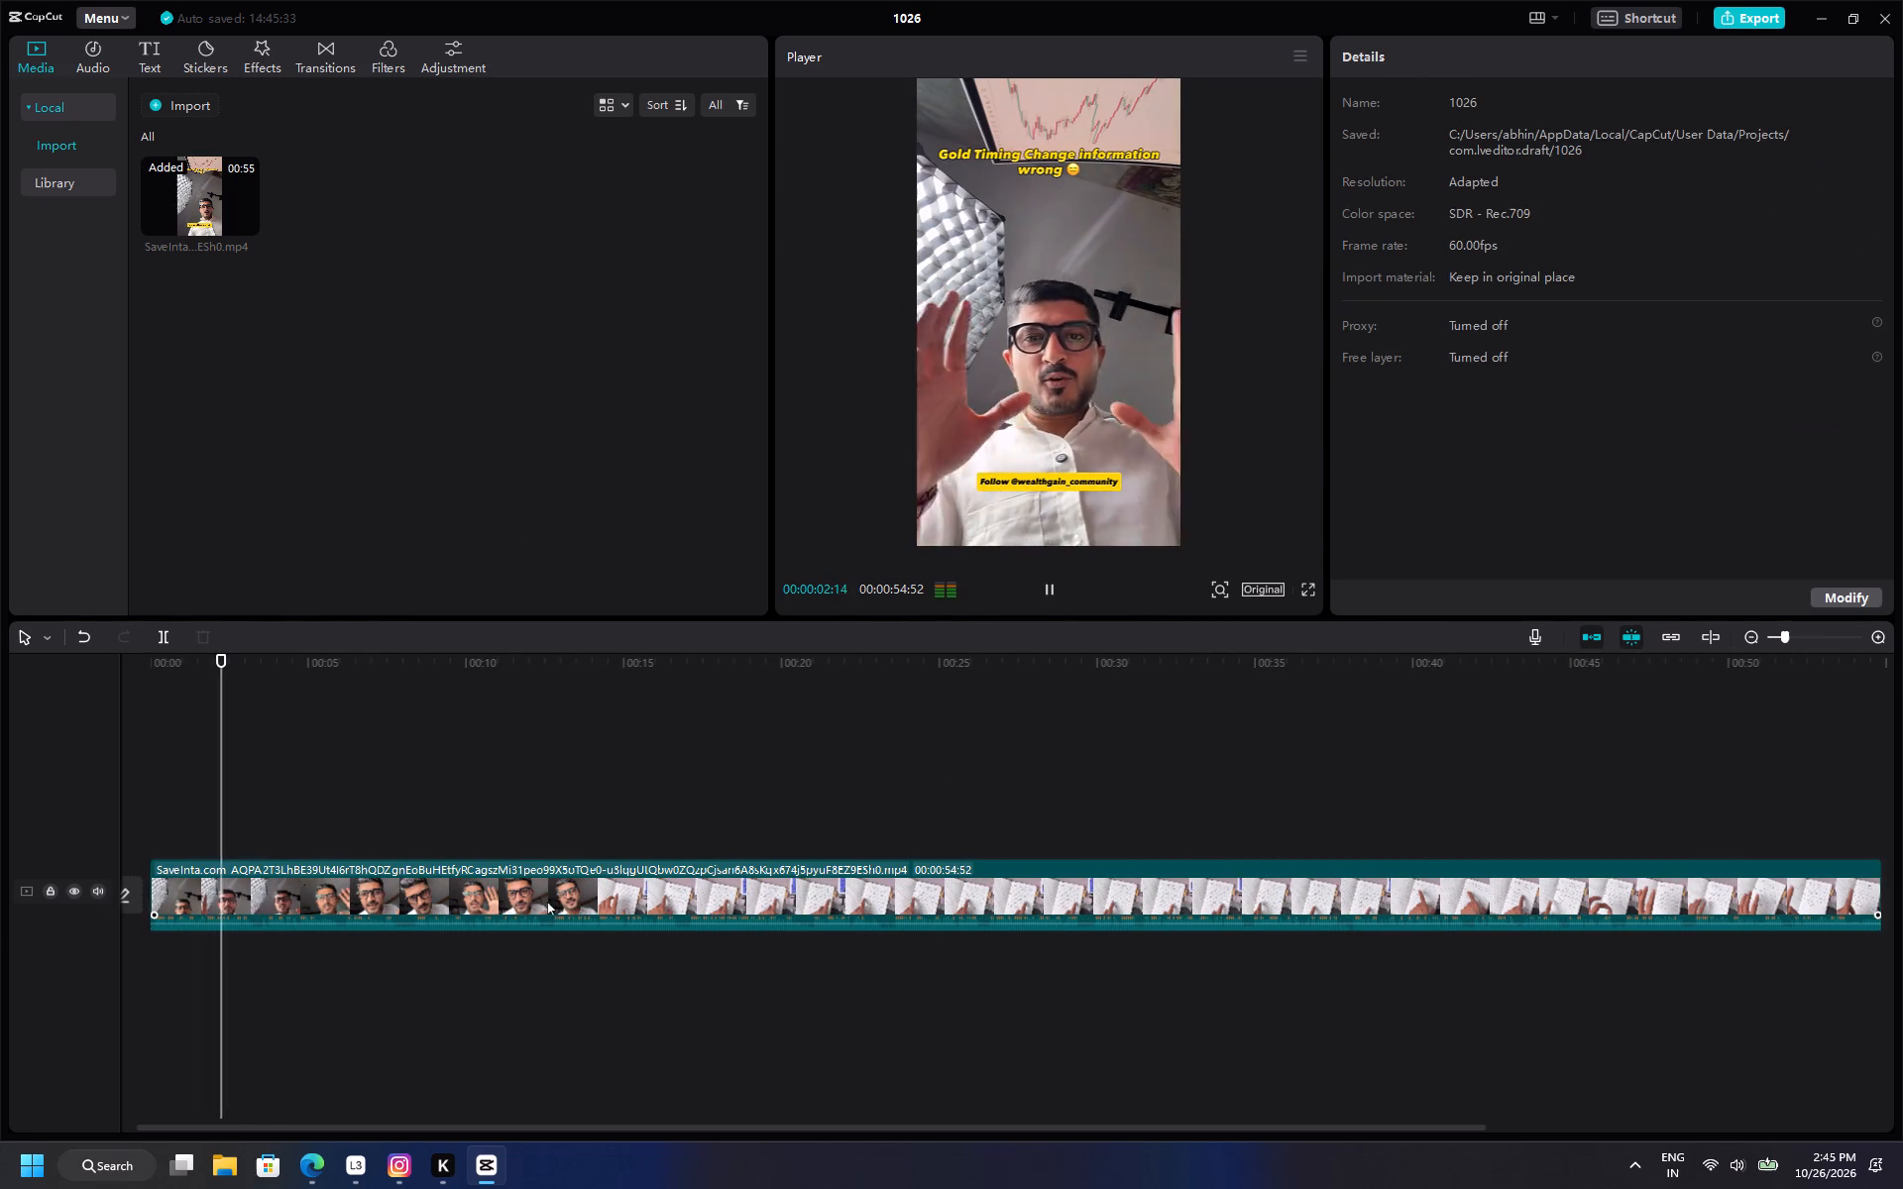
{"action": "left_click", "coordinate": [212, 809]}
{"action": "left_click_drag", "start_coordinate": [212, 809], "coordinate": [19, 818]}
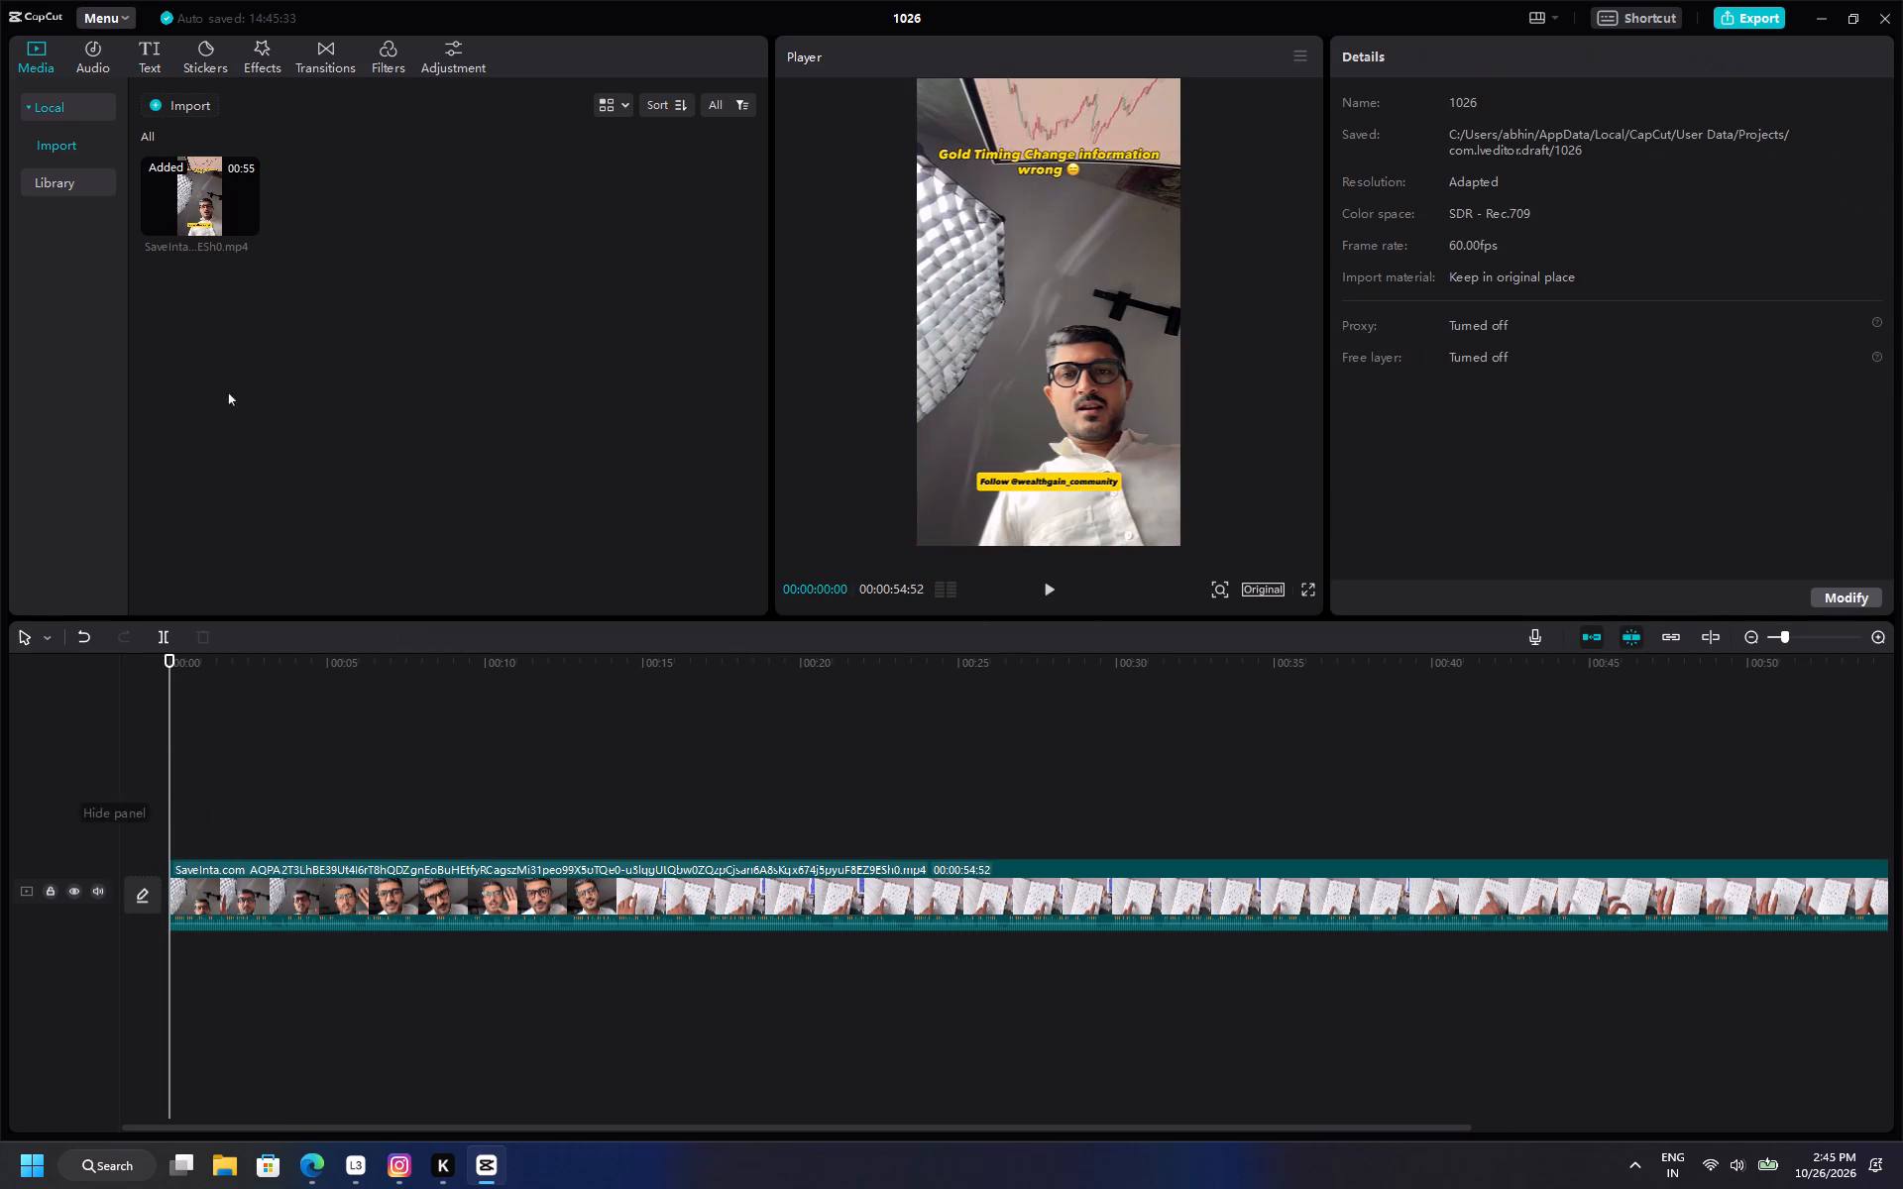
Import the music file MONTAGEM PEGADORA (Super Slowed).mp3 from the sng folder on HDD (E:).
{"action": "left_click", "coordinate": [207, 124]}
{"action": "left_click", "coordinate": [205, 116]}
{"action": "scroll", "coordinate": [258, 293], "scroll_direction": "down", "scroll_amount": 2}
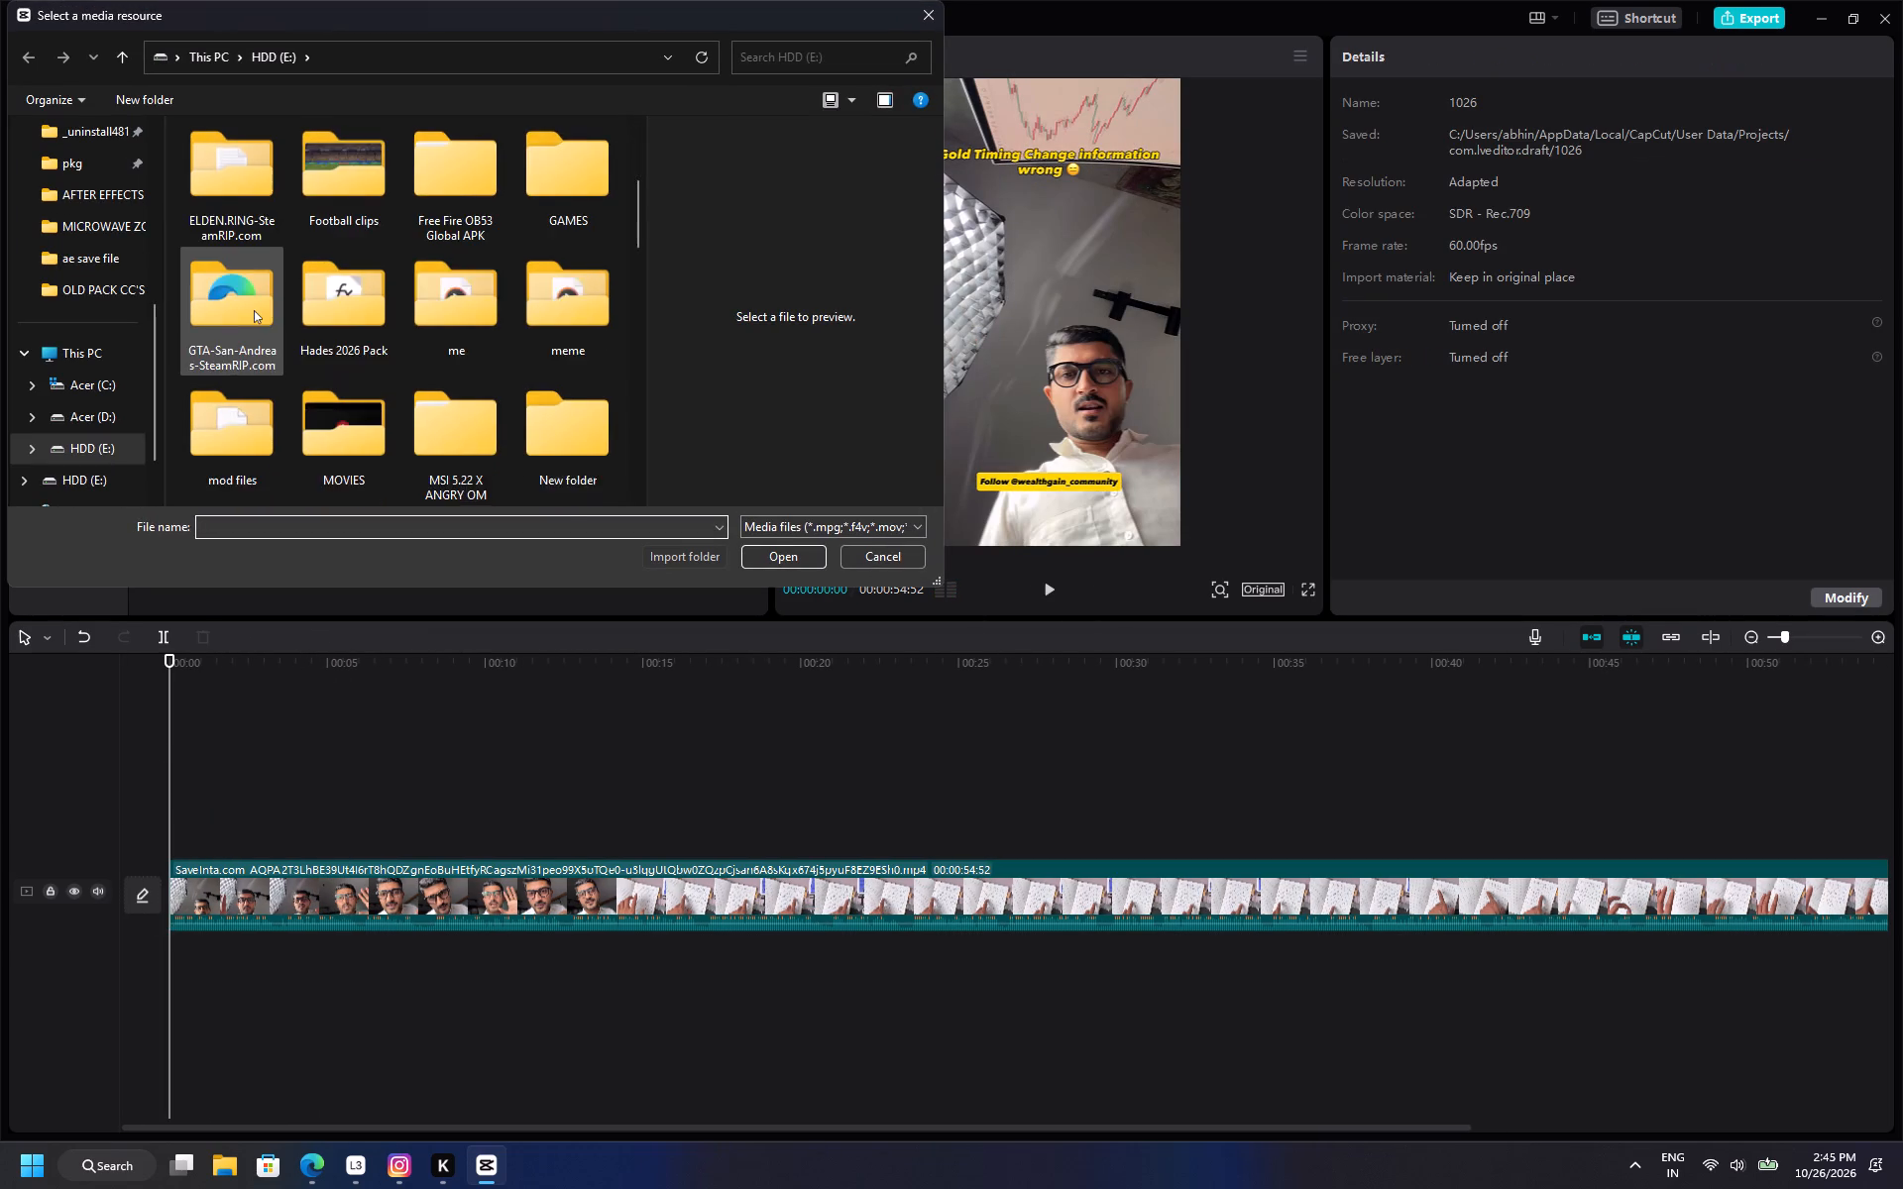
{"action": "scroll", "coordinate": [254, 310], "scroll_direction": "down", "scroll_amount": 4}
{"action": "scroll", "coordinate": [348, 339], "scroll_direction": "down", "scroll_amount": 1}
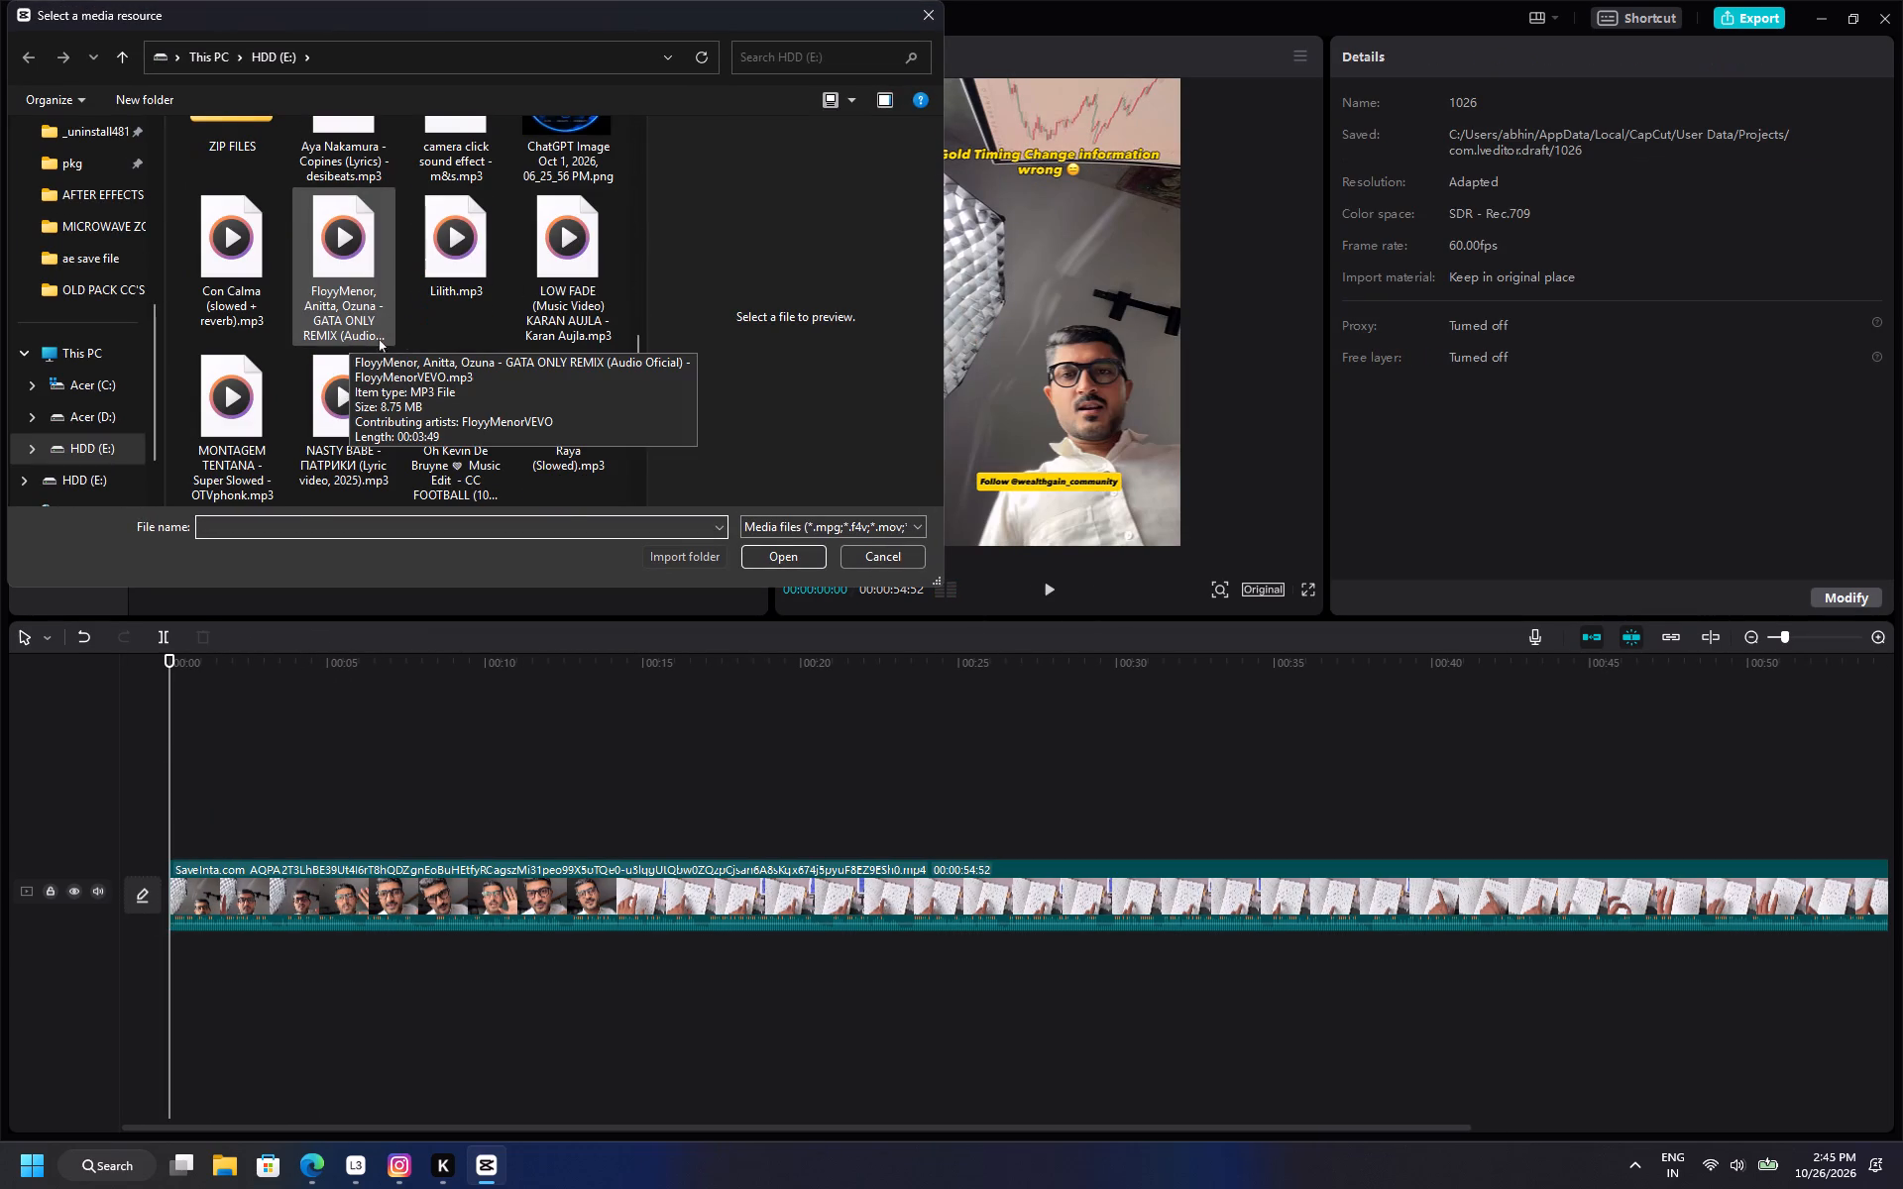
{"action": "scroll", "coordinate": [258, 319], "scroll_direction": "down", "scroll_amount": 1}
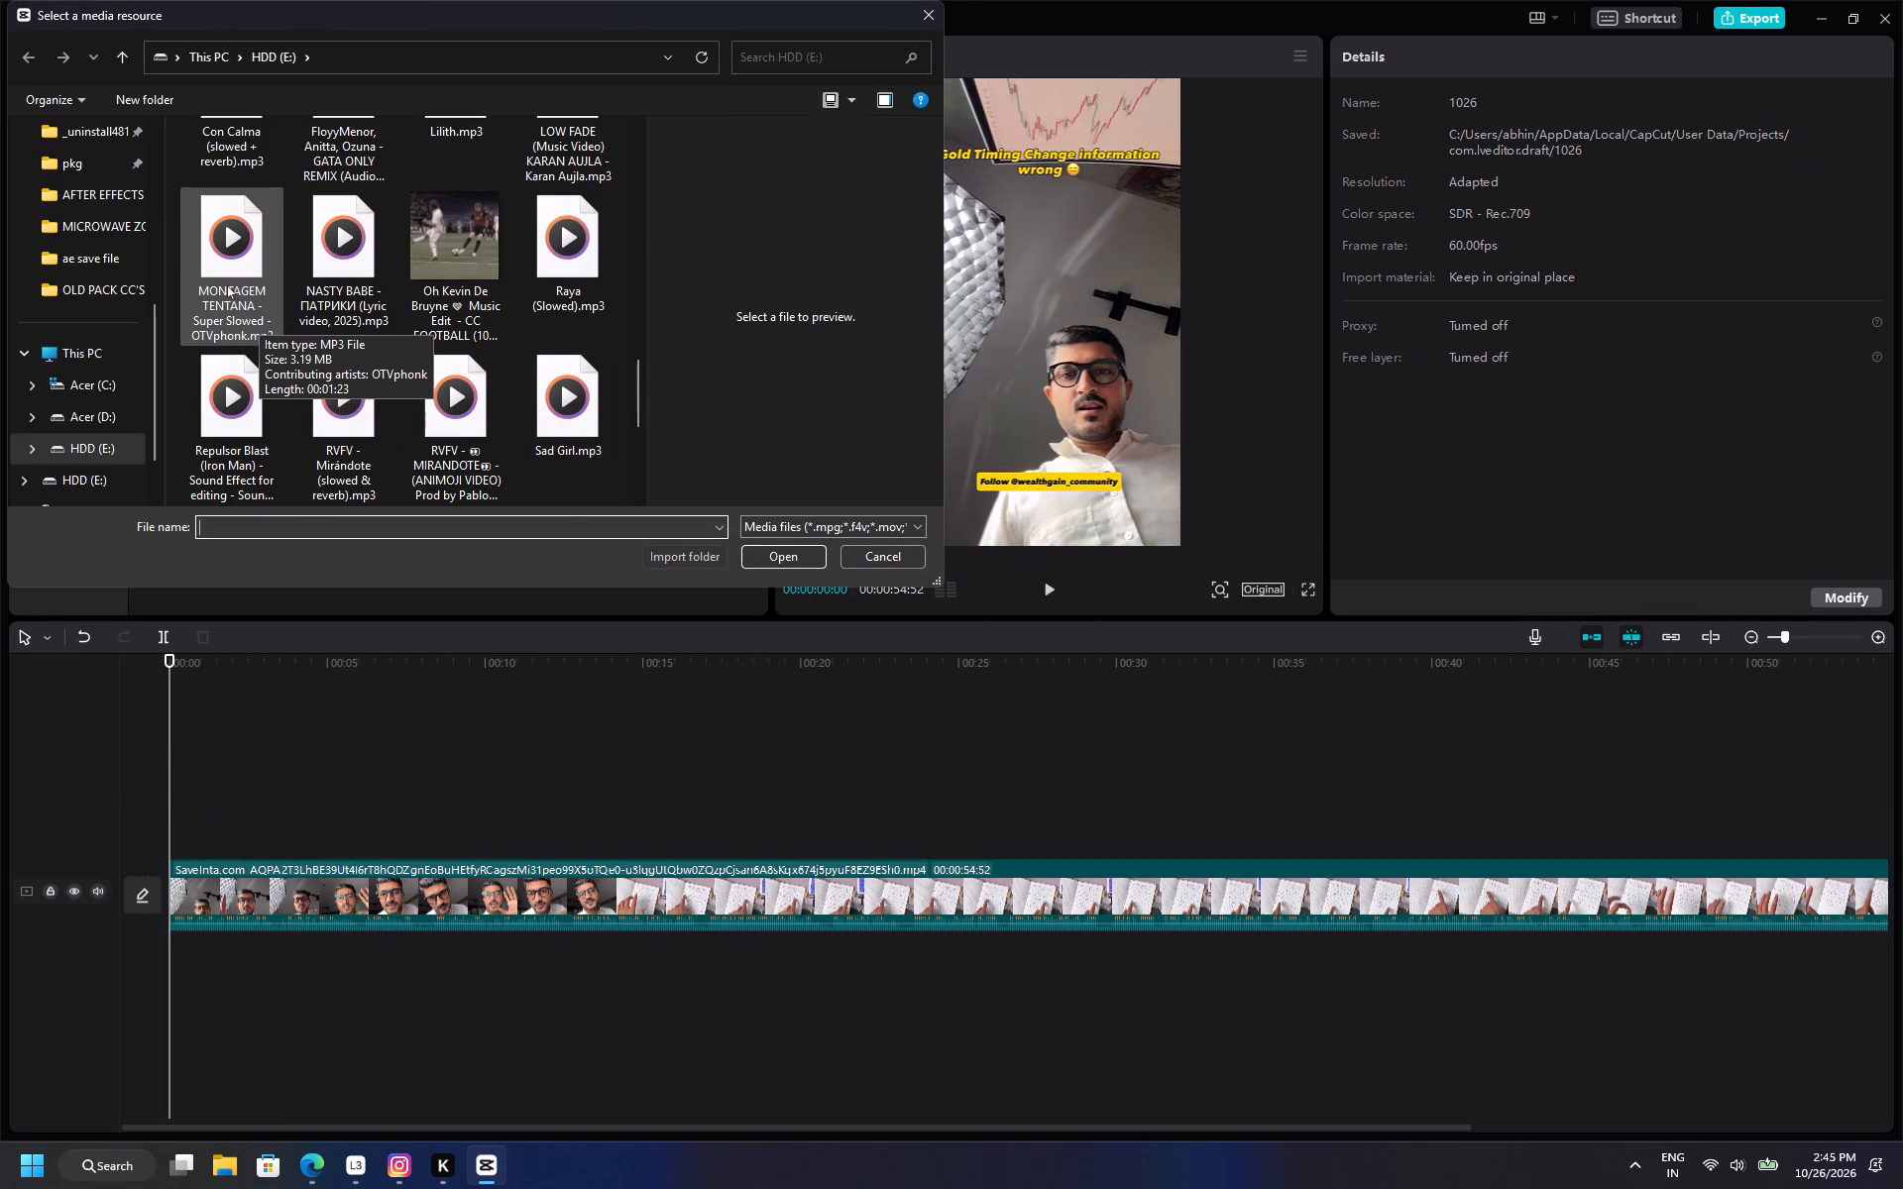
{"action": "scroll", "coordinate": [409, 385], "scroll_direction": "down", "scroll_amount": 1}
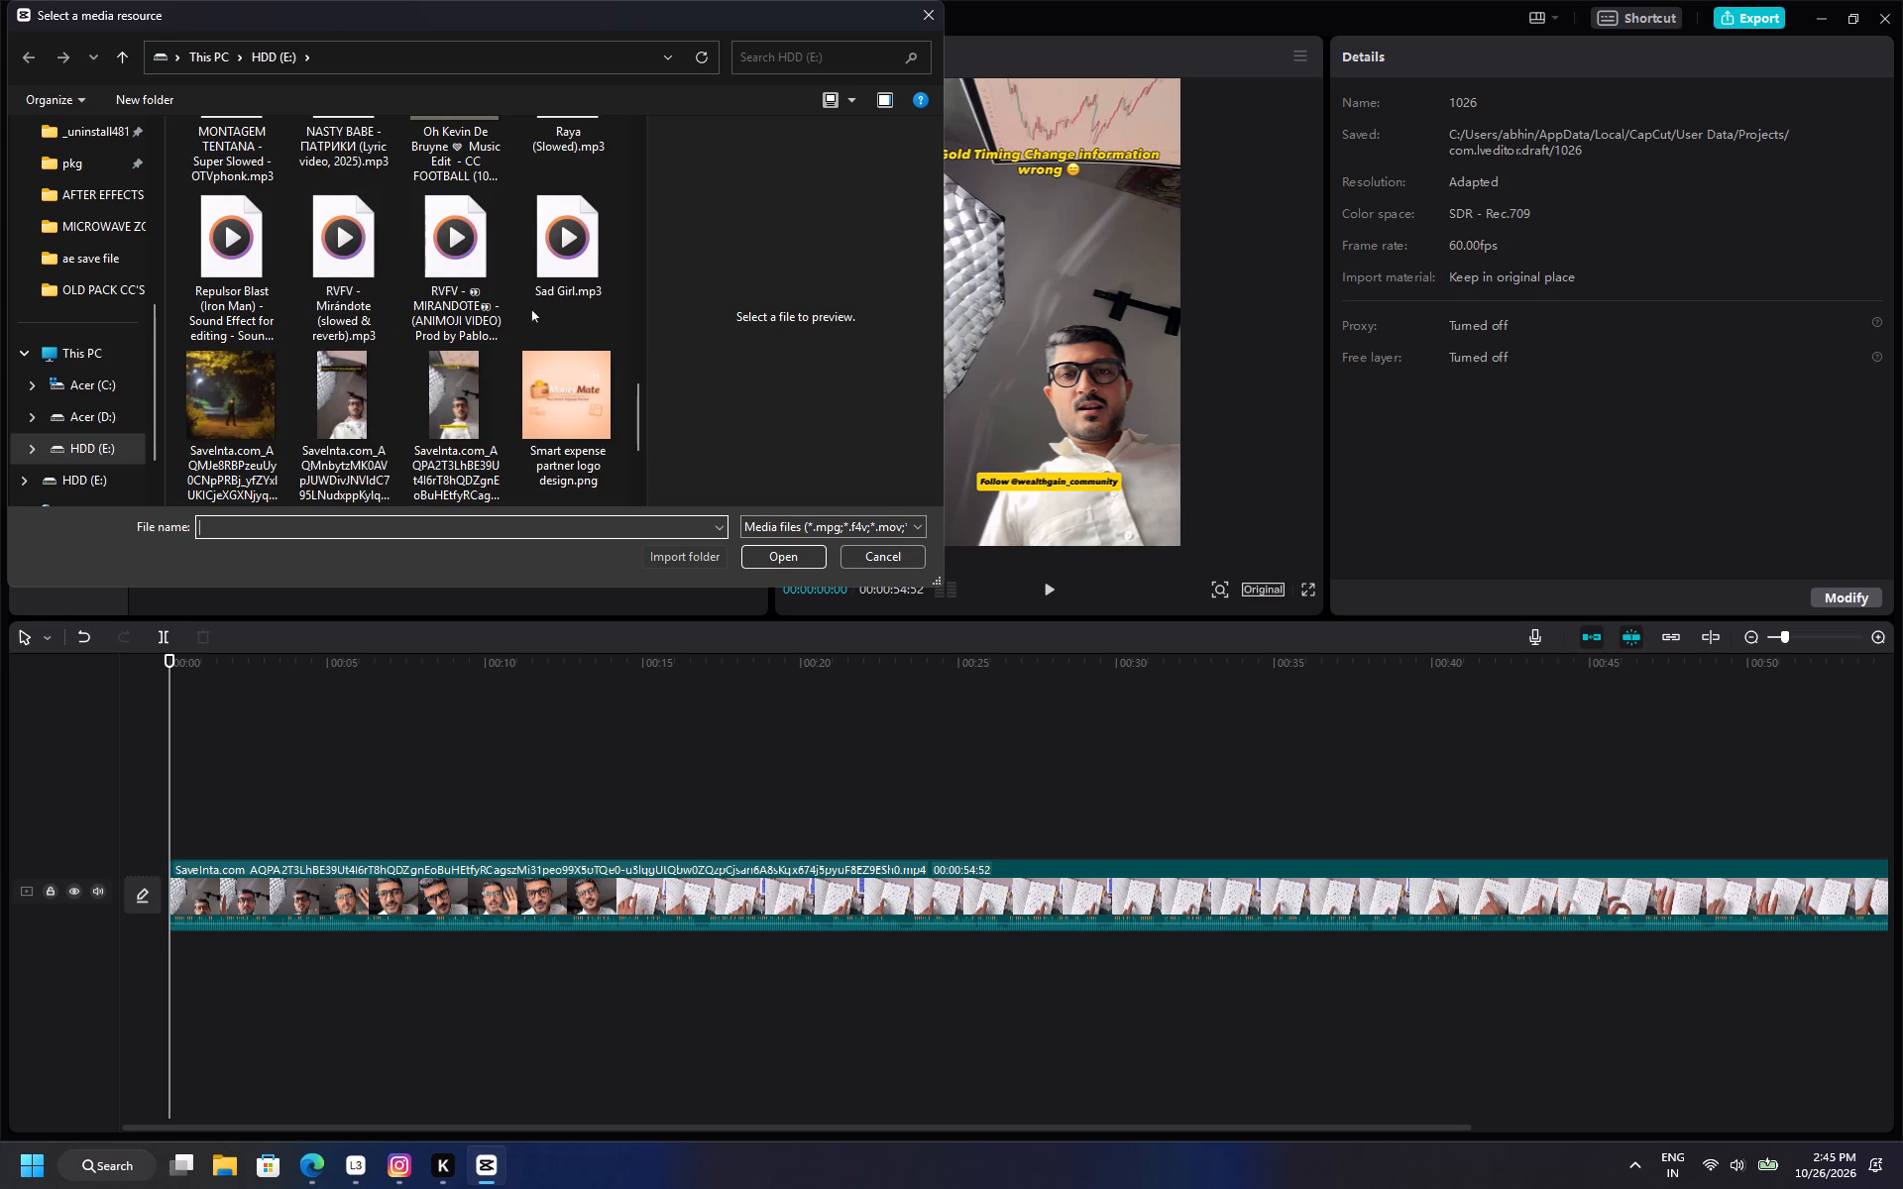
{"action": "scroll", "coordinate": [527, 309], "scroll_direction": "down", "scroll_amount": 1}
{"action": "scroll", "coordinate": [433, 321], "scroll_direction": "down", "scroll_amount": 1}
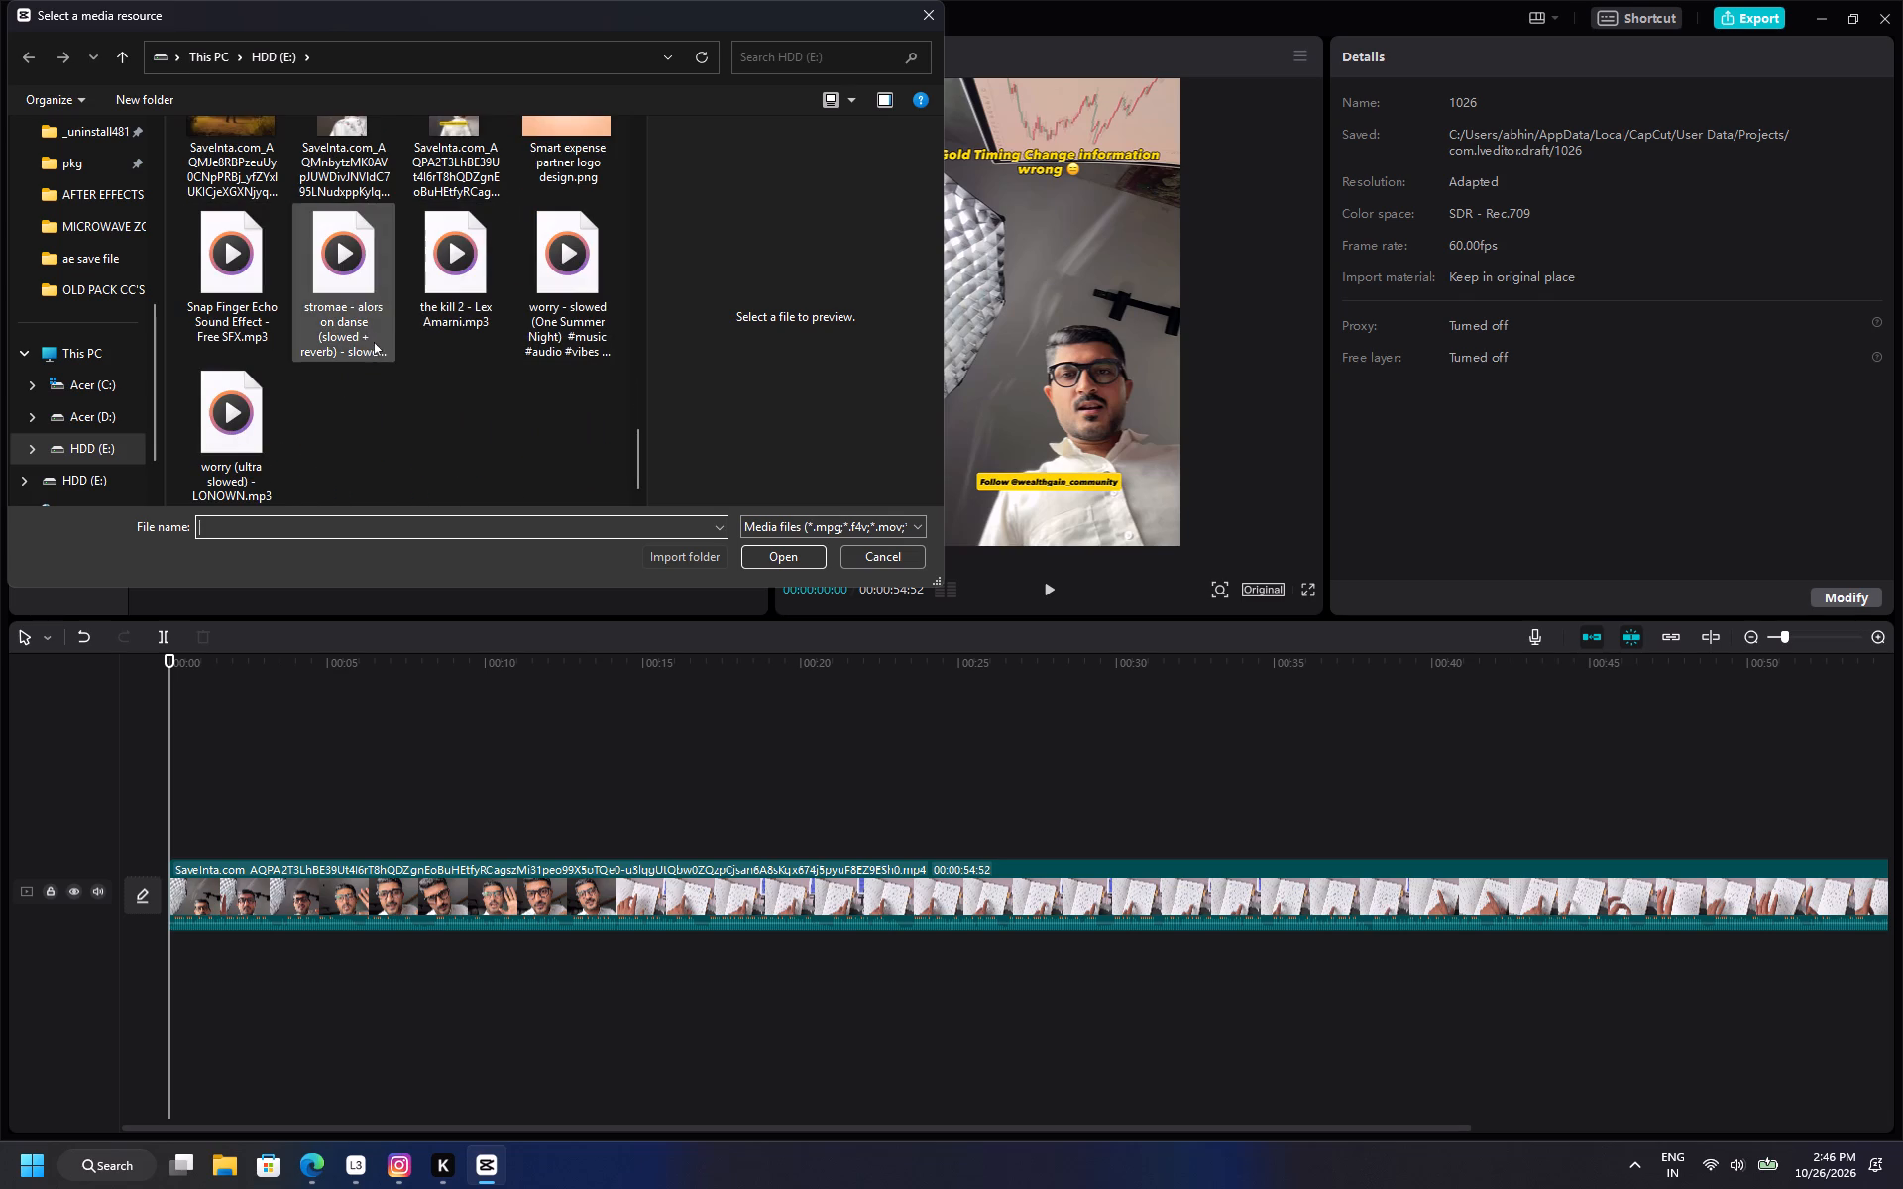
{"action": "scroll", "coordinate": [537, 342], "scroll_direction": "up", "scroll_amount": 8}
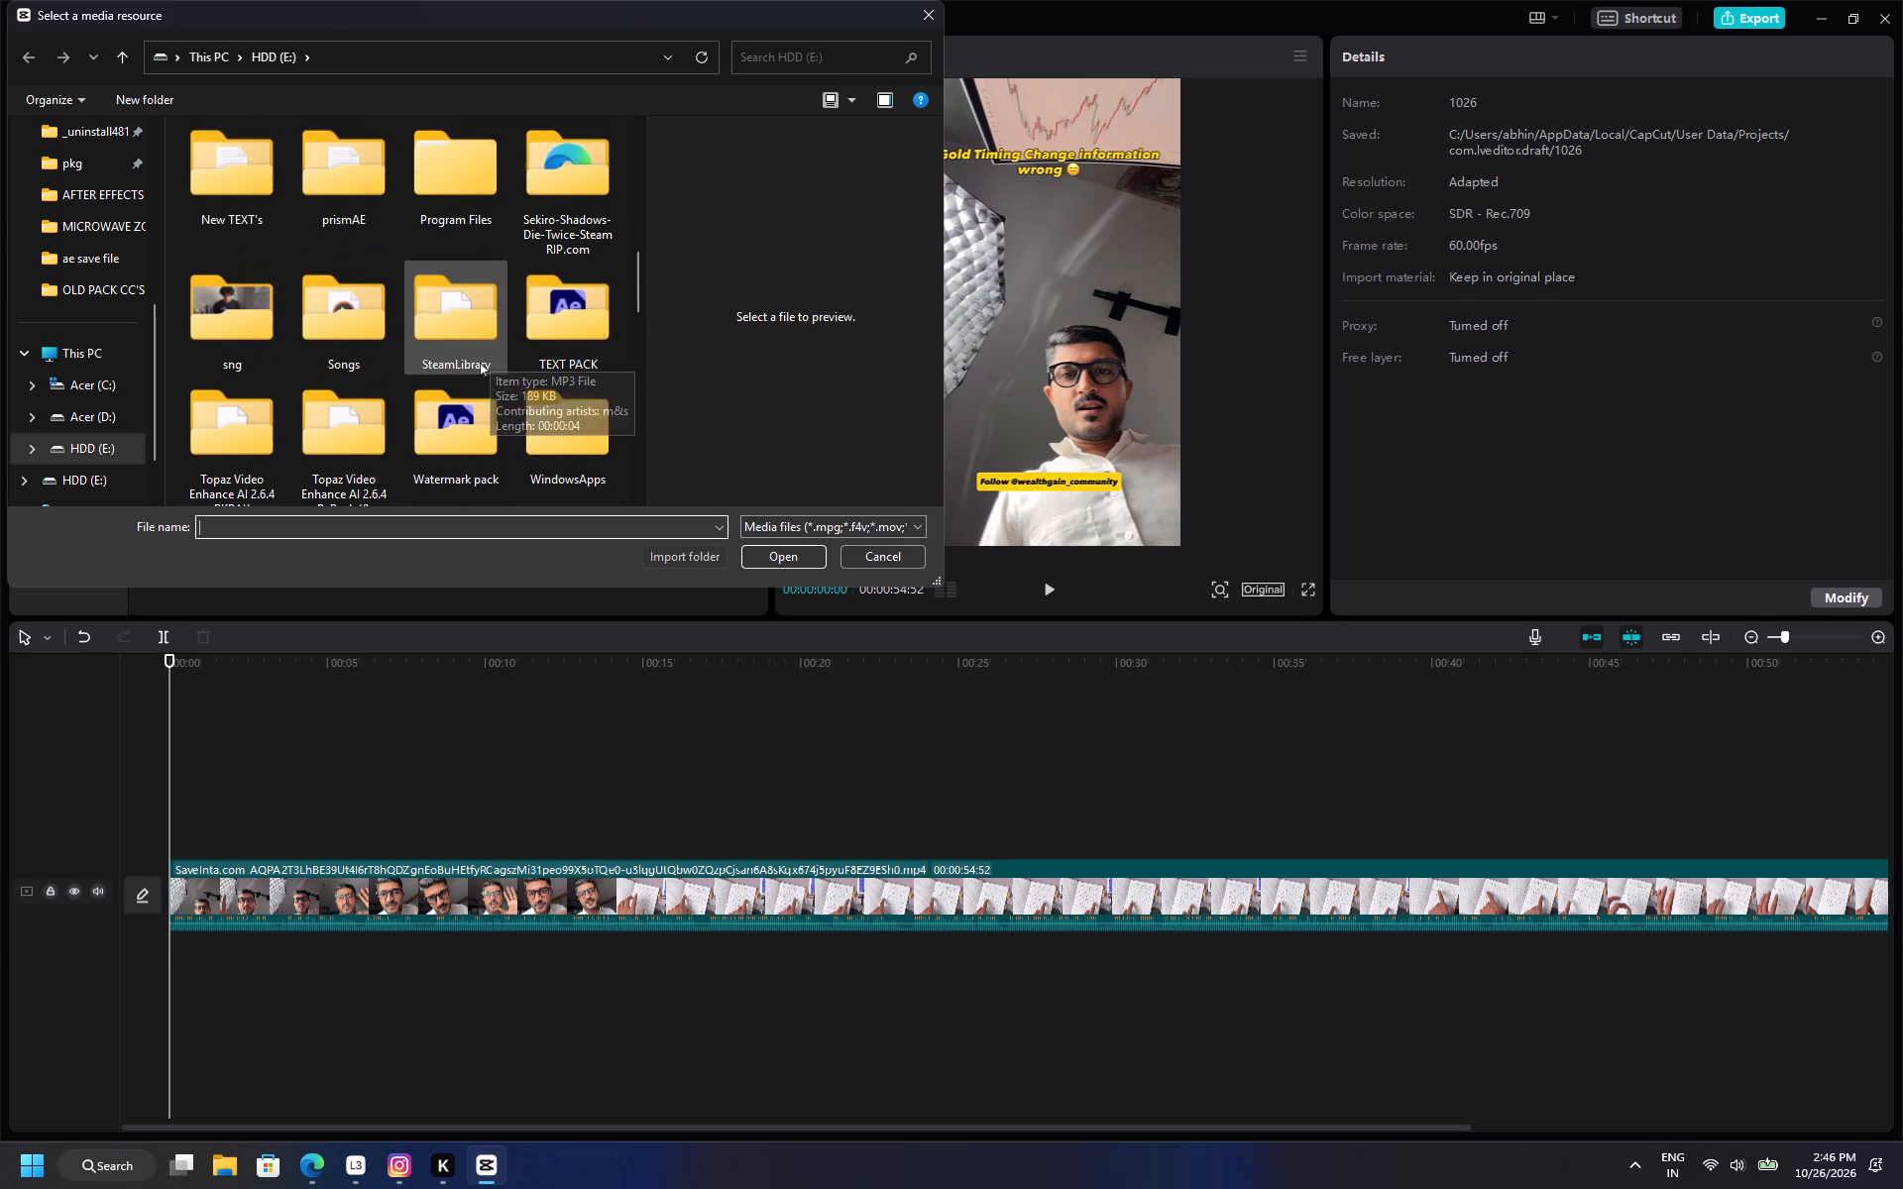
{"action": "double_click", "coordinate": [334, 348]}
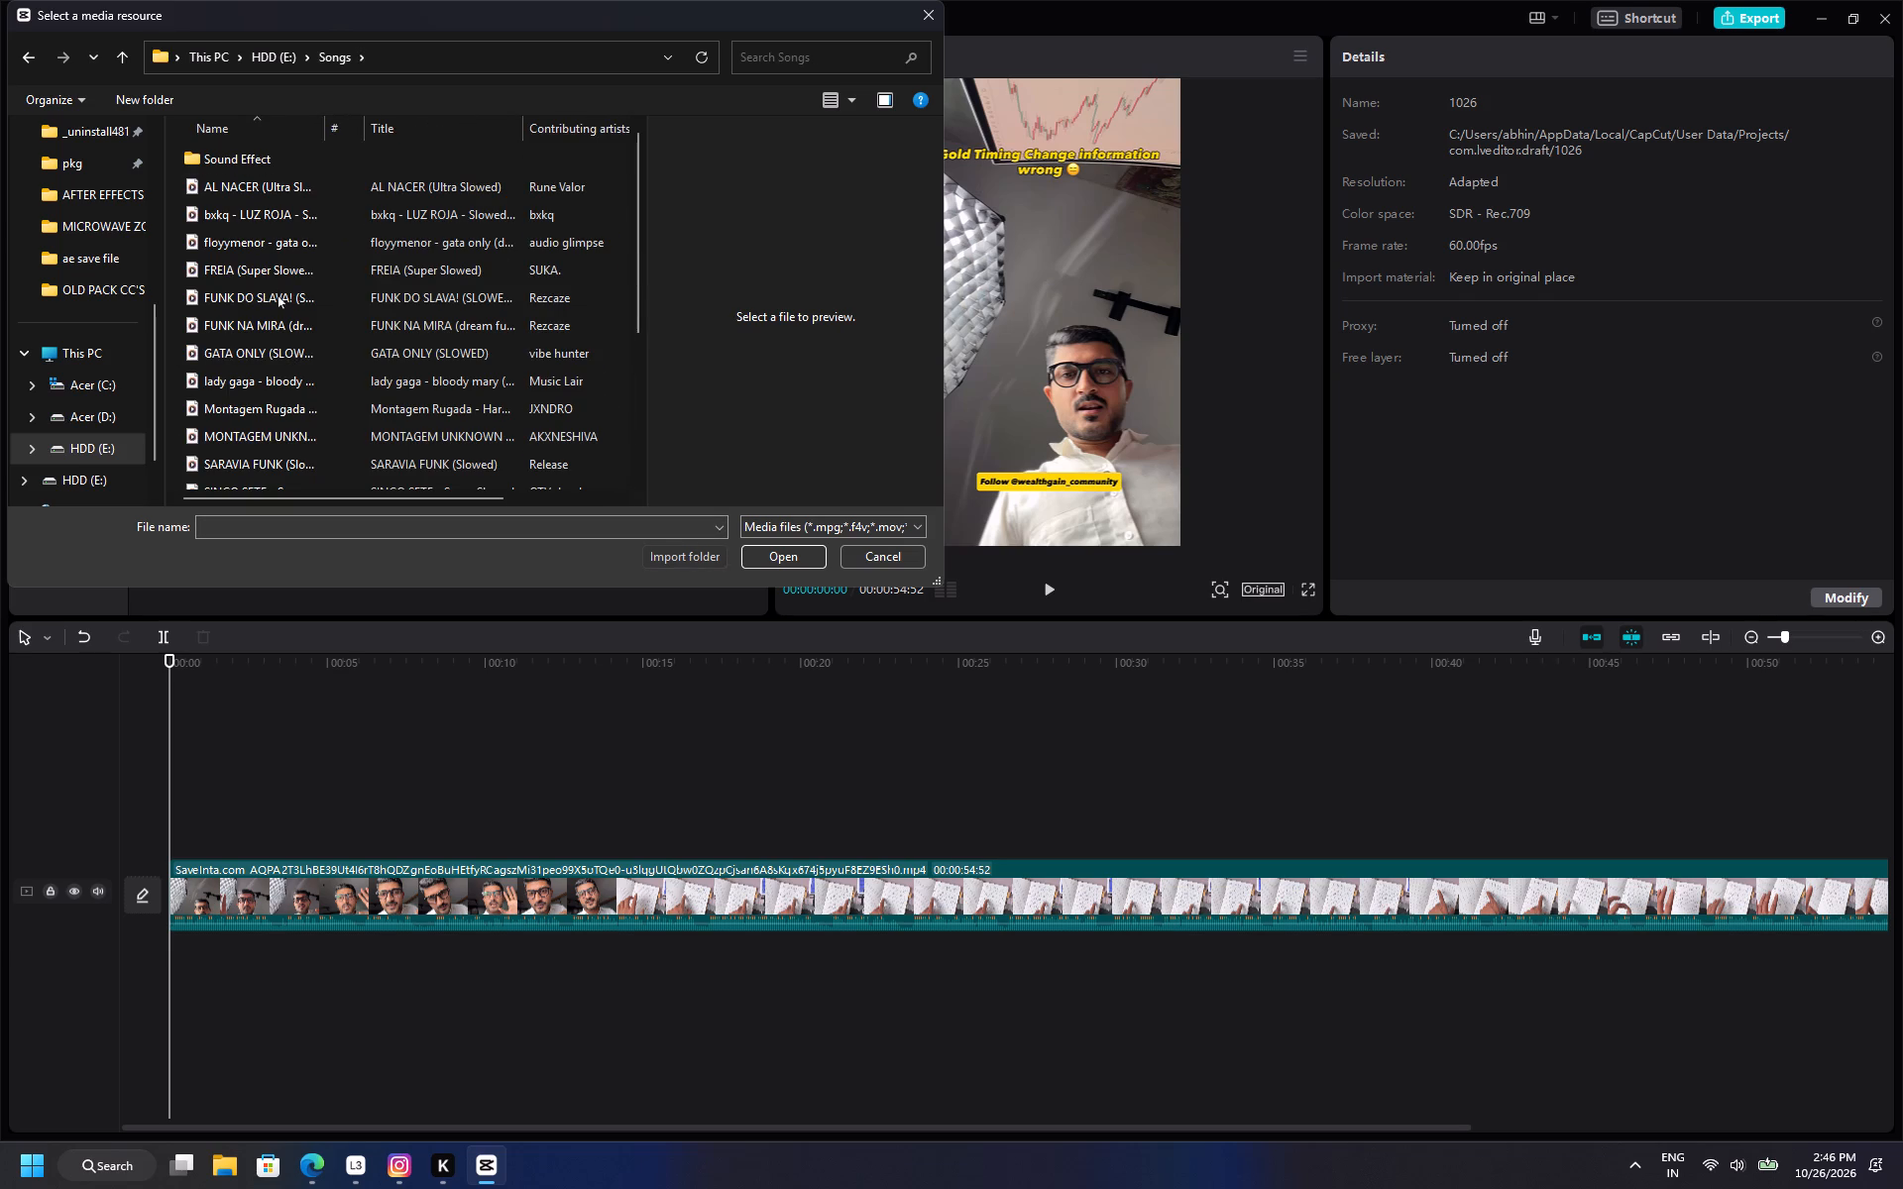
{"action": "scroll", "coordinate": [310, 341], "scroll_direction": "down", "scroll_amount": 1}
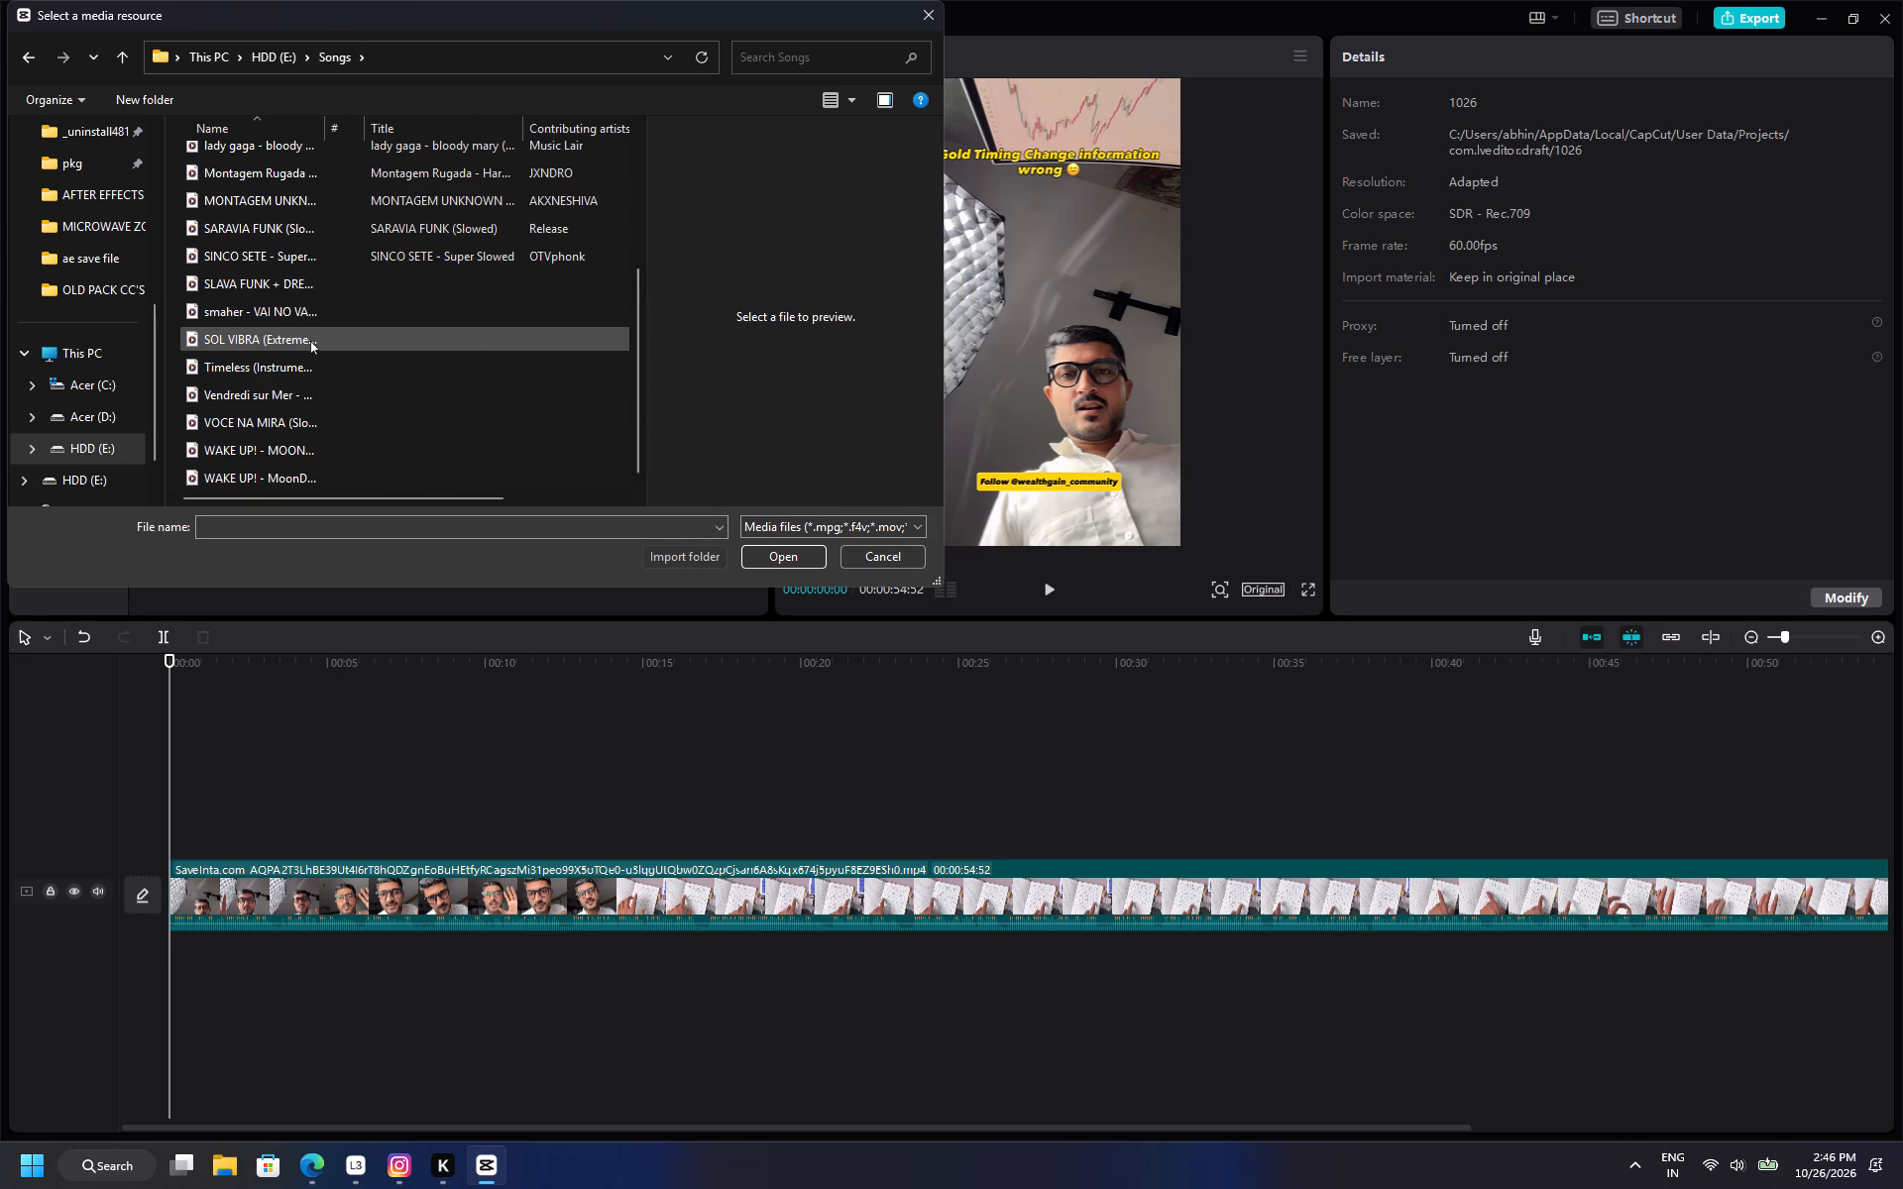
{"action": "scroll", "coordinate": [311, 341], "scroll_direction": "down", "scroll_amount": 2}
{"action": "left_click", "coordinate": [34, 62]}
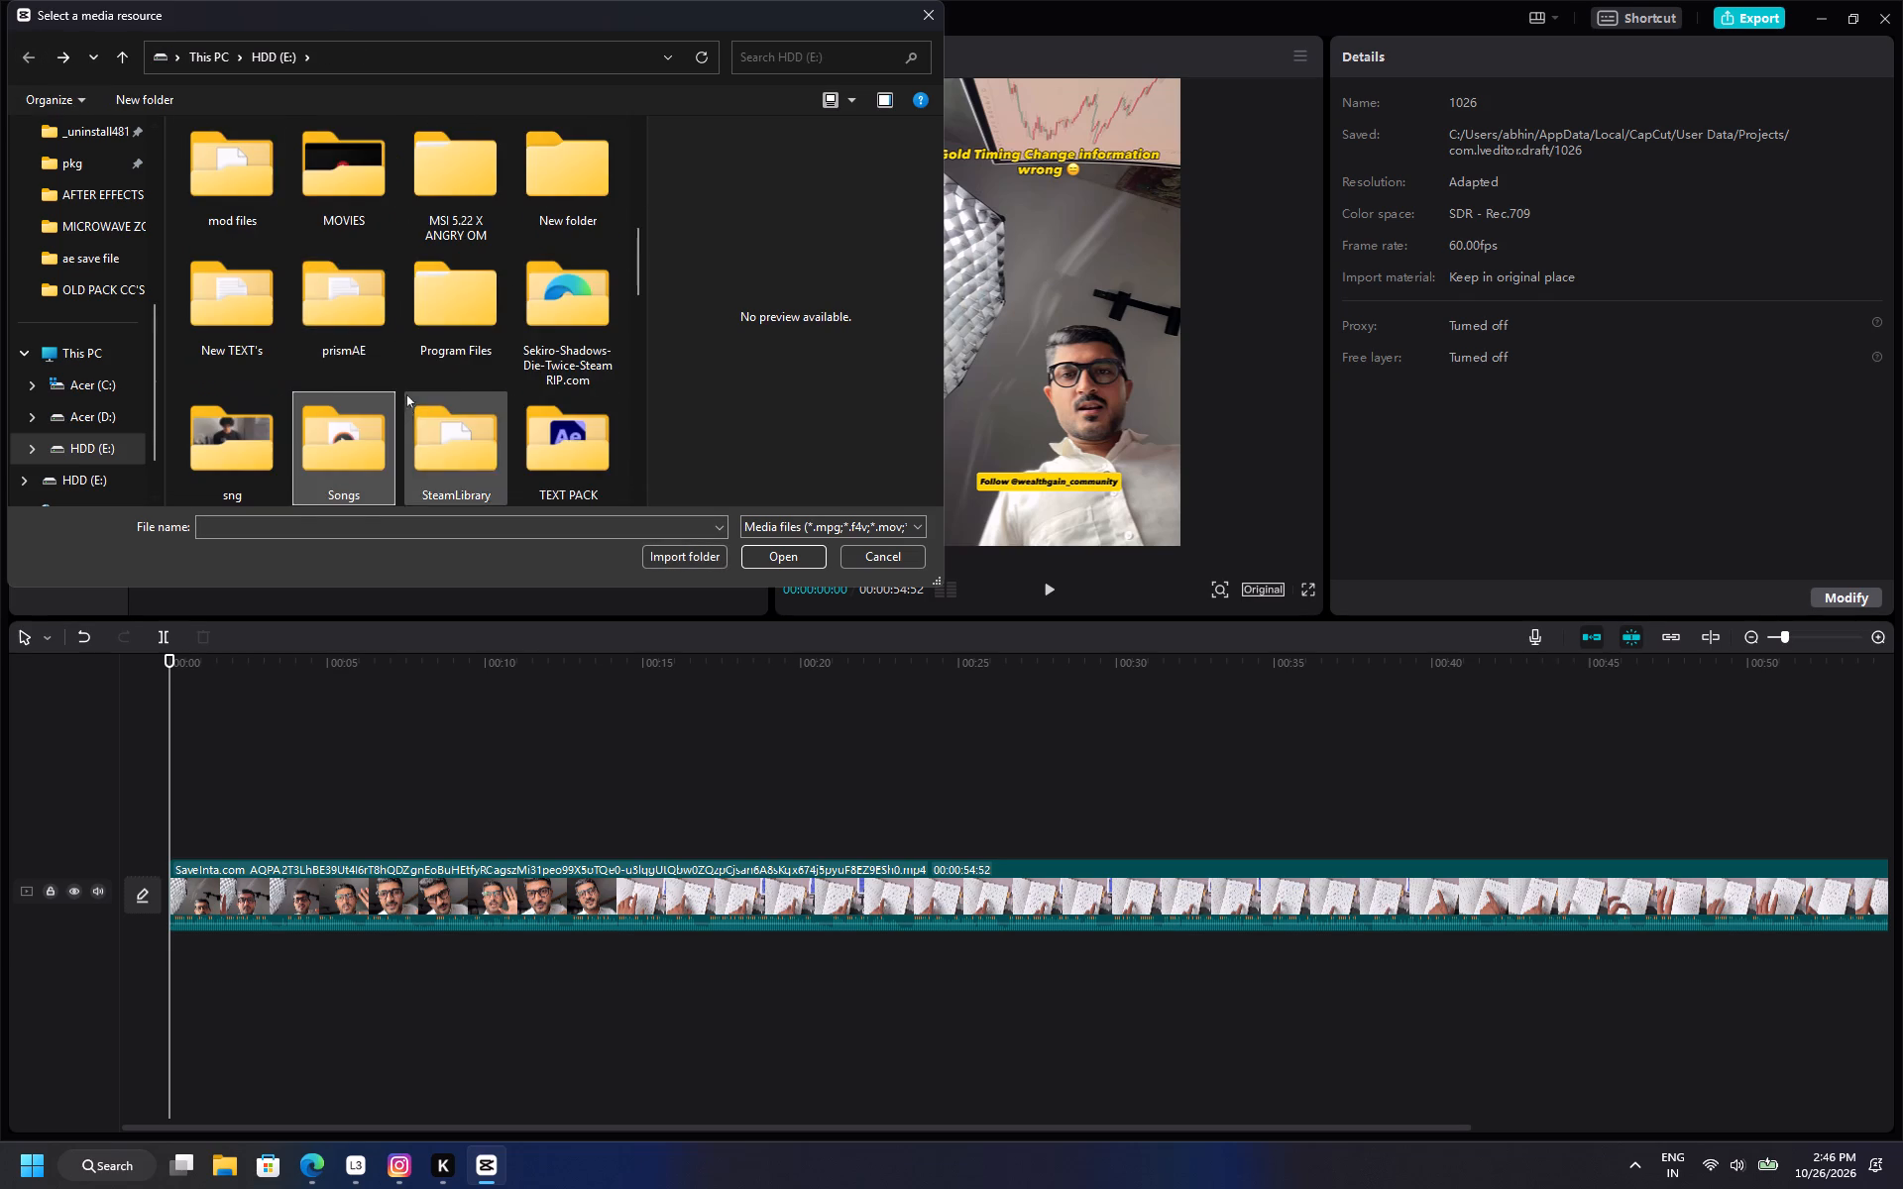
{"action": "scroll", "coordinate": [404, 407], "scroll_direction": "down", "scroll_amount": 1}
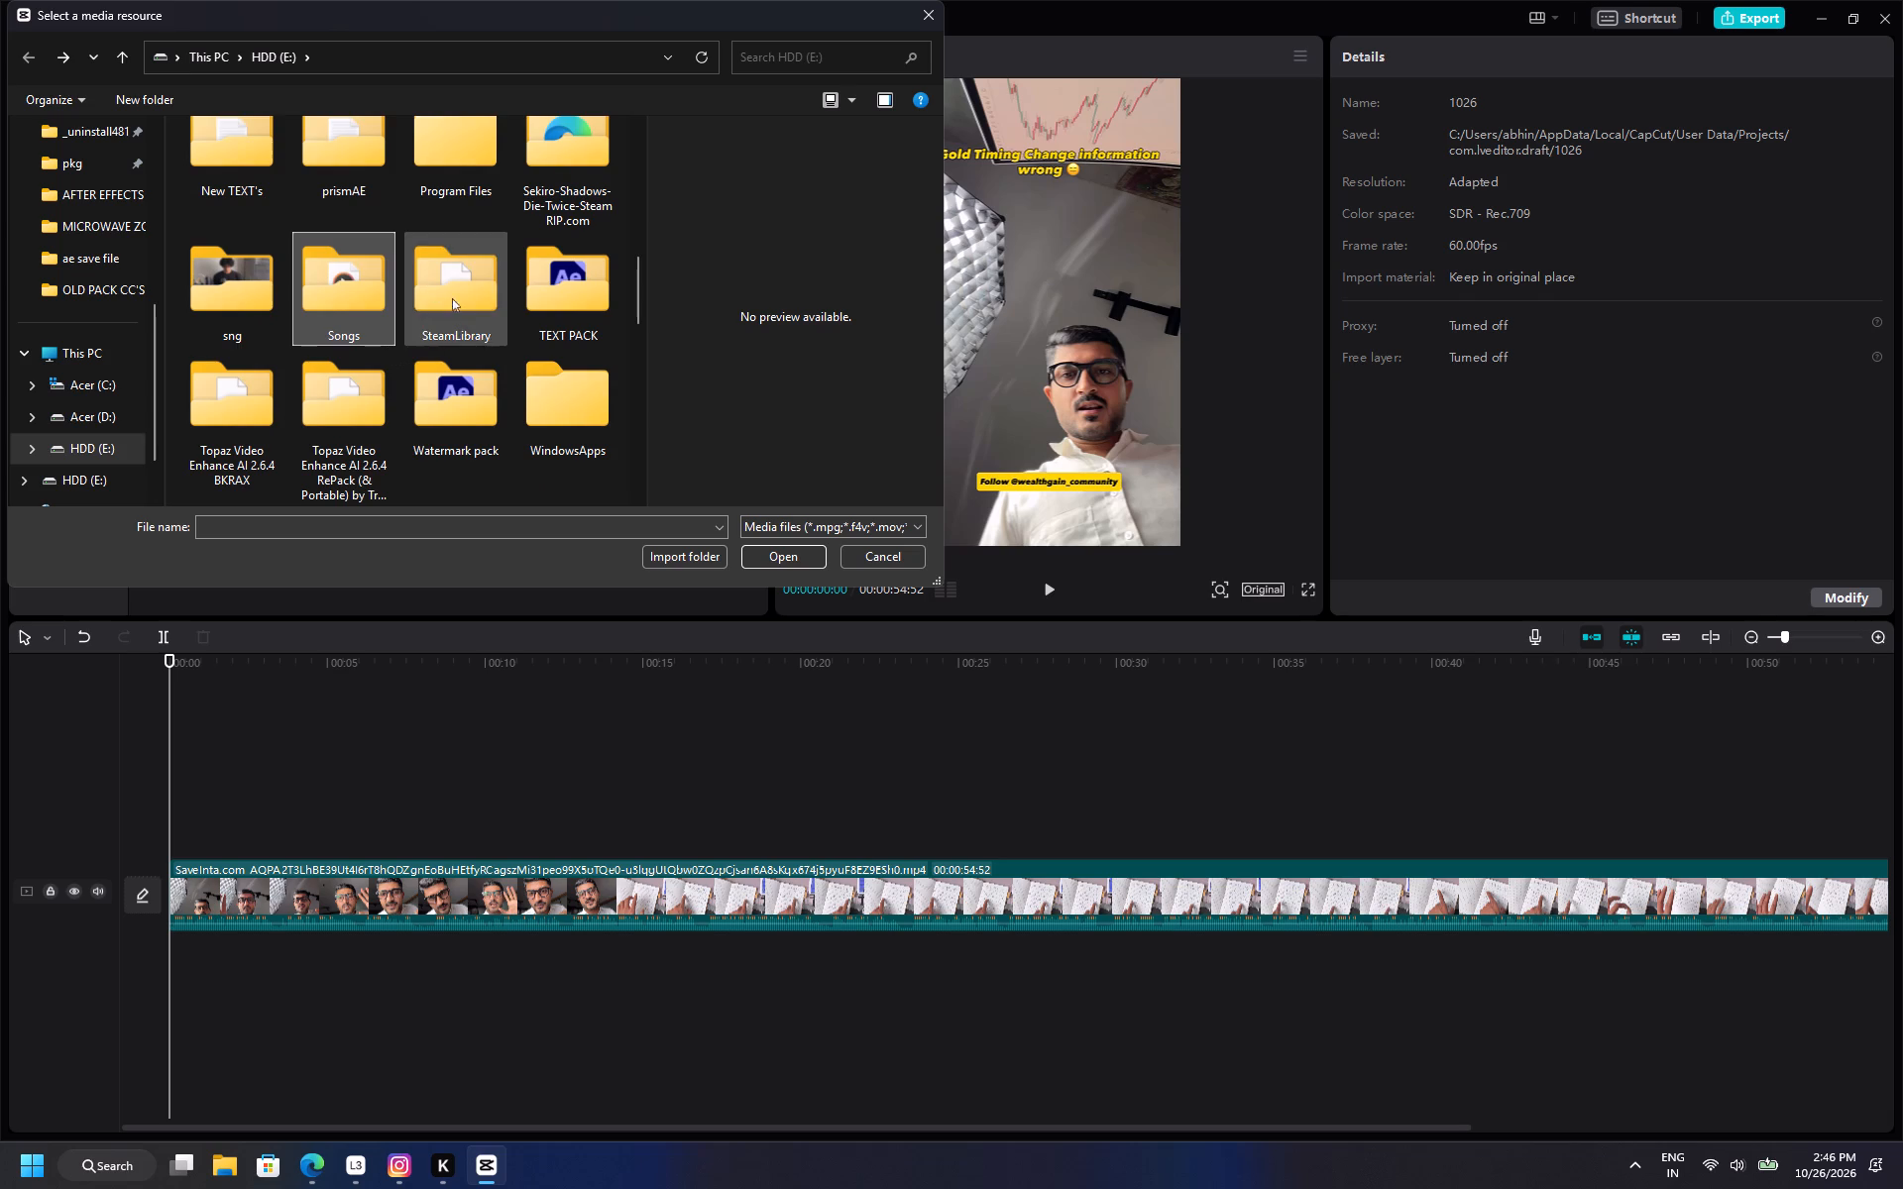
{"action": "double_click", "coordinate": [249, 315]}
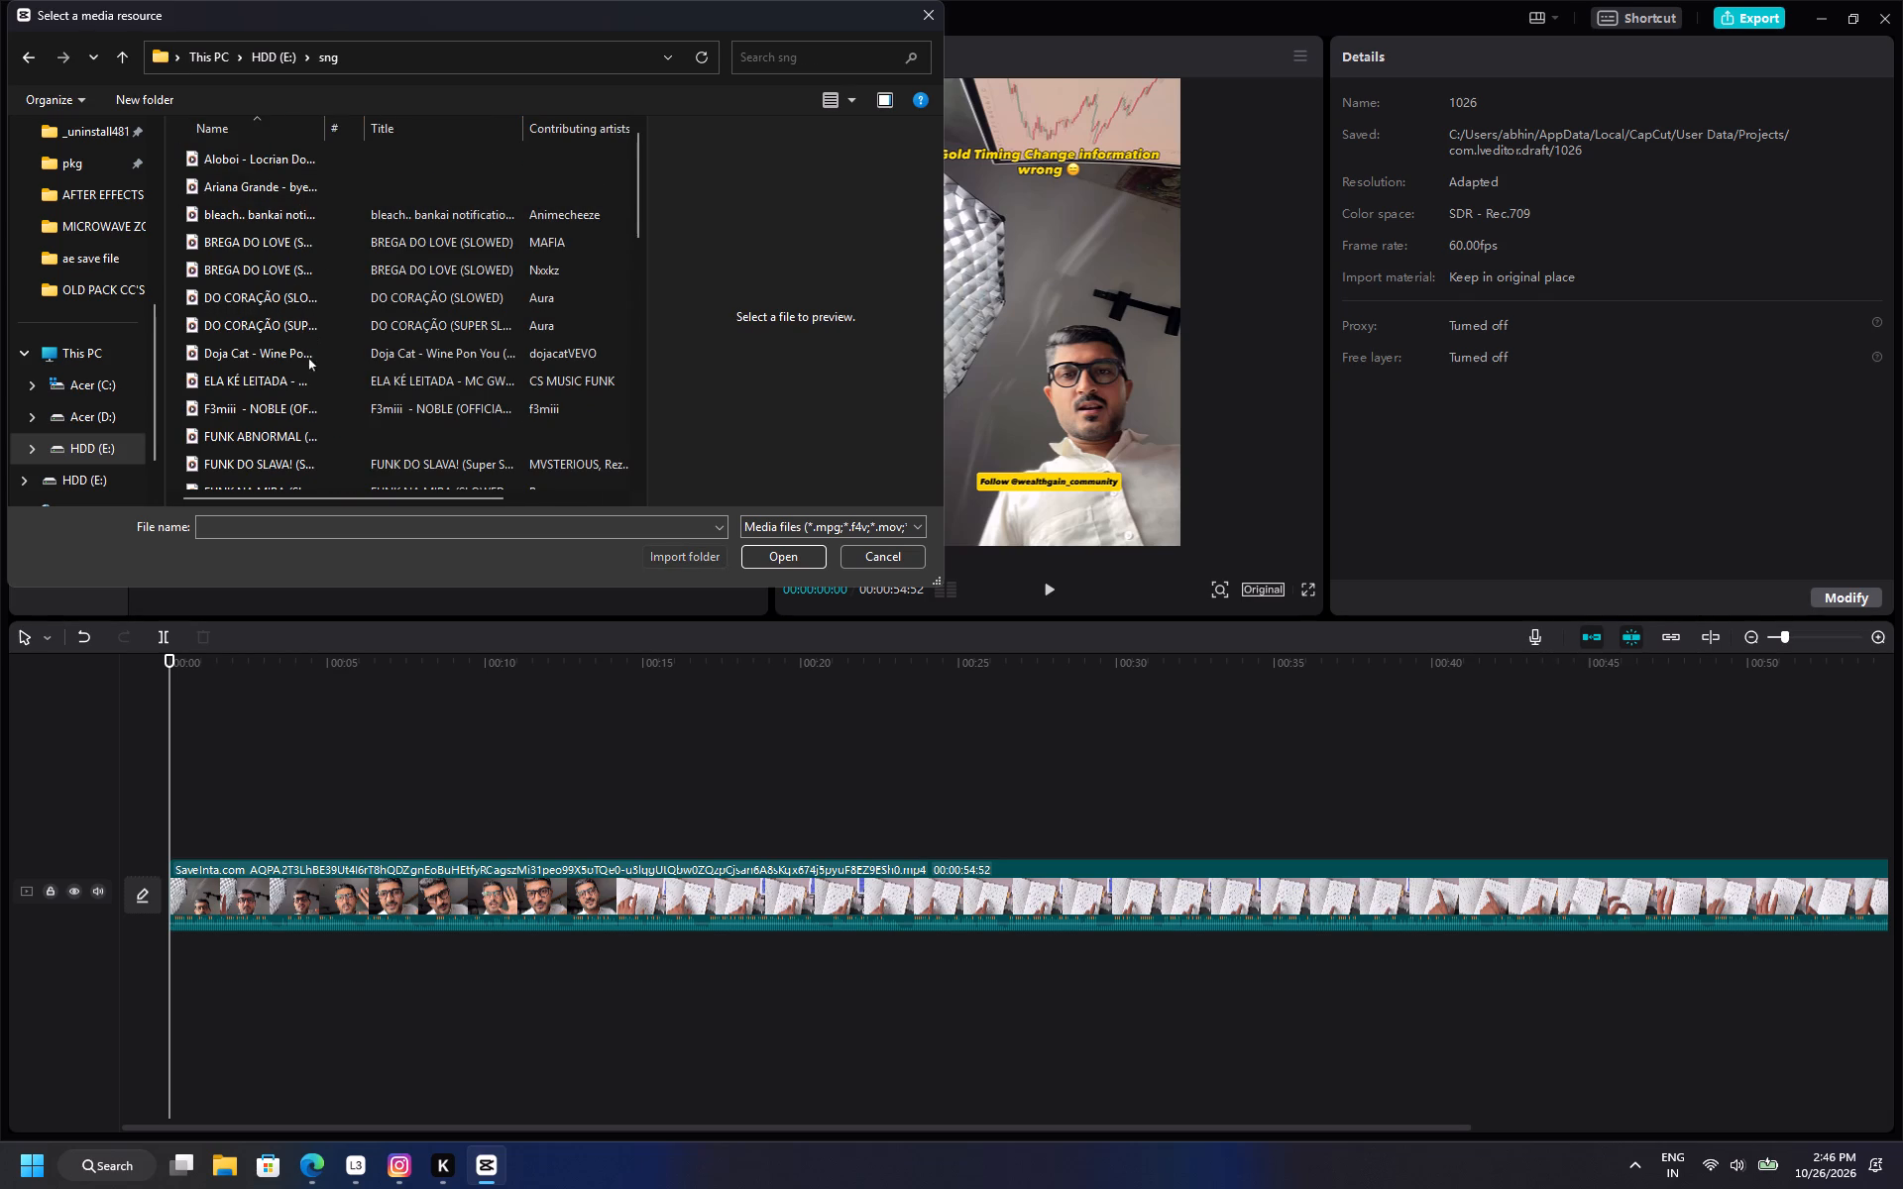
{"action": "scroll", "coordinate": [323, 379], "scroll_direction": "down", "scroll_amount": 1}
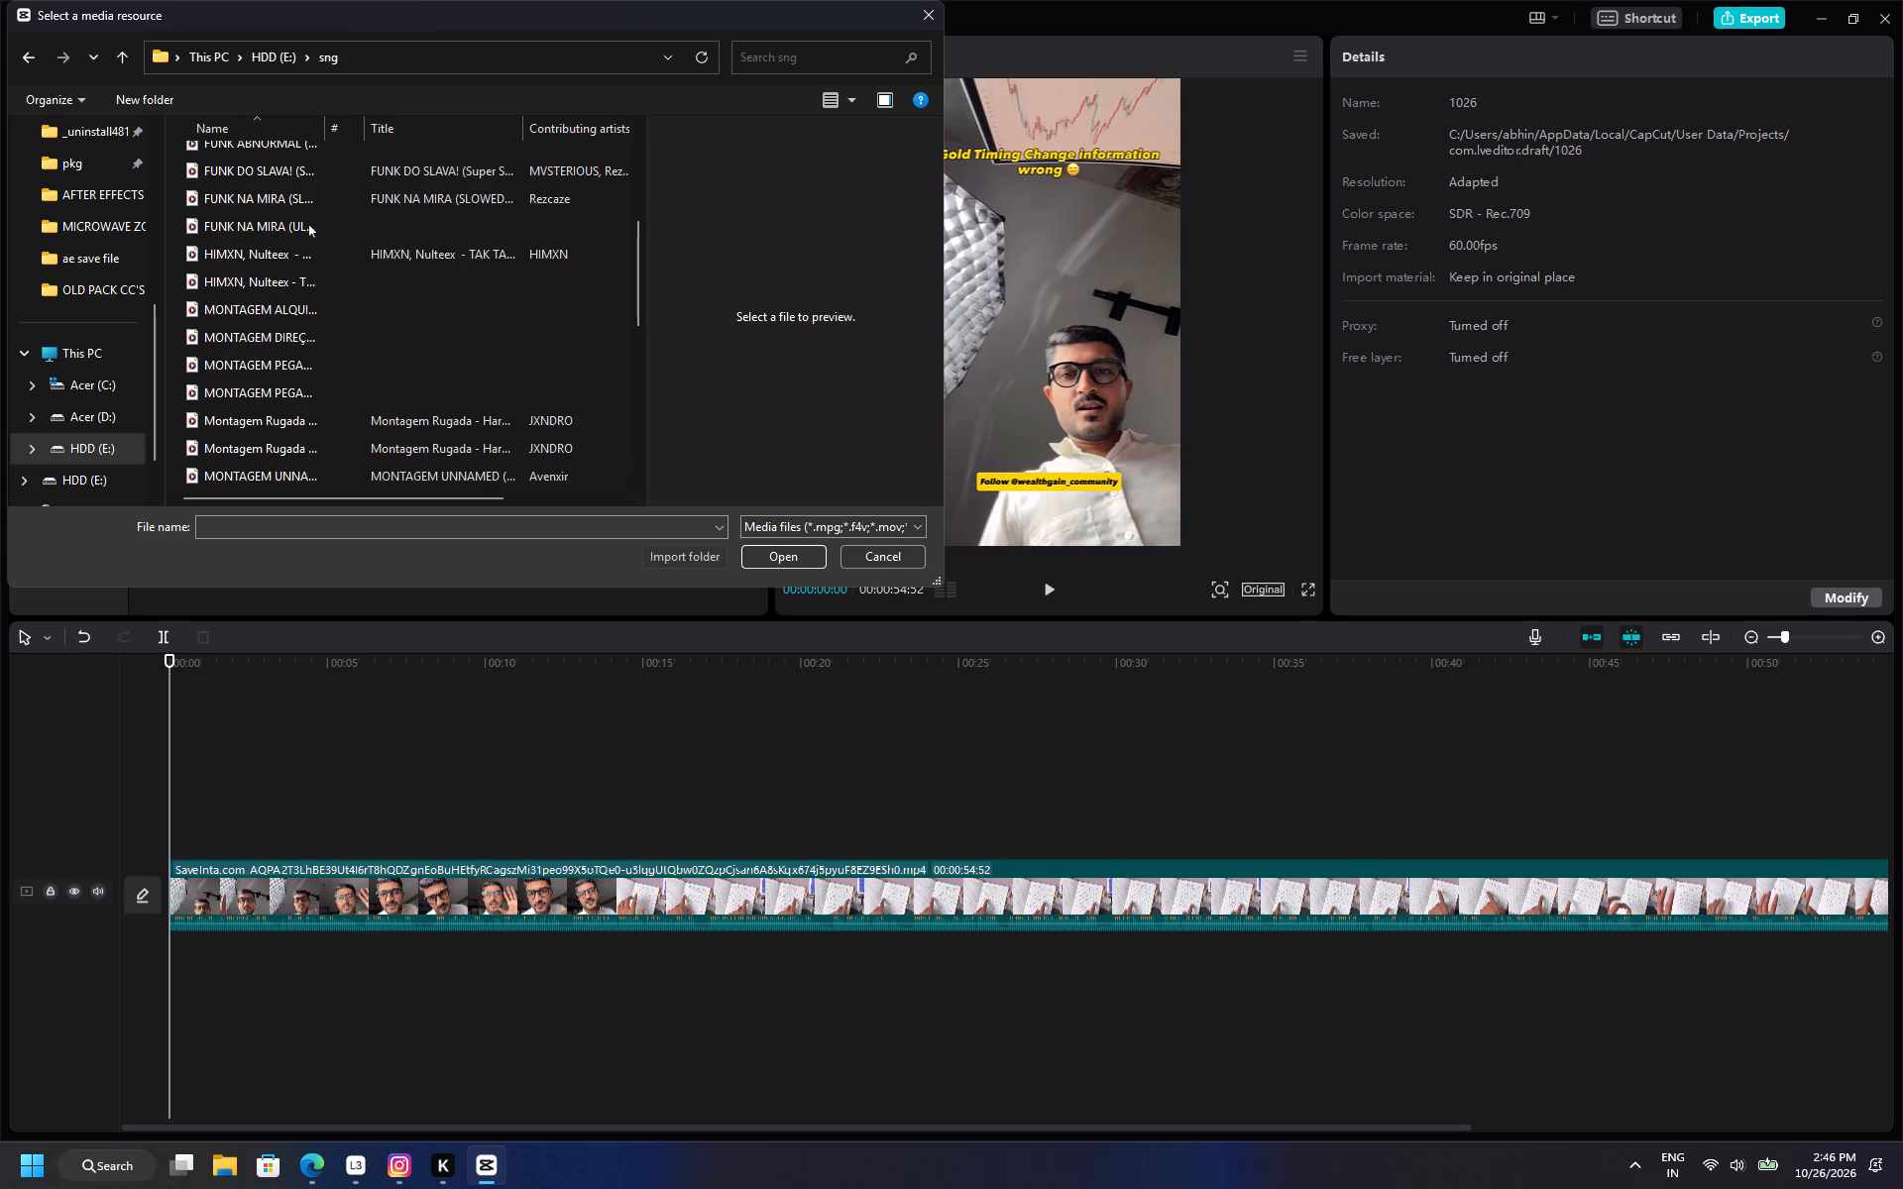
{"action": "left_click", "coordinate": [310, 338]}
{"action": "left_click", "coordinate": [317, 366]}
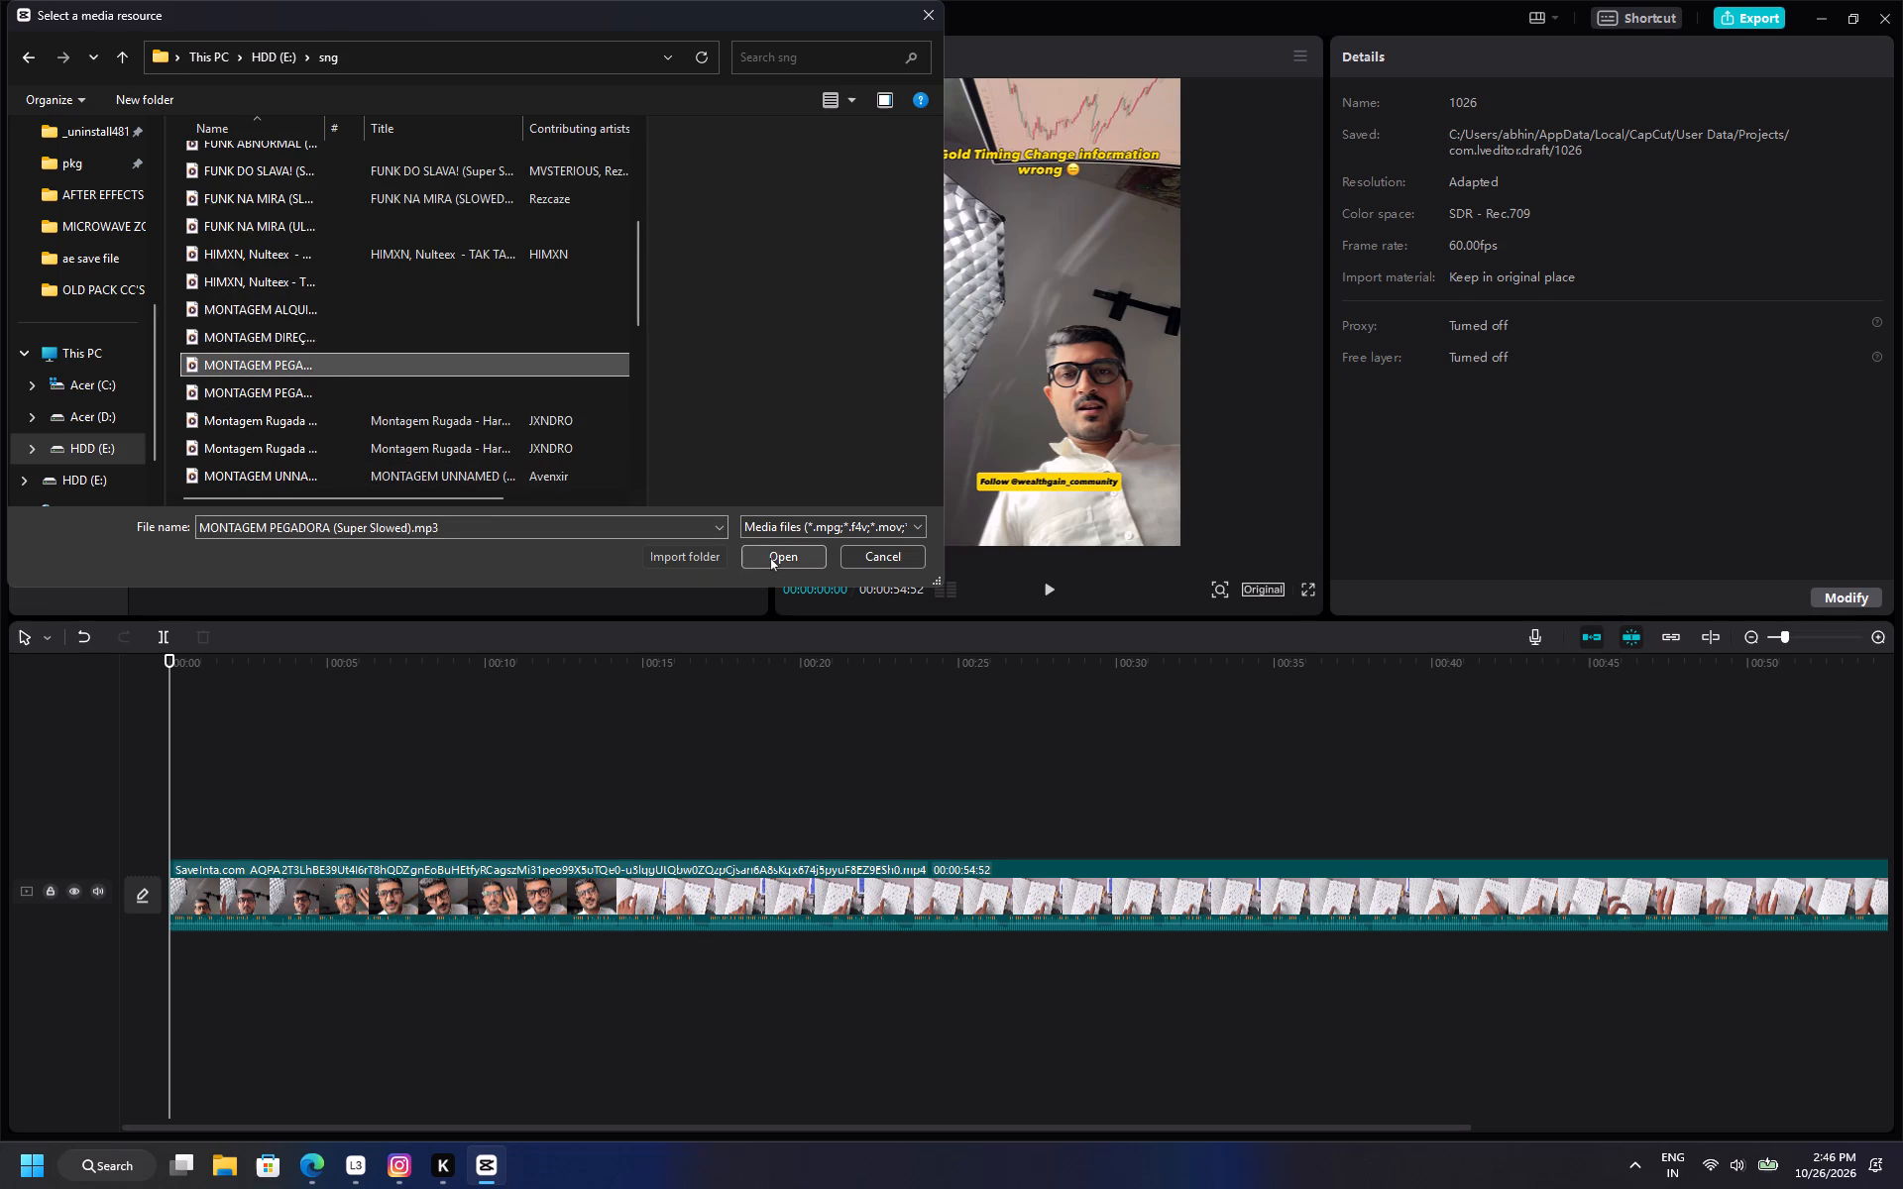
{"action": "left_click", "coordinate": [770, 558]}
Place the MONTAGEM PEGADORA music at the start of an audio track beneath the video clip.
{"action": "key", "text": "space"}
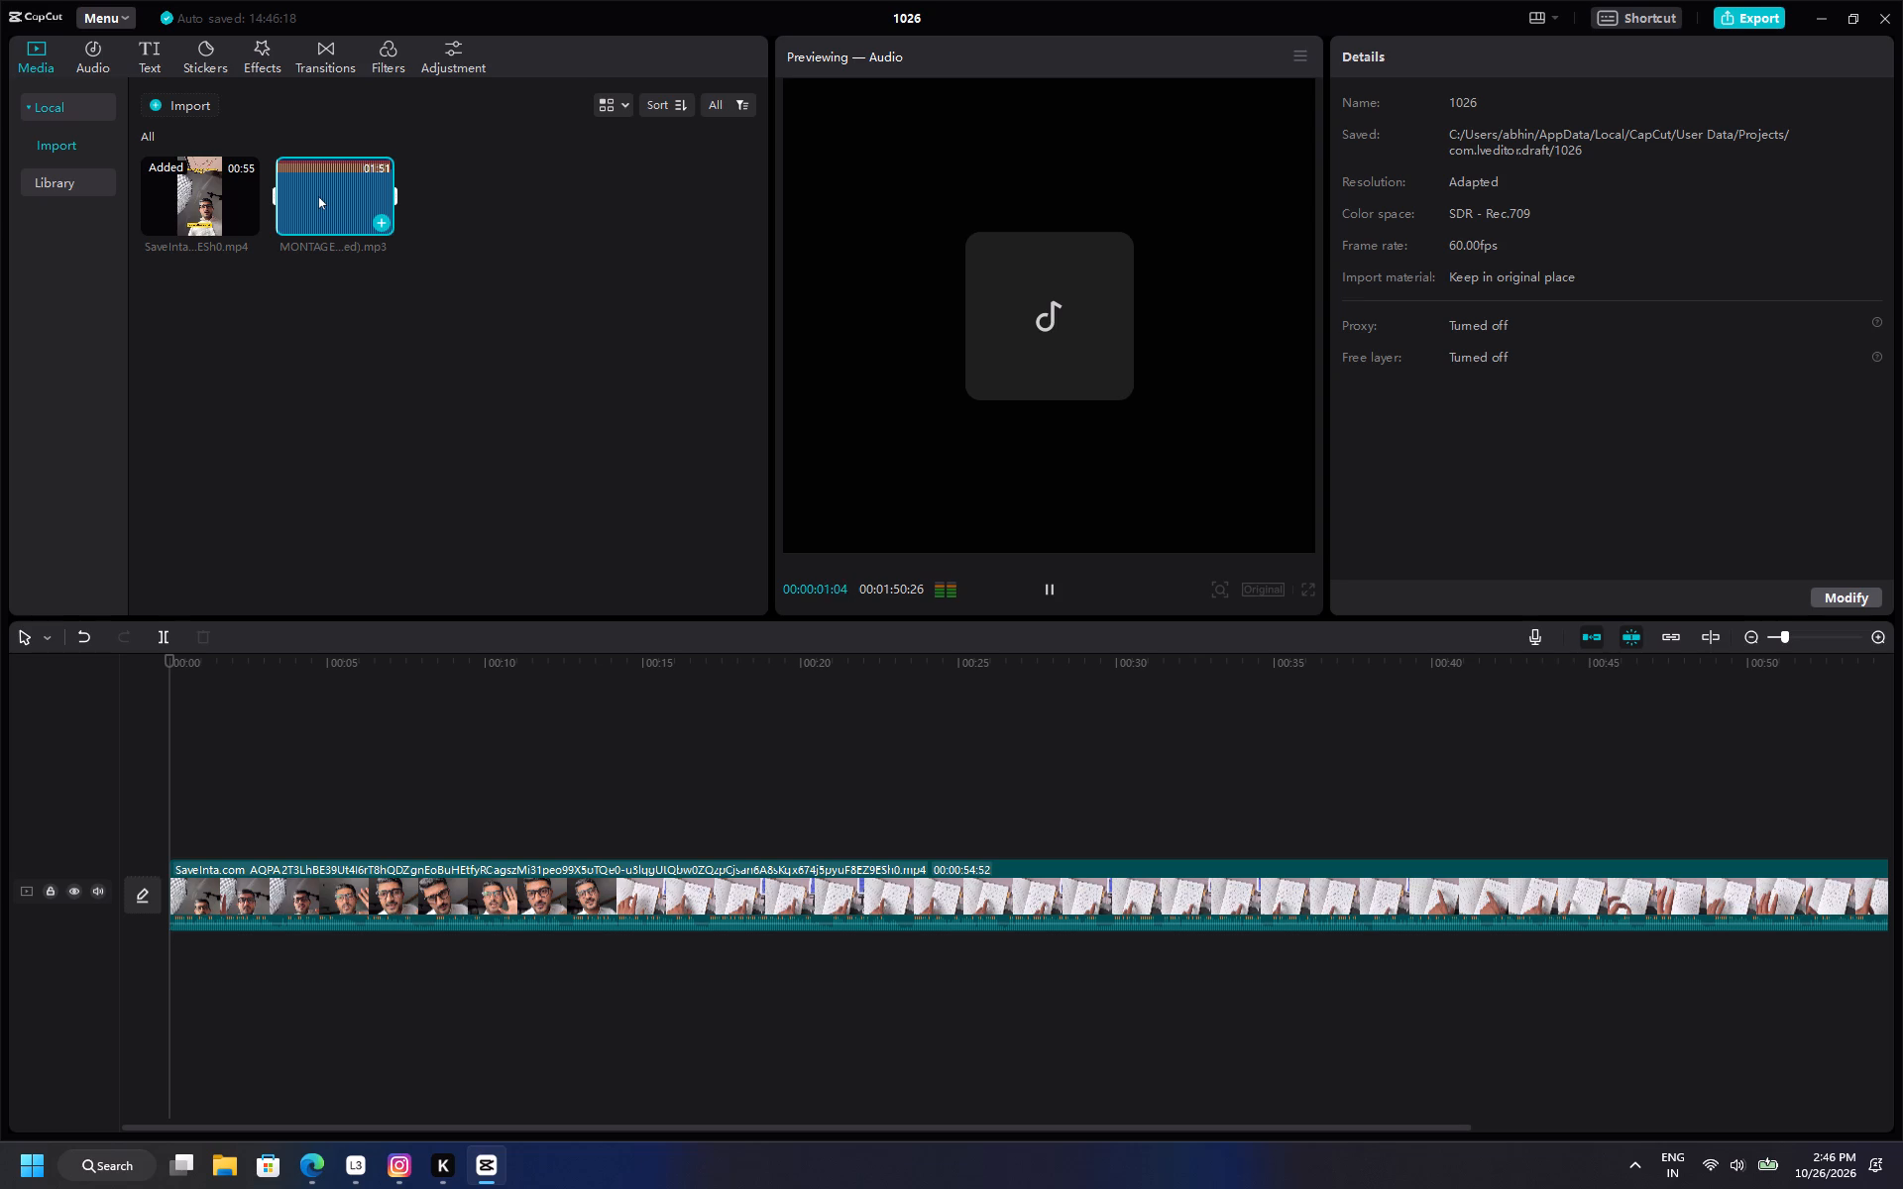
{"action": "left_click_drag", "start_coordinate": [318, 196], "coordinate": [136, 958]}
Trim about one second off the beginning of the music clip and align it with the start of the timeline.
{"action": "key", "text": "space"}
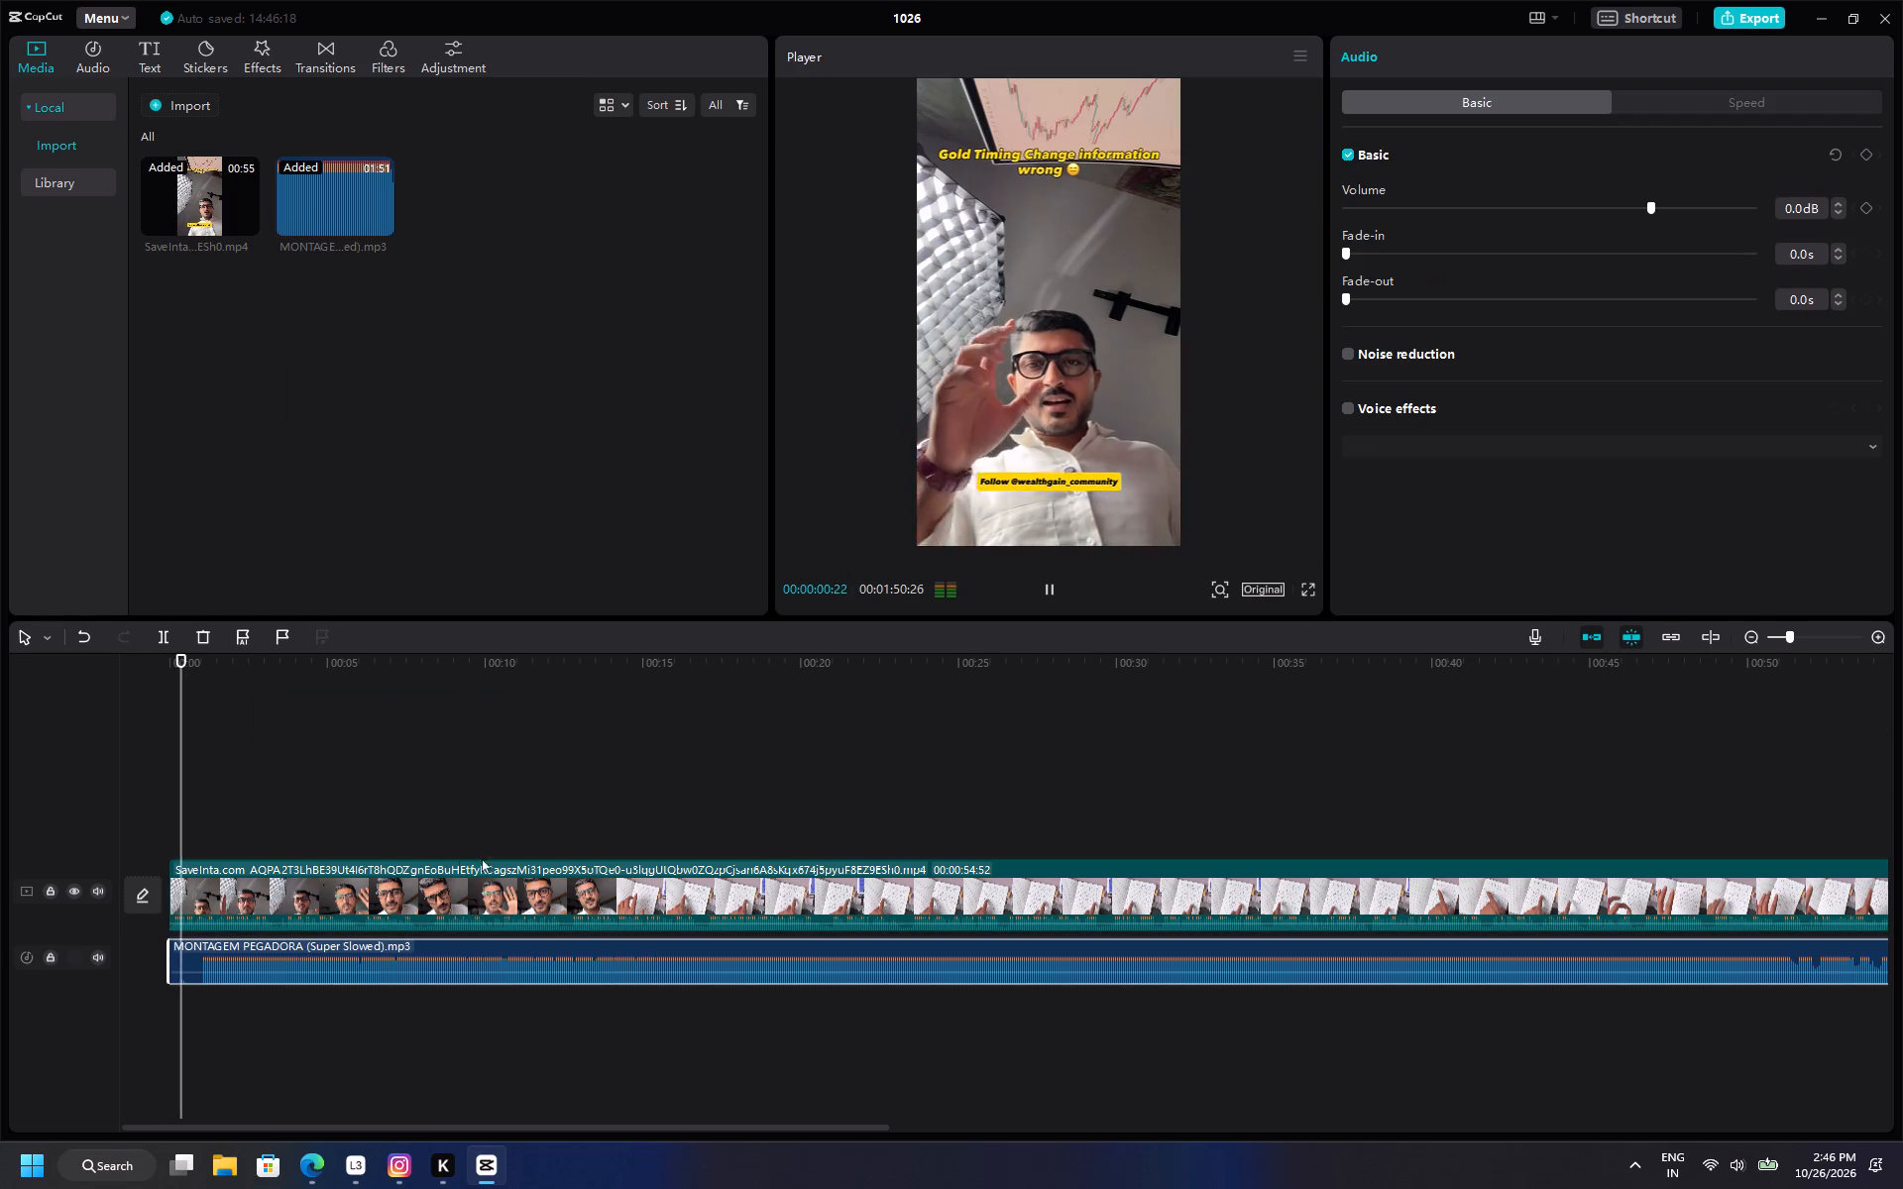
{"action": "scroll", "coordinate": [228, 956], "scroll_direction": "up", "scroll_amount": 2, "text": "ctrl"}
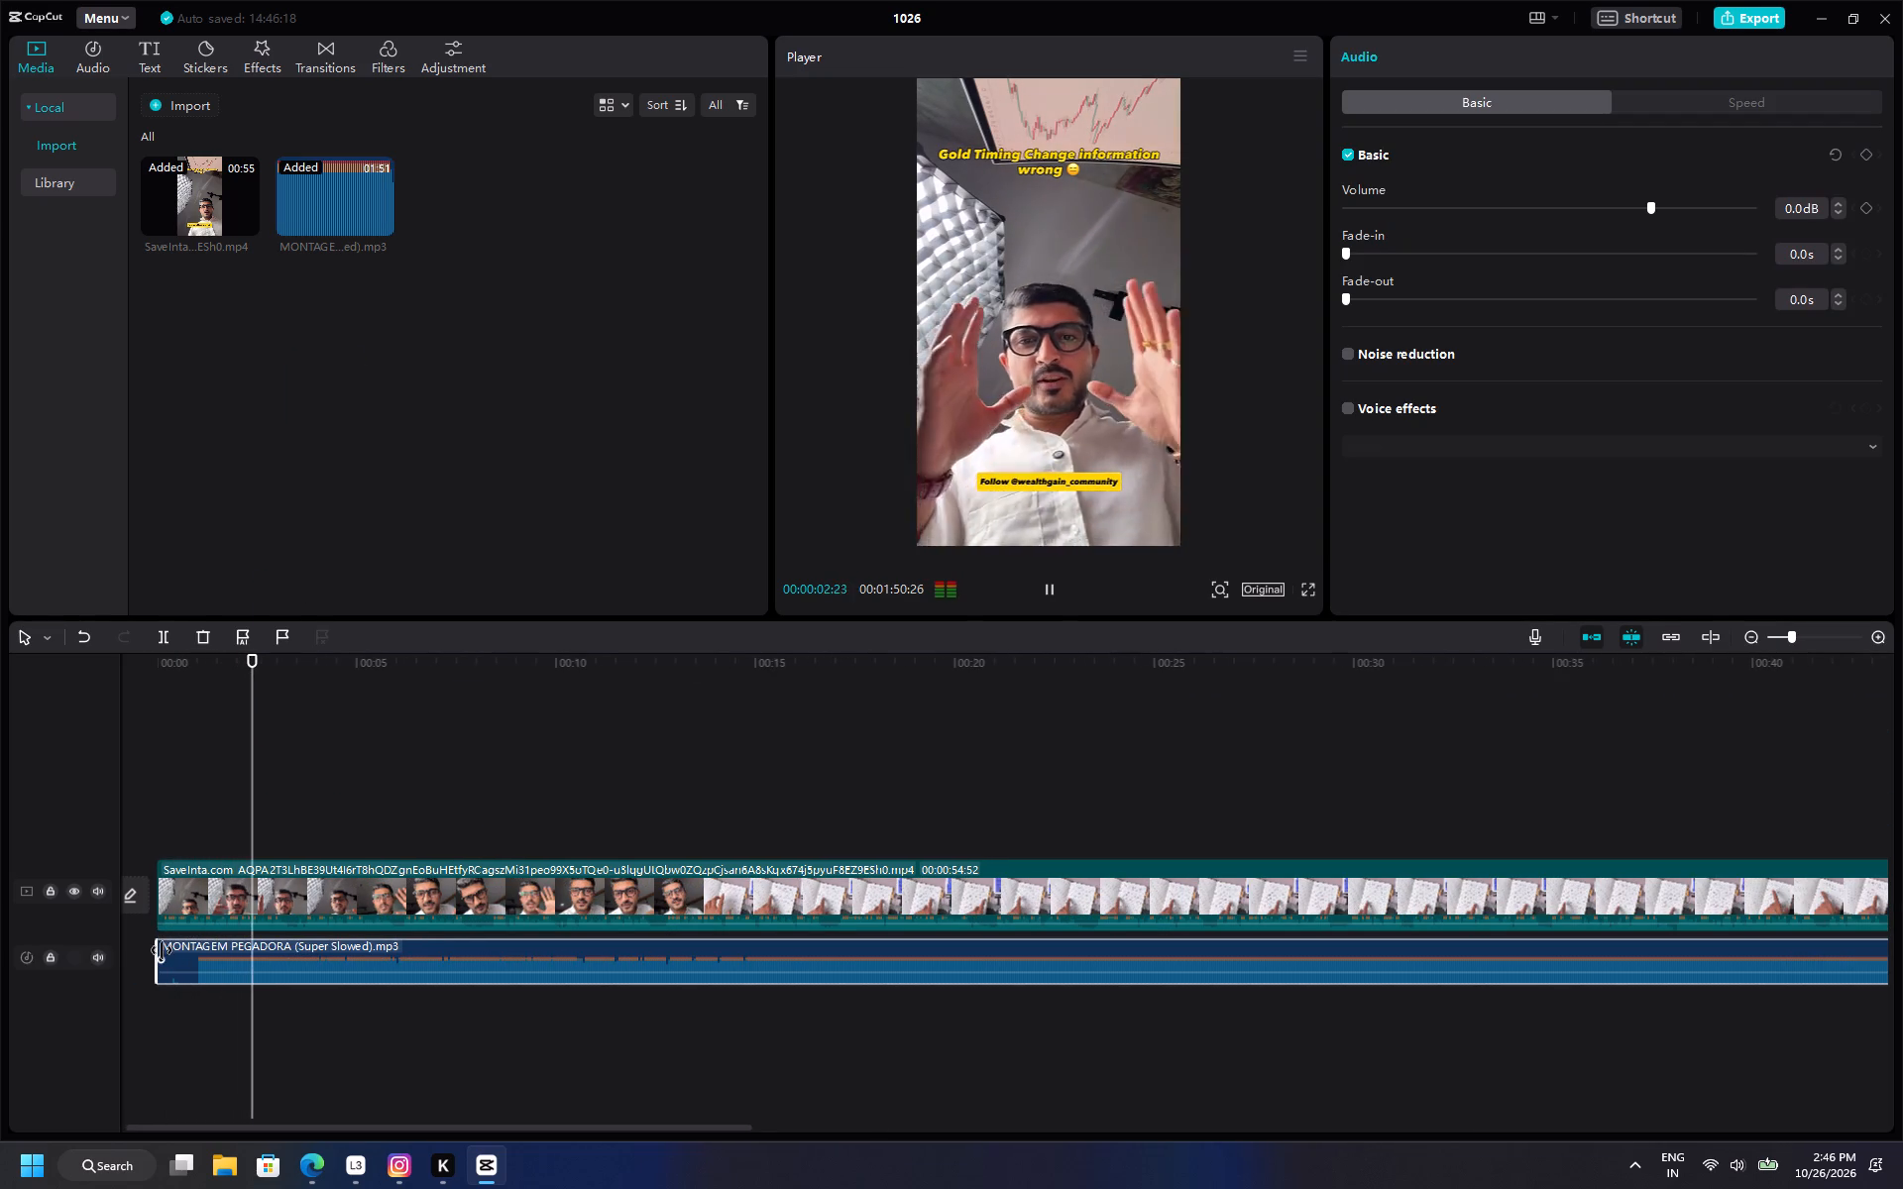
{"action": "left_click_drag", "start_coordinate": [159, 950], "coordinate": [201, 944]}
{"action": "left_click_drag", "start_coordinate": [238, 944], "coordinate": [139, 946]}
Play the timeline from the beginning to check how the background music fits with the video and its speech.
{"action": "left_click", "coordinate": [198, 811]}
{"action": "left_click_drag", "start_coordinate": [197, 811], "coordinate": [76, 829]}
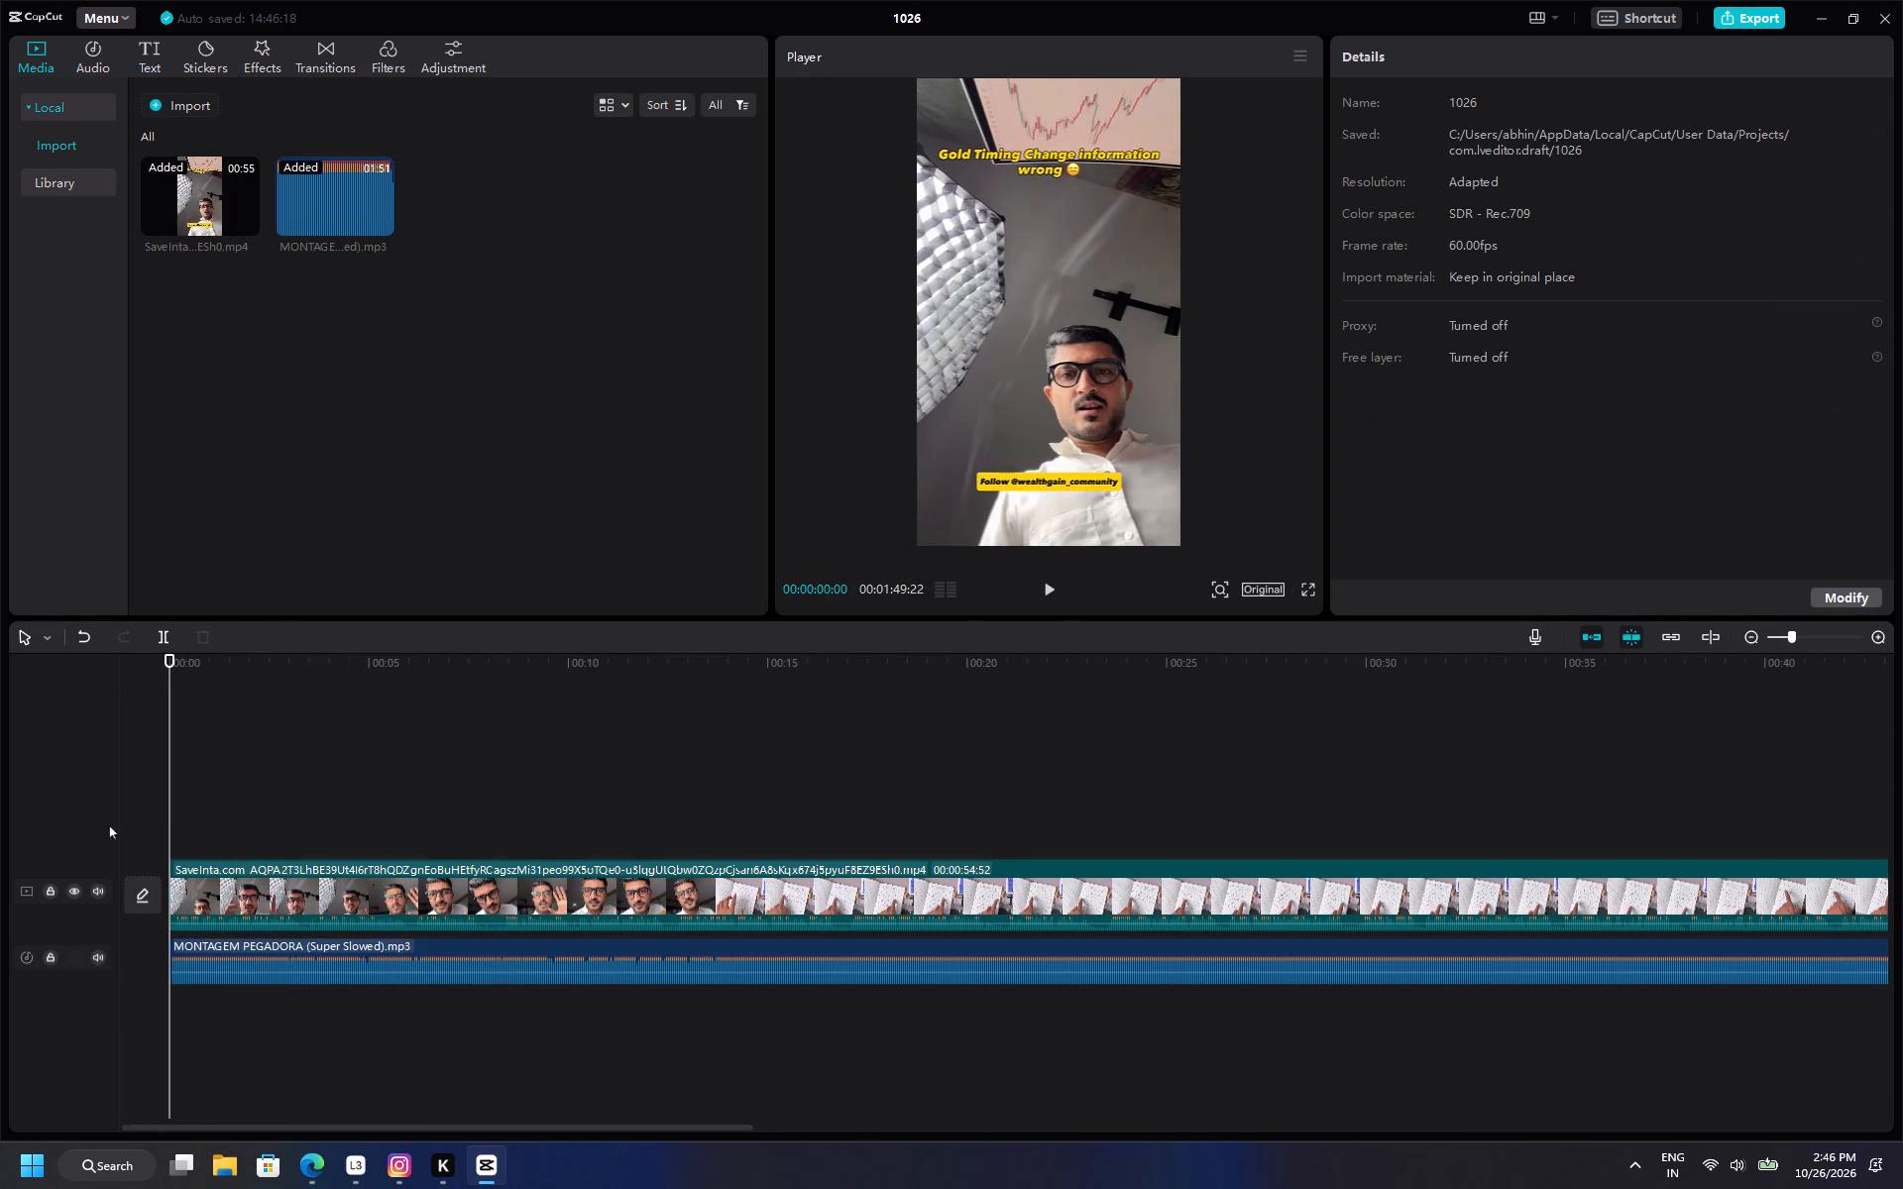
{"action": "key", "text": "space"}
{"action": "scroll", "coordinate": [335, 823], "scroll_direction": "up", "scroll_amount": 4, "text": "ctrl"}
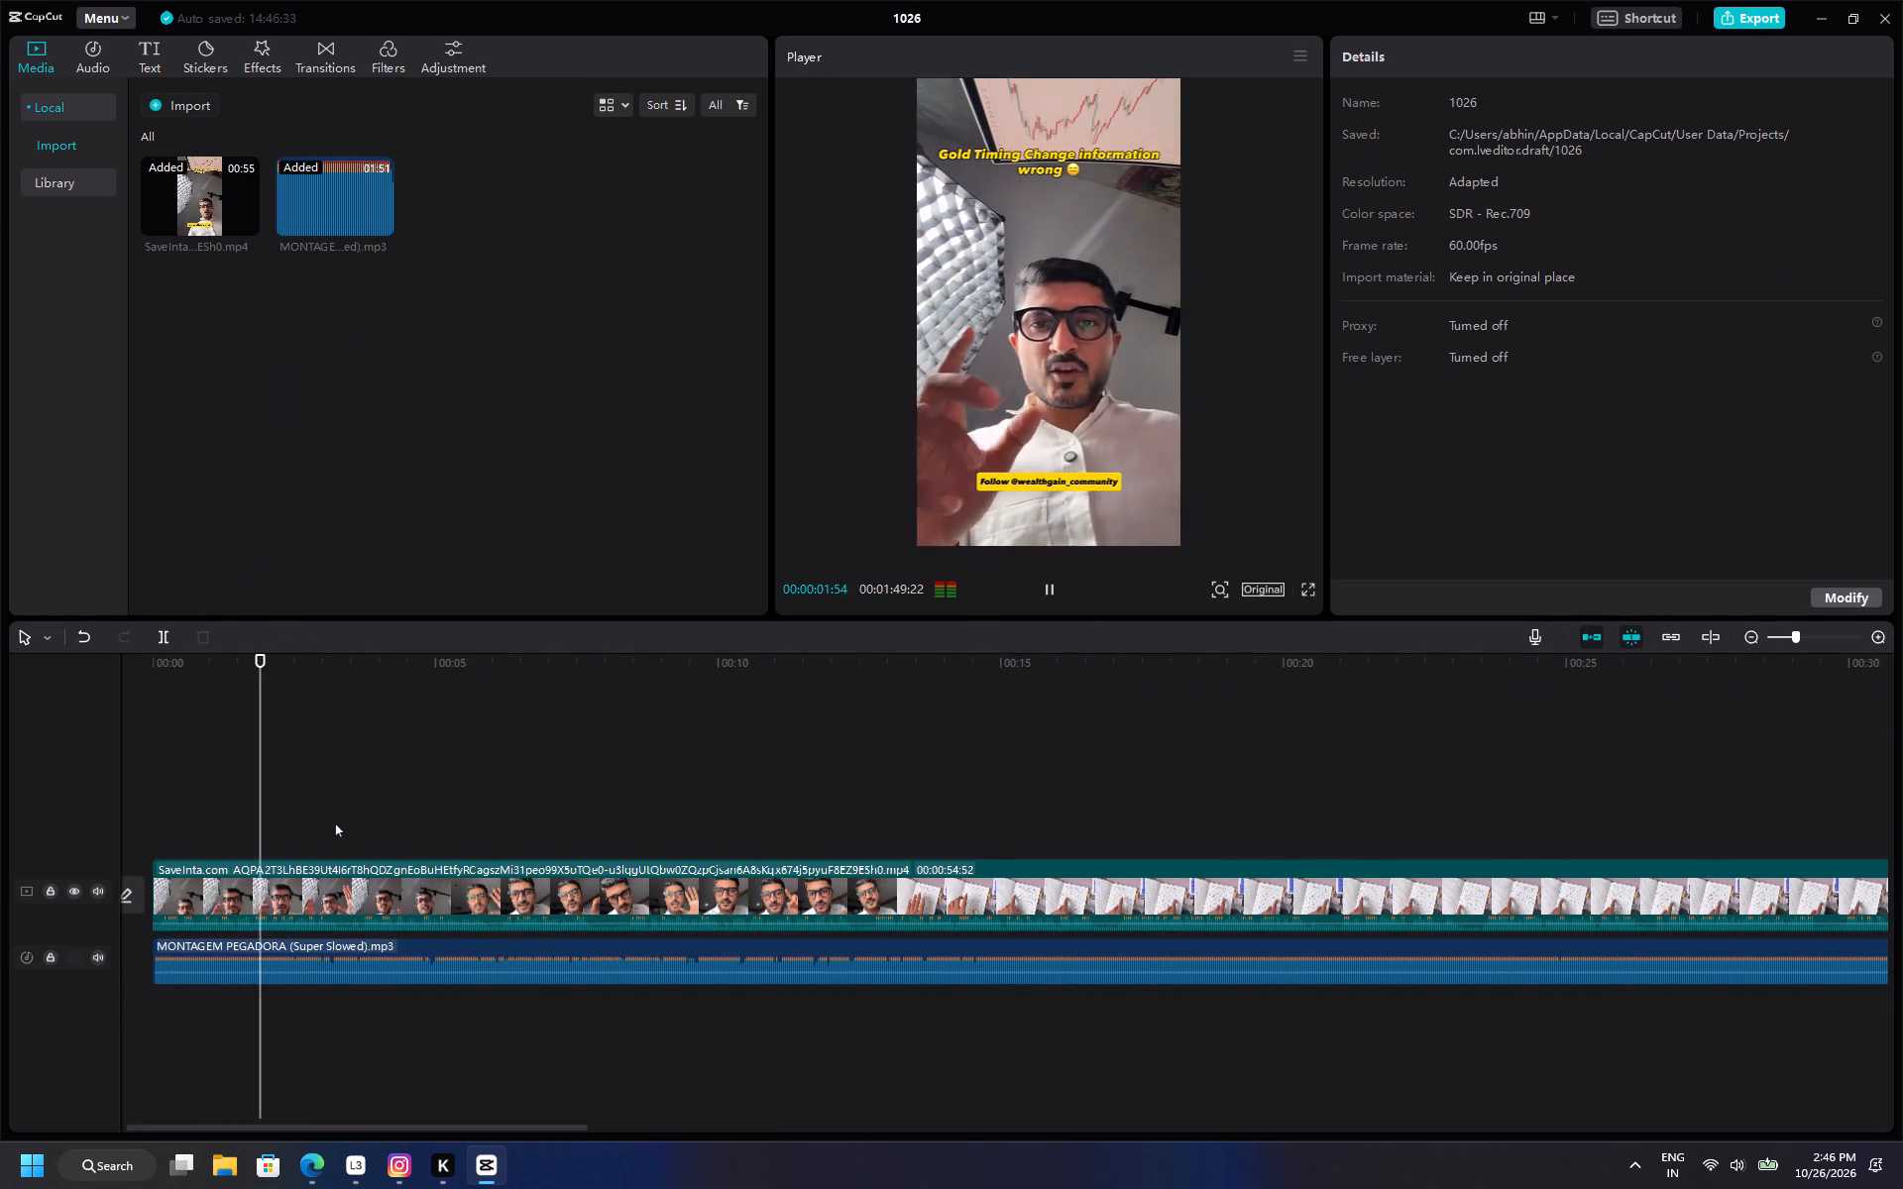
{"action": "scroll", "coordinate": [504, 902], "scroll_direction": "up", "scroll_amount": 4, "text": "ctrl"}
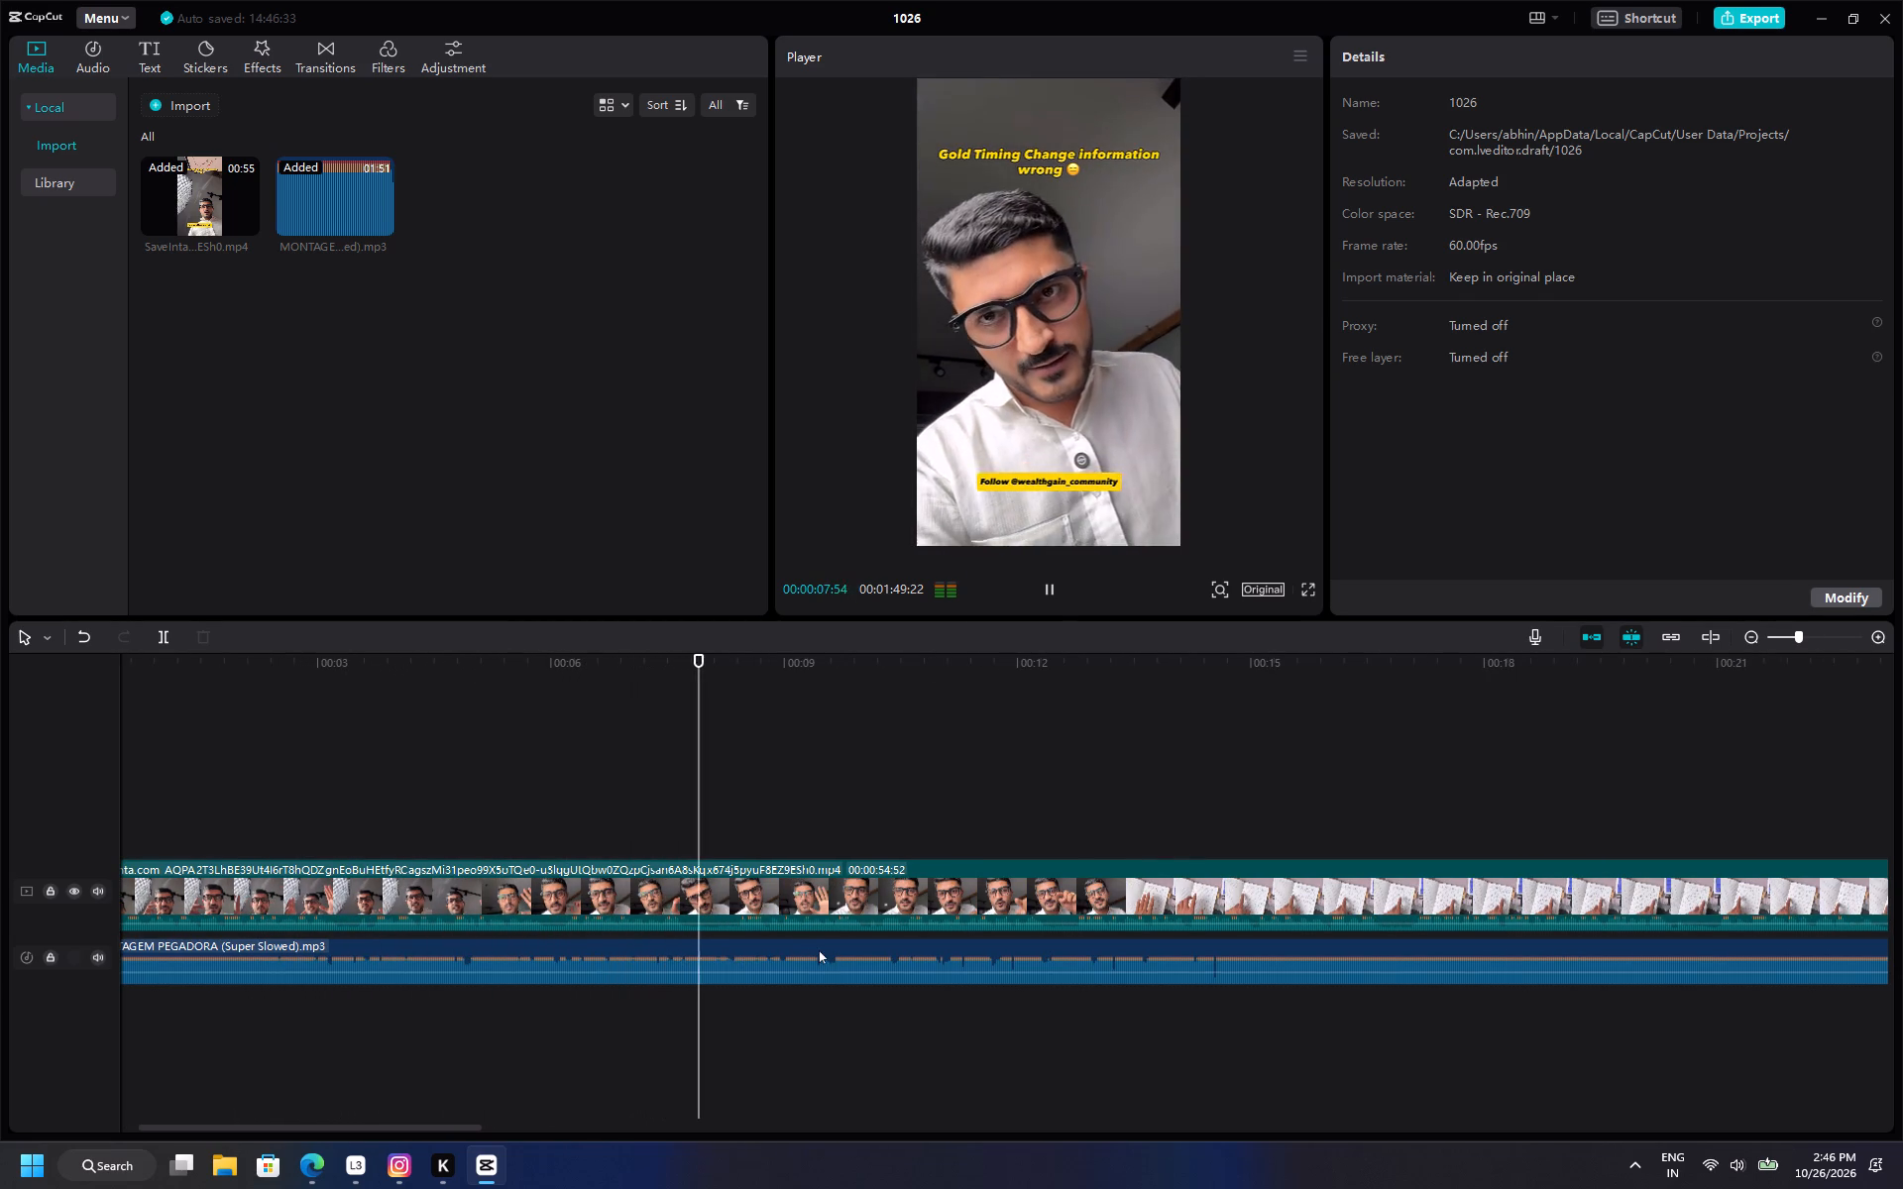
{"action": "scroll", "coordinate": [902, 951], "scroll_direction": "down", "scroll_amount": 6, "text": "ctrl"}
{"action": "scroll", "coordinate": [905, 956], "scroll_direction": "up", "scroll_amount": 6, "text": "ctrl"}
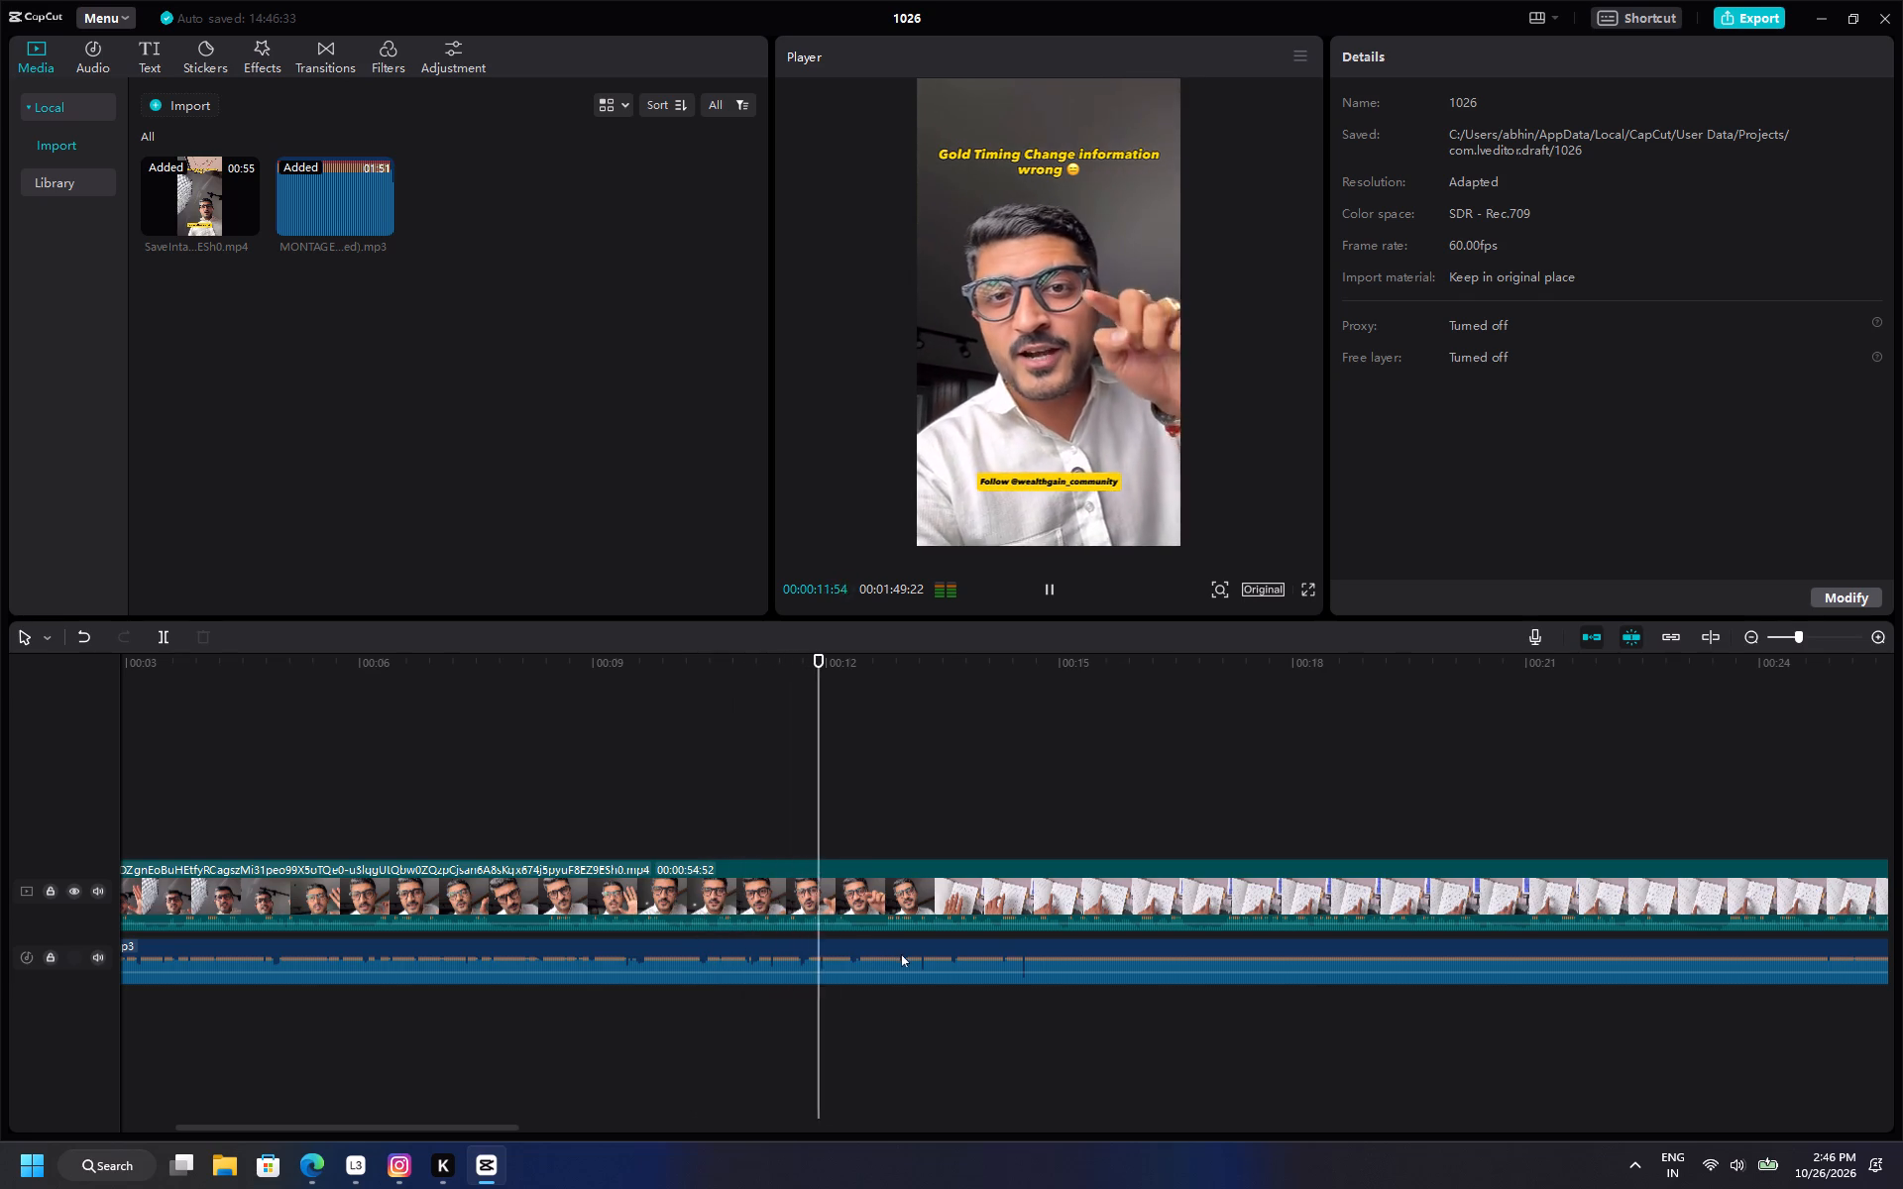
{"action": "scroll", "coordinate": [902, 954], "scroll_direction": "down", "scroll_amount": 7, "text": "ctrl"}
{"action": "scroll", "coordinate": [904, 957], "scroll_direction": "up", "scroll_amount": 7, "text": "ctrl"}
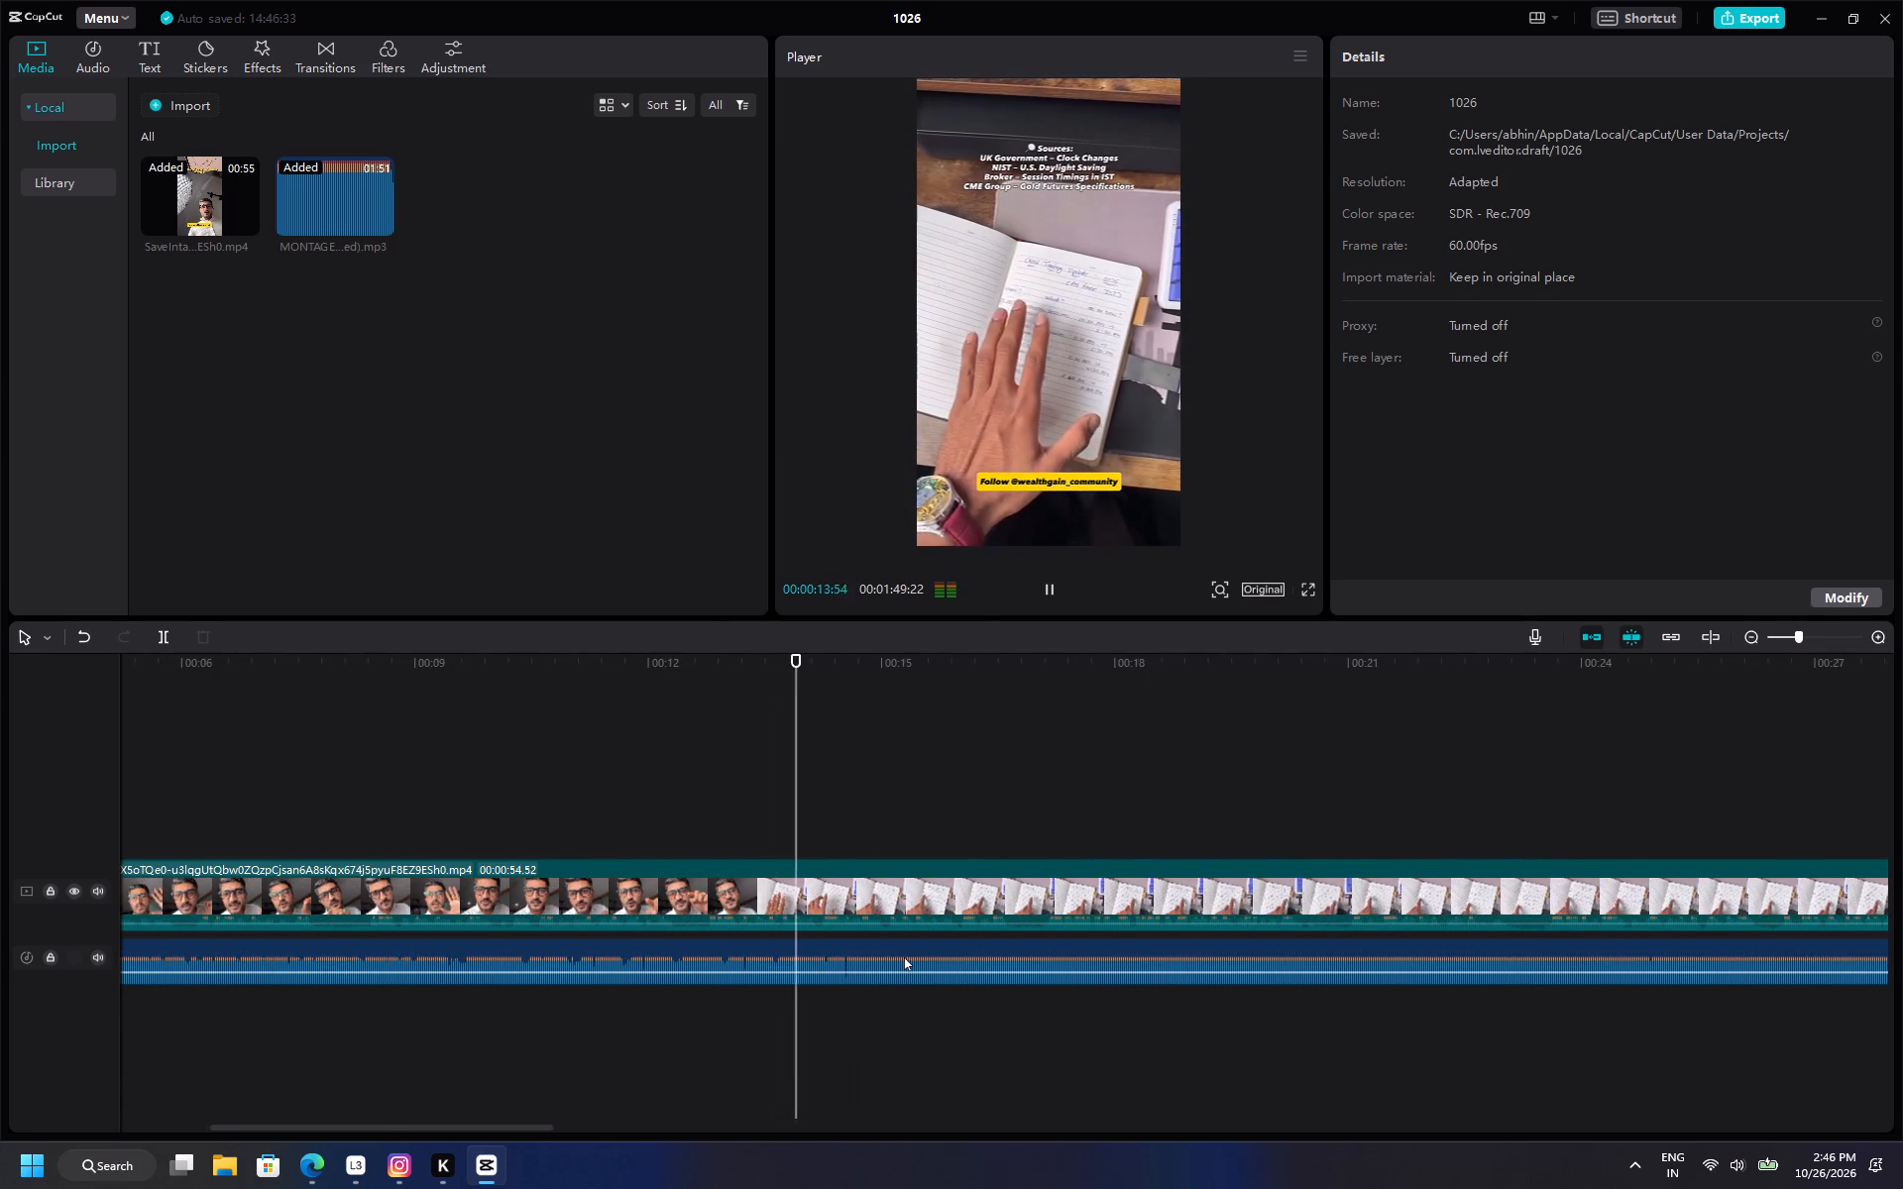
{"action": "scroll", "coordinate": [904, 957], "scroll_direction": "up", "scroll_amount": 1, "text": "ctrl"}
{"action": "scroll", "coordinate": [904, 957], "scroll_direction": "down", "scroll_amount": 9, "text": "ctrl"}
{"action": "scroll", "coordinate": [905, 960], "scroll_direction": "up", "scroll_amount": 9, "text": "ctrl"}
{"action": "scroll", "coordinate": [905, 960], "scroll_direction": "down", "scroll_amount": 9, "text": "ctrl"}
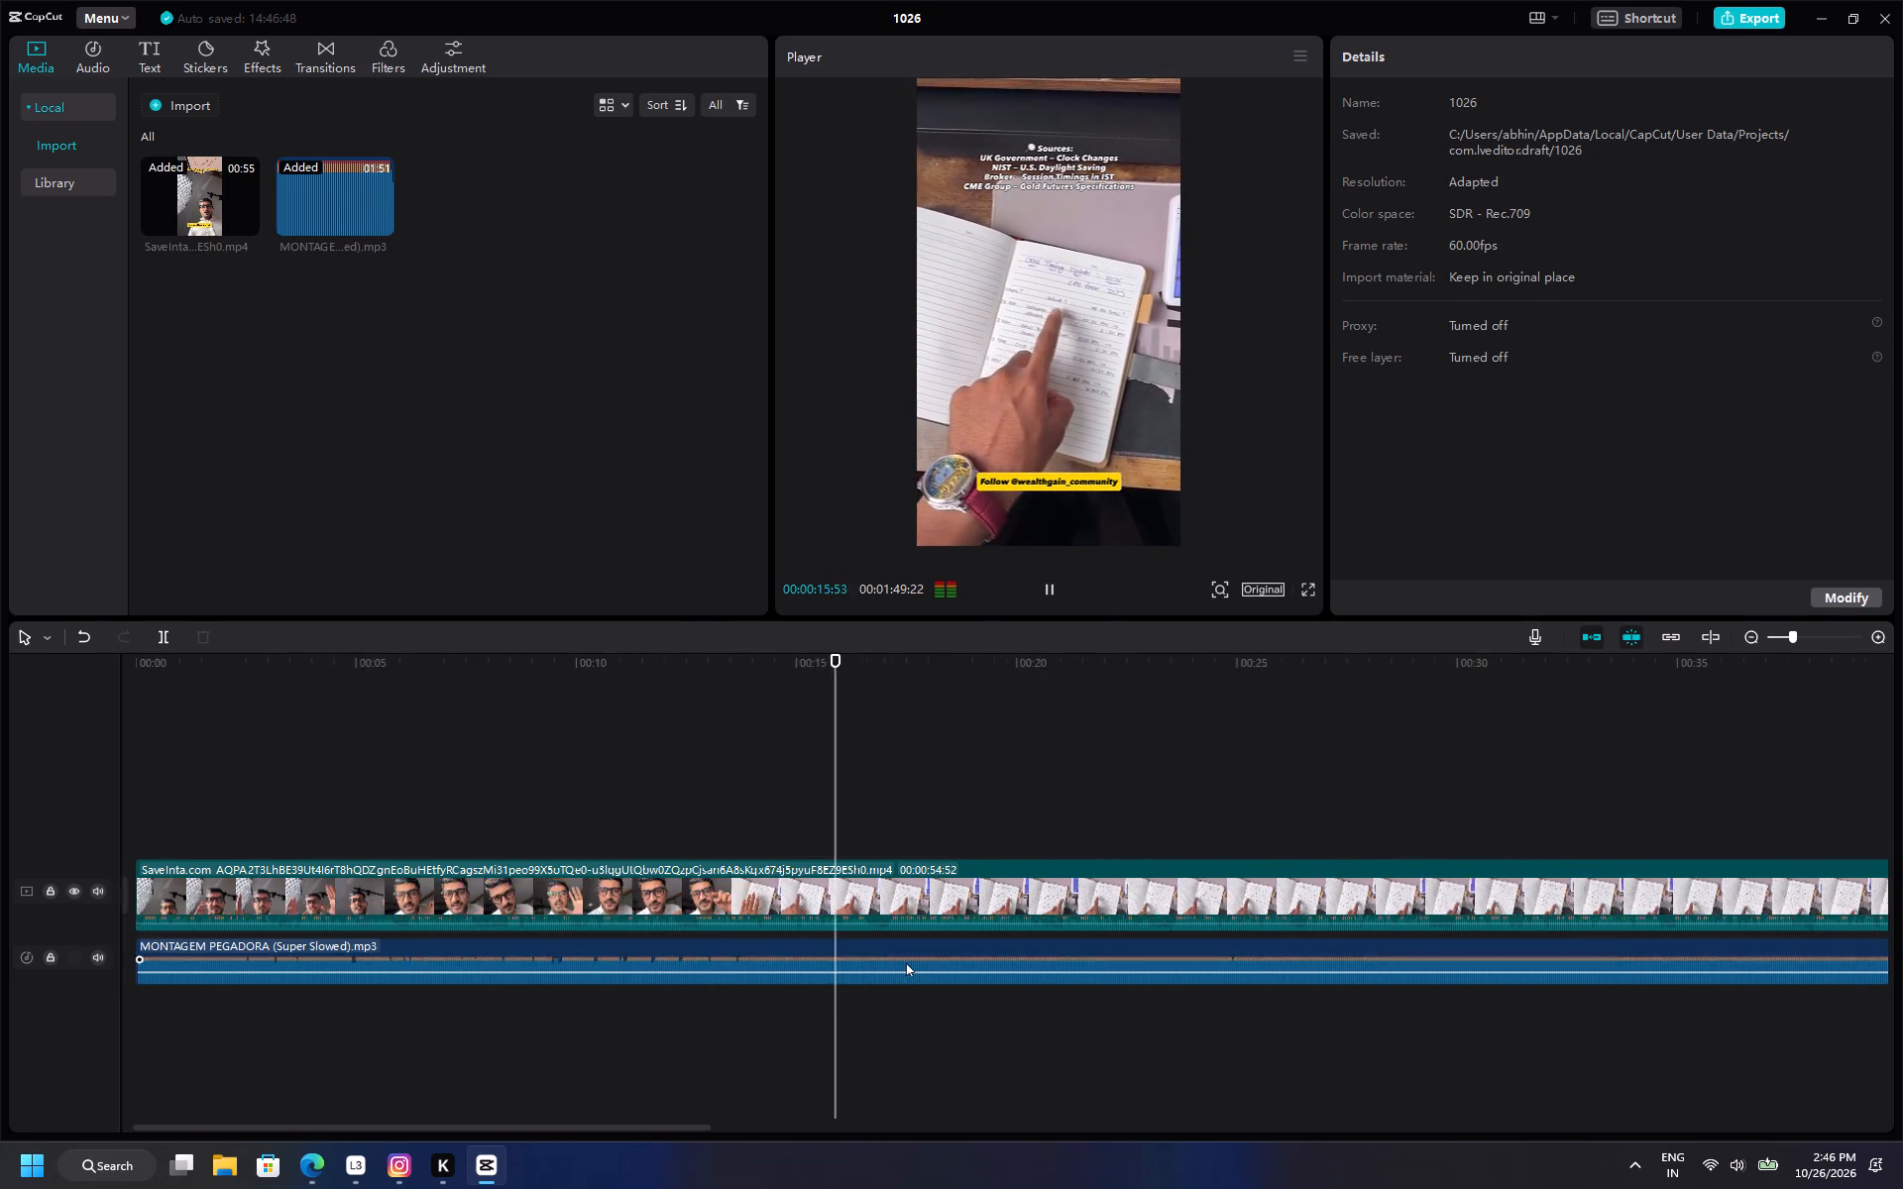
{"action": "scroll", "coordinate": [906, 963], "scroll_direction": "down", "scroll_amount": 8, "text": "ctrl"}
{"action": "scroll", "coordinate": [906, 963], "scroll_direction": "up", "scroll_amount": 6, "text": "ctrl"}
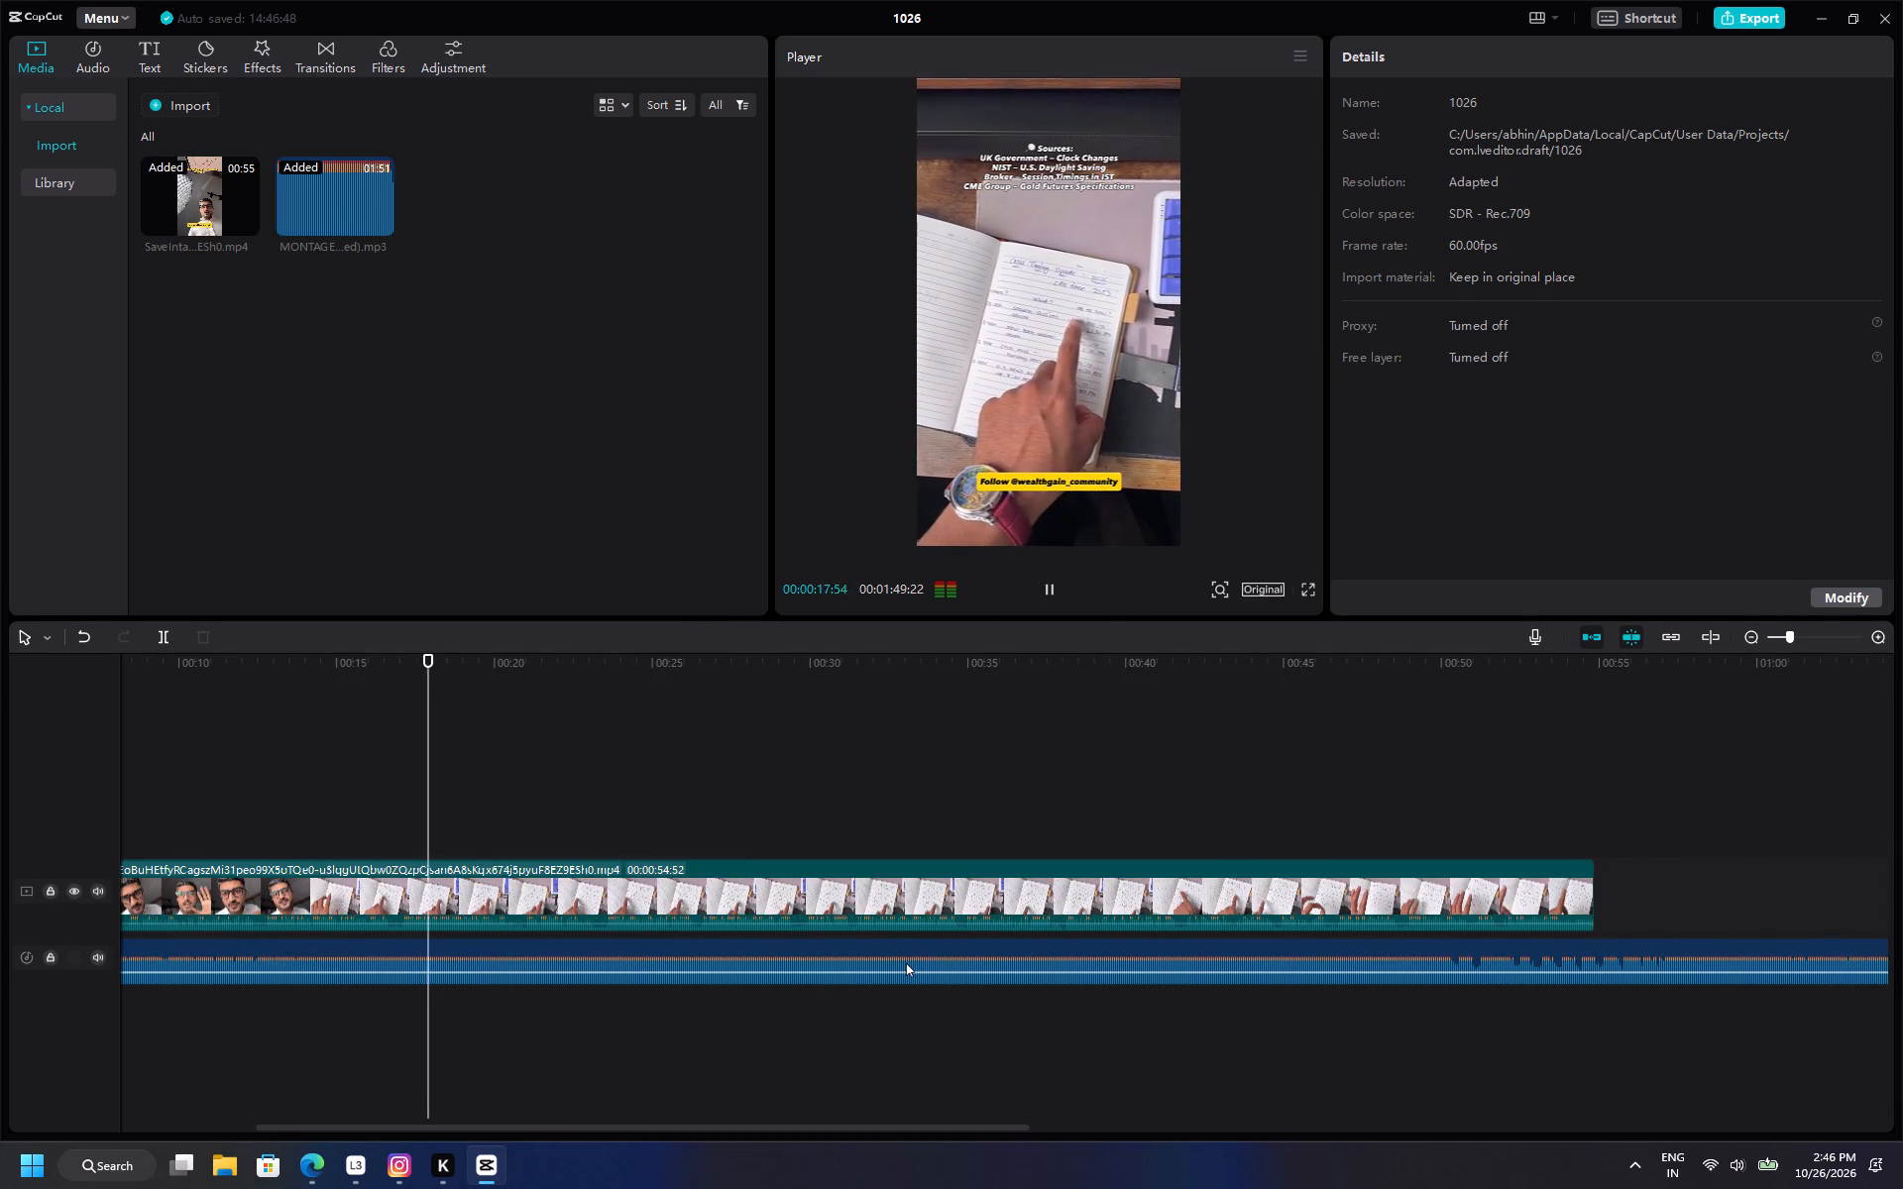
{"action": "scroll", "coordinate": [905, 961], "scroll_direction": "up", "scroll_amount": 4, "text": "ctrl"}
{"action": "scroll", "coordinate": [321, 803], "scroll_direction": "down", "scroll_amount": 9, "text": "ctrl"}
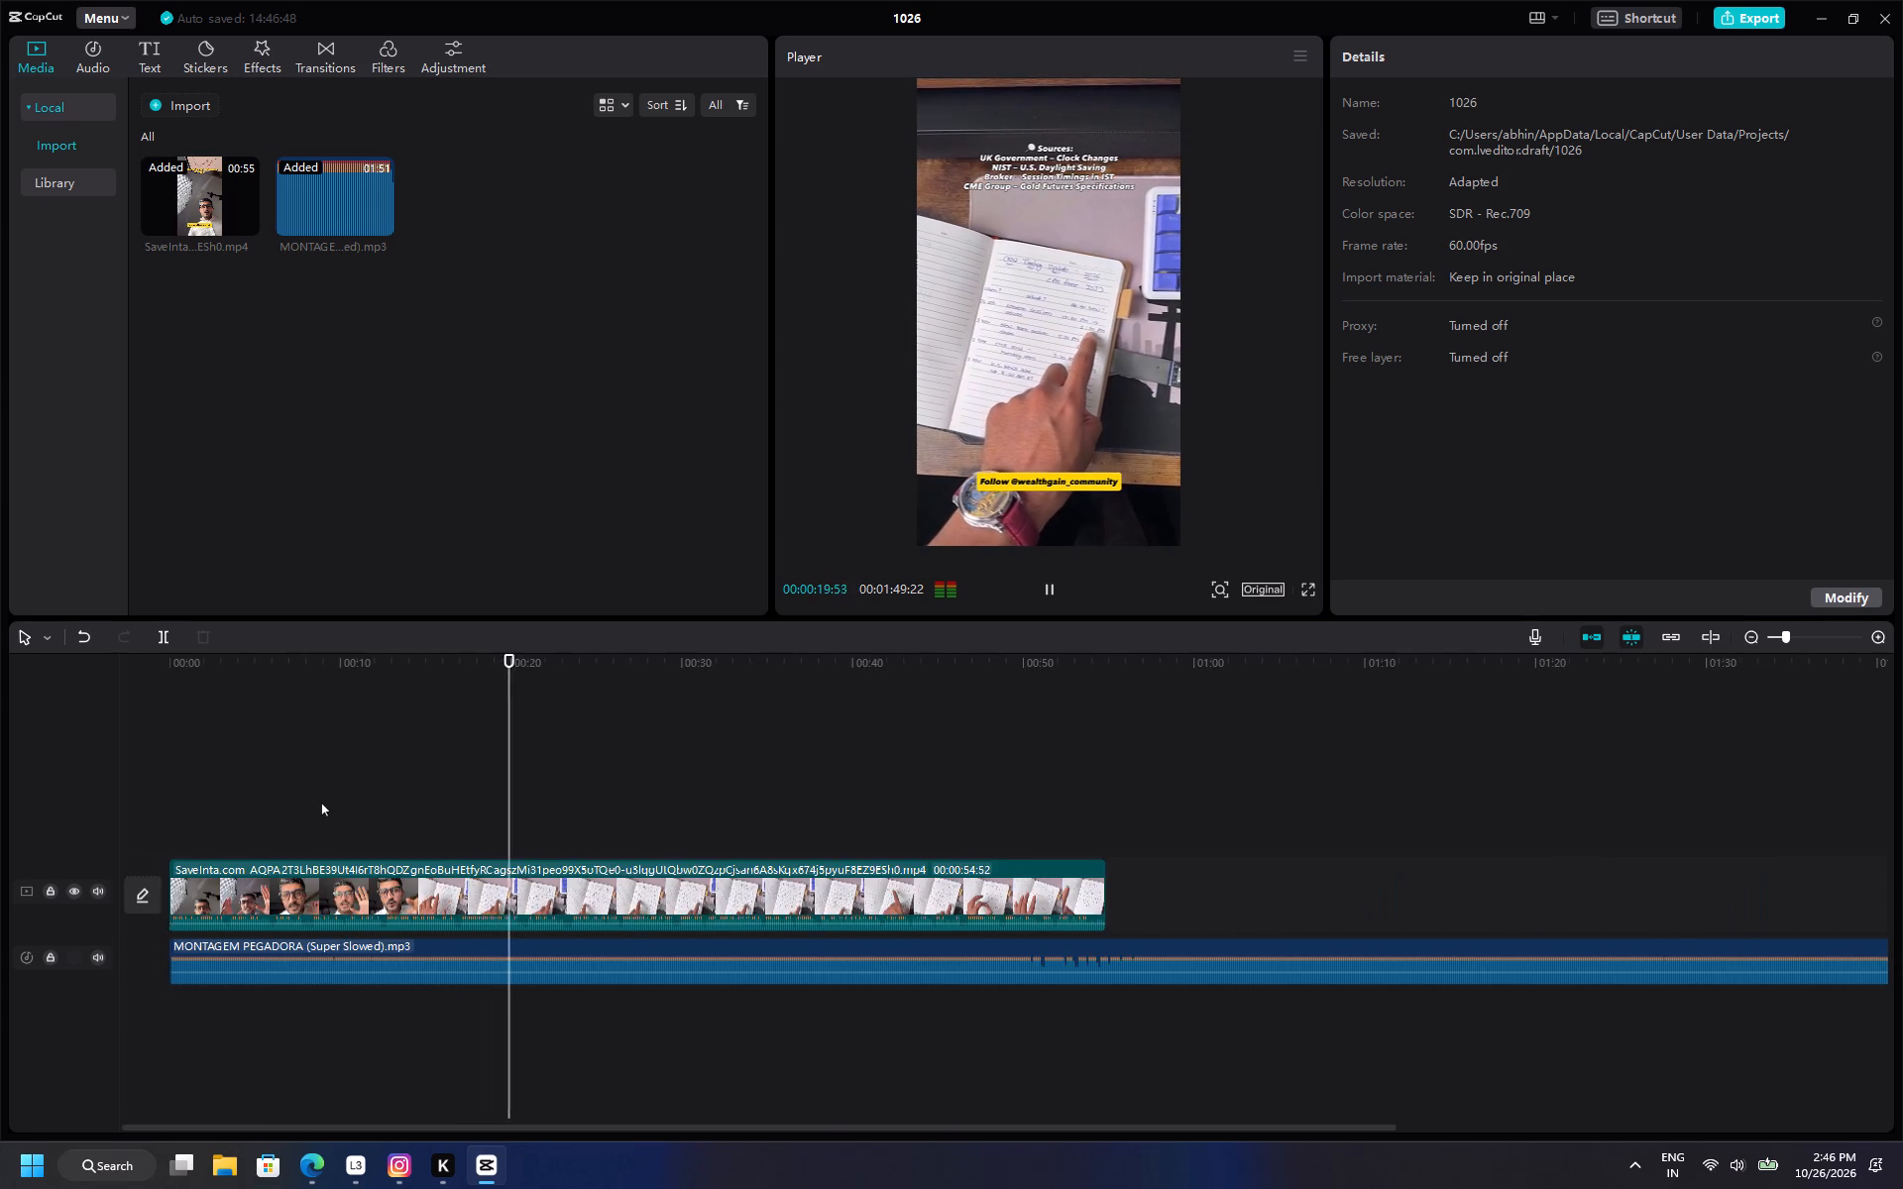
{"action": "scroll", "coordinate": [321, 803], "scroll_direction": "down", "scroll_amount": 8, "text": "ctrl"}
{"action": "scroll", "coordinate": [322, 801], "scroll_direction": "up", "scroll_amount": 16, "text": "ctrl"}
{"action": "scroll", "coordinate": [322, 801], "scroll_direction": "down", "scroll_amount": 17, "text": "ctrl"}
{"action": "scroll", "coordinate": [322, 800], "scroll_direction": "up", "scroll_amount": 8, "text": "ctrl"}
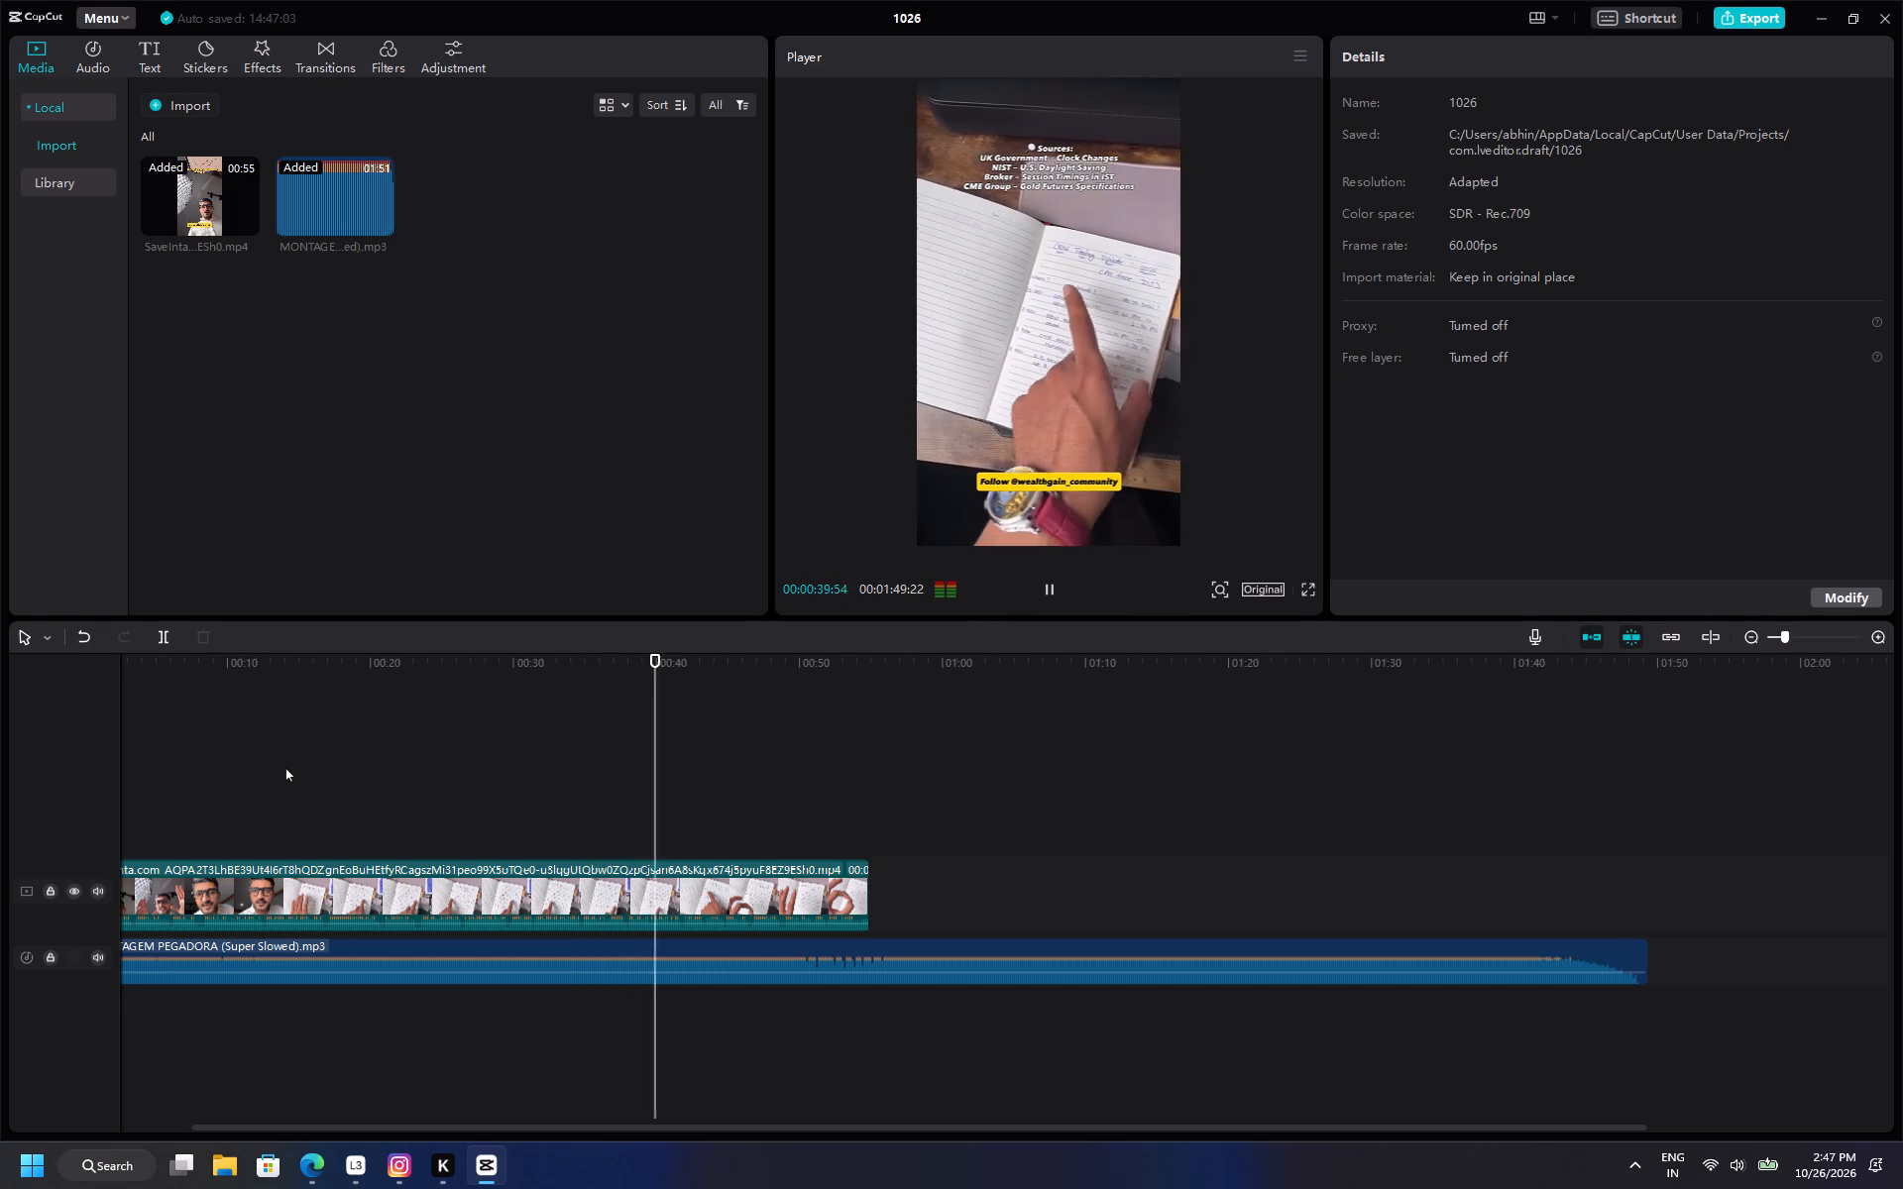
Replay from the start and raise the talking-head video clip's audio volume to 6.0 dB.
{"action": "left_click", "coordinate": [229, 762]}
{"action": "left_click_drag", "start_coordinate": [229, 762], "coordinate": [78, 773]}
{"action": "key", "text": "space"}
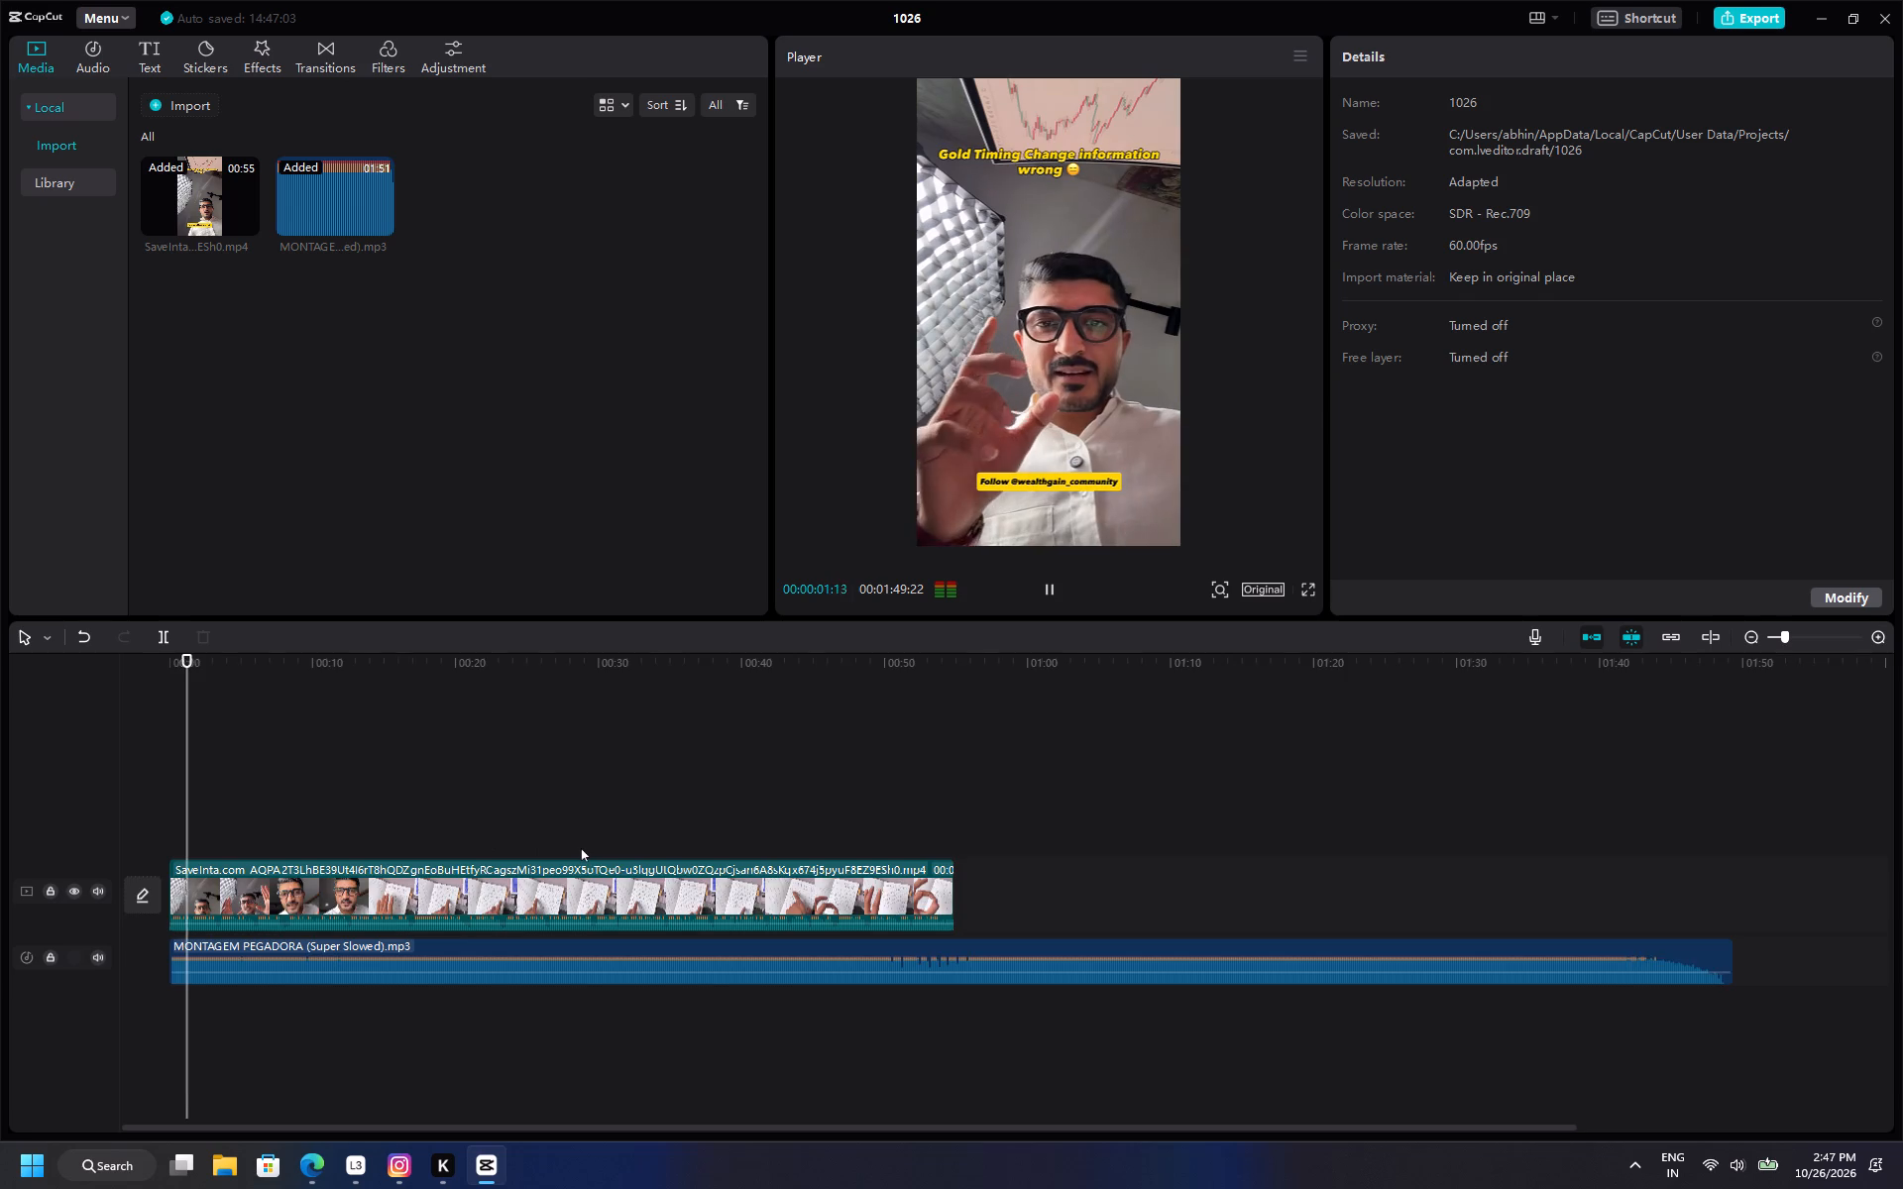
{"action": "scroll", "coordinate": [581, 848], "scroll_direction": "up", "scroll_amount": 7, "text": "ctrl"}
{"action": "left_click", "coordinate": [575, 883]}
{"action": "left_click_drag", "start_coordinate": [1649, 160], "coordinate": [1670, 160]}
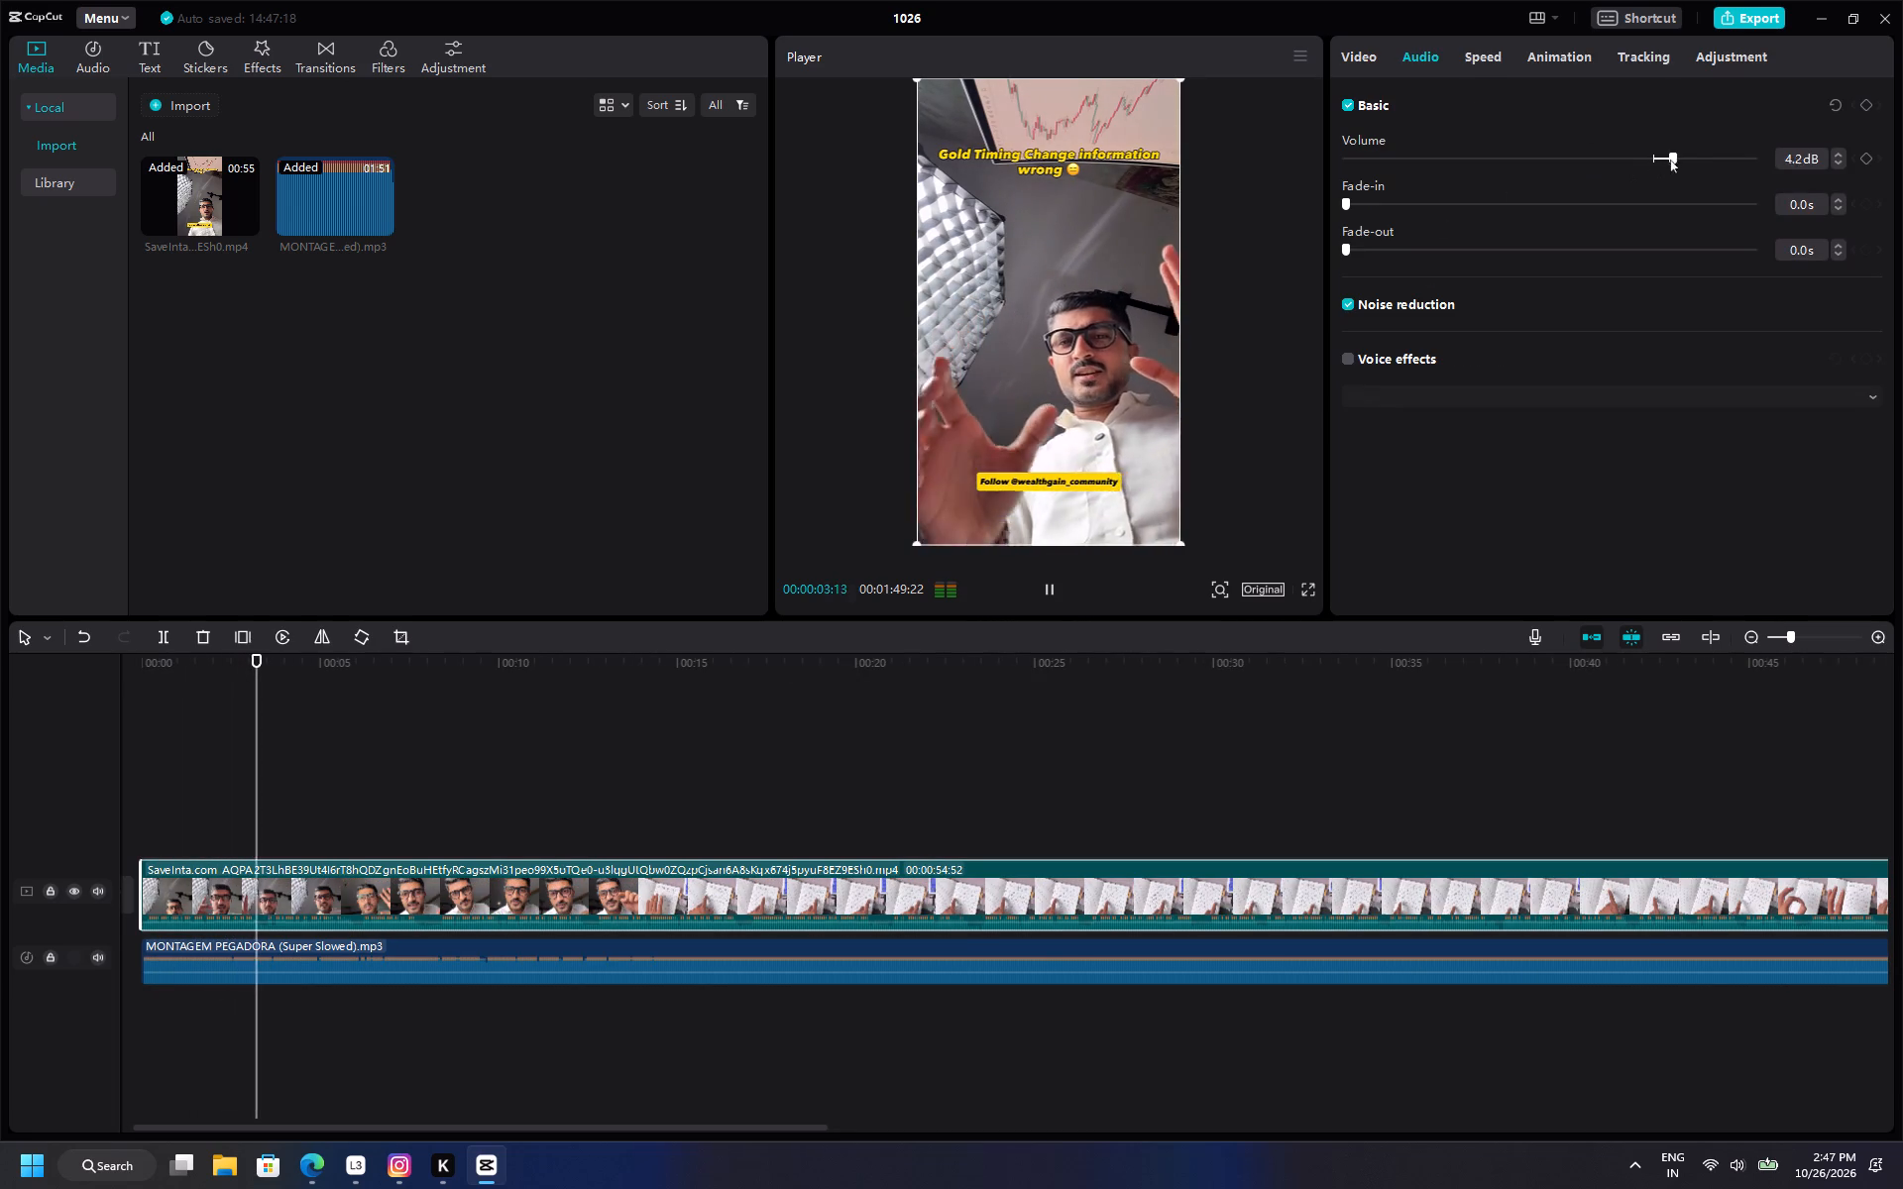
{"action": "left_click_drag", "start_coordinate": [1670, 160], "coordinate": [1690, 158]}
{"action": "left_click", "coordinate": [1678, 159]}
Replay the opening section of the timeline to check the balance between the louder speech and the background music.
{"action": "left_click", "coordinate": [448, 778]}
{"action": "left_click_drag", "start_coordinate": [448, 778], "coordinate": [130, 800]}
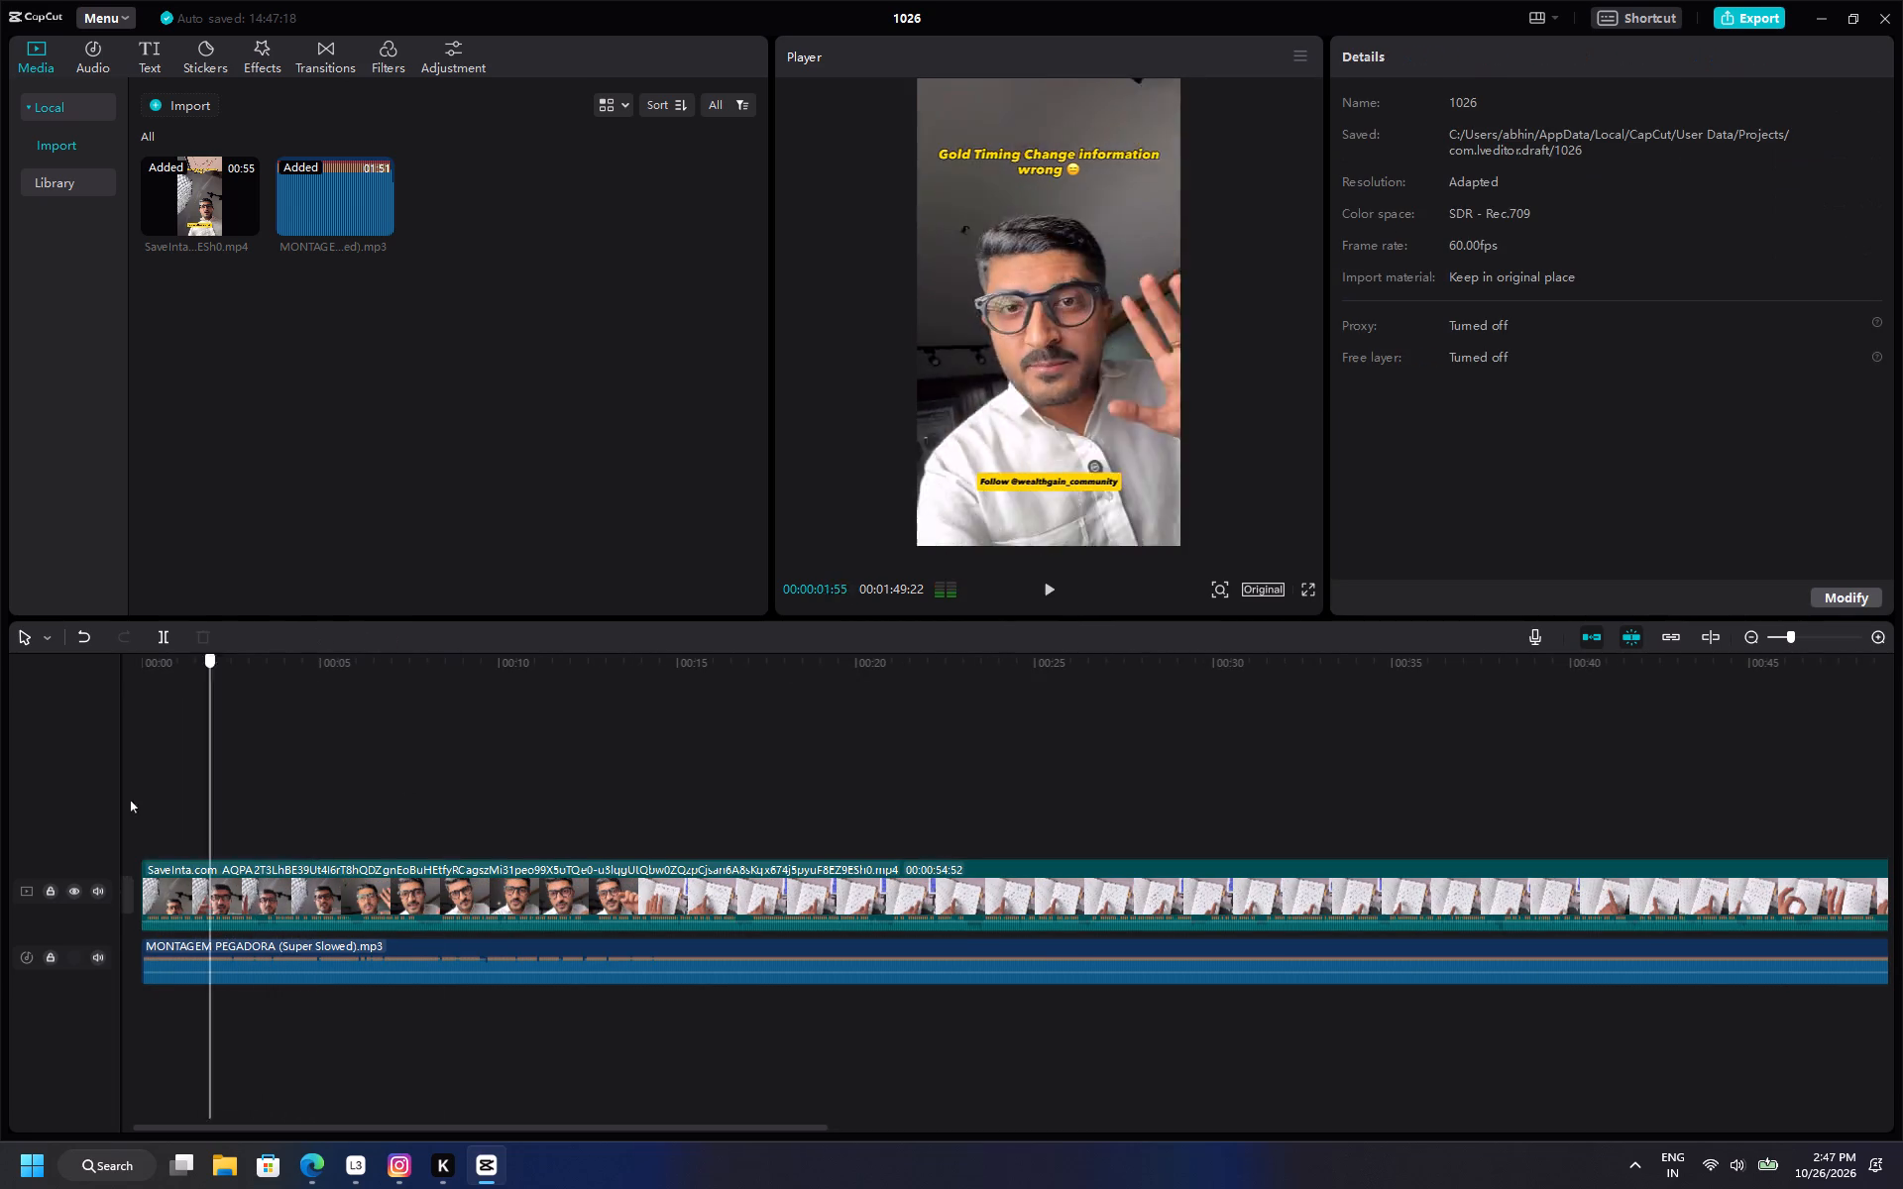
{"action": "left_click_drag", "start_coordinate": [130, 800], "coordinate": [68, 800]}
{"action": "key", "text": "space"}
{"action": "scroll", "coordinate": [608, 835], "scroll_direction": "up", "scroll_amount": 6, "text": "ctrl"}
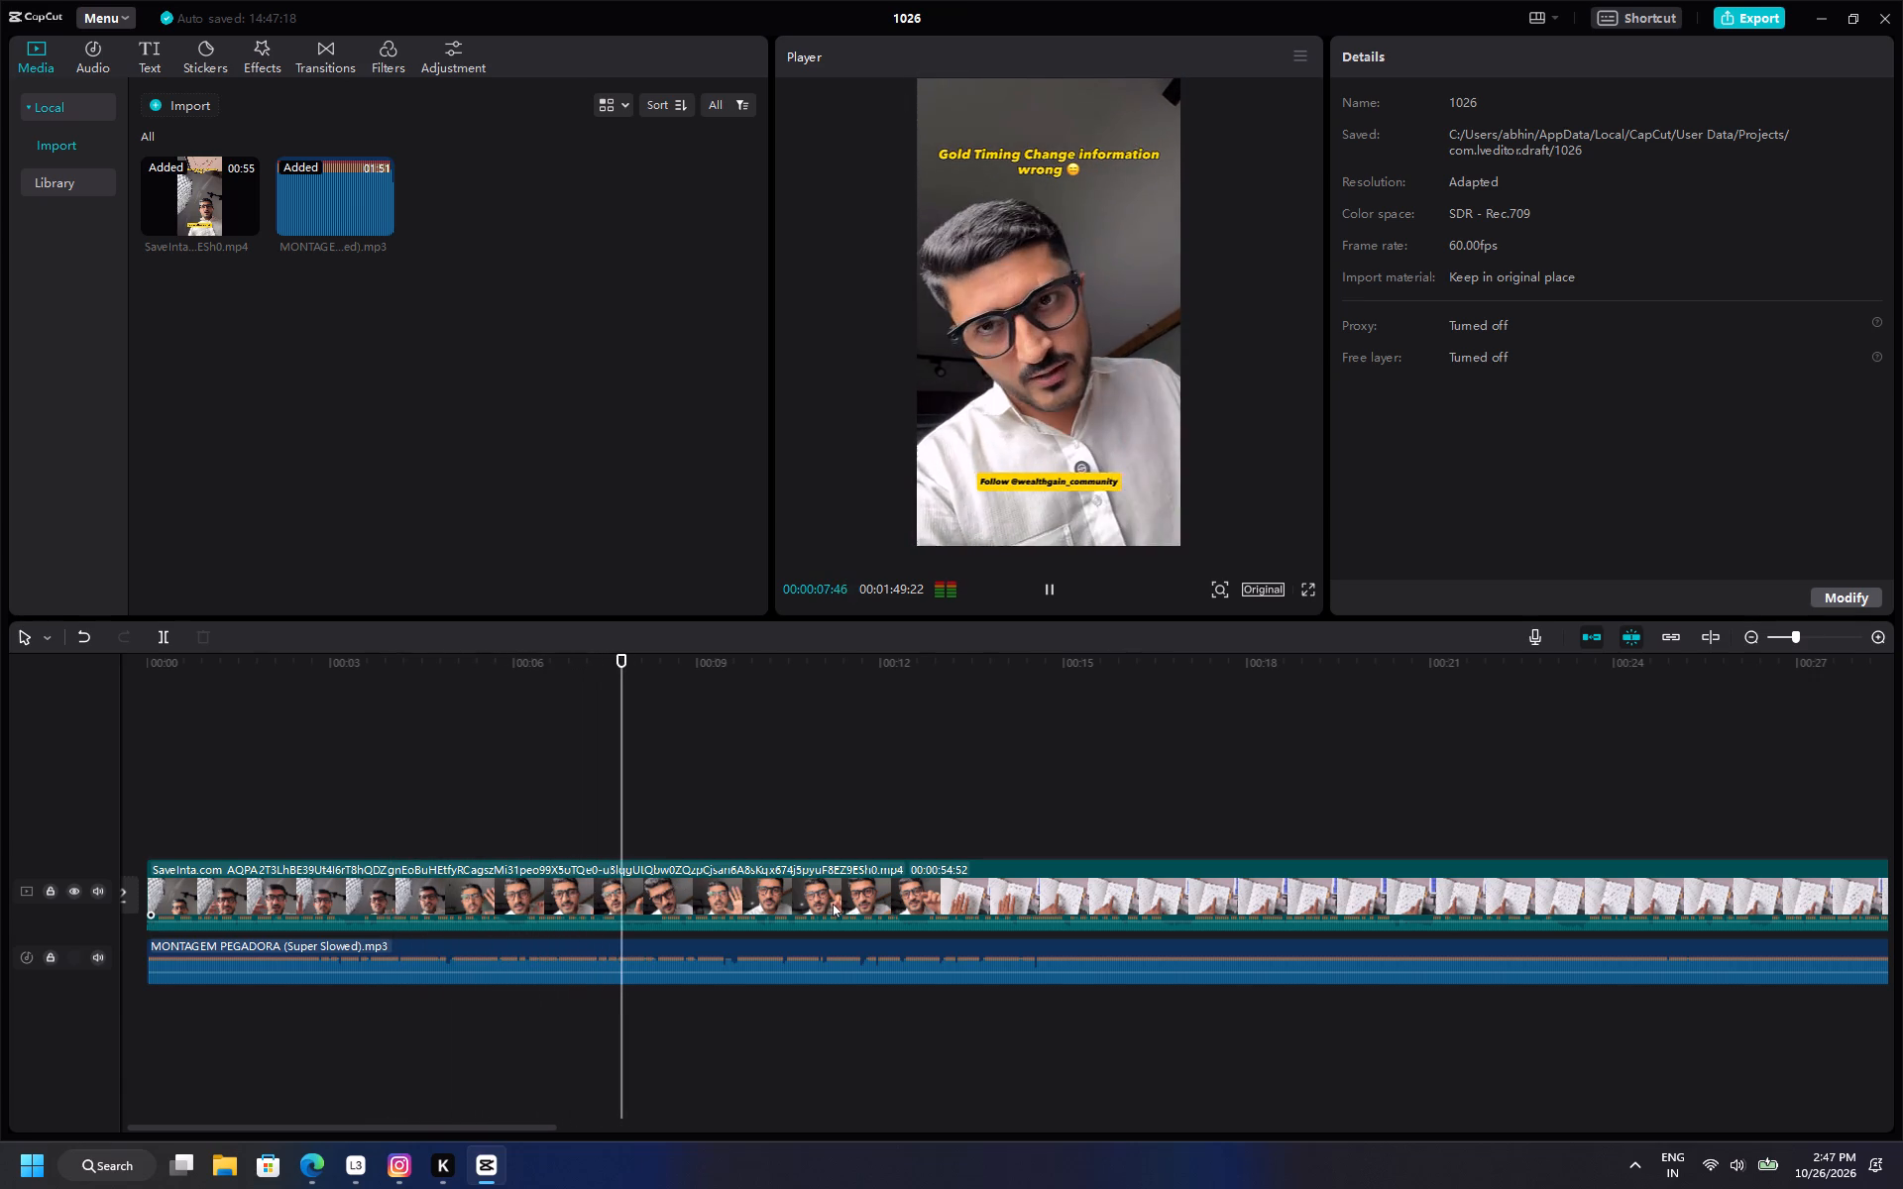
{"action": "scroll", "coordinate": [833, 904], "scroll_direction": "down", "scroll_amount": 6, "text": "ctrl"}
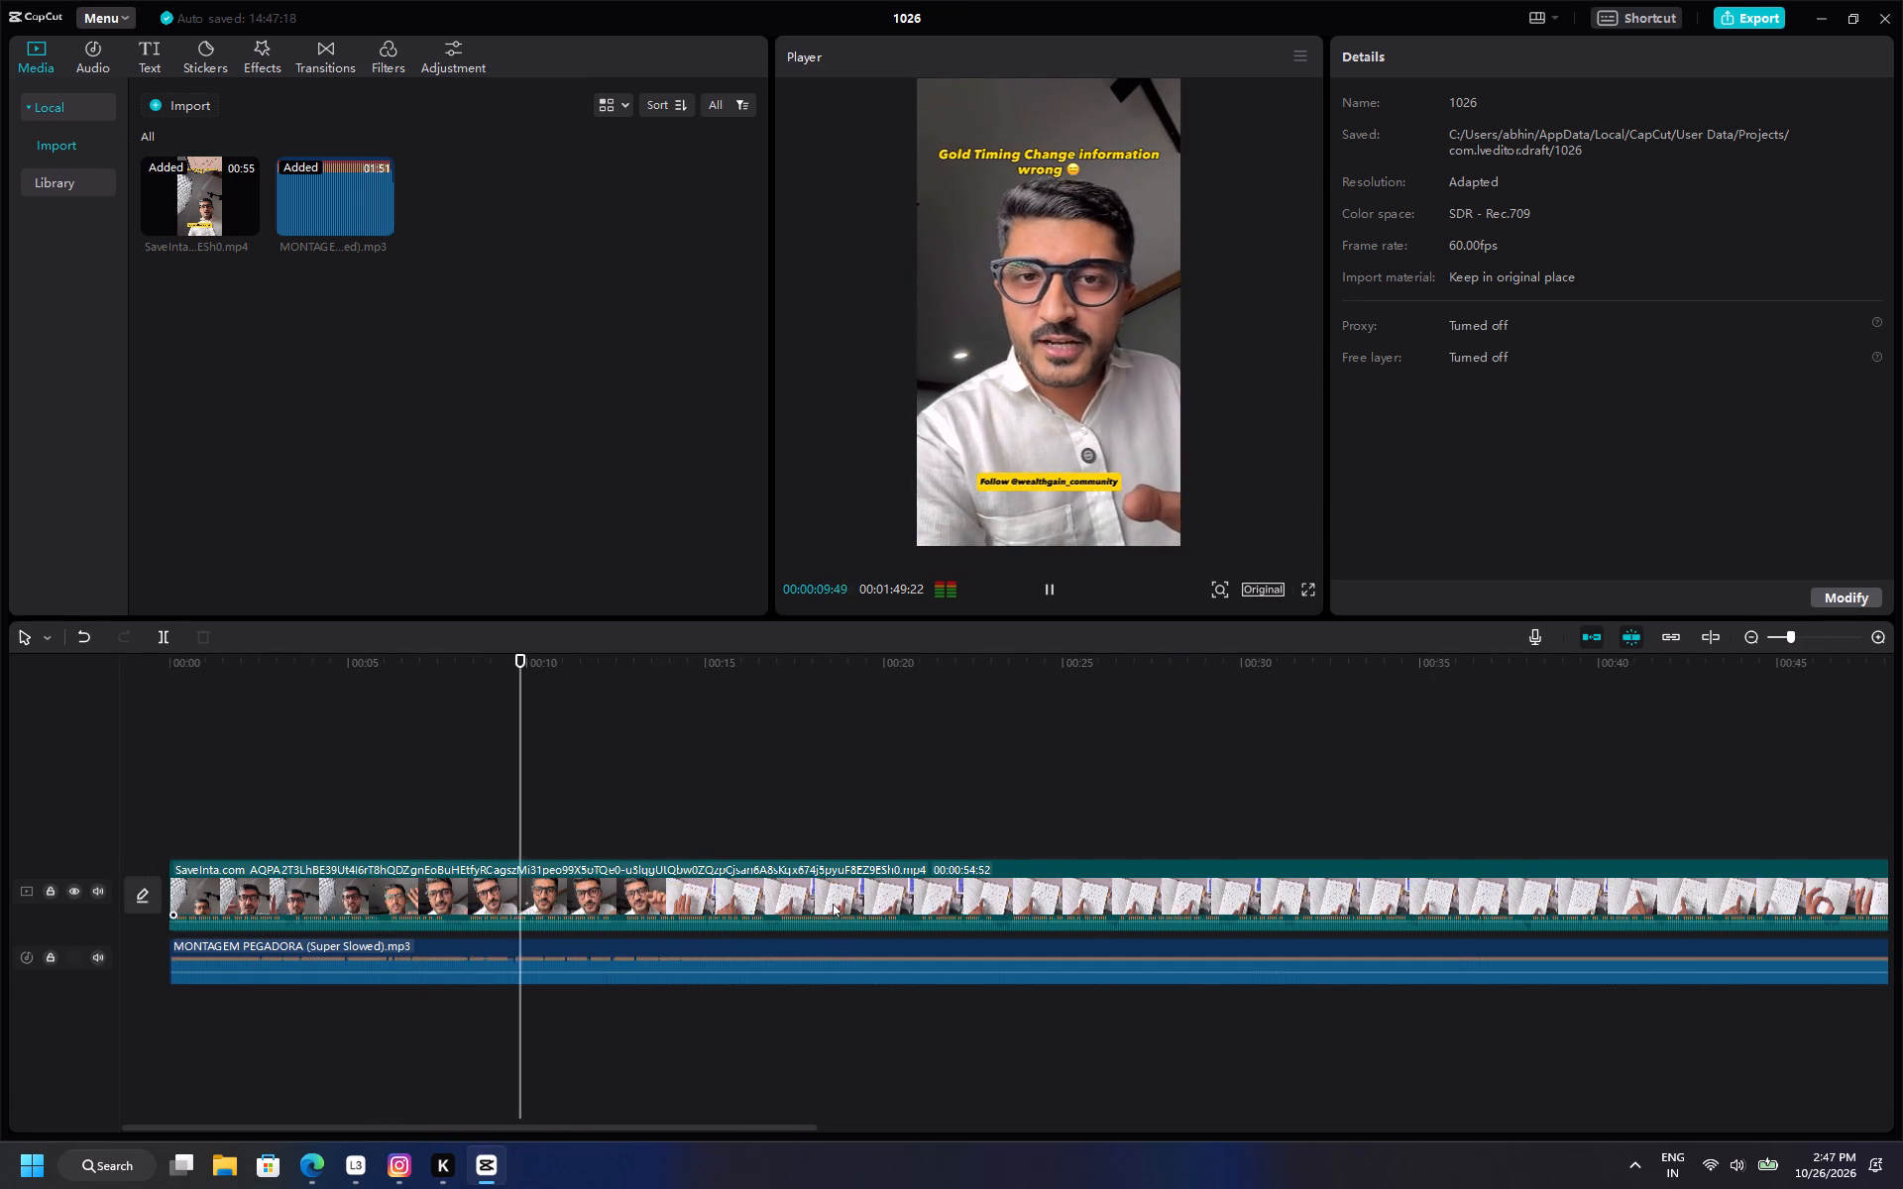
{"action": "scroll", "coordinate": [833, 904], "scroll_direction": "up", "scroll_amount": 6, "text": "ctrl"}
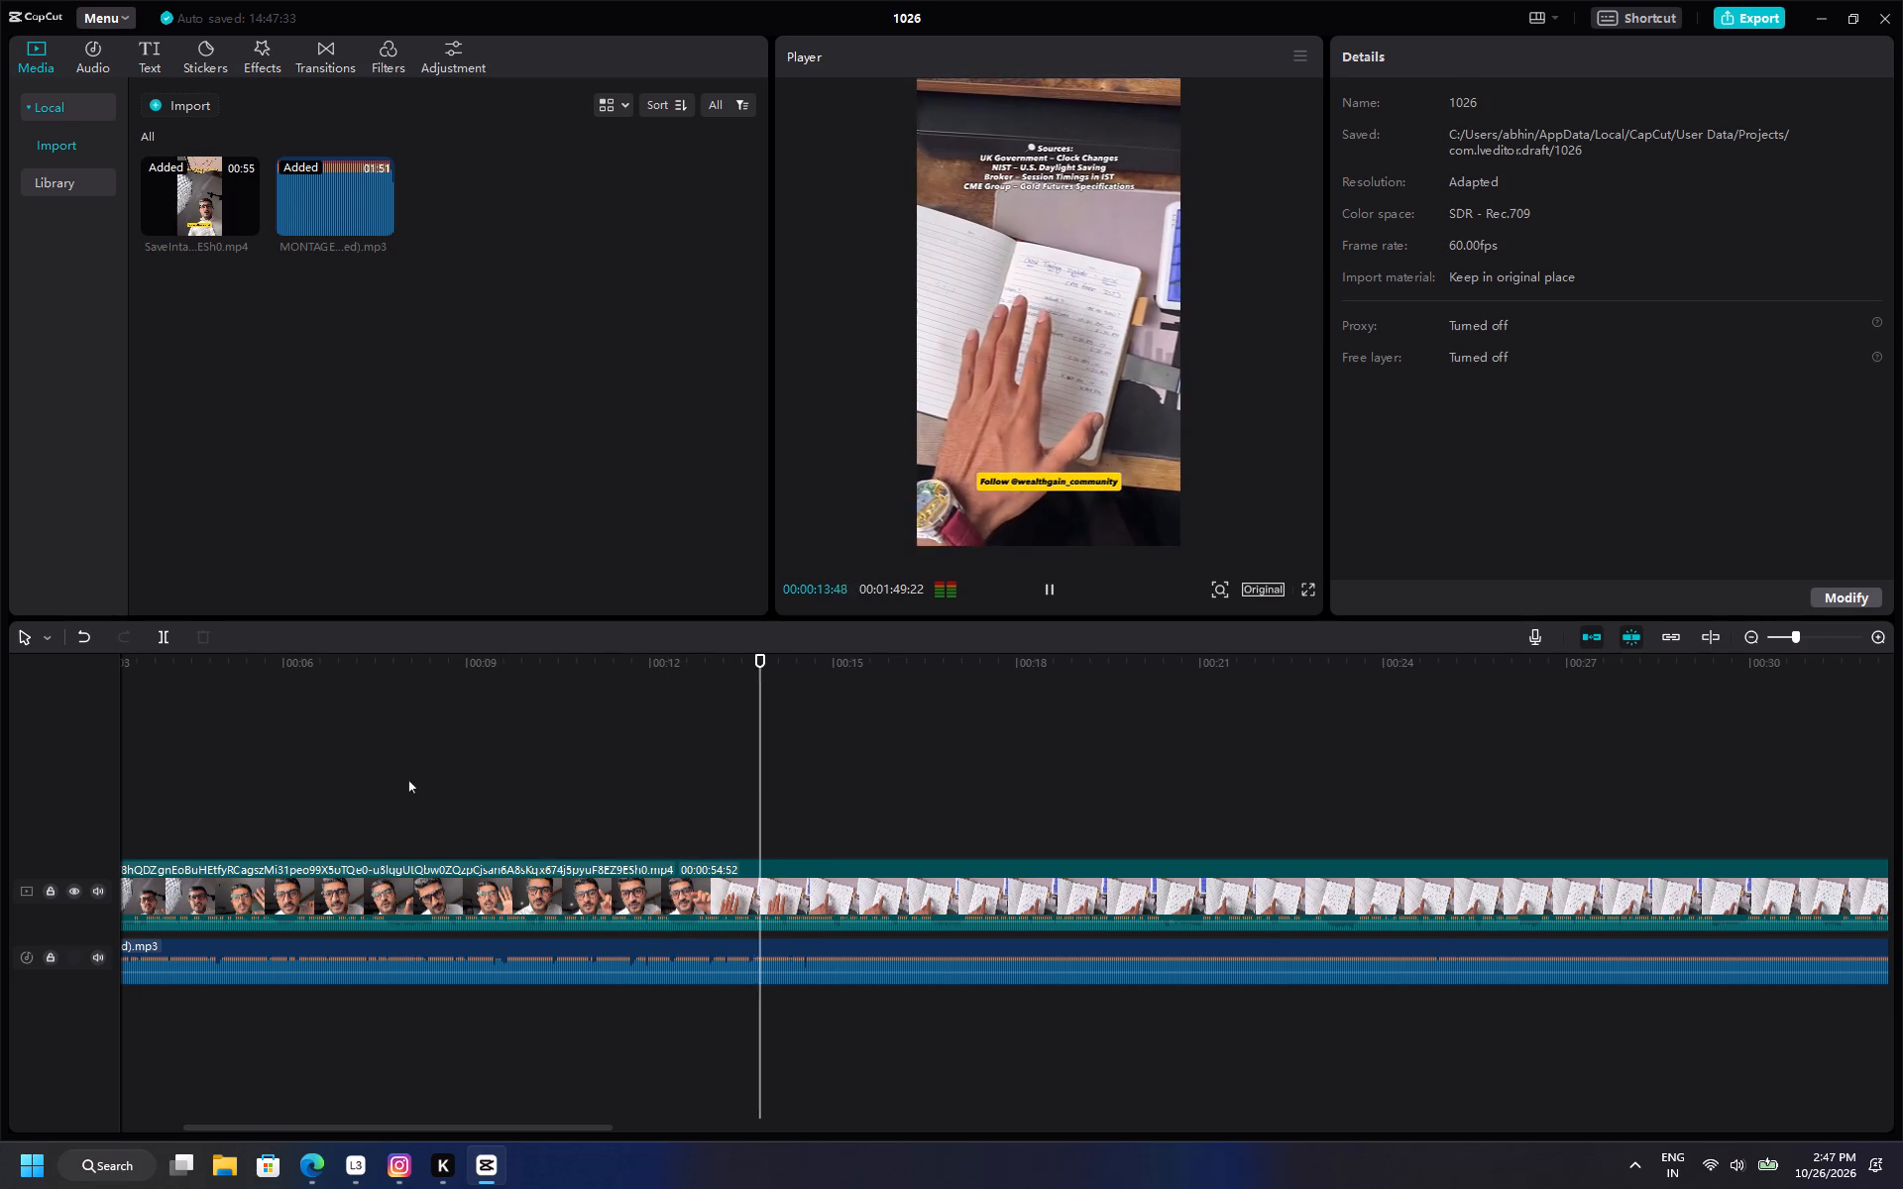
{"action": "left_click", "coordinate": [351, 774]}
{"action": "key", "text": "space"}
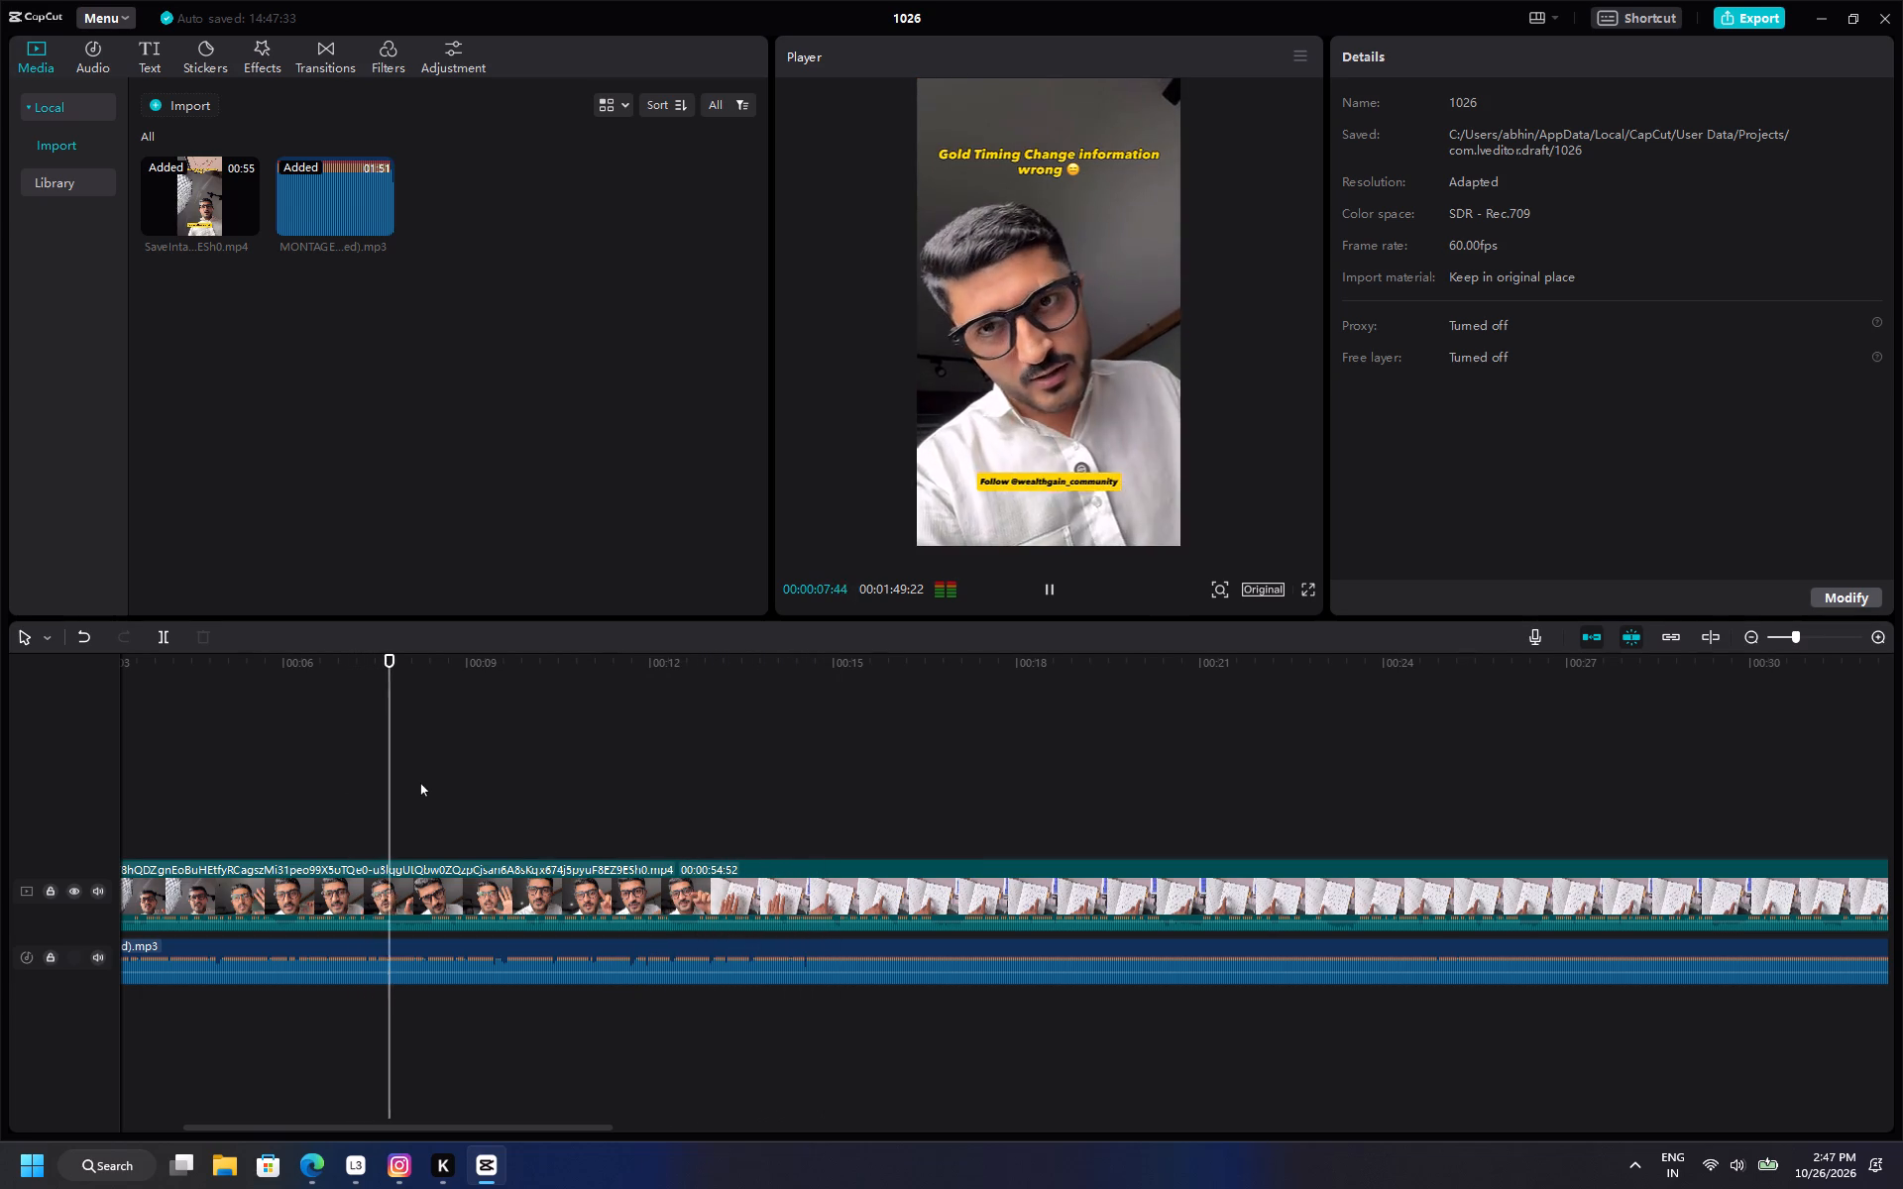
{"action": "scroll", "coordinate": [420, 783], "scroll_direction": "up", "scroll_amount": 4, "text": "ctrl"}
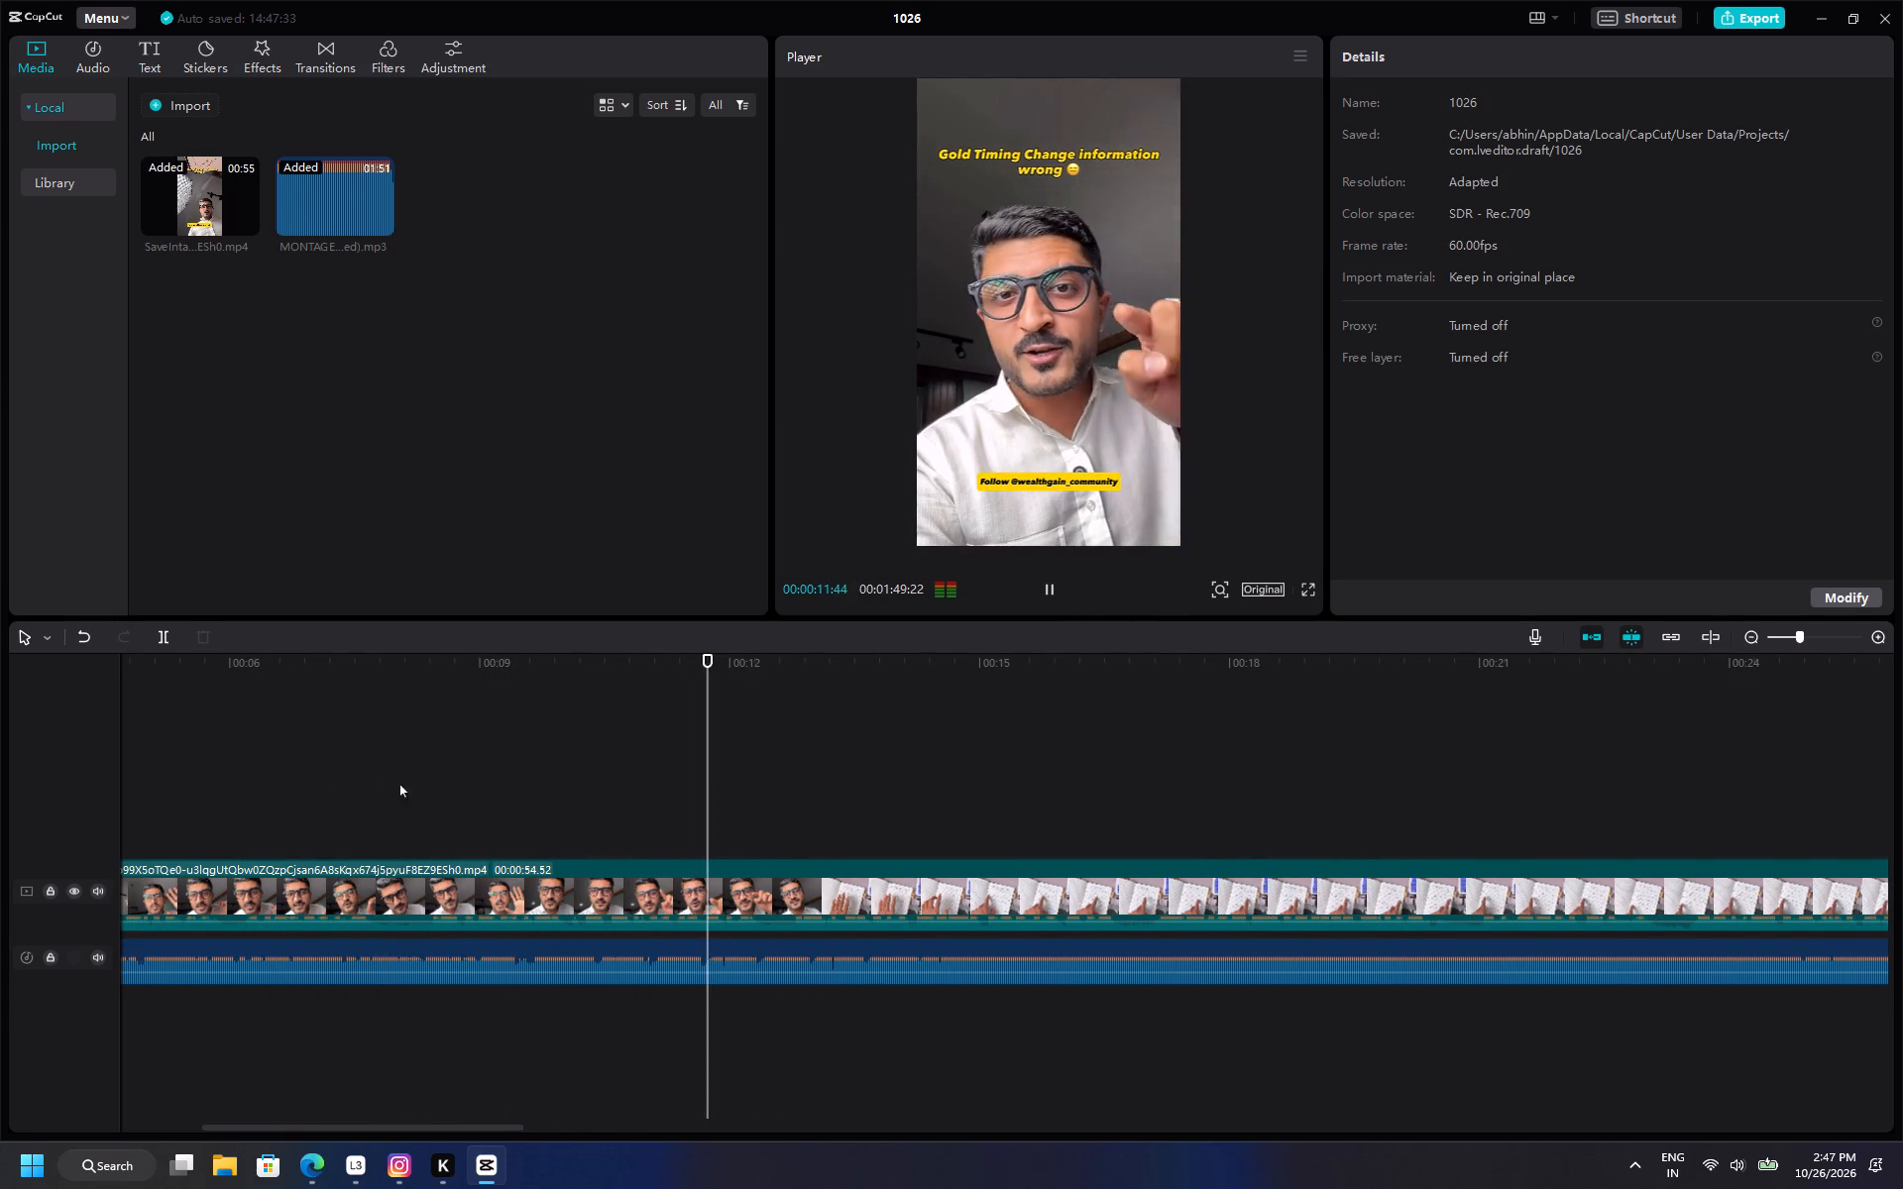
{"action": "scroll", "coordinate": [932, 870], "scroll_direction": "down", "scroll_amount": 8, "text": "ctrl"}
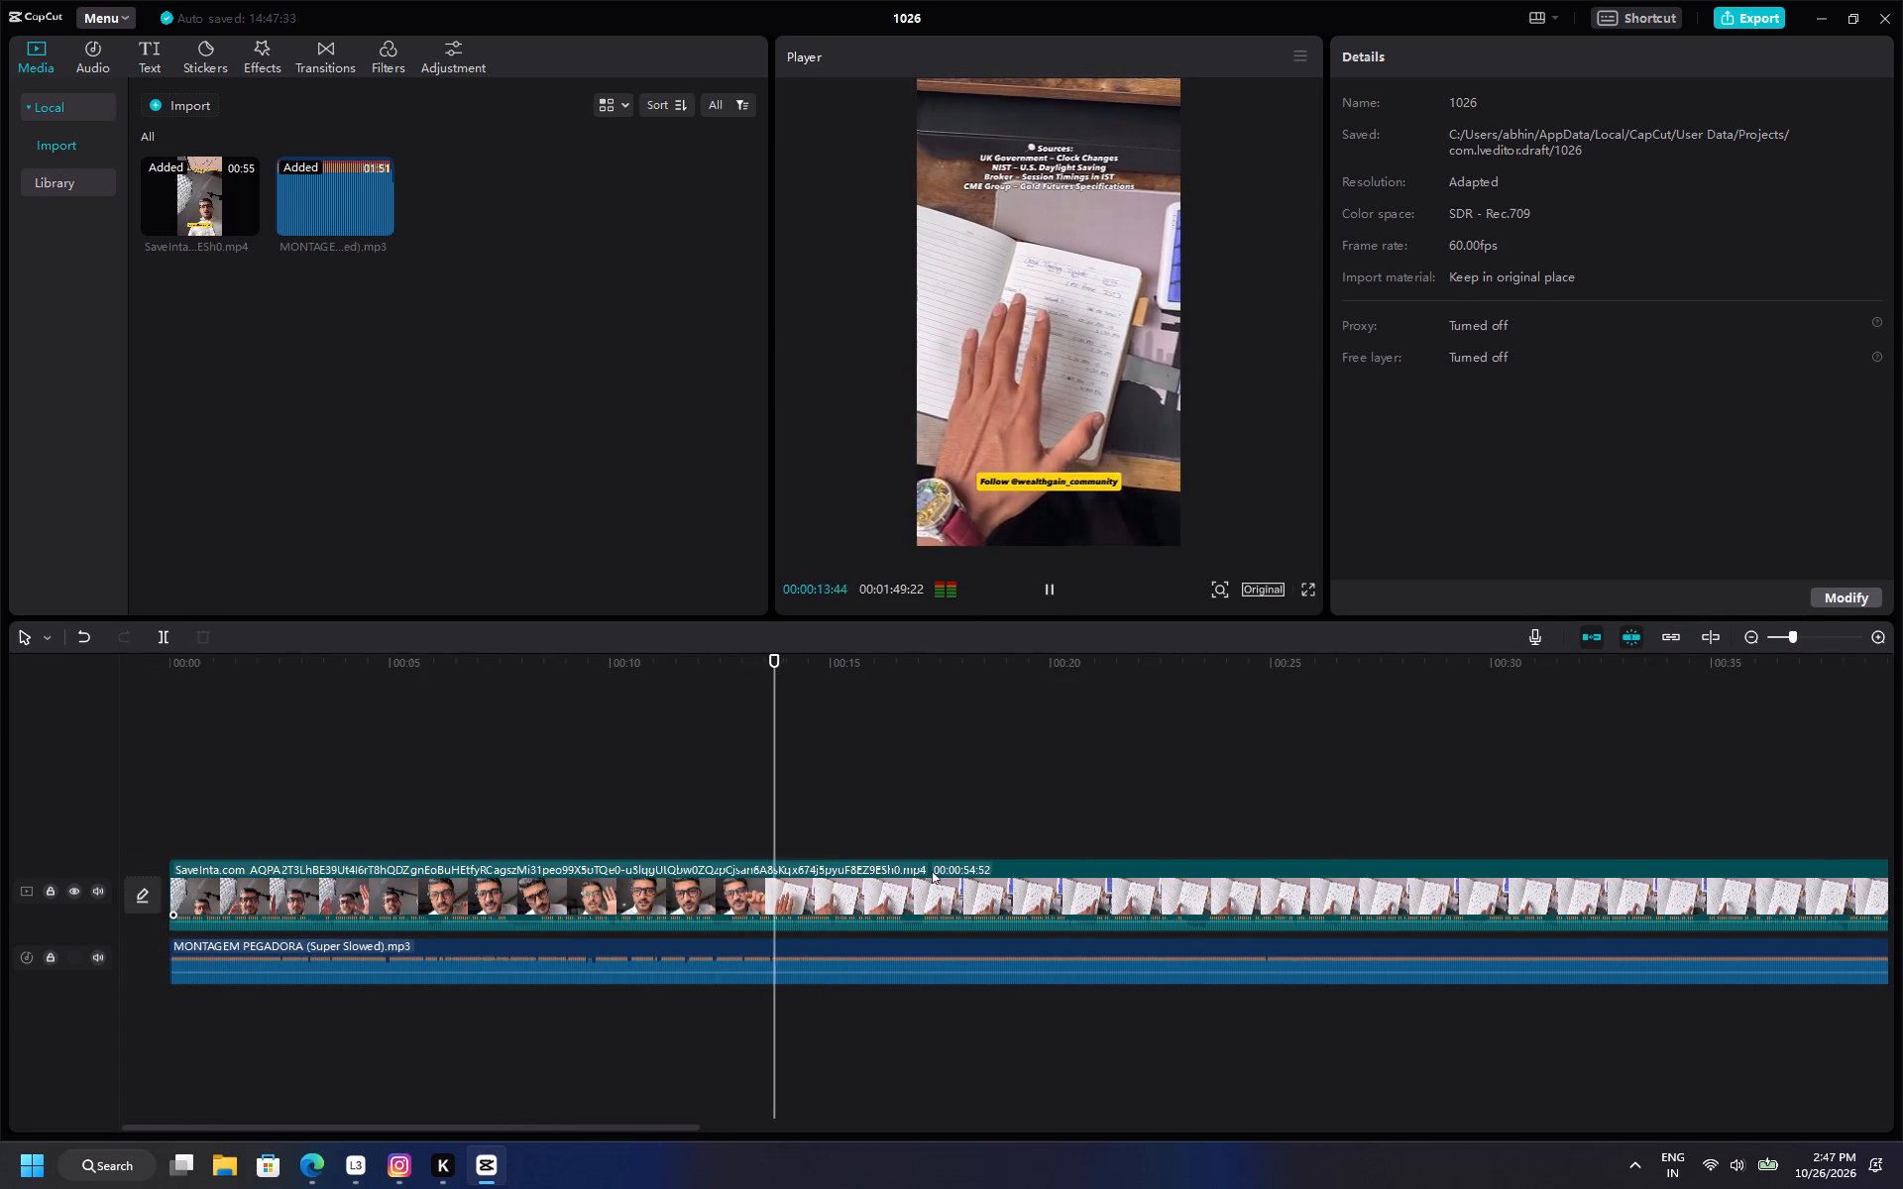
{"action": "scroll", "coordinate": [932, 871], "scroll_direction": "down", "scroll_amount": 4, "text": "ctrl"}
{"action": "scroll", "coordinate": [924, 871], "scroll_direction": "up", "scroll_amount": 14, "text": "ctrl"}
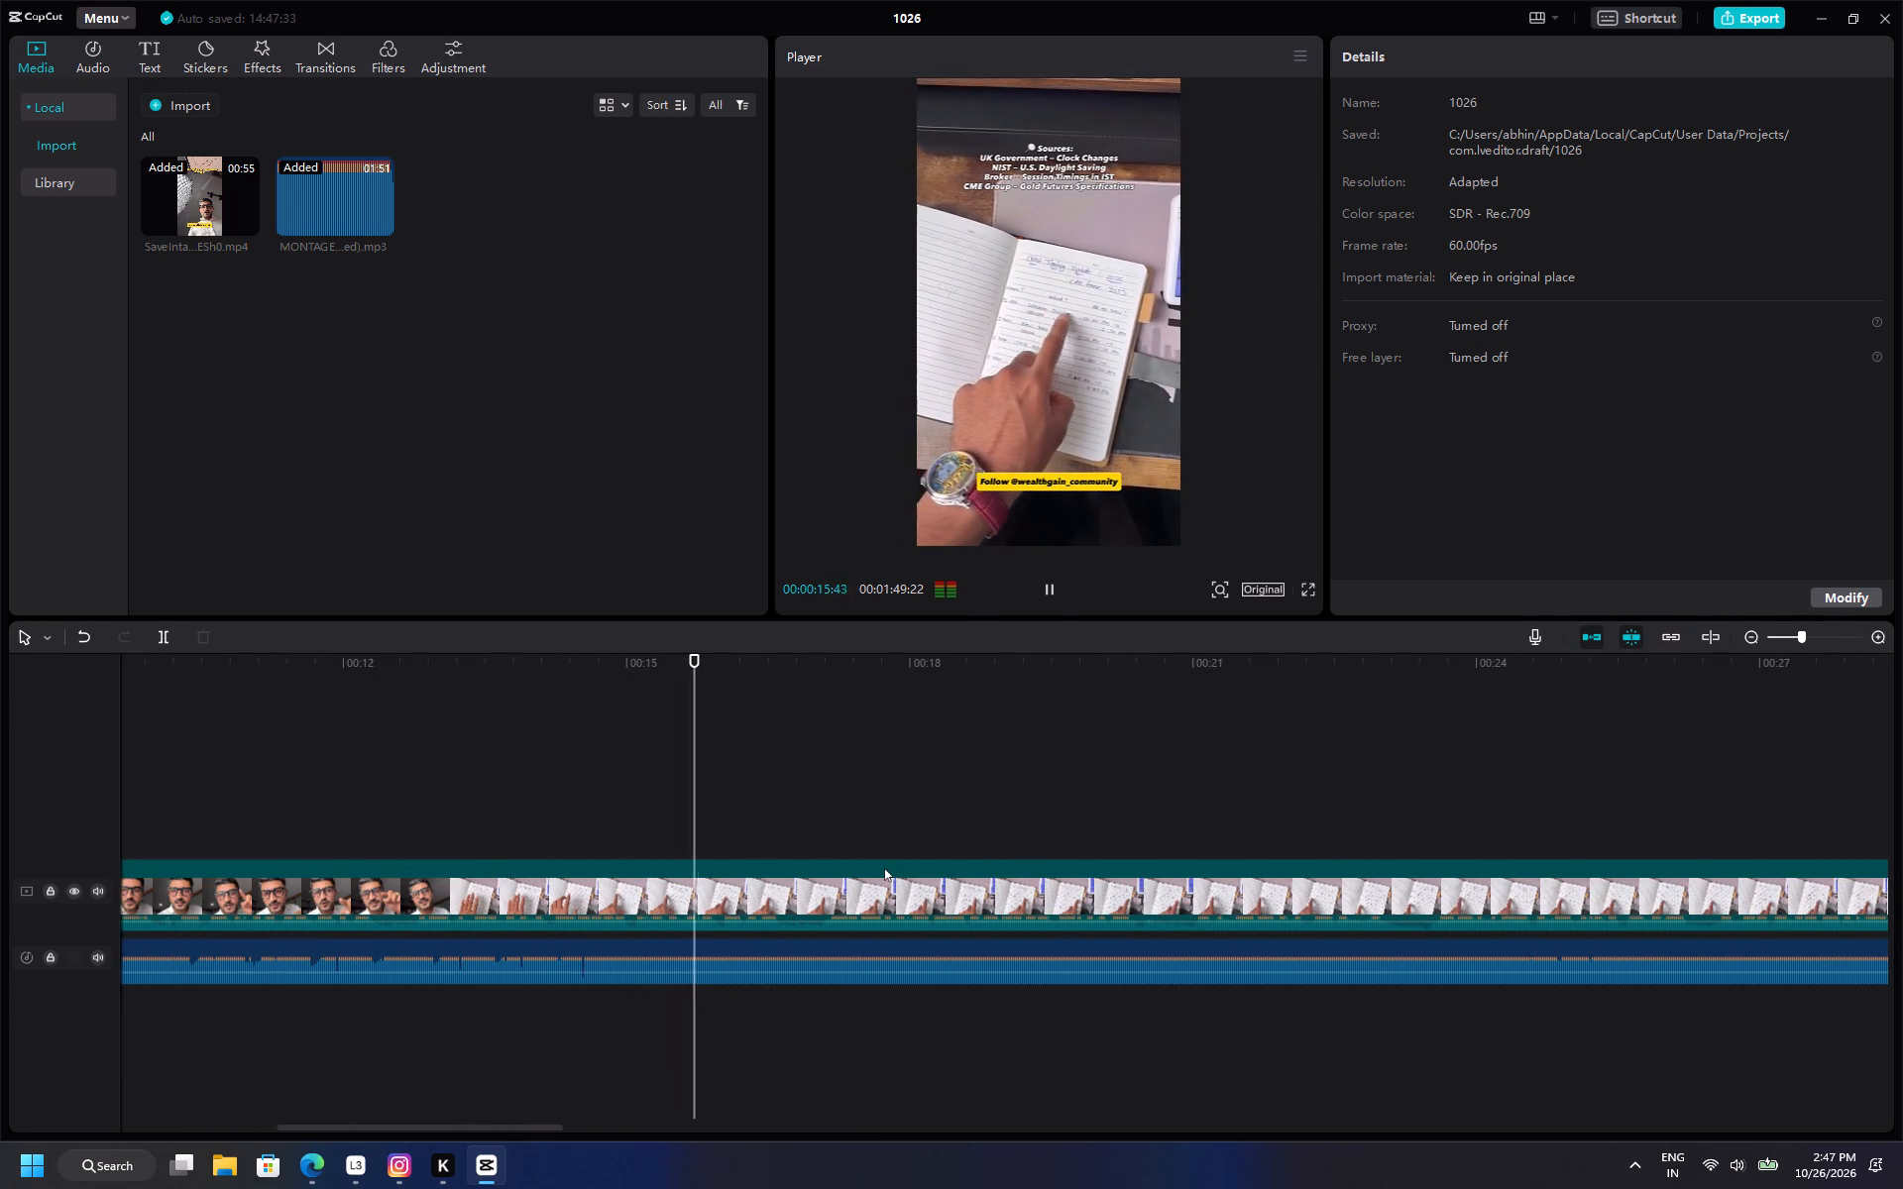
{"action": "key", "text": "space"}
Delete the MONTAGEM PEGADORA music clip from the audio track.
{"action": "left_click", "coordinate": [761, 945]}
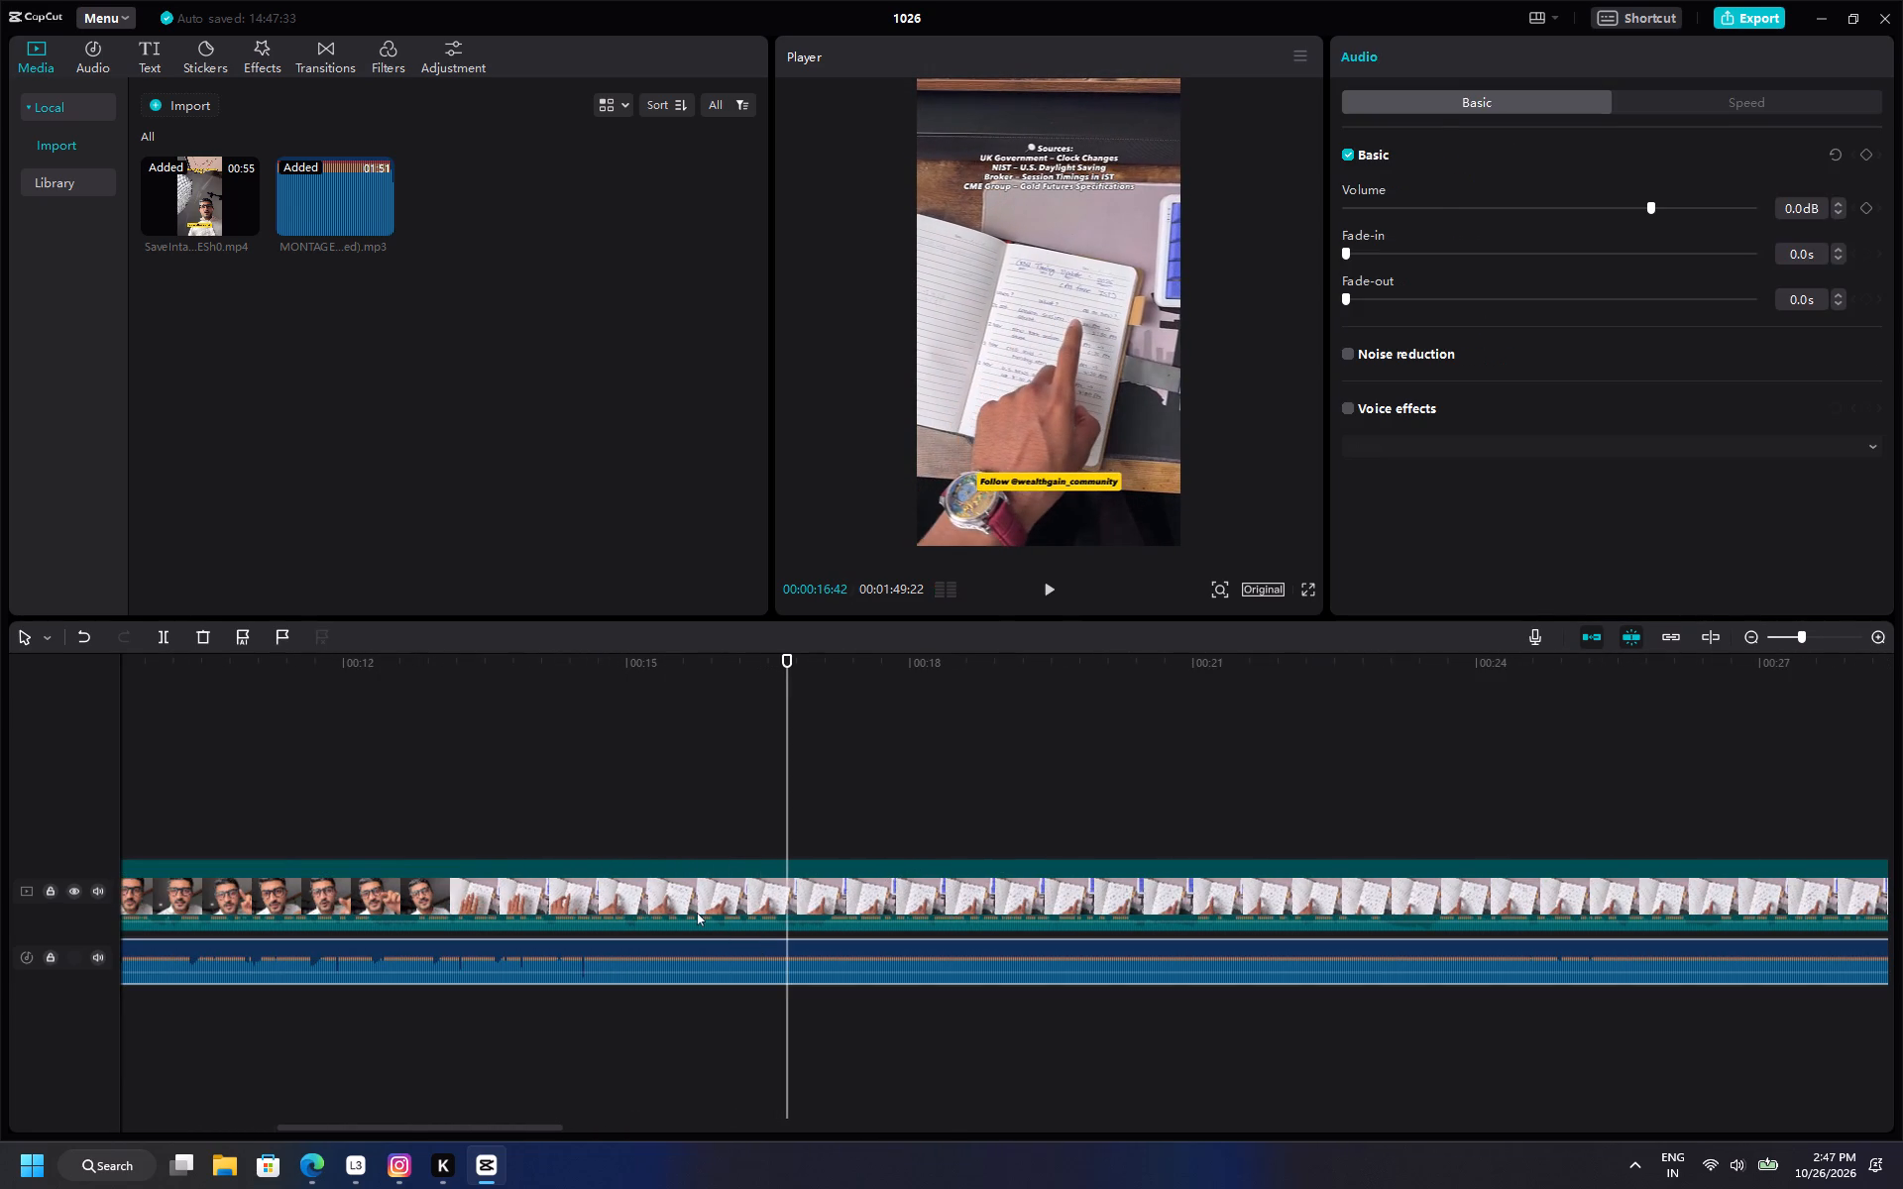
{"action": "key", "text": "Delete"}
Play the video through to its end without music, and replay its opening to judge the speech audio alone.
{"action": "key", "text": "space"}
{"action": "scroll", "coordinate": [936, 860], "scroll_direction": "down", "scroll_amount": 14, "text": "ctrl"}
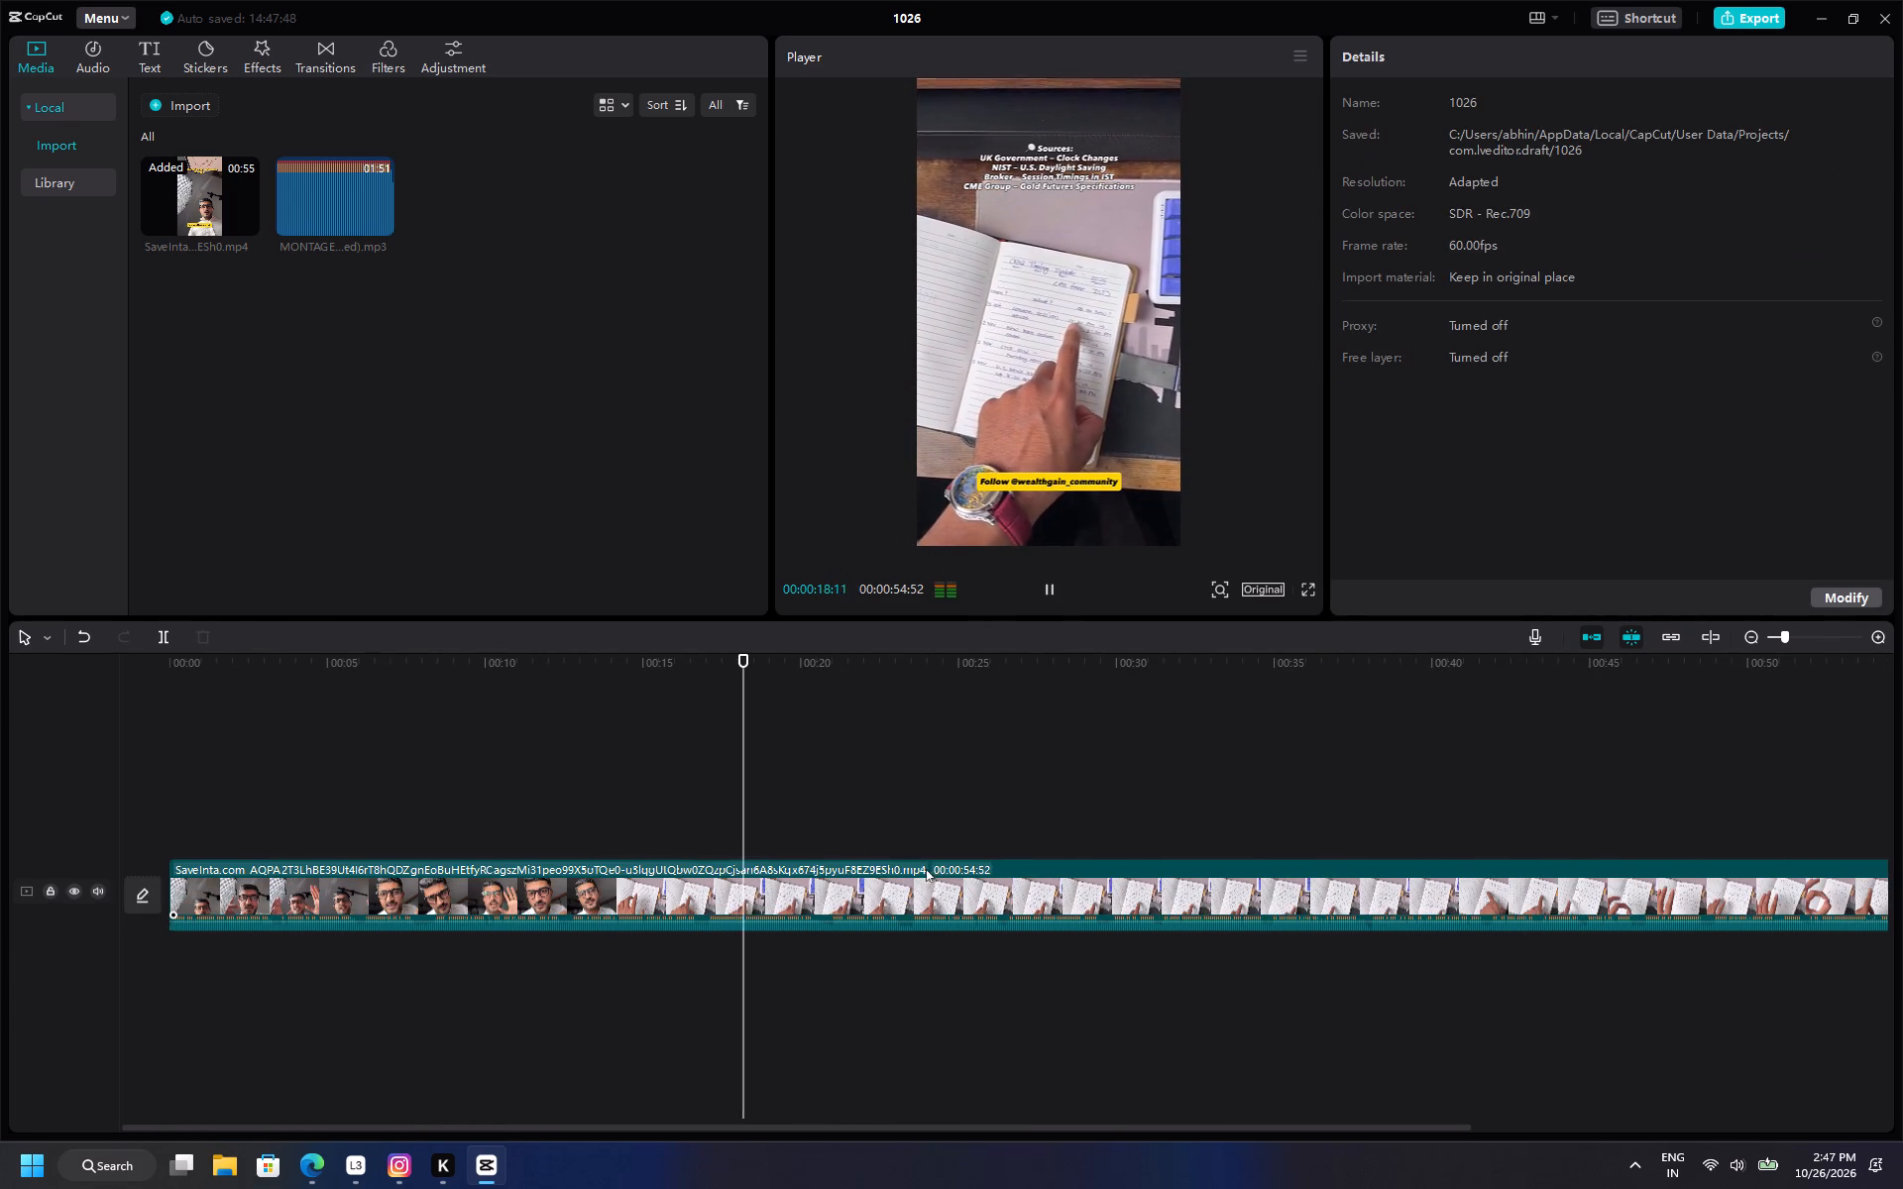
{"action": "scroll", "coordinate": [875, 882], "scroll_direction": "up", "scroll_amount": 7, "text": "ctrl"}
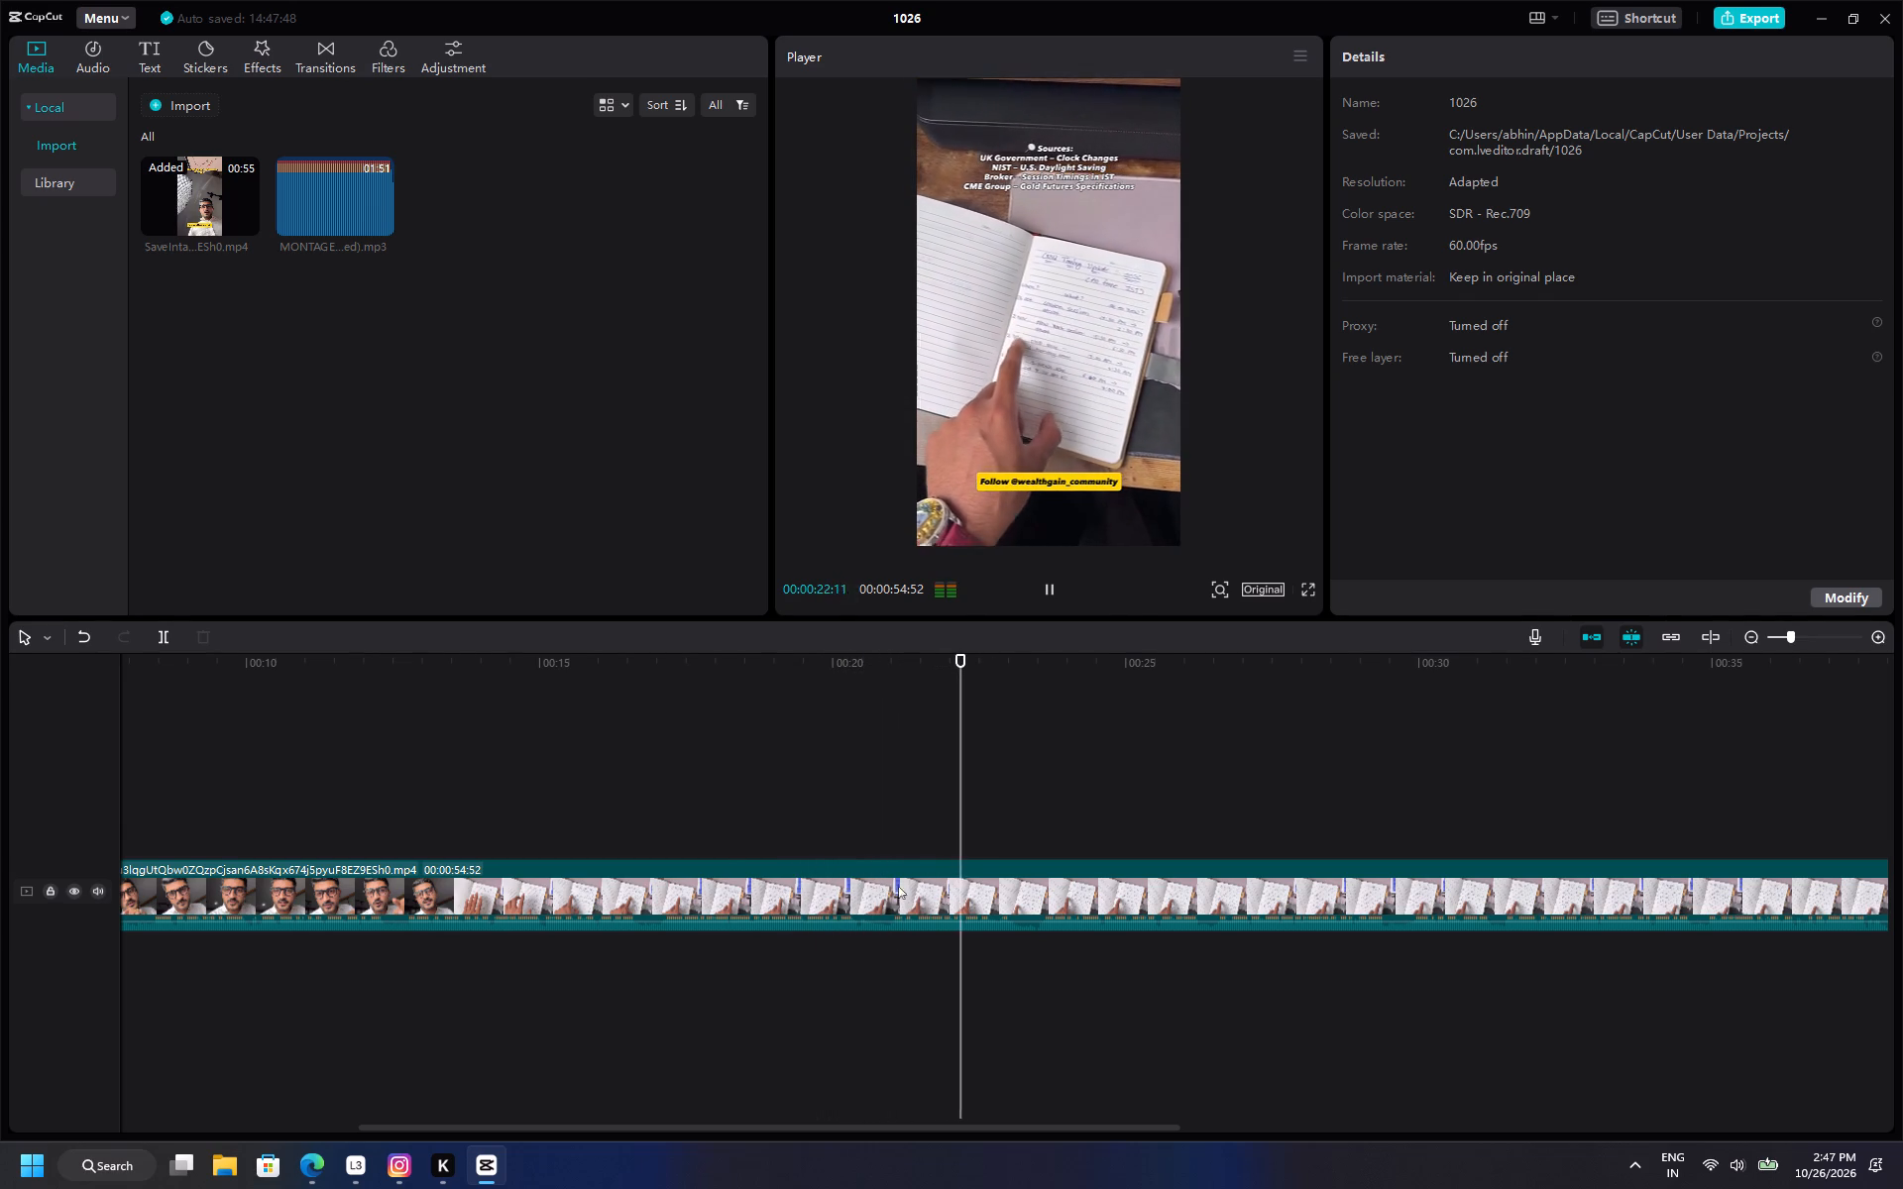
{"action": "scroll", "coordinate": [999, 898], "scroll_direction": "down", "scroll_amount": 15}
{"action": "scroll", "coordinate": [998, 898], "scroll_direction": "down", "scroll_amount": 4, "text": "ctrl"}
{"action": "scroll", "coordinate": [997, 898], "scroll_direction": "up", "scroll_amount": 6, "text": "ctrl"}
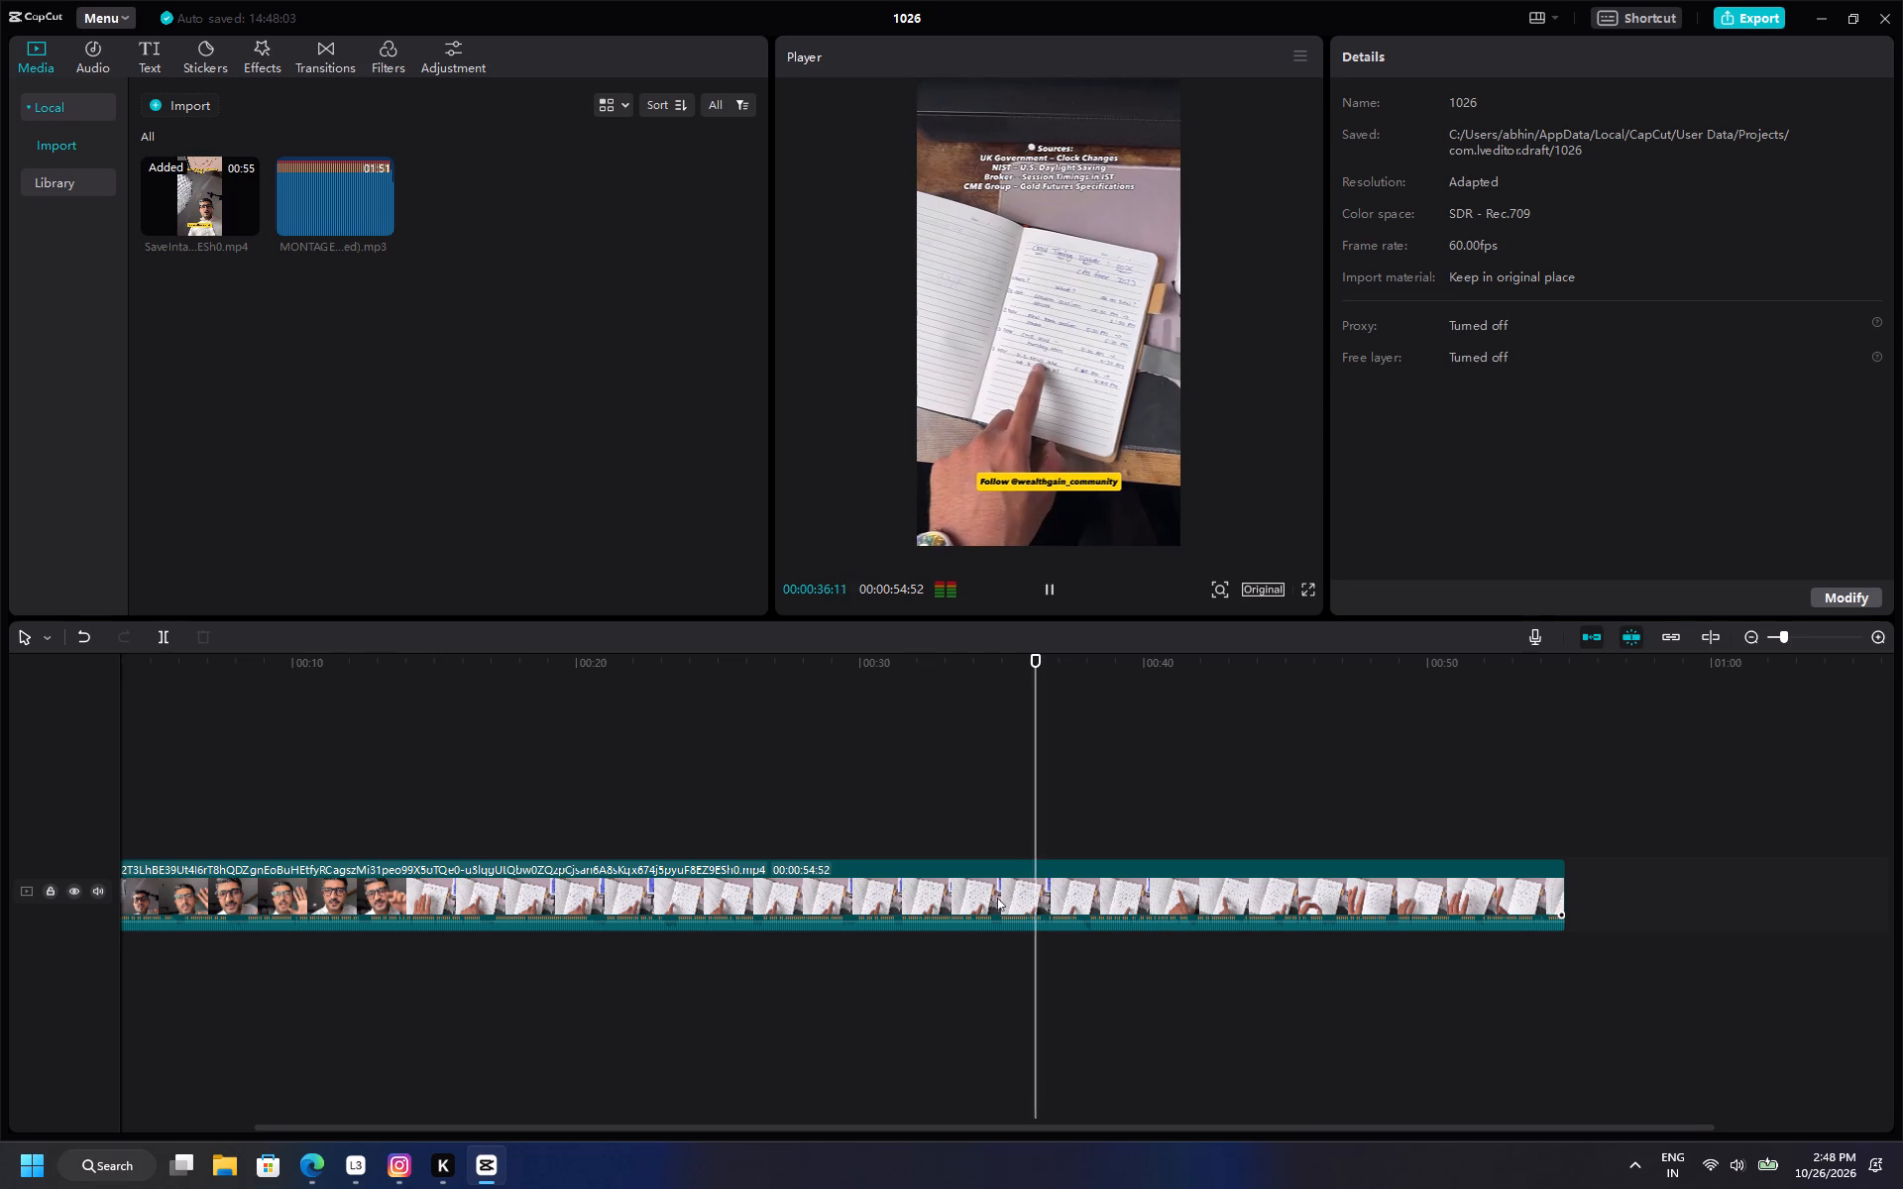
{"action": "scroll", "coordinate": [997, 898], "scroll_direction": "down", "scroll_amount": 5, "text": "ctrl"}
{"action": "scroll", "coordinate": [997, 898], "scroll_direction": "up", "scroll_amount": 5, "text": "ctrl"}
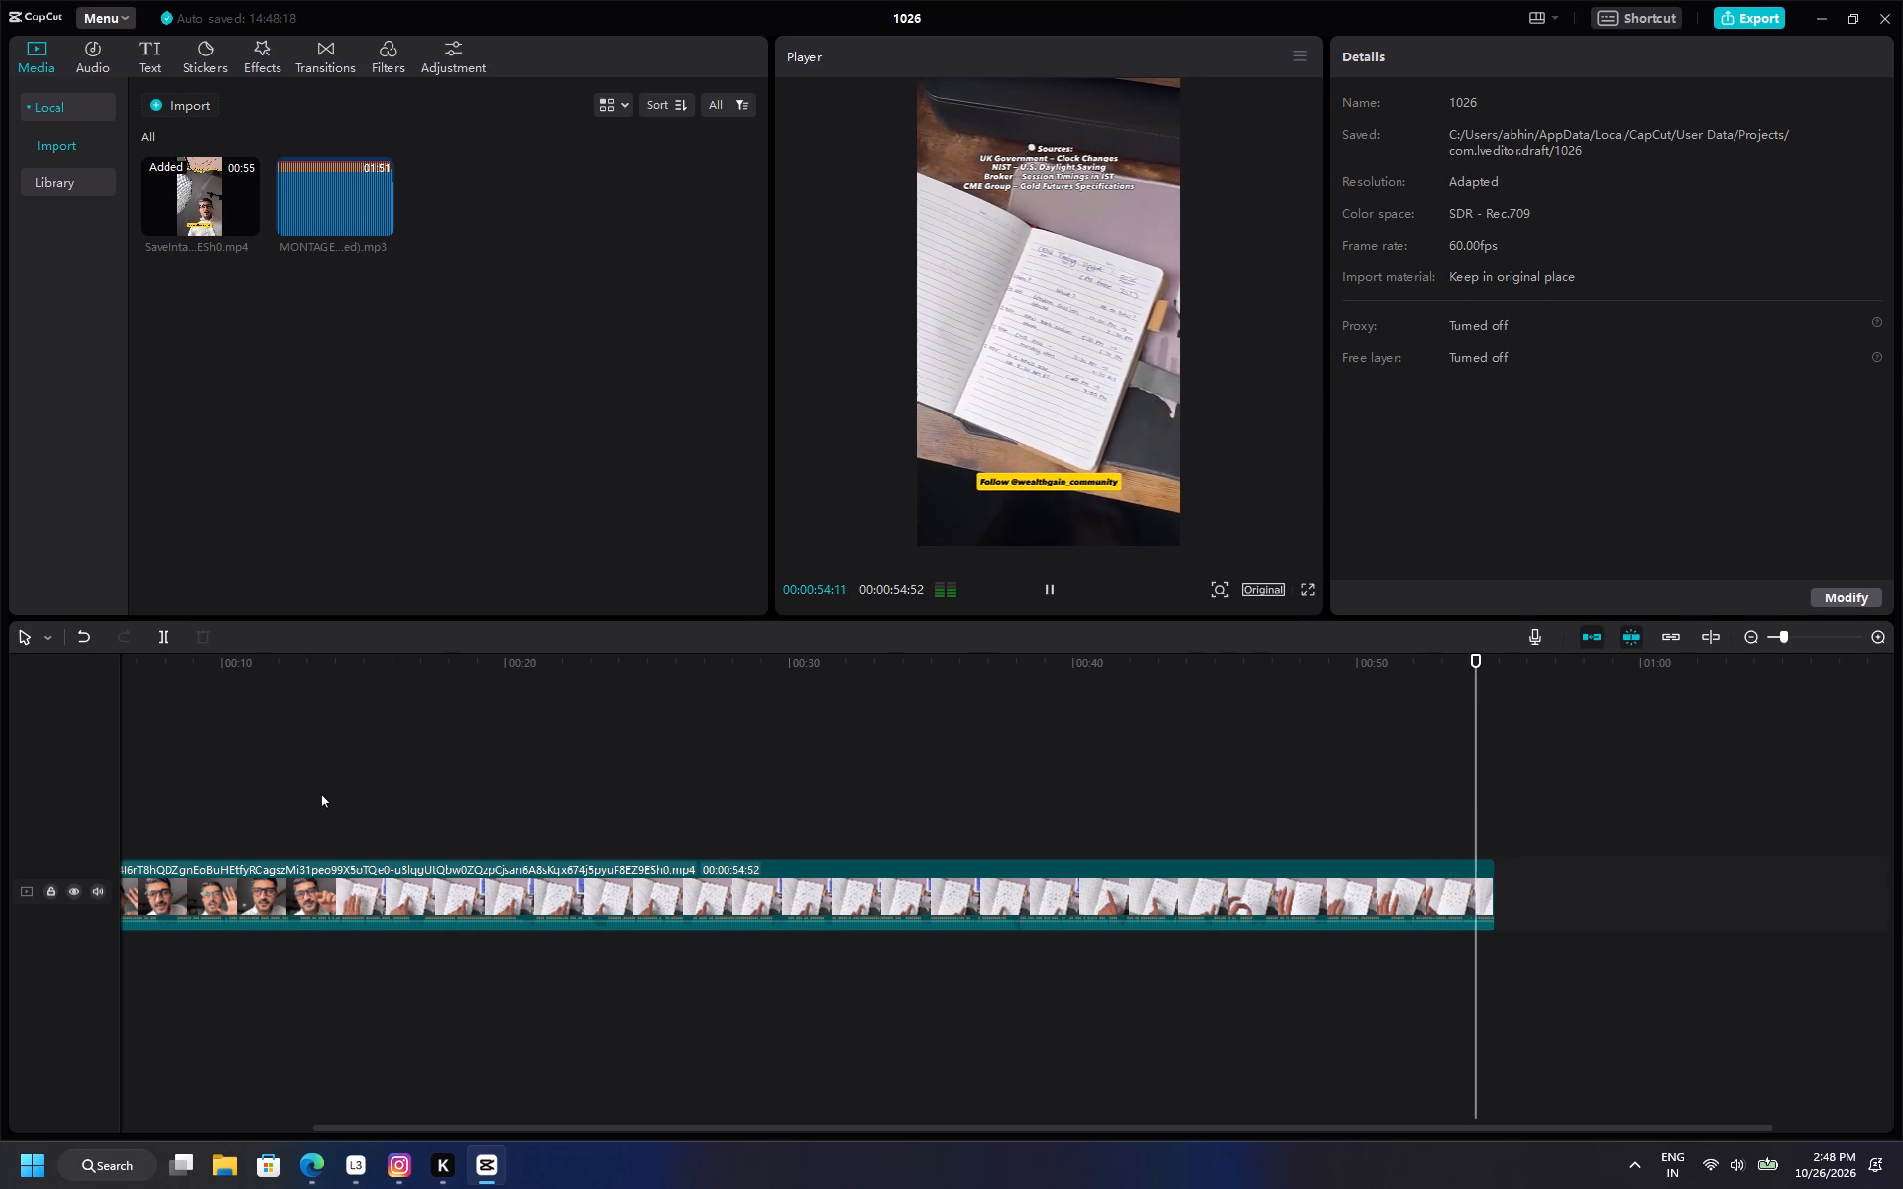
{"action": "left_click", "coordinate": [268, 792]}
{"action": "left_click_drag", "start_coordinate": [268, 791], "coordinate": [0, 817]}
{"action": "key", "text": "space"}
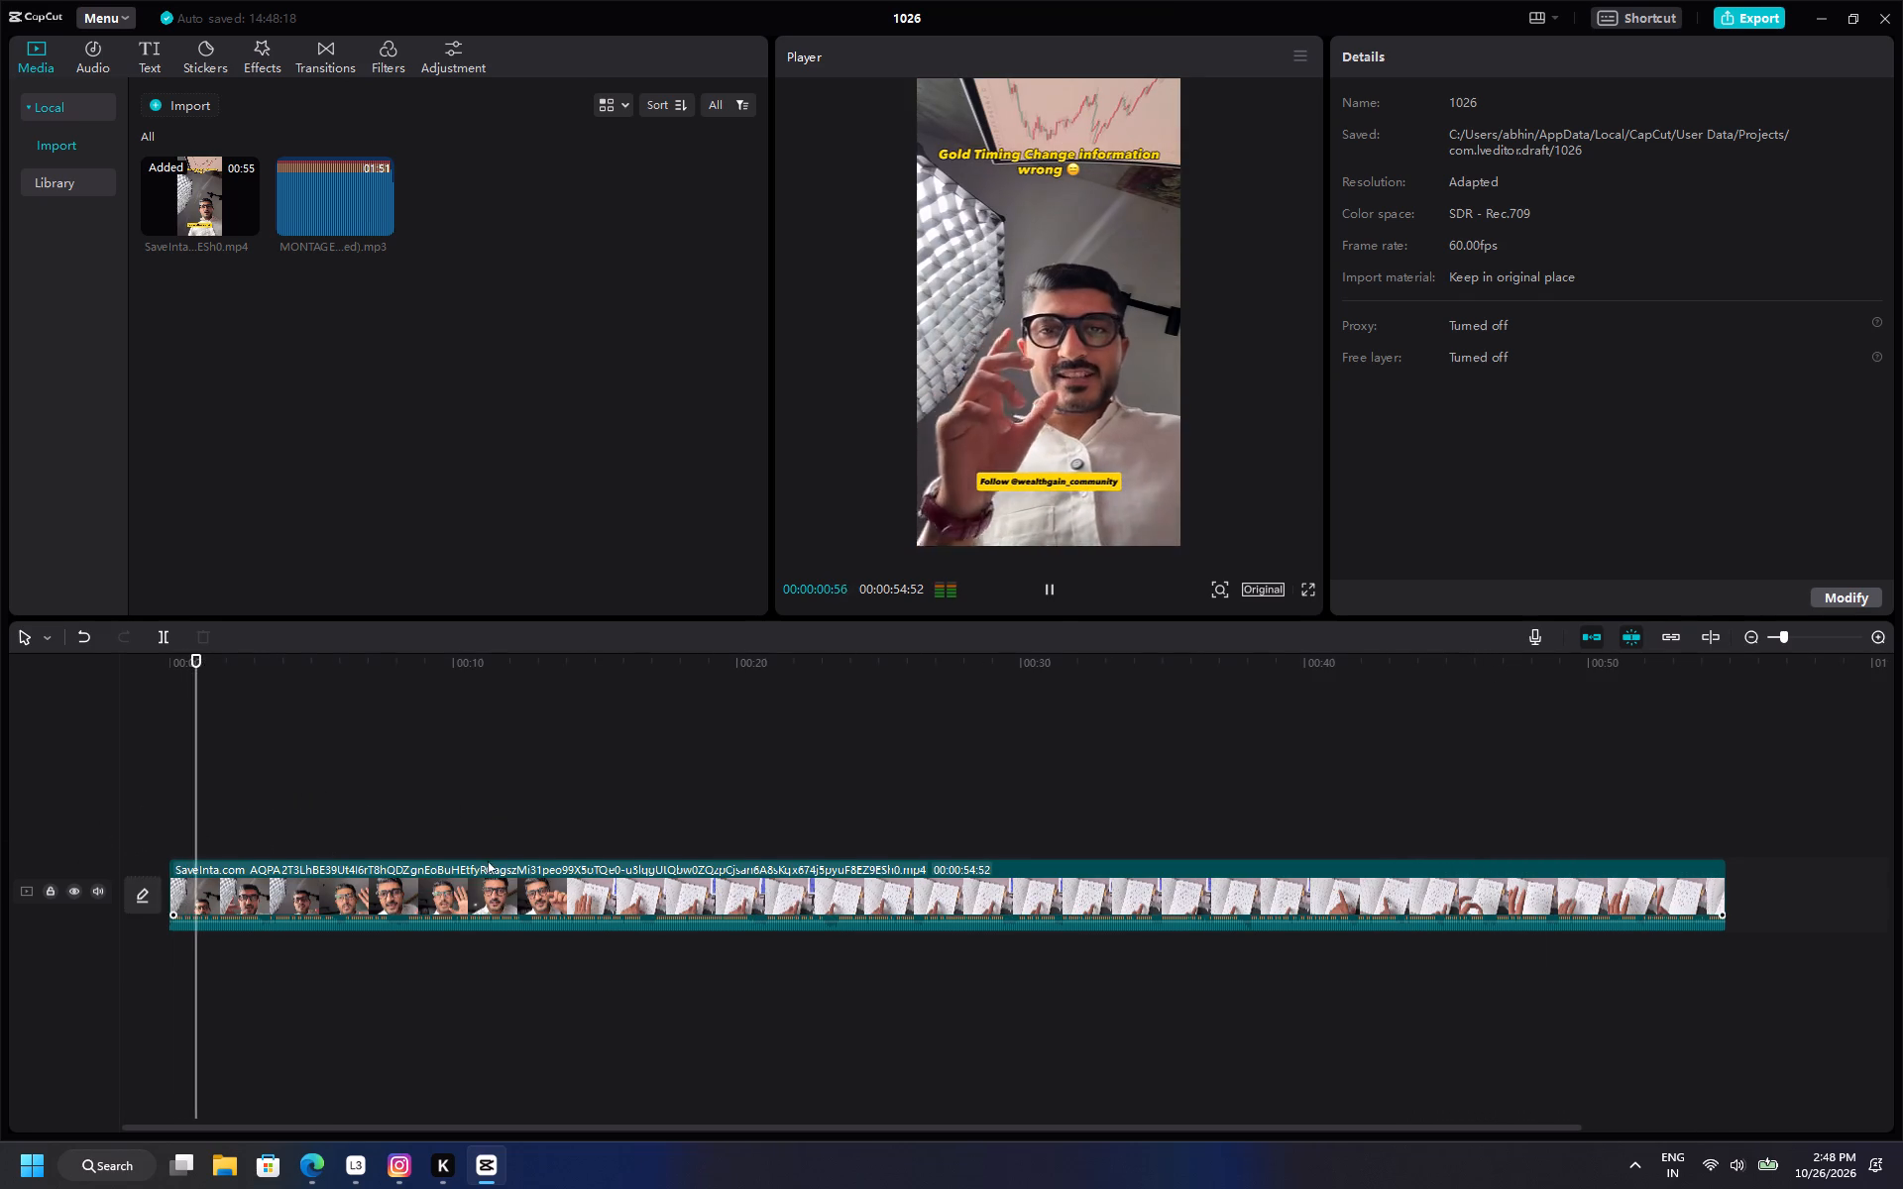
{"action": "scroll", "coordinate": [477, 852], "scroll_direction": "up", "scroll_amount": 2, "text": "ctrl"}
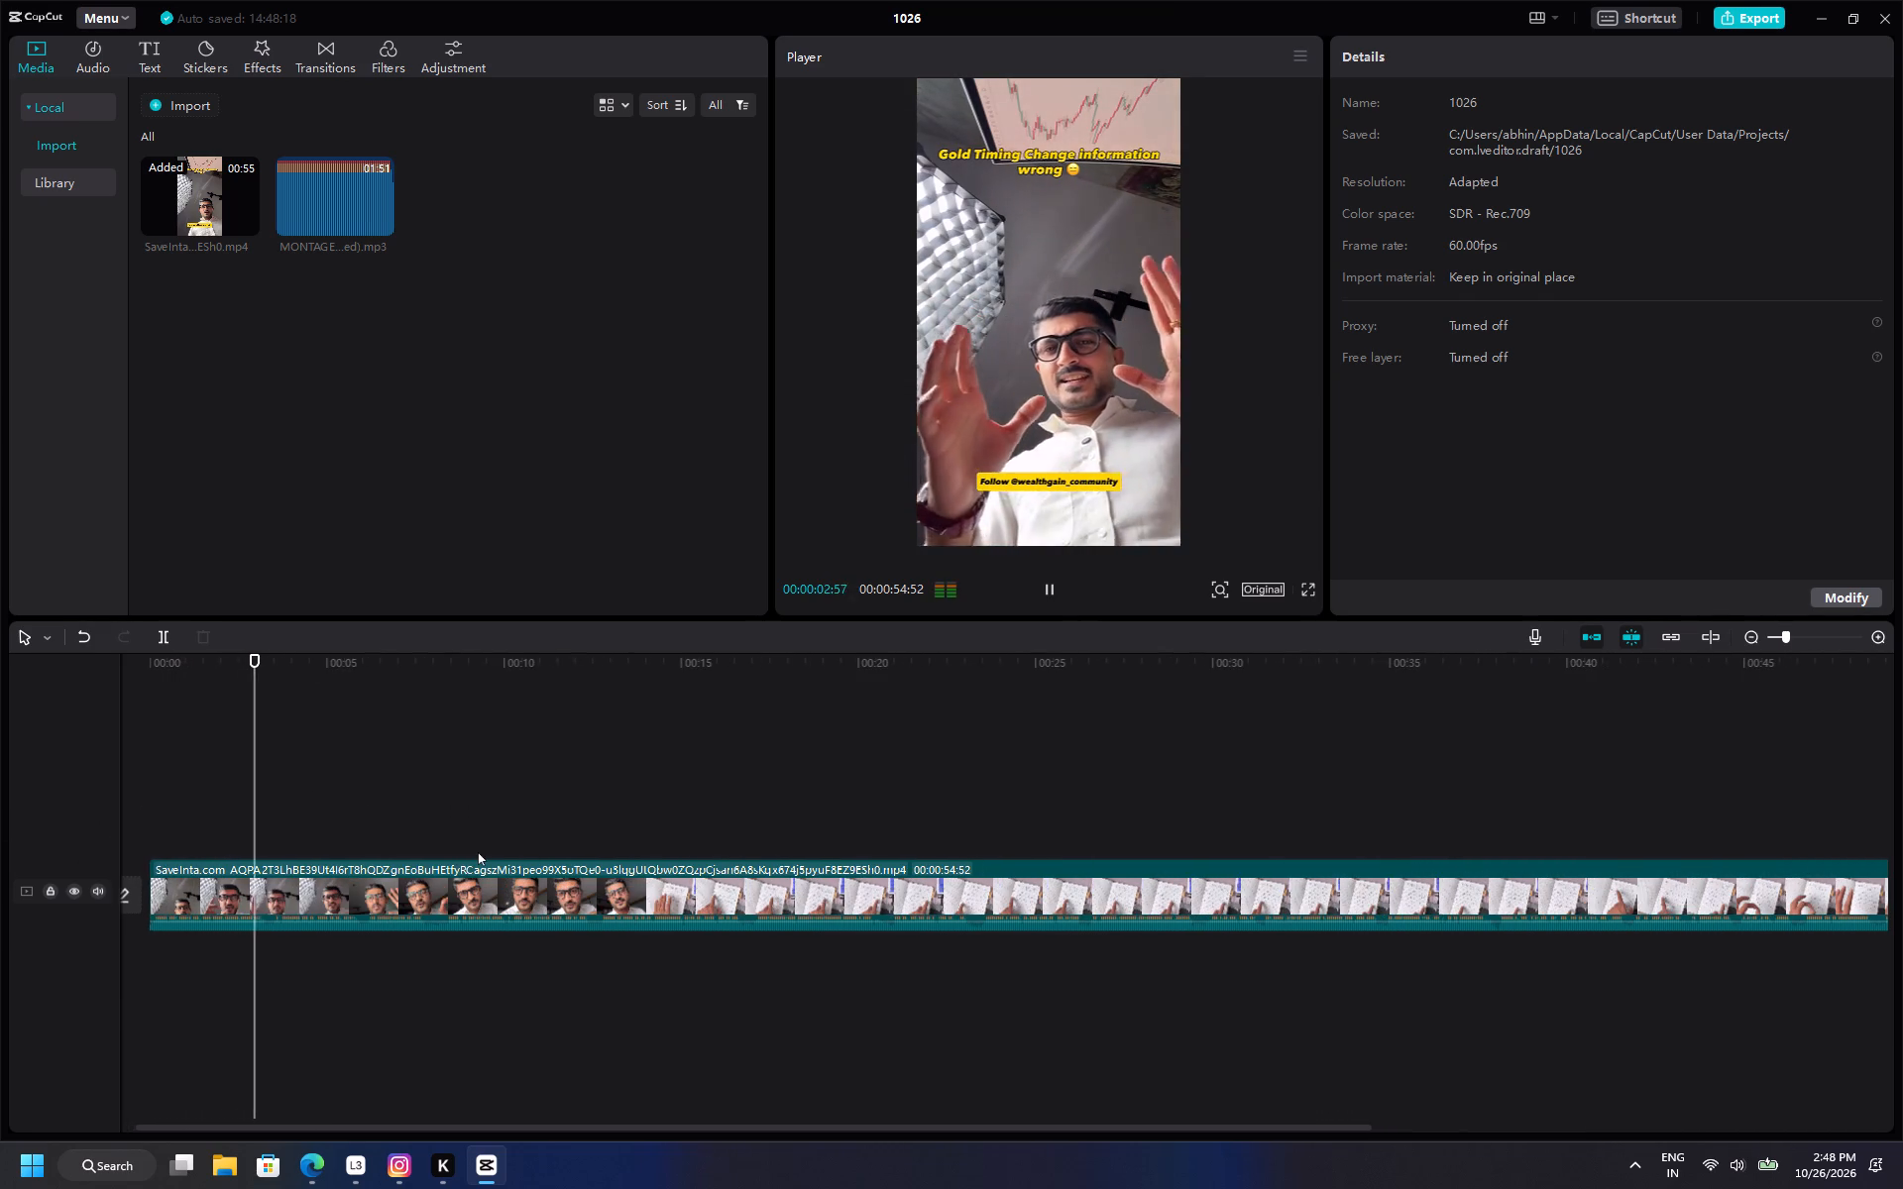
{"action": "scroll", "coordinate": [478, 852], "scroll_direction": "down", "scroll_amount": 2, "text": "ctrl"}
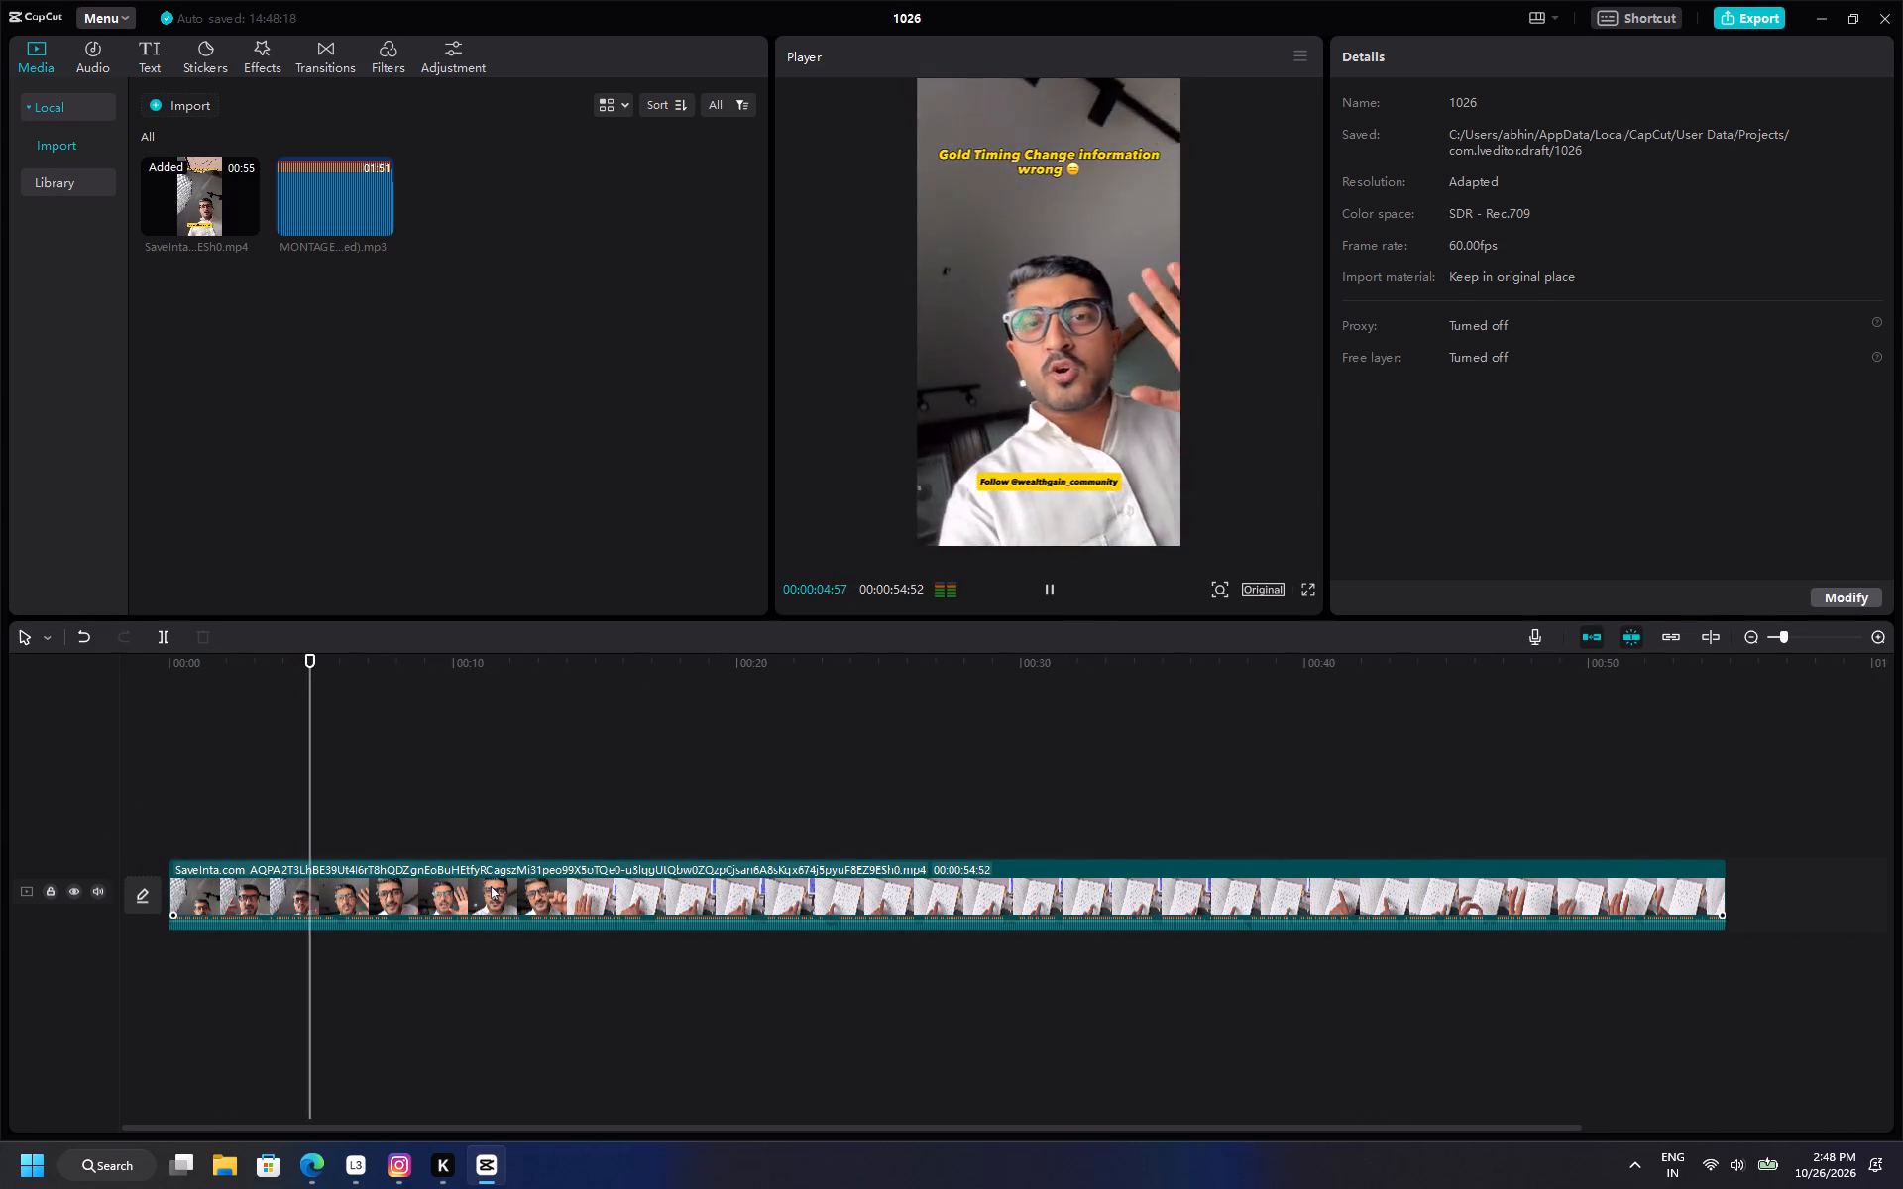
Place the MONTAGEM PEGADORA music at the start of an audio track beneath the video clip.
{"action": "left_click", "coordinate": [236, 785]}
{"action": "left_click_drag", "start_coordinate": [236, 785], "coordinate": [30, 773]}
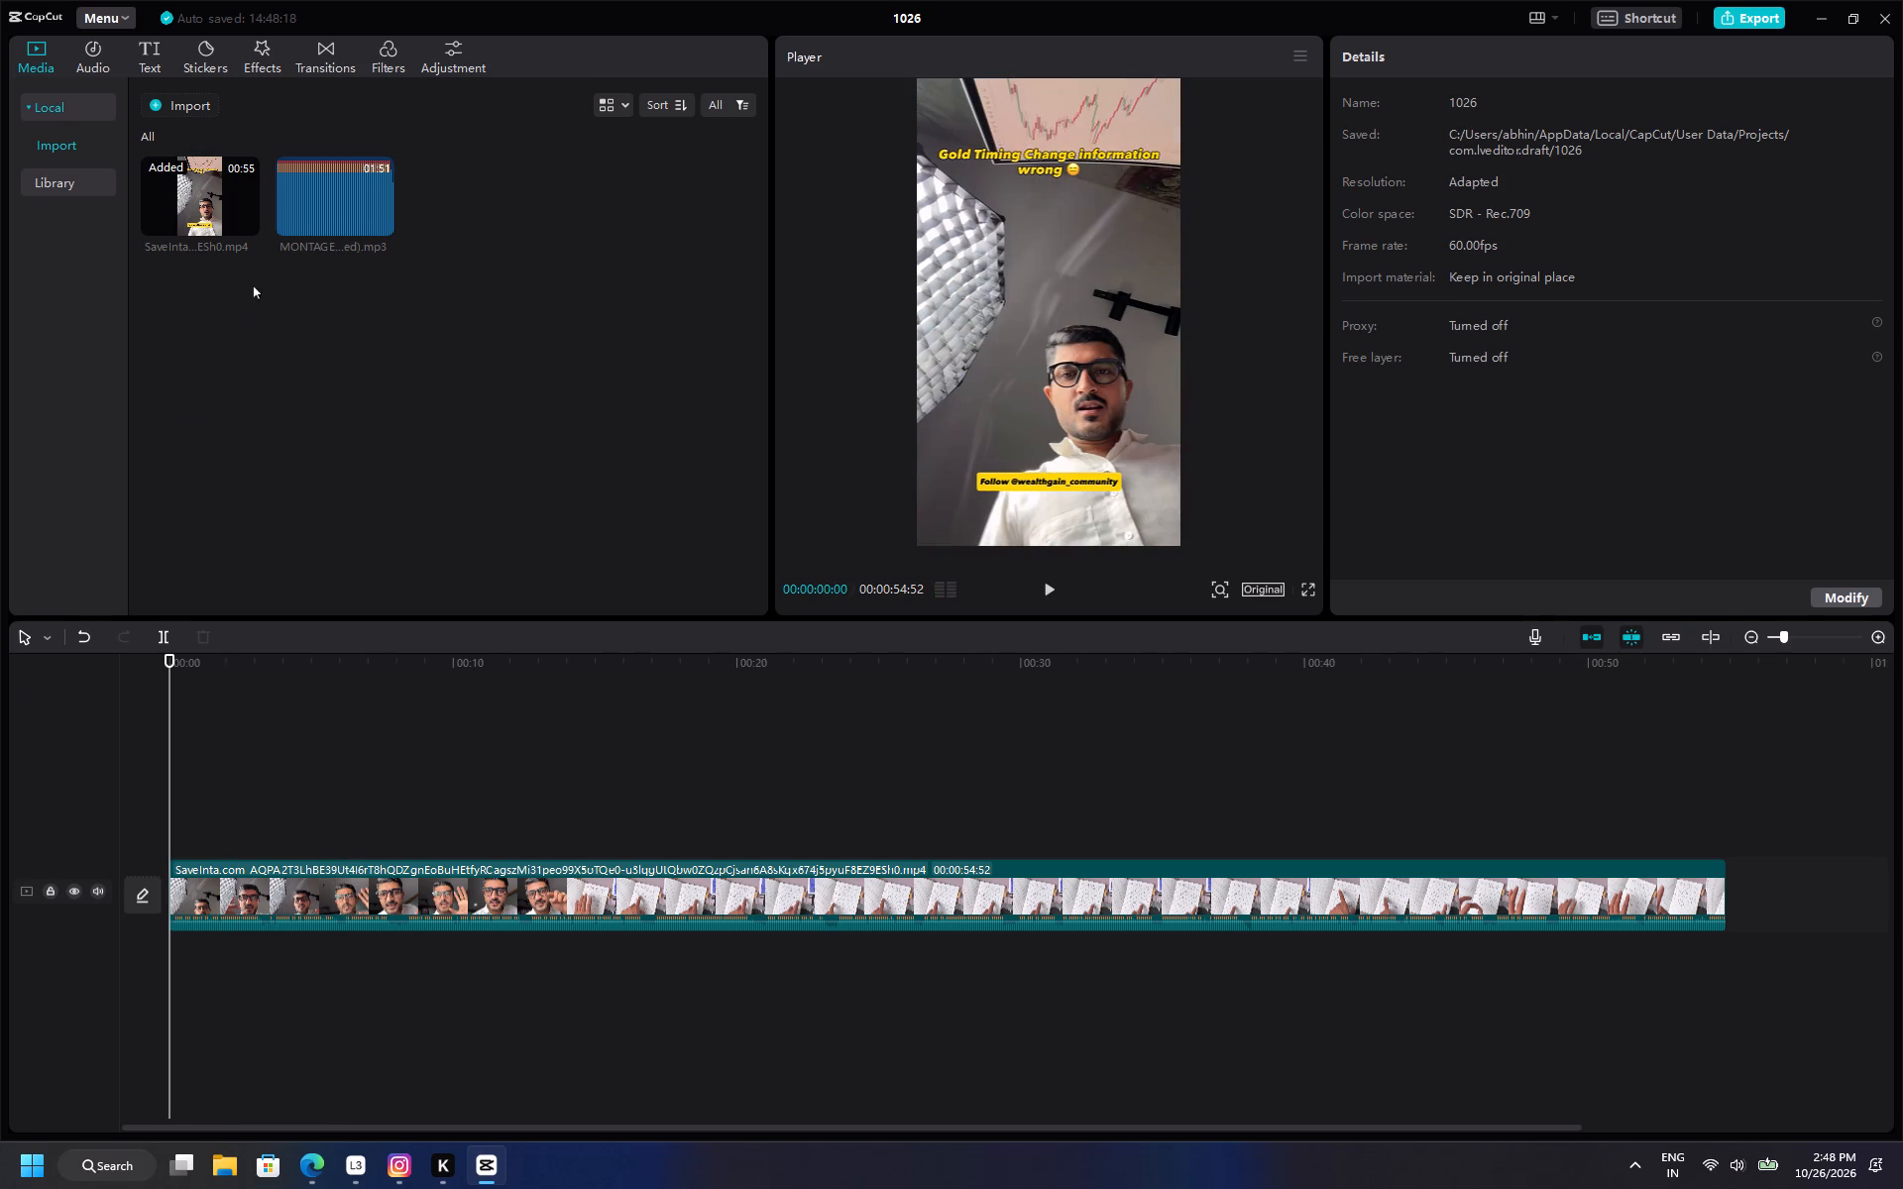
{"action": "left_click_drag", "start_coordinate": [305, 207], "coordinate": [138, 965]}
Trim about one second off the beginning of the music clip and align it with the timeline start.
{"action": "key", "text": "space"}
{"action": "scroll", "coordinate": [211, 942], "scroll_direction": "up", "scroll_amount": 5, "text": "ctrl"}
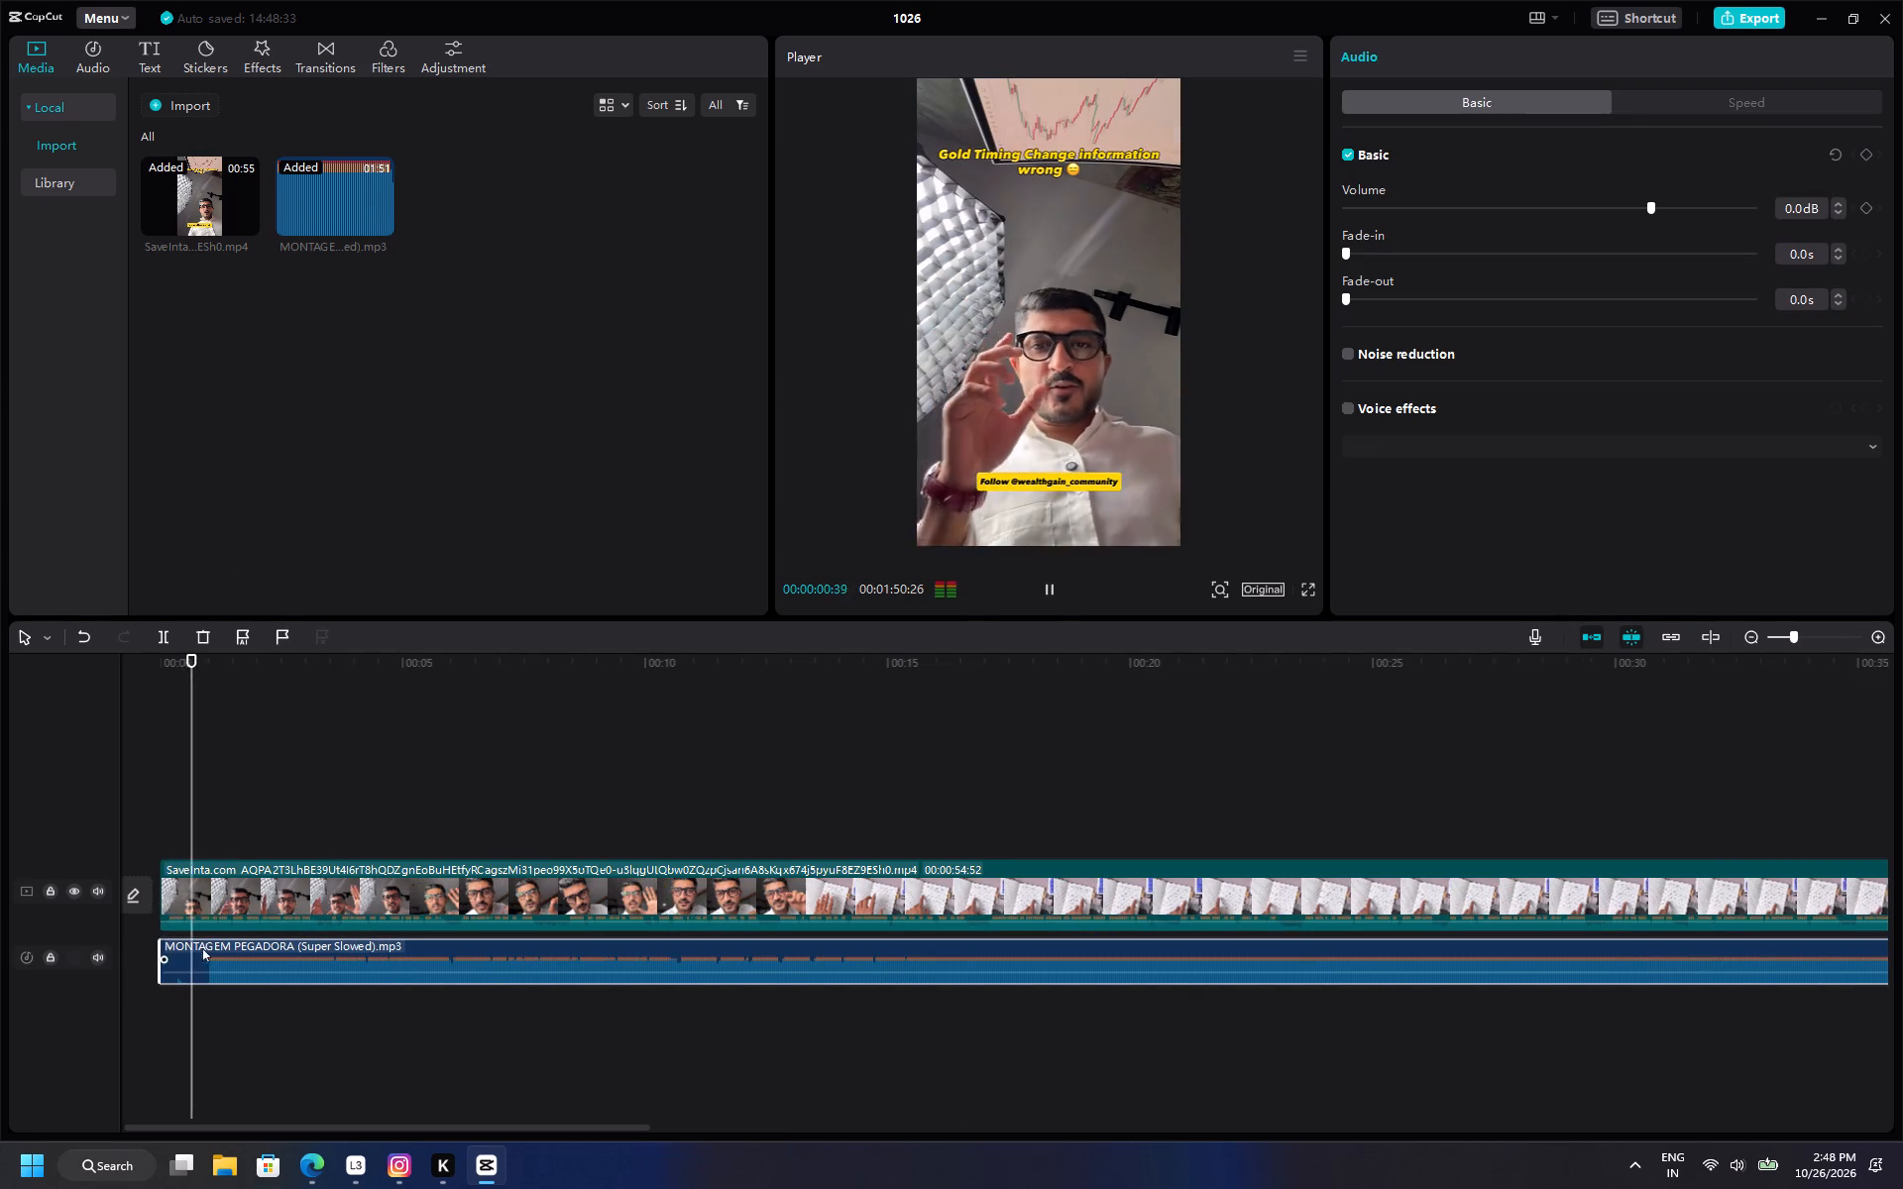
{"action": "left_click_drag", "start_coordinate": [158, 945], "coordinate": [209, 947]}
{"action": "left_click_drag", "start_coordinate": [221, 948], "coordinate": [148, 948]}
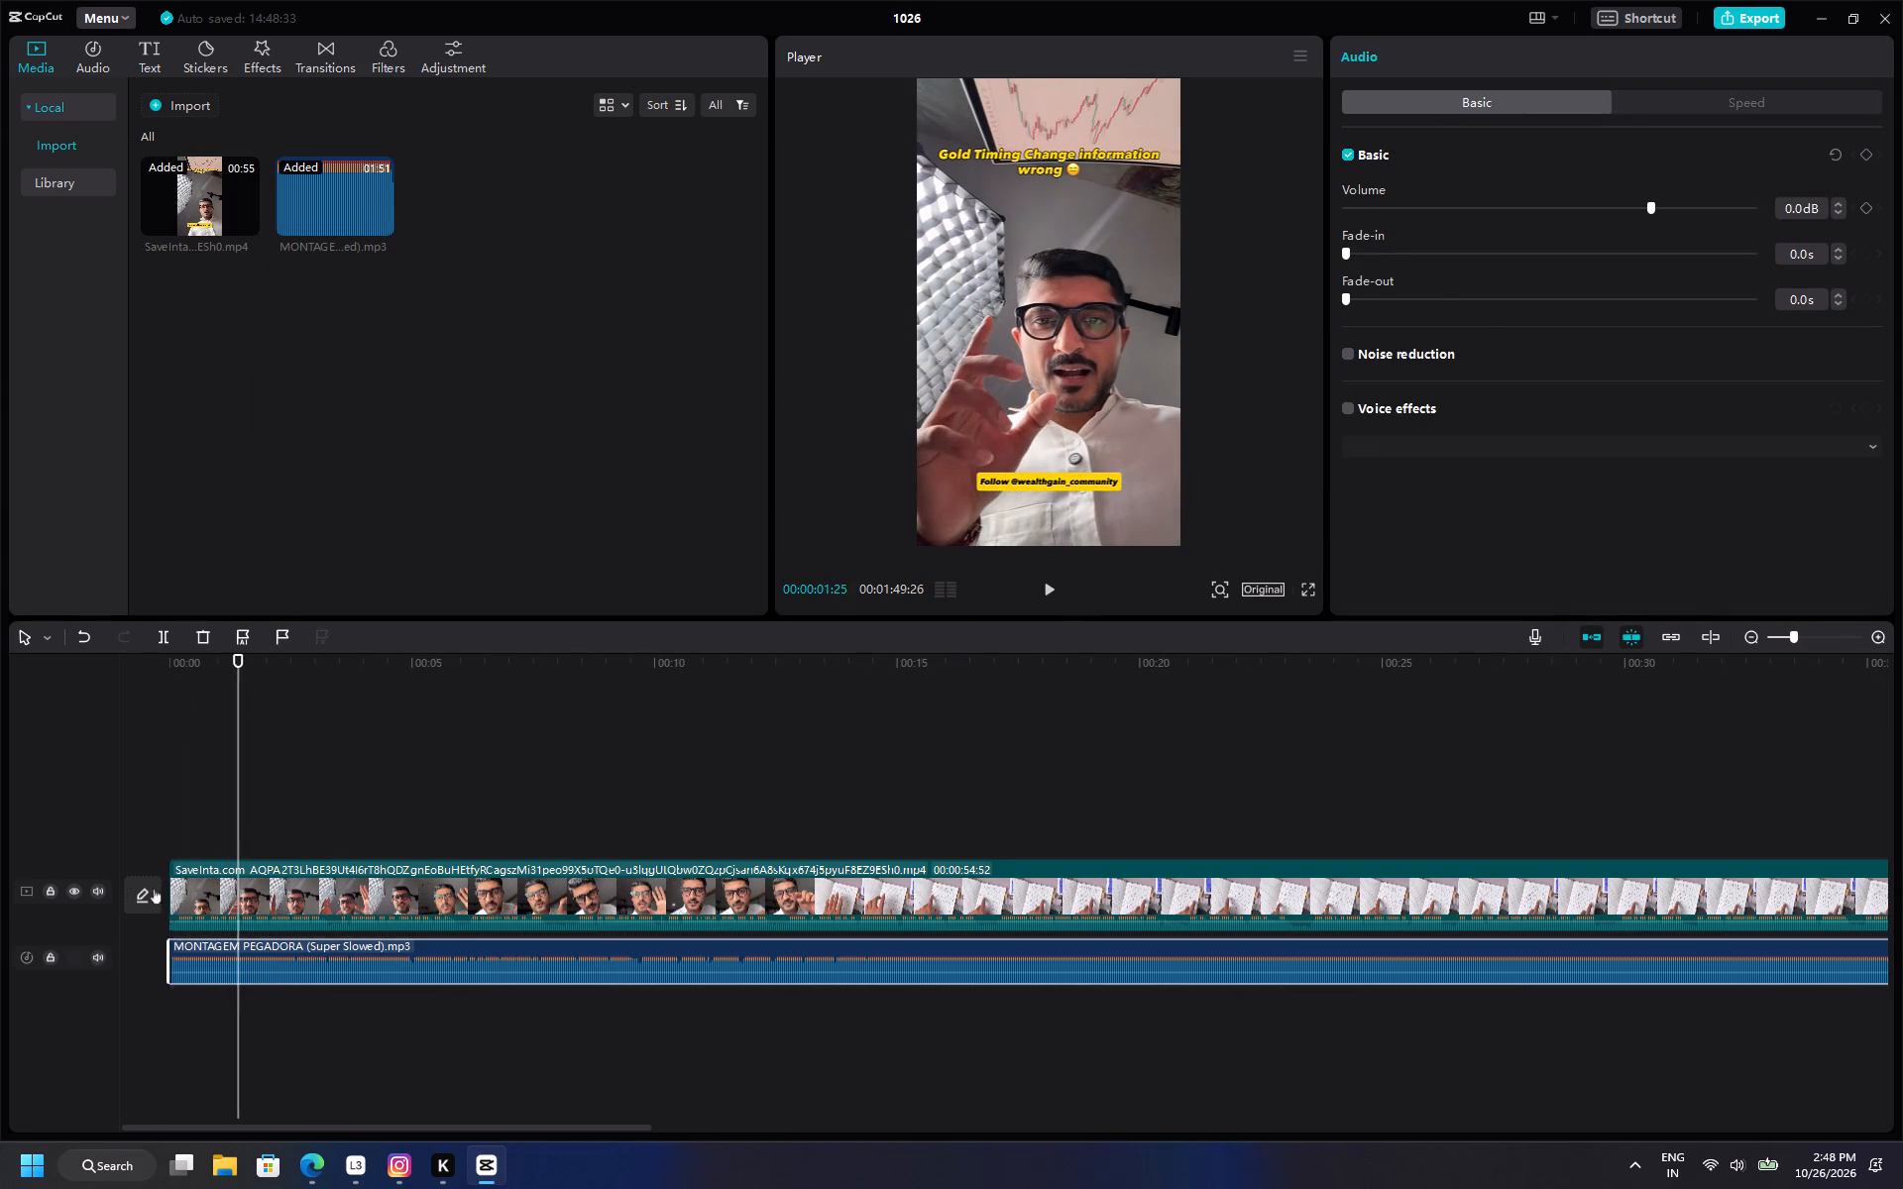
Play the opening of the timeline and check the volume settings of the video and music clips.
{"action": "left_click", "coordinate": [183, 797]}
{"action": "left_click_drag", "start_coordinate": [183, 797], "coordinate": [102, 817]}
{"action": "key", "text": "space"}
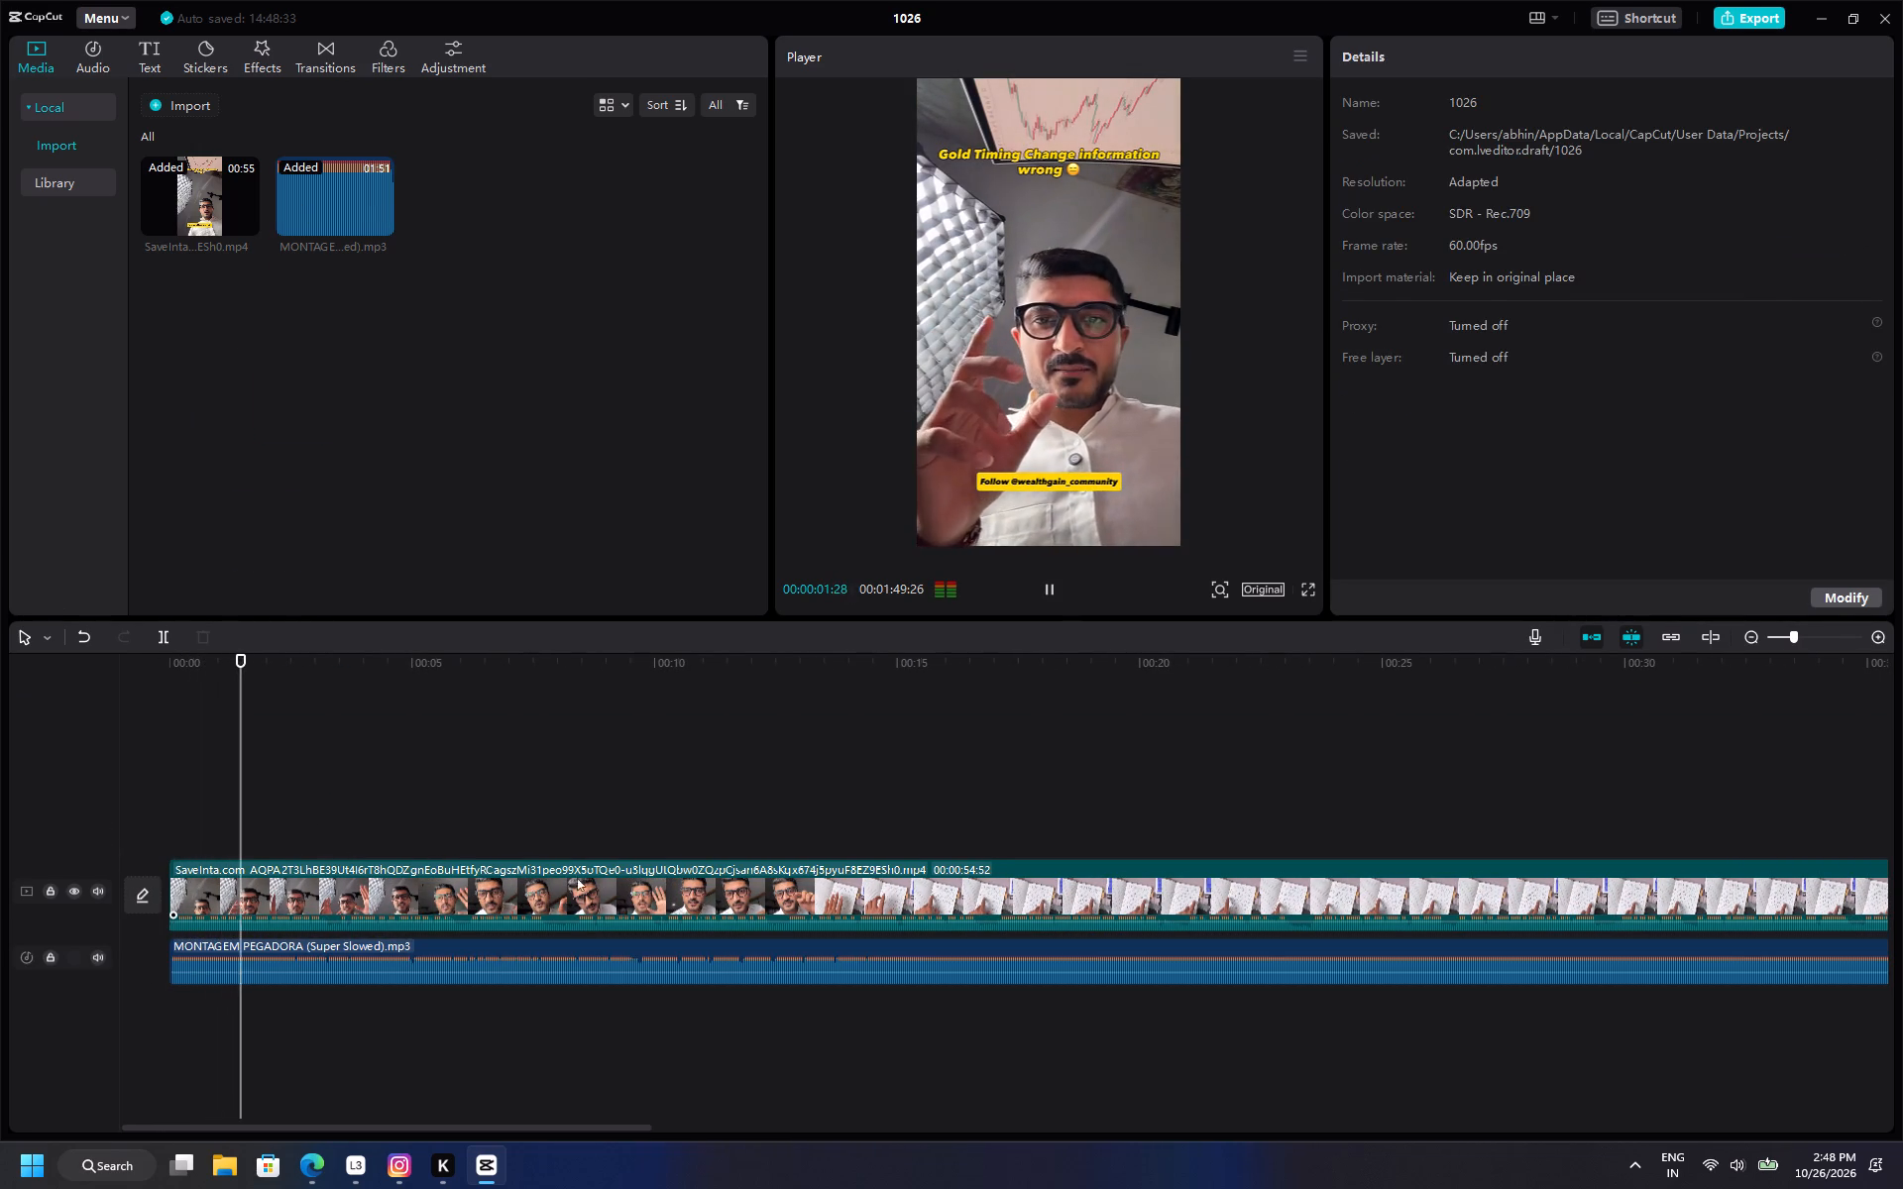
{"action": "left_click", "coordinate": [535, 886]}
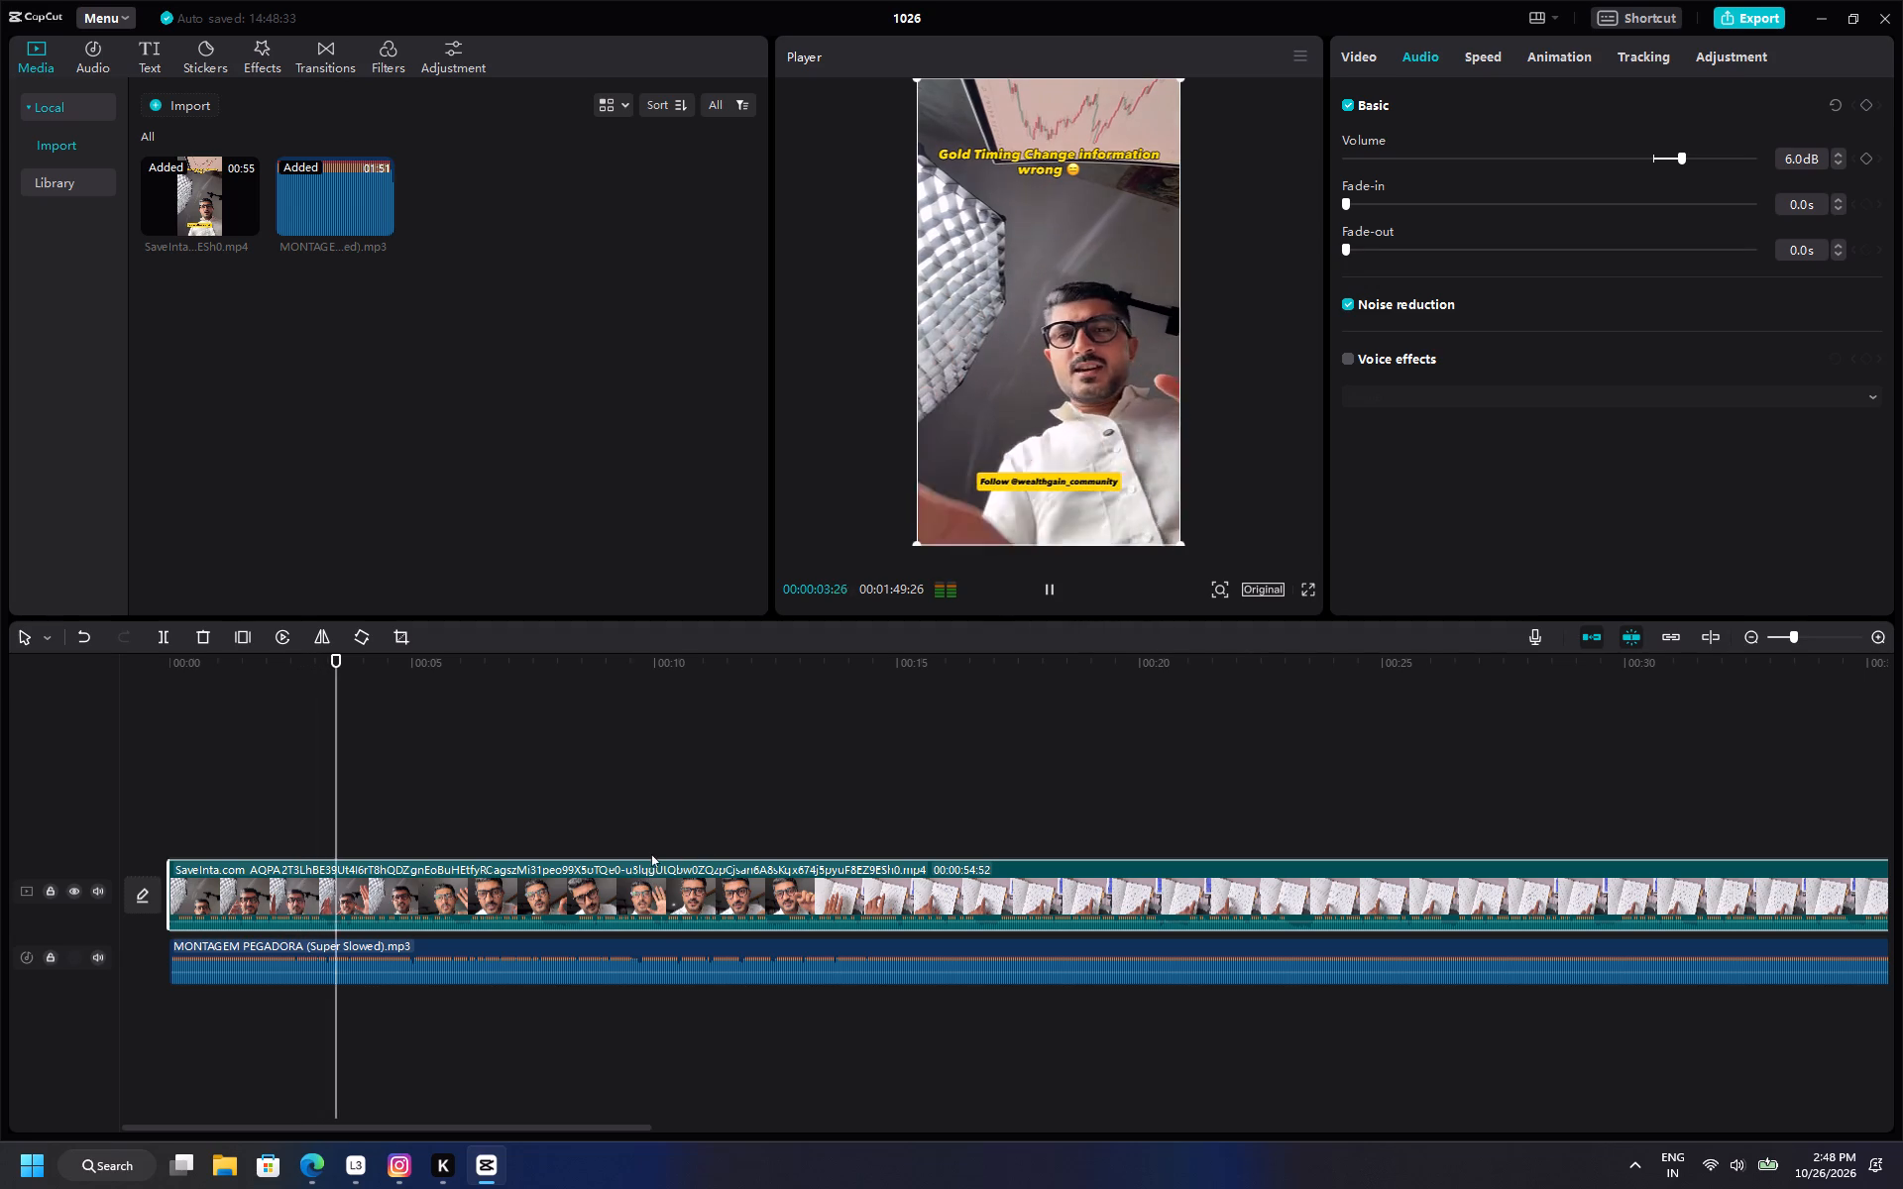
{"action": "left_click", "coordinate": [690, 949]}
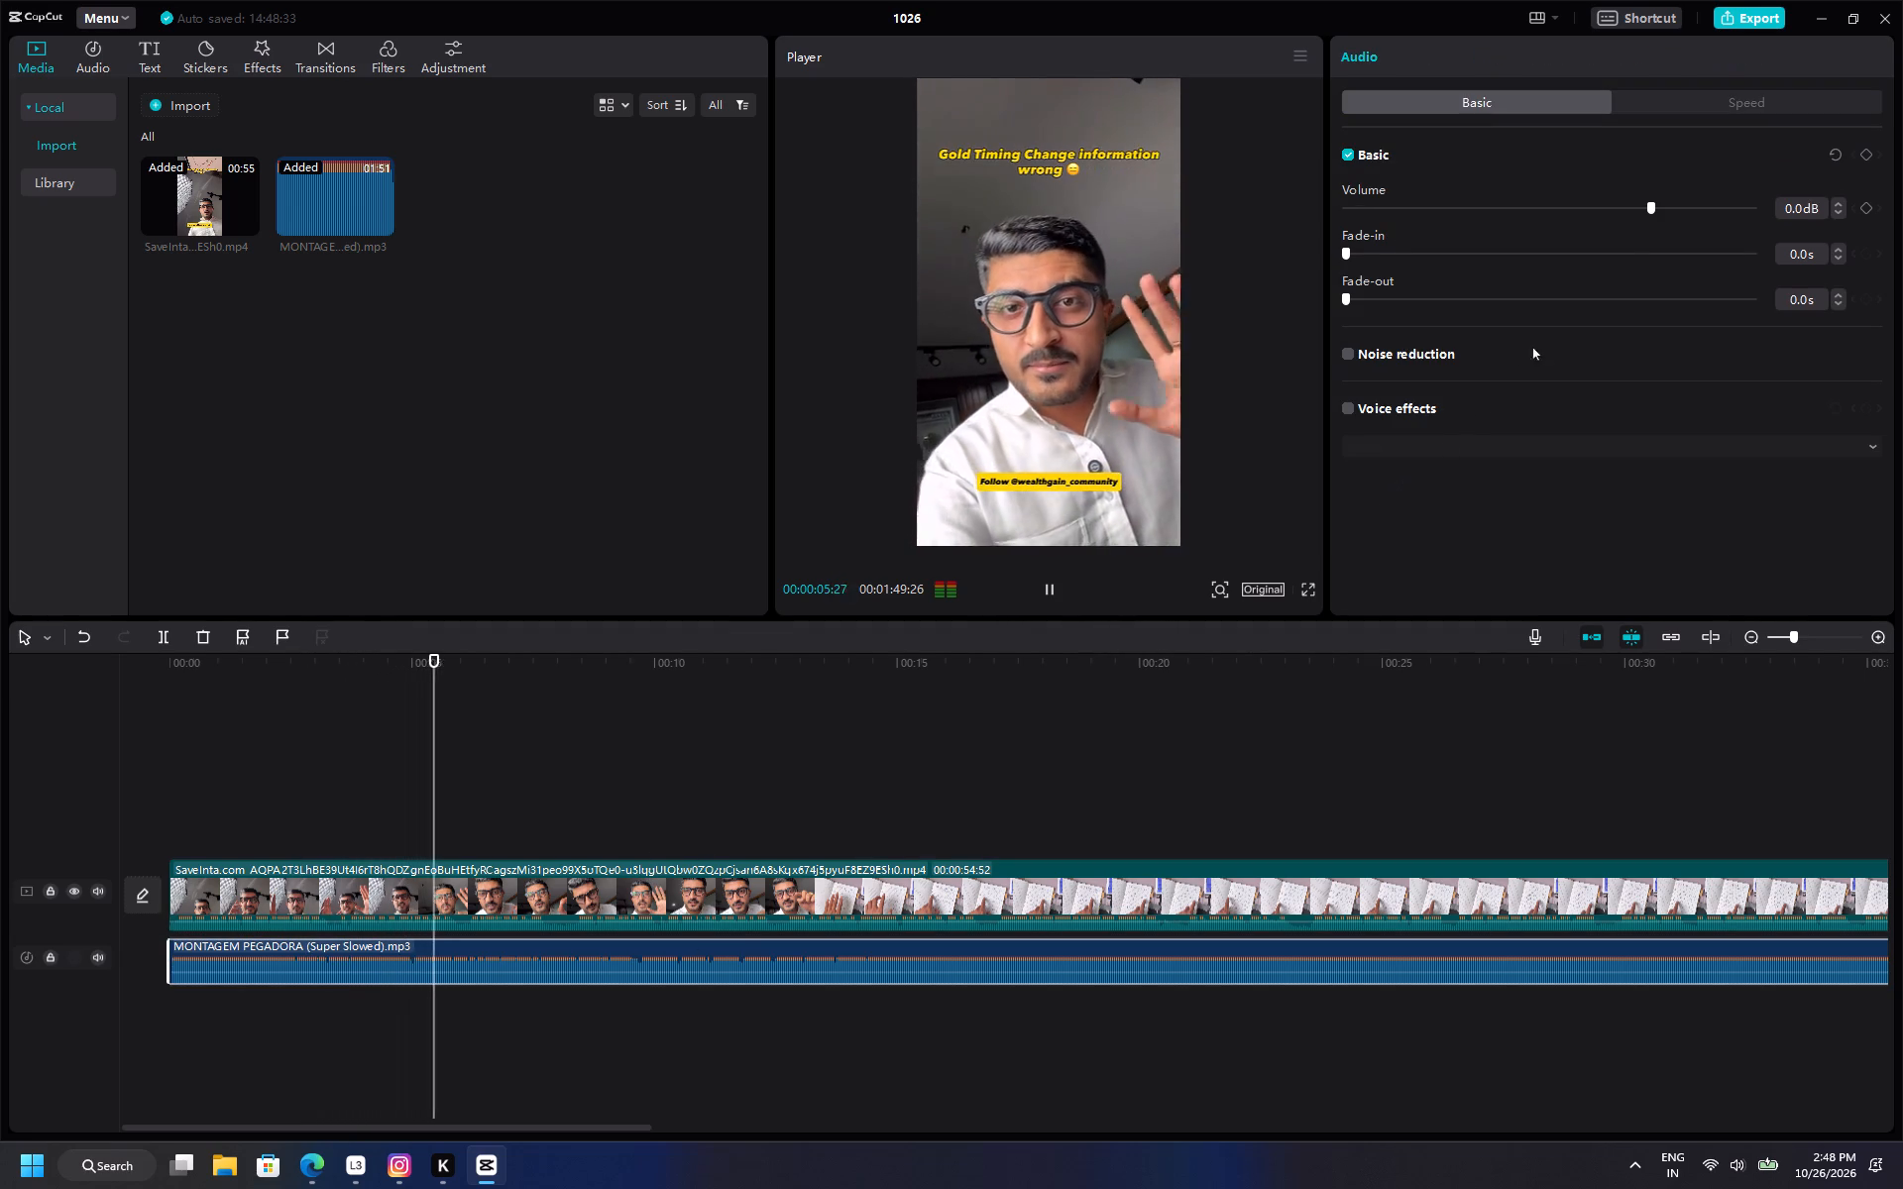
{"action": "left_click", "coordinate": [868, 803]}
{"action": "key", "text": "space"}
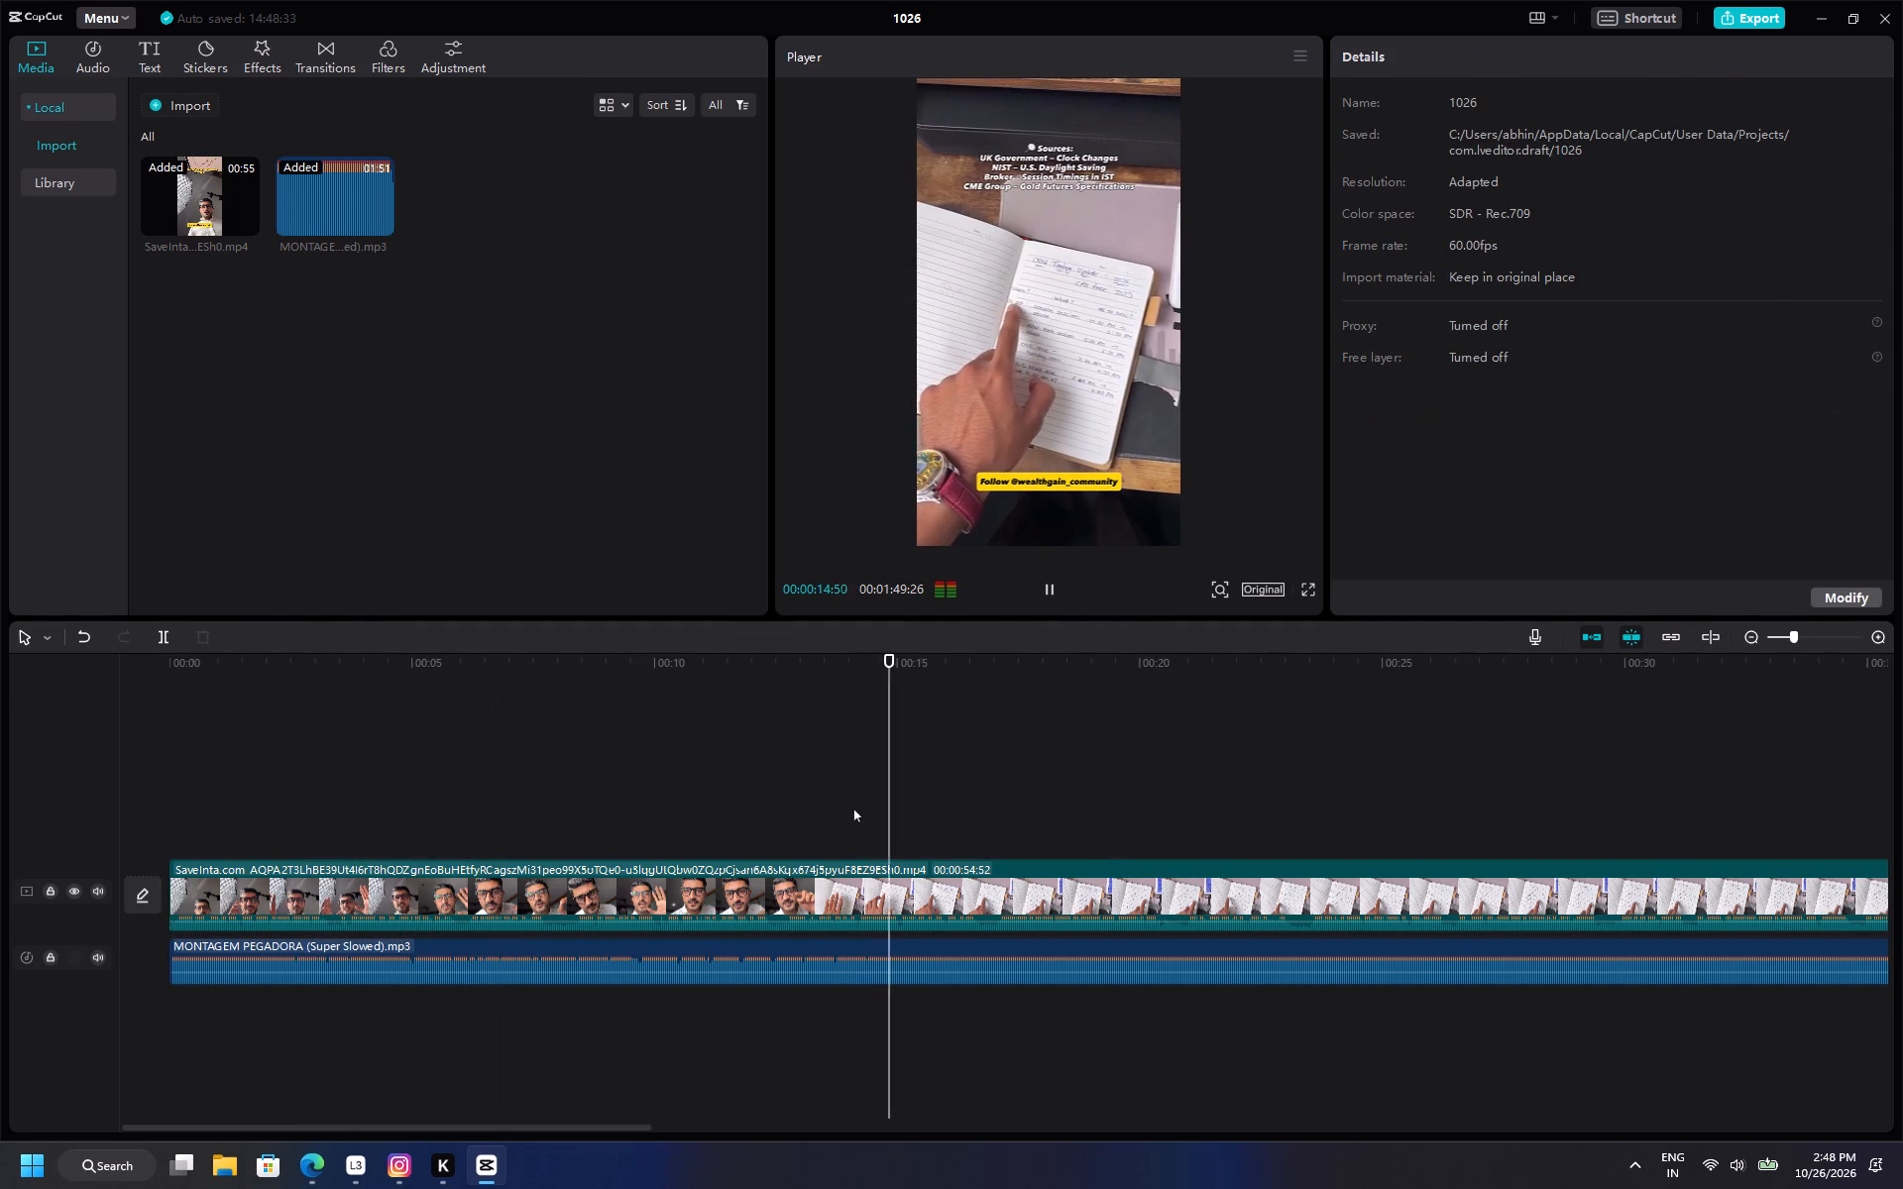
{"action": "key", "text": "space"}
Split the music clip at about 15 seconds, shortly after the notebook shot begins.
{"action": "left_click", "coordinate": [919, 952]}
{"action": "left_click_drag", "start_coordinate": [934, 822], "coordinate": [919, 824]}
{"action": "left_click", "coordinate": [164, 642]}
Lower the volume of the first music segment to -3.6 dB.
{"action": "left_click", "coordinate": [771, 764]}
{"action": "left_click", "coordinate": [828, 964]}
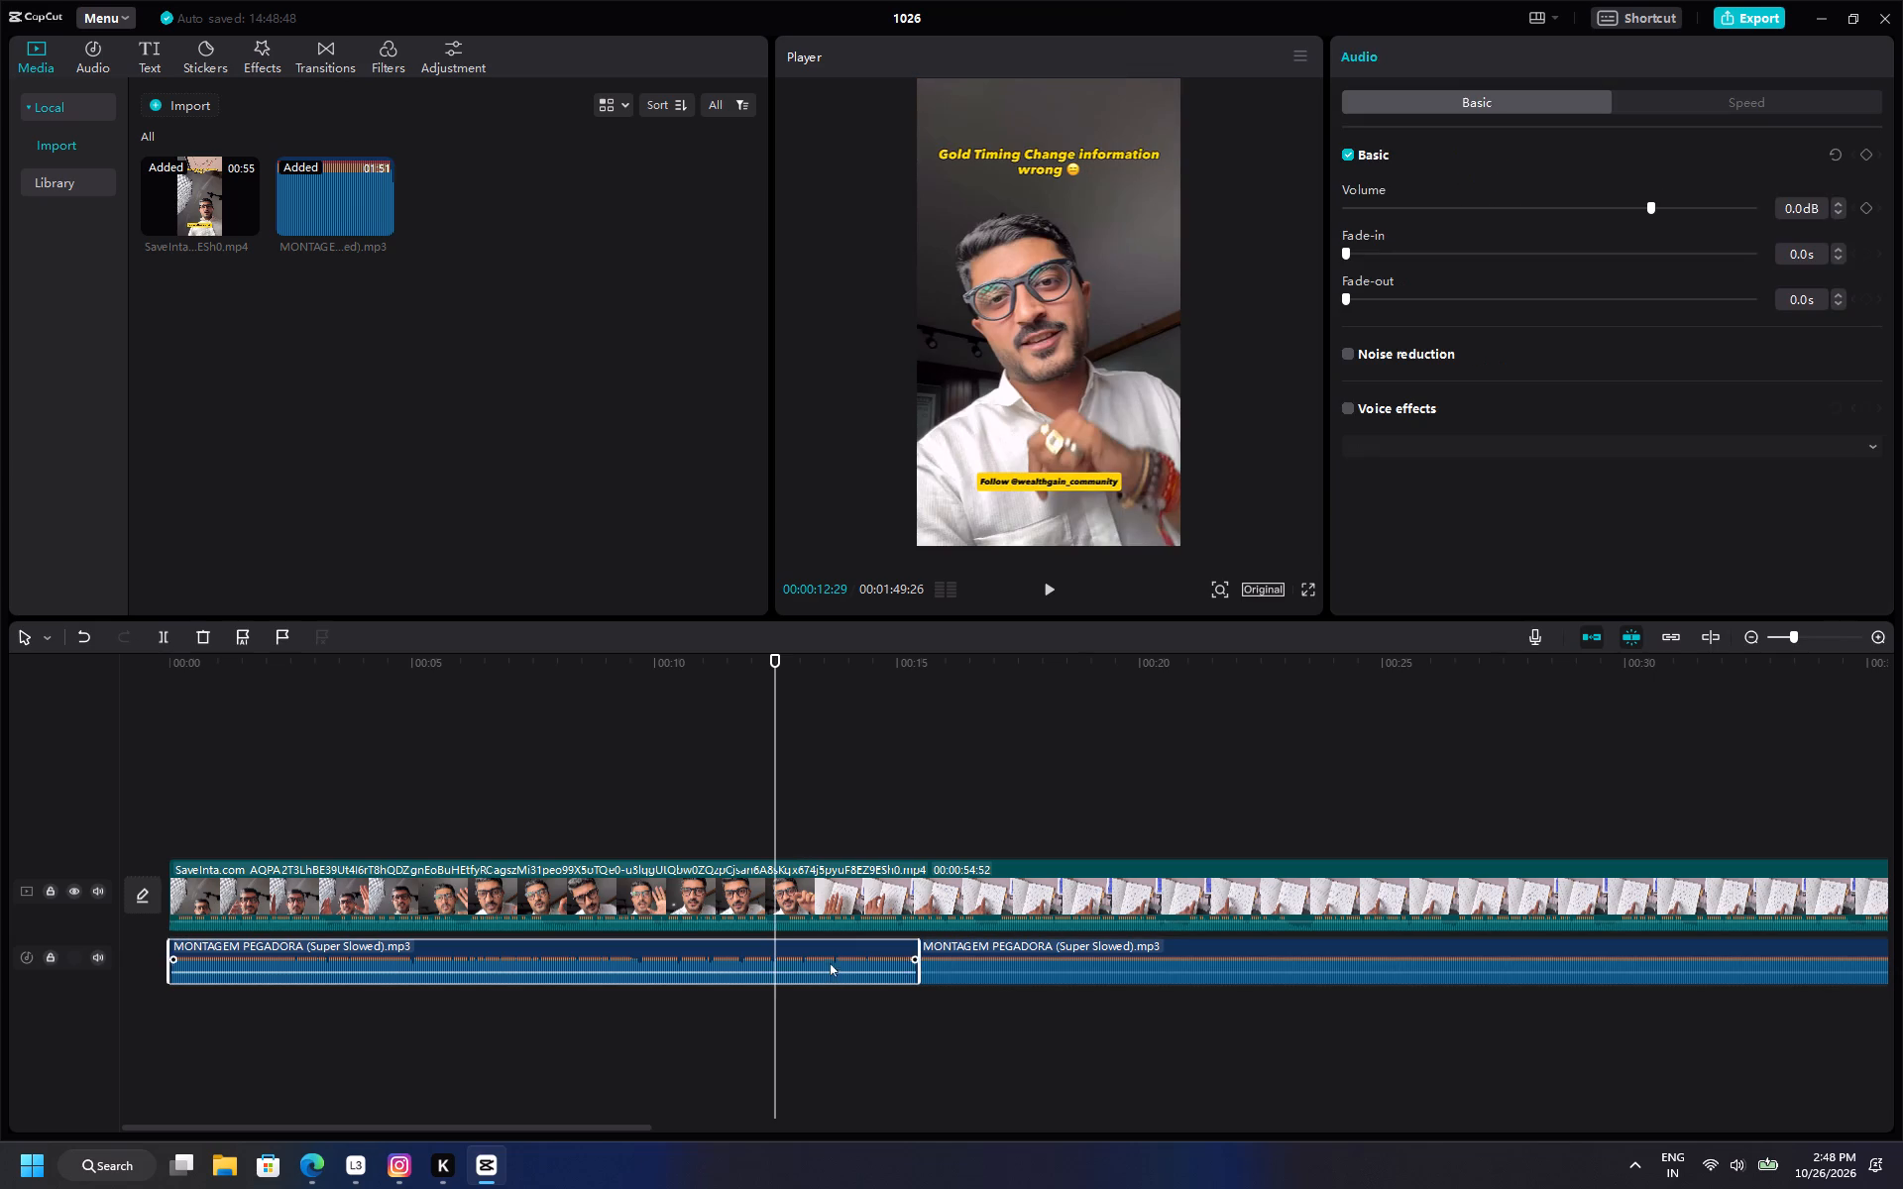
{"action": "double_click", "coordinate": [1633, 213]}
{"action": "left_click", "coordinate": [1629, 210]}
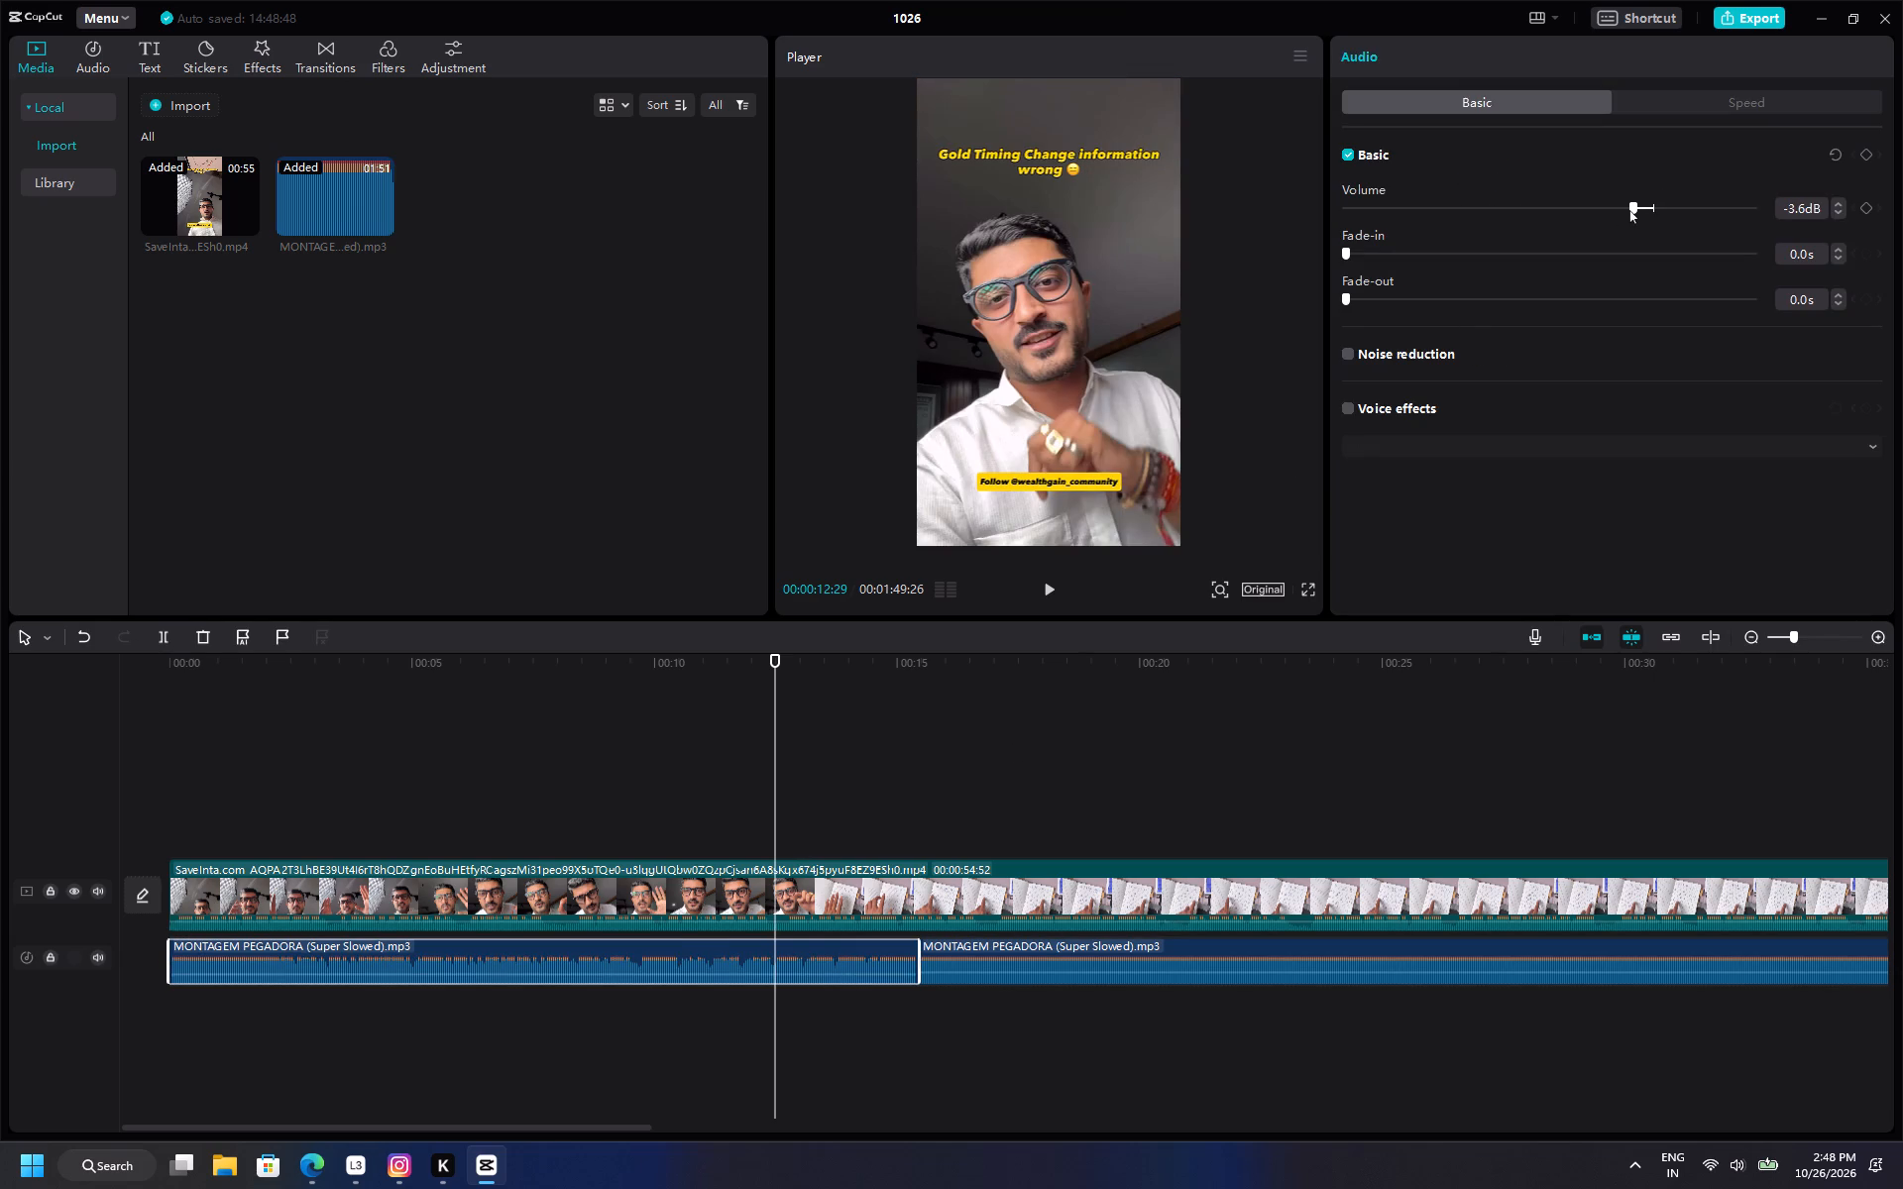
Play the timeline from the beginning past the music split to check the speech and music balance.
{"action": "key", "text": "space"}
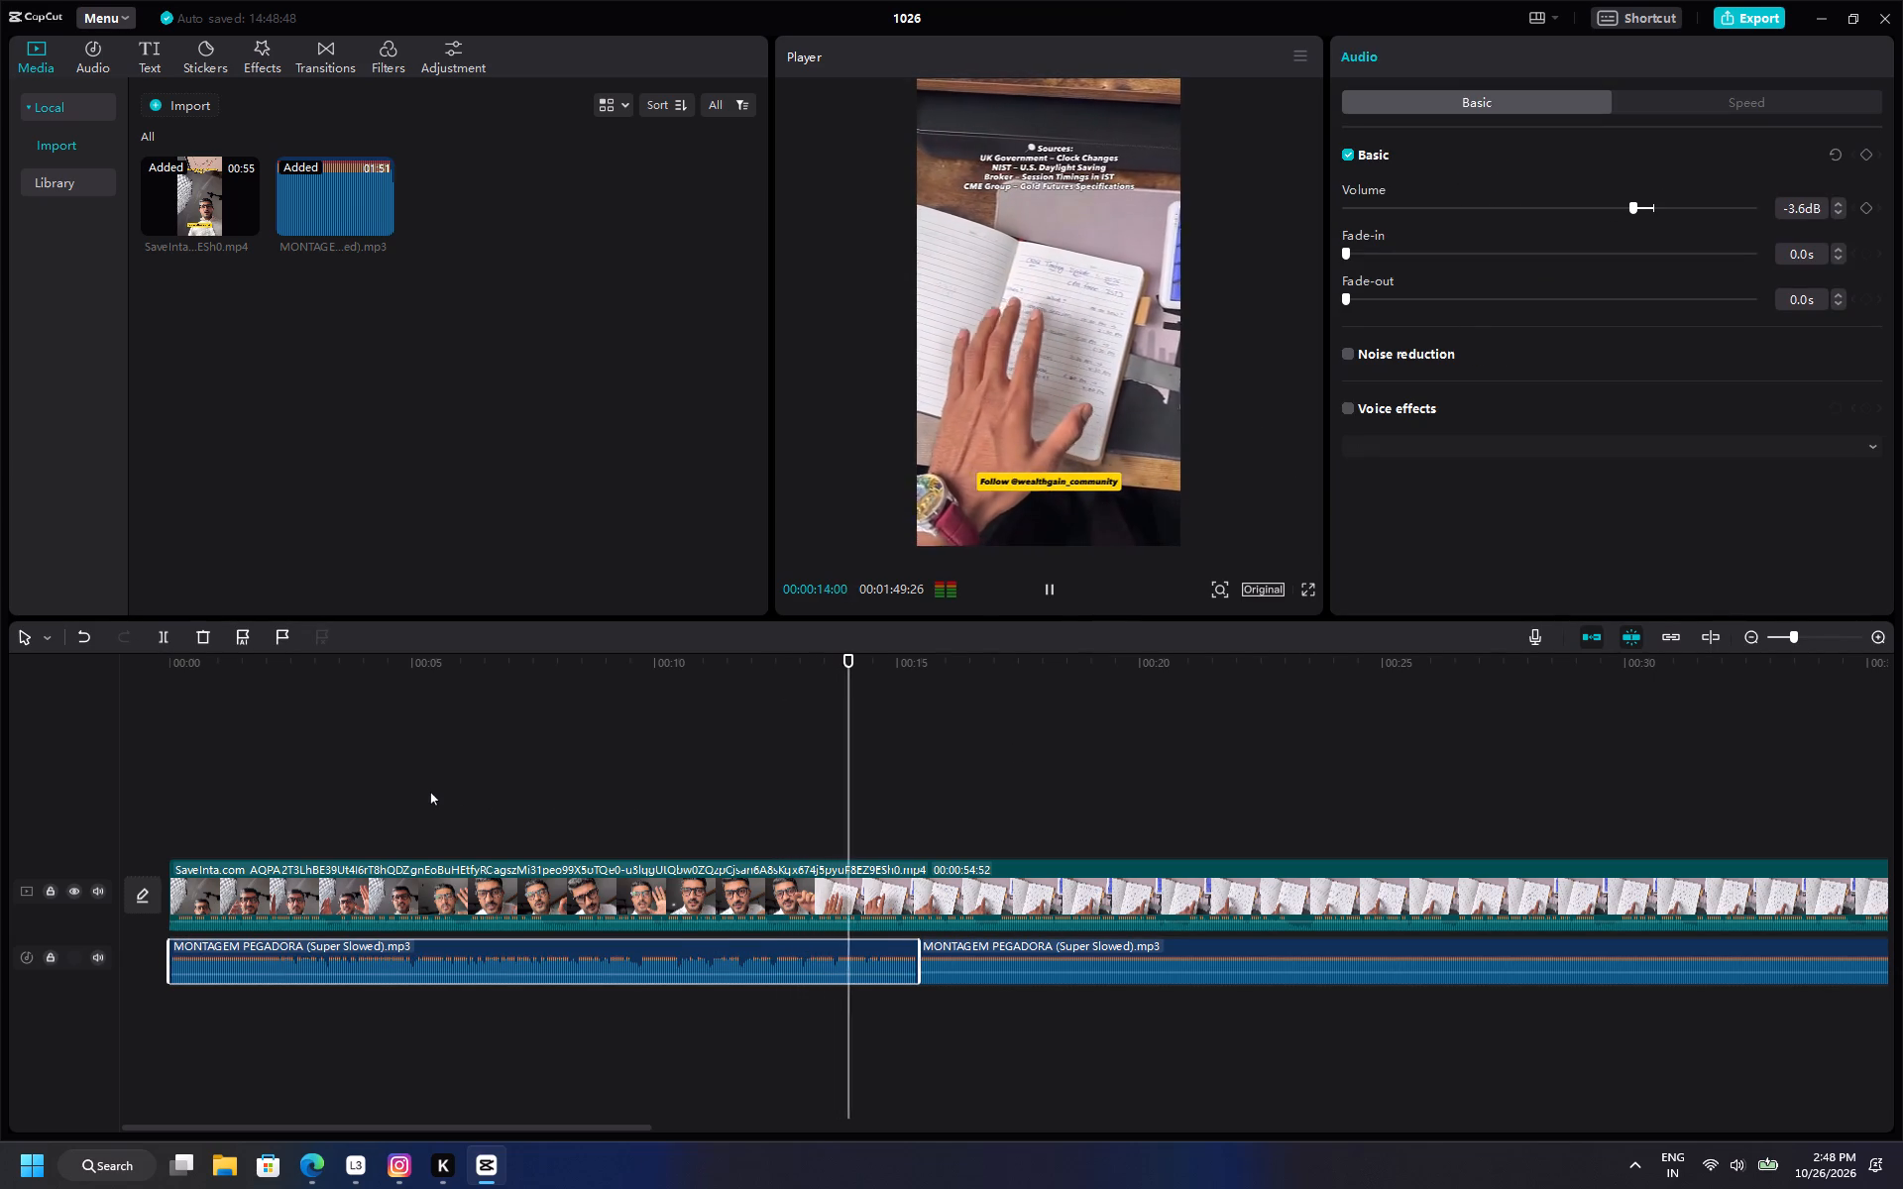
{"action": "left_click", "coordinate": [430, 792]}
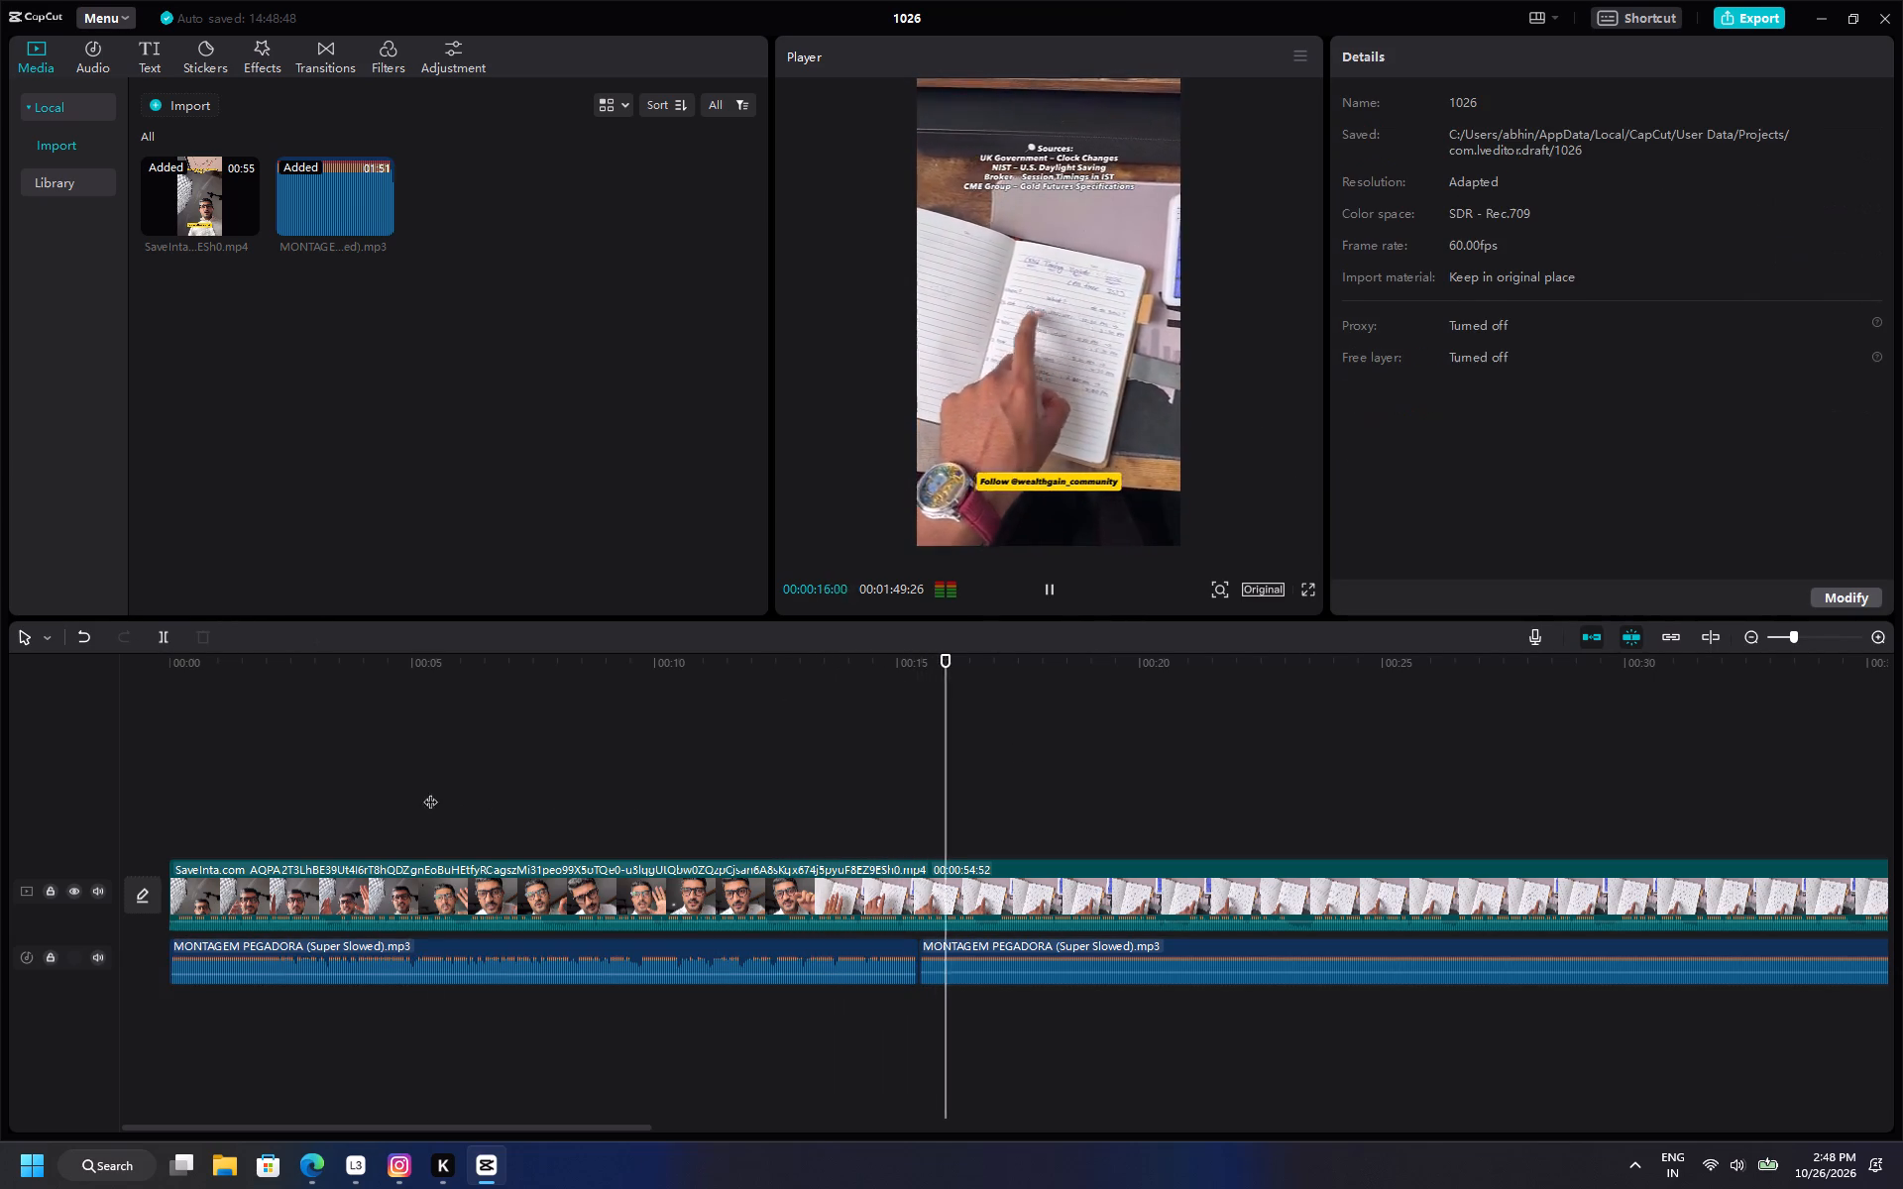
{"action": "left_click_drag", "start_coordinate": [430, 792], "coordinate": [121, 839]}
{"action": "key", "text": "space"}
{"action": "scroll", "coordinate": [839, 844], "scroll_direction": "down", "scroll_amount": 6, "text": "ctrl"}
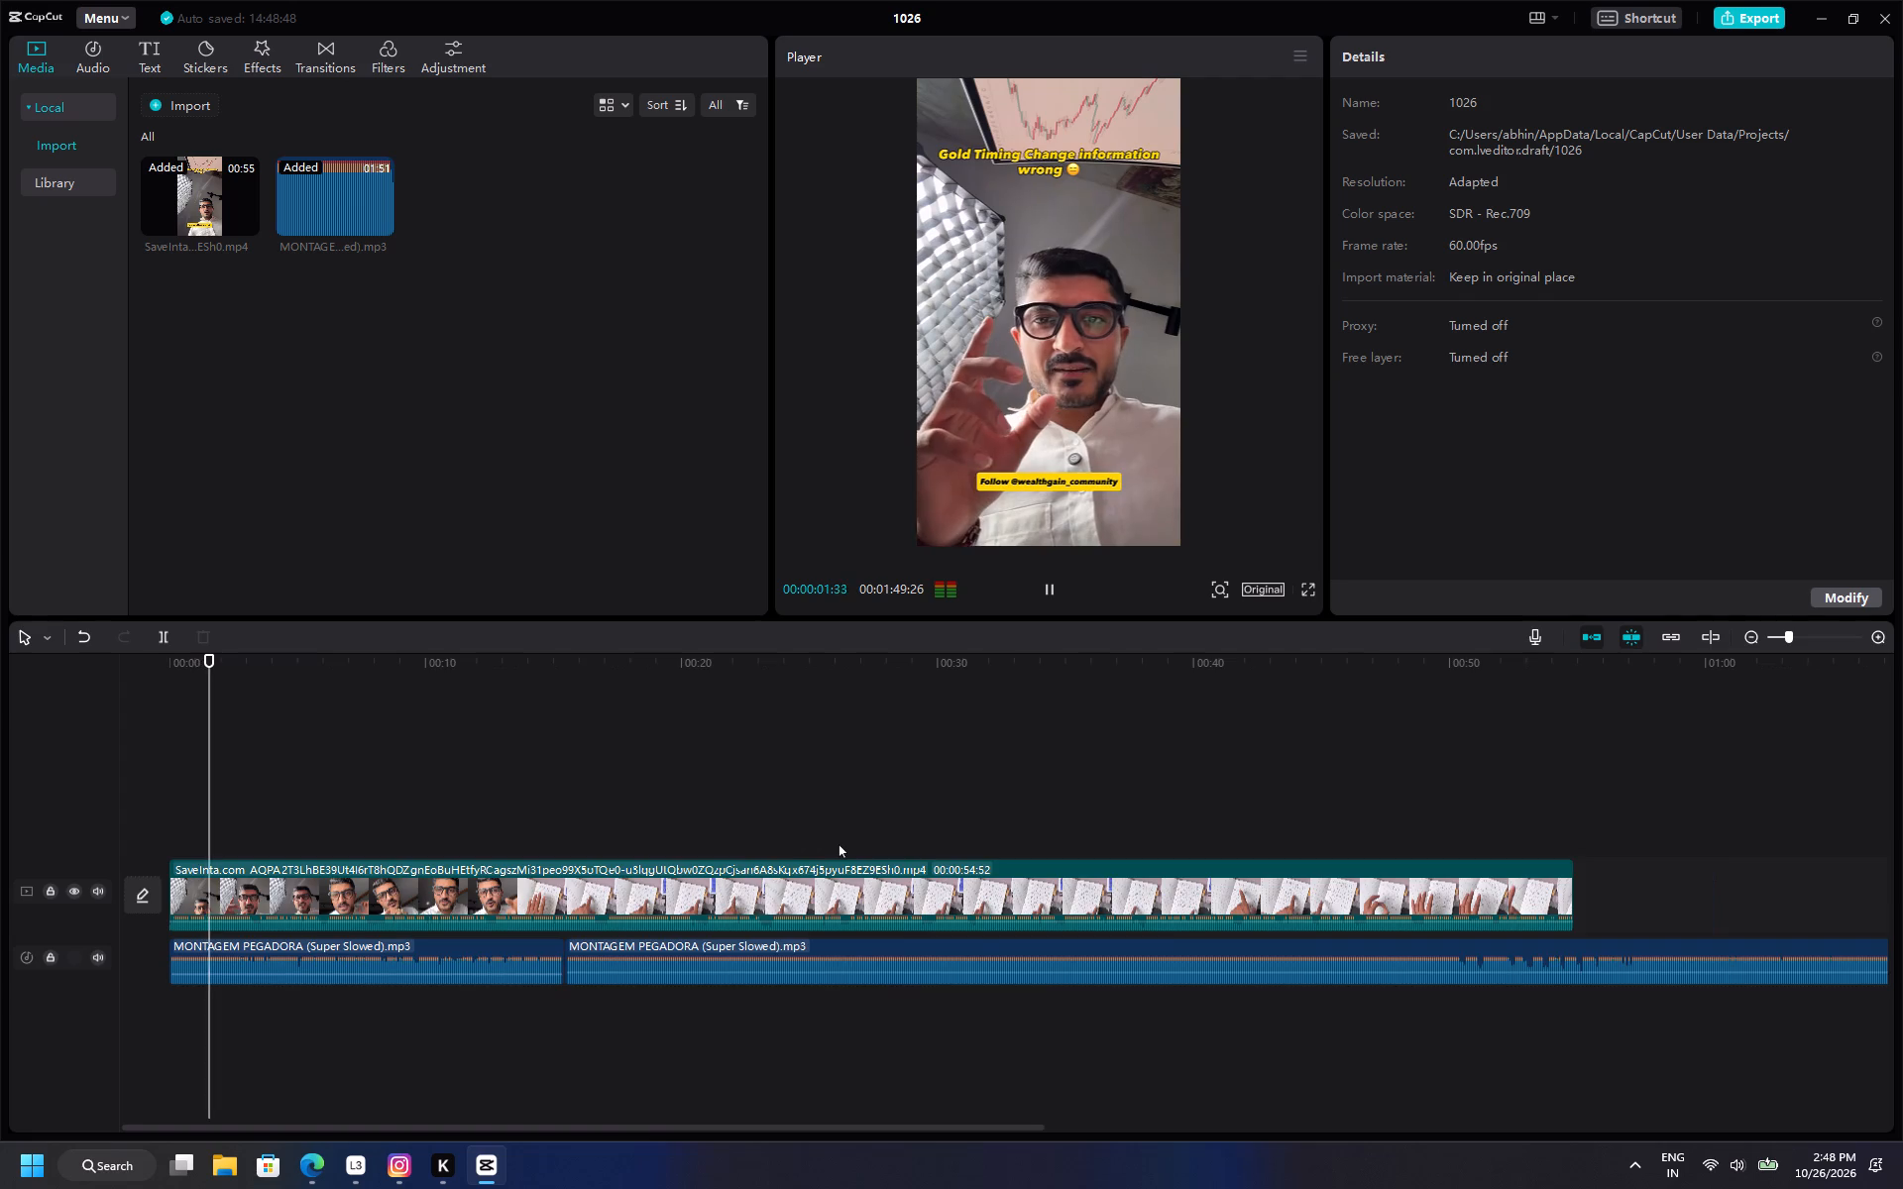
{"action": "scroll", "coordinate": [839, 844], "scroll_direction": "up", "scroll_amount": 7, "text": "ctrl"}
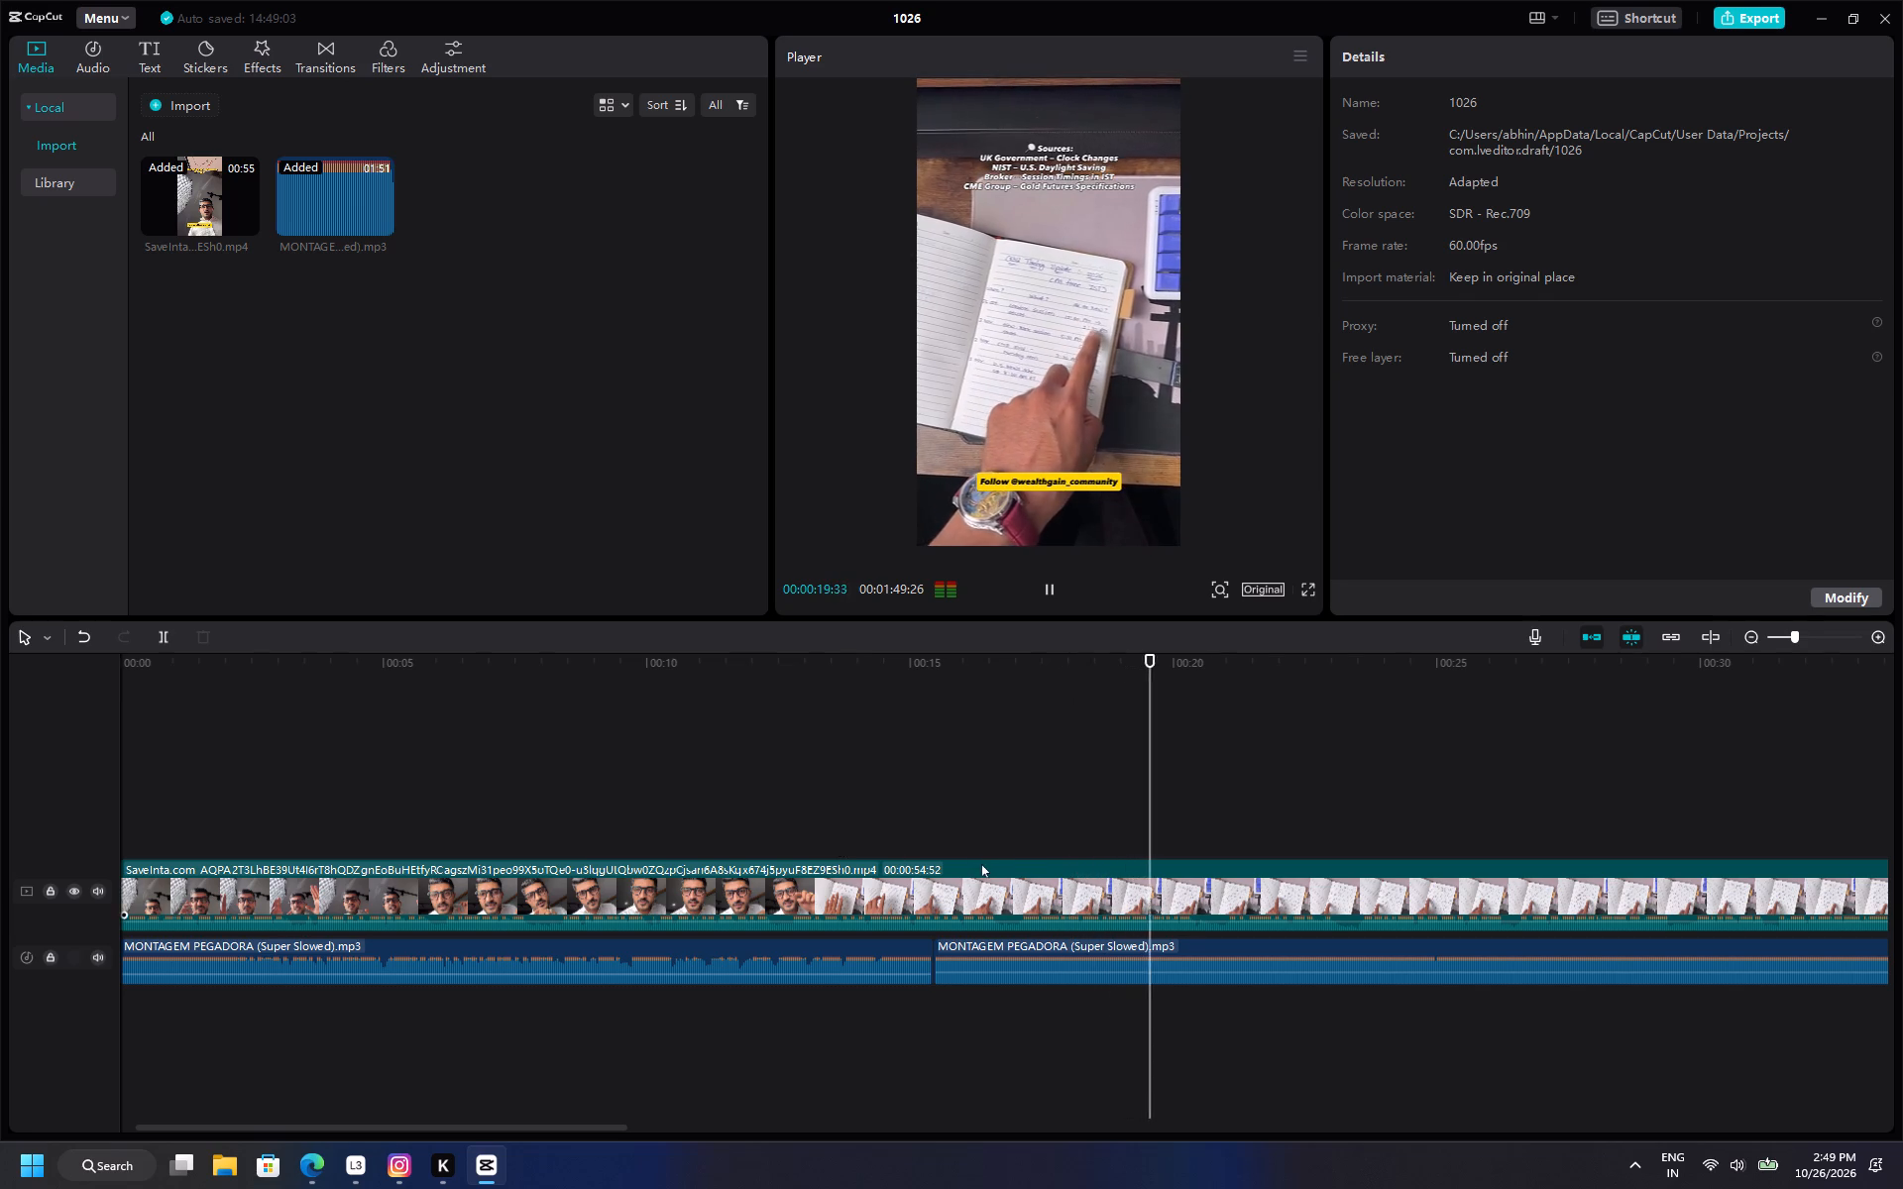
{"action": "scroll", "coordinate": [982, 864], "scroll_direction": "down", "scroll_amount": 6, "text": "ctrl"}
{"action": "scroll", "coordinate": [936, 874], "scroll_direction": "up", "scroll_amount": 3, "text": "ctrl"}
Split the video clip at about 15 seconds, in line with the cut in the music.
{"action": "left_click", "coordinate": [877, 883]}
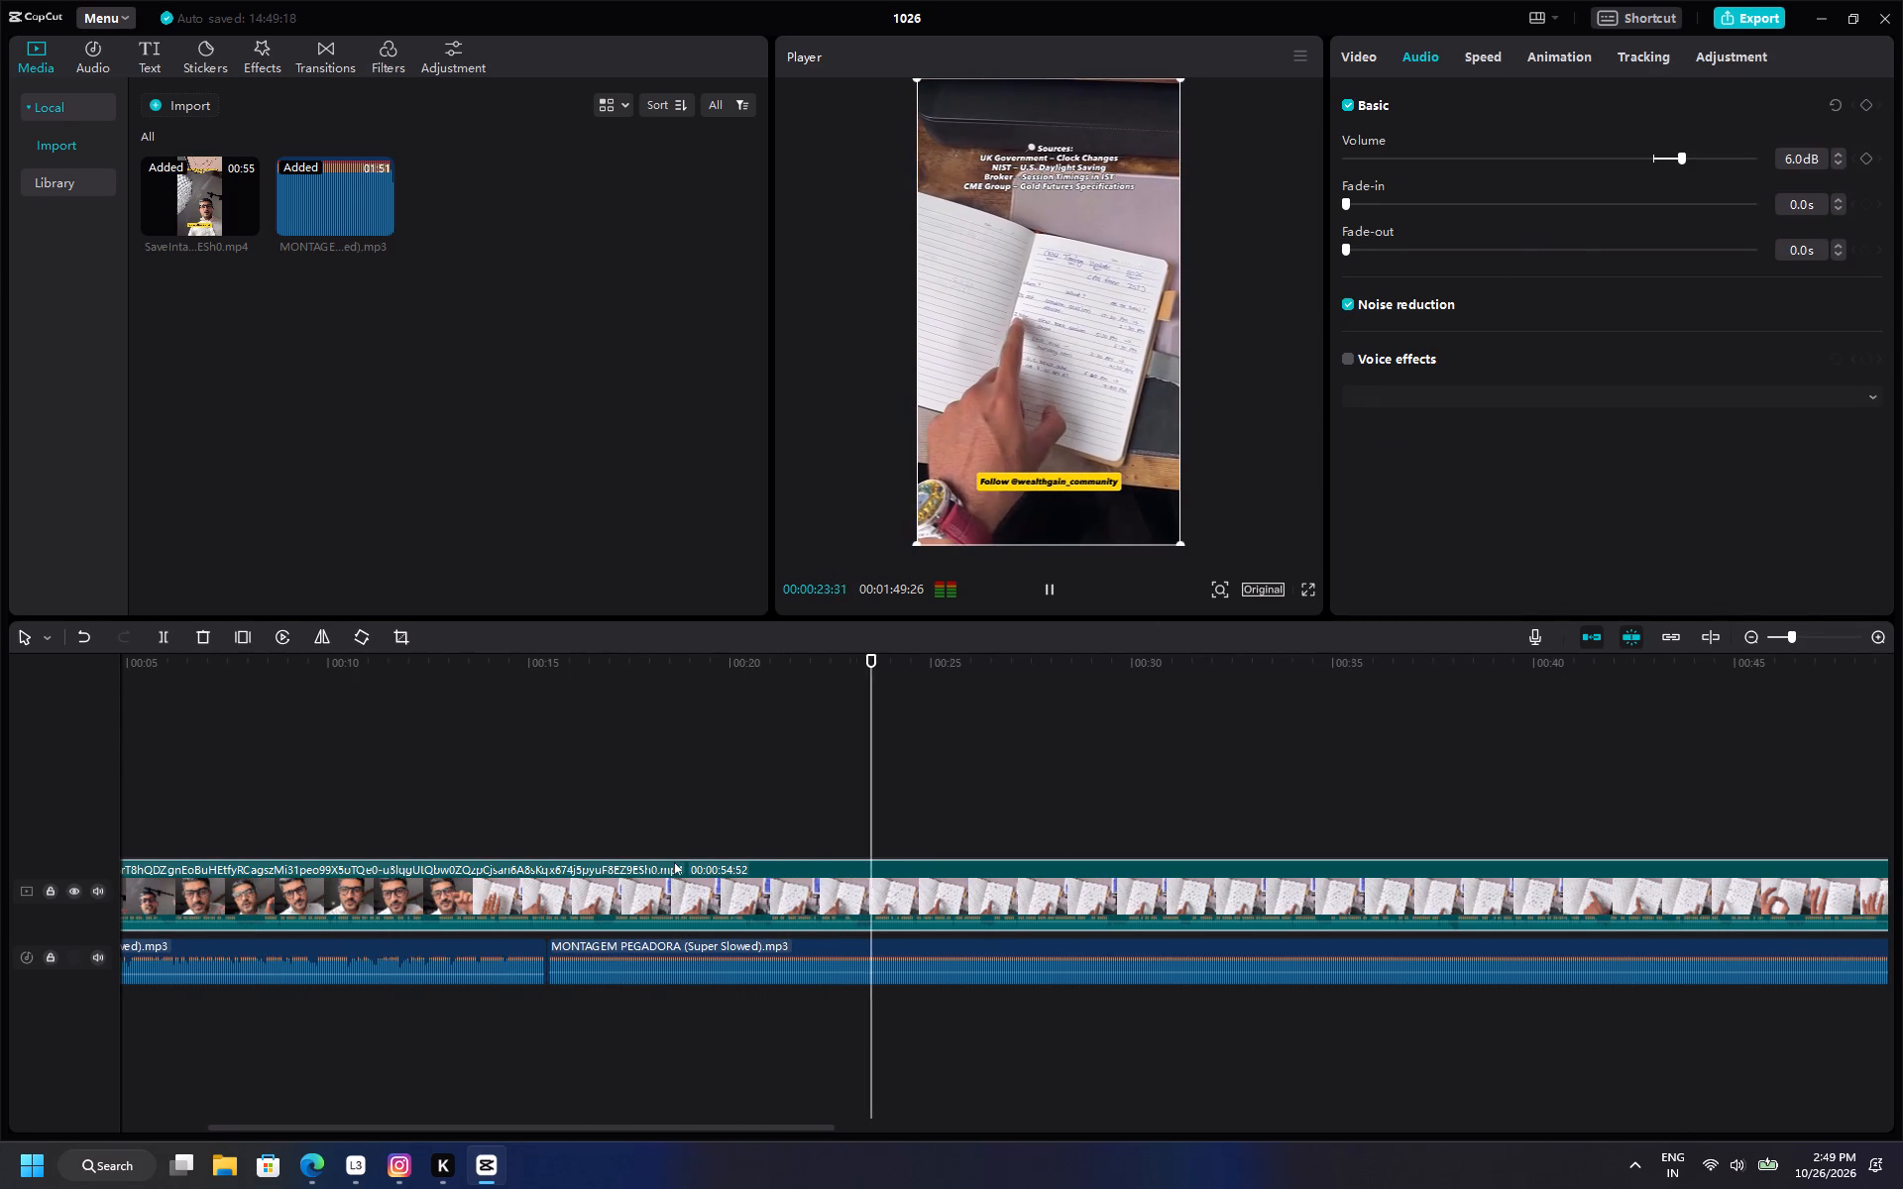
{"action": "double_click", "coordinate": [556, 836]}
{"action": "left_click", "coordinate": [574, 878]}
{"action": "left_click", "coordinate": [167, 645]}
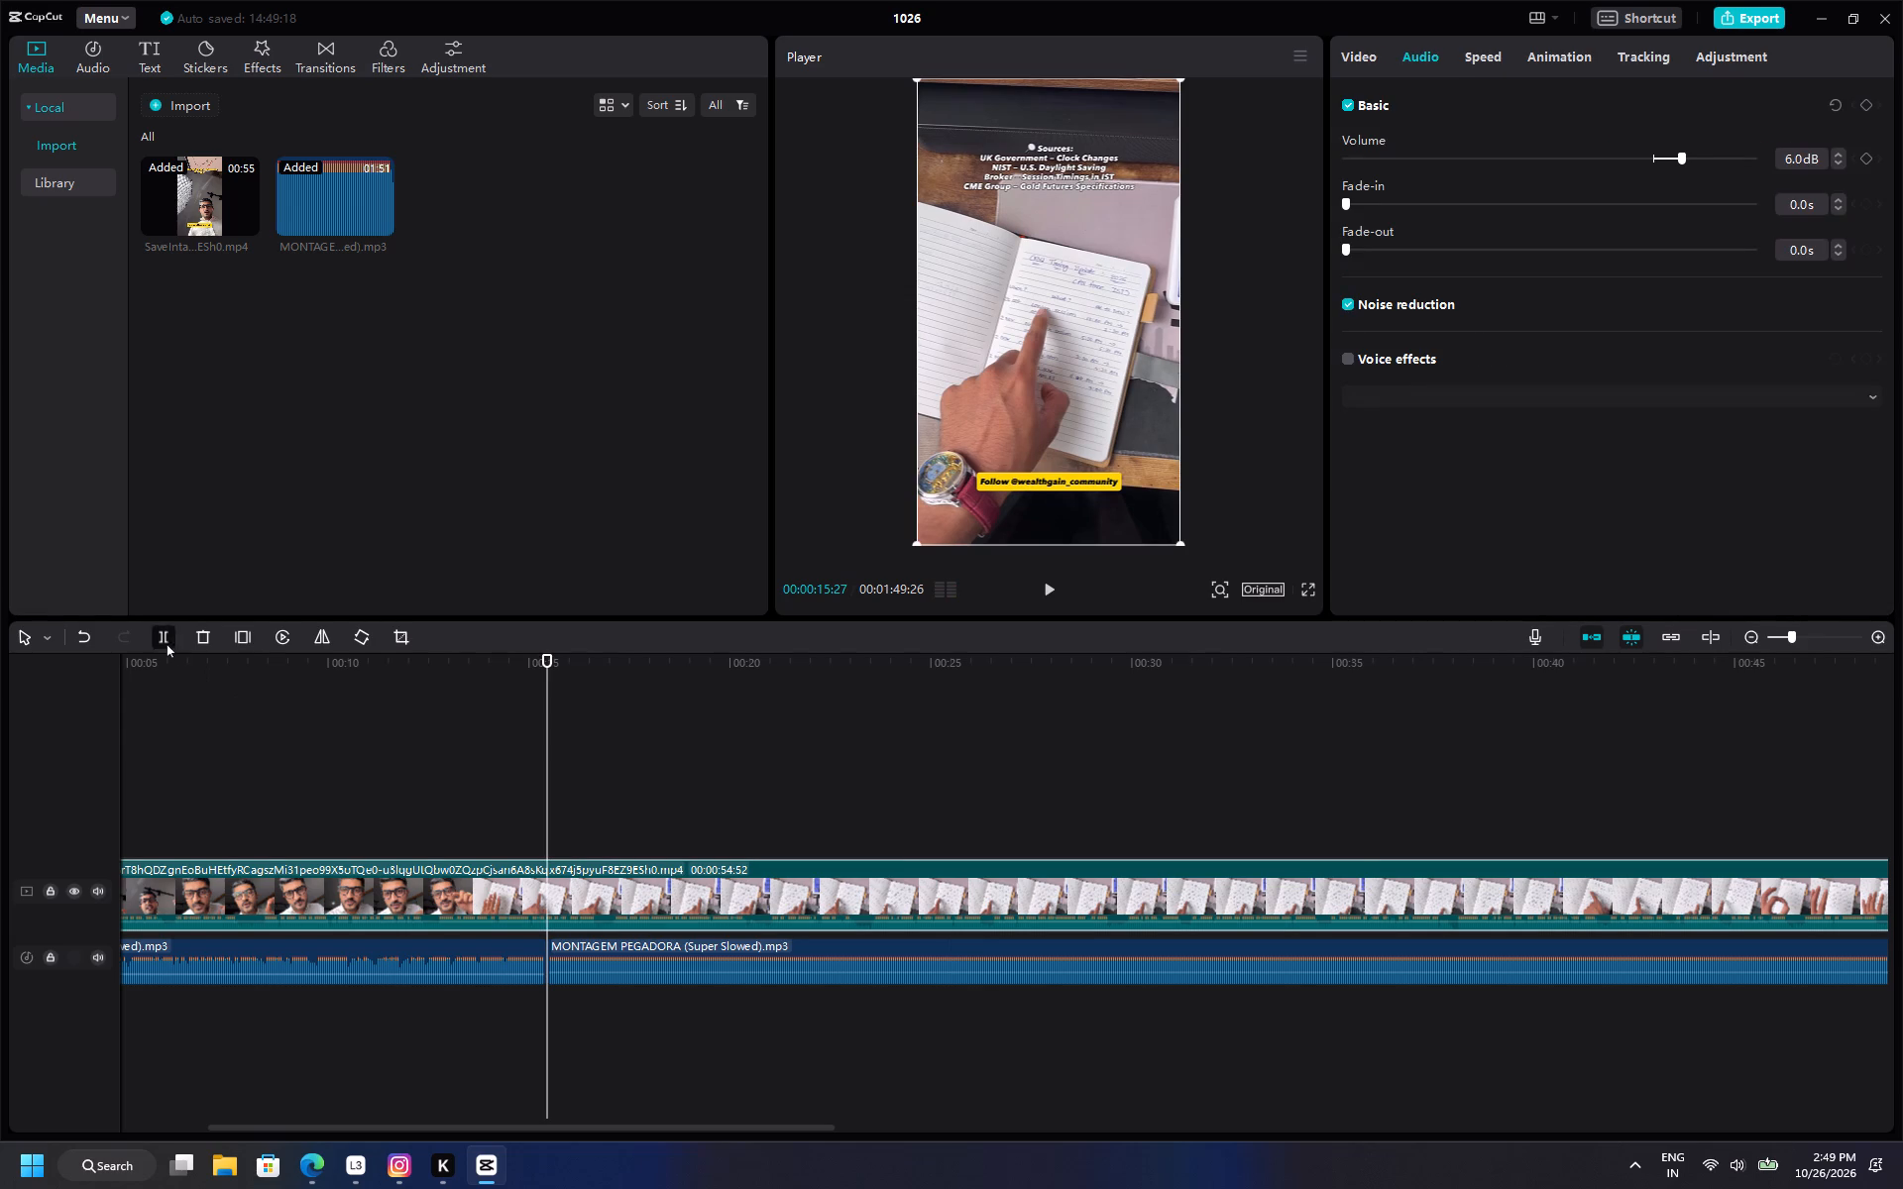
Raise the audio volume of the second video segment to 9.1 dB.
{"action": "left_click_drag", "start_coordinate": [1674, 162], "coordinate": [1688, 161]}
{"action": "left_click", "coordinate": [1694, 160]}
Play on from the split and lower the second music segment's volume to -3.7 dB.
{"action": "key", "text": "space"}
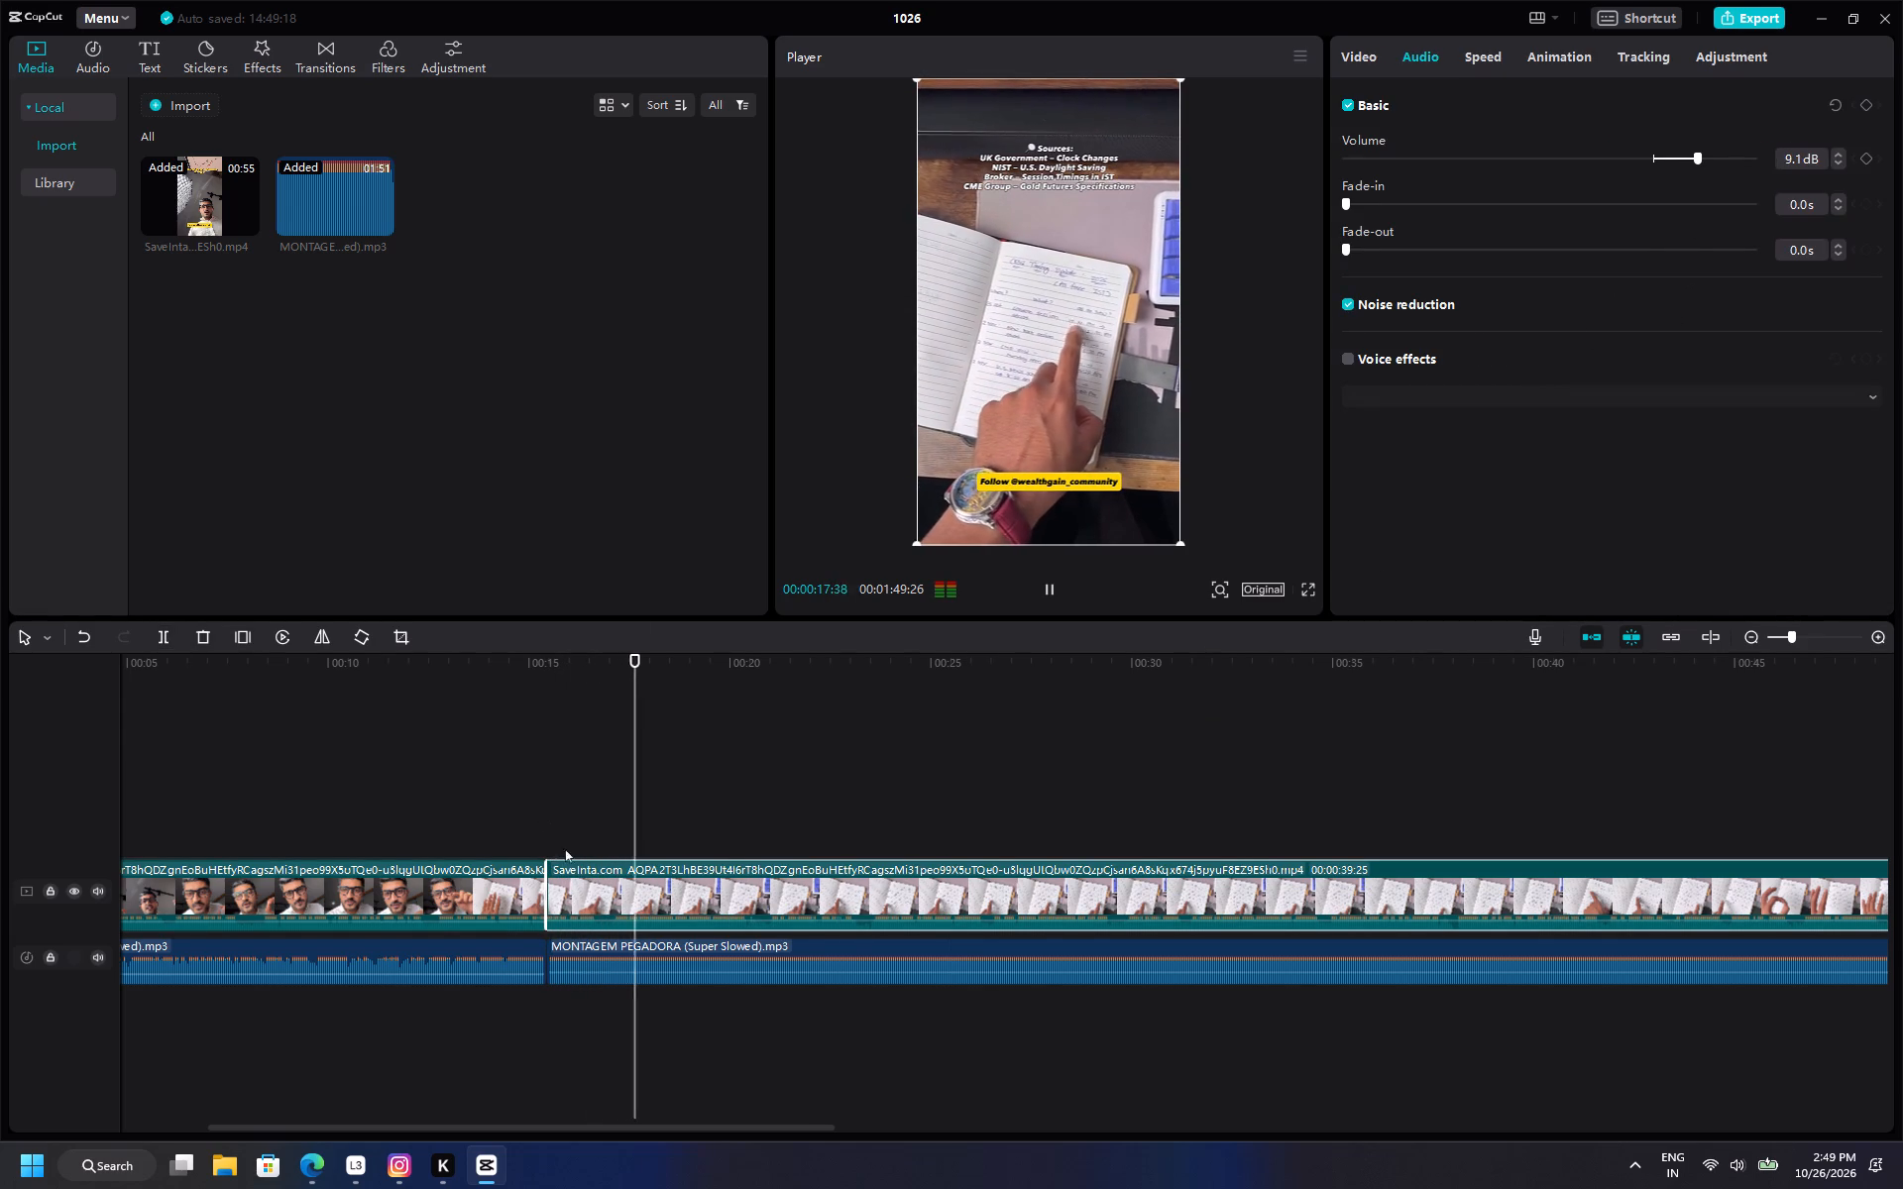
{"action": "left_click", "coordinate": [685, 942]}
{"action": "left_click_drag", "start_coordinate": [1640, 206], "coordinate": [1628, 209]}
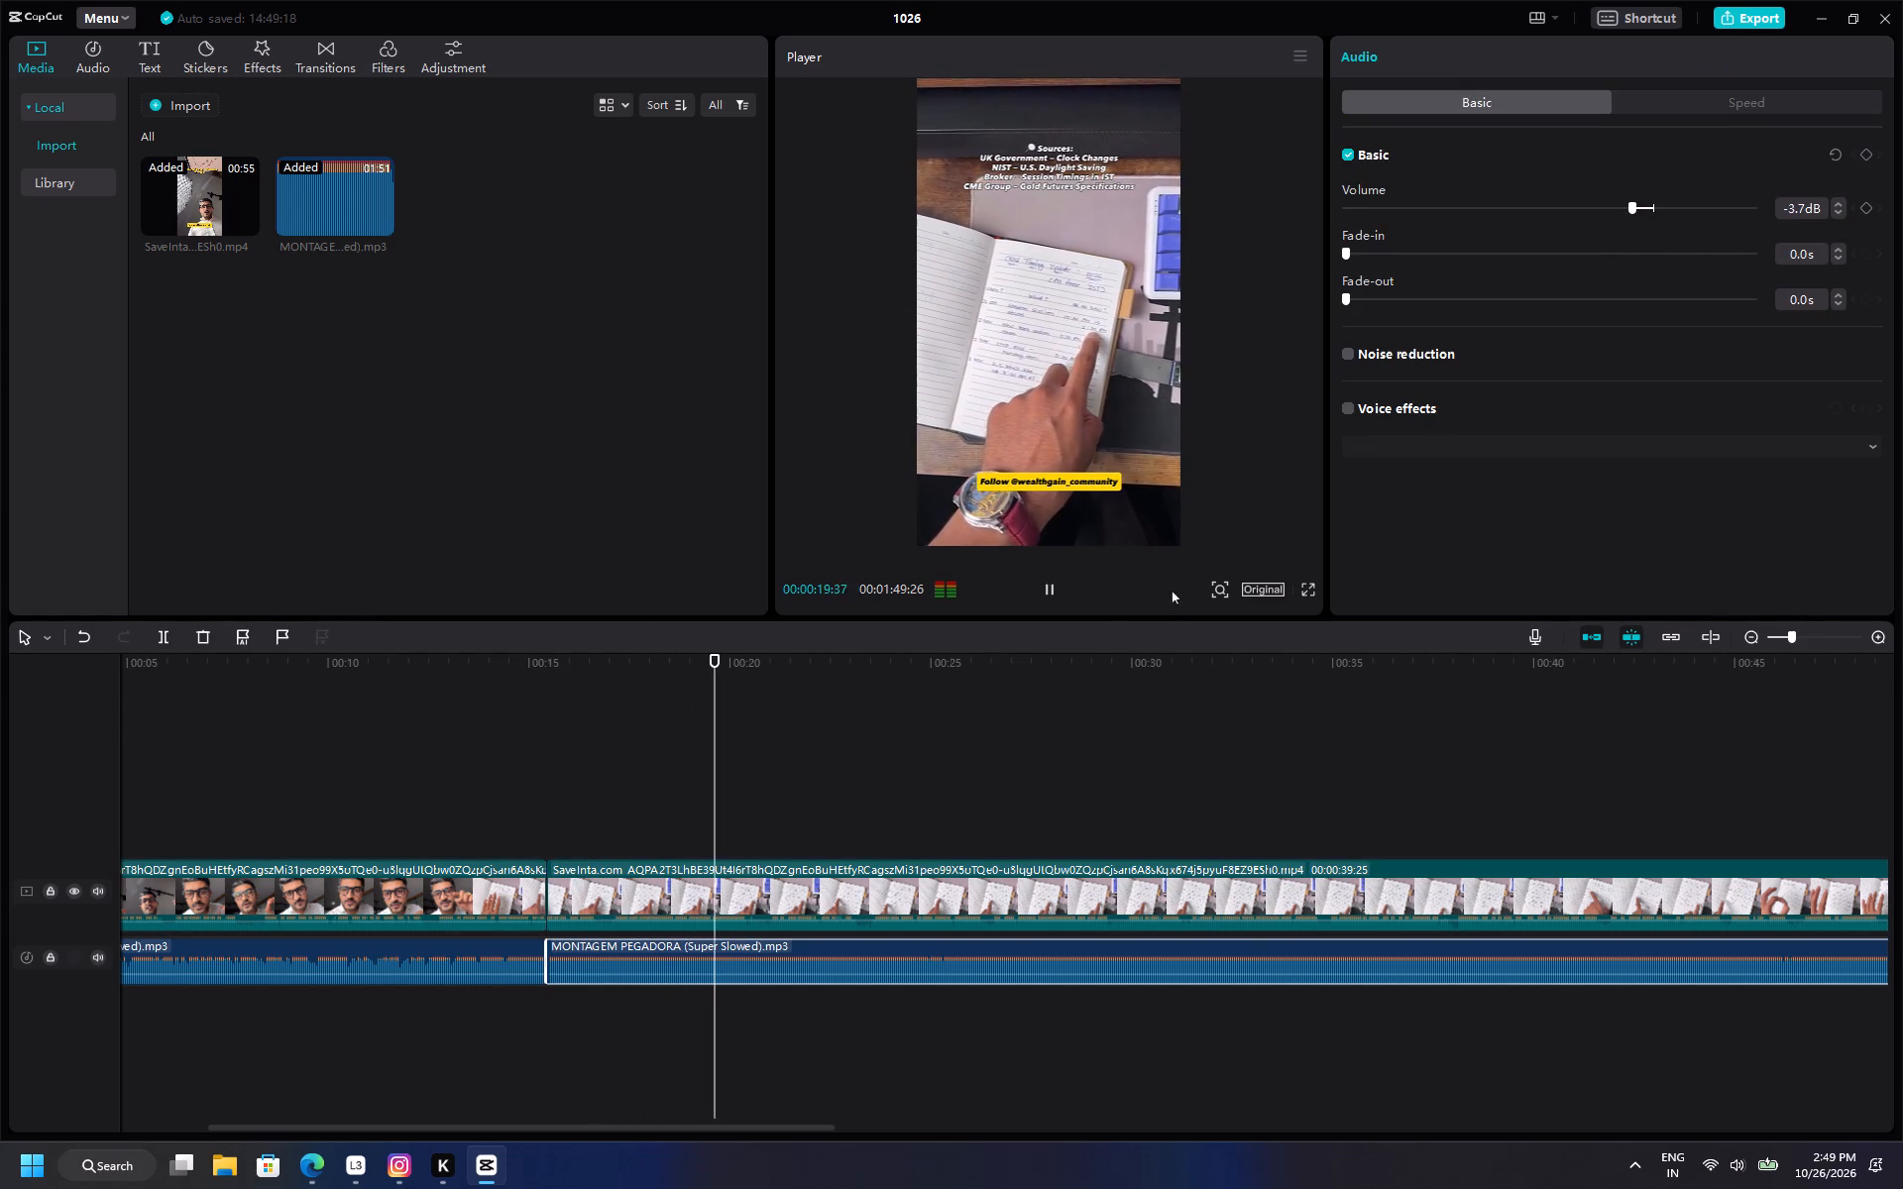
Play on from the 15-second split to about 50 seconds to check the speech against the lowered music.
{"action": "left_click", "coordinate": [511, 808]}
{"action": "key", "text": "space"}
{"action": "scroll", "coordinate": [803, 797], "scroll_direction": "up", "scroll_amount": 6, "text": "ctrl"}
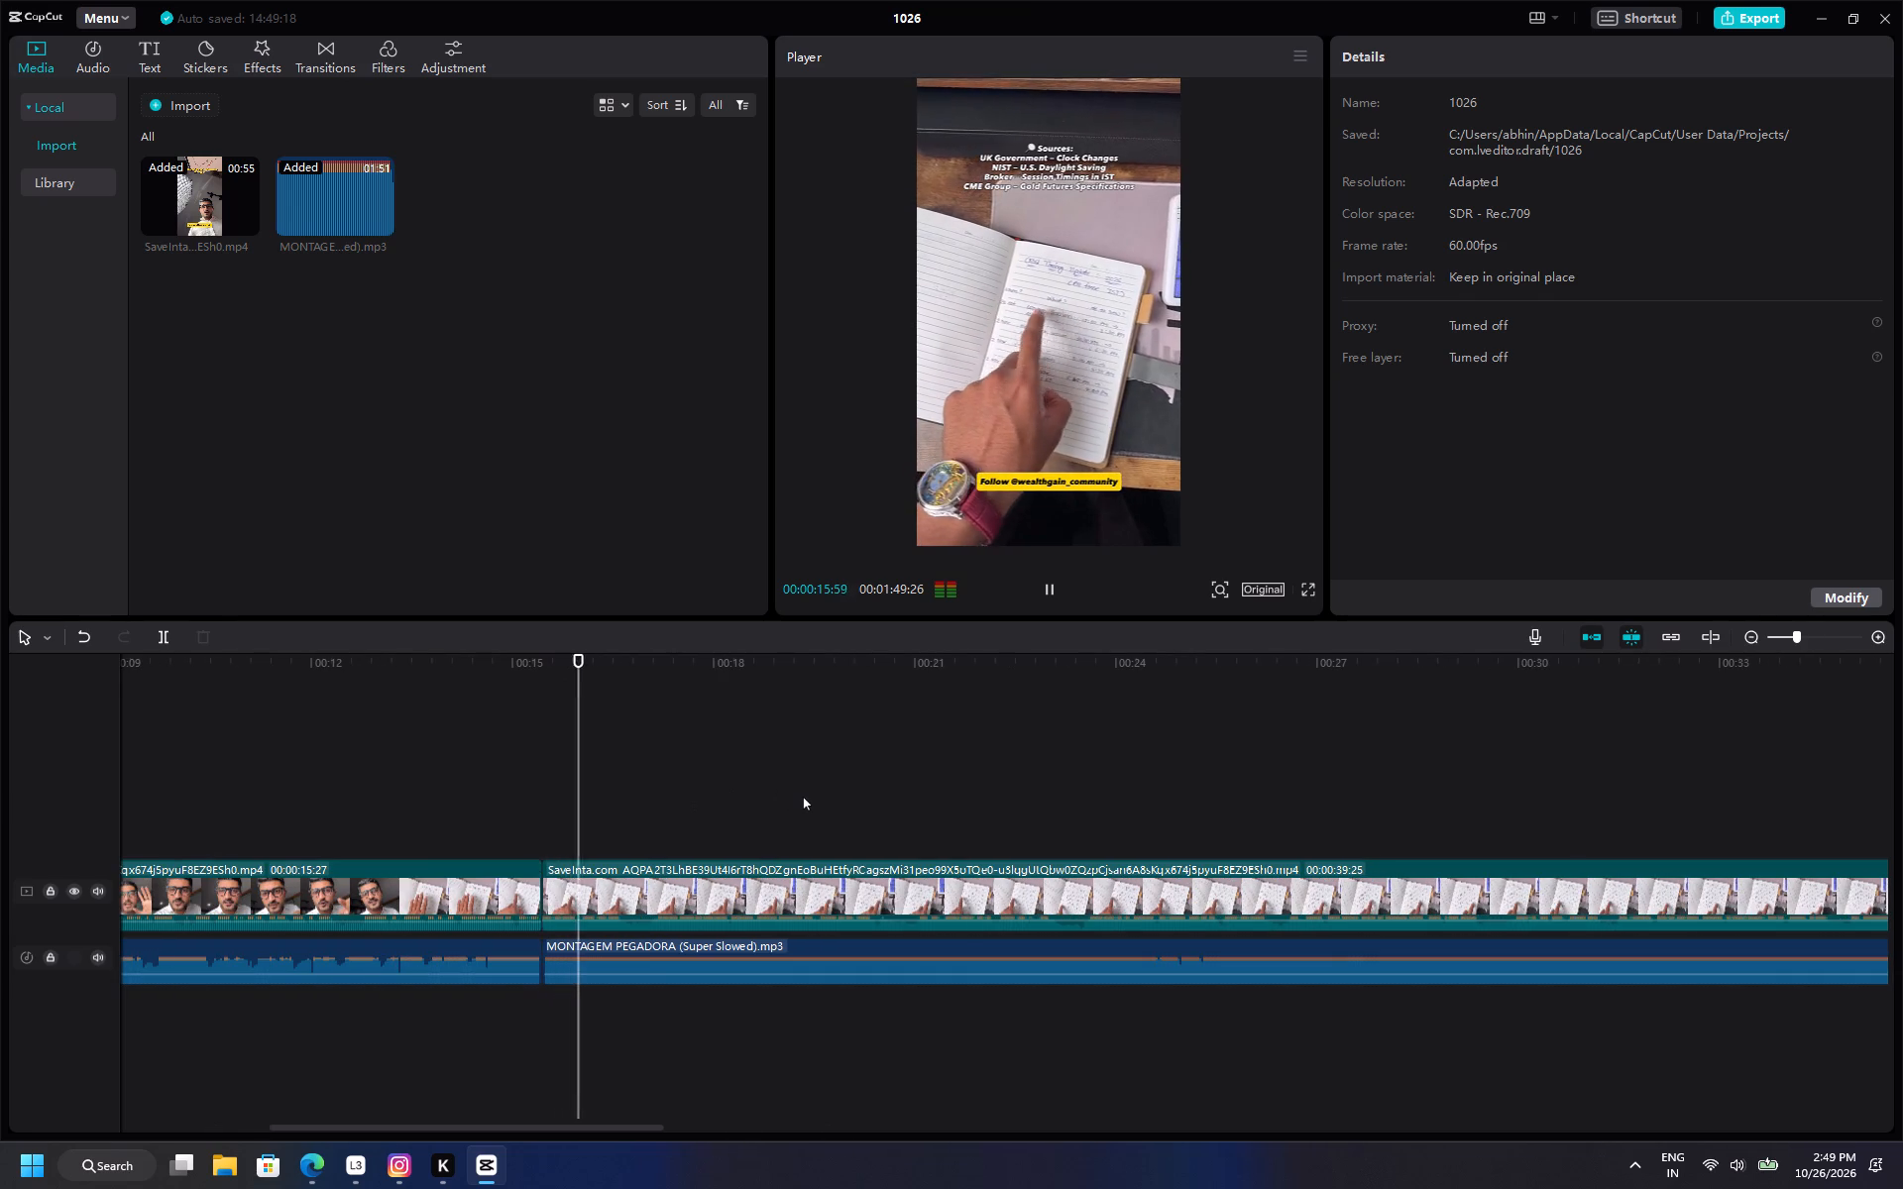
{"action": "scroll", "coordinate": [803, 797], "scroll_direction": "down", "scroll_amount": 11, "text": "ctrl"}
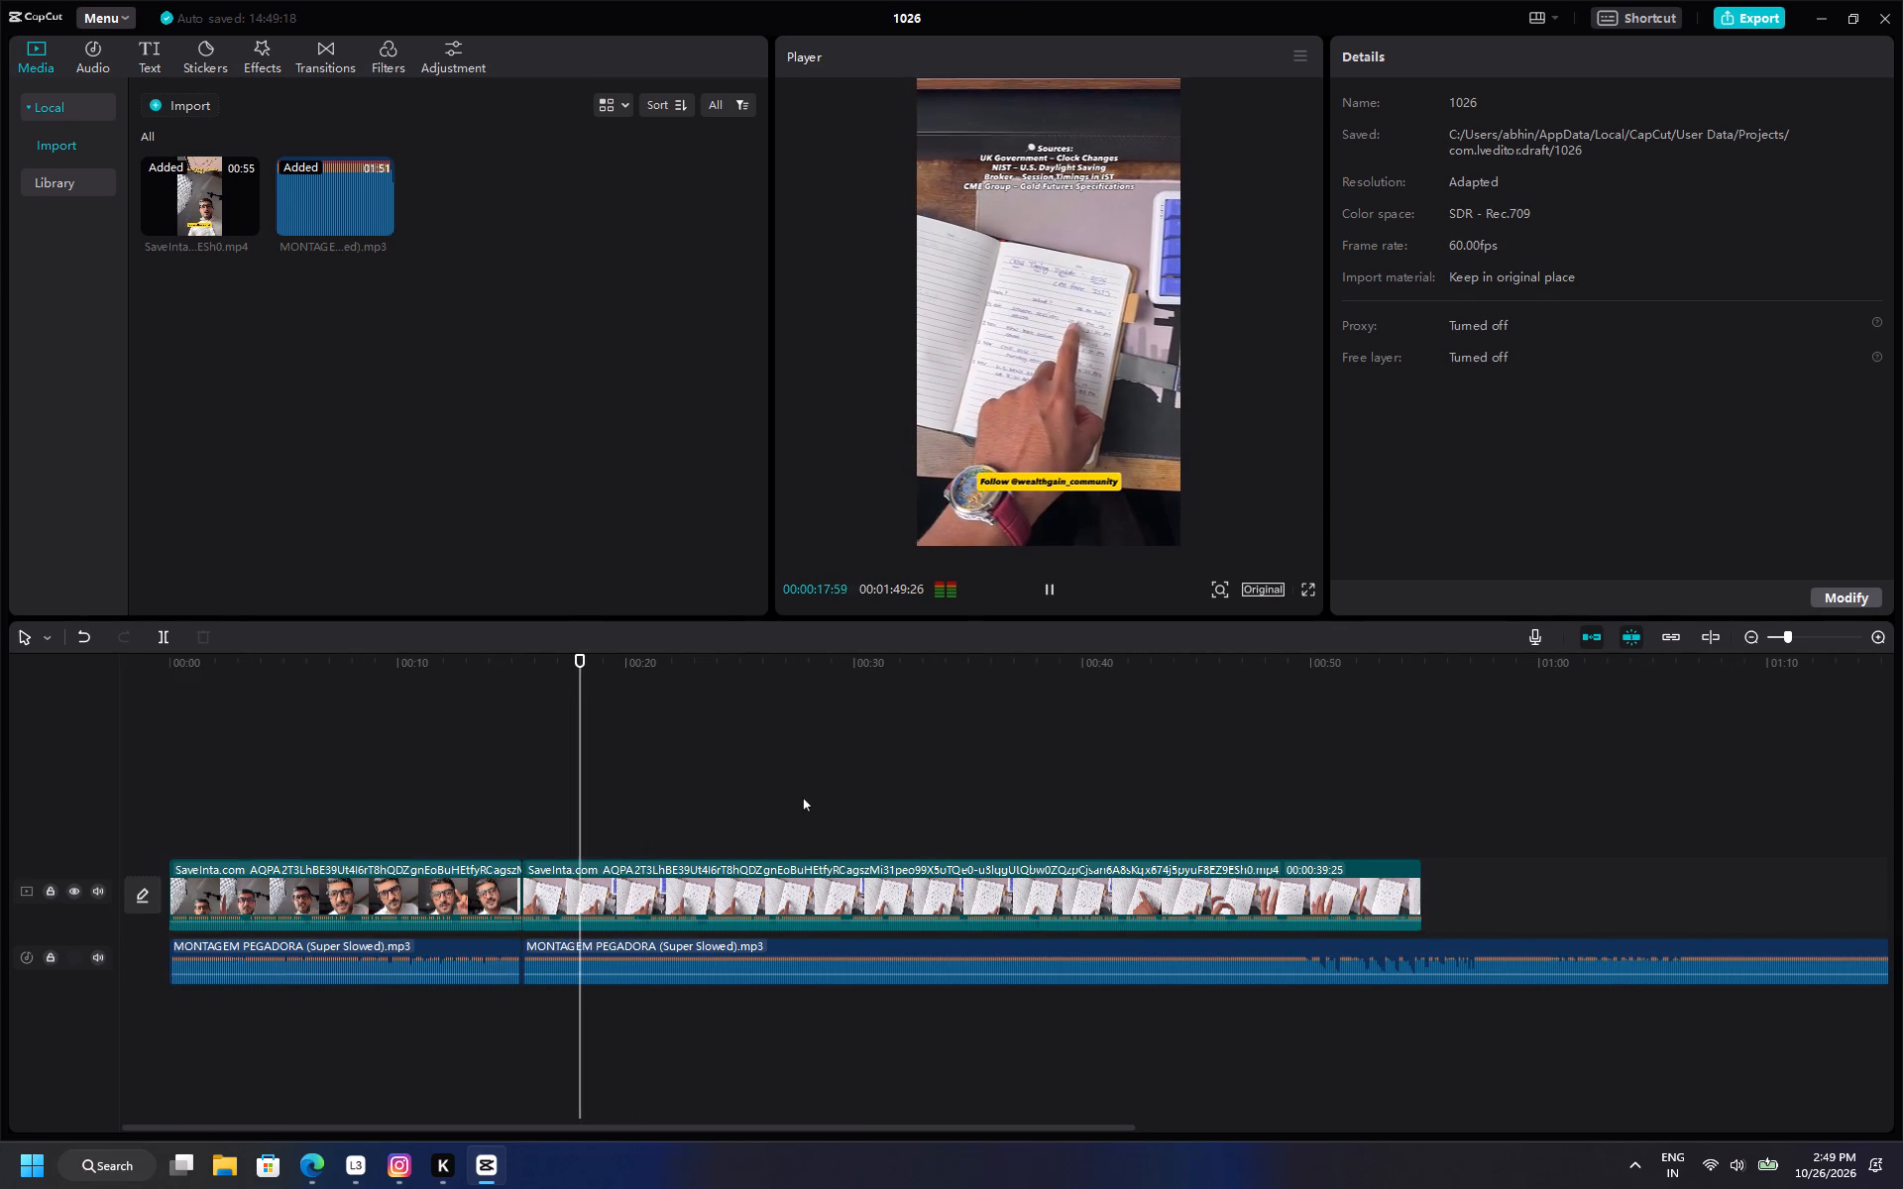
{"action": "scroll", "coordinate": [803, 798], "scroll_direction": "up", "scroll_amount": 3, "text": "ctrl"}
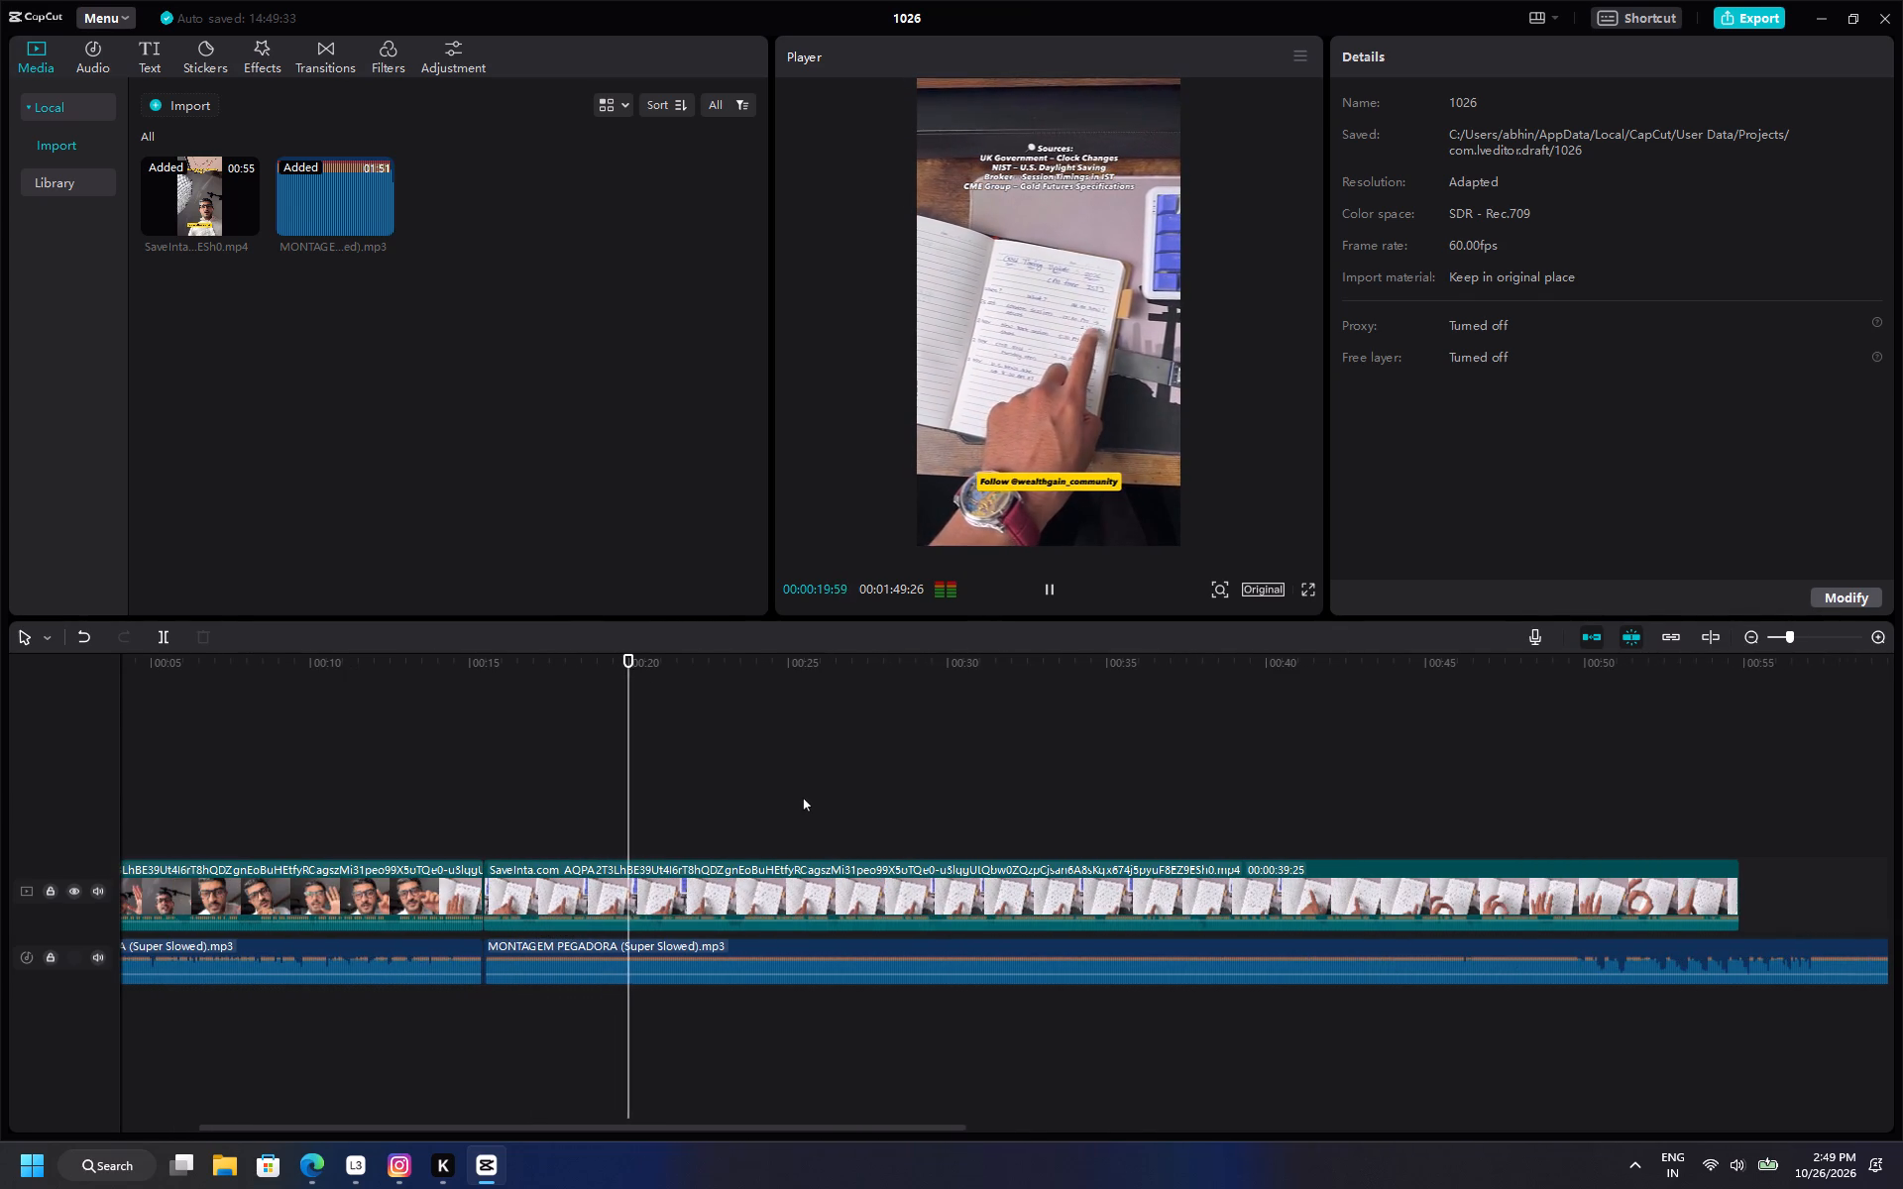
{"action": "scroll", "coordinate": [827, 800], "scroll_direction": "up", "scroll_amount": 3, "text": "ctrl"}
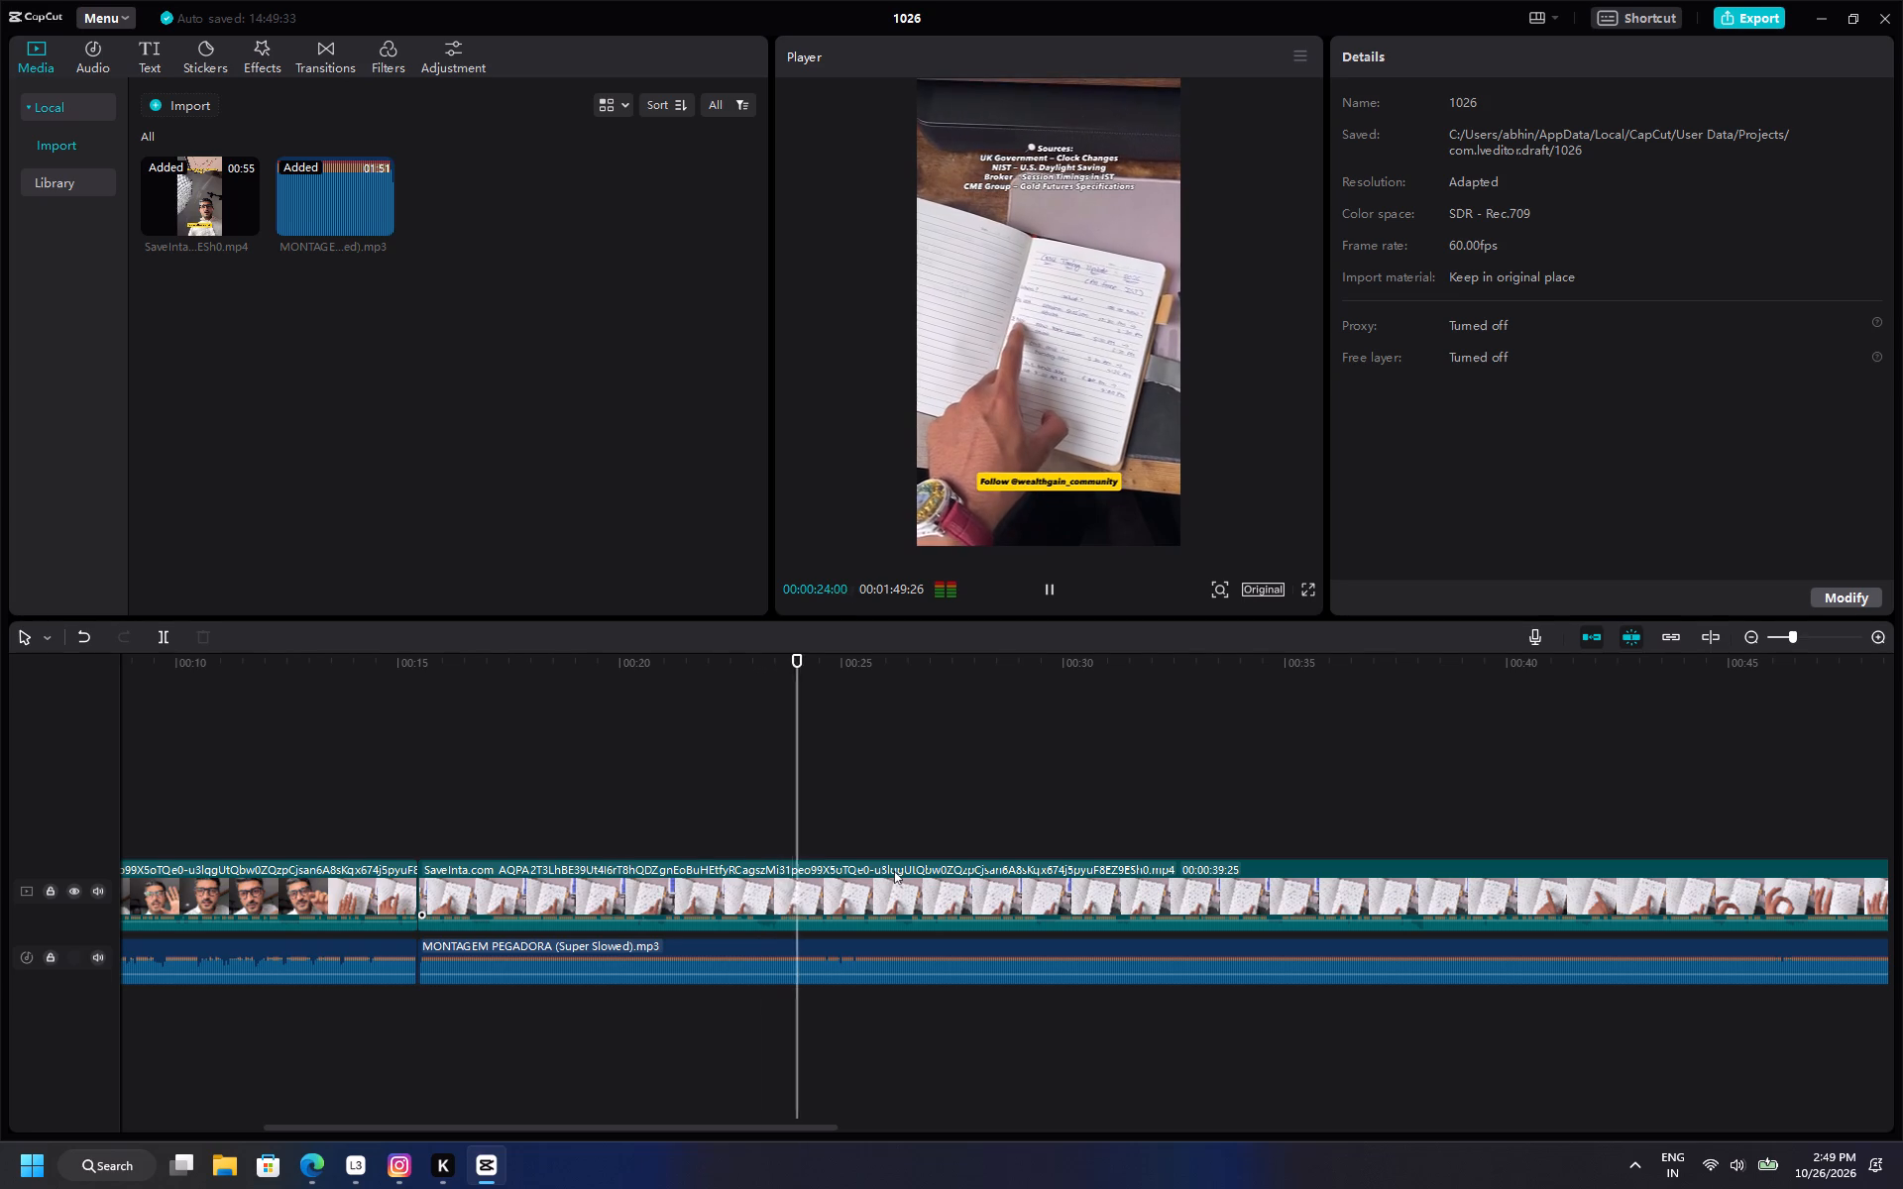
{"action": "scroll", "coordinate": [899, 871], "scroll_direction": "down", "scroll_amount": 7, "text": "ctrl"}
{"action": "scroll", "coordinate": [900, 871], "scroll_direction": "up", "scroll_amount": 4, "text": "ctrl"}
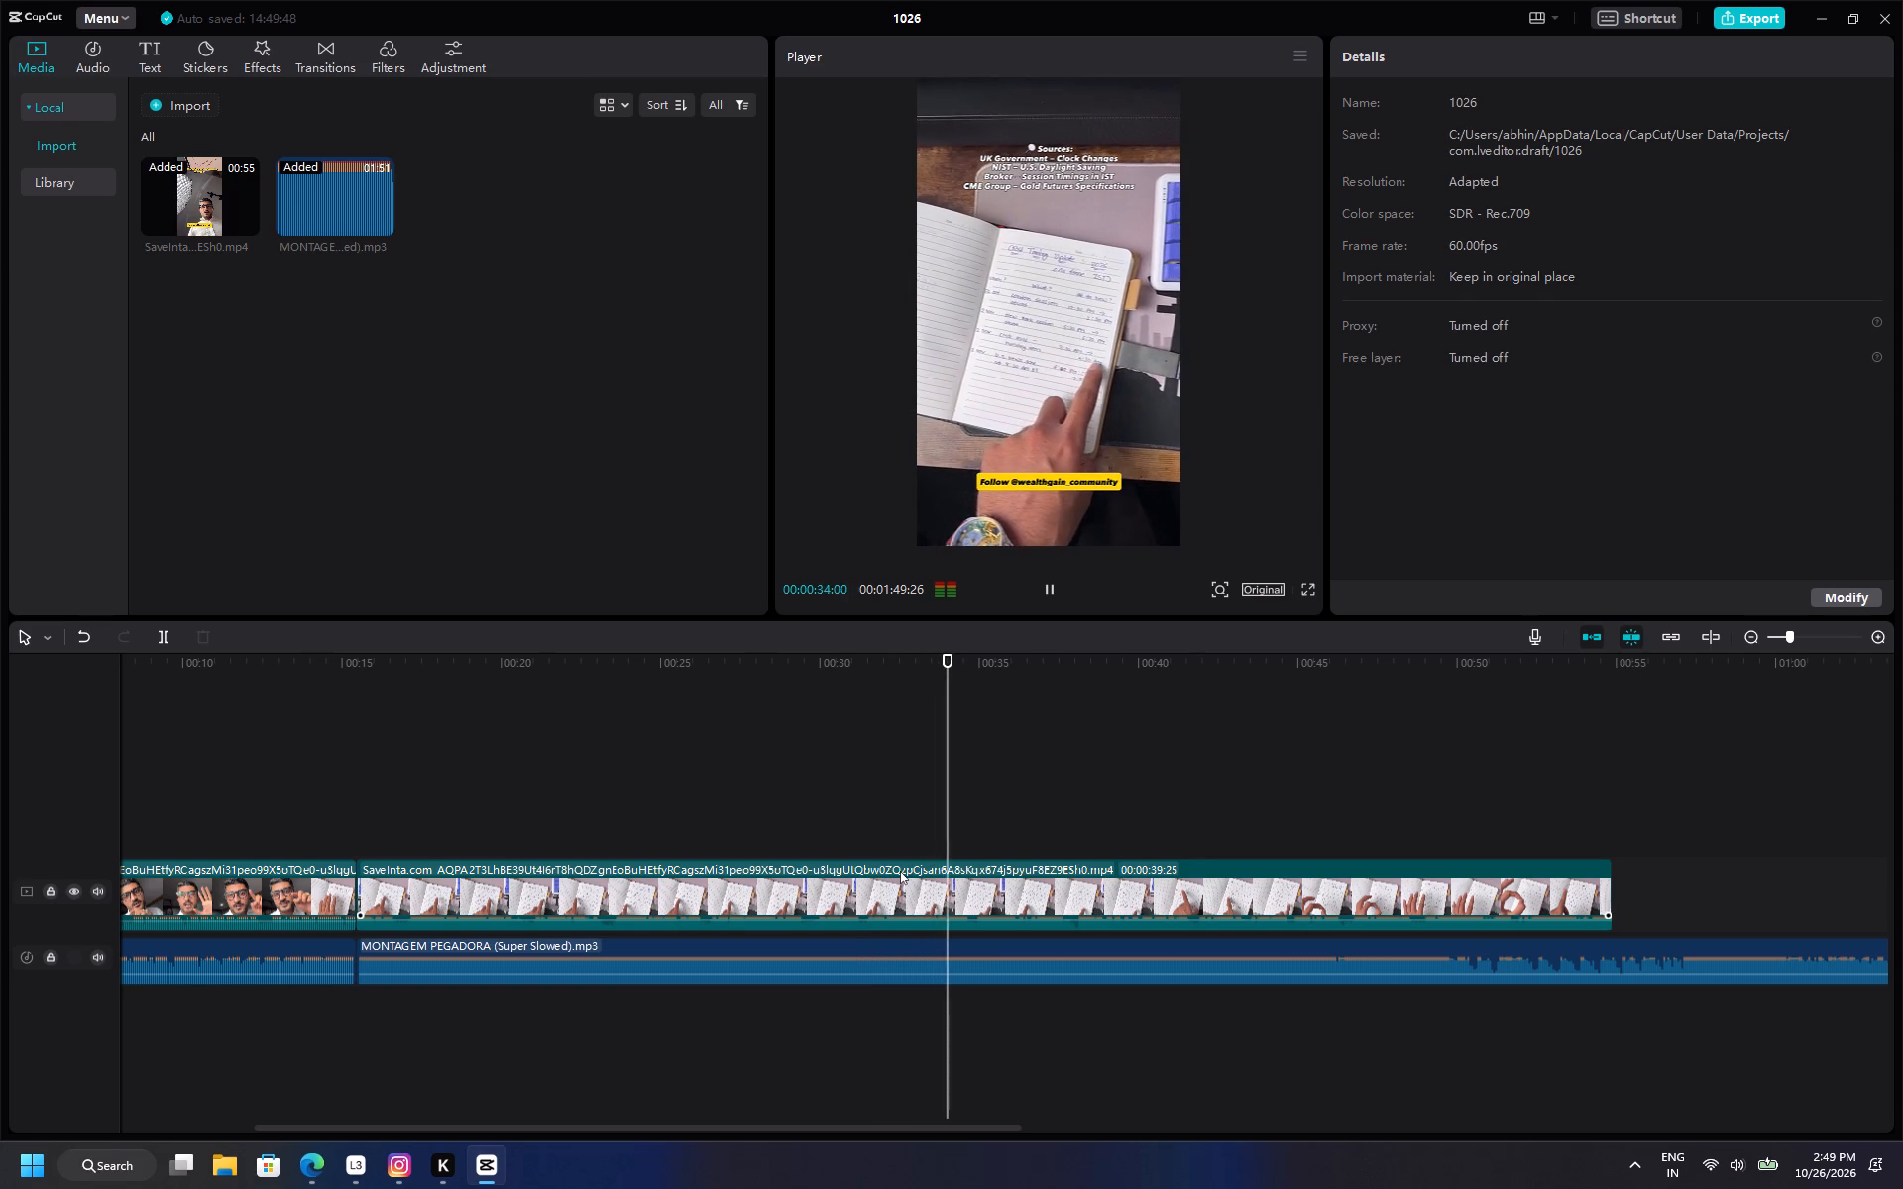
{"action": "scroll", "coordinate": [978, 892], "scroll_direction": "down", "scroll_amount": 4, "text": "ctrl"}
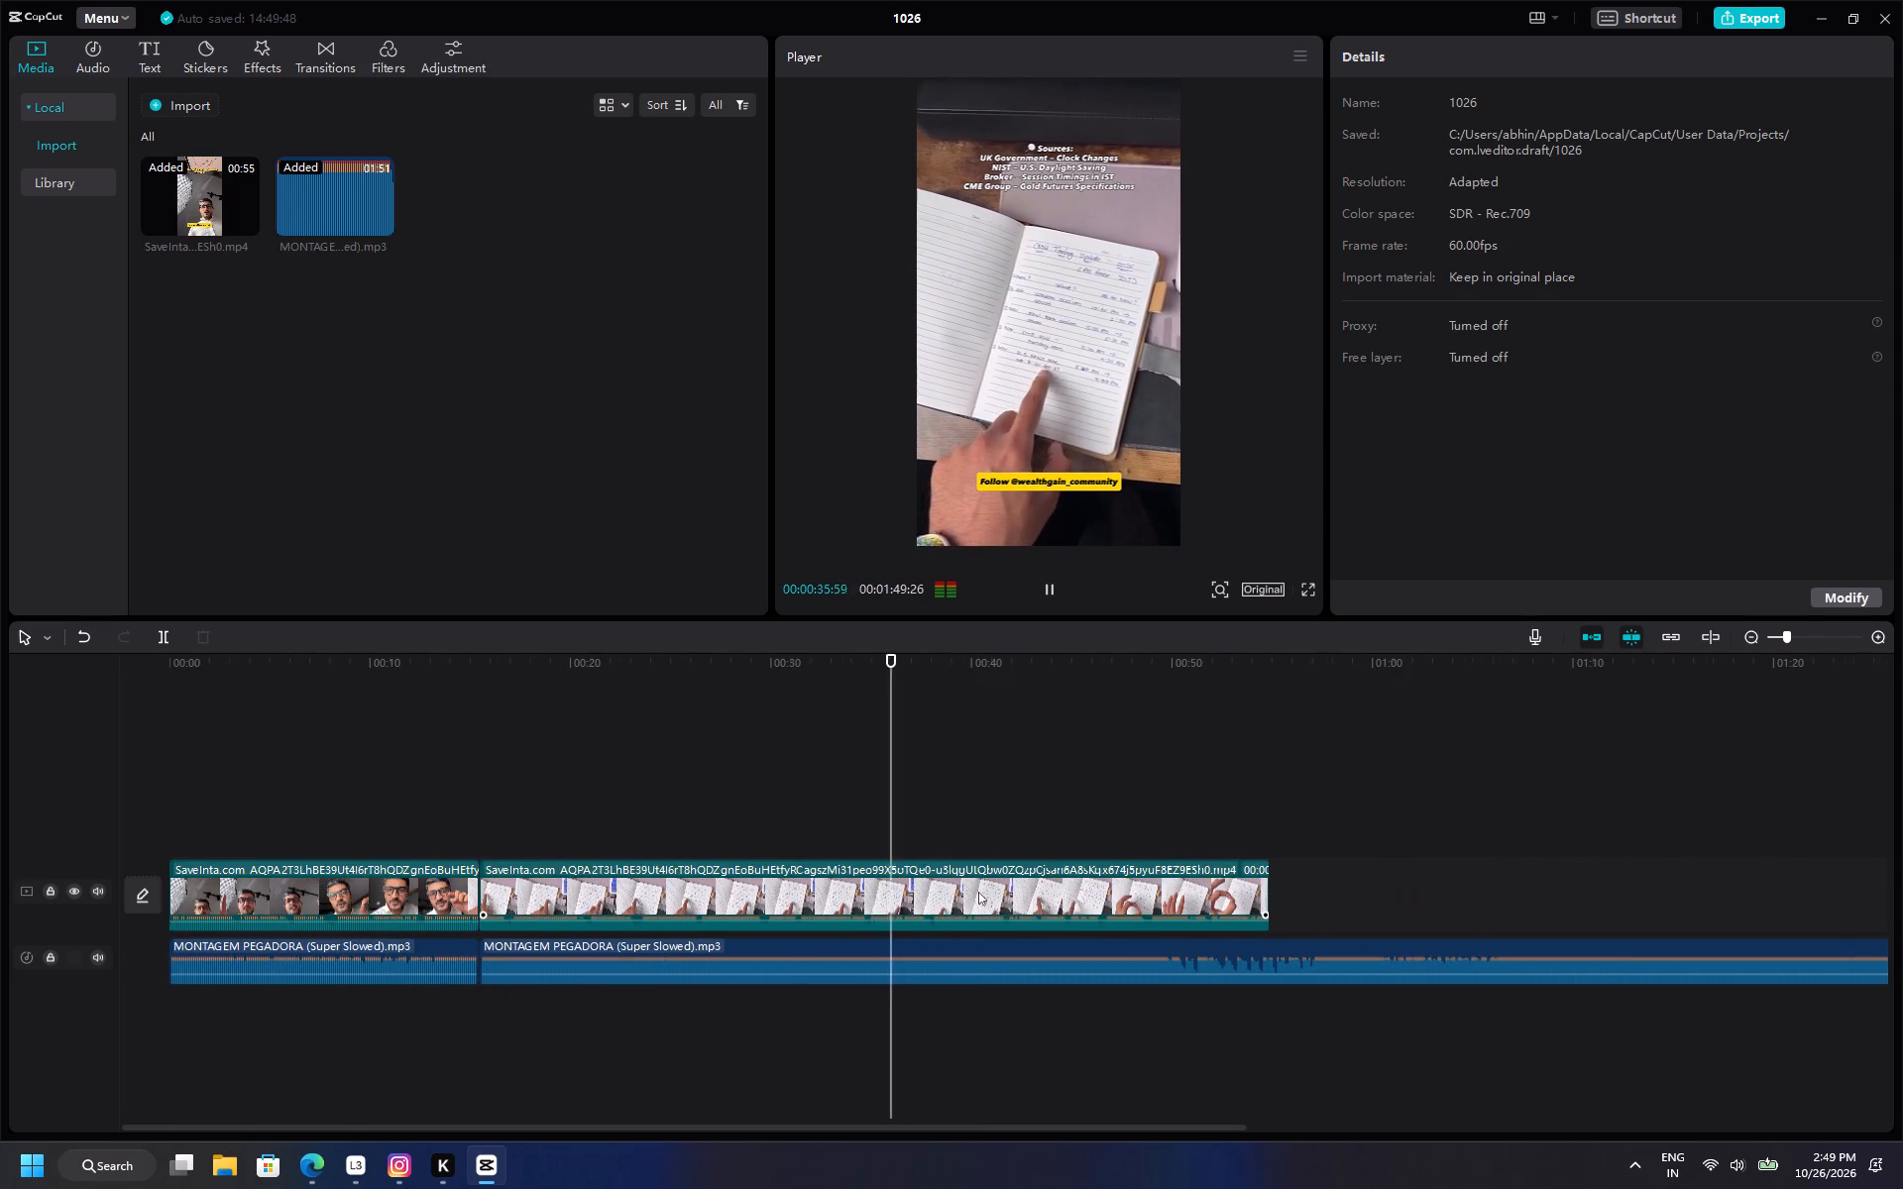
{"action": "scroll", "coordinate": [978, 892], "scroll_direction": "down", "scroll_amount": 1, "text": "ctrl"}
{"action": "scroll", "coordinate": [978, 892], "scroll_direction": "up", "scroll_amount": 5, "text": "ctrl"}
{"action": "scroll", "coordinate": [996, 890], "scroll_direction": "up", "scroll_amount": 2}
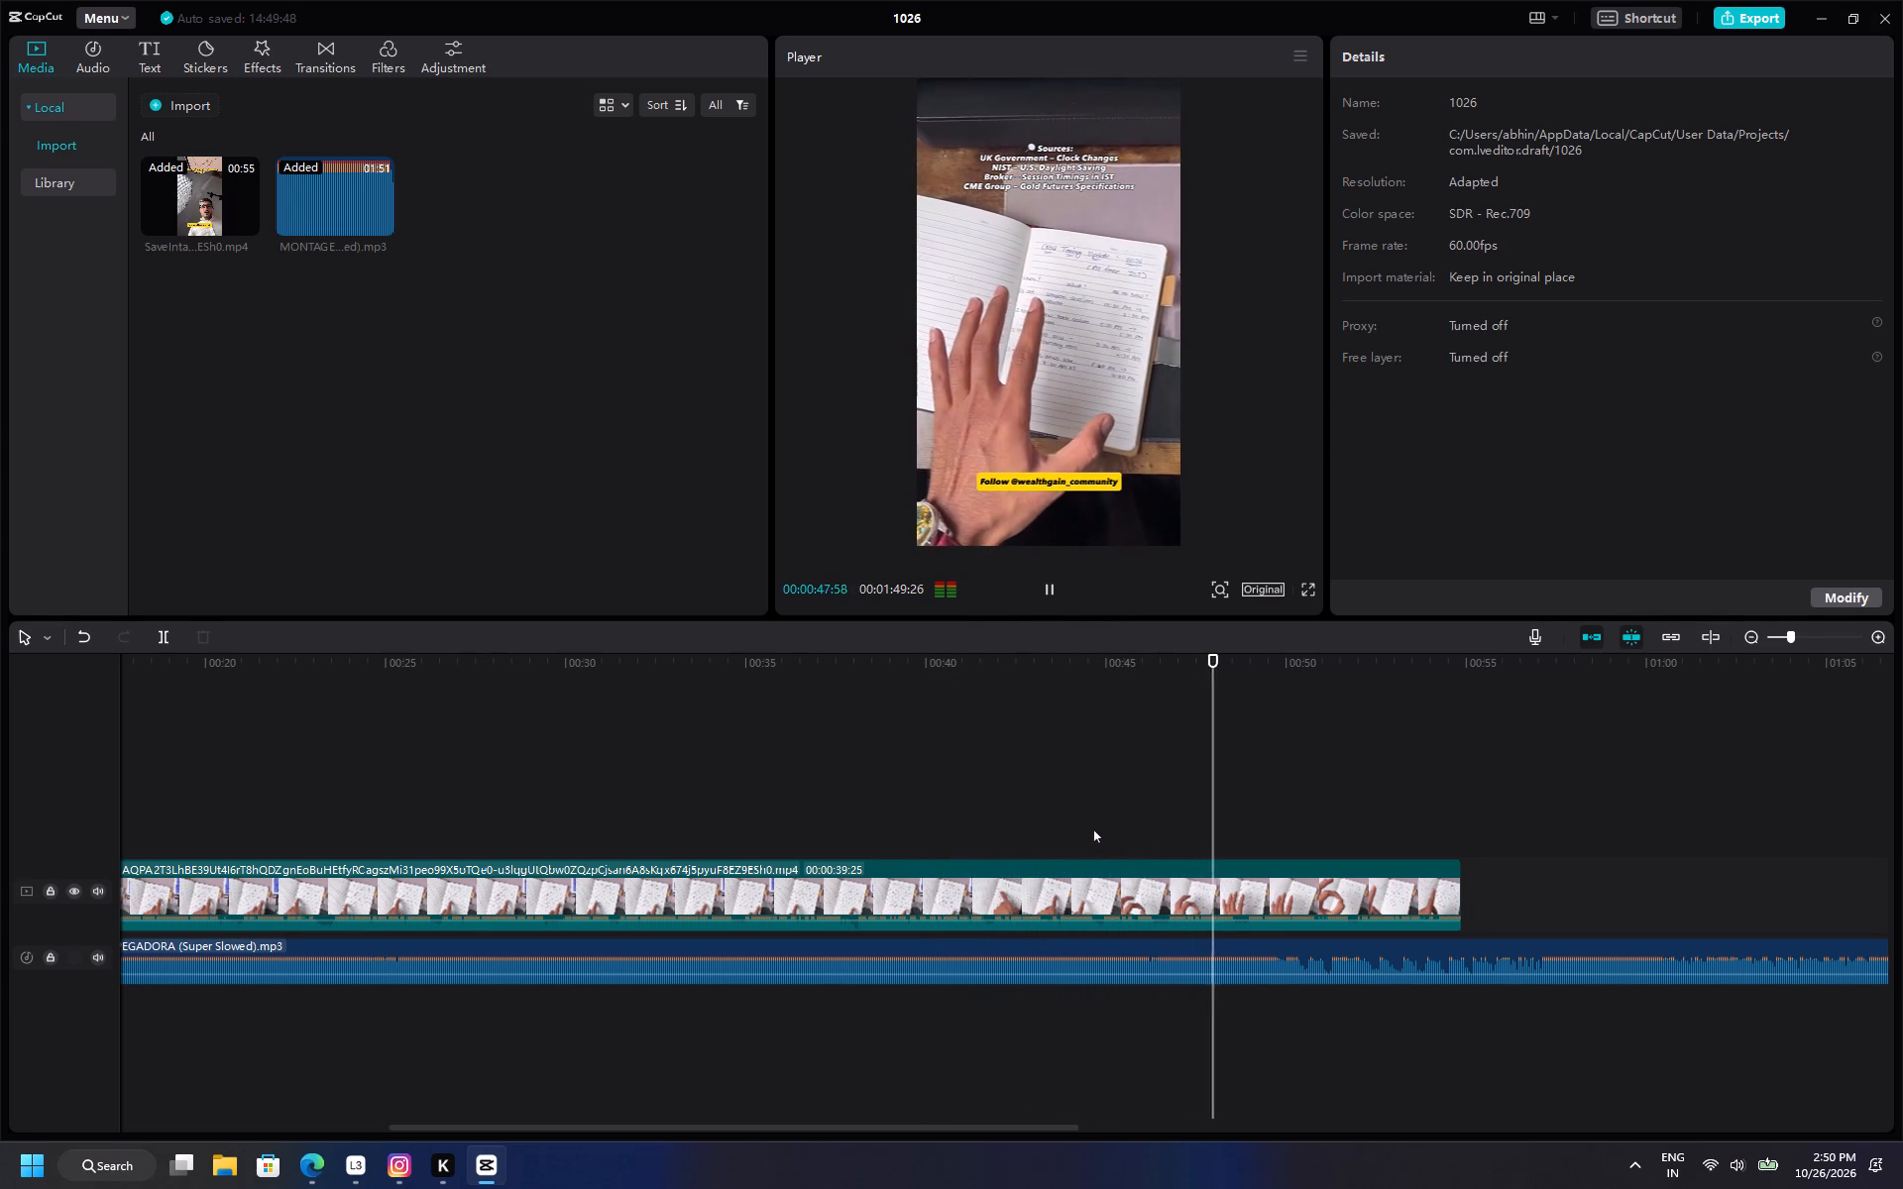
Replay the start briefly, then check the segment from about 22 seconds onward, partly in full screen.
{"action": "double_click", "coordinate": [937, 812]}
{"action": "left_click_drag", "start_coordinate": [937, 812], "coordinate": [0, 910]}
{"action": "key", "text": "space"}
{"action": "left_click", "coordinate": [836, 775]}
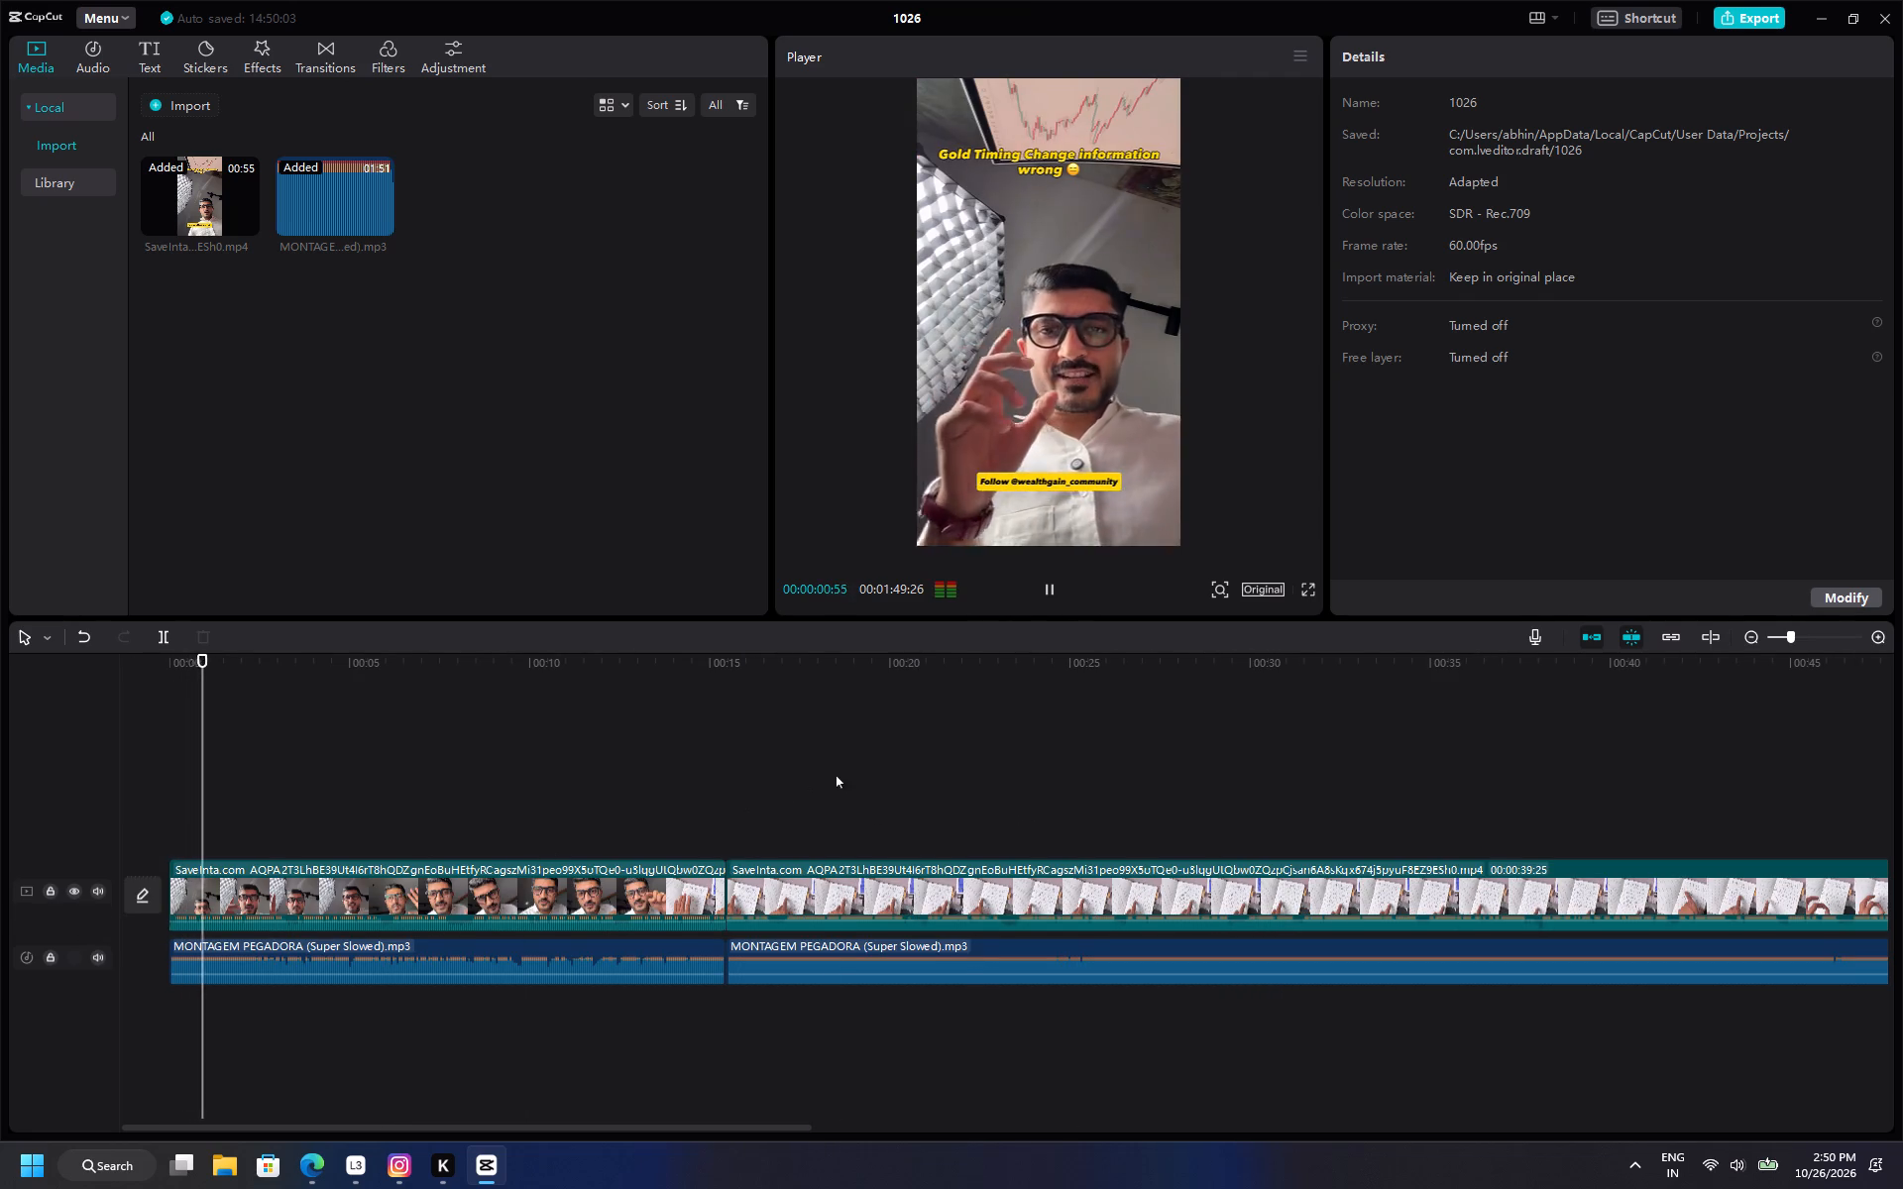
{"action": "left_click_drag", "start_coordinate": [836, 775], "coordinate": [967, 774]}
{"action": "key", "text": "space"}
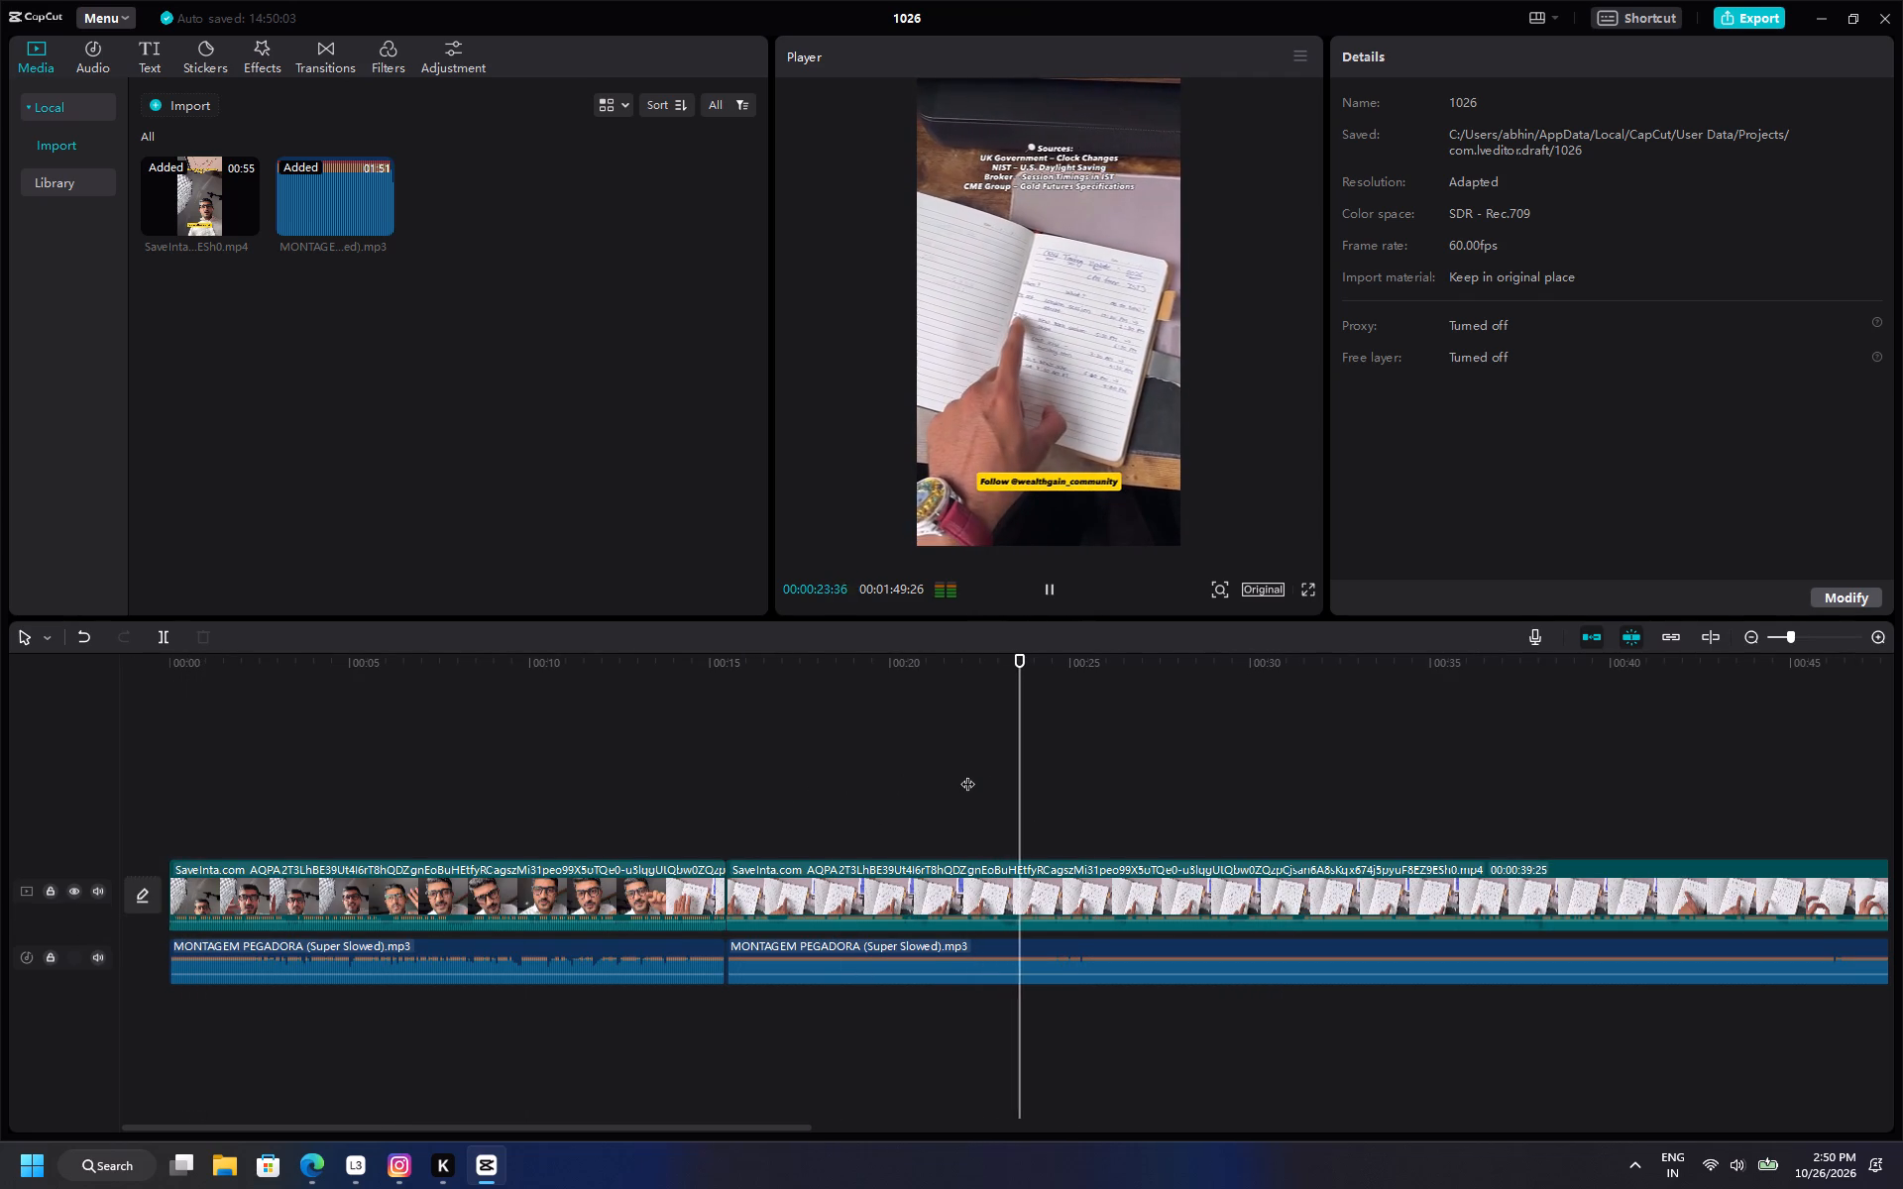
{"action": "left_click", "coordinate": [1302, 592]}
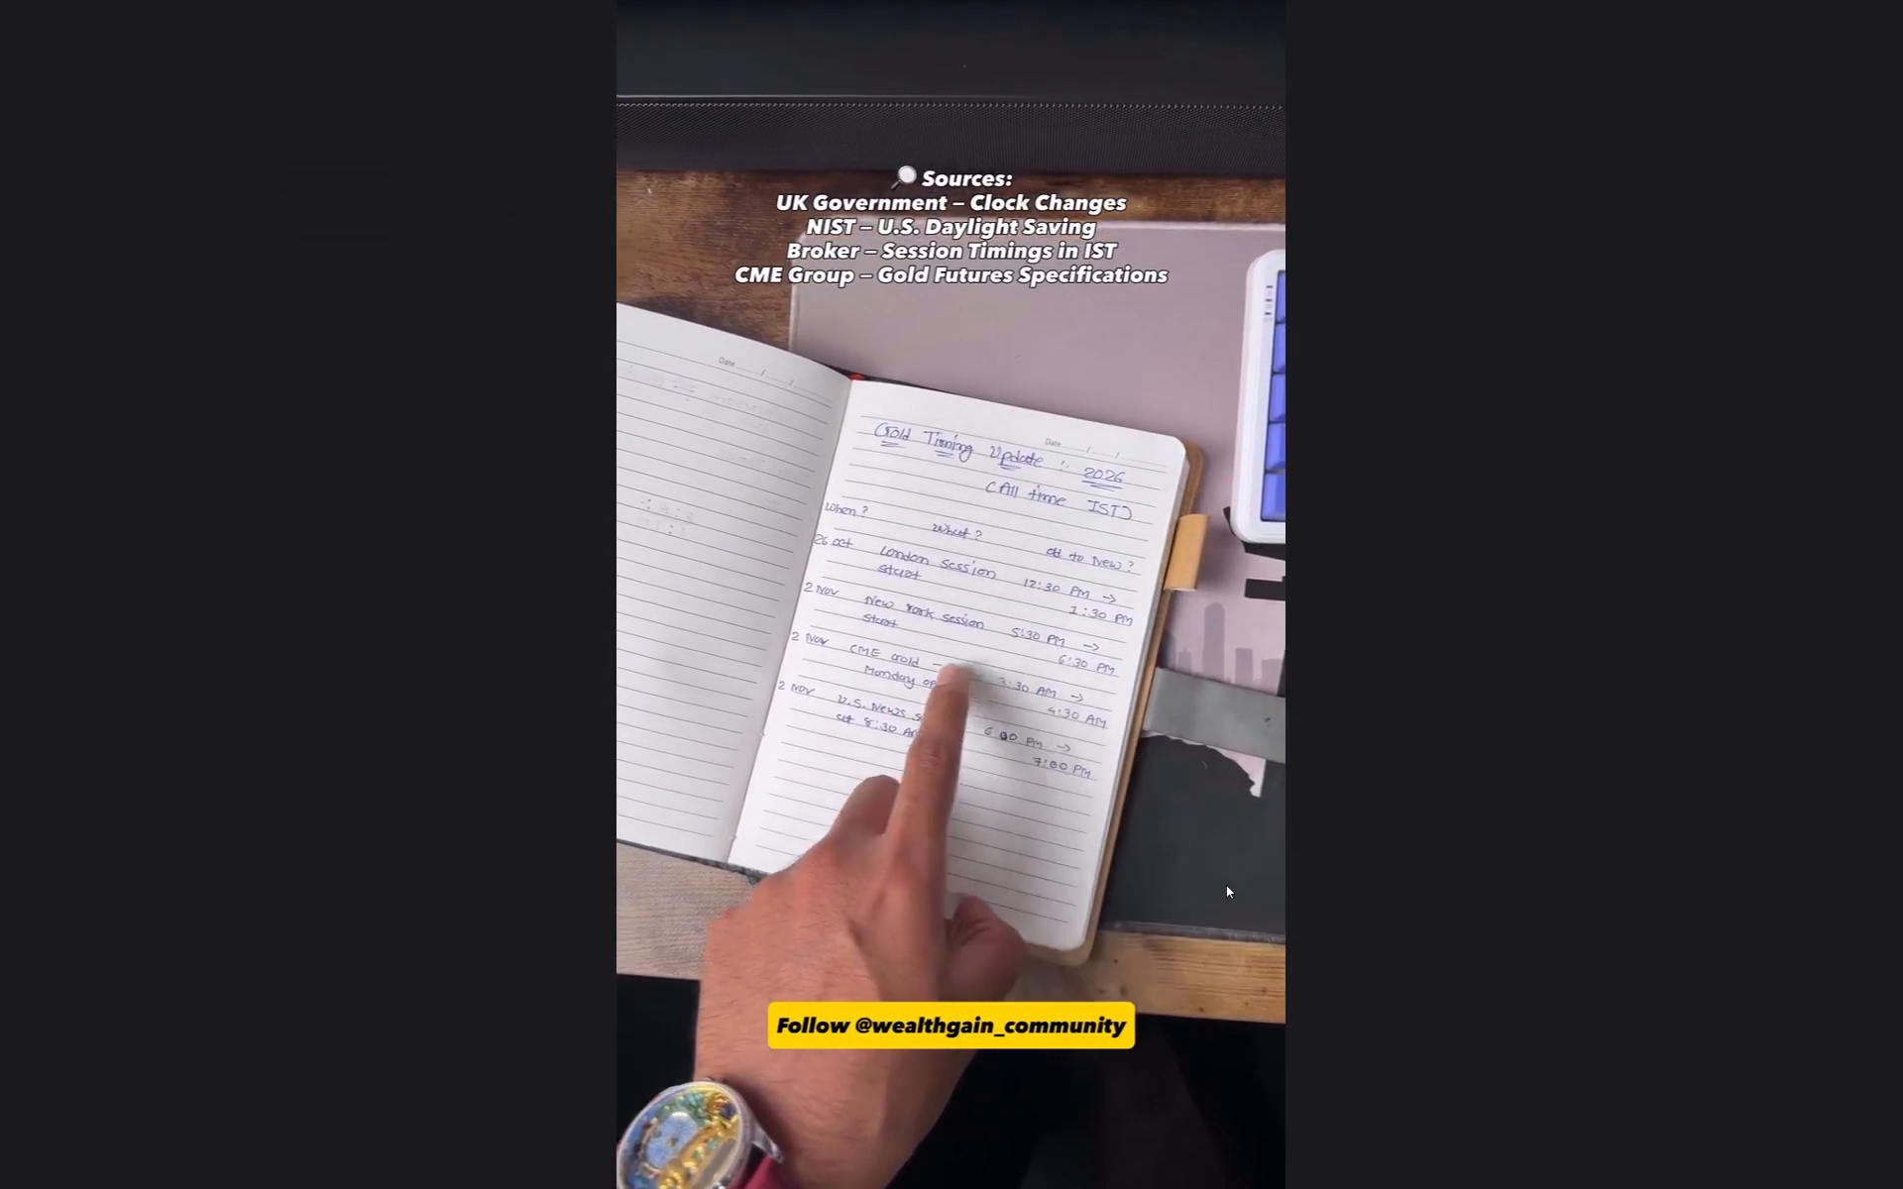
{"action": "left_click", "coordinate": [1251, 1060]}
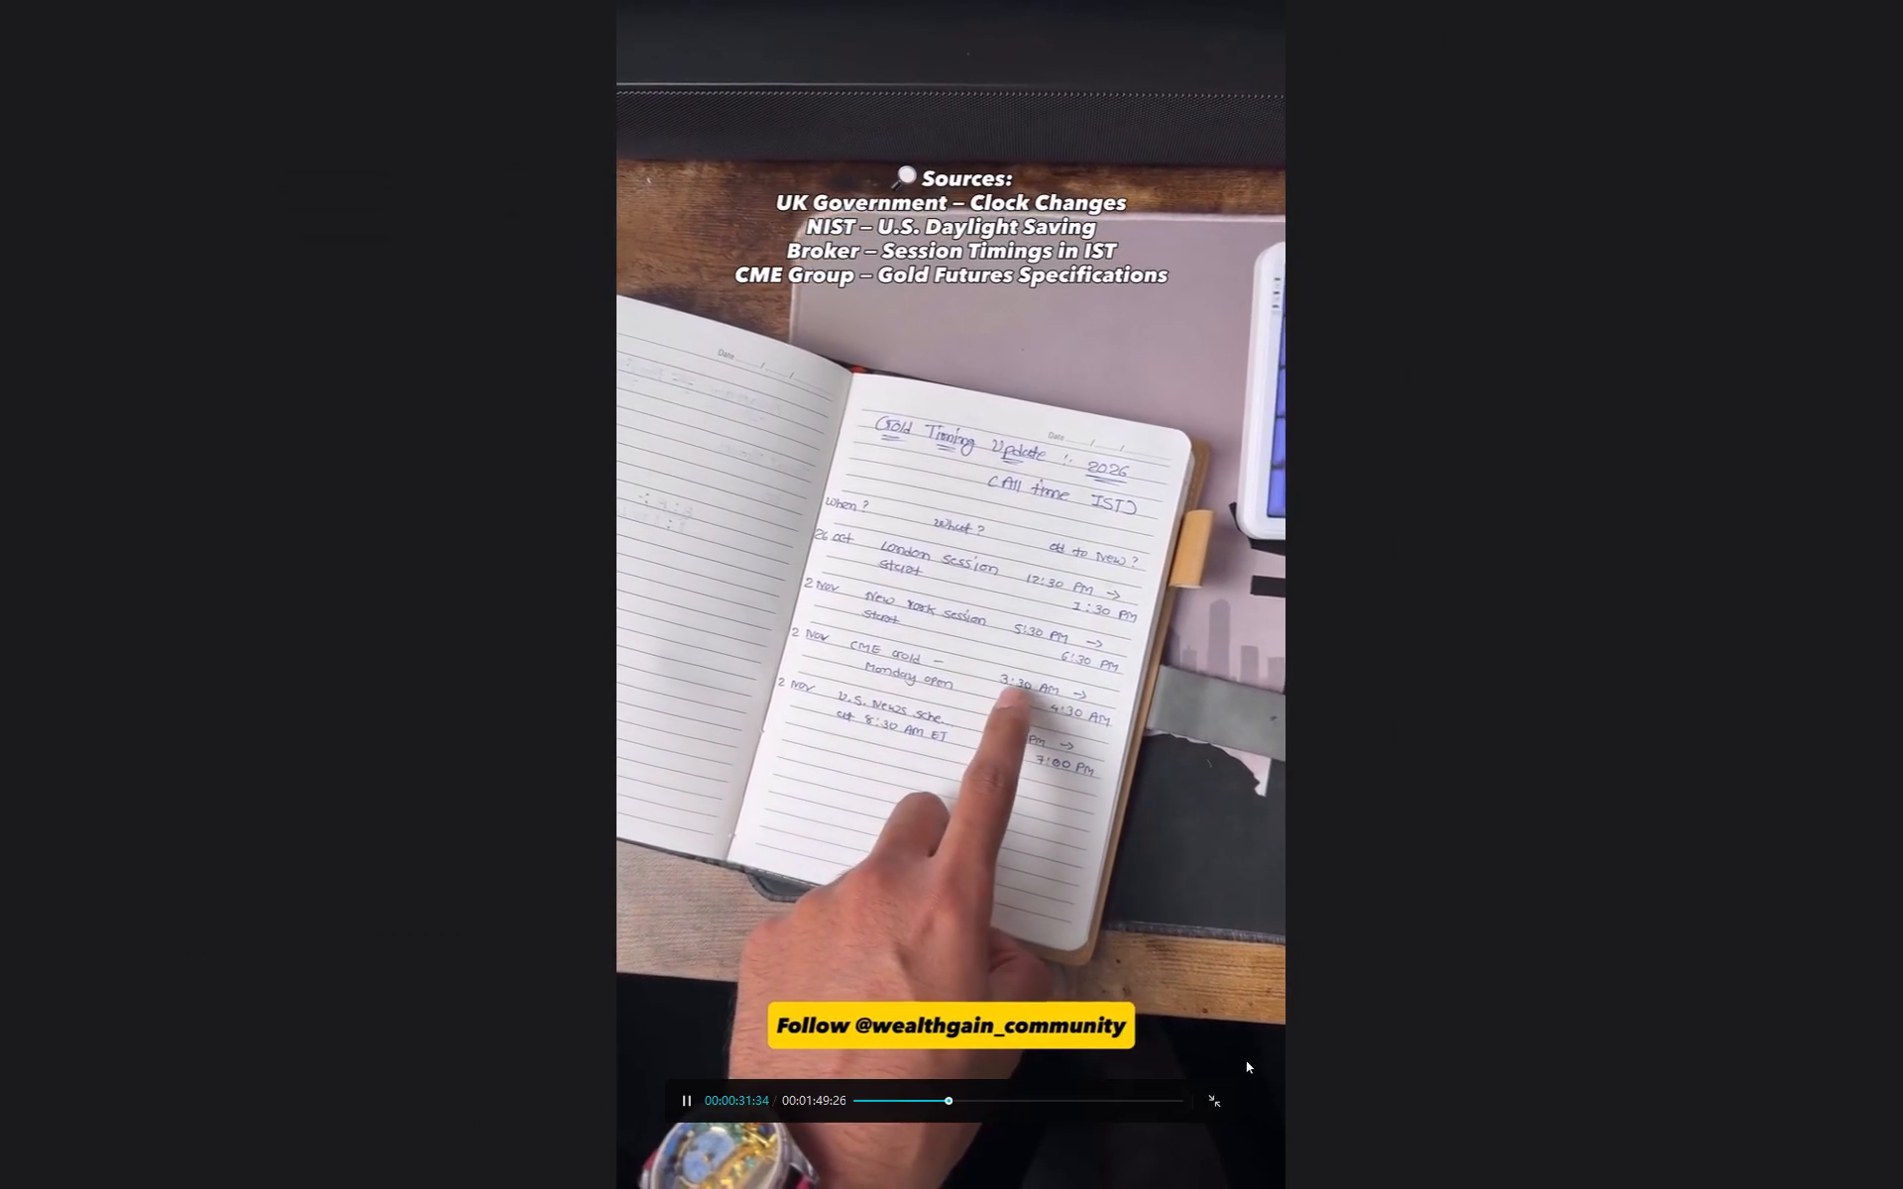
{"action": "left_click", "coordinate": [1210, 1100]}
{"action": "scroll", "coordinate": [1252, 930], "scroll_direction": "down", "scroll_amount": 6}
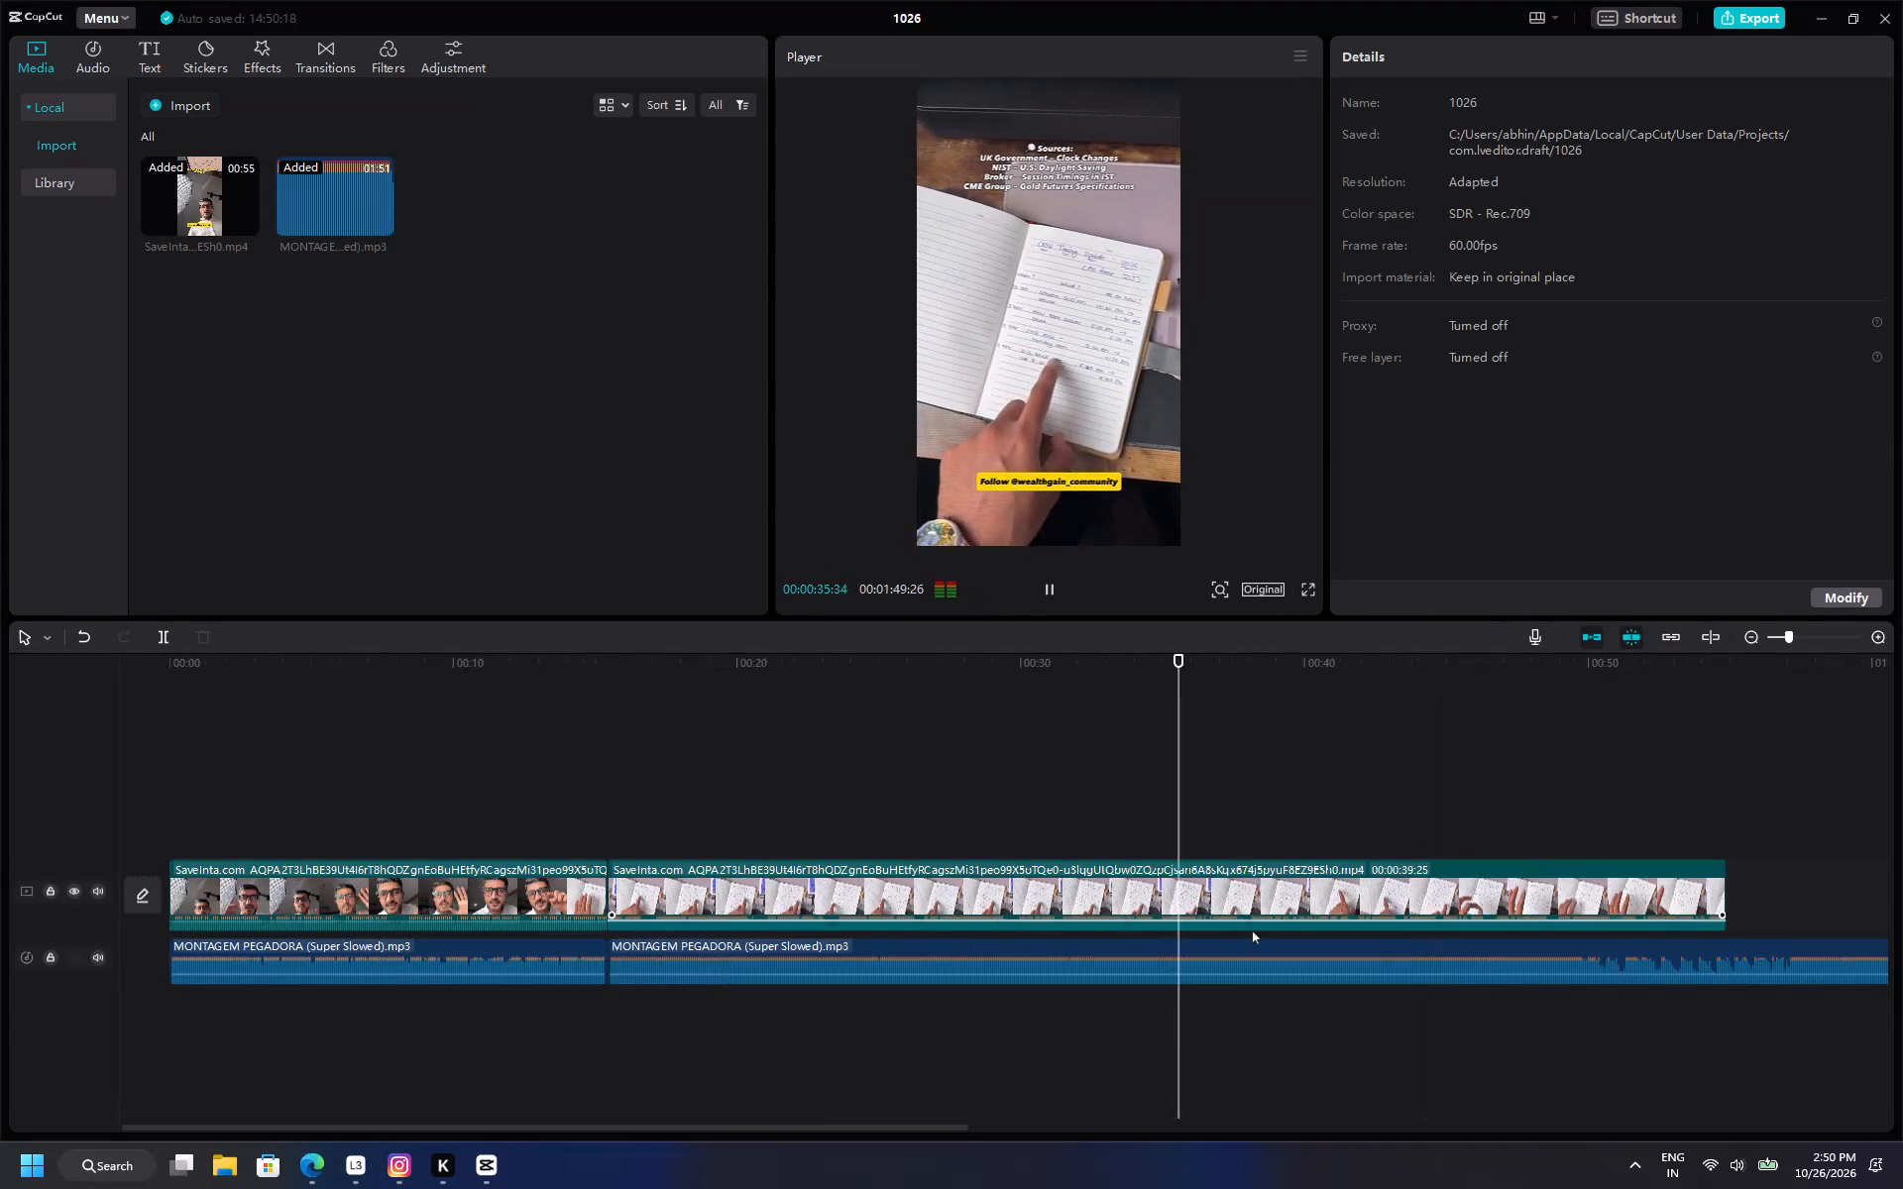
{"action": "scroll", "coordinate": [1252, 930], "scroll_direction": "down", "scroll_amount": 4, "text": "ctrl"}
{"action": "scroll", "coordinate": [1252, 930], "scroll_direction": "up", "scroll_amount": 4, "text": "ctrl"}
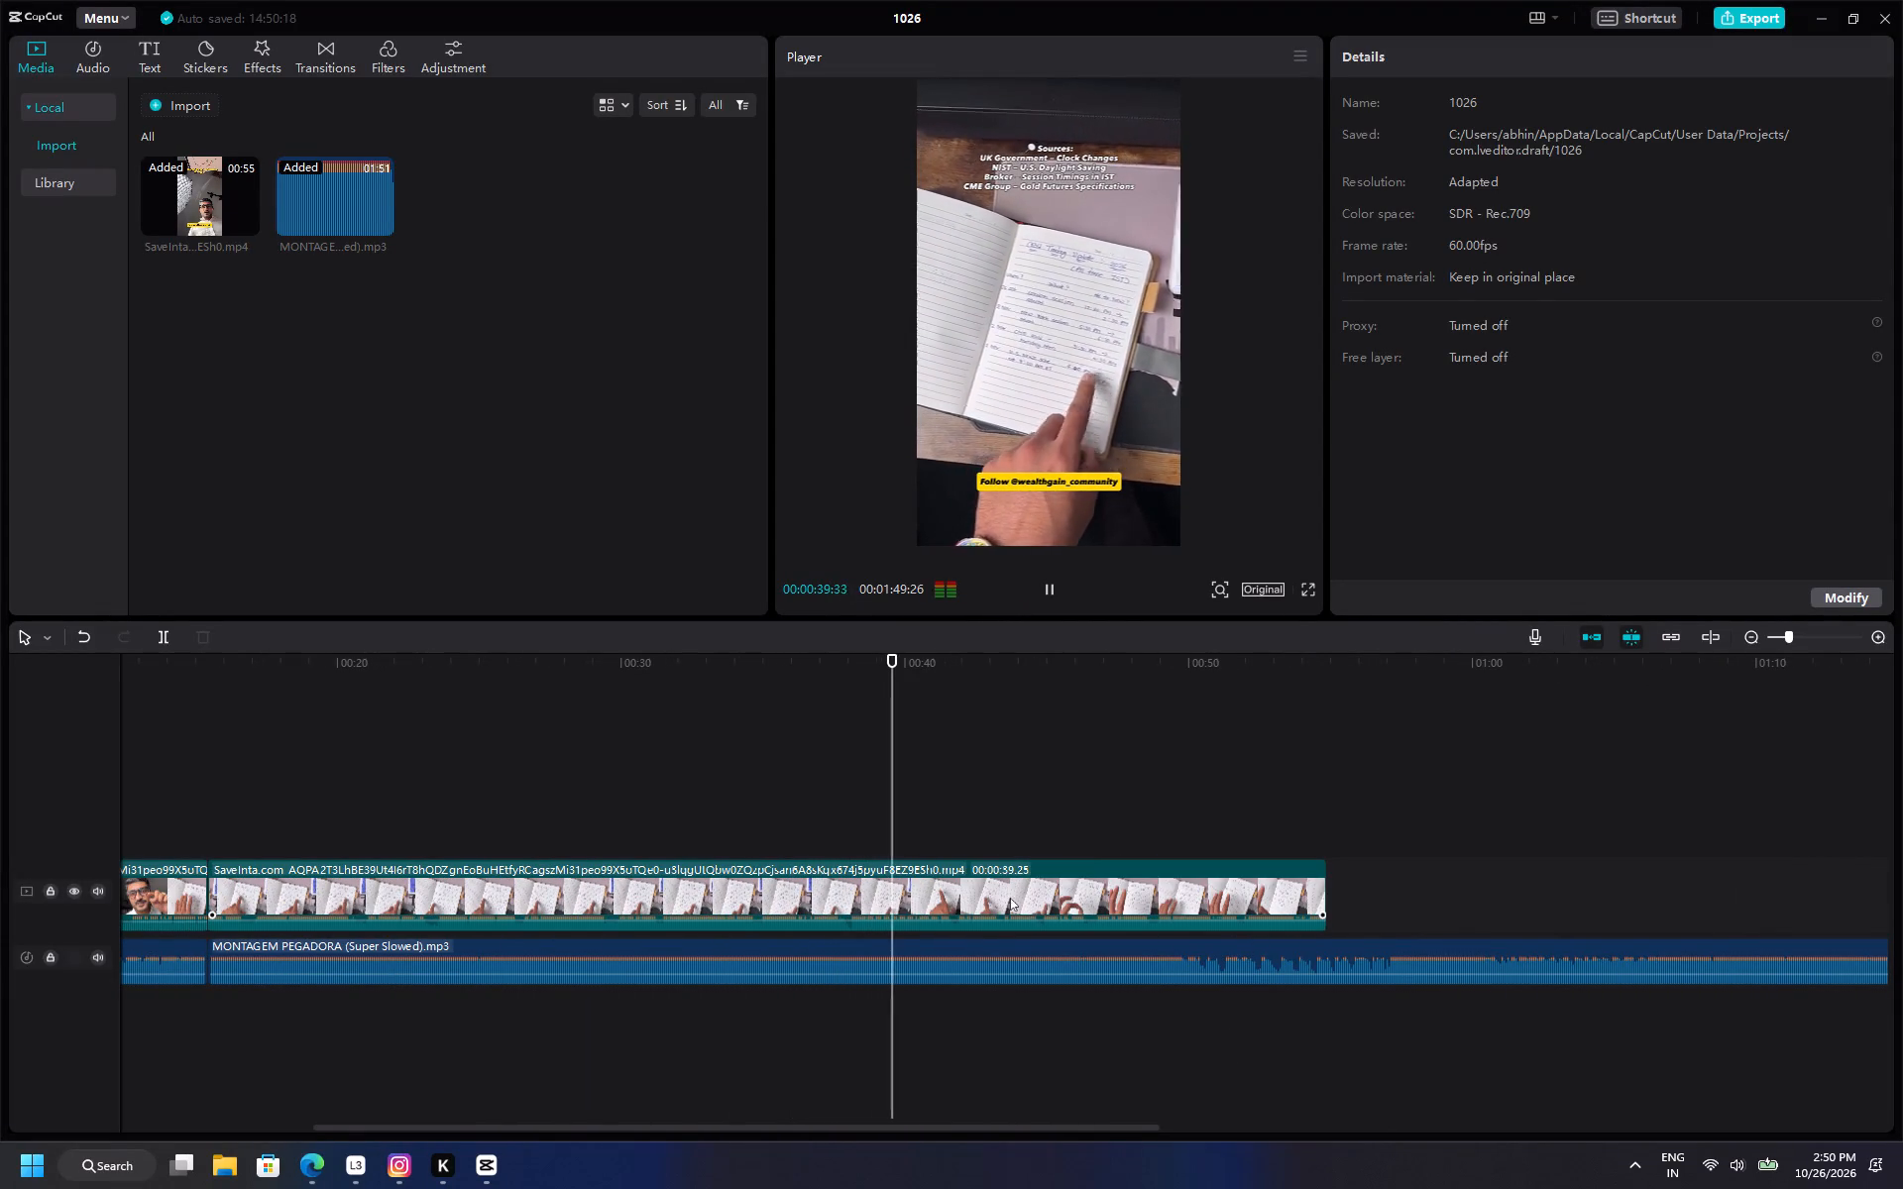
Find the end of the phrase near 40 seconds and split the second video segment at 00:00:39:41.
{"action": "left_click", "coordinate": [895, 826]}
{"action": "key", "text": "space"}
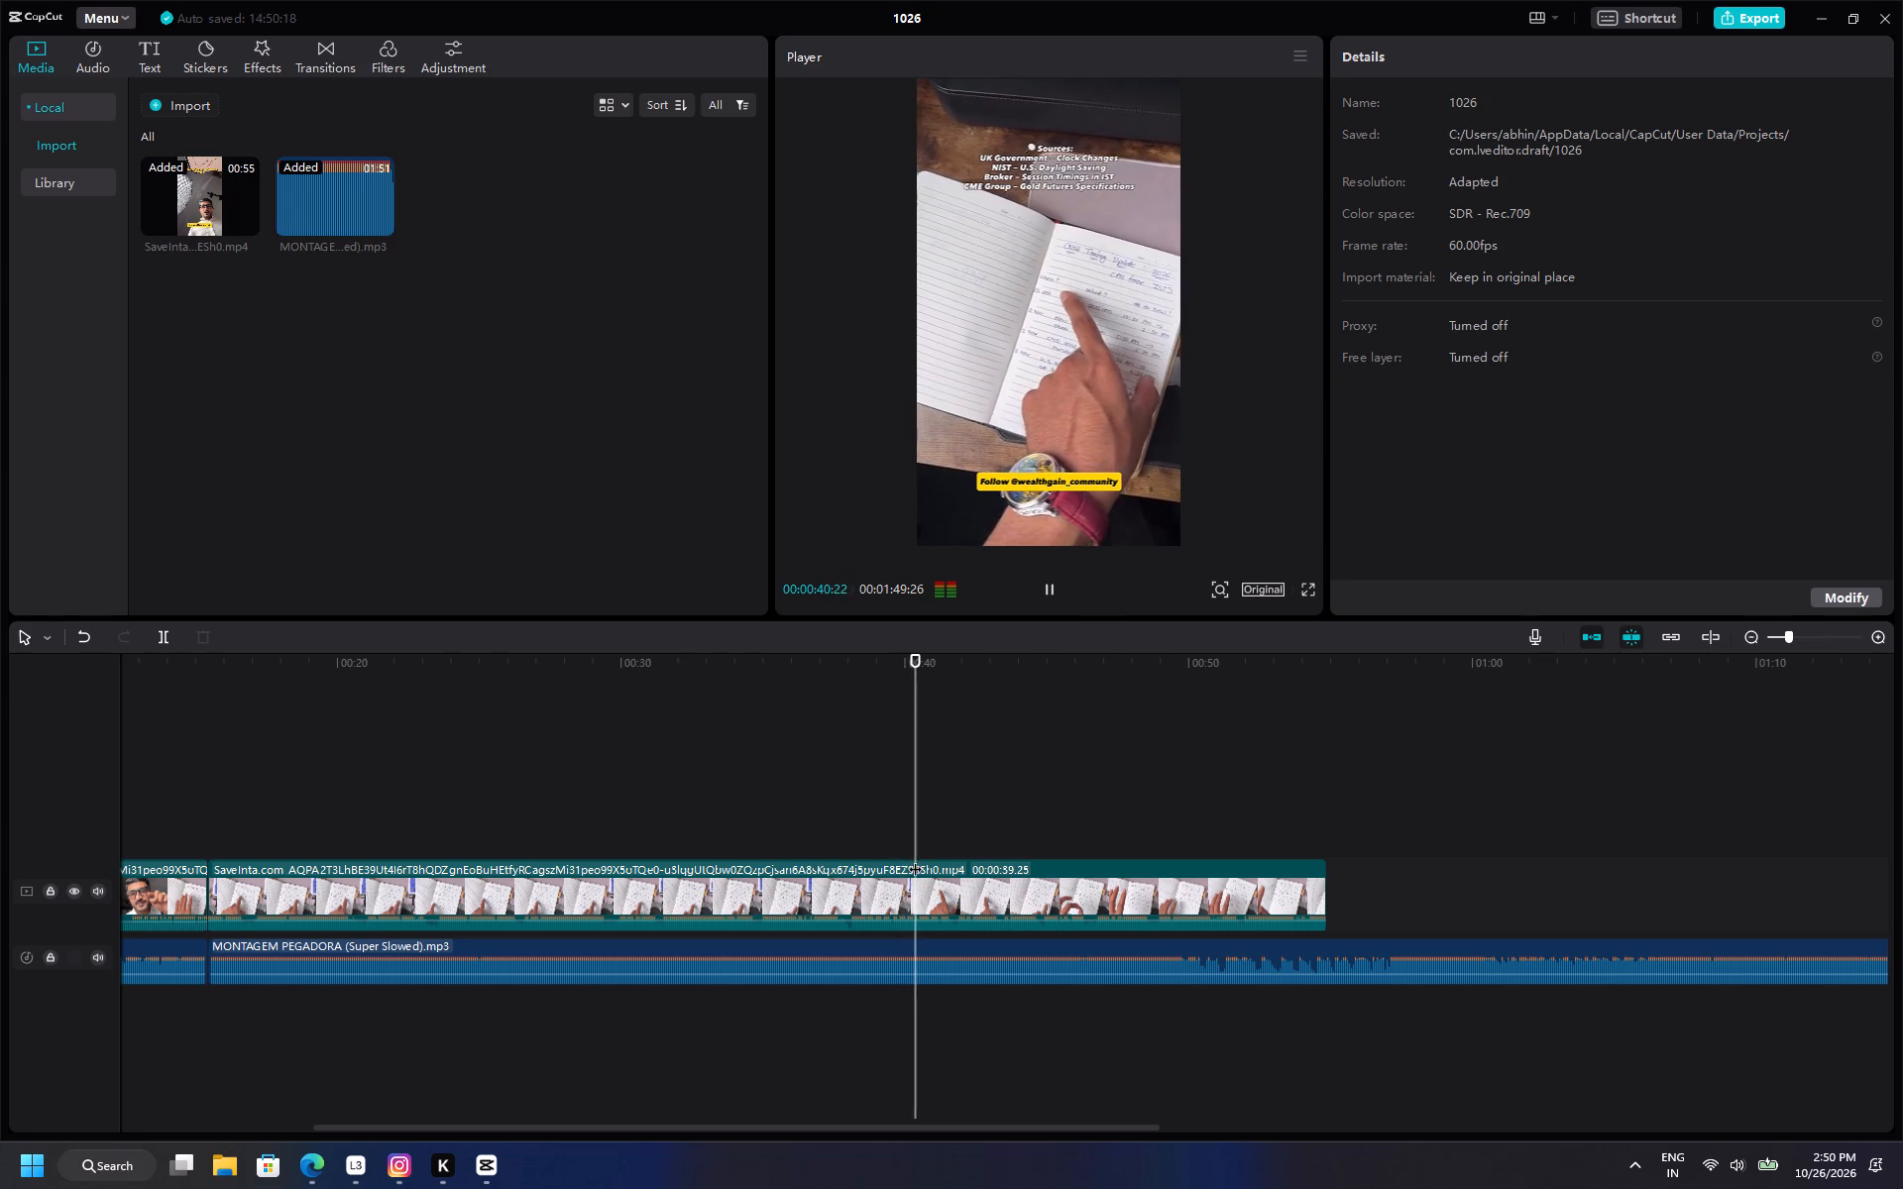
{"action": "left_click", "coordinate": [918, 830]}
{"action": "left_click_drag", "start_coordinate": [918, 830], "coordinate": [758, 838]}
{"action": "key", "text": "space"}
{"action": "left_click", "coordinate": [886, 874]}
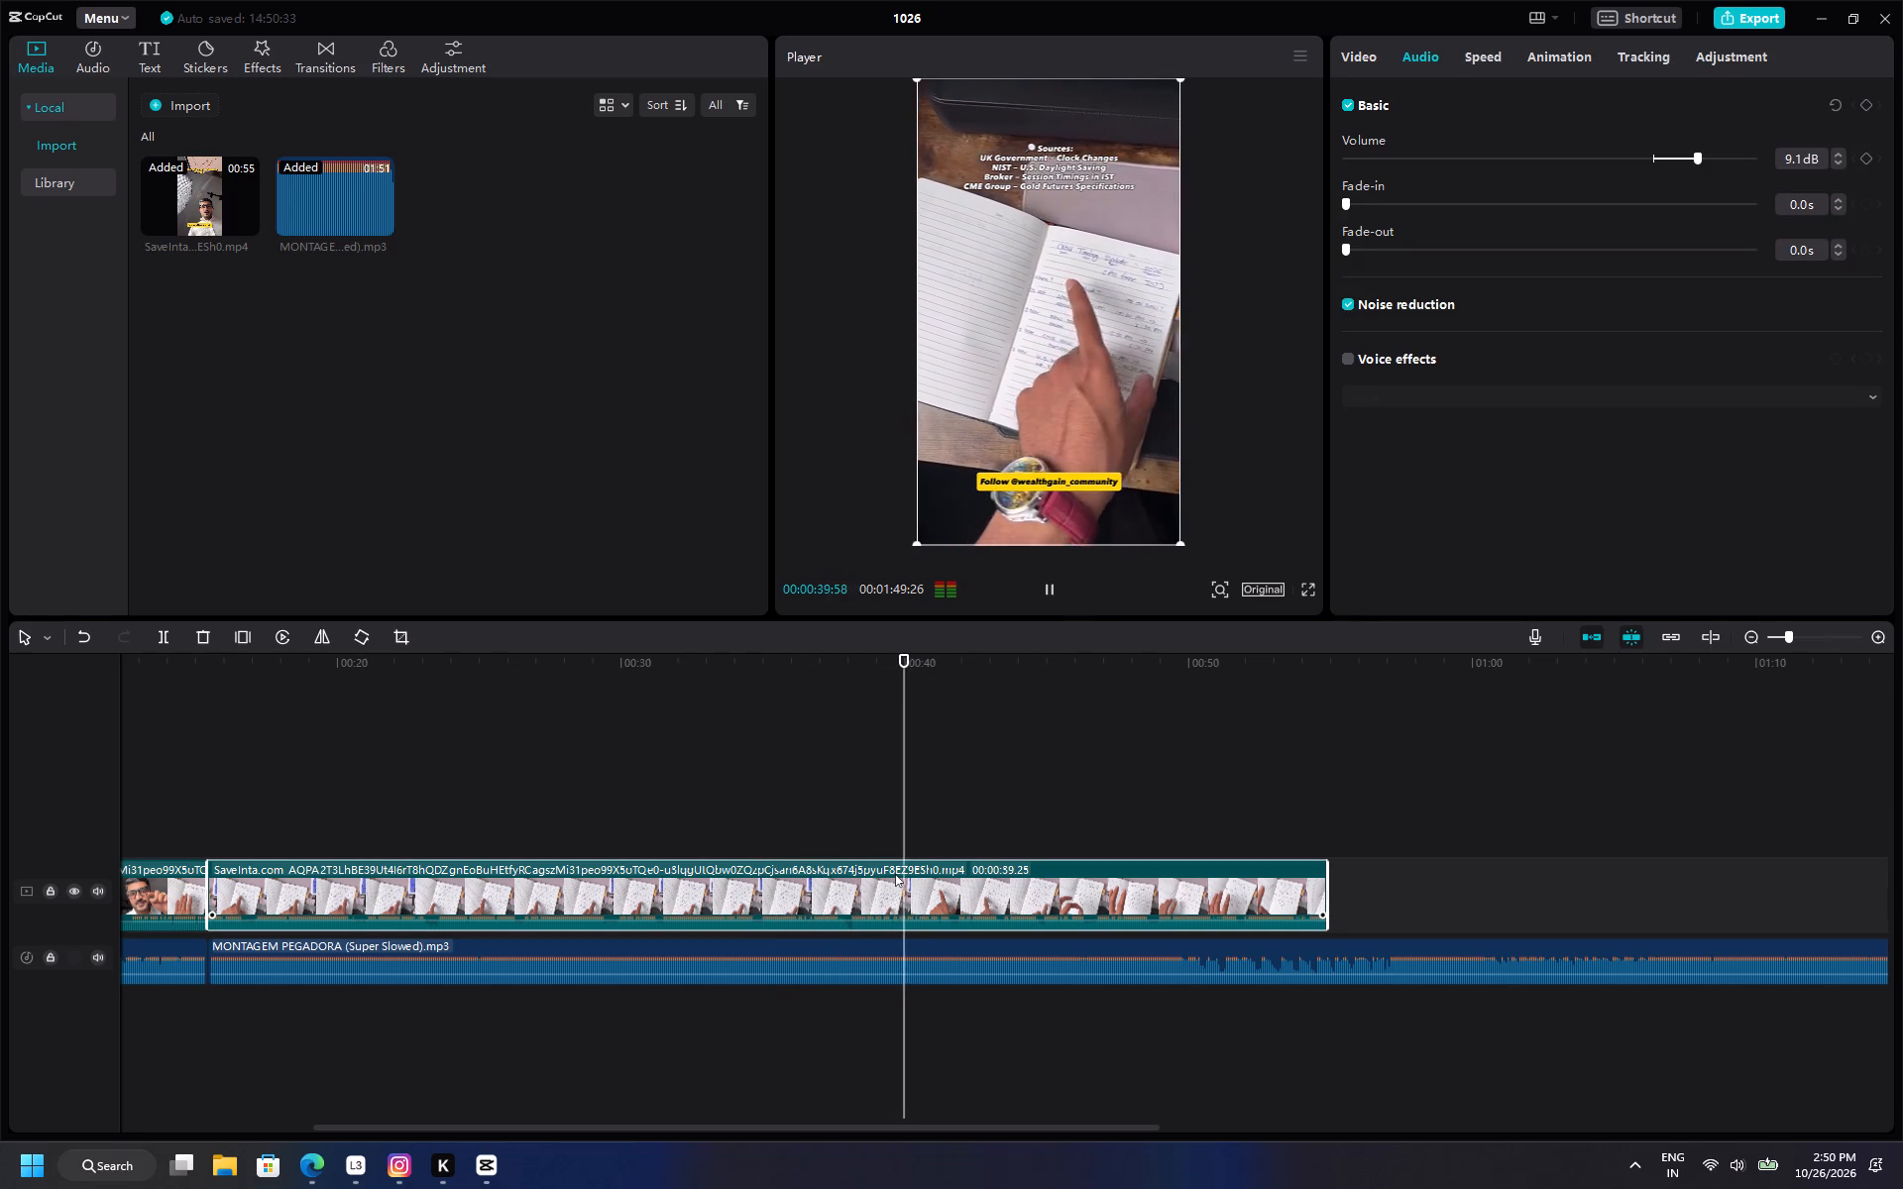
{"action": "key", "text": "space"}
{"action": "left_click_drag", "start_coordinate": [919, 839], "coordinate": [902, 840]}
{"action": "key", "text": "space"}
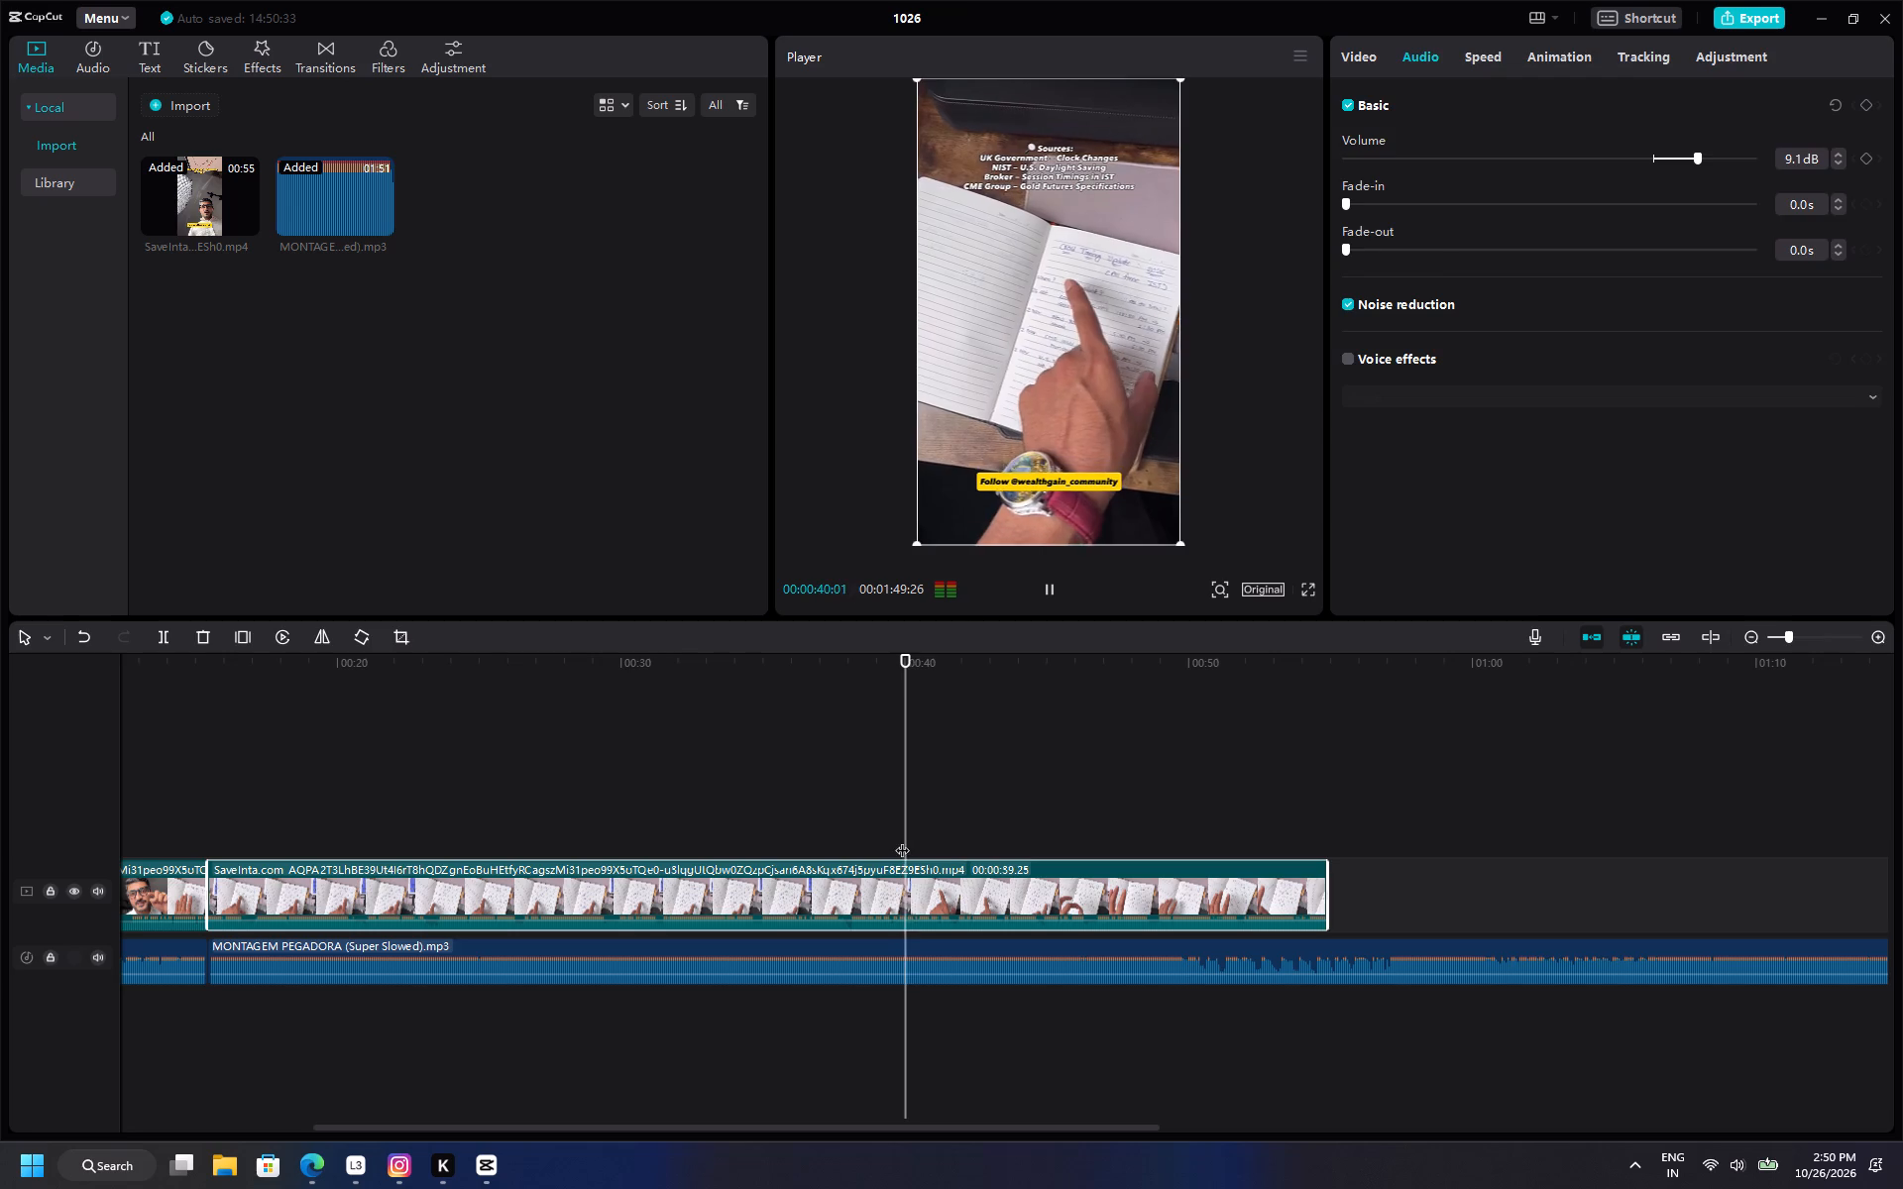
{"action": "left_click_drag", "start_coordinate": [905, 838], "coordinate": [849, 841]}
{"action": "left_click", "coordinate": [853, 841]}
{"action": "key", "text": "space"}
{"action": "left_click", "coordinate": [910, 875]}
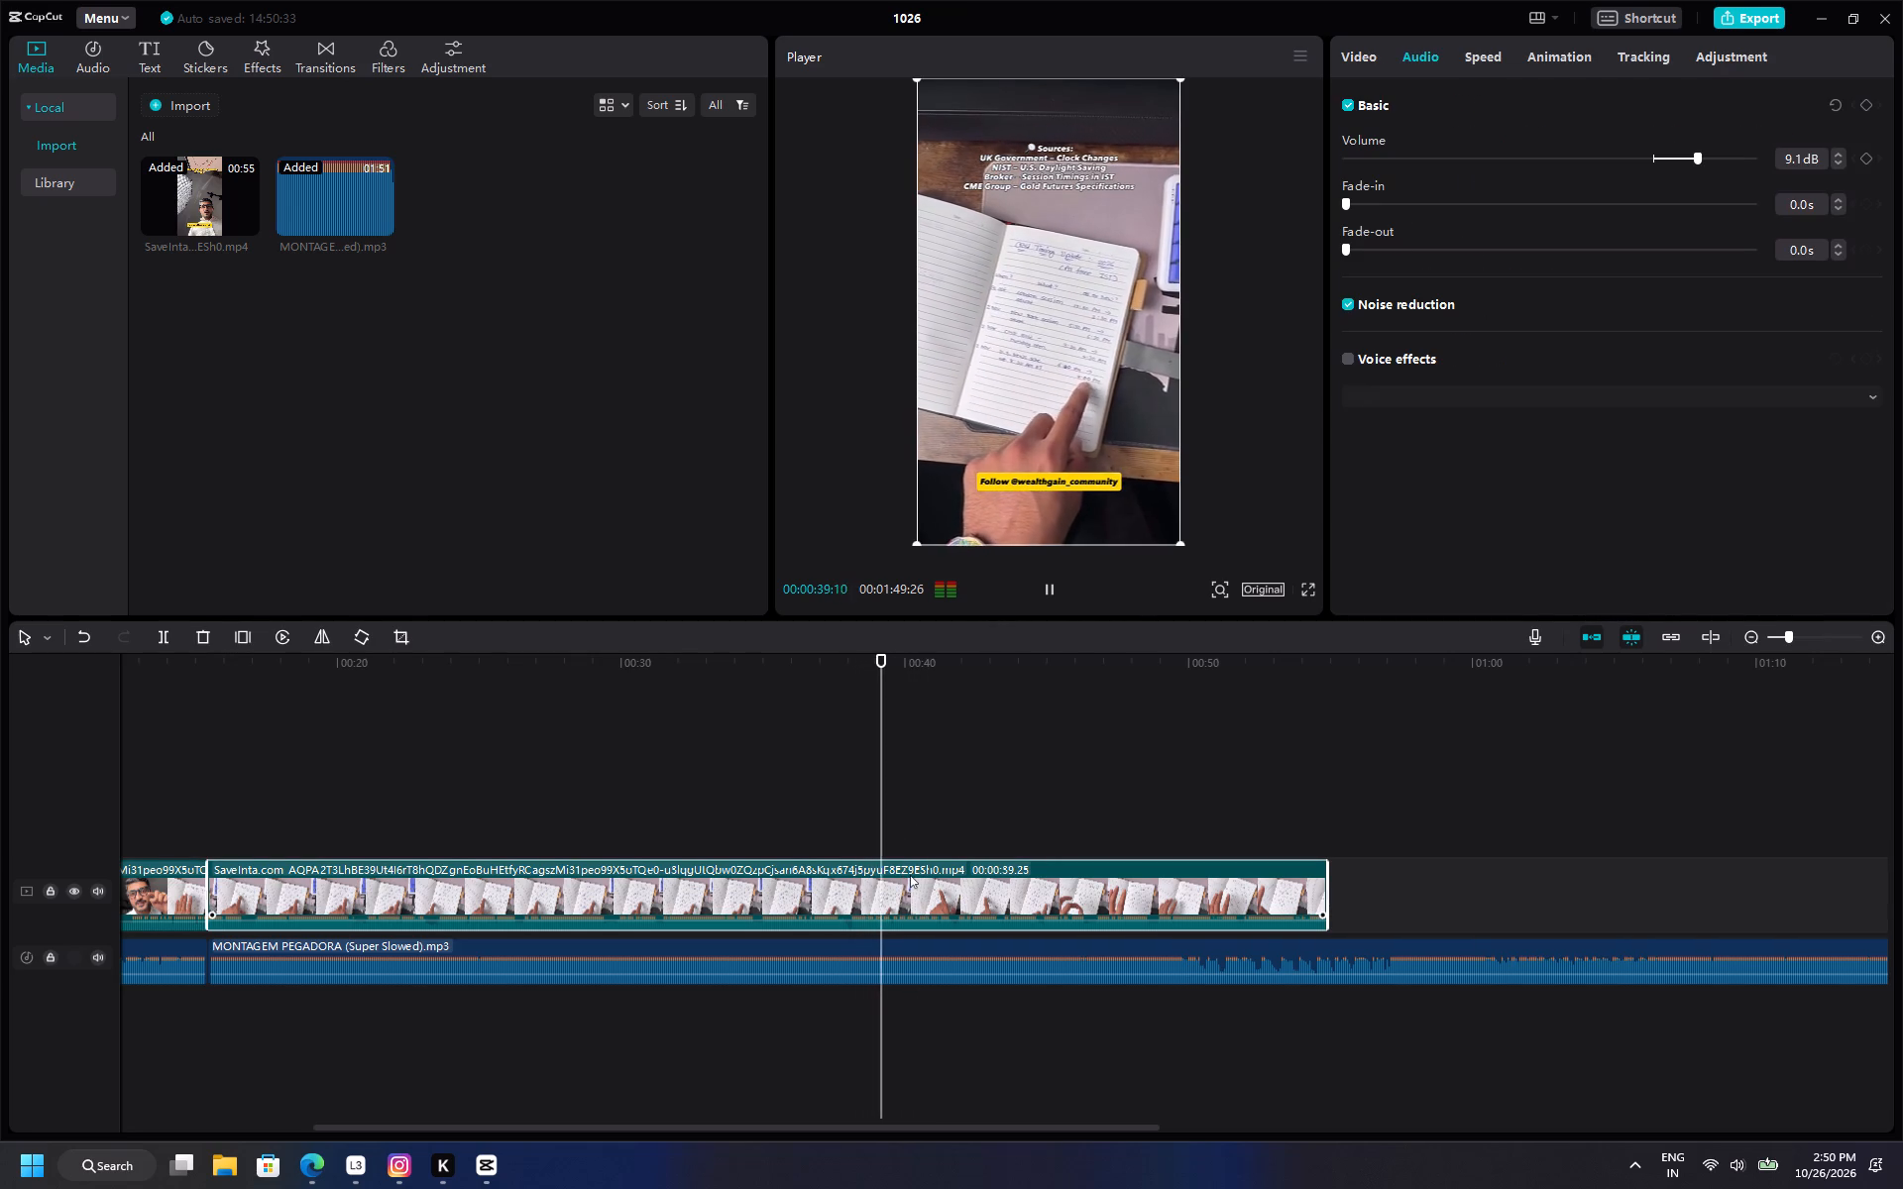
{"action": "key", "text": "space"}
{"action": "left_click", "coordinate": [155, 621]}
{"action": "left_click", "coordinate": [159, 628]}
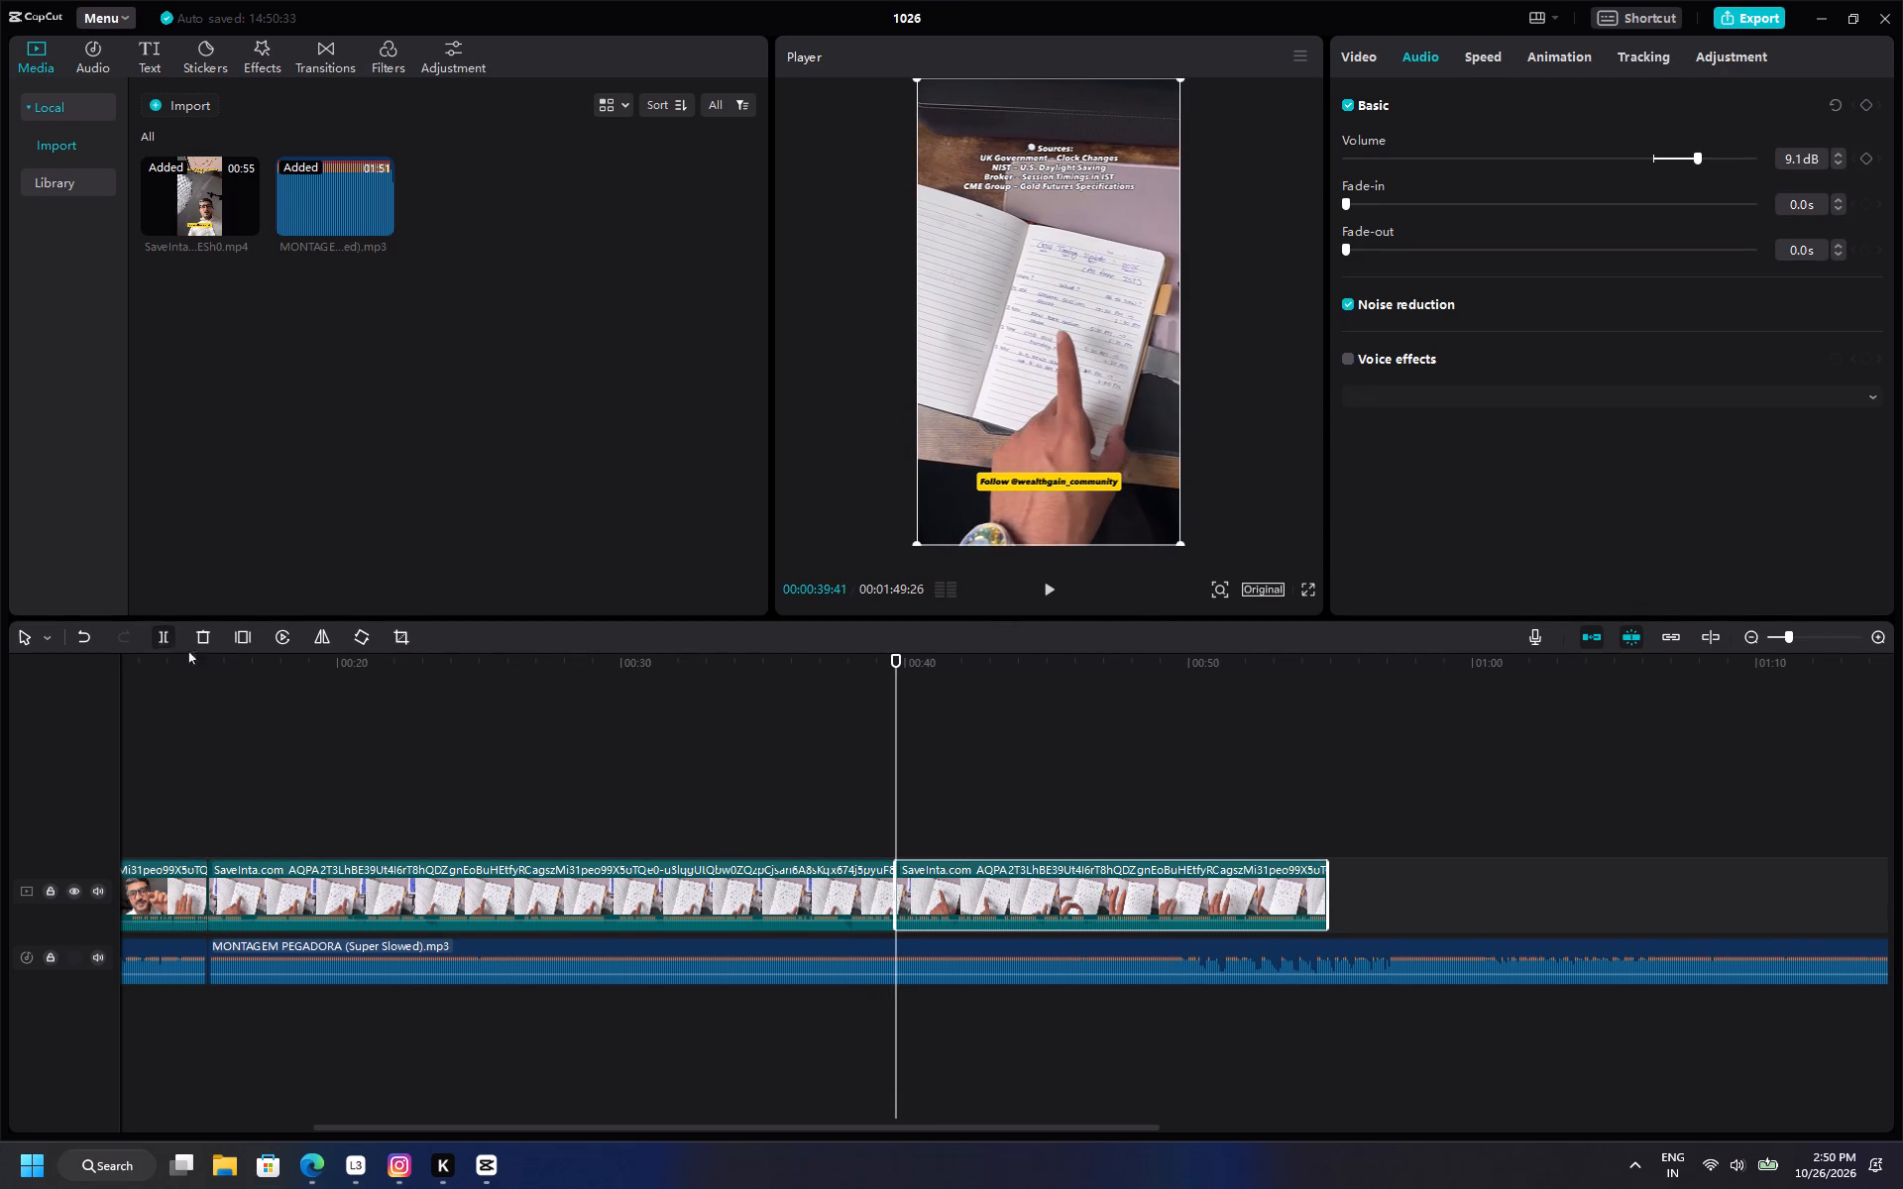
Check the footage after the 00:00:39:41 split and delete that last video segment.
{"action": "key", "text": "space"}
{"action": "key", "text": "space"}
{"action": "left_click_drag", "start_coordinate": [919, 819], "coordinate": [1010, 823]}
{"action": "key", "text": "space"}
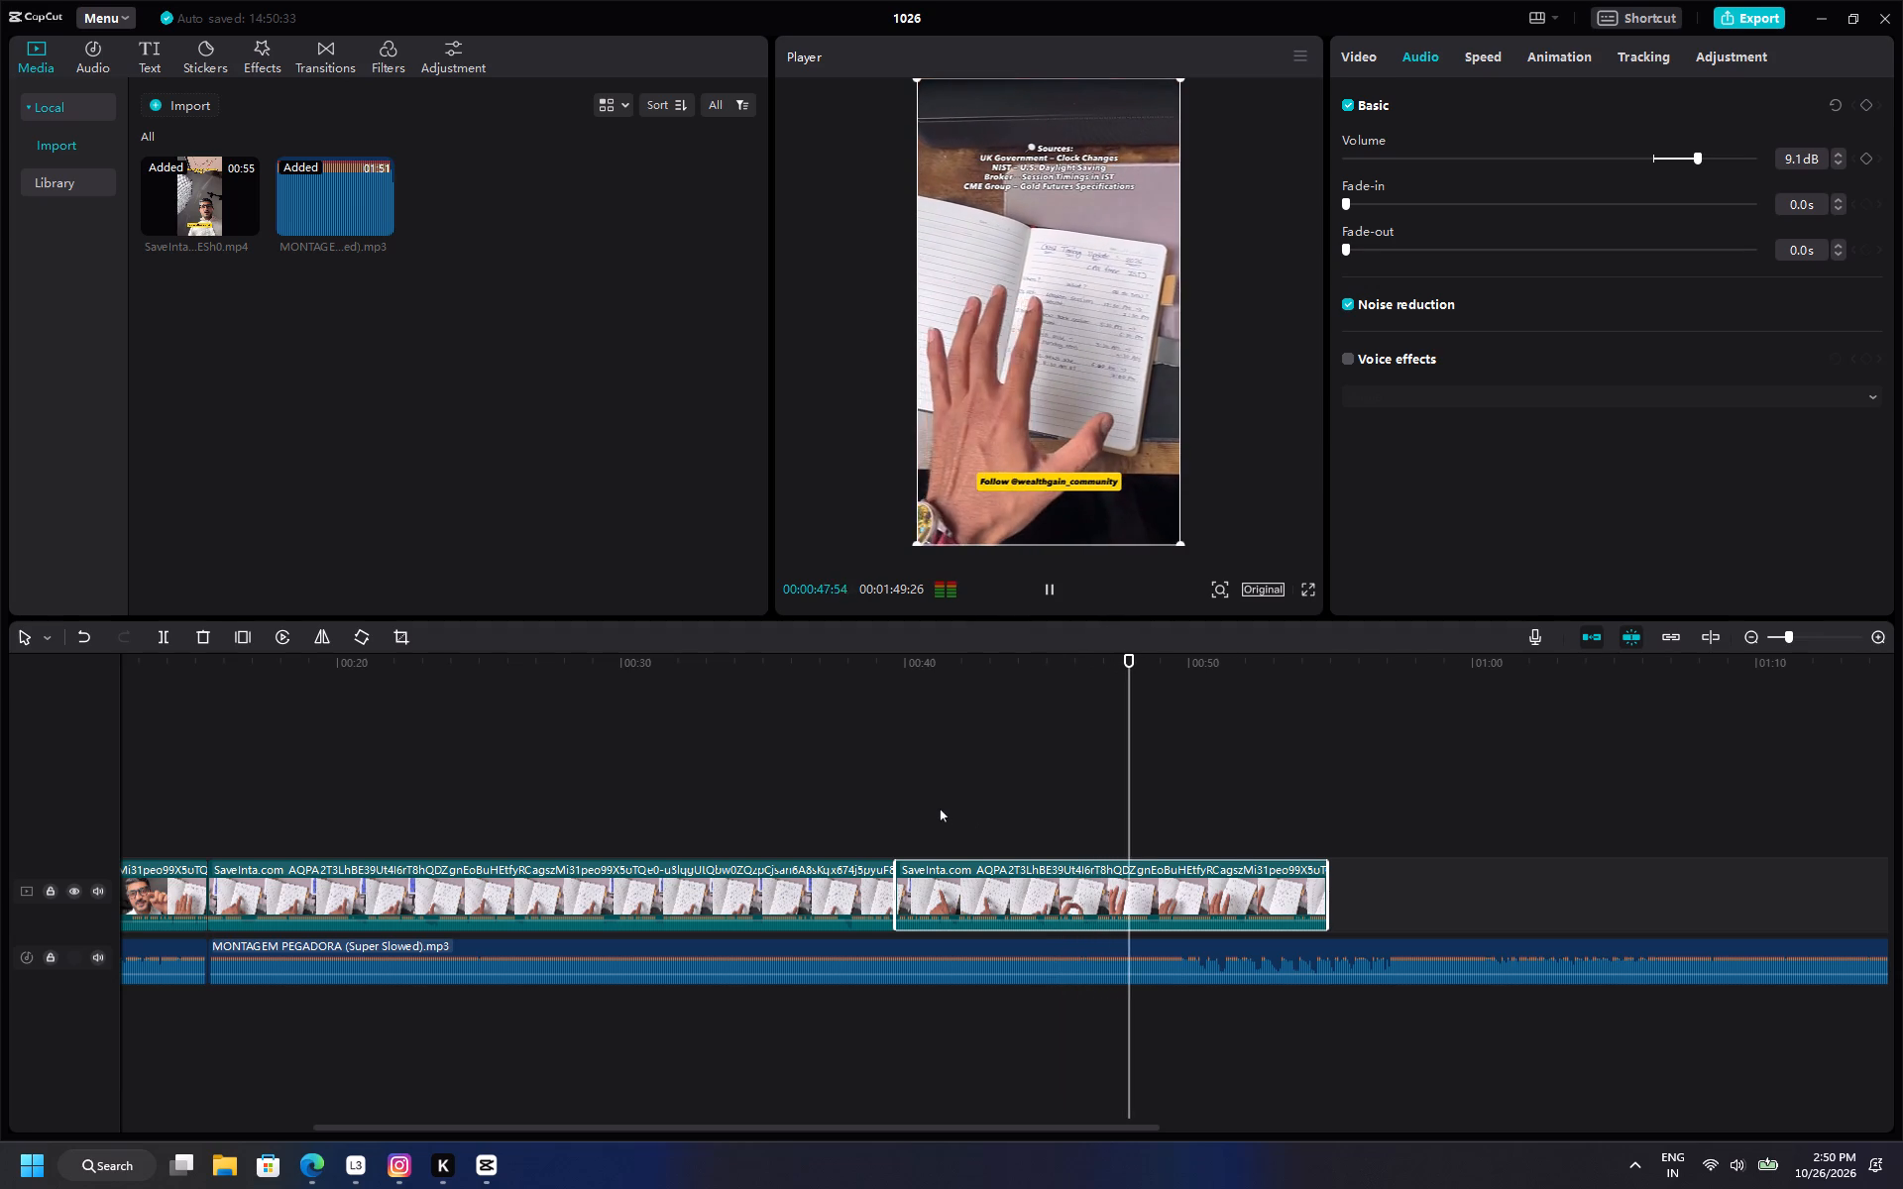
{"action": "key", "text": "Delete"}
Split the second music segment at 00:00:39:41, at the end of the video, and delete the remainder.
{"action": "double_click", "coordinate": [892, 811]}
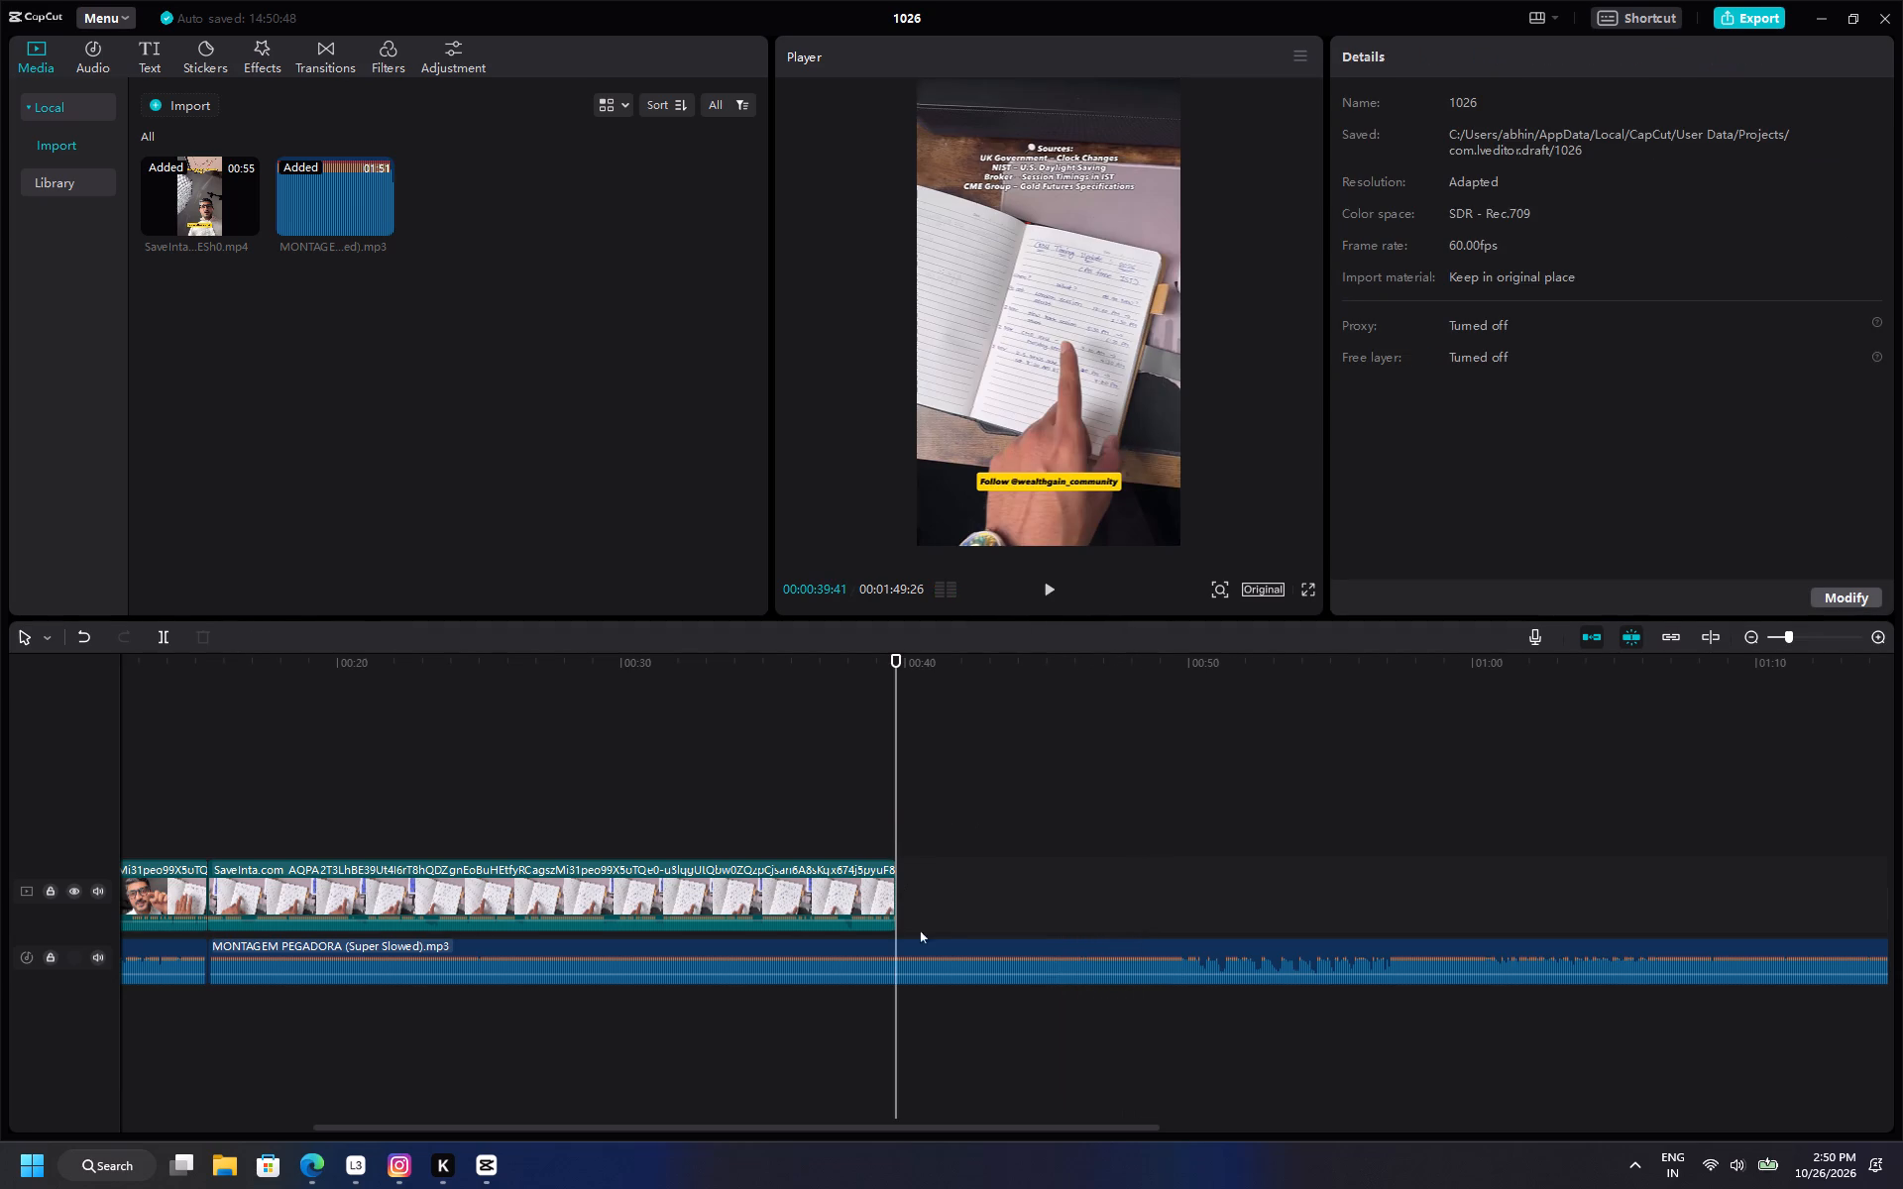
{"action": "left_click", "coordinate": [940, 944]}
{"action": "left_click", "coordinate": [155, 631]}
{"action": "key", "text": "Delete"}
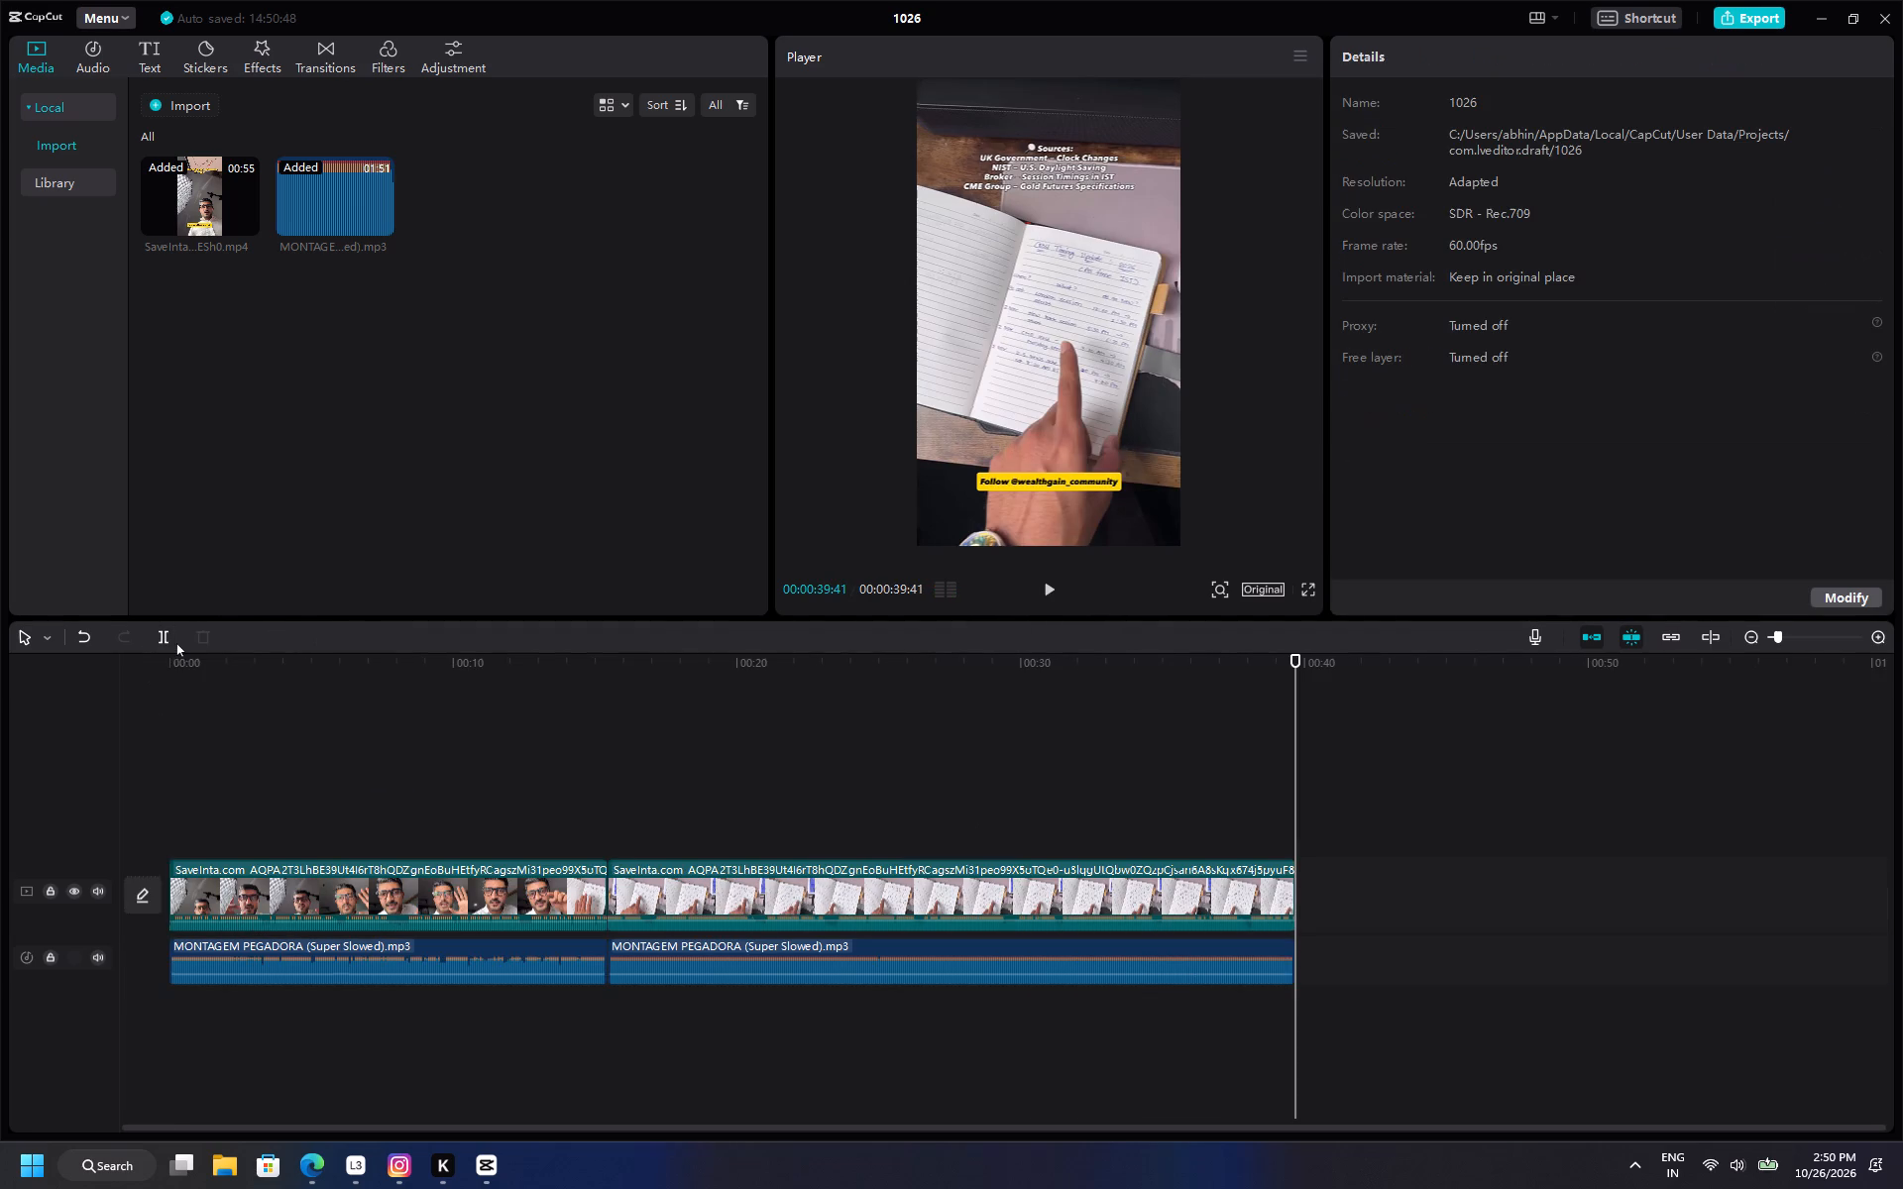
Play the trimmed timeline from the beginning past the 15-second cut to check the result.
{"action": "key", "text": "space"}
{"action": "scroll", "coordinate": [467, 750], "scroll_direction": "down", "scroll_amount": 4, "text": "ctrl"}
{"action": "scroll", "coordinate": [467, 751], "scroll_direction": "up", "scroll_amount": 4, "text": "ctrl"}
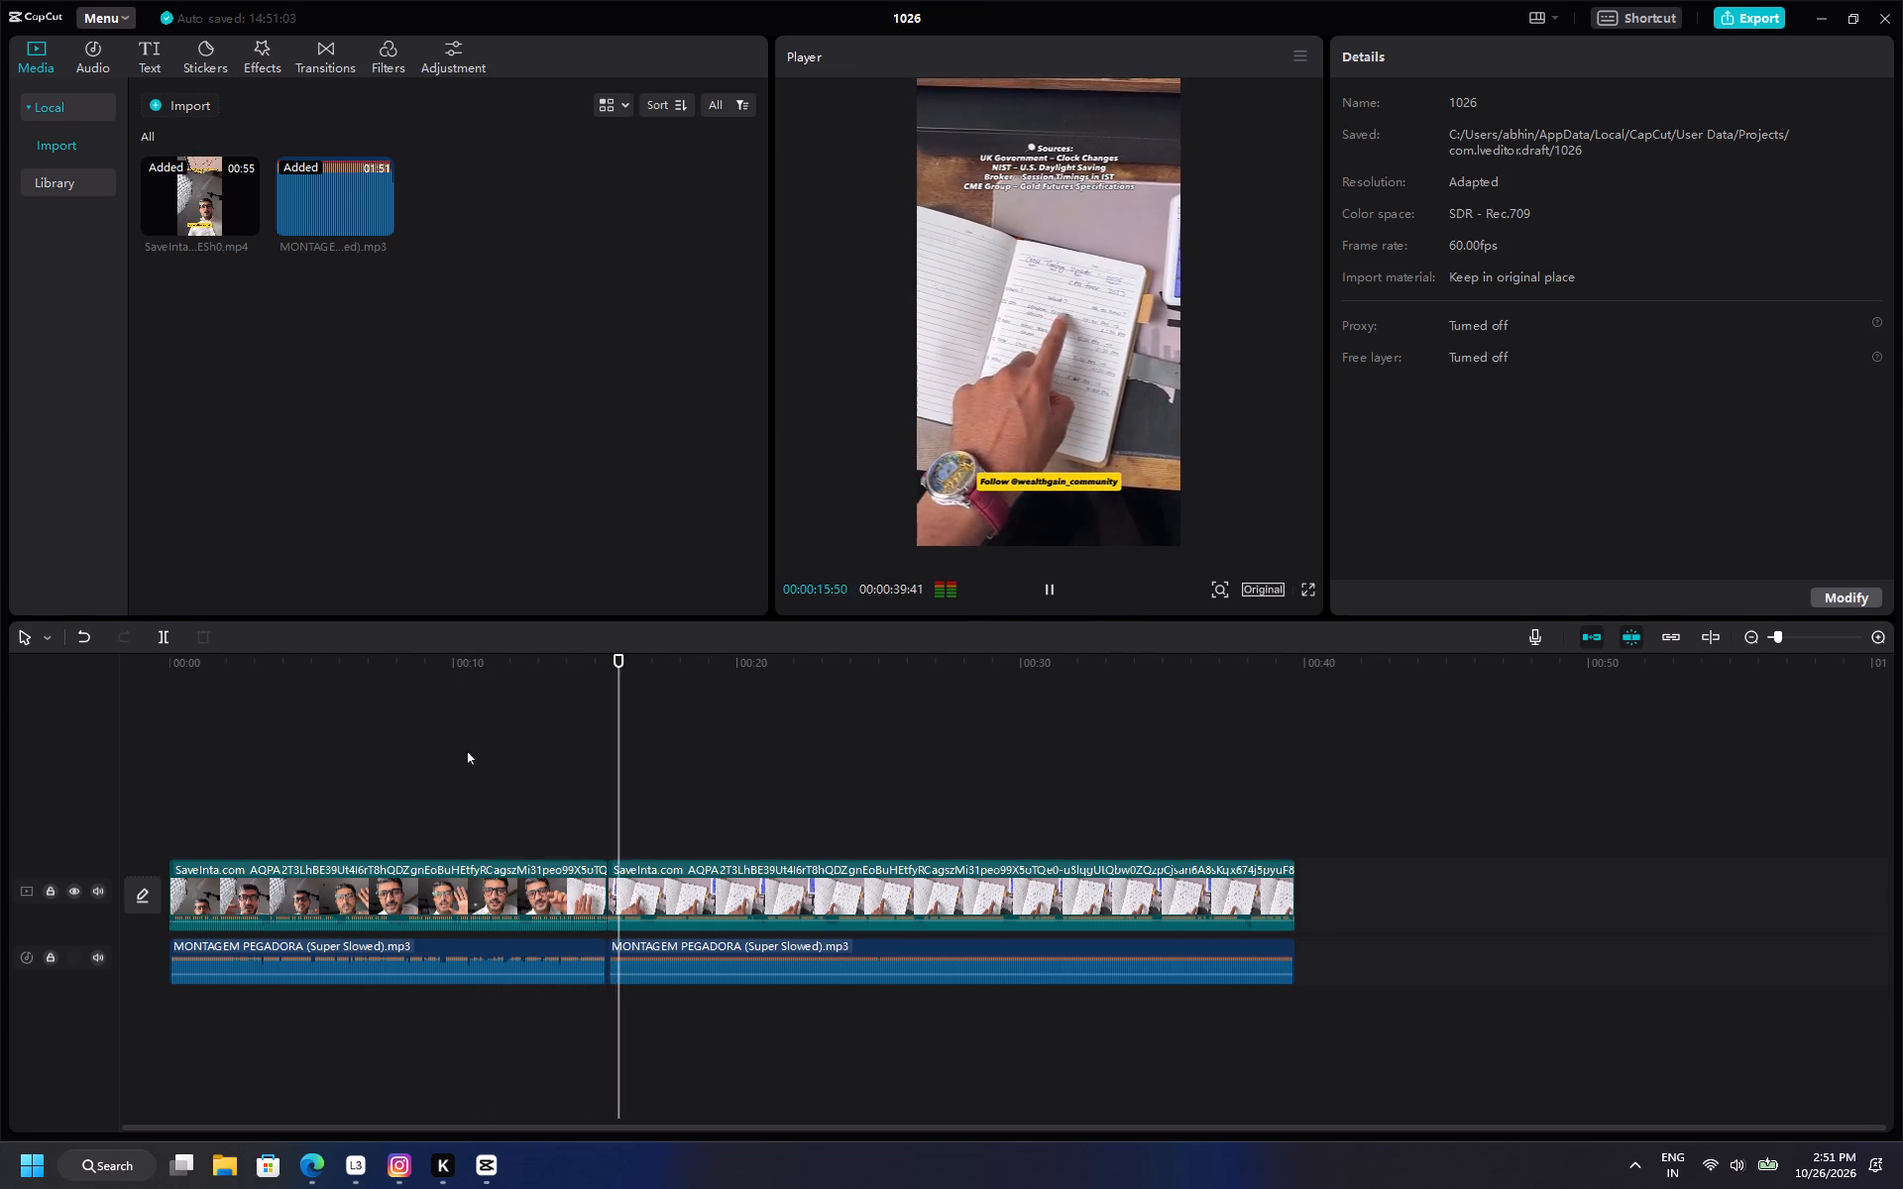
Import the other talking-head reel, the SaveInta.com_AQMnbytz video, from the HDD (E:) drive into the project media.
{"action": "left_click", "coordinate": [167, 114]}
{"action": "scroll", "coordinate": [398, 304], "scroll_direction": "down", "scroll_amount": 6}
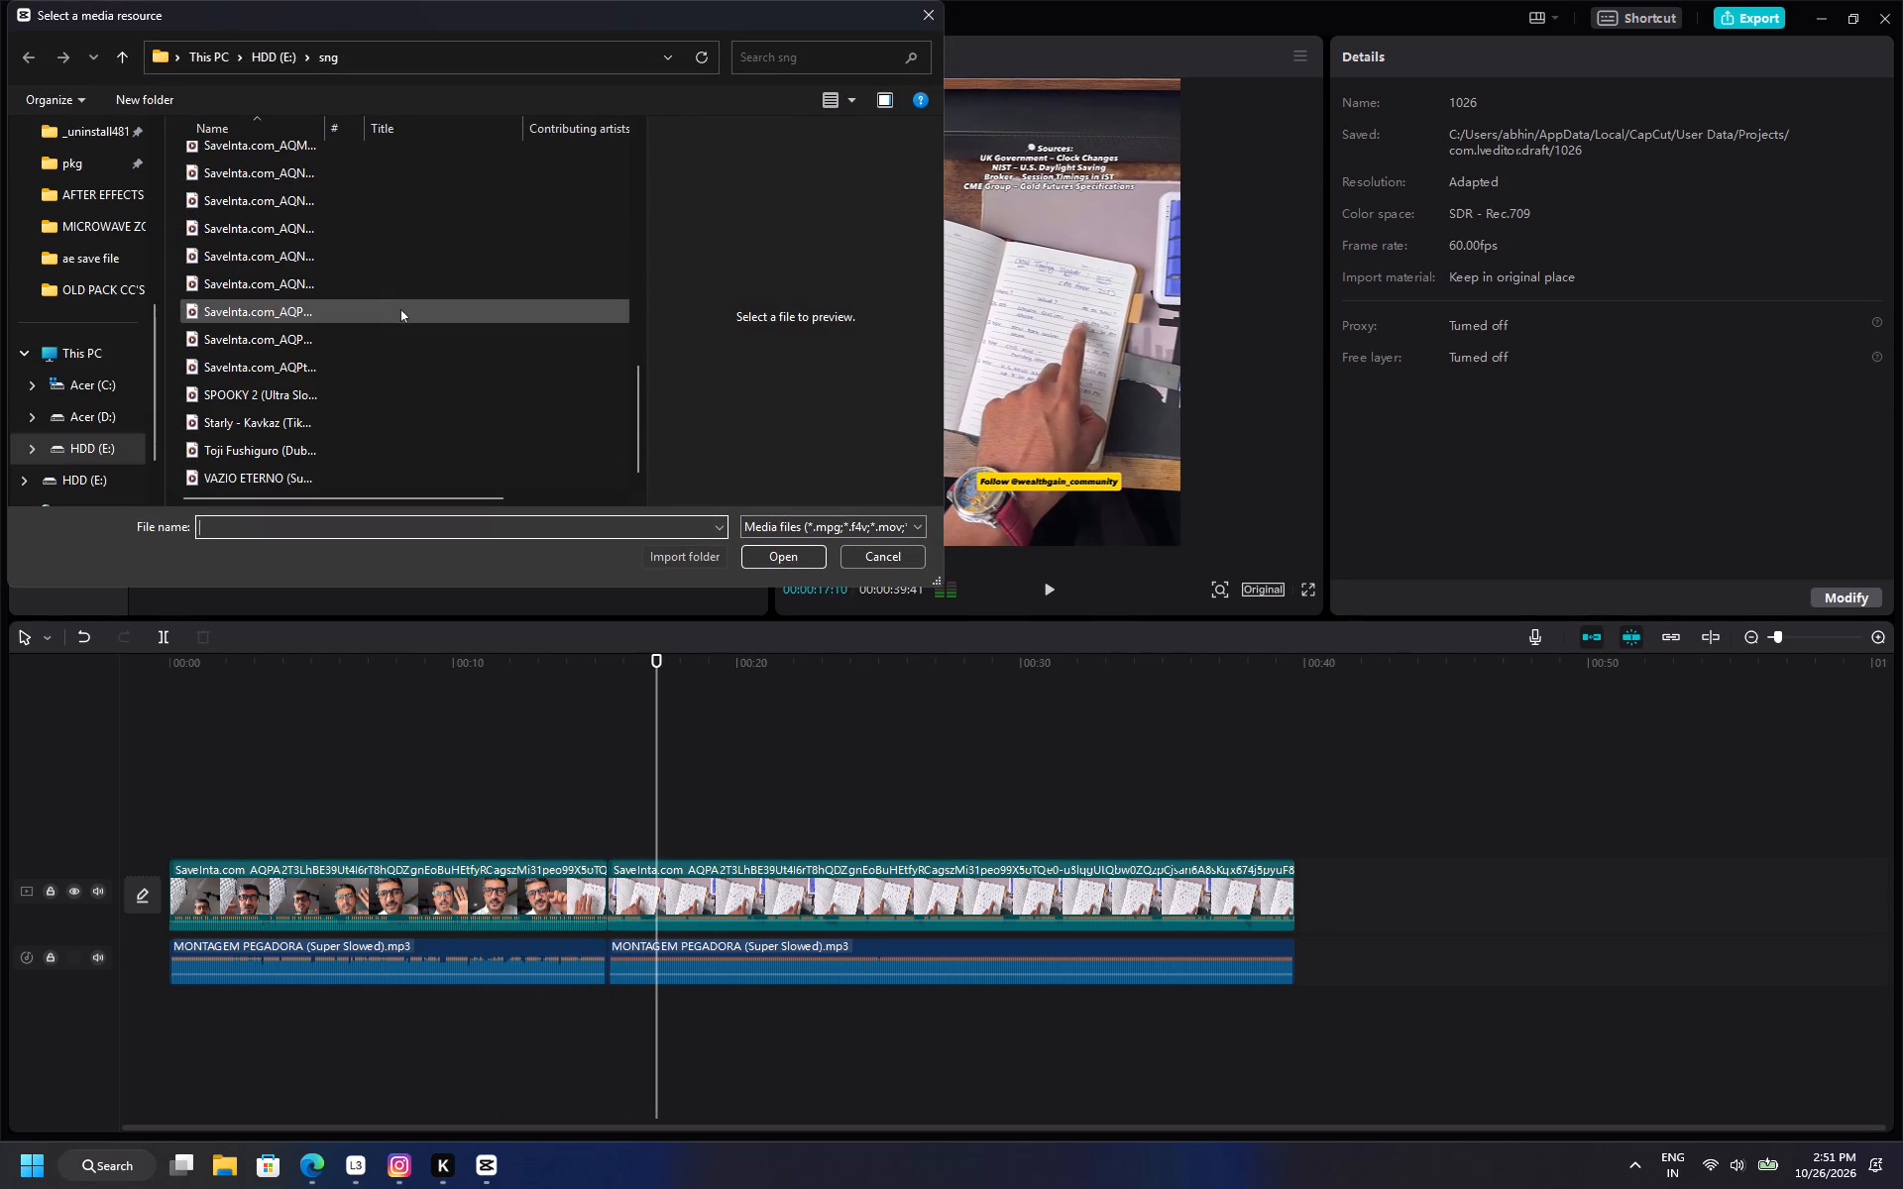
{"action": "scroll", "coordinate": [111, 456], "scroll_direction": "down", "scroll_amount": 1}
{"action": "left_click", "coordinate": [77, 410]}
{"action": "left_click", "coordinate": [96, 392]}
{"action": "scroll", "coordinate": [319, 405], "scroll_direction": "down", "scroll_amount": 4}
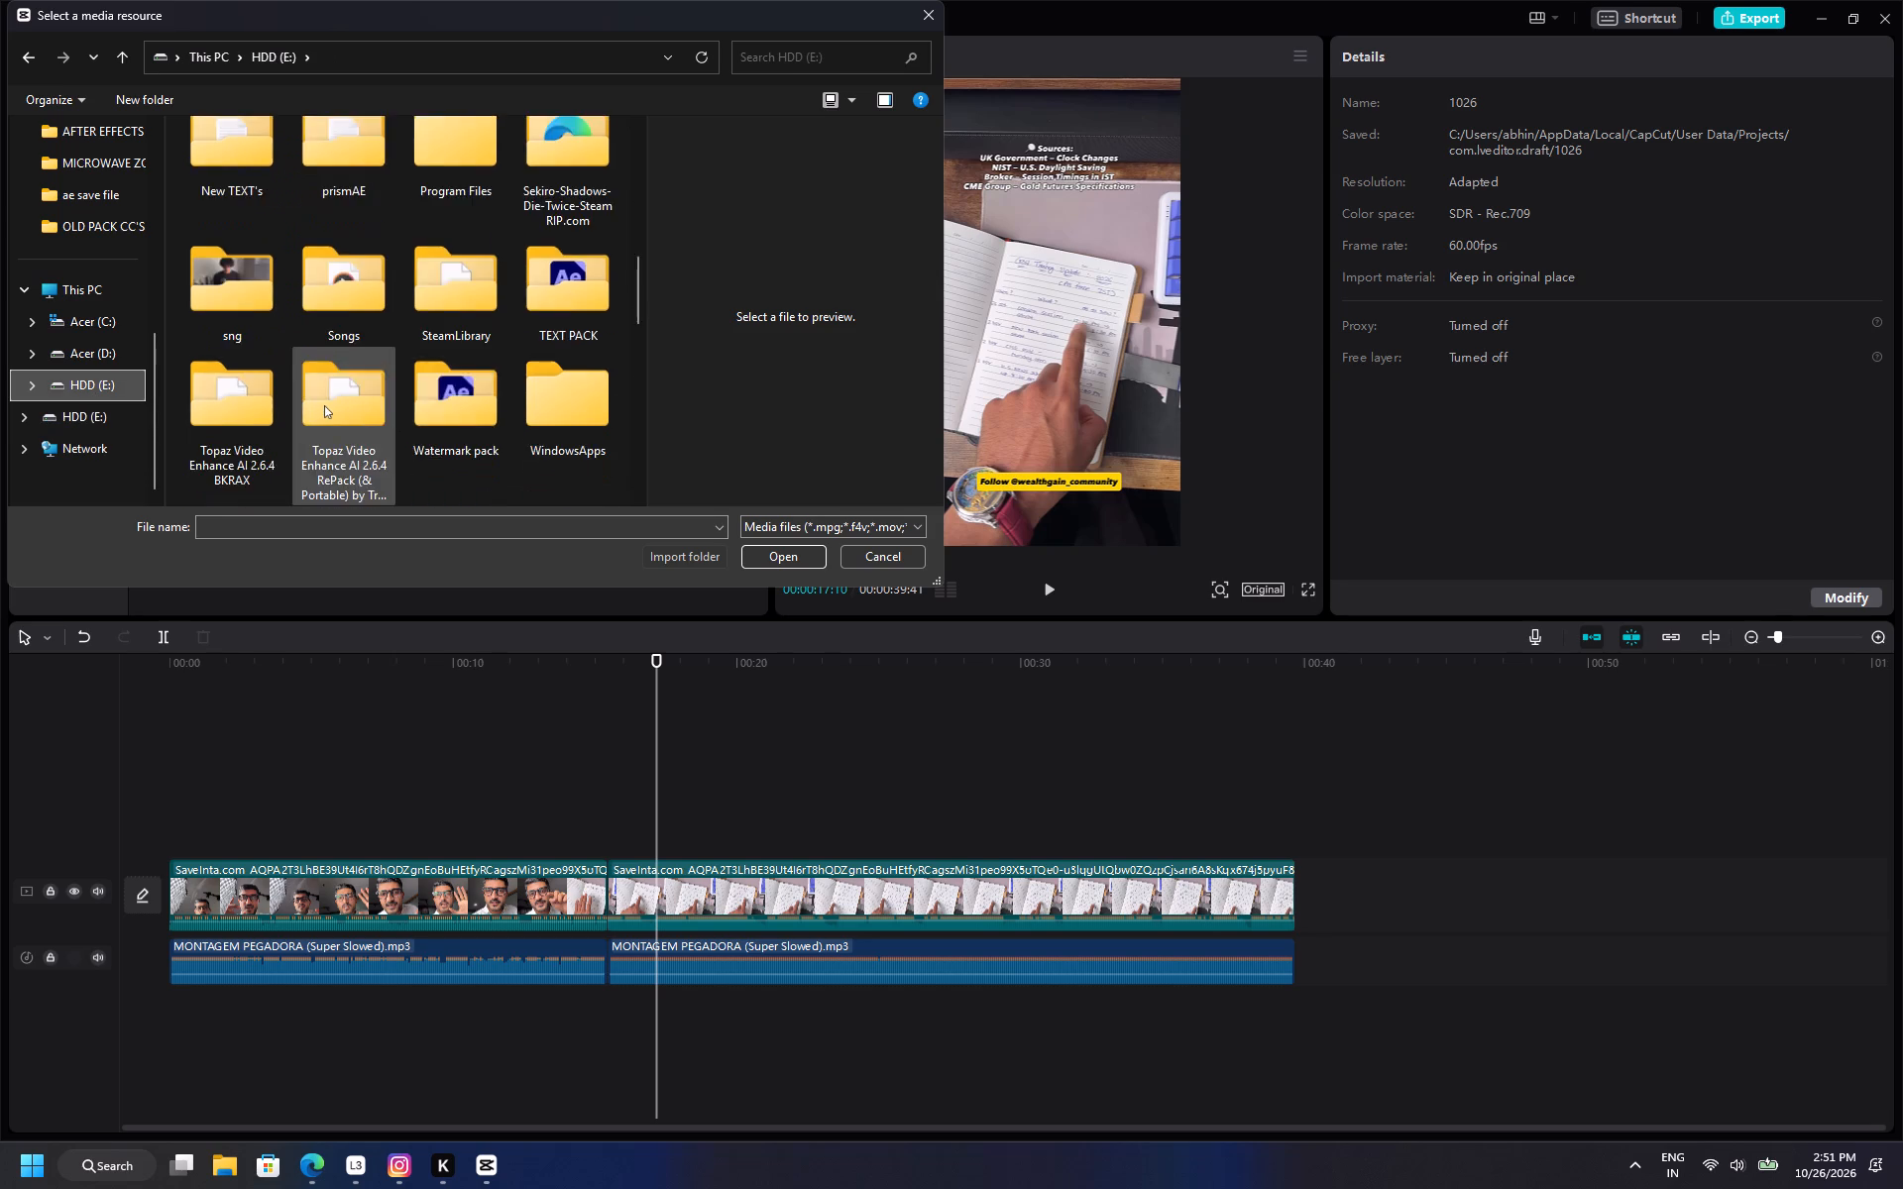
{"action": "scroll", "coordinate": [324, 405], "scroll_direction": "down", "scroll_amount": 7}
{"action": "scroll", "coordinate": [328, 403], "scroll_direction": "up", "scroll_amount": 2}
{"action": "left_click", "coordinate": [363, 394]}
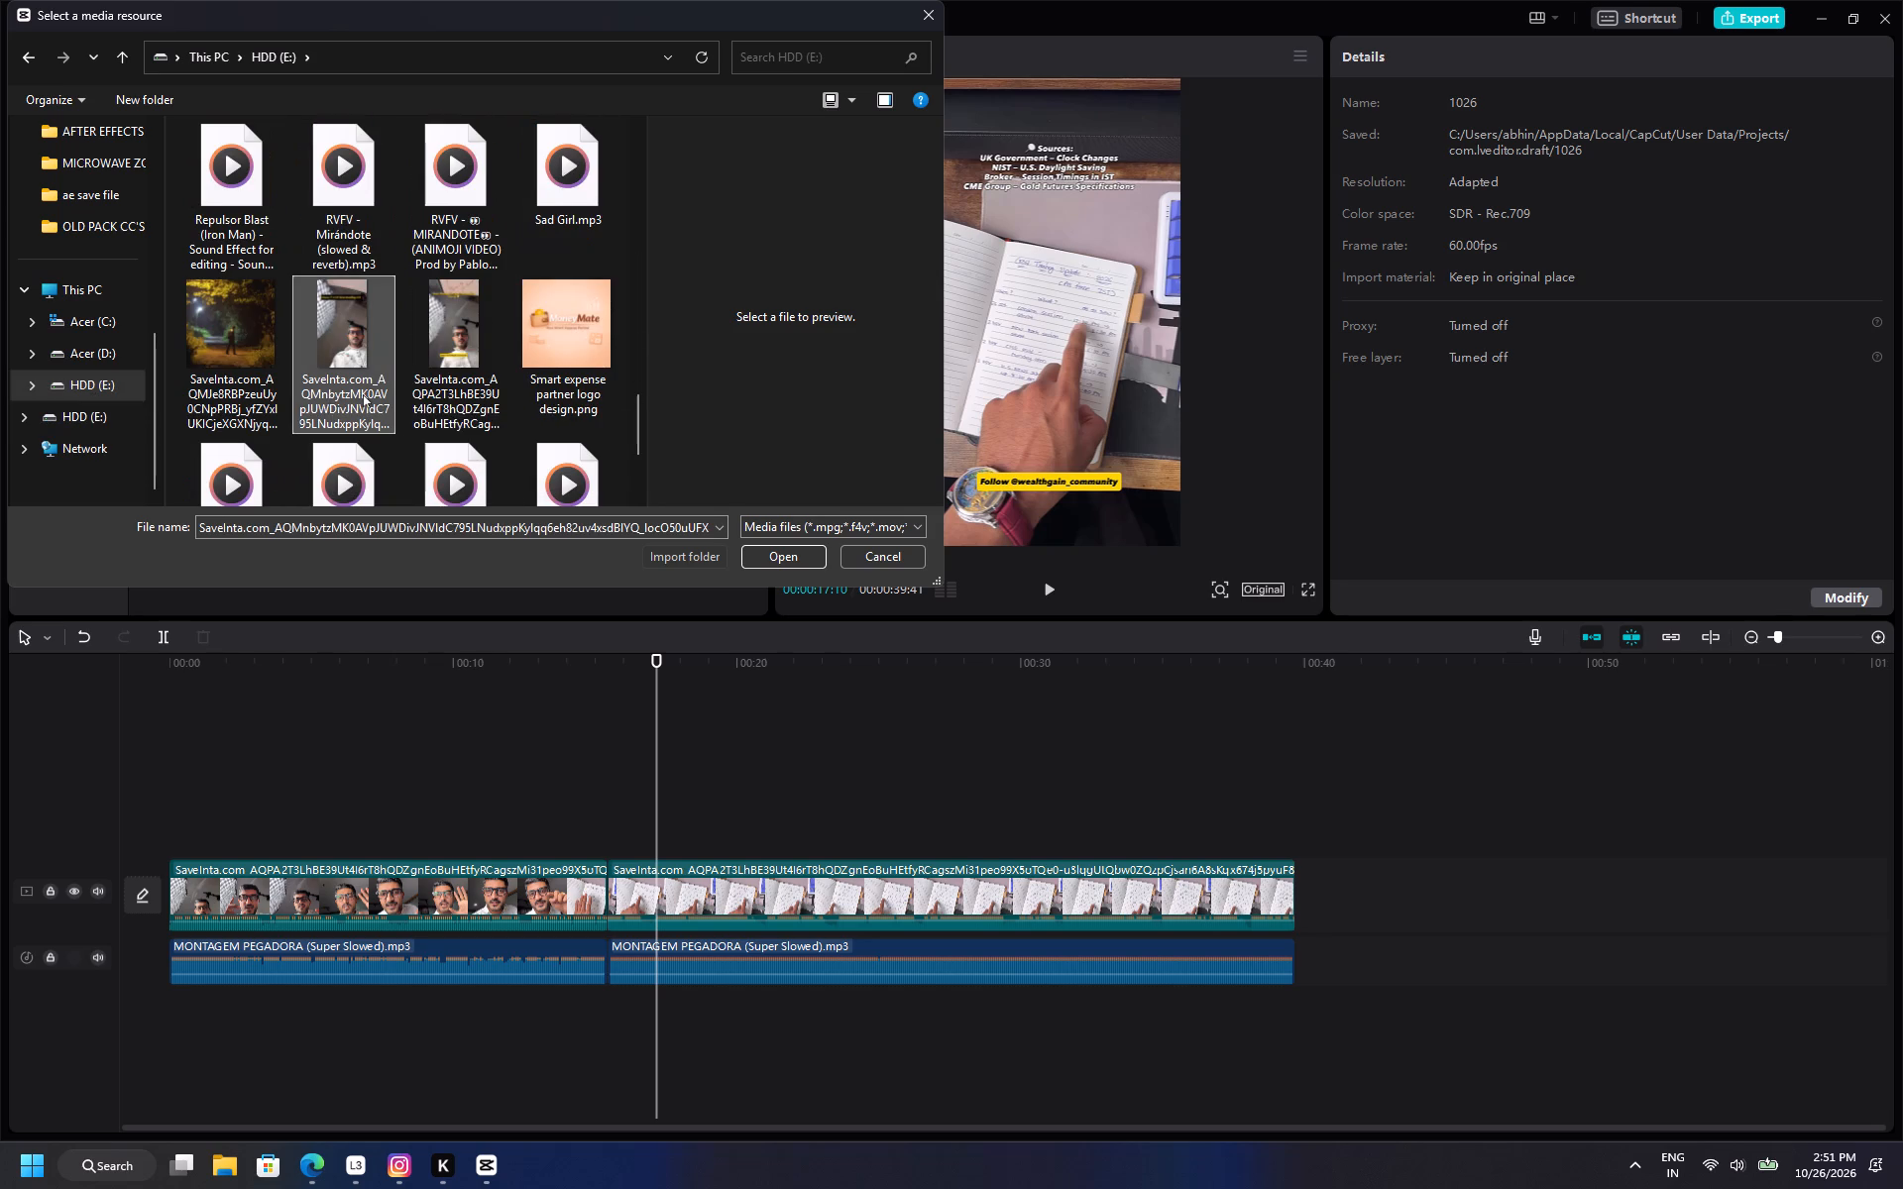
{"action": "left_click", "coordinate": [772, 548]}
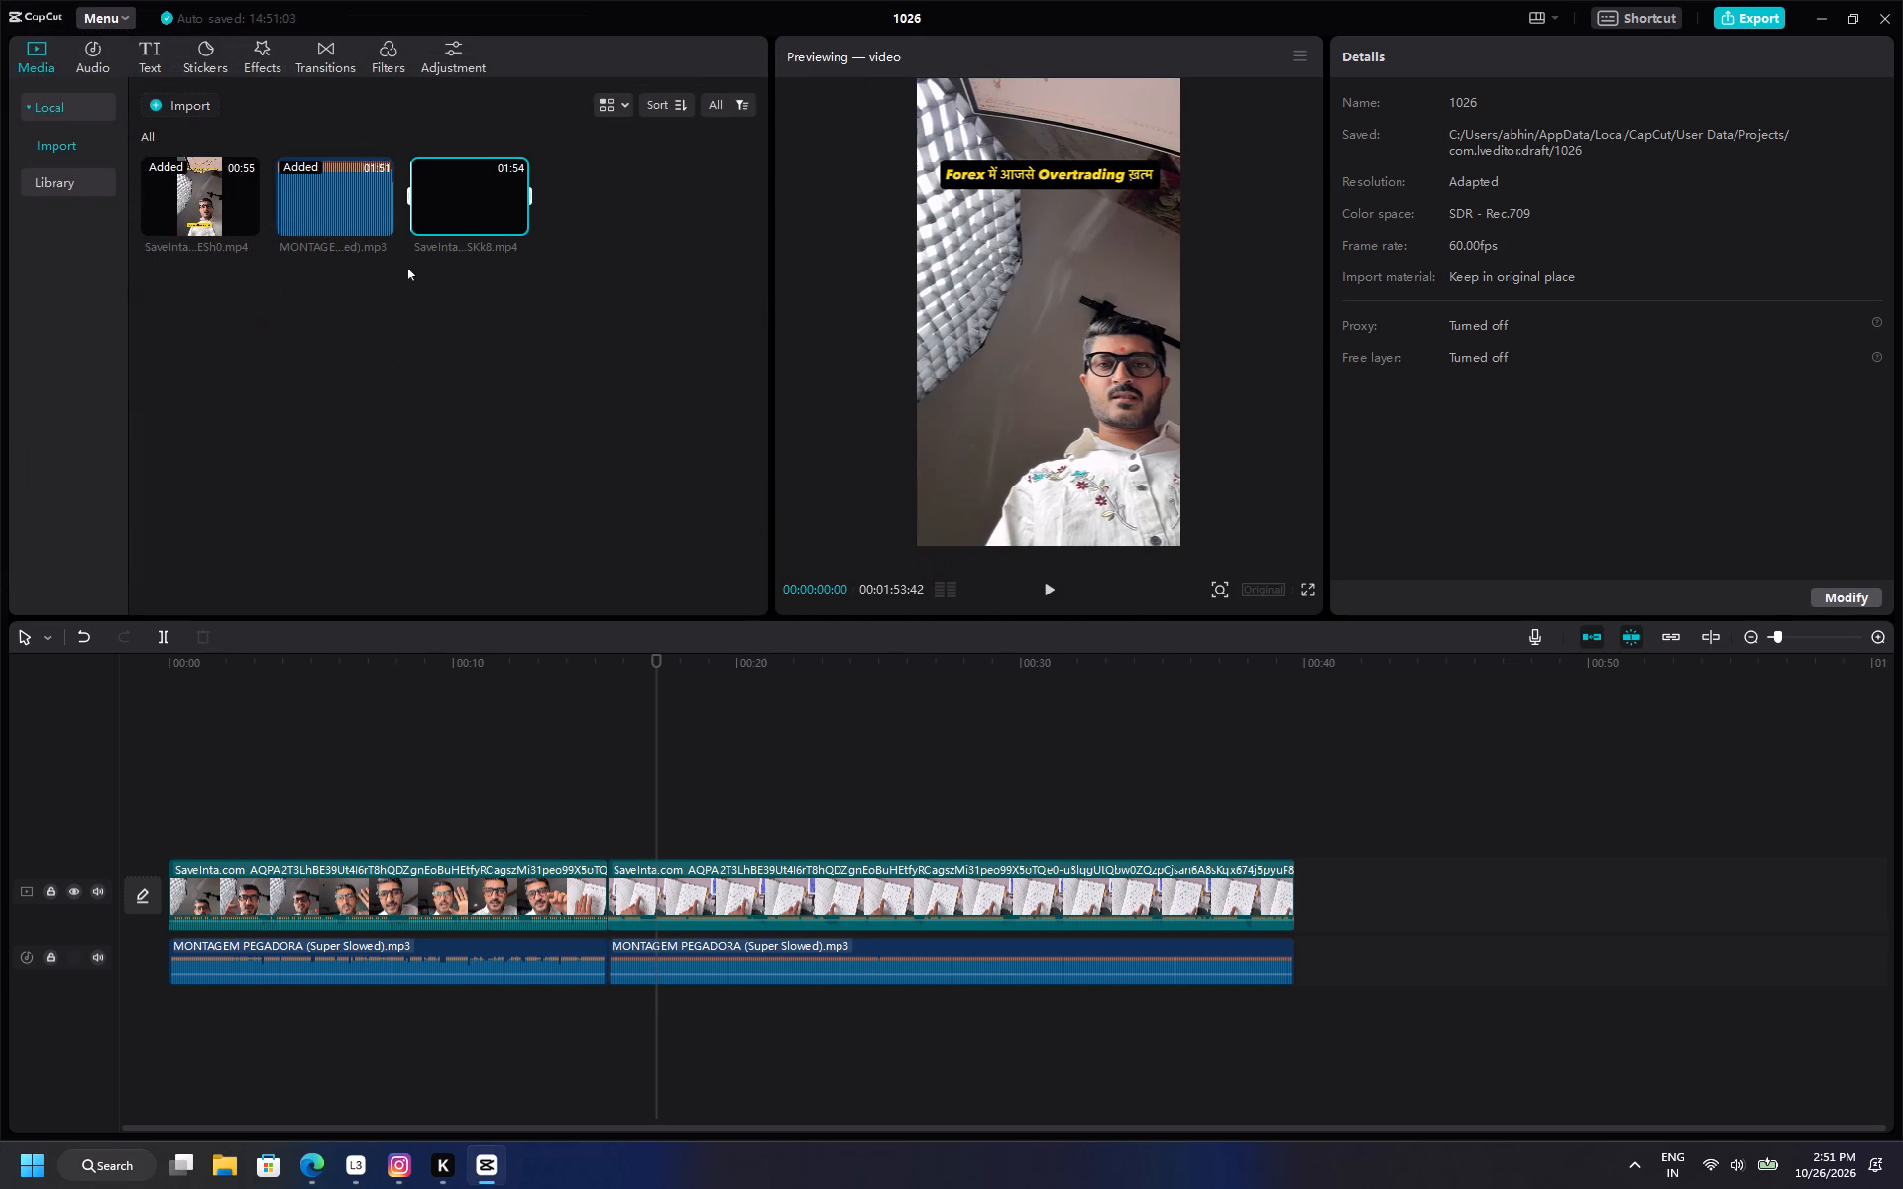
Preview the imported 01:54 reel and place it on a new track above the main video, beyond the existing clips.
{"action": "key", "text": "space"}
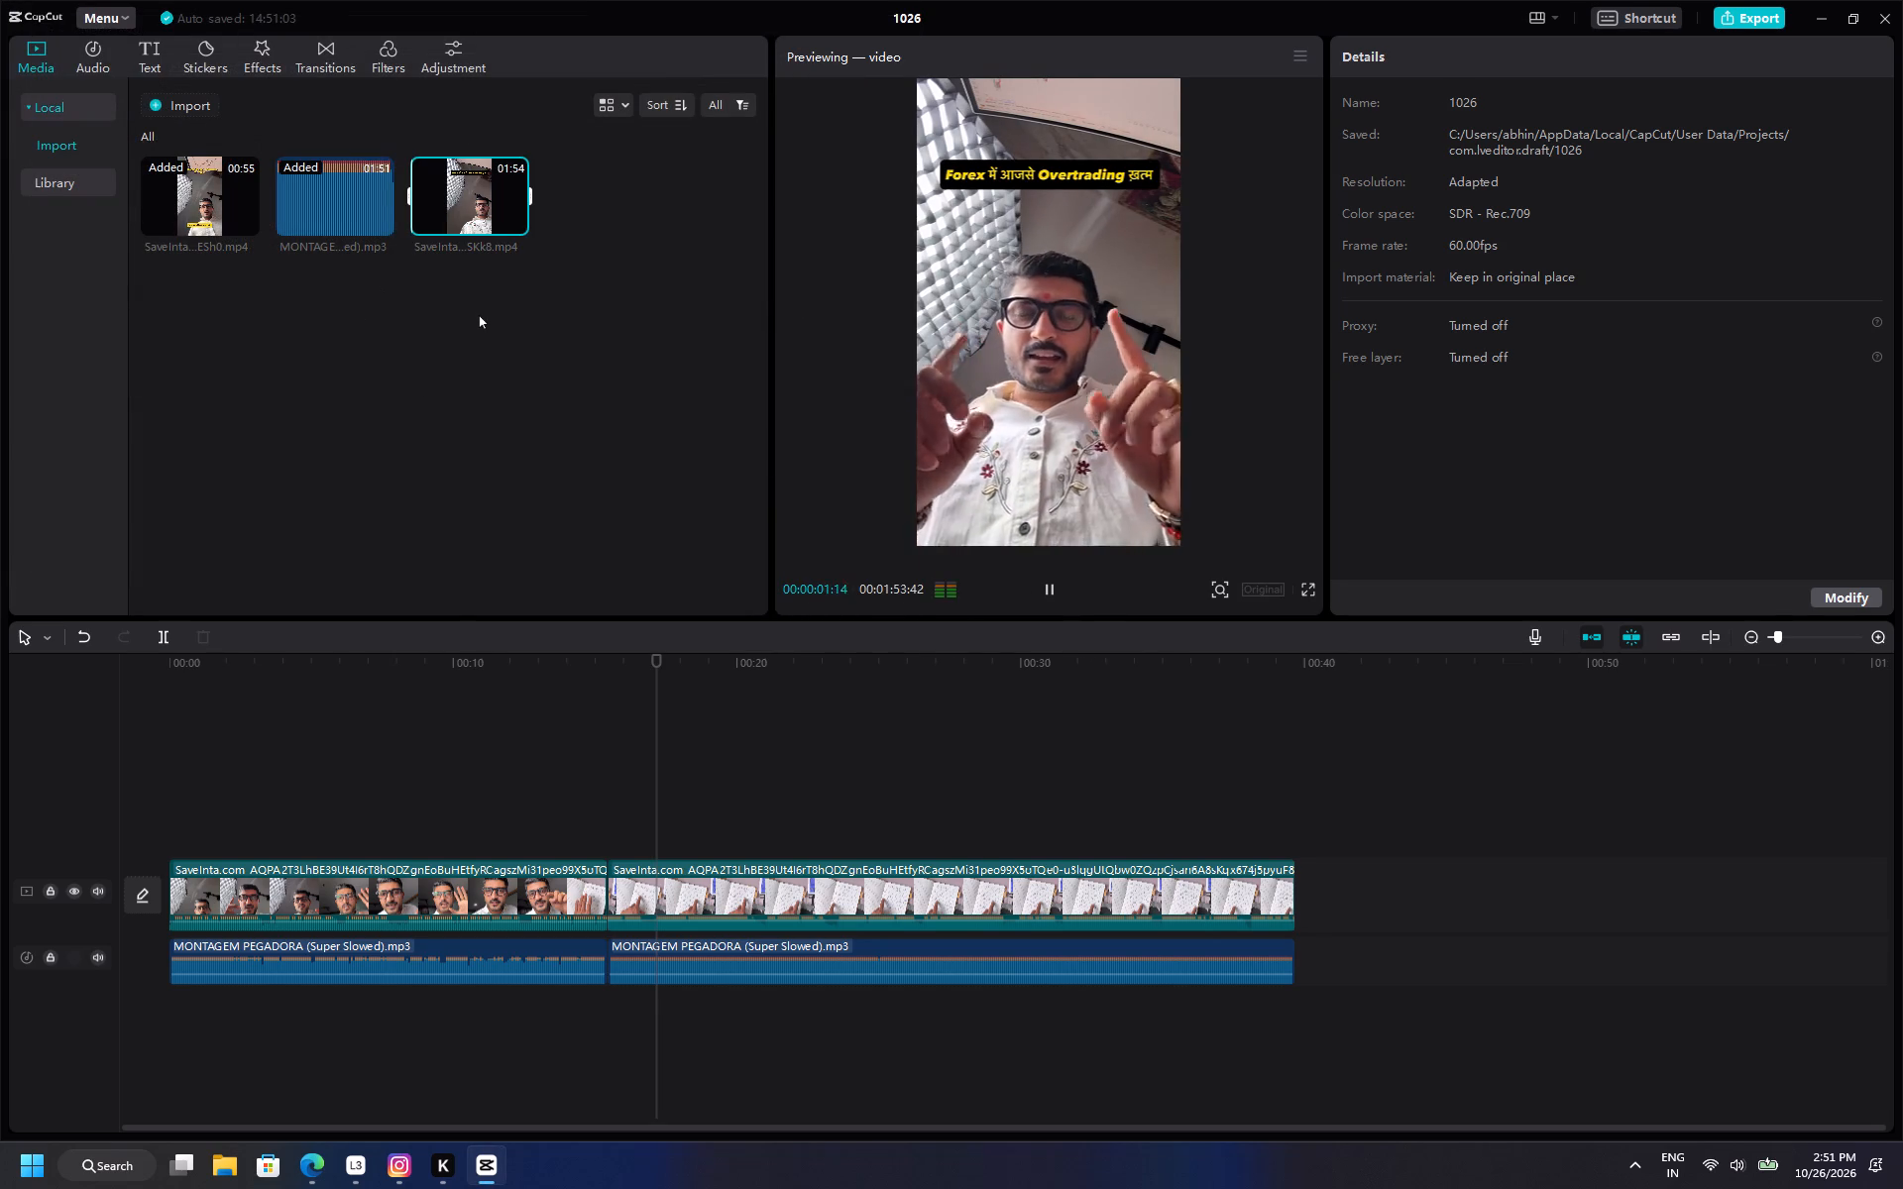
{"action": "scroll", "coordinate": [604, 773], "scroll_direction": "down", "scroll_amount": 2, "text": "ctrl"}
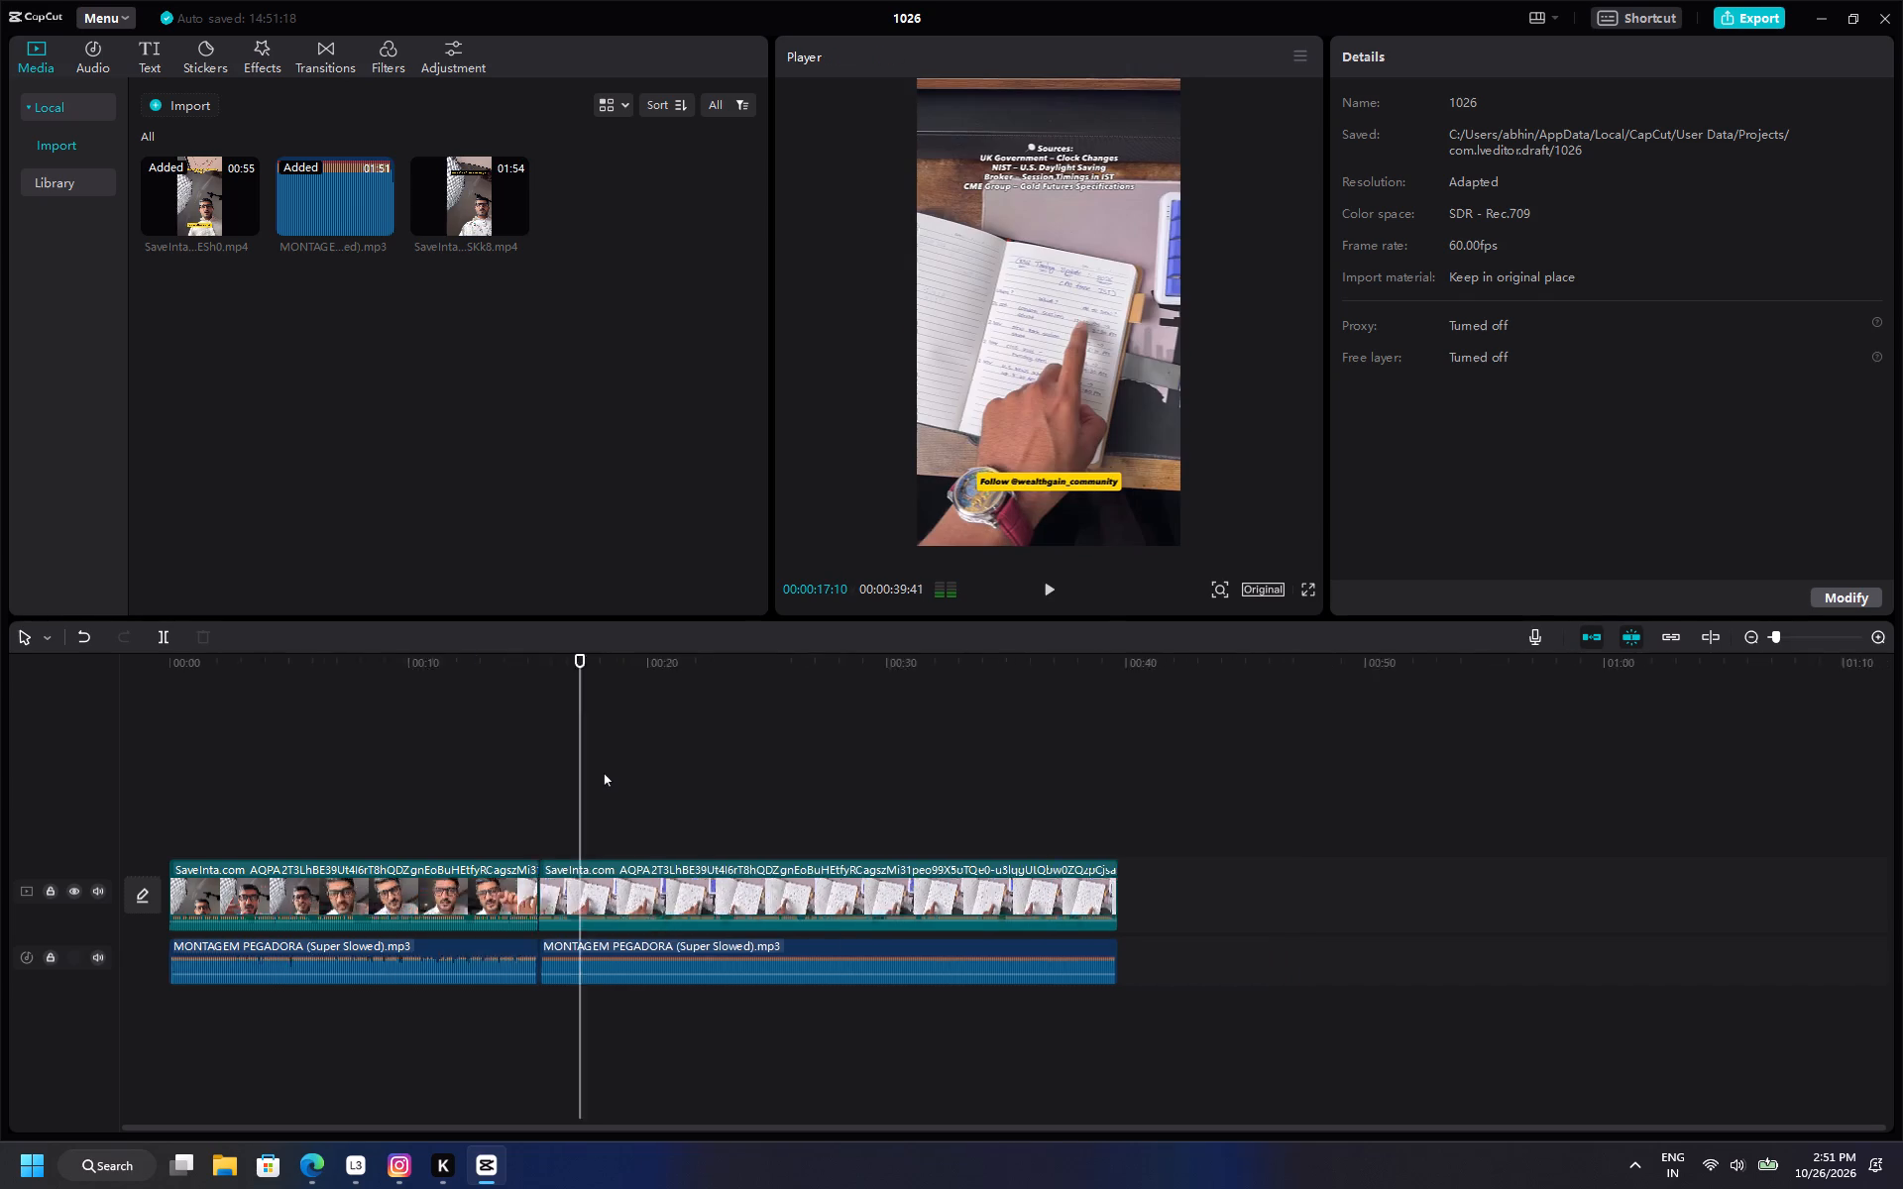
{"action": "scroll", "coordinate": [604, 773], "scroll_direction": "down", "scroll_amount": 5, "text": "ctrl"}
{"action": "left_click_drag", "start_coordinate": [471, 183], "coordinate": [802, 845]}
{"action": "scroll", "coordinate": [794, 847], "scroll_direction": "down", "scroll_amount": 7, "text": "ctrl"}
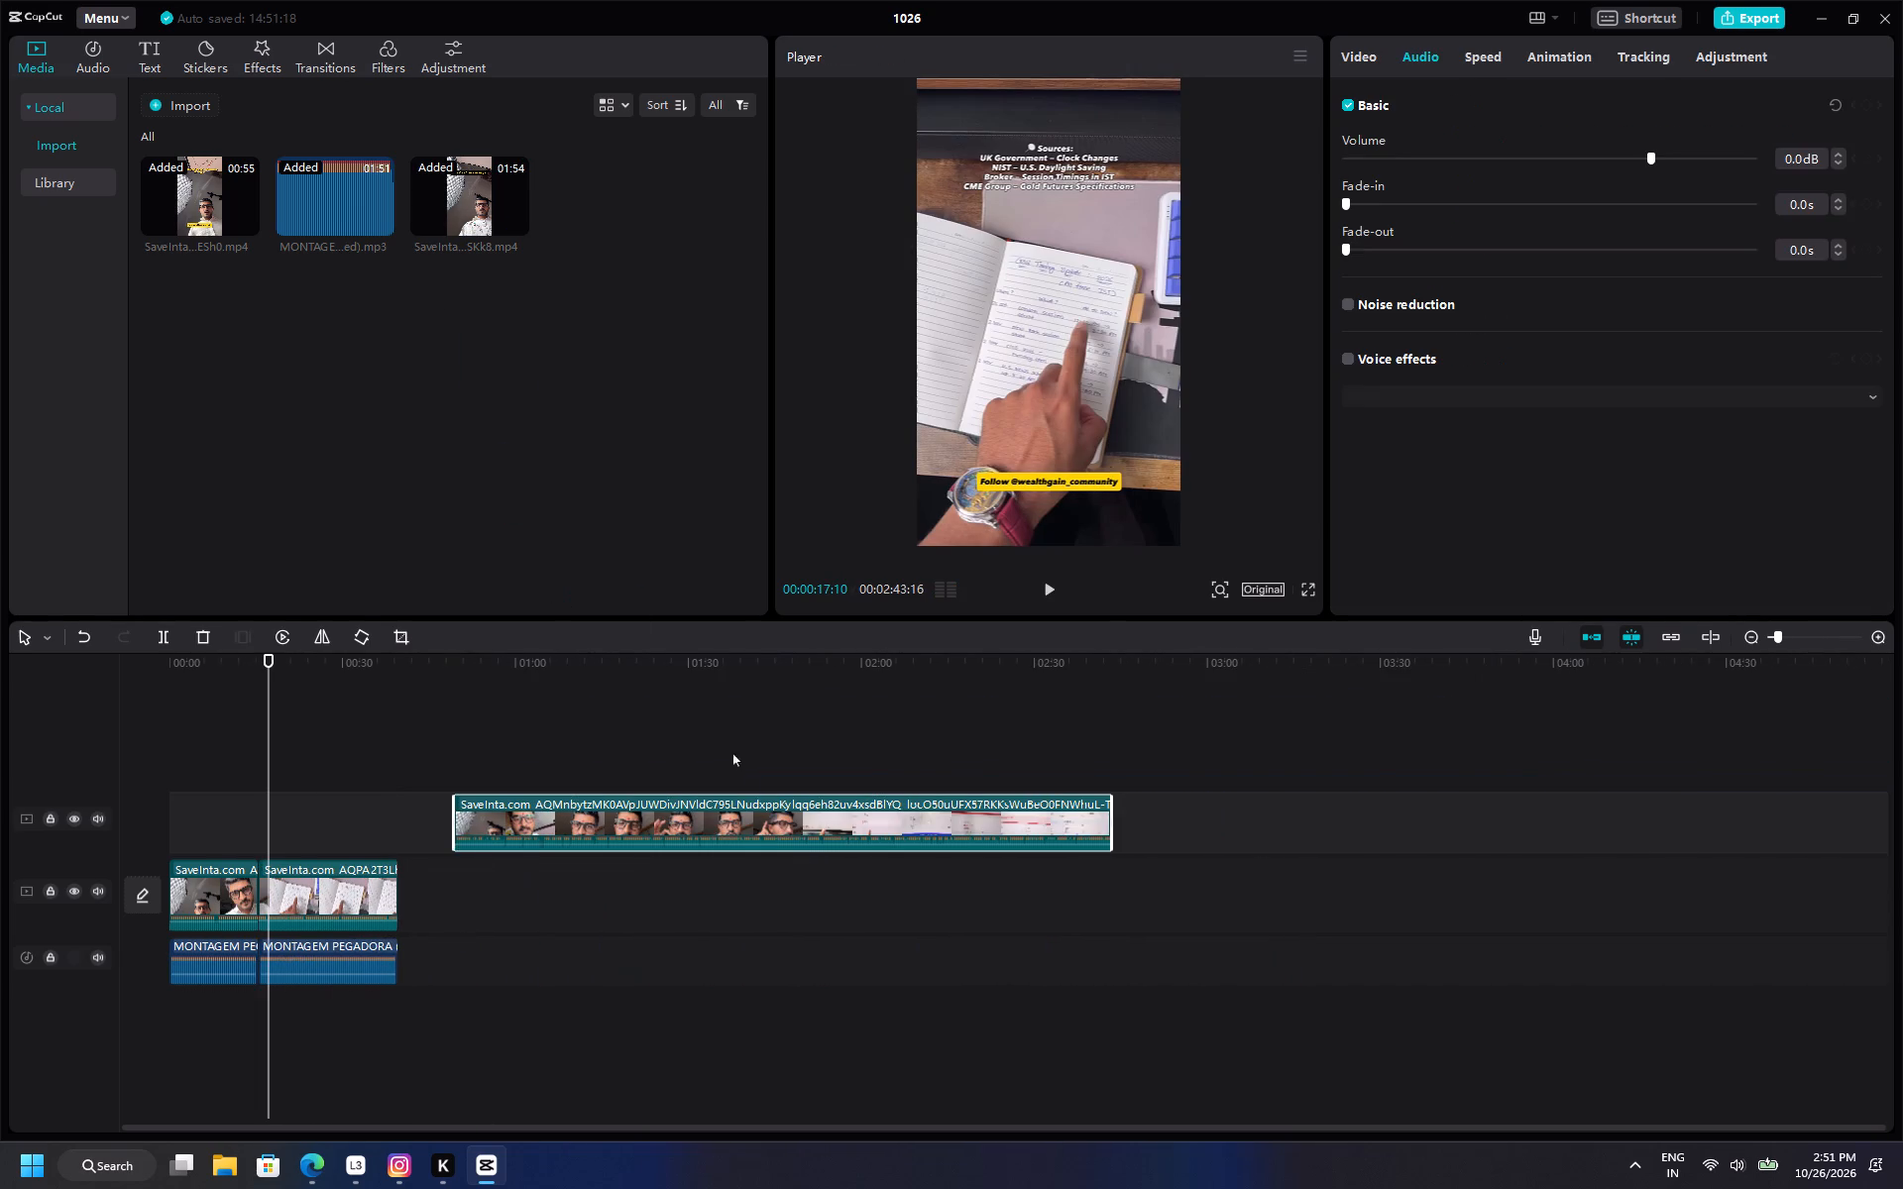
Play the placed reel from about 1:50 on the timeline to review its screen and desk footage.
{"action": "left_click", "coordinate": [721, 734], "text": "ctrl"}
{"action": "left_click_drag", "start_coordinate": [721, 734], "coordinate": [810, 733]}
{"action": "key", "text": "space"}
{"action": "scroll", "coordinate": [825, 731], "scroll_direction": "up", "scroll_amount": 2, "text": "ctrl"}
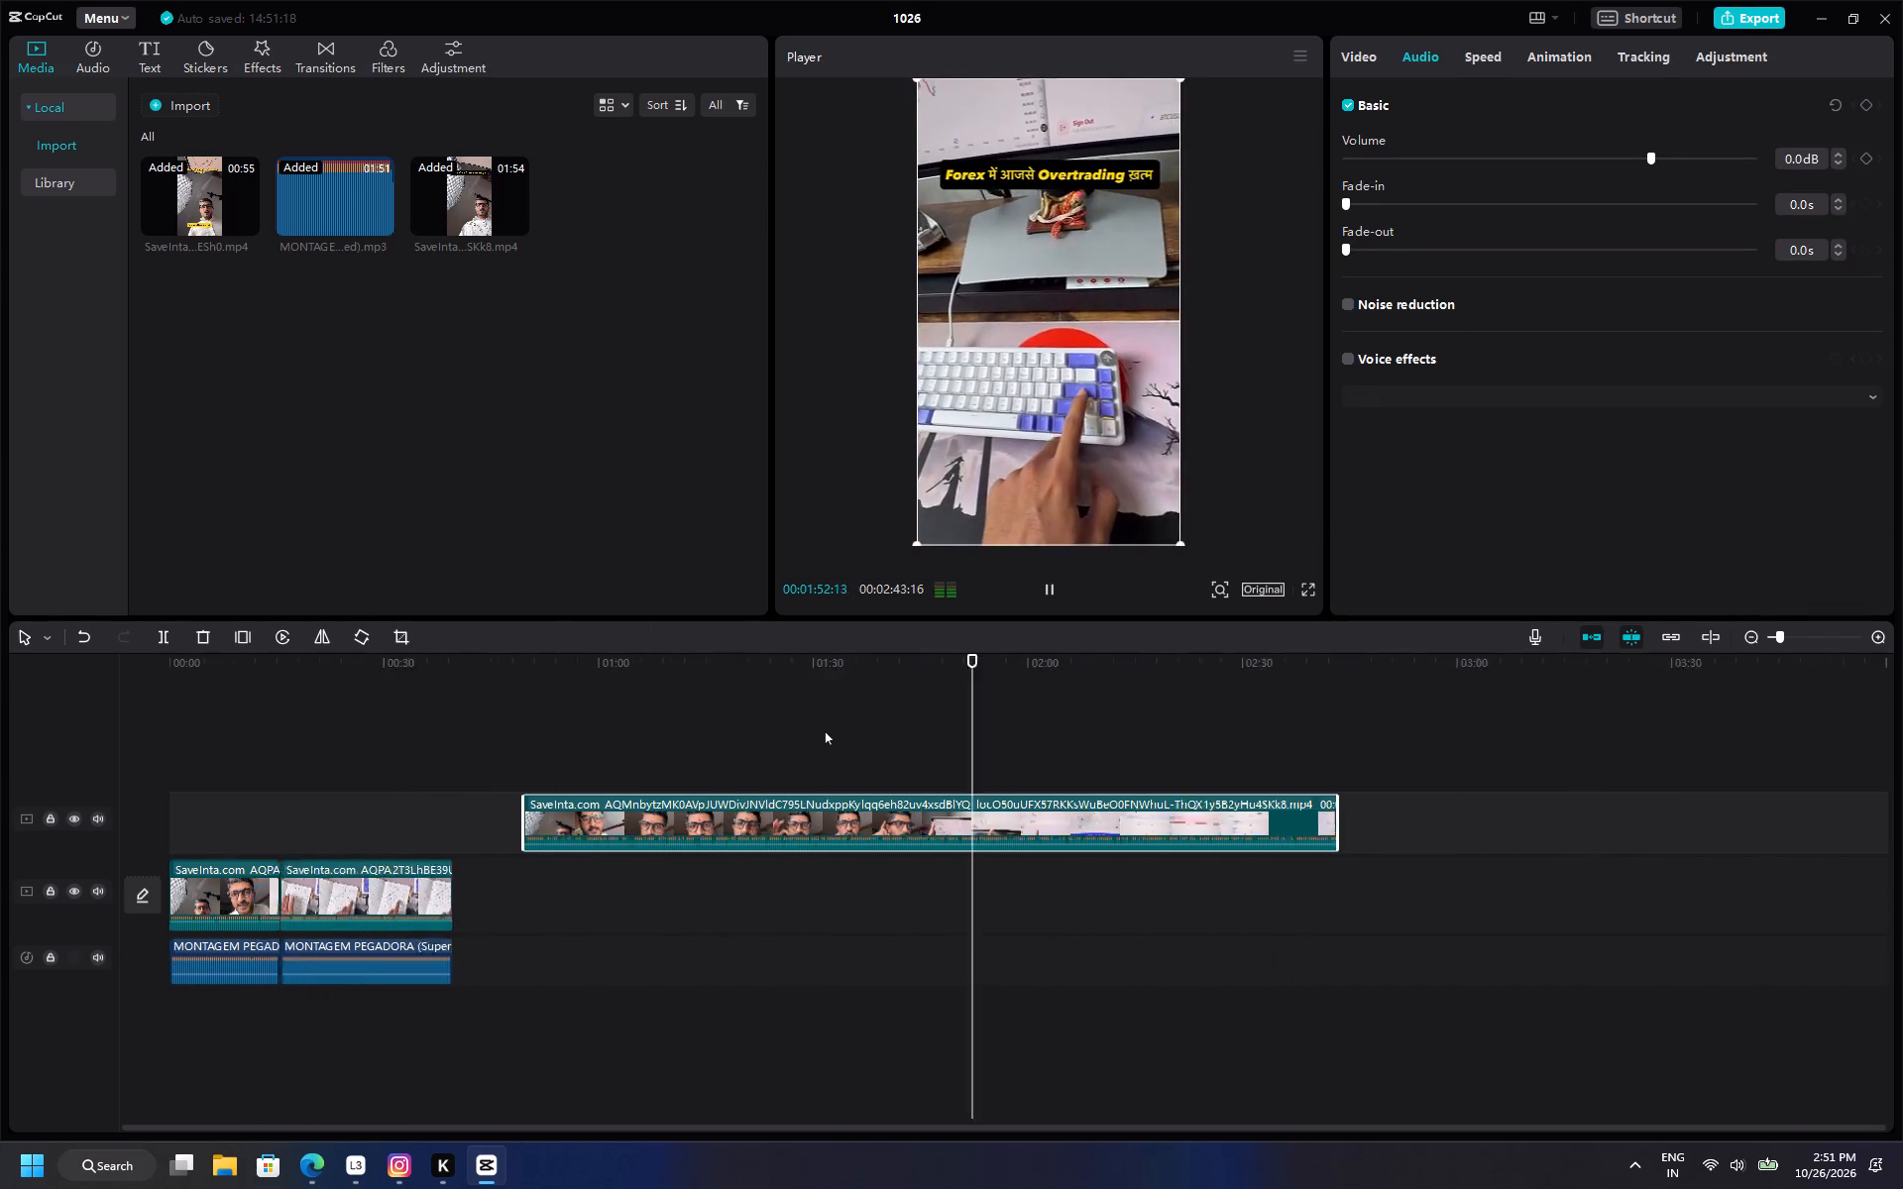
{"action": "scroll", "coordinate": [825, 731], "scroll_direction": "up", "scroll_amount": 3, "text": "ctrl"}
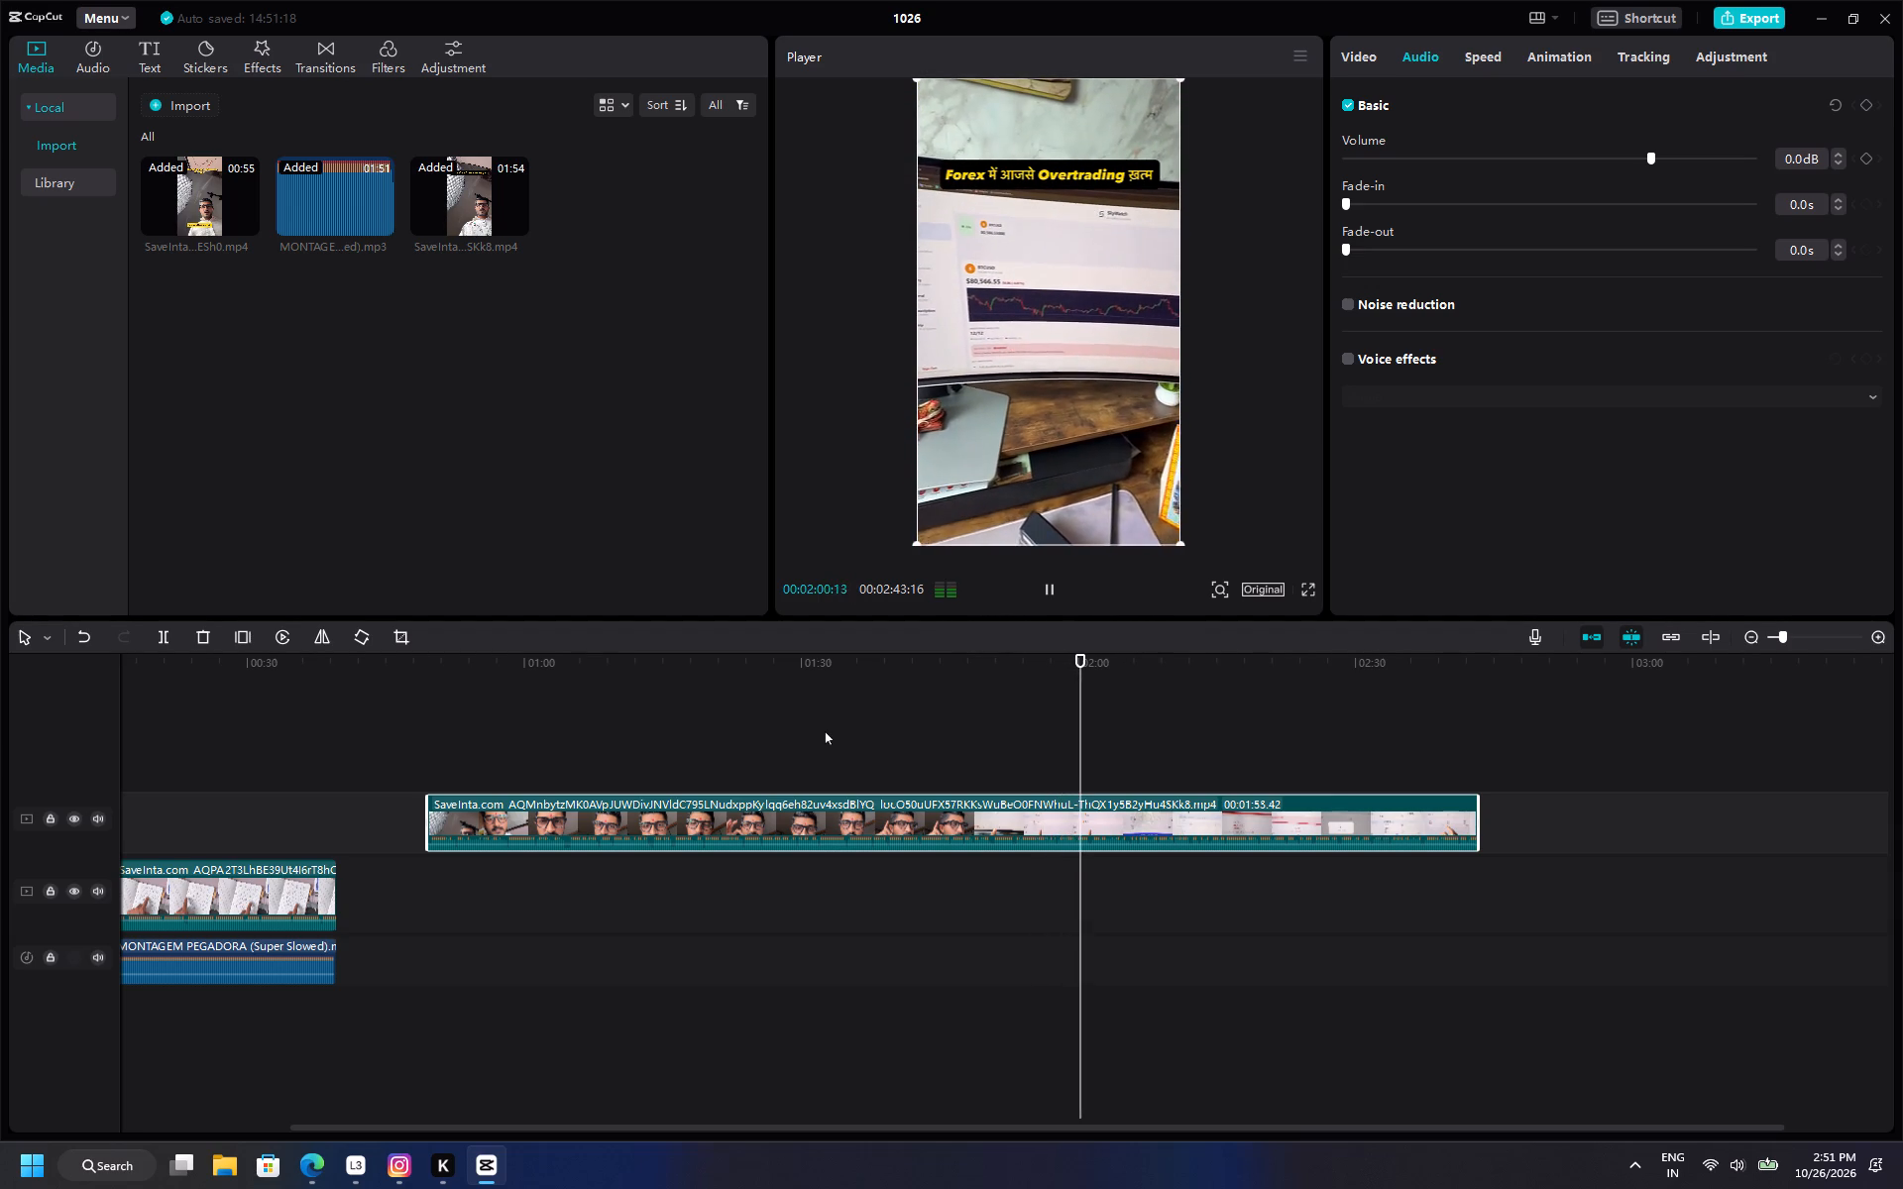
Delete both segments of the first reel from the main video track, keeping the music segments.
{"action": "left_click", "coordinate": [321, 772]}
{"action": "left_click_drag", "start_coordinate": [321, 772], "coordinate": [0, 826]}
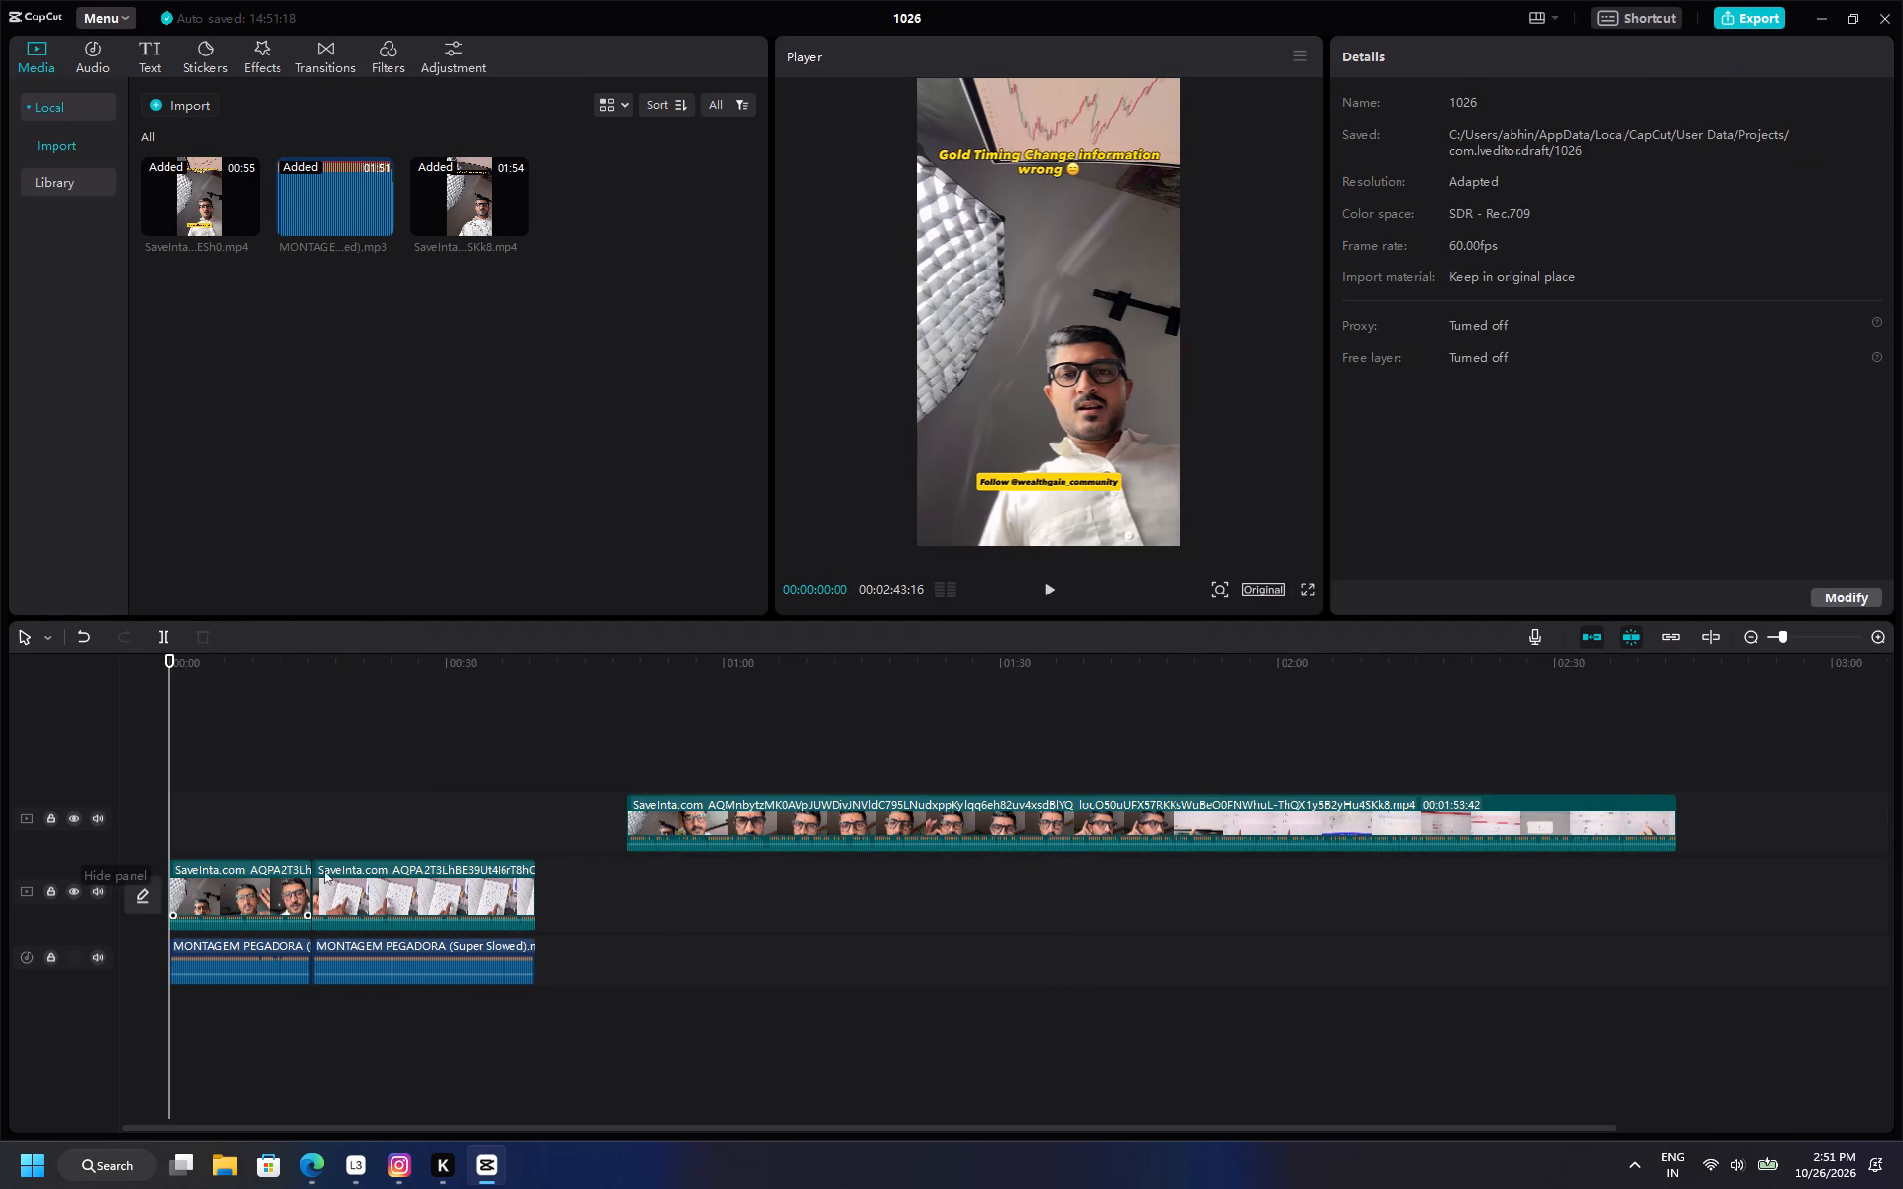
{"action": "left_click_drag", "start_coordinate": [560, 878], "coordinate": [135, 877], "text": "ctrl"}
{"action": "key", "text": "Delete"}
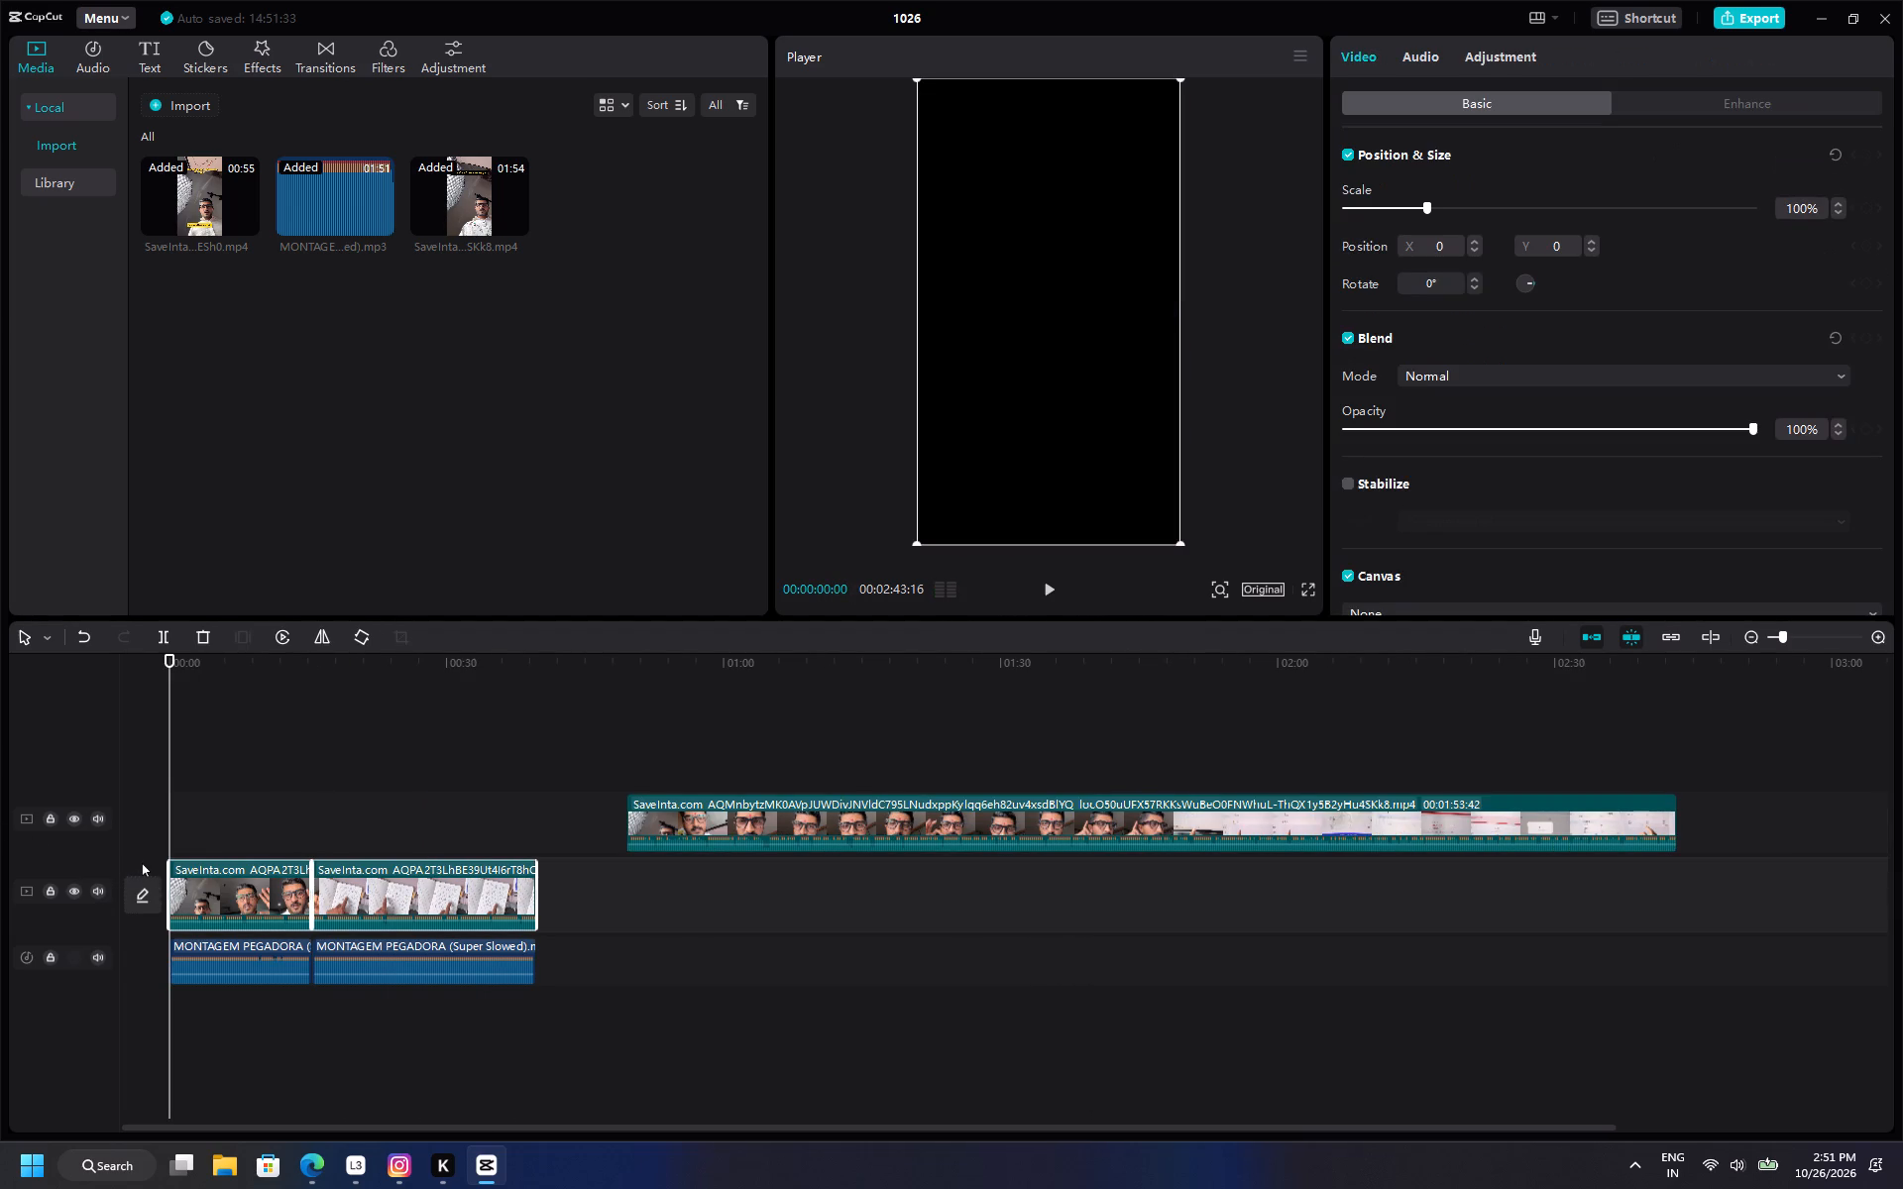
Move the new reel down to the start of the main video track, above the music.
{"action": "left_click_drag", "start_coordinate": [753, 797], "coordinate": [300, 864]}
Play the new reel from its start and raise its volume to 9.3 dB.
{"action": "key", "text": "space"}
{"action": "scroll", "coordinate": [414, 804], "scroll_direction": "up", "scroll_amount": 2}
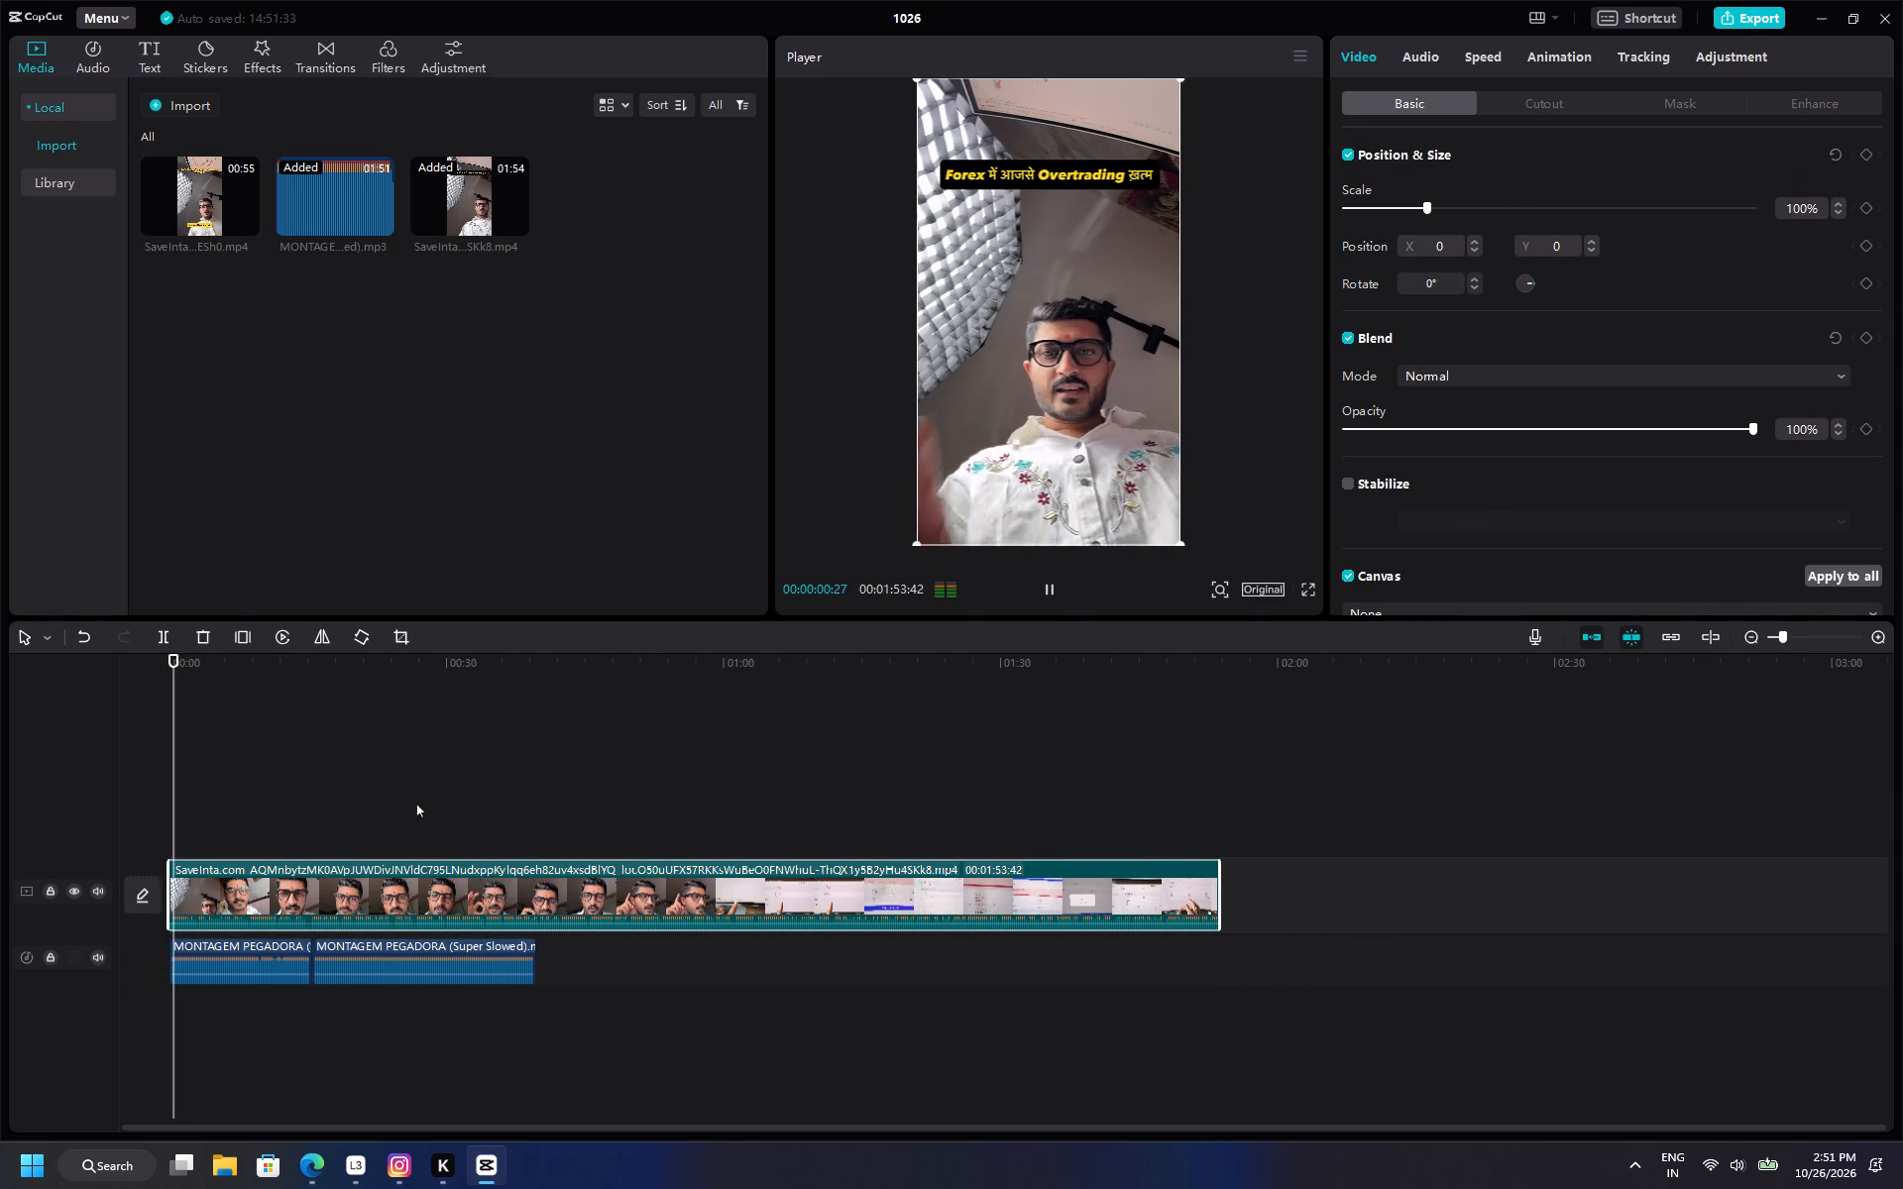
{"action": "scroll", "coordinate": [416, 804], "scroll_direction": "up", "scroll_amount": 6}
{"action": "scroll", "coordinate": [452, 809], "scroll_direction": "up", "scroll_amount": 3, "text": "ctrl"}
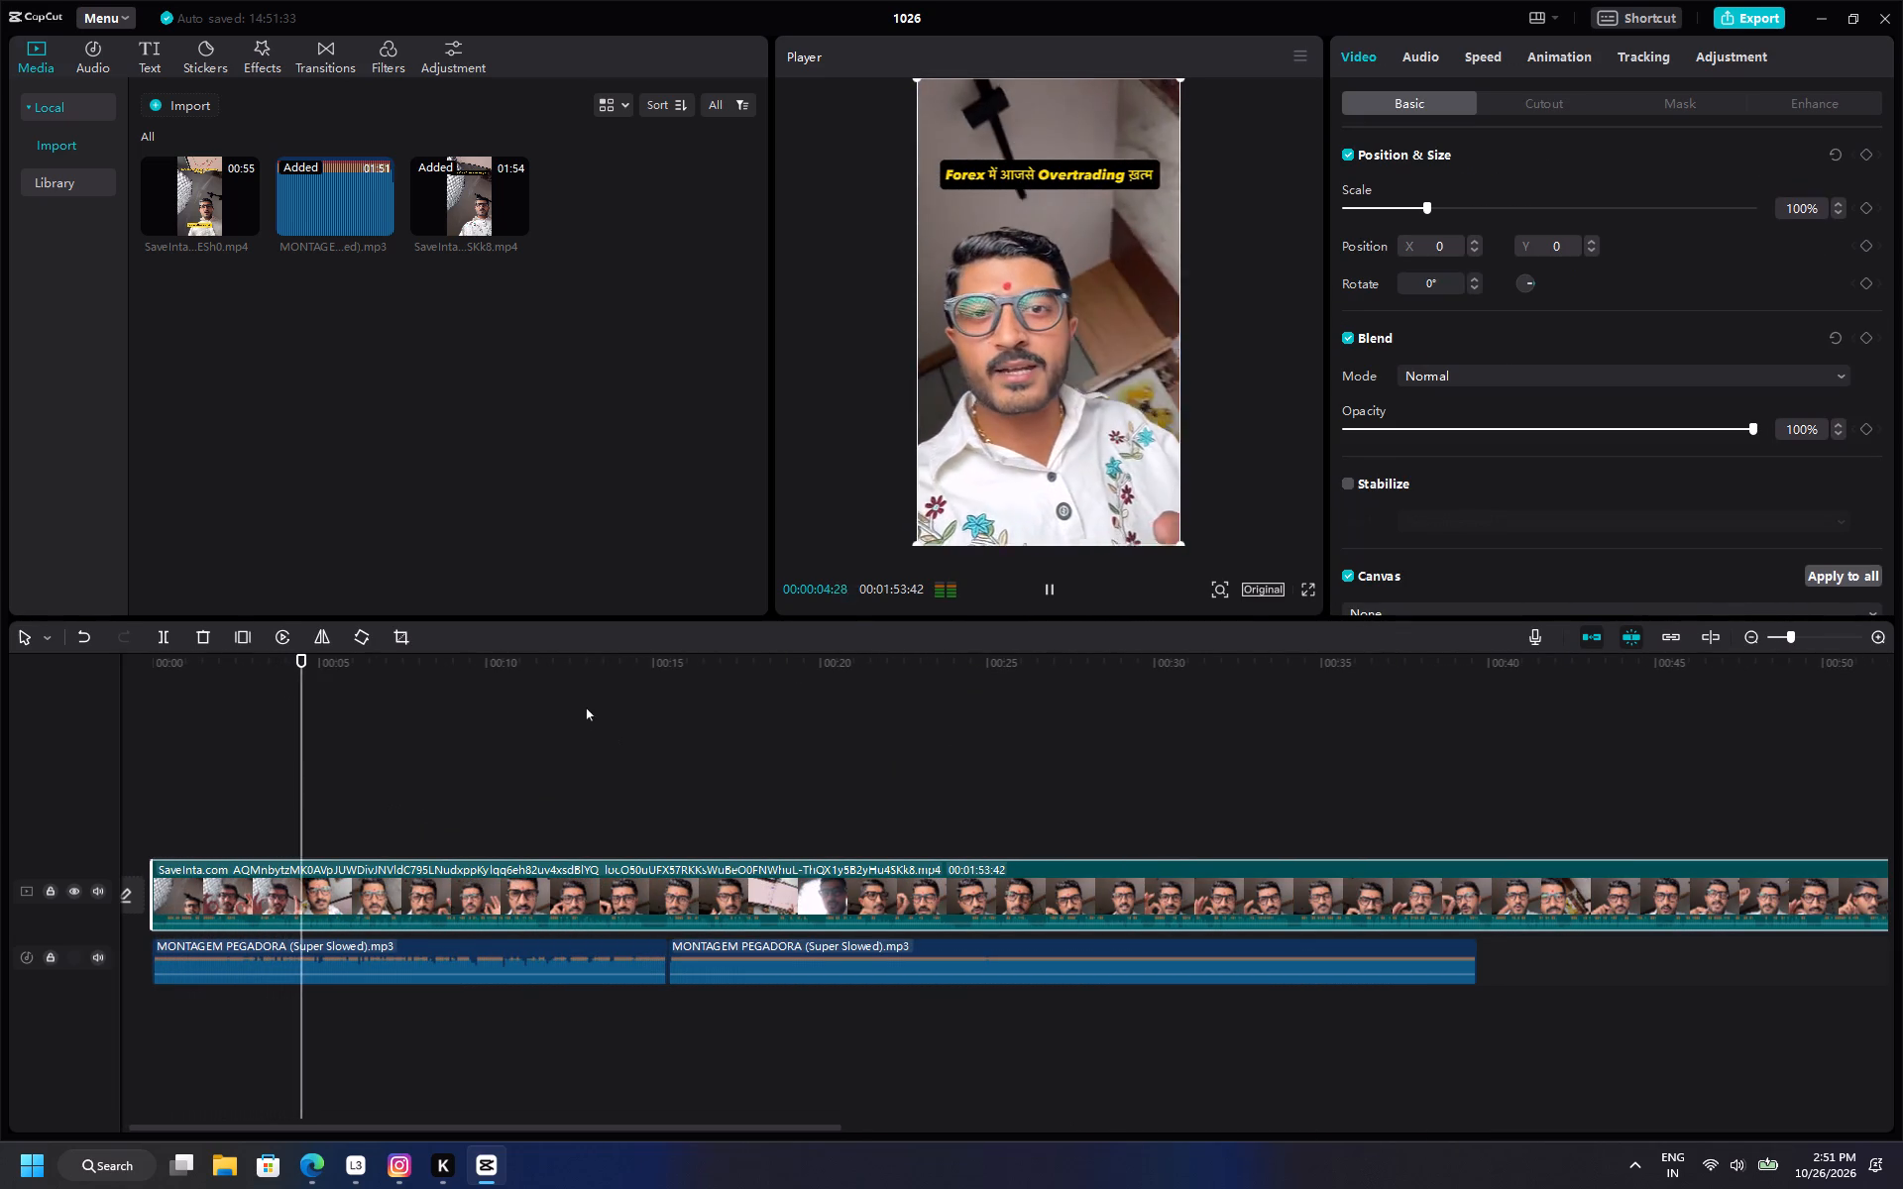
{"action": "left_click", "coordinate": [1413, 54]}
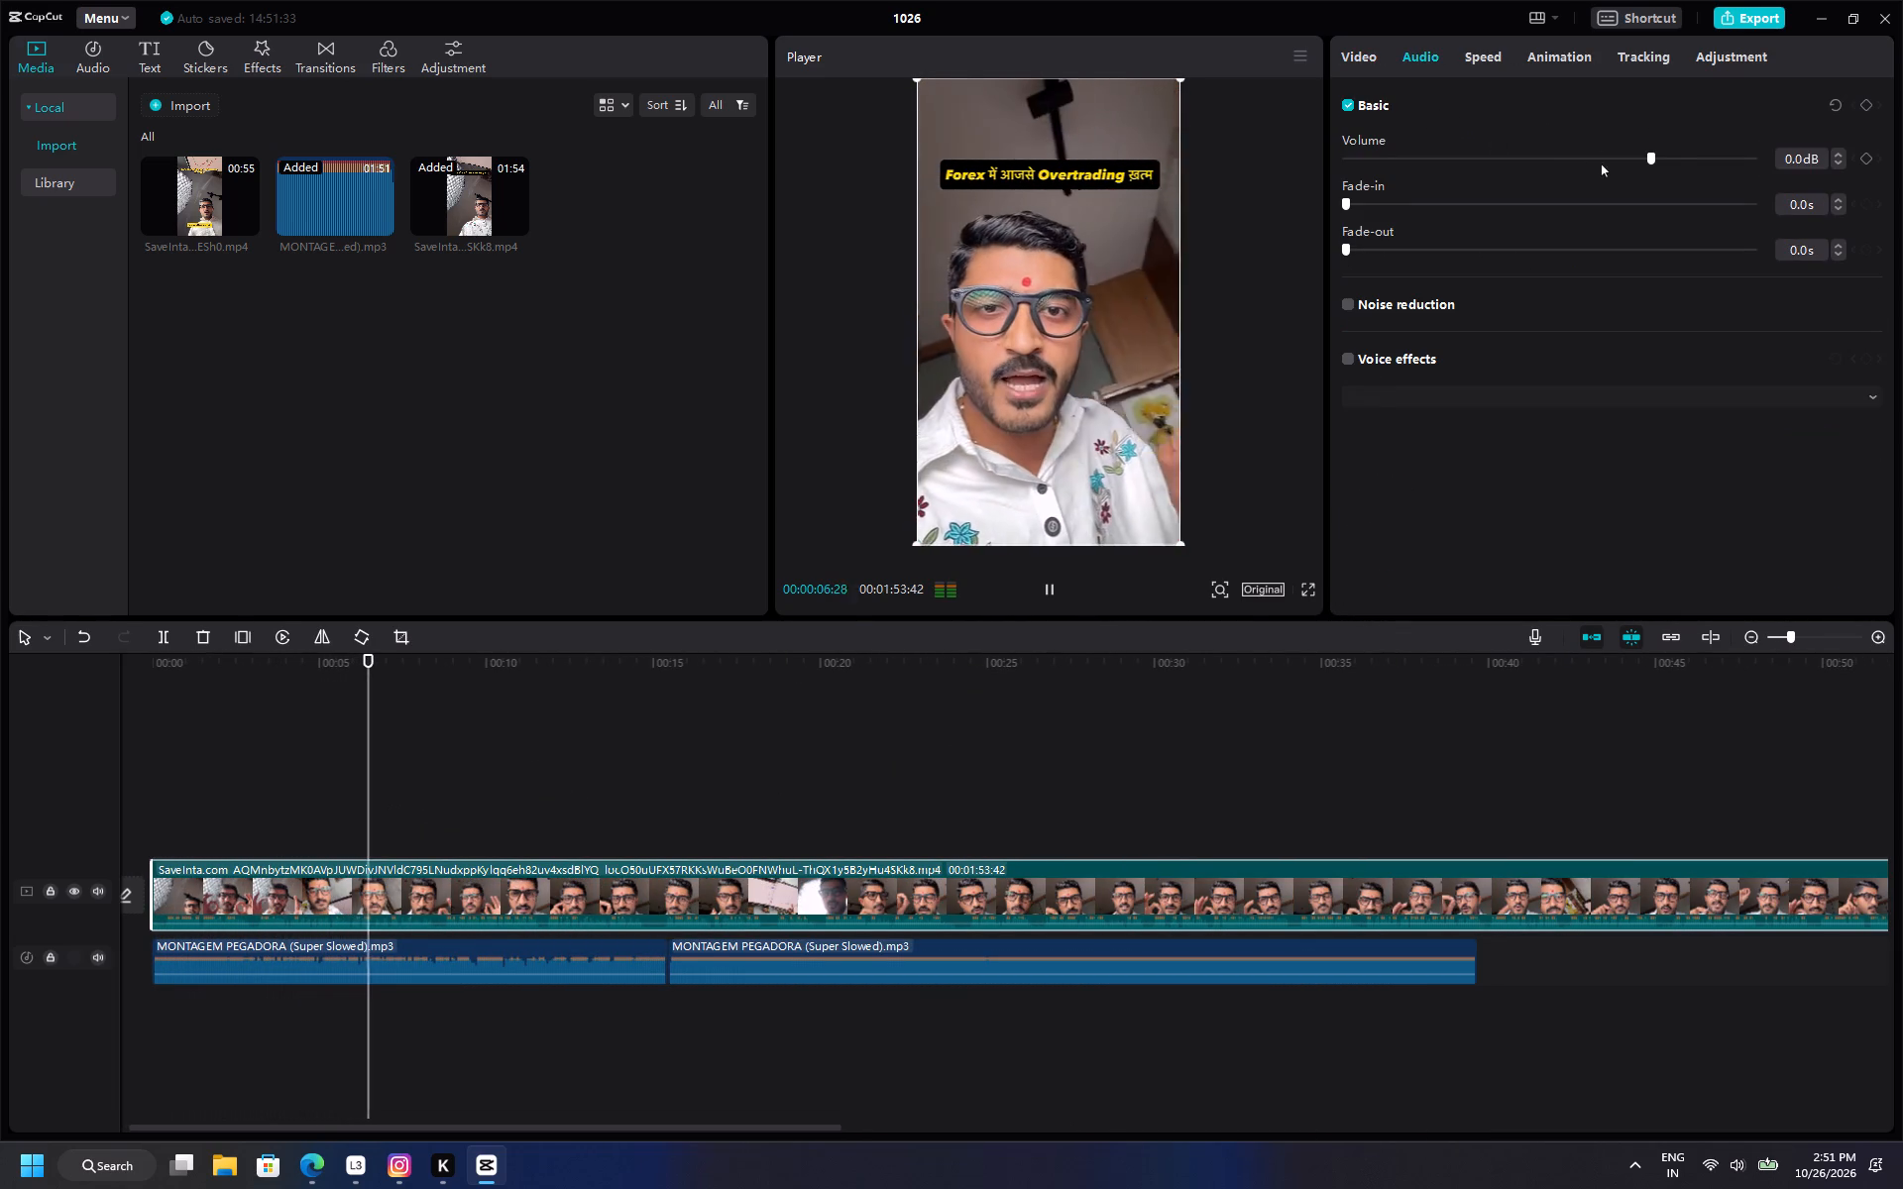
{"action": "left_click_drag", "start_coordinate": [1600, 163], "coordinate": [1677, 162]}
{"action": "double_click", "coordinate": [1702, 157]}
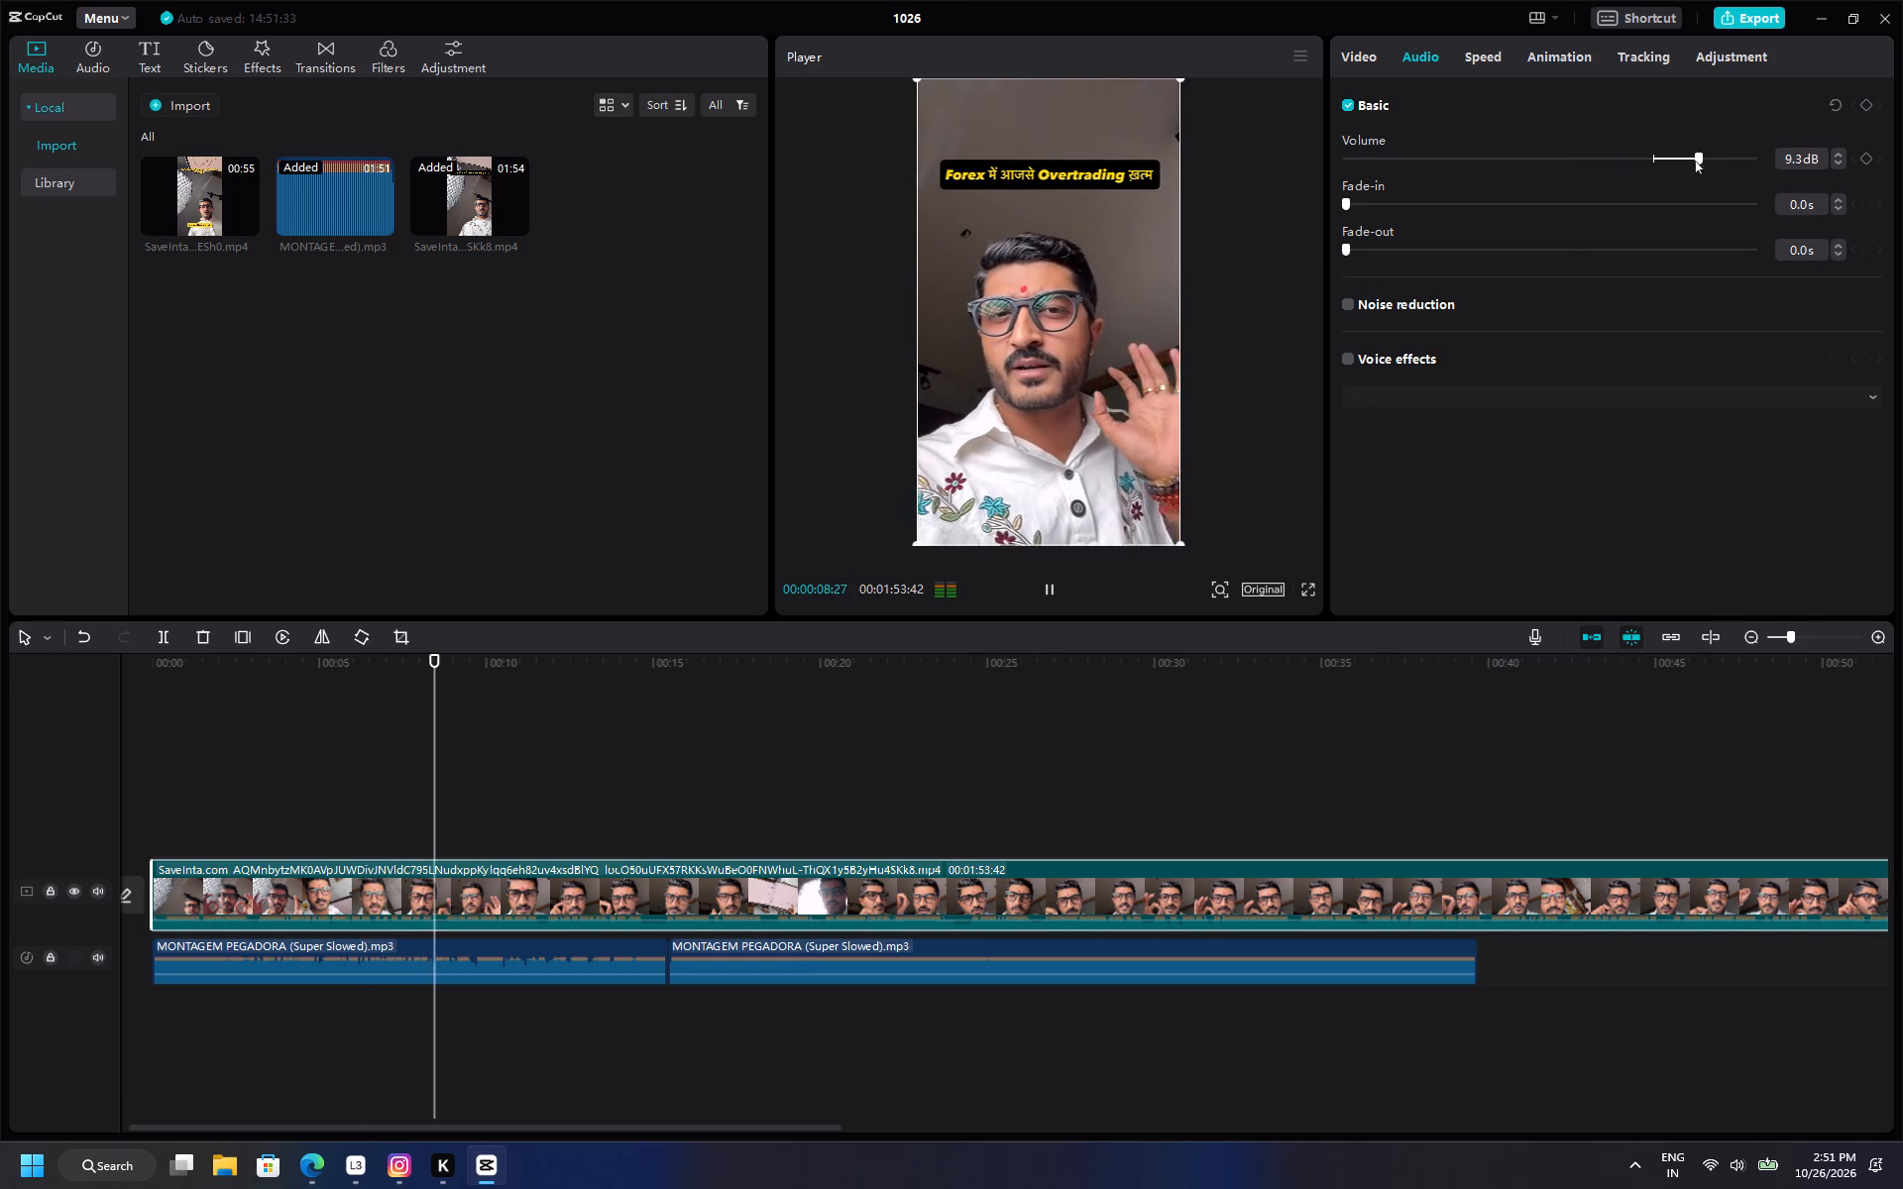
Enable noise reduction on the new reel and replay it from about 5 seconds.
{"action": "left_click", "coordinate": [1352, 306]}
{"action": "left_click", "coordinate": [461, 752]}
{"action": "left_click_drag", "start_coordinate": [459, 752], "coordinate": [335, 773]}
{"action": "key", "text": "space"}
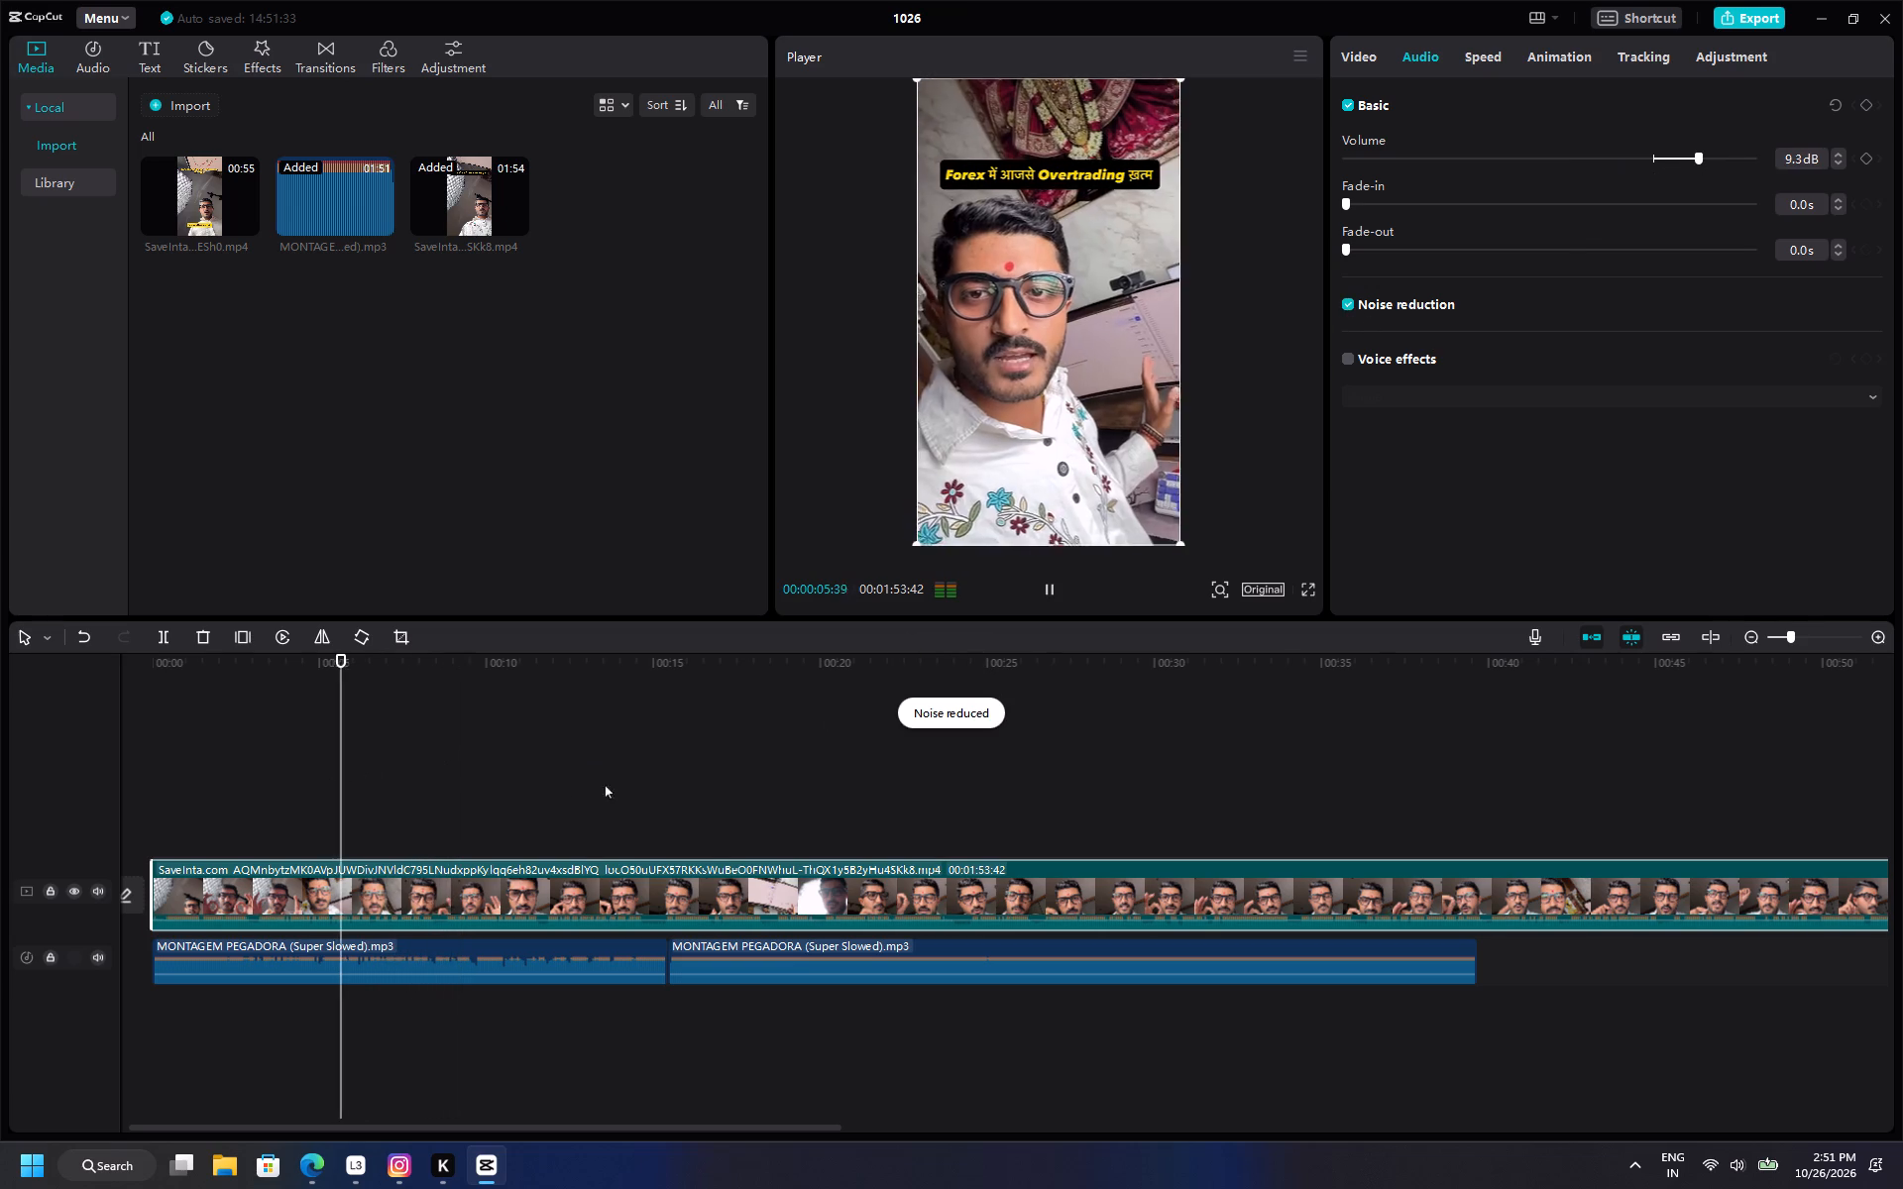
Play the reel with its music to about 19 seconds and replay from the start to judge the sound balance.
{"action": "scroll", "coordinate": [850, 688], "scroll_direction": "up", "scroll_amount": 4}
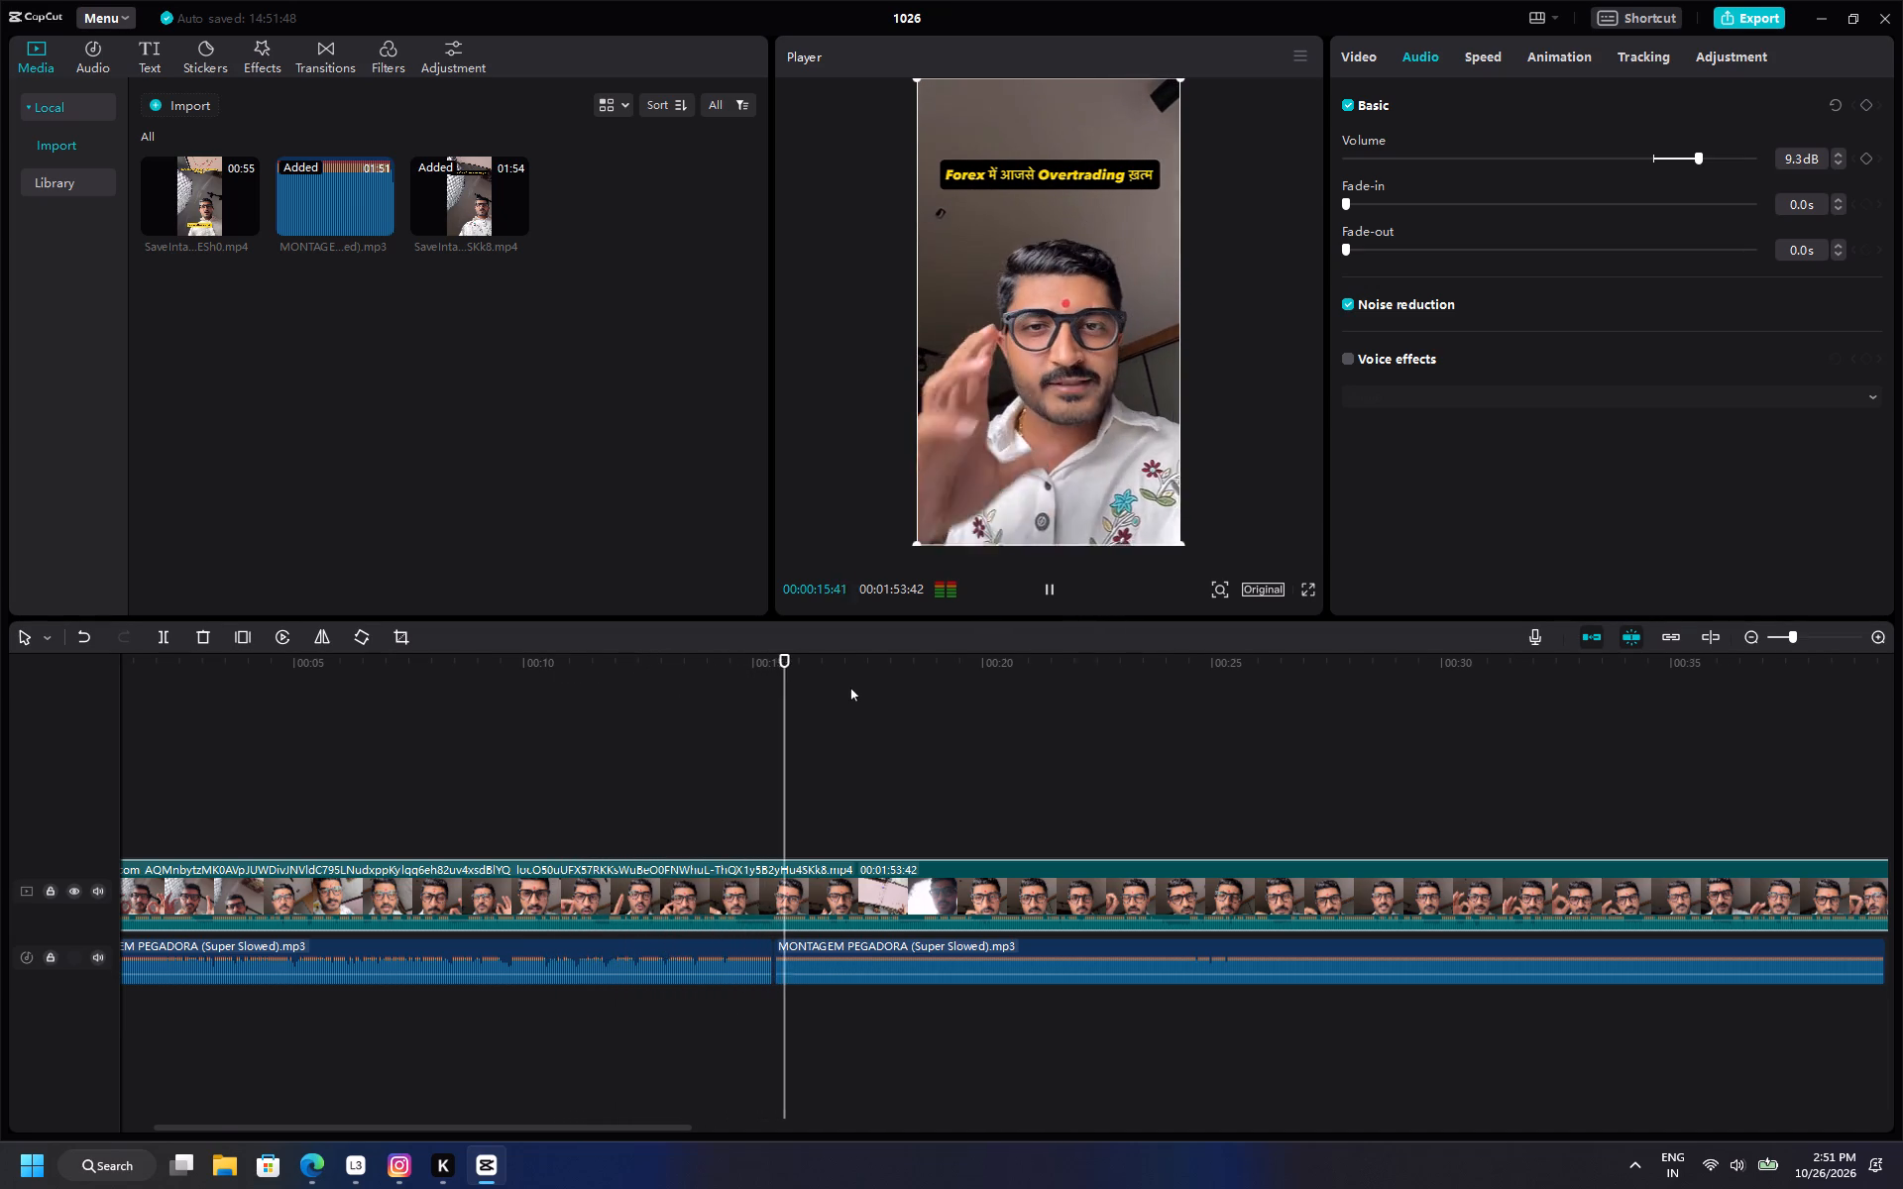
{"action": "scroll", "coordinate": [862, 685], "scroll_direction": "up", "scroll_amount": 5, "text": "ctrl"}
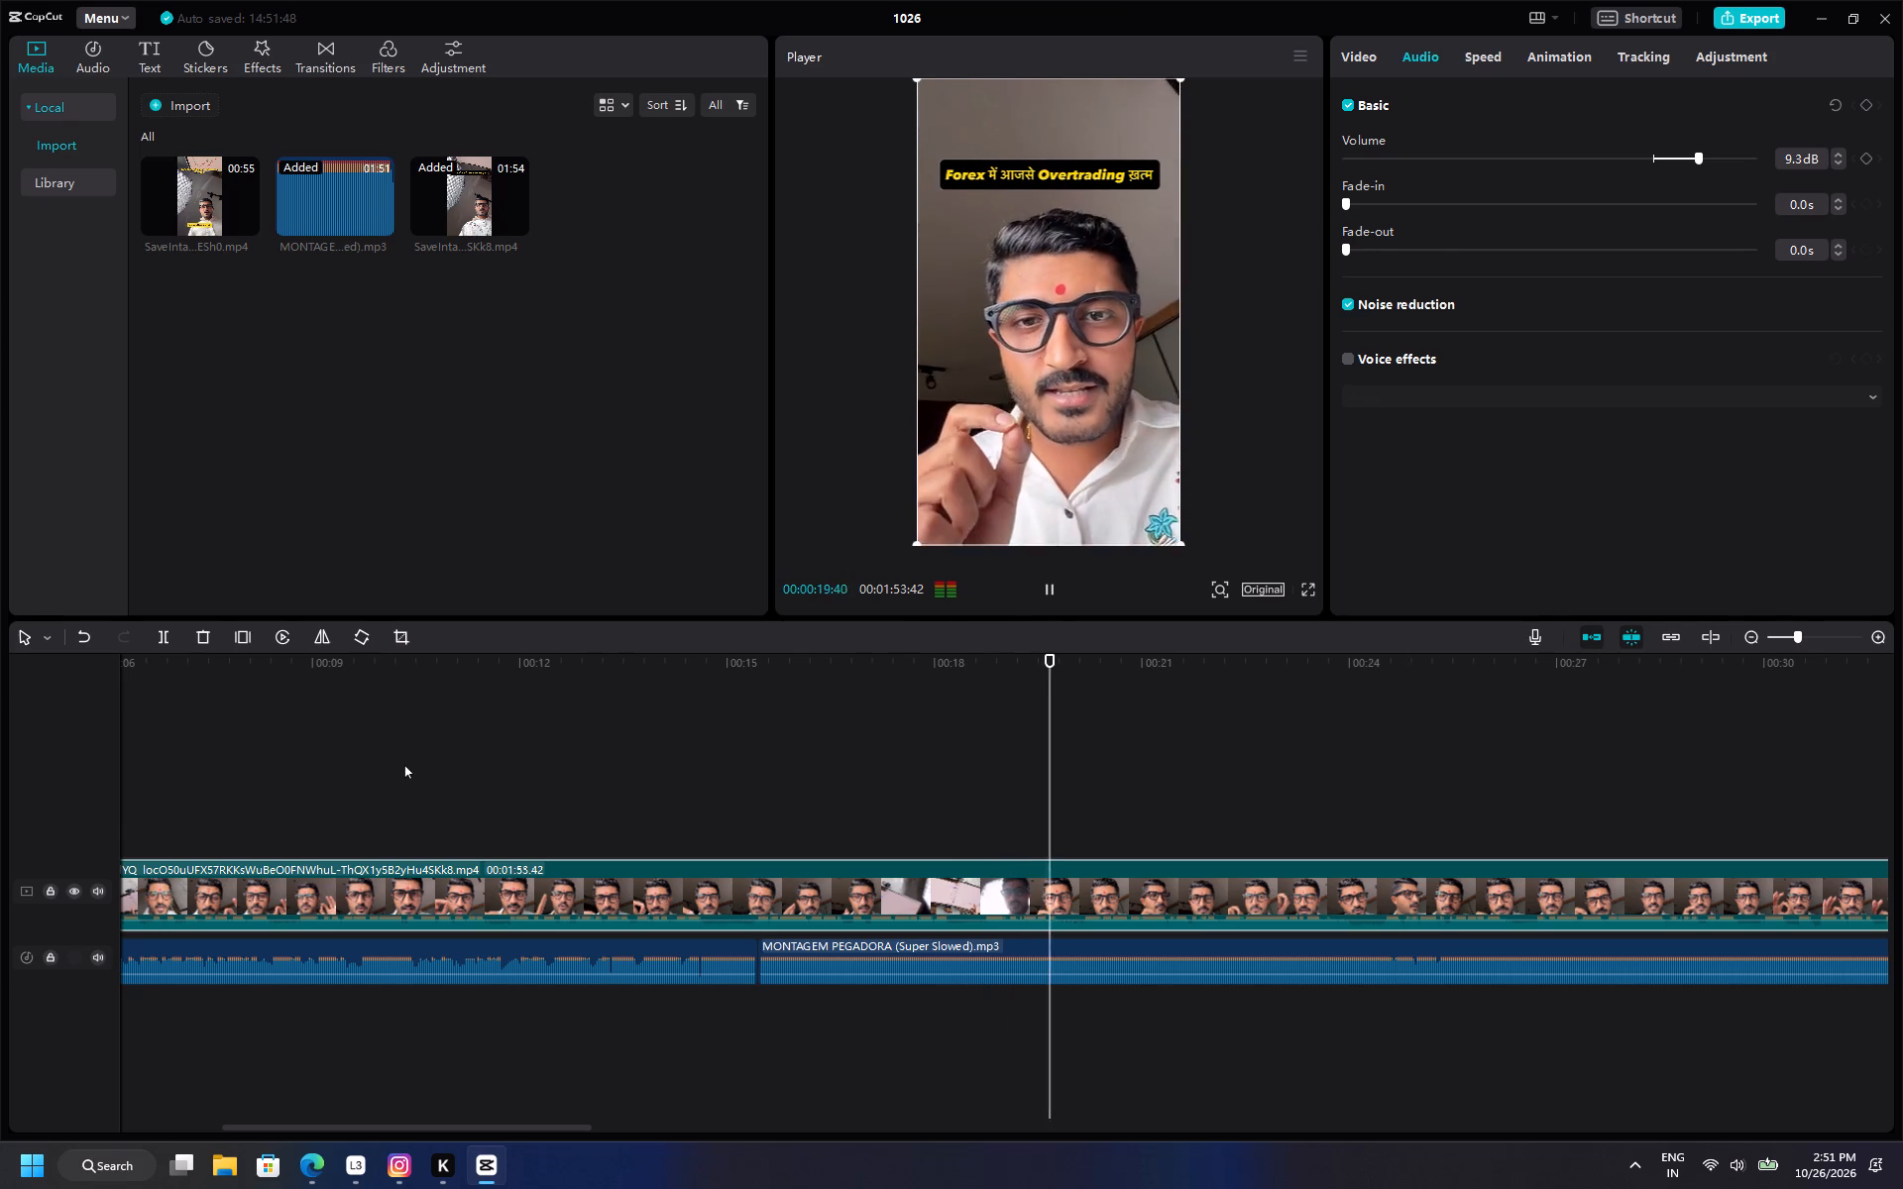
{"action": "left_click", "coordinate": [404, 765]}
{"action": "left_click_drag", "start_coordinate": [404, 765], "coordinate": [0, 805]}
{"action": "key", "text": "space"}
{"action": "left_click", "coordinate": [621, 895]}
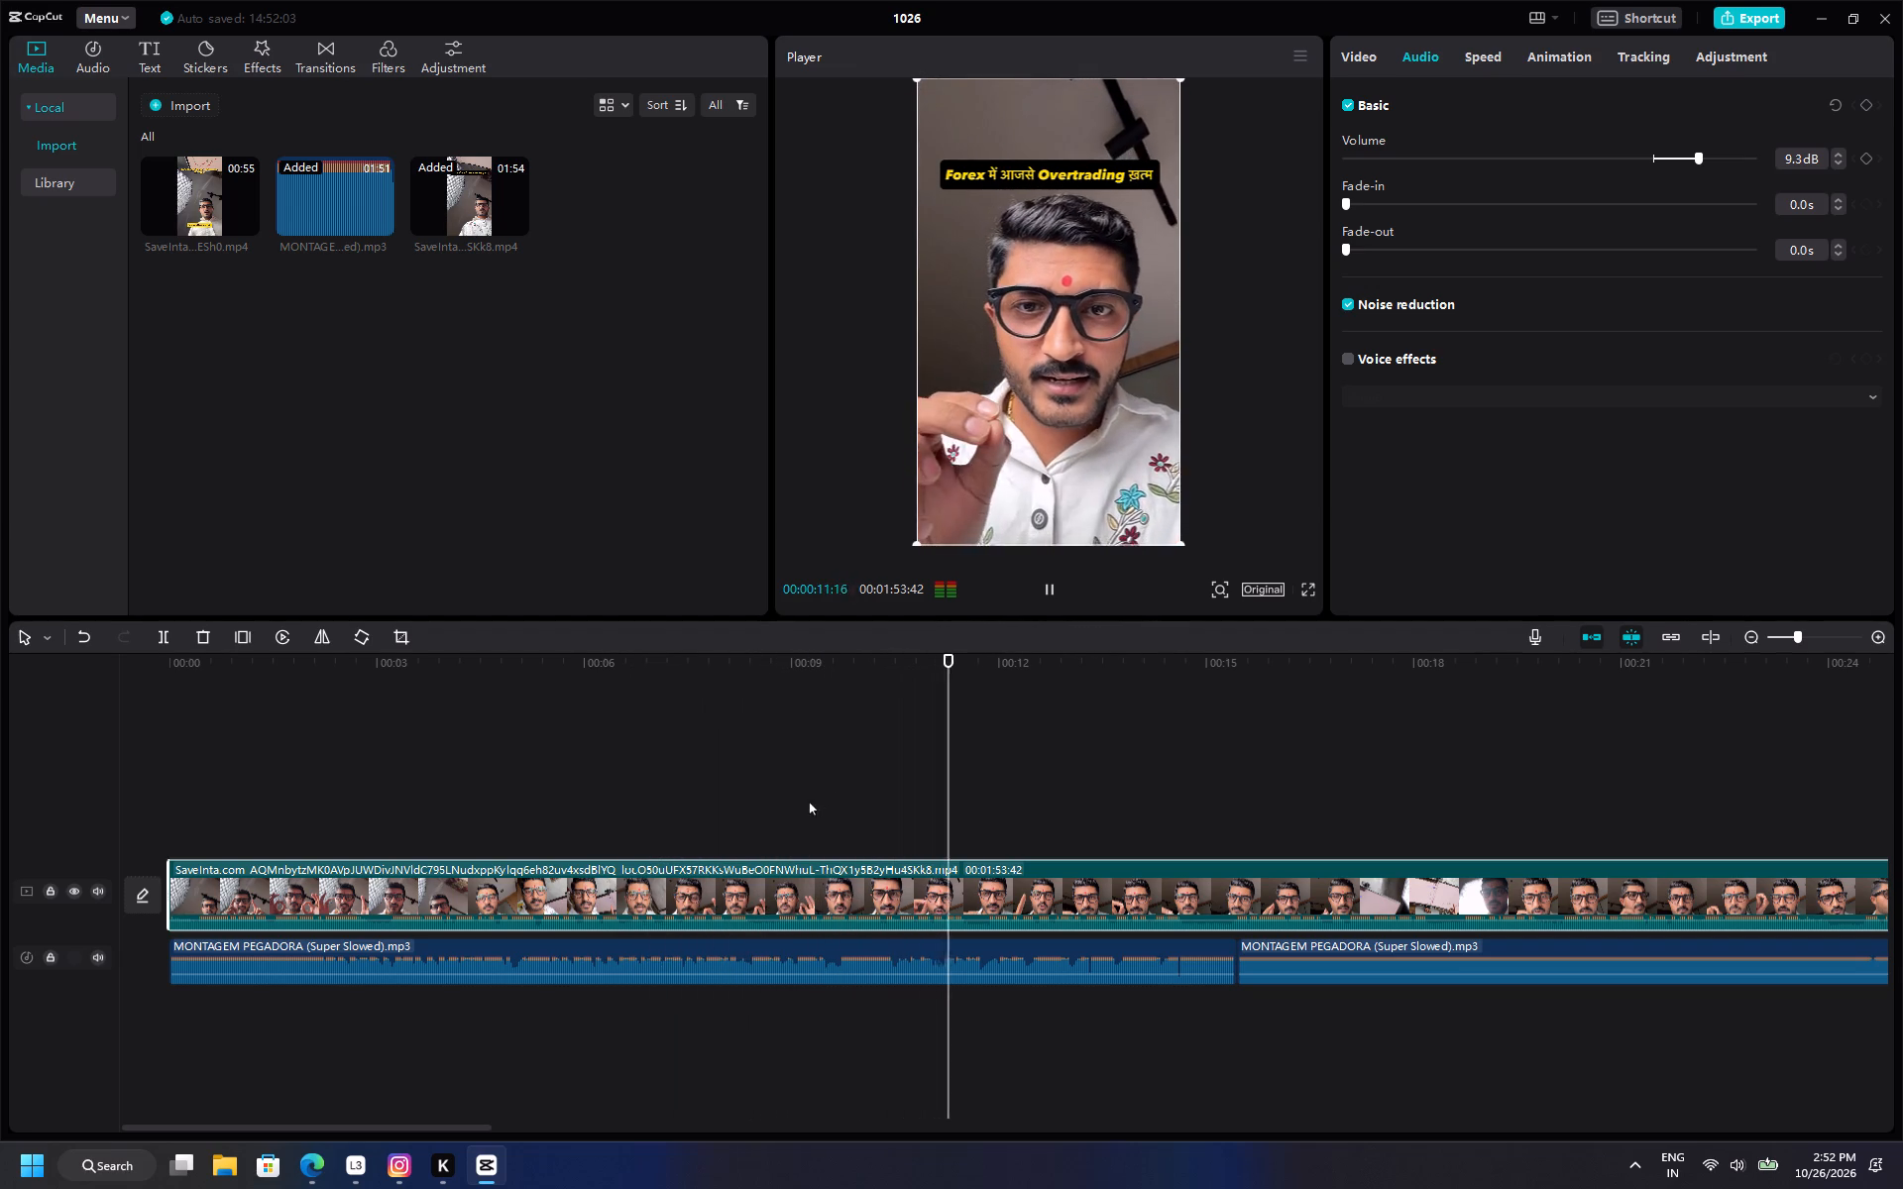
Replay the section of the reel between about 6 and 9 seconds to check the speech against the music.
{"action": "left_click", "coordinate": [650, 785]}
{"action": "key", "text": "space"}
{"action": "scroll", "coordinate": [891, 847], "scroll_direction": "up", "scroll_amount": 7}
{"action": "left_click", "coordinate": [916, 873]}
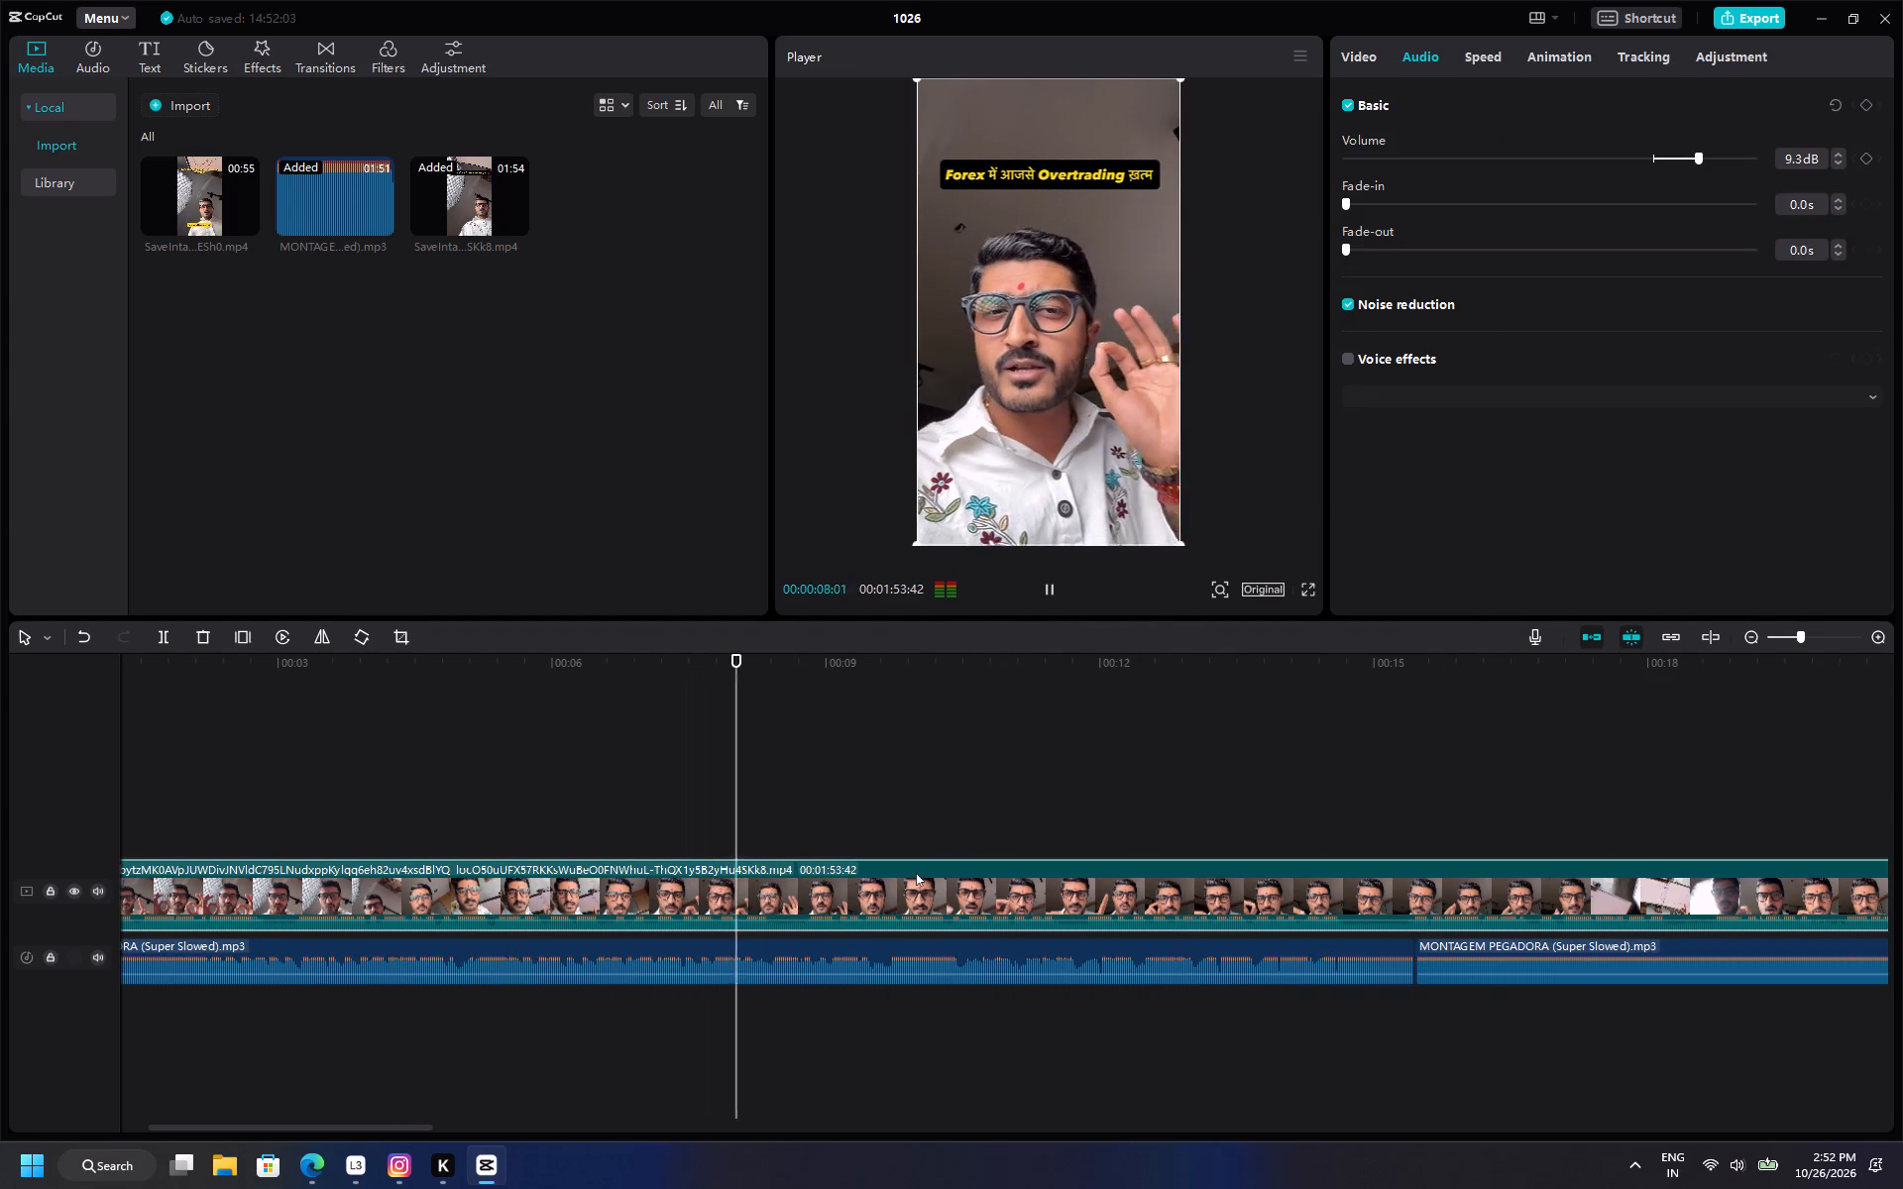
{"action": "key", "text": "space"}
{"action": "left_click", "coordinate": [671, 796]}
{"action": "left_click_drag", "start_coordinate": [671, 796], "coordinate": [579, 796]}
{"action": "key", "text": "space"}
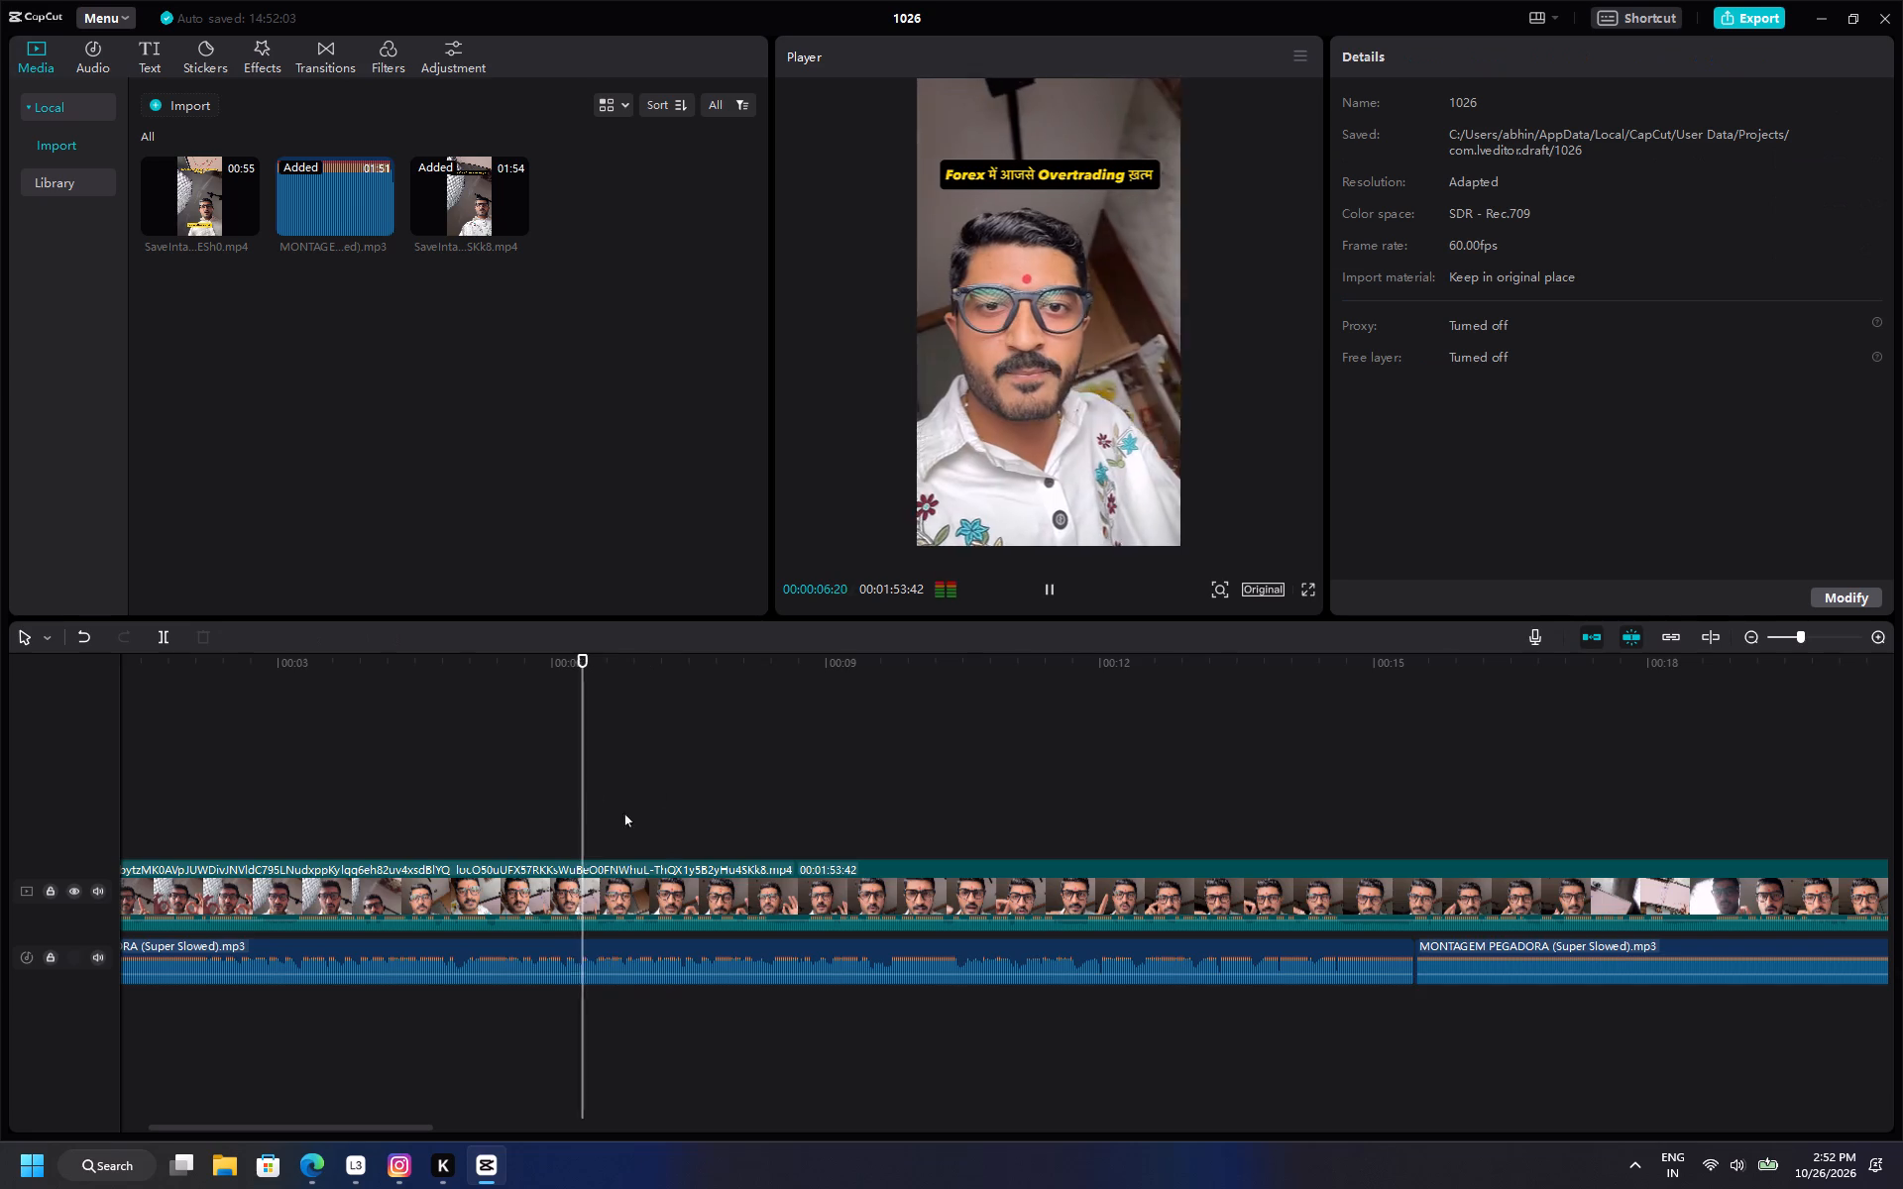
{"action": "scroll", "coordinate": [931, 883], "scroll_direction": "up", "scroll_amount": 6, "text": "ctrl"}
{"action": "left_click", "coordinate": [965, 895]}
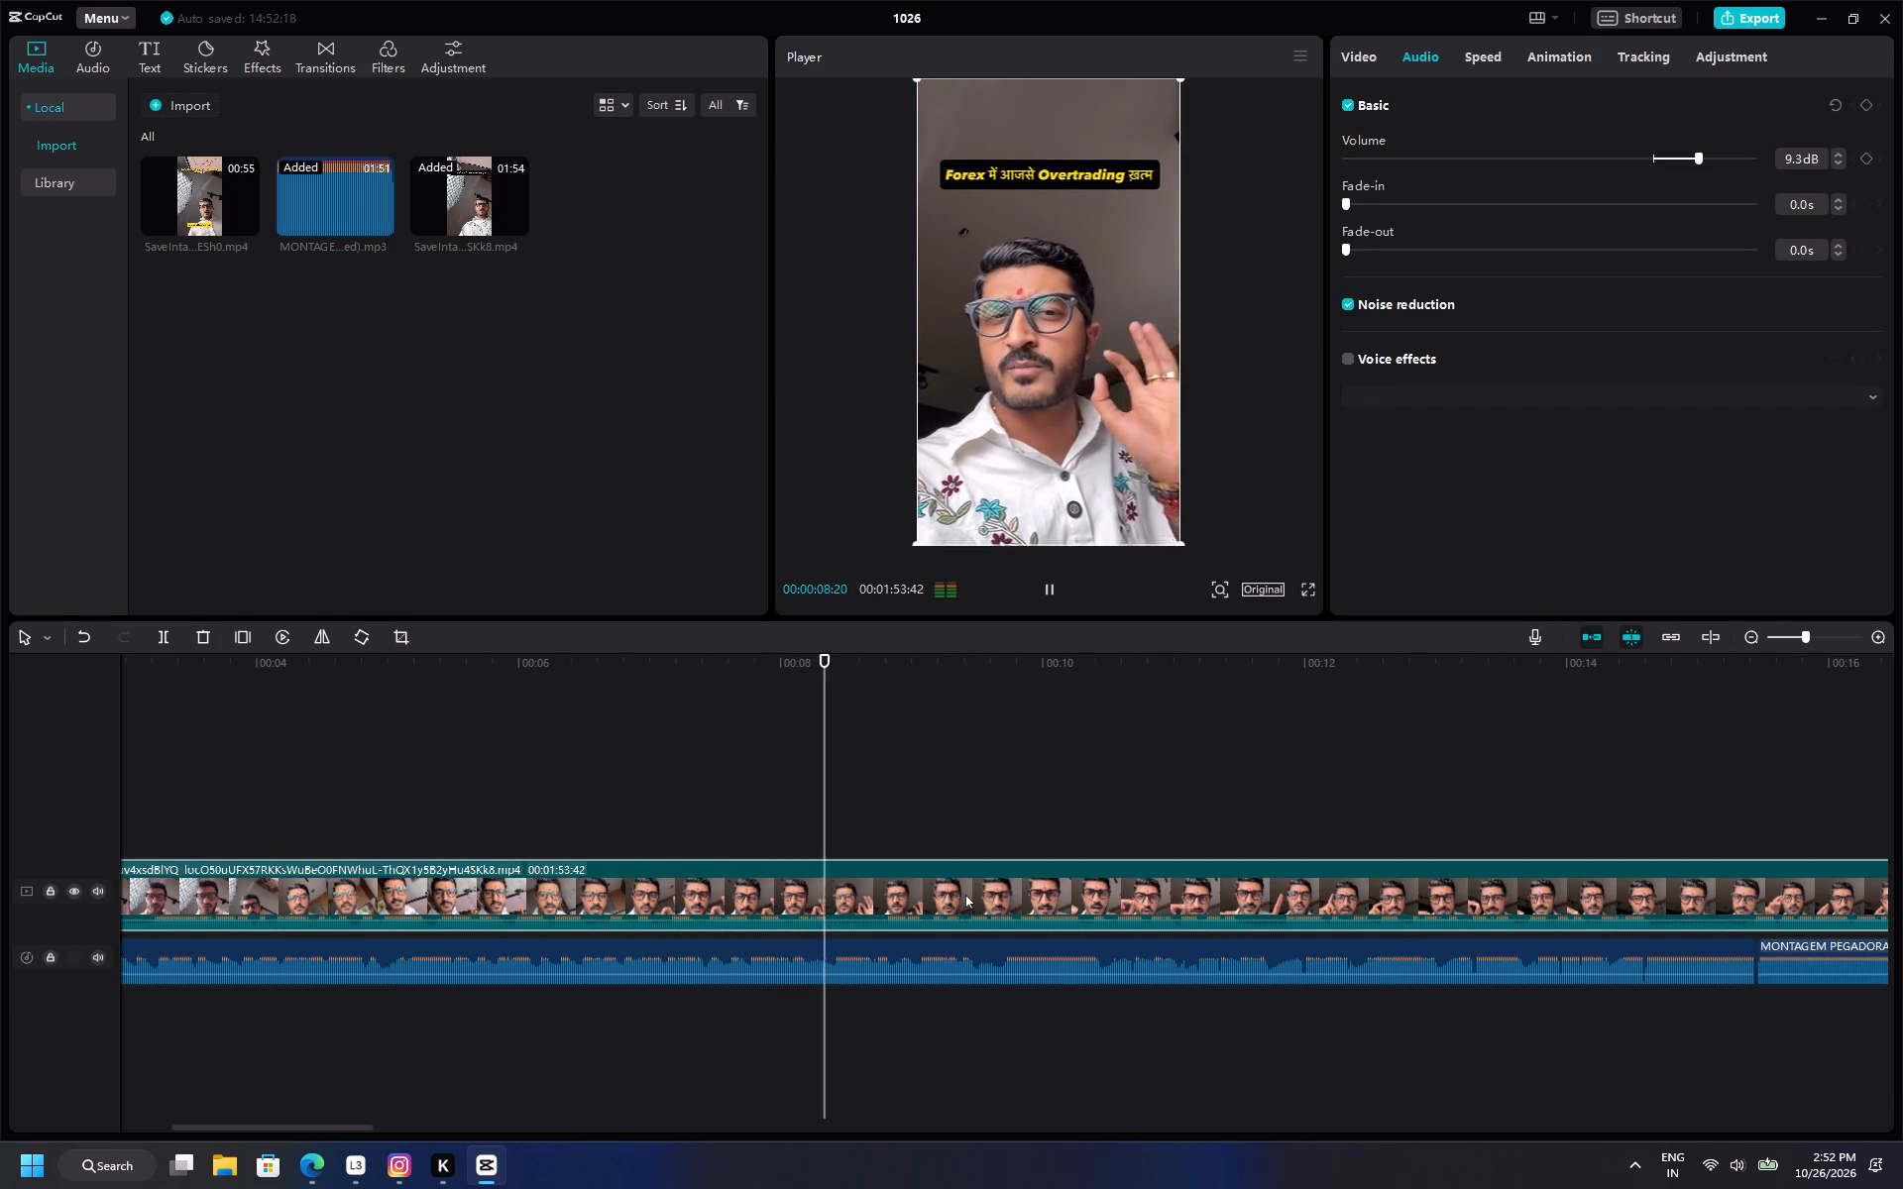
{"action": "key", "text": "space"}
{"action": "left_click_drag", "start_coordinate": [883, 826], "coordinate": [863, 827]}
{"action": "key", "text": "space"}
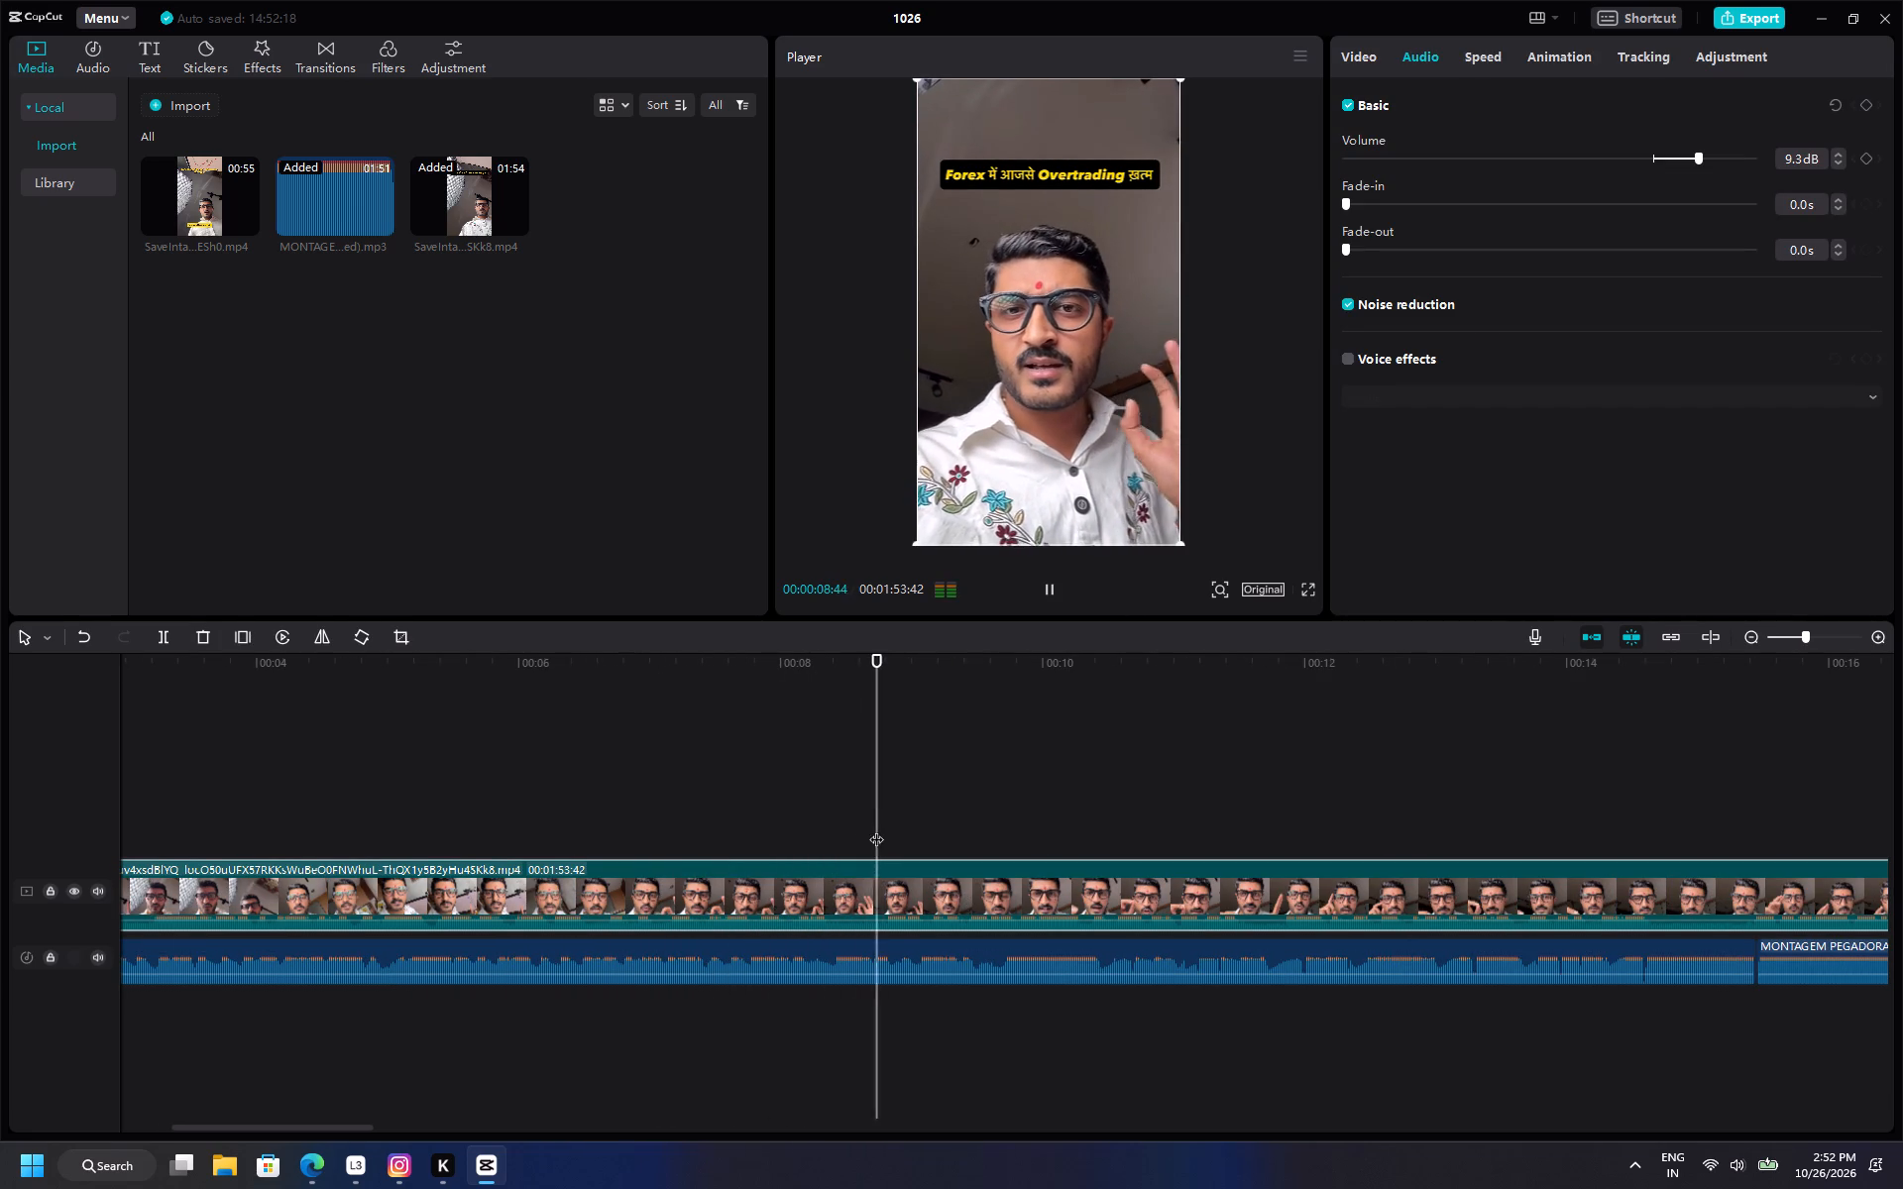
Insert a 3-second freeze frame into the new reel at 00:00:15:05 and play across it.
{"action": "scroll", "coordinate": [1173, 864], "scroll_direction": "down", "scroll_amount": 15, "text": "ctrl"}
{"action": "scroll", "coordinate": [1111, 856], "scroll_direction": "up", "scroll_amount": 15, "text": "ctrl"}
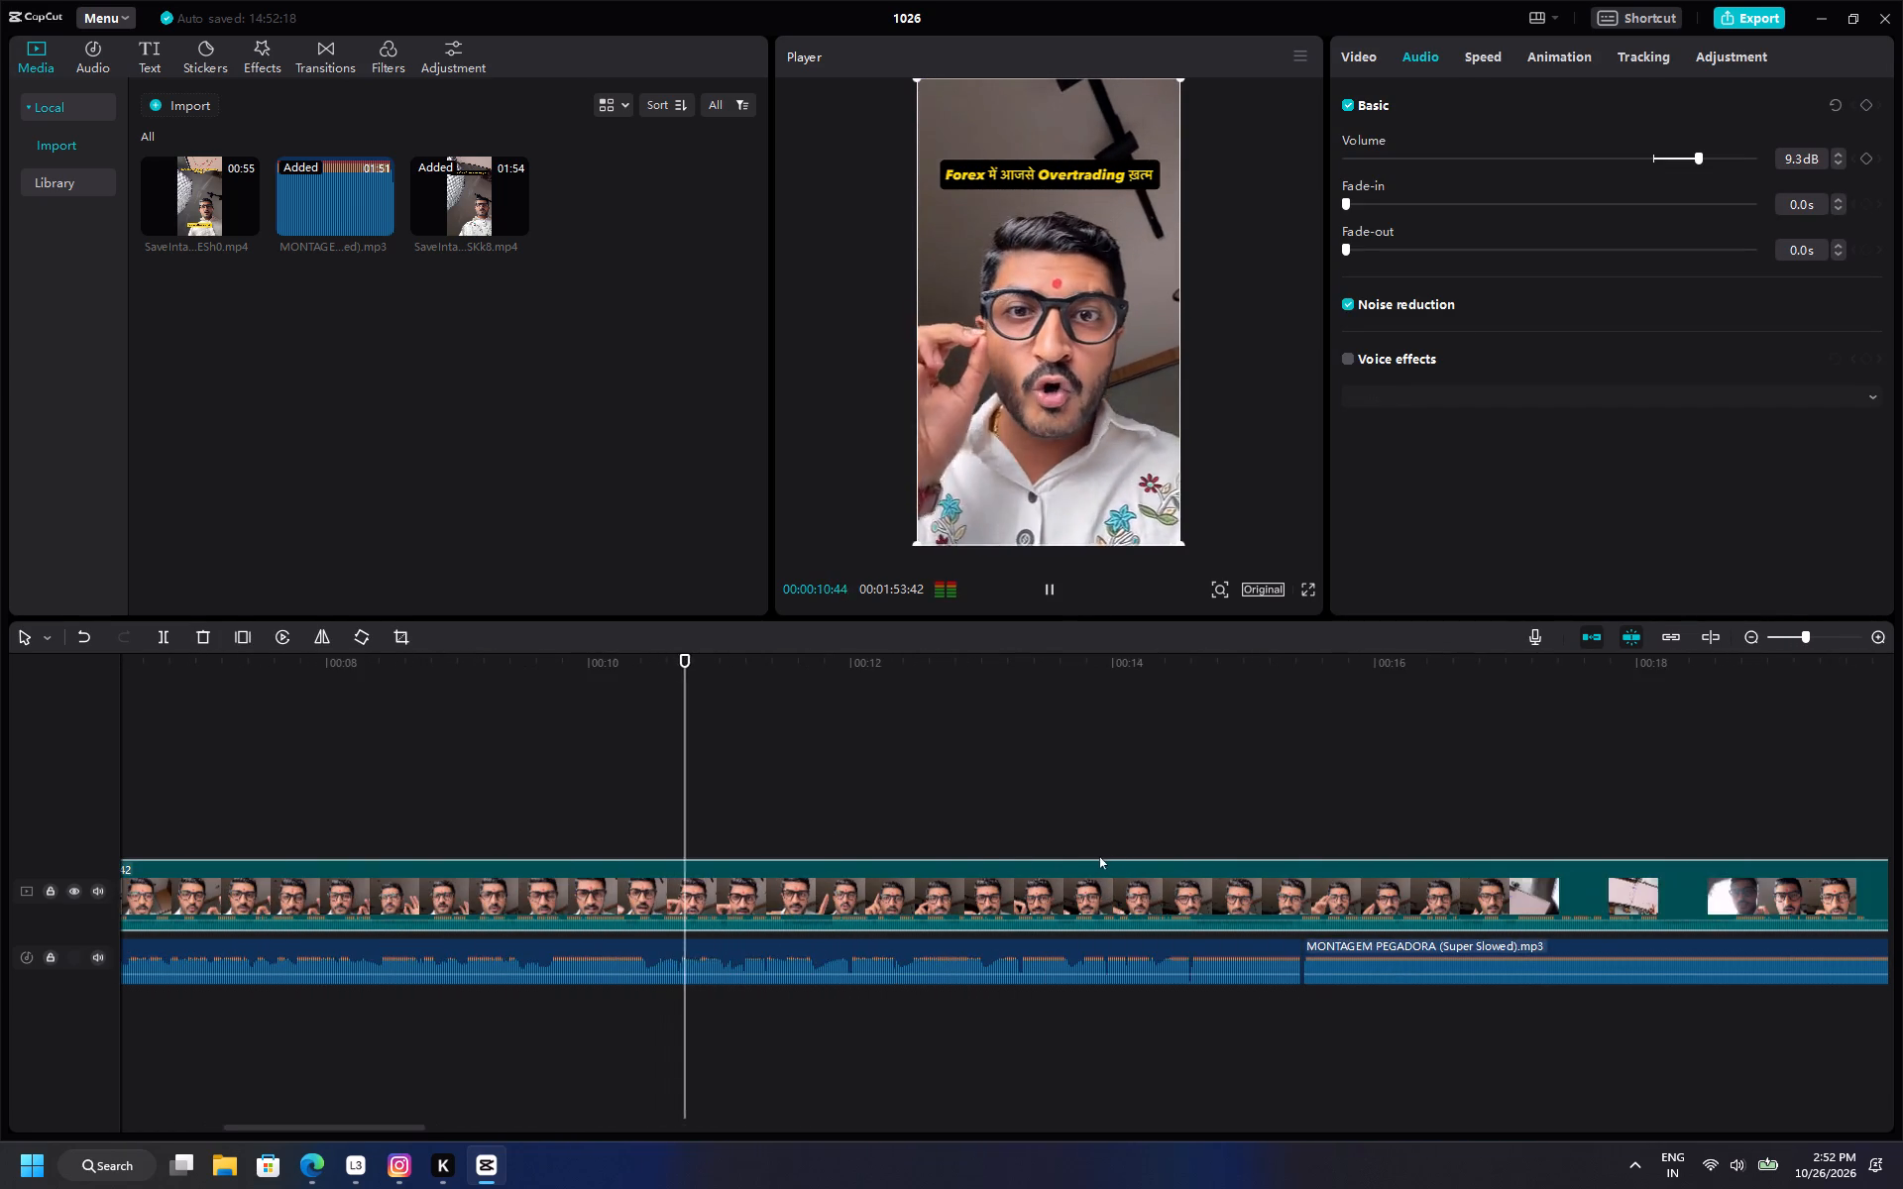
{"action": "scroll", "coordinate": [972, 860], "scroll_direction": "up", "scroll_amount": 7}
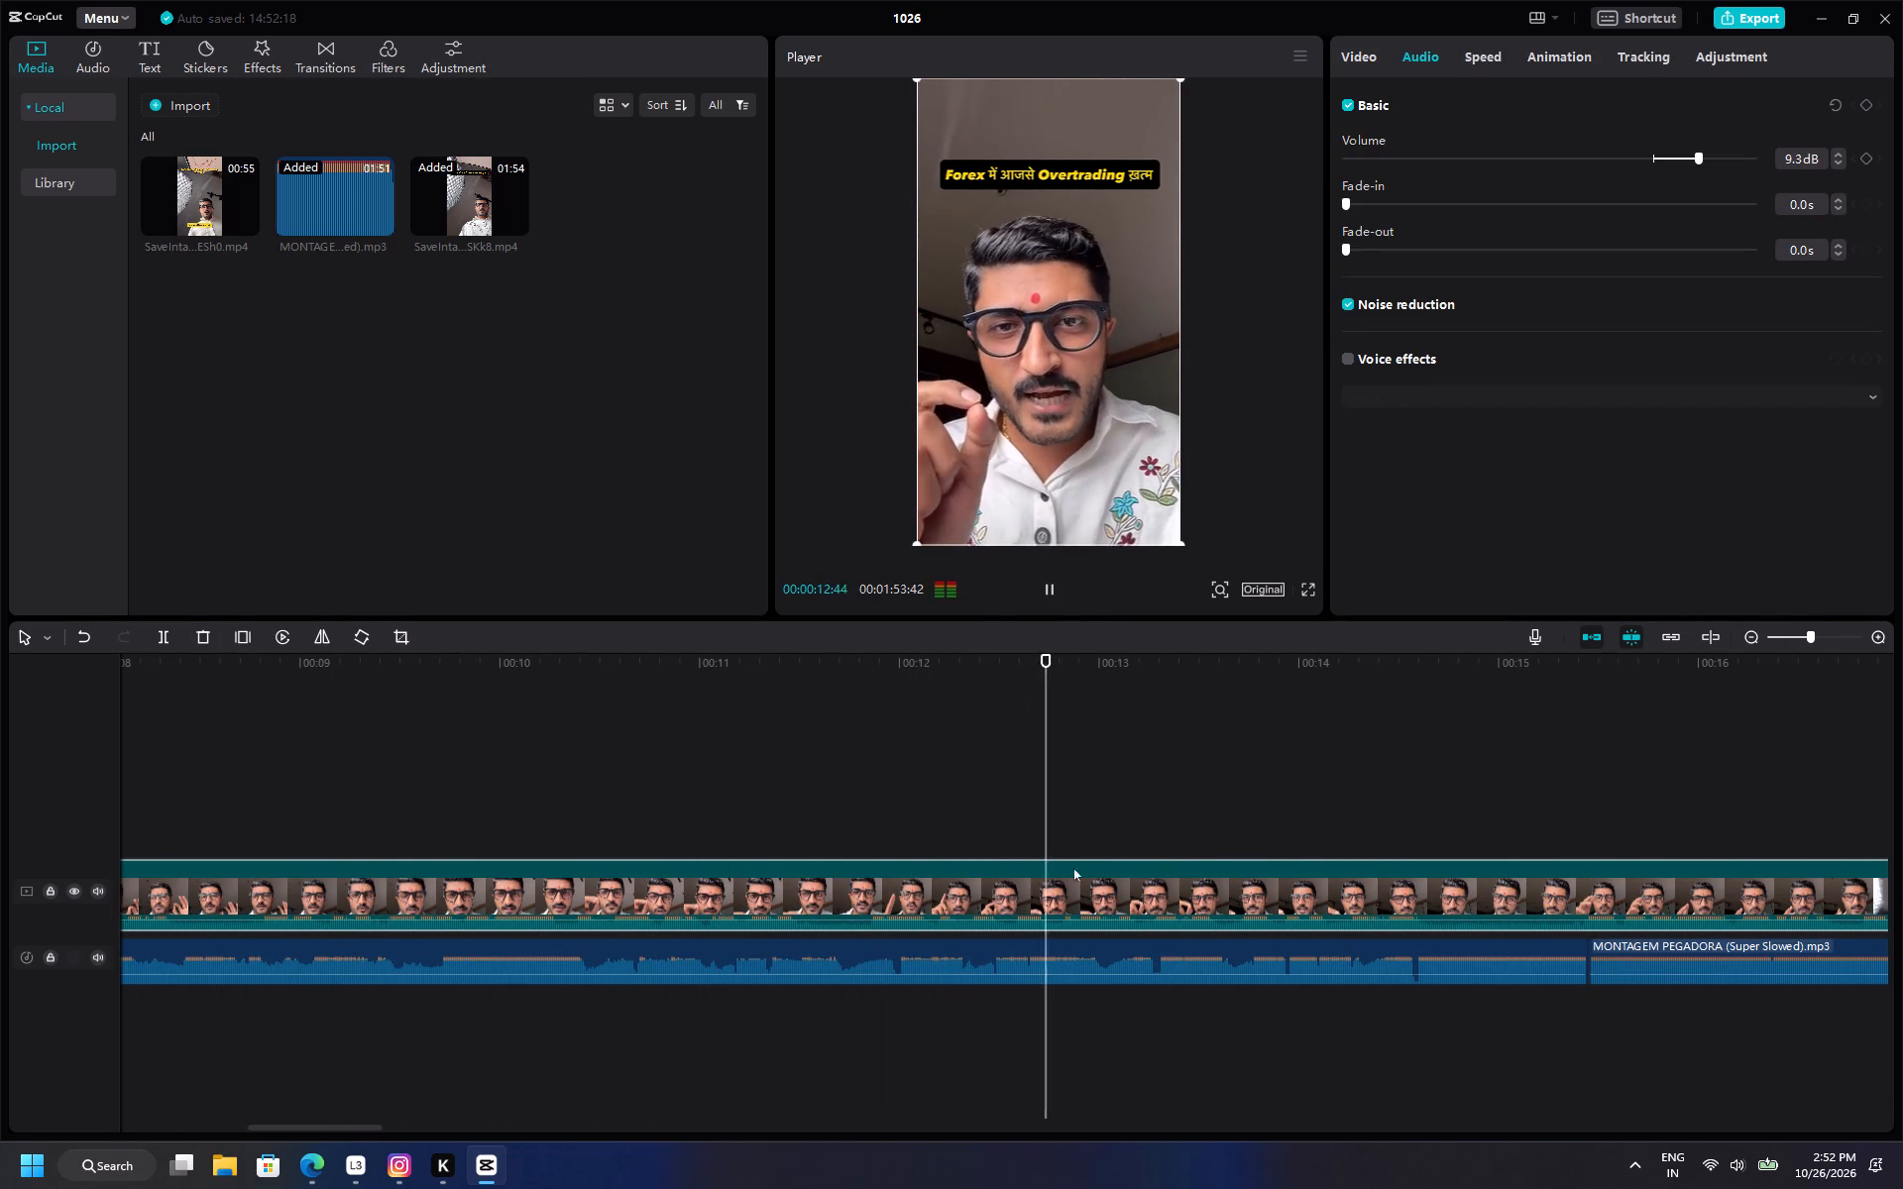
{"action": "scroll", "coordinate": [1147, 874], "scroll_direction": "down", "scroll_amount": 15}
{"action": "scroll", "coordinate": [1031, 859], "scroll_direction": "down", "scroll_amount": 6, "text": "ctrl"}
{"action": "scroll", "coordinate": [1021, 861], "scroll_direction": "up", "scroll_amount": 16, "text": "ctrl"}
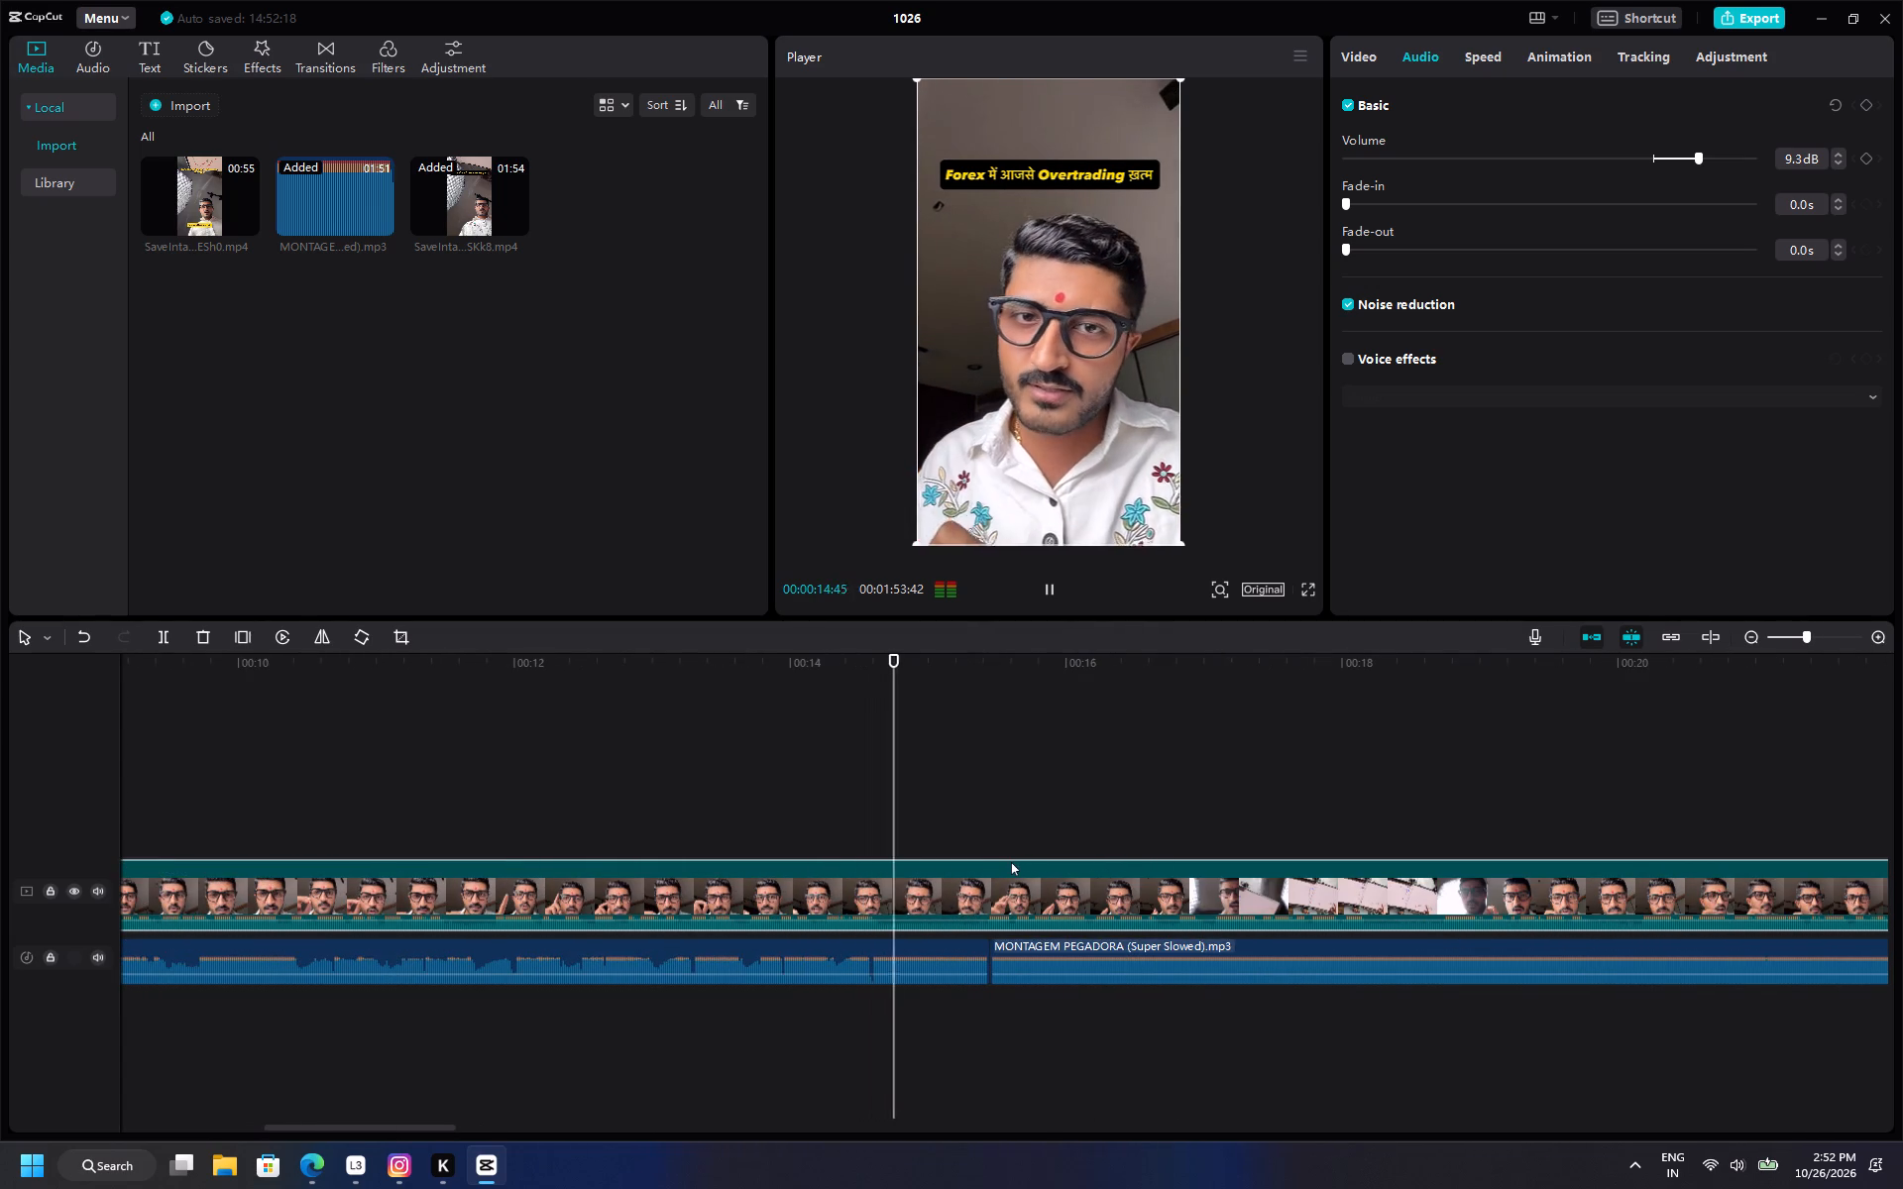
{"action": "key", "text": "space"}
{"action": "left_click_drag", "start_coordinate": [968, 828], "coordinate": [861, 826]}
{"action": "key", "text": "space"}
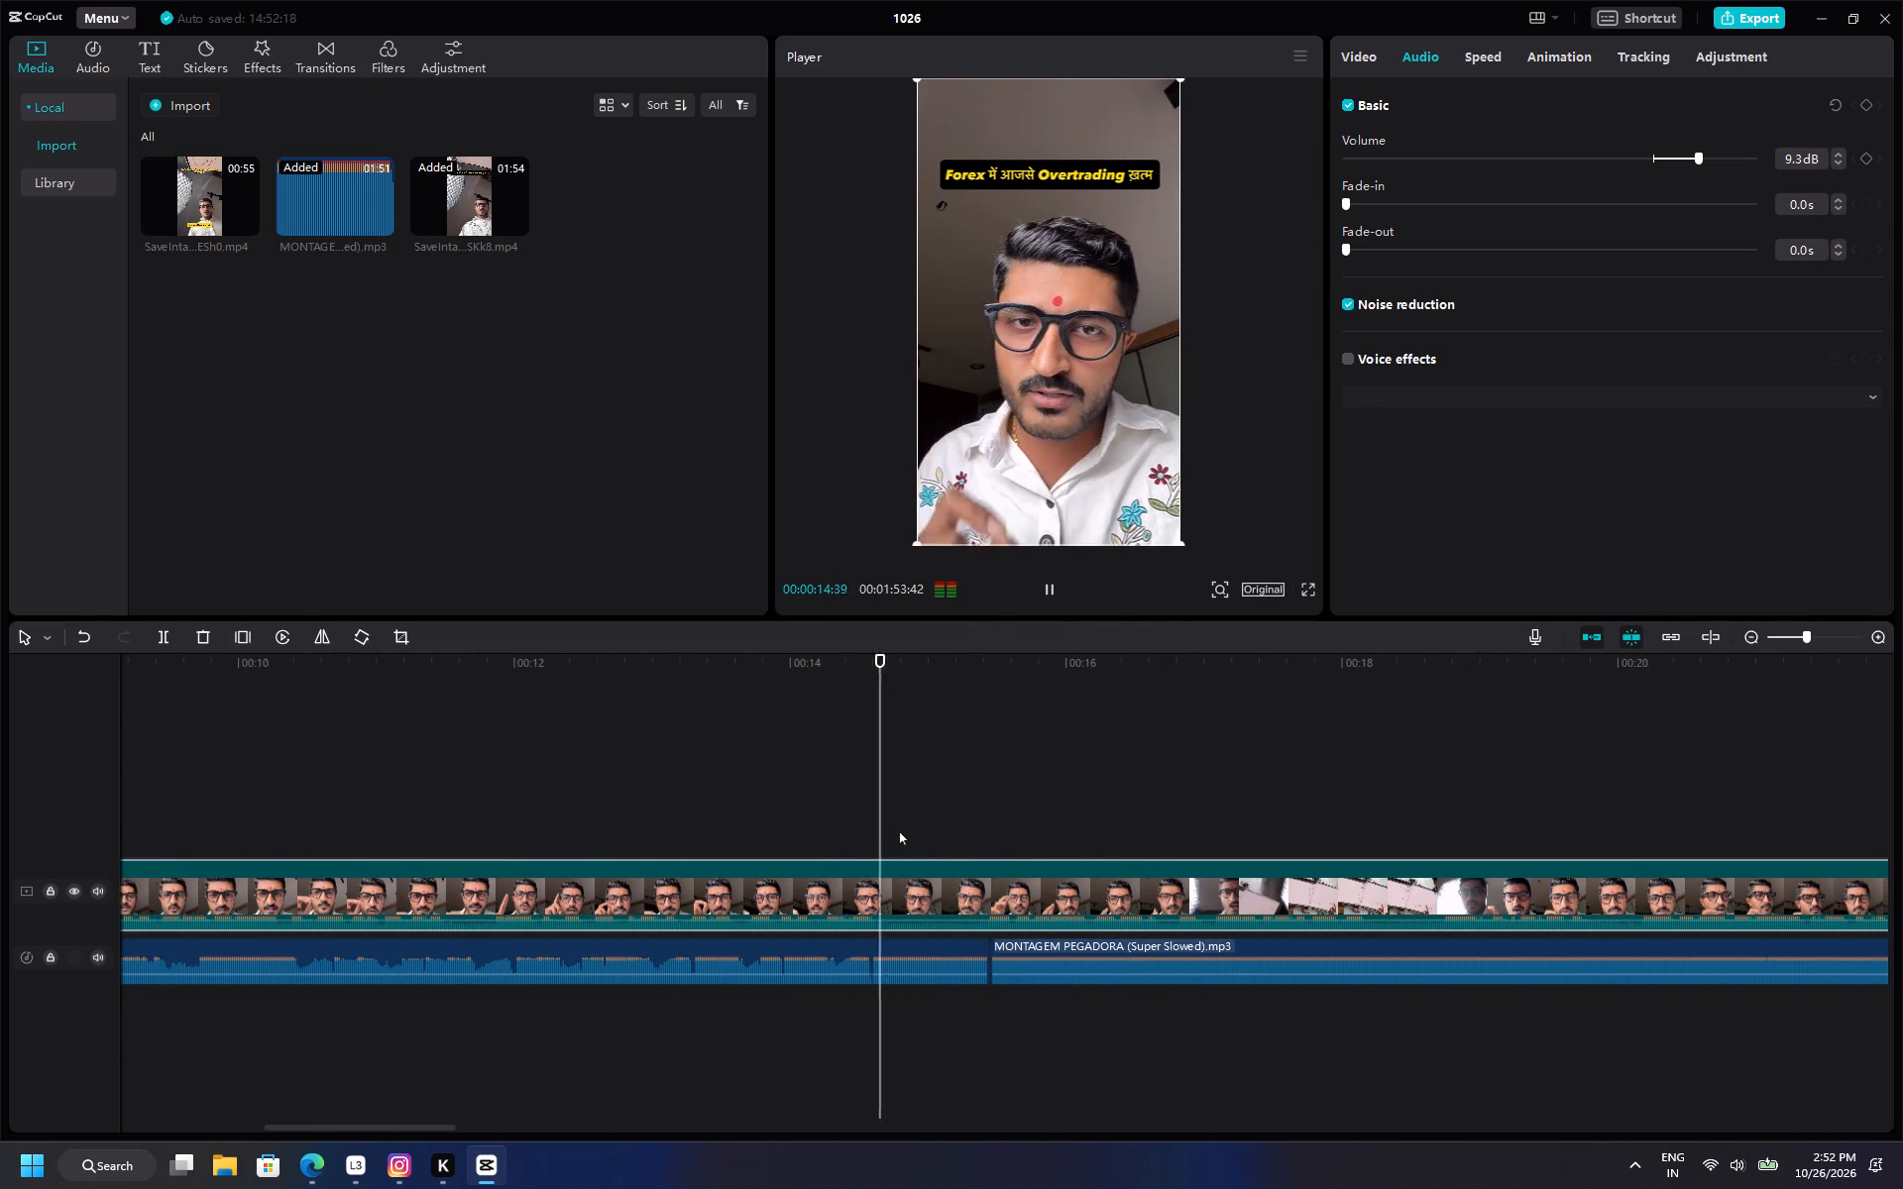
{"action": "key", "text": "space"}
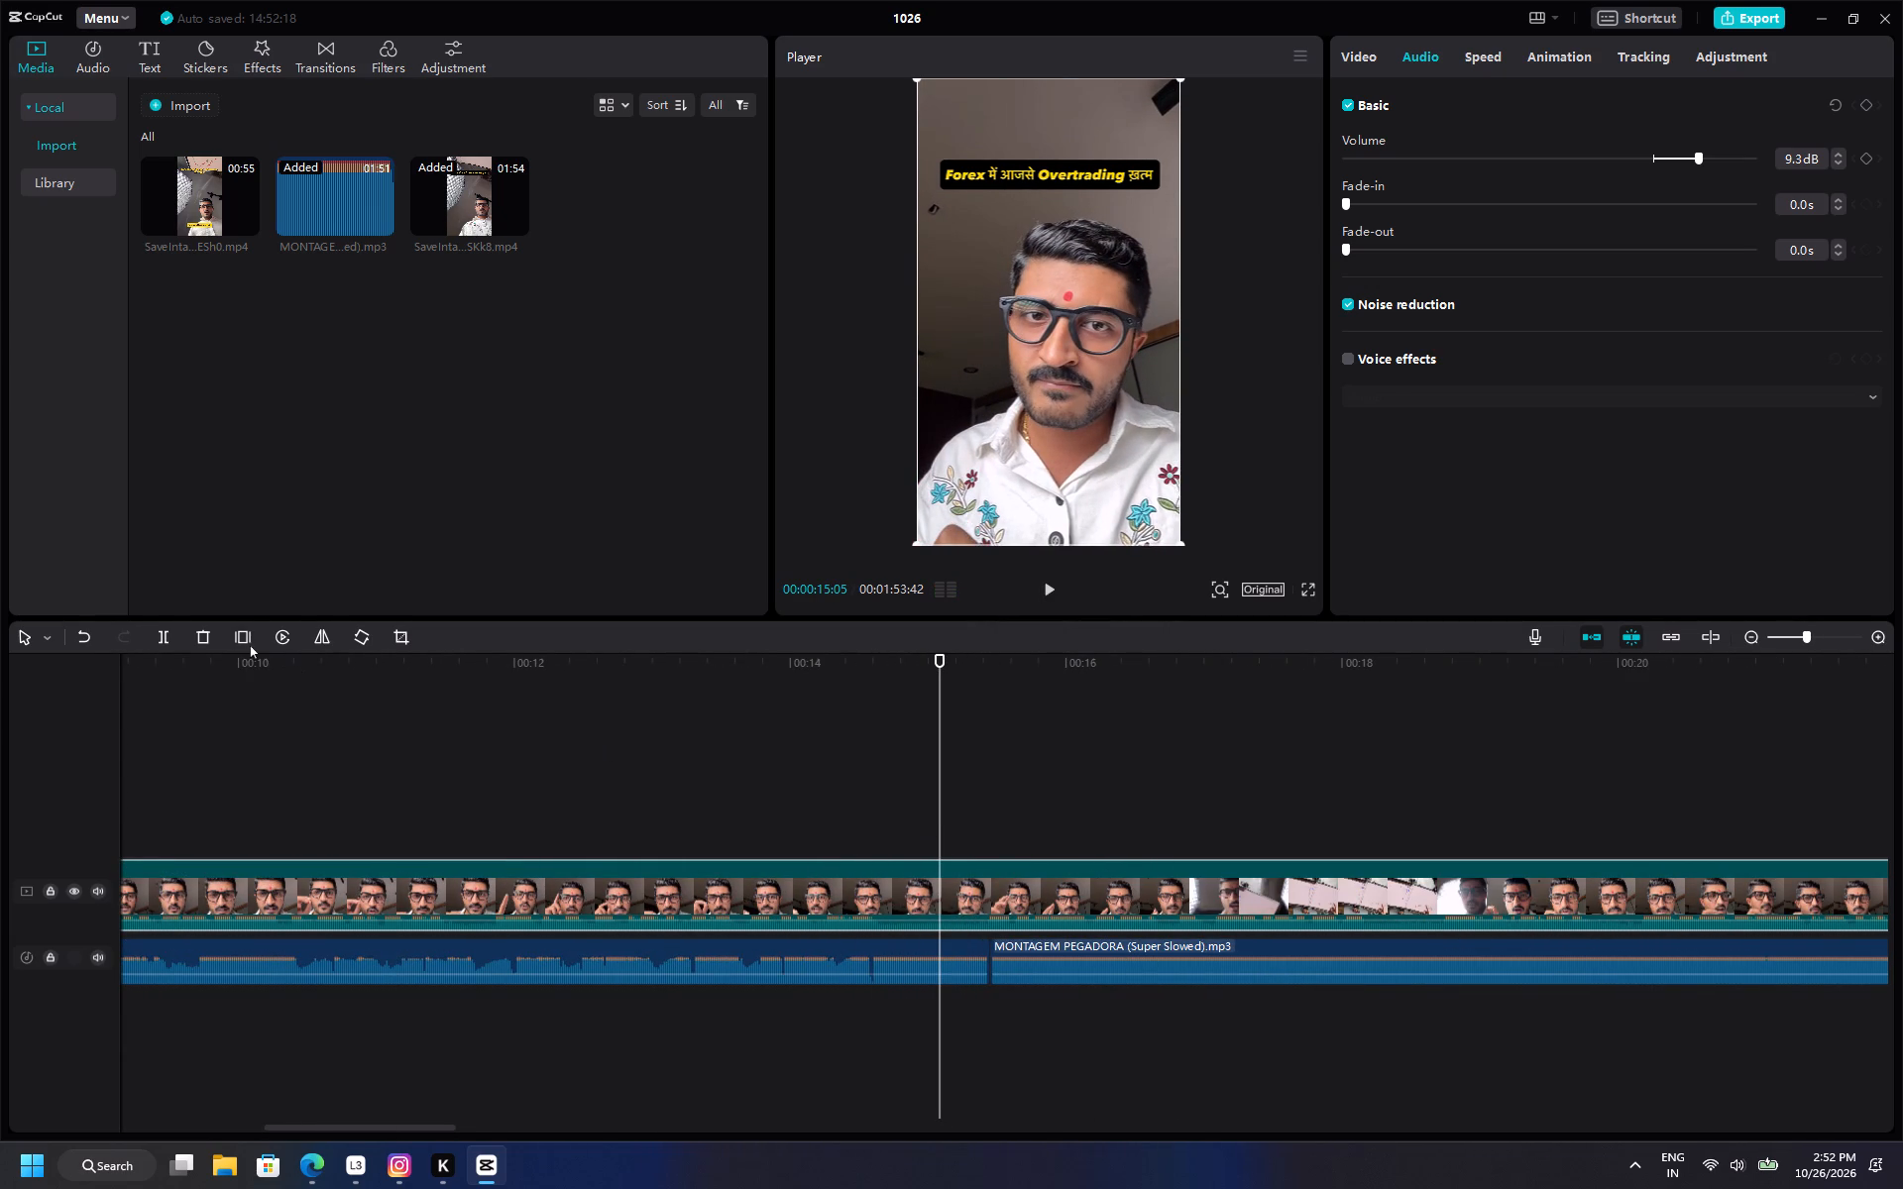
{"action": "left_click", "coordinate": [244, 644]}
{"action": "left_click", "coordinate": [703, 782]}
{"action": "key", "text": "space"}
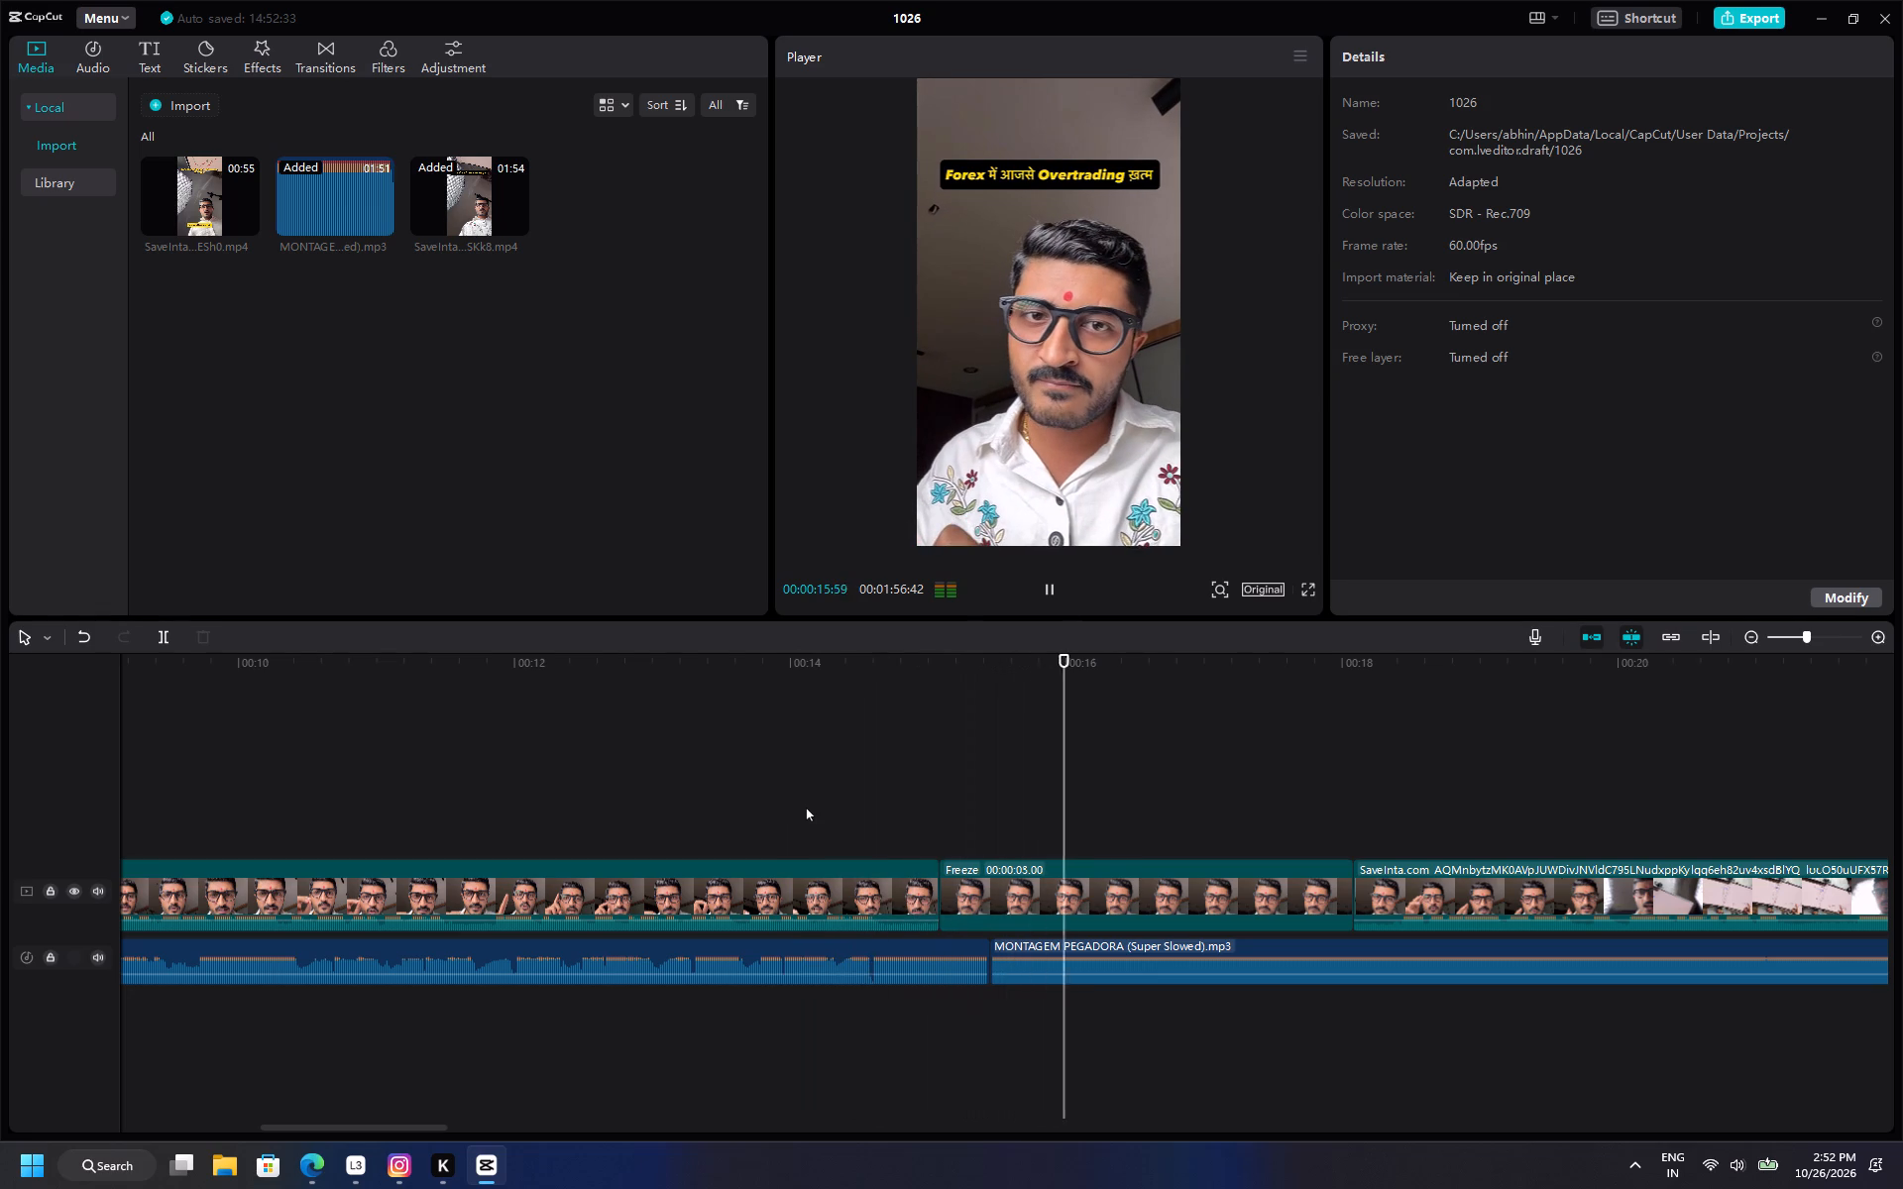
Trim about 2.5 seconds off the first music segment's start and shift both music segments earlier so they play back to back from the timeline's start.
{"action": "scroll", "coordinate": [757, 795], "scroll_direction": "down", "scroll_amount": 16, "text": "ctrl"}
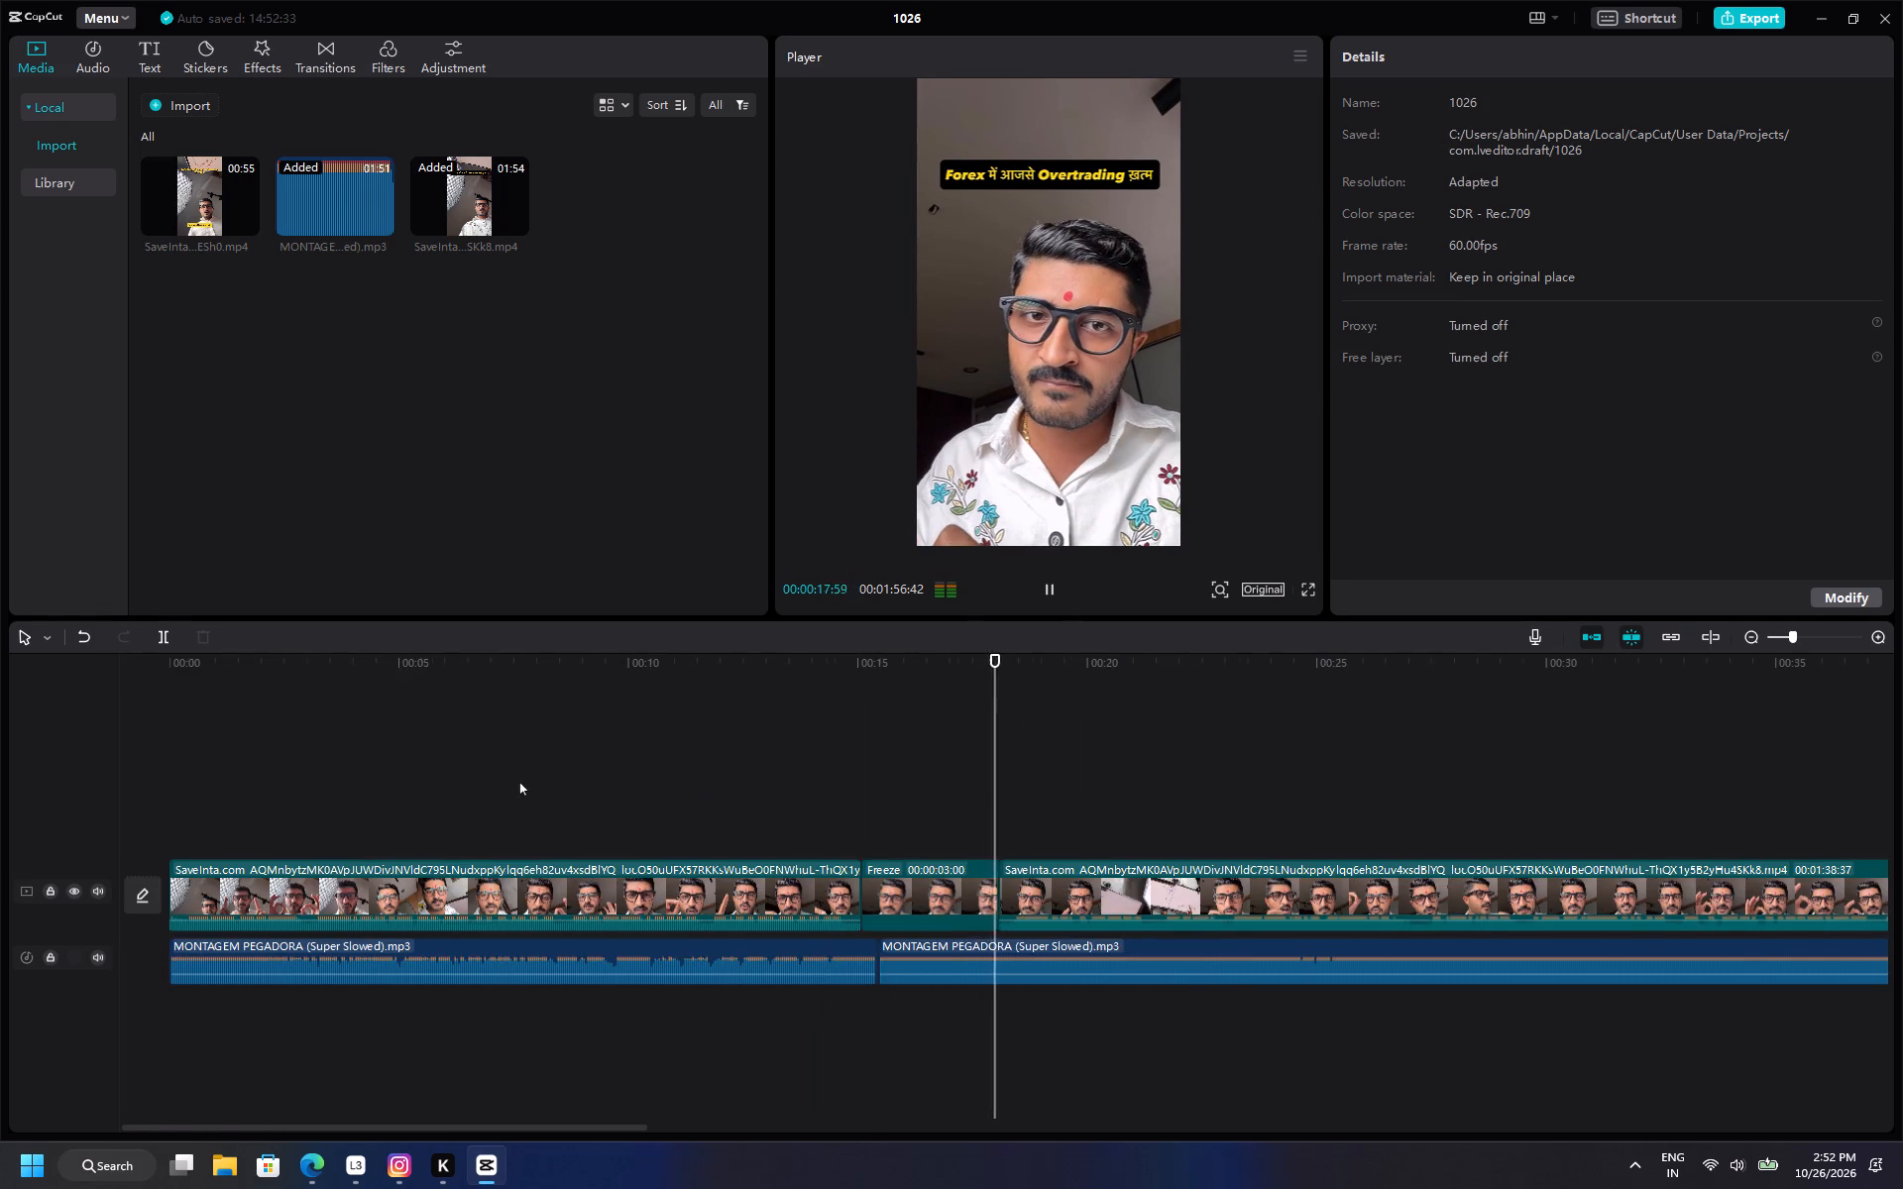
{"action": "scroll", "coordinate": [519, 782], "scroll_direction": "down", "scroll_amount": 8, "text": "ctrl"}
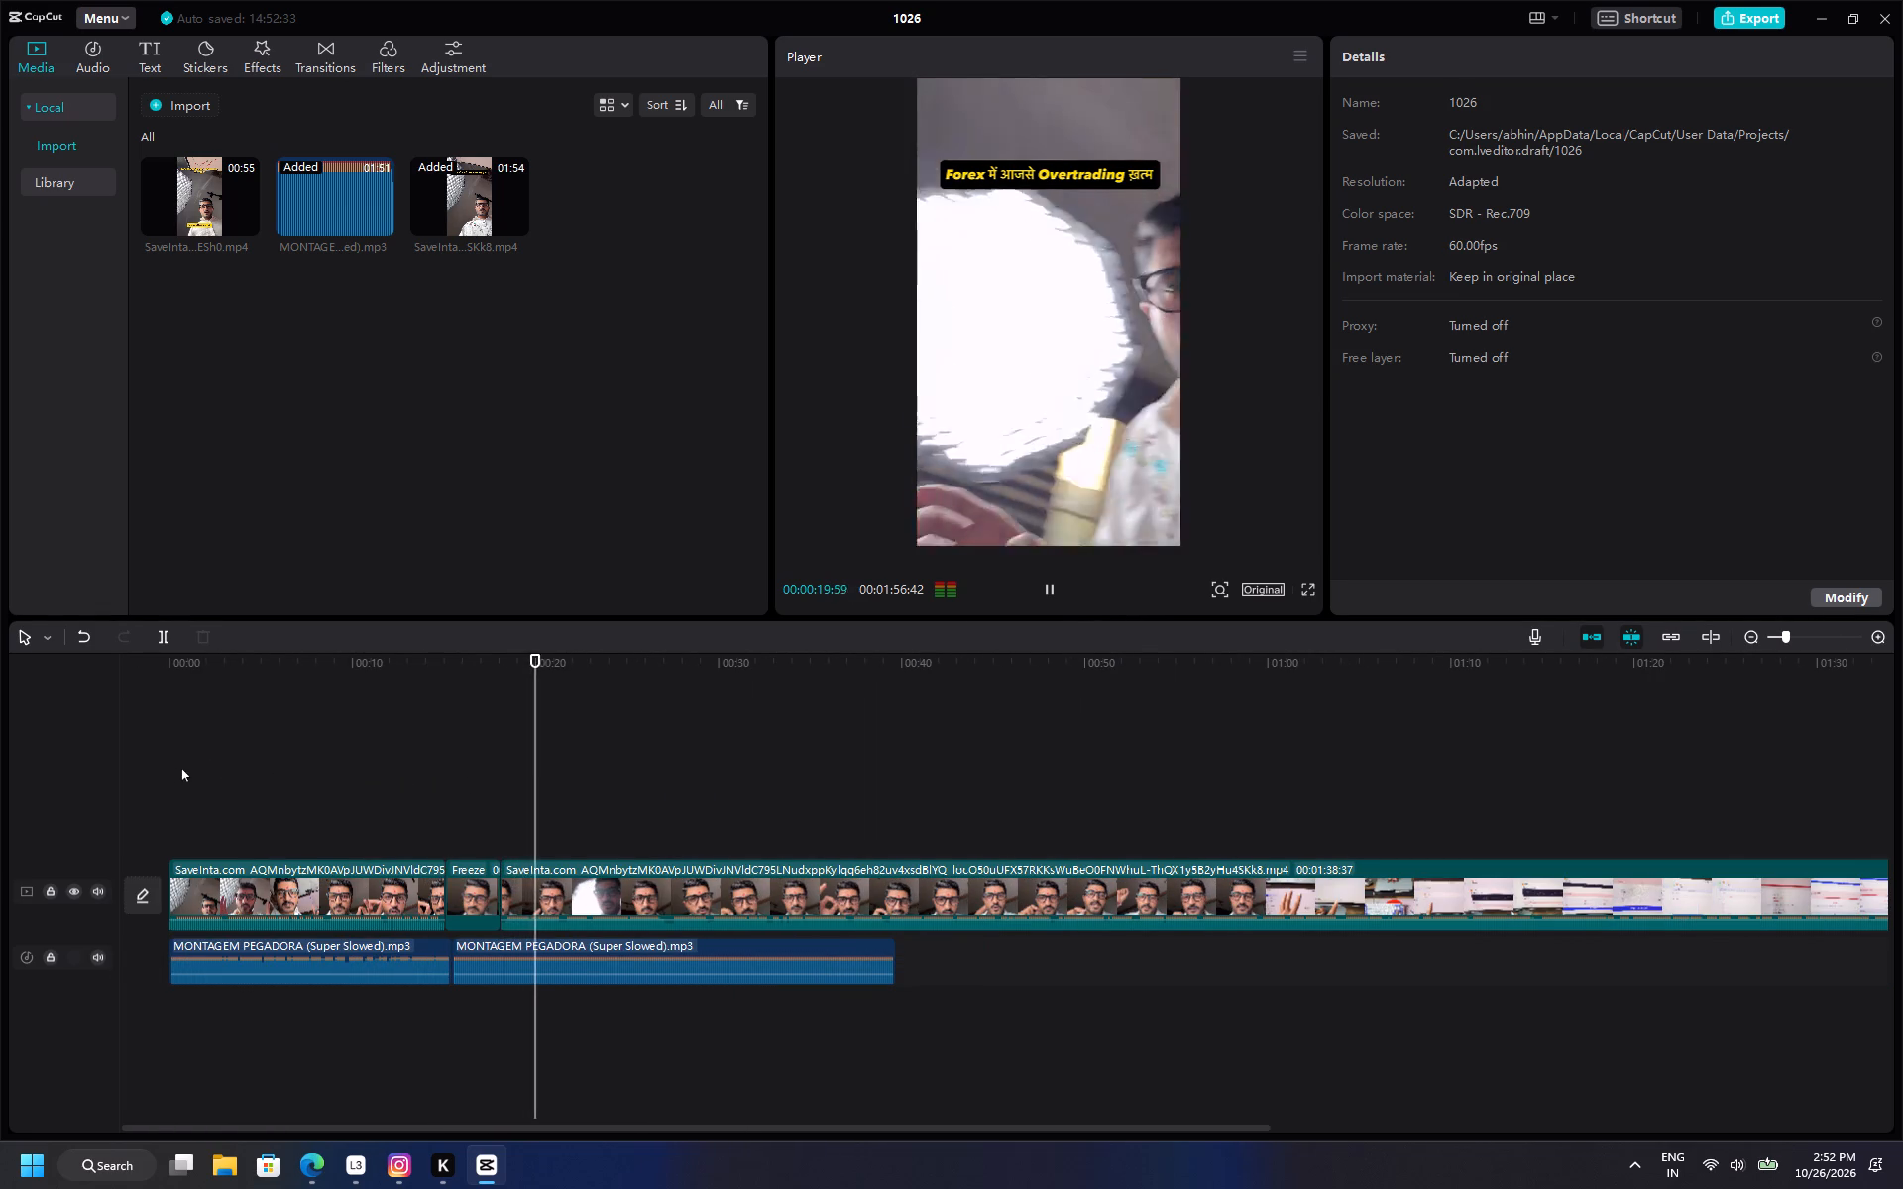
{"action": "left_click", "coordinate": [174, 770]}
{"action": "left_click_drag", "start_coordinate": [168, 770], "coordinate": [82, 790]}
{"action": "left_click", "coordinate": [286, 963]}
{"action": "left_click_drag", "start_coordinate": [166, 945], "coordinate": [215, 945]}
{"action": "scroll", "coordinate": [254, 948], "scroll_direction": "up", "scroll_amount": 12, "text": "ctrl"}
{"action": "left_click_drag", "start_coordinate": [407, 953], "coordinate": [223, 946]}
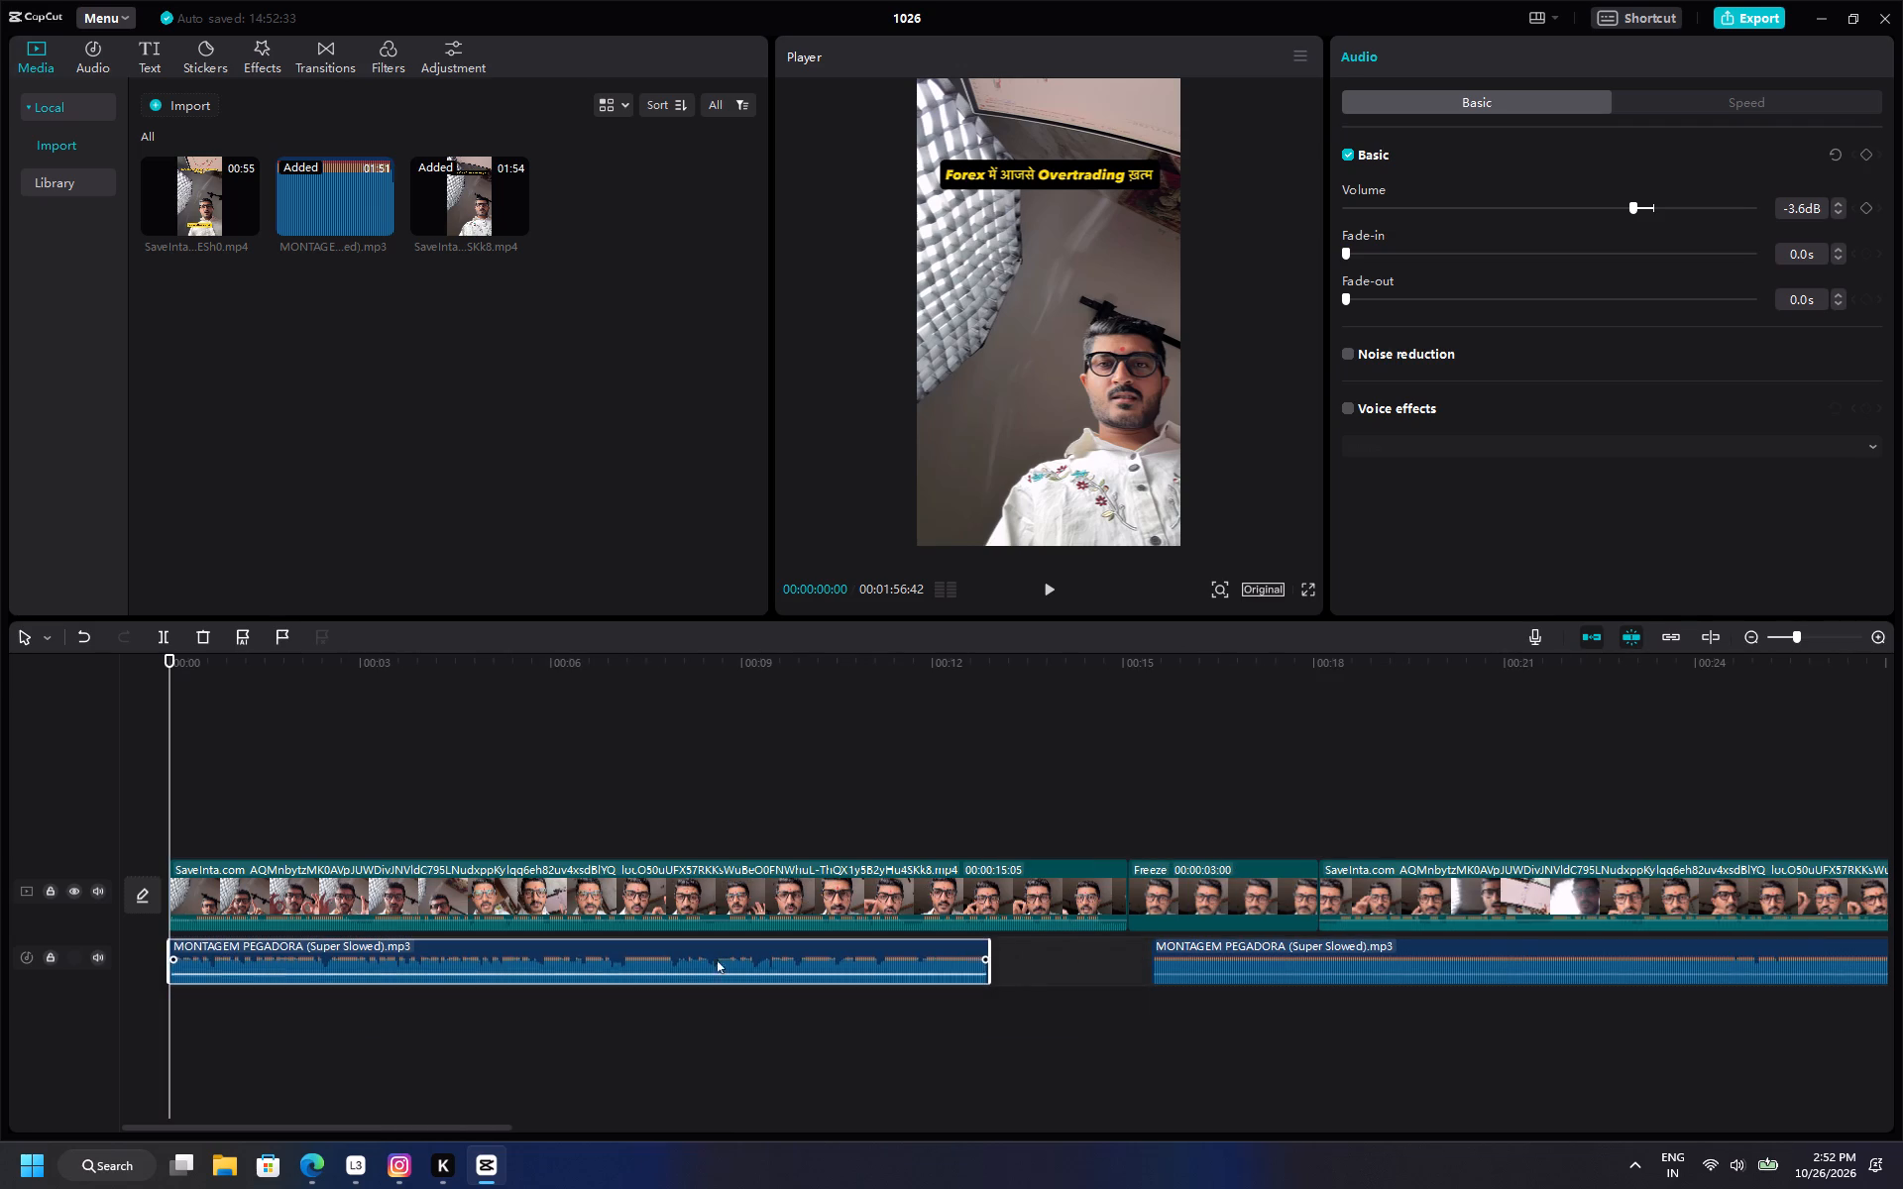
{"action": "left_click_drag", "start_coordinate": [1203, 959], "coordinate": [1037, 963]}
Move both music segments later so the cut between them lines up with the freeze frame's start at 00:00:15:05.
{"action": "scroll", "coordinate": [1072, 960], "scroll_direction": "up", "scroll_amount": 5, "text": "ctrl"}
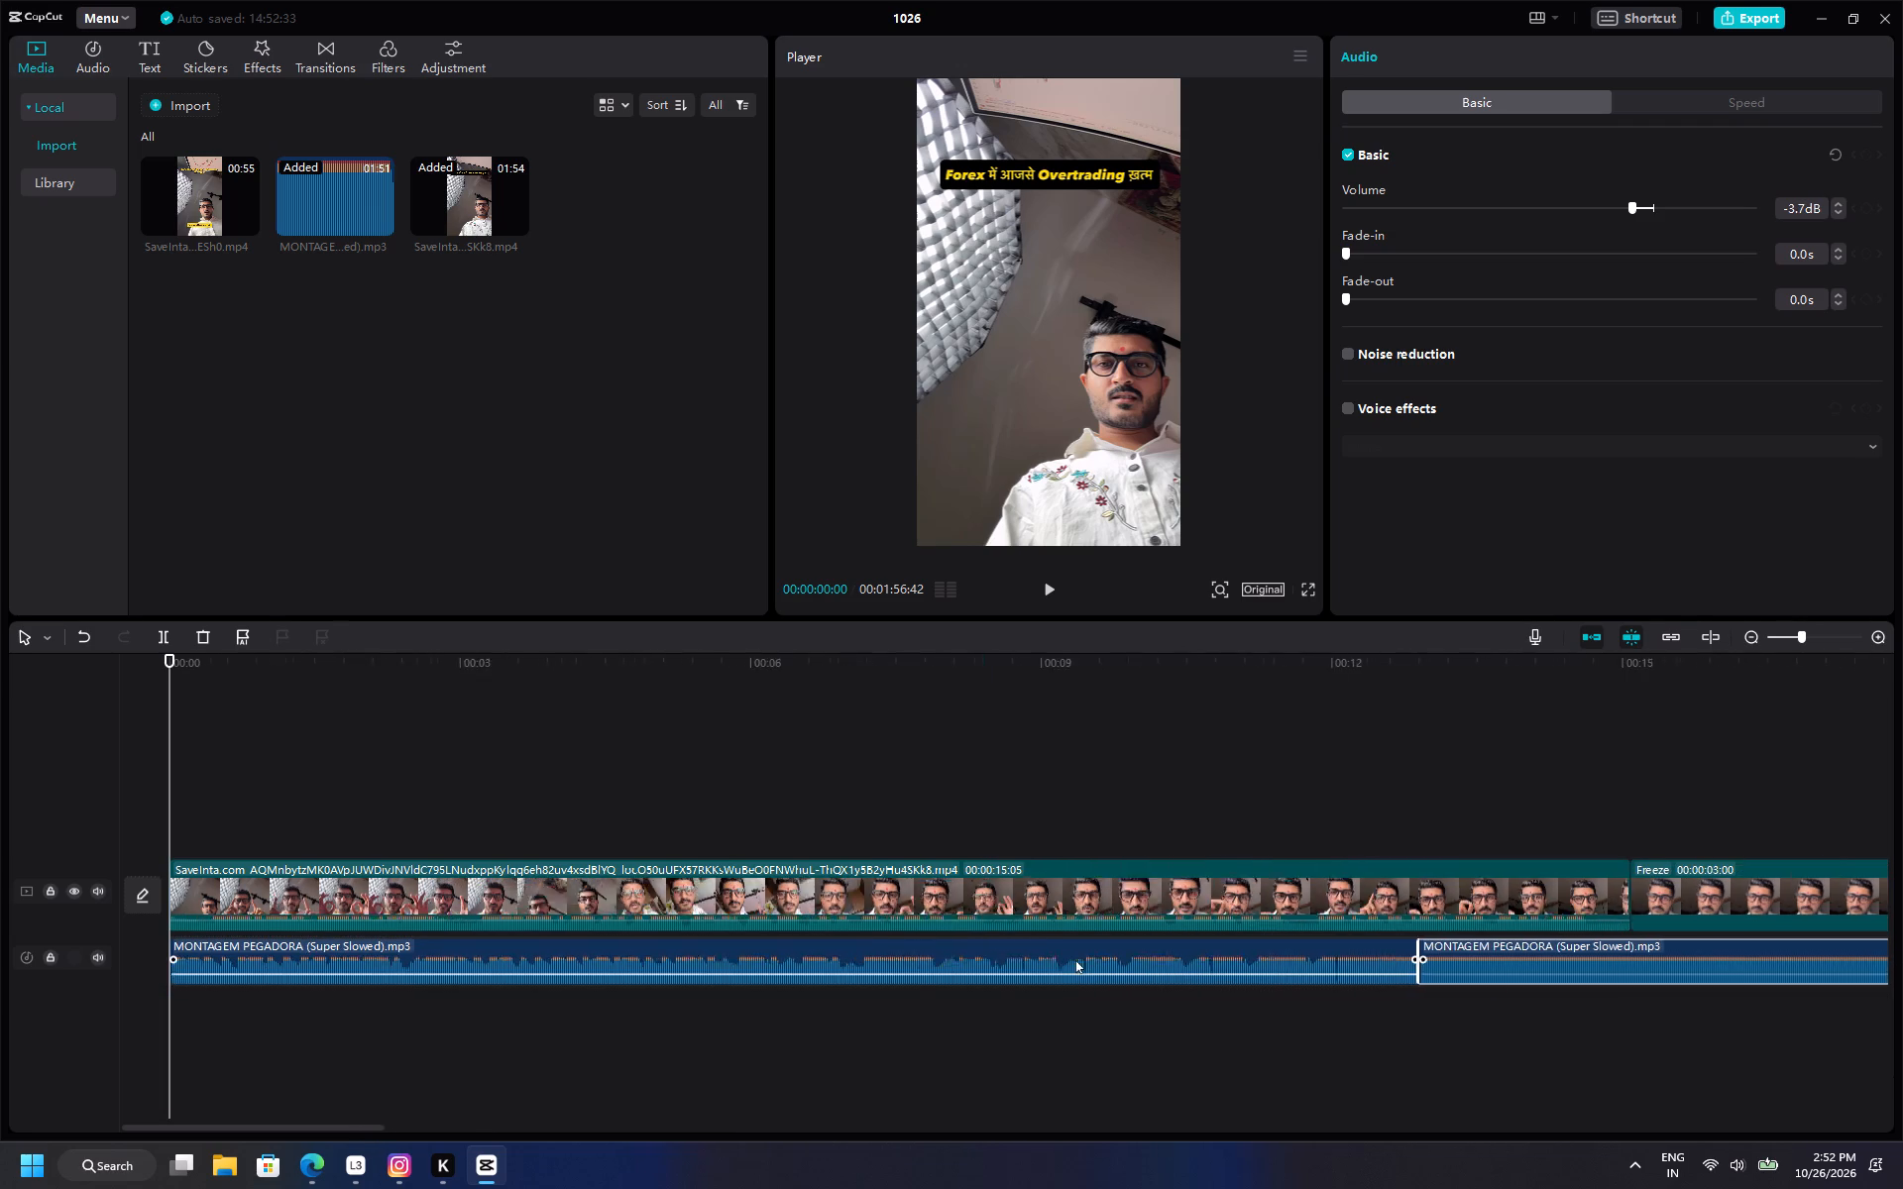
{"action": "scroll", "coordinate": [1075, 960], "scroll_direction": "up", "scroll_amount": 2, "text": "ctrl"}
{"action": "left_click", "coordinate": [1069, 749]}
{"action": "left_click_drag", "start_coordinate": [1069, 749], "coordinate": [738, 750]}
{"action": "left_click_drag", "start_coordinate": [638, 959], "coordinate": [859, 955]}
{"action": "left_click_drag", "start_coordinate": [451, 944], "coordinate": [673, 939]}
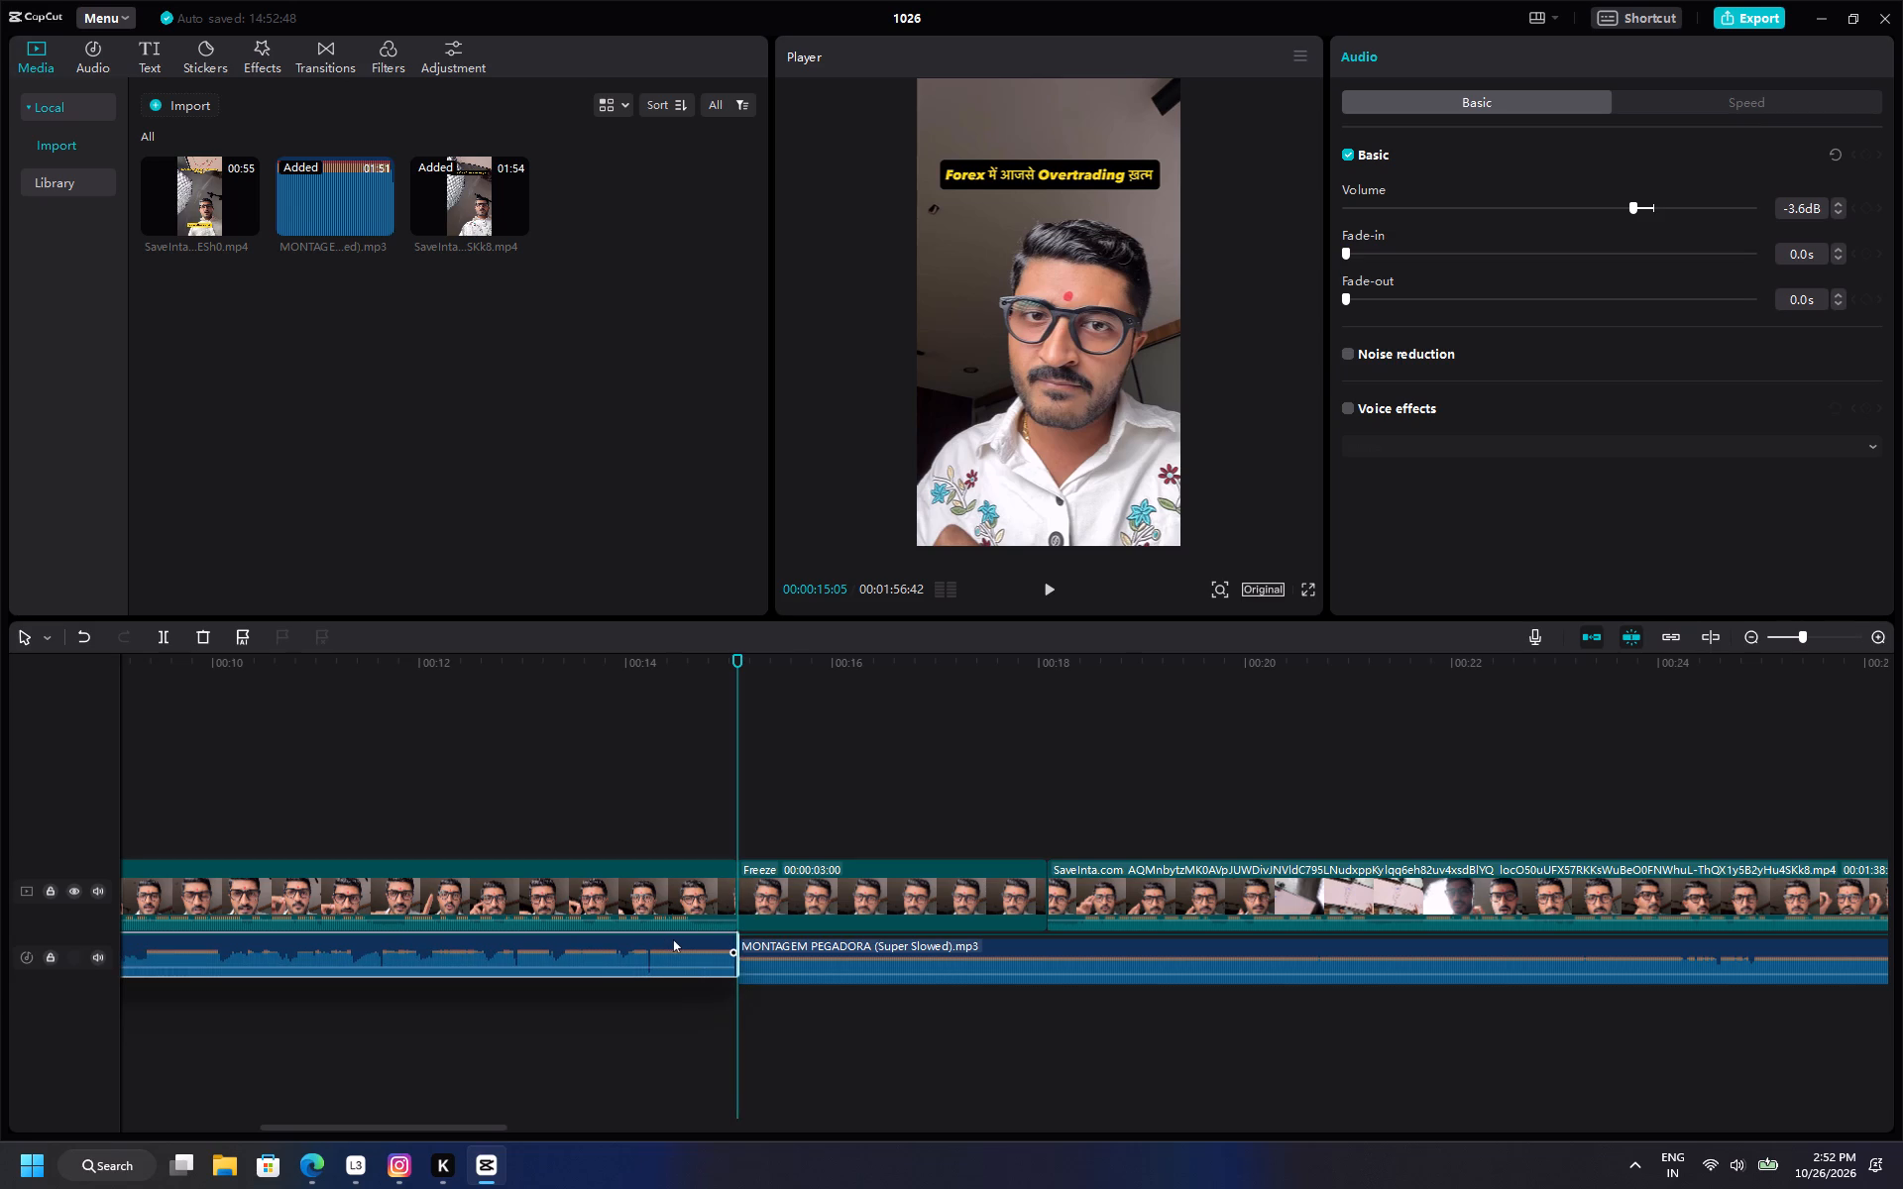
Shift both music segments slightly earlier so their cut falls about 0.3 seconds before the freeze frame, and play across it.
{"action": "left_click_drag", "start_coordinate": [673, 939], "coordinate": [643, 941]}
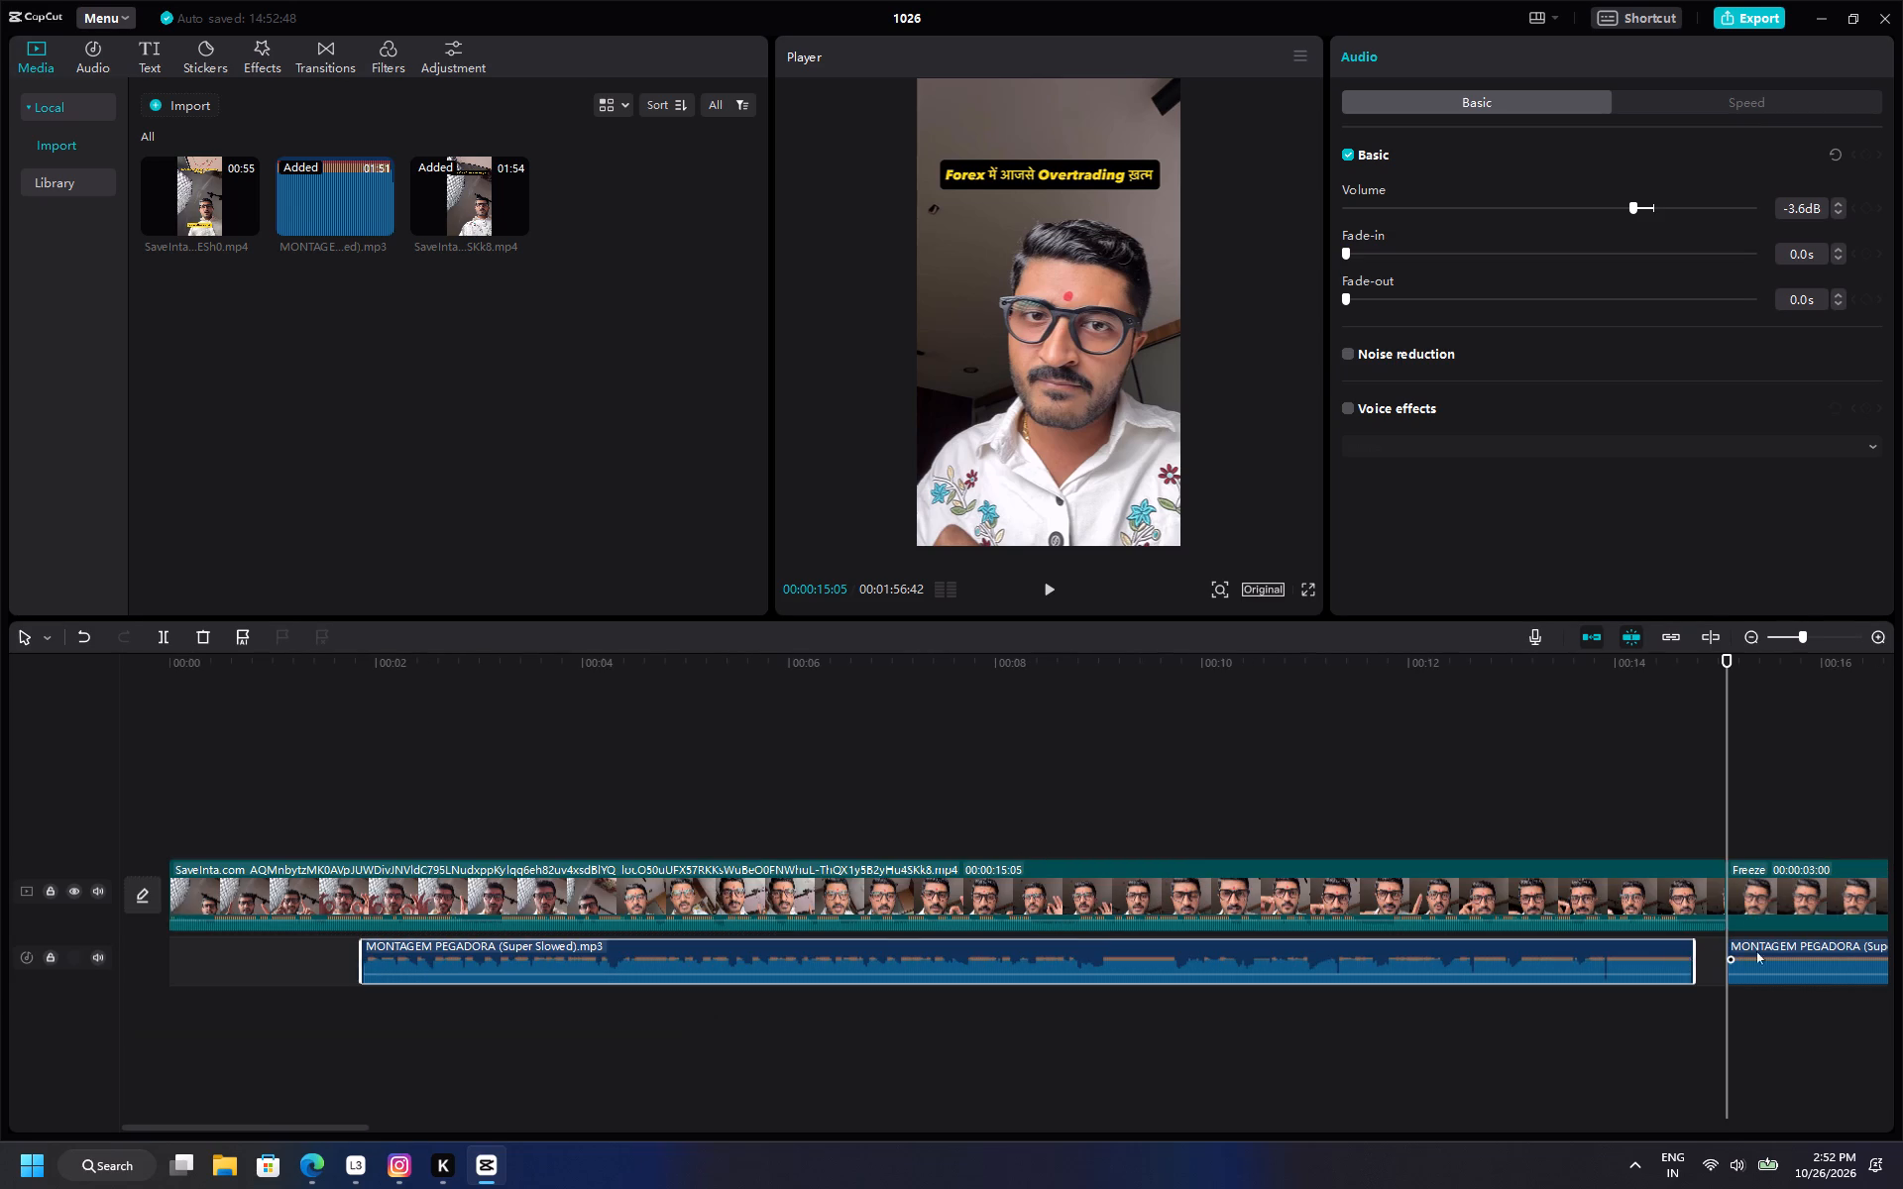
{"action": "left_click_drag", "start_coordinate": [1777, 951], "coordinate": [1747, 952]}
{"action": "left_click", "coordinate": [1613, 821]}
{"action": "key", "text": "space"}
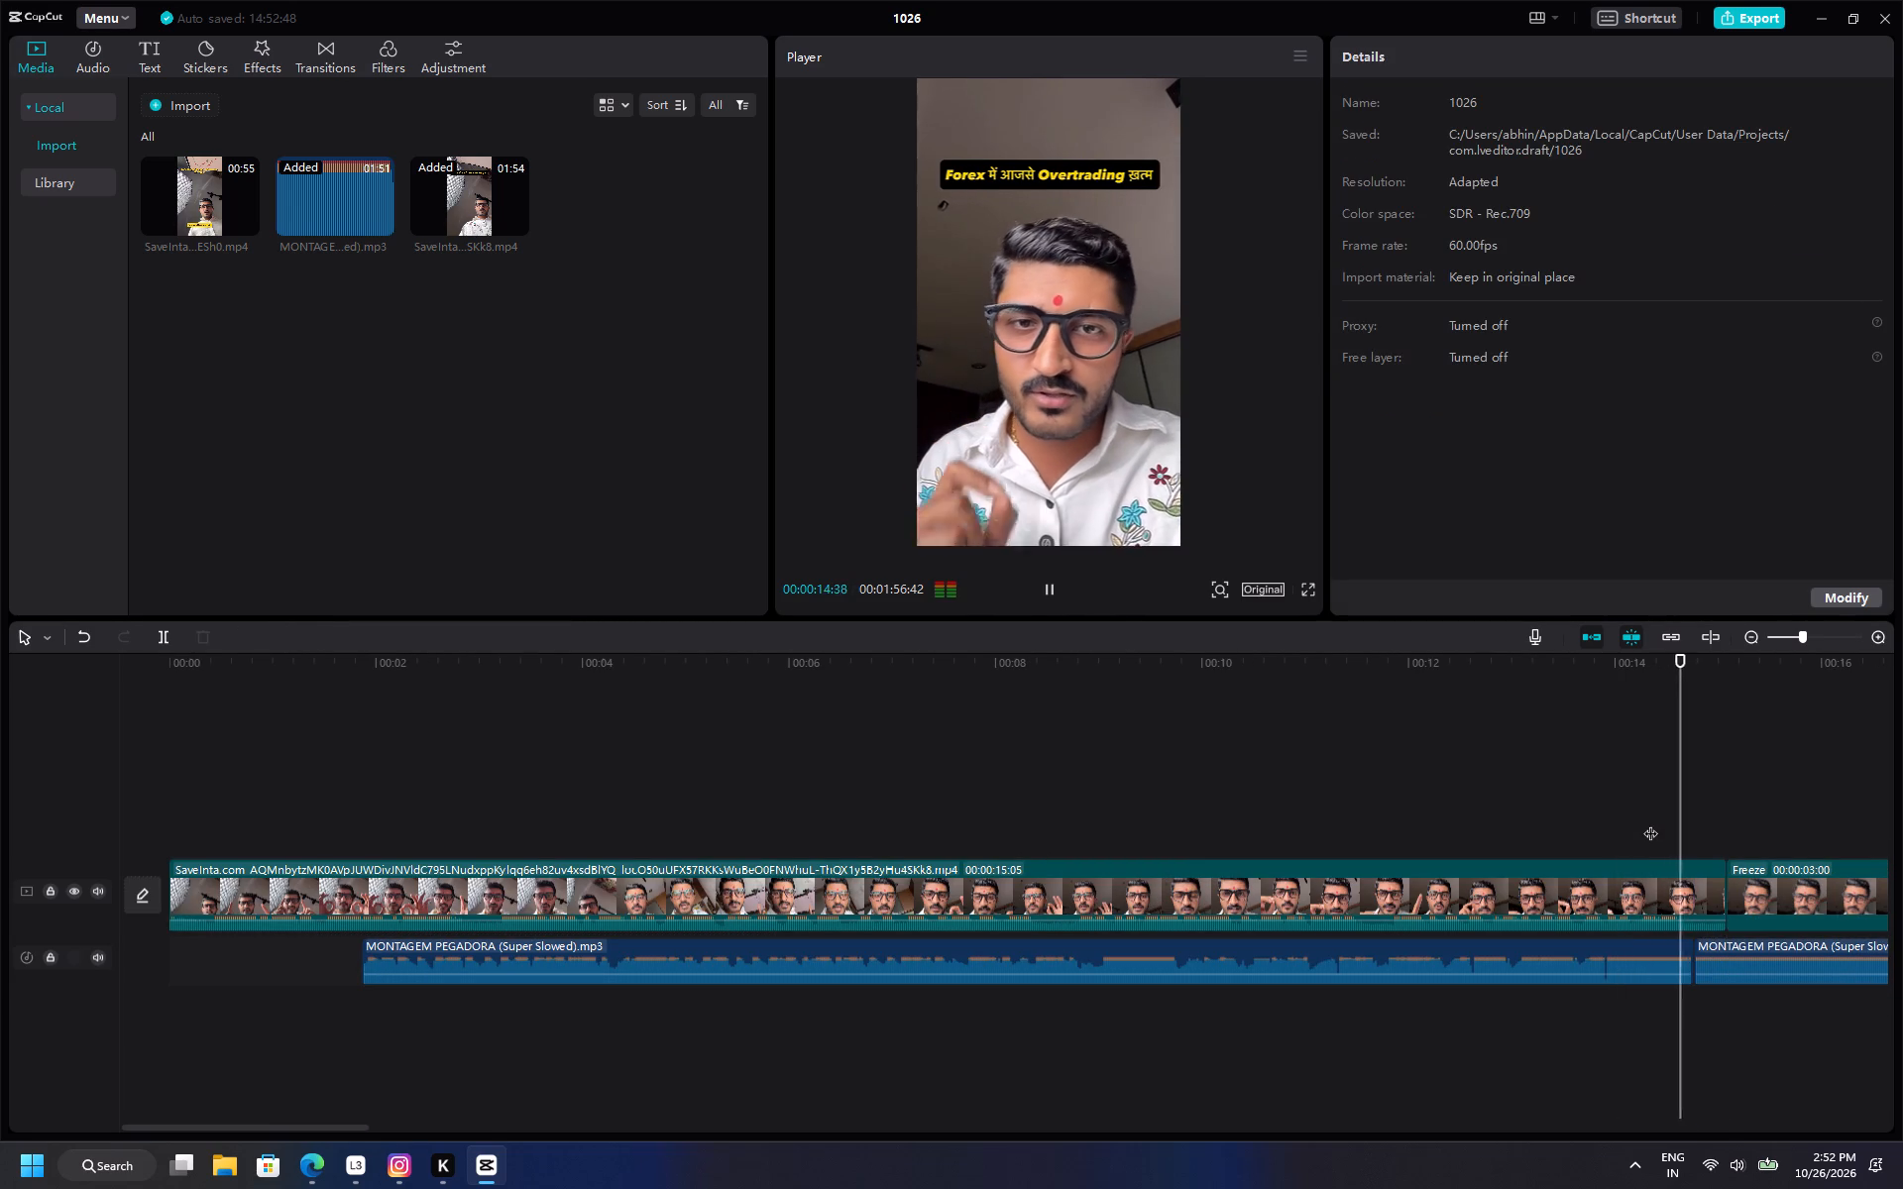
Extend the first music segment's start back to the beginning of the timeline and play from there.
{"action": "left_click", "coordinate": [671, 806]}
{"action": "left_click_drag", "start_coordinate": [671, 806], "coordinate": [516, 817]}
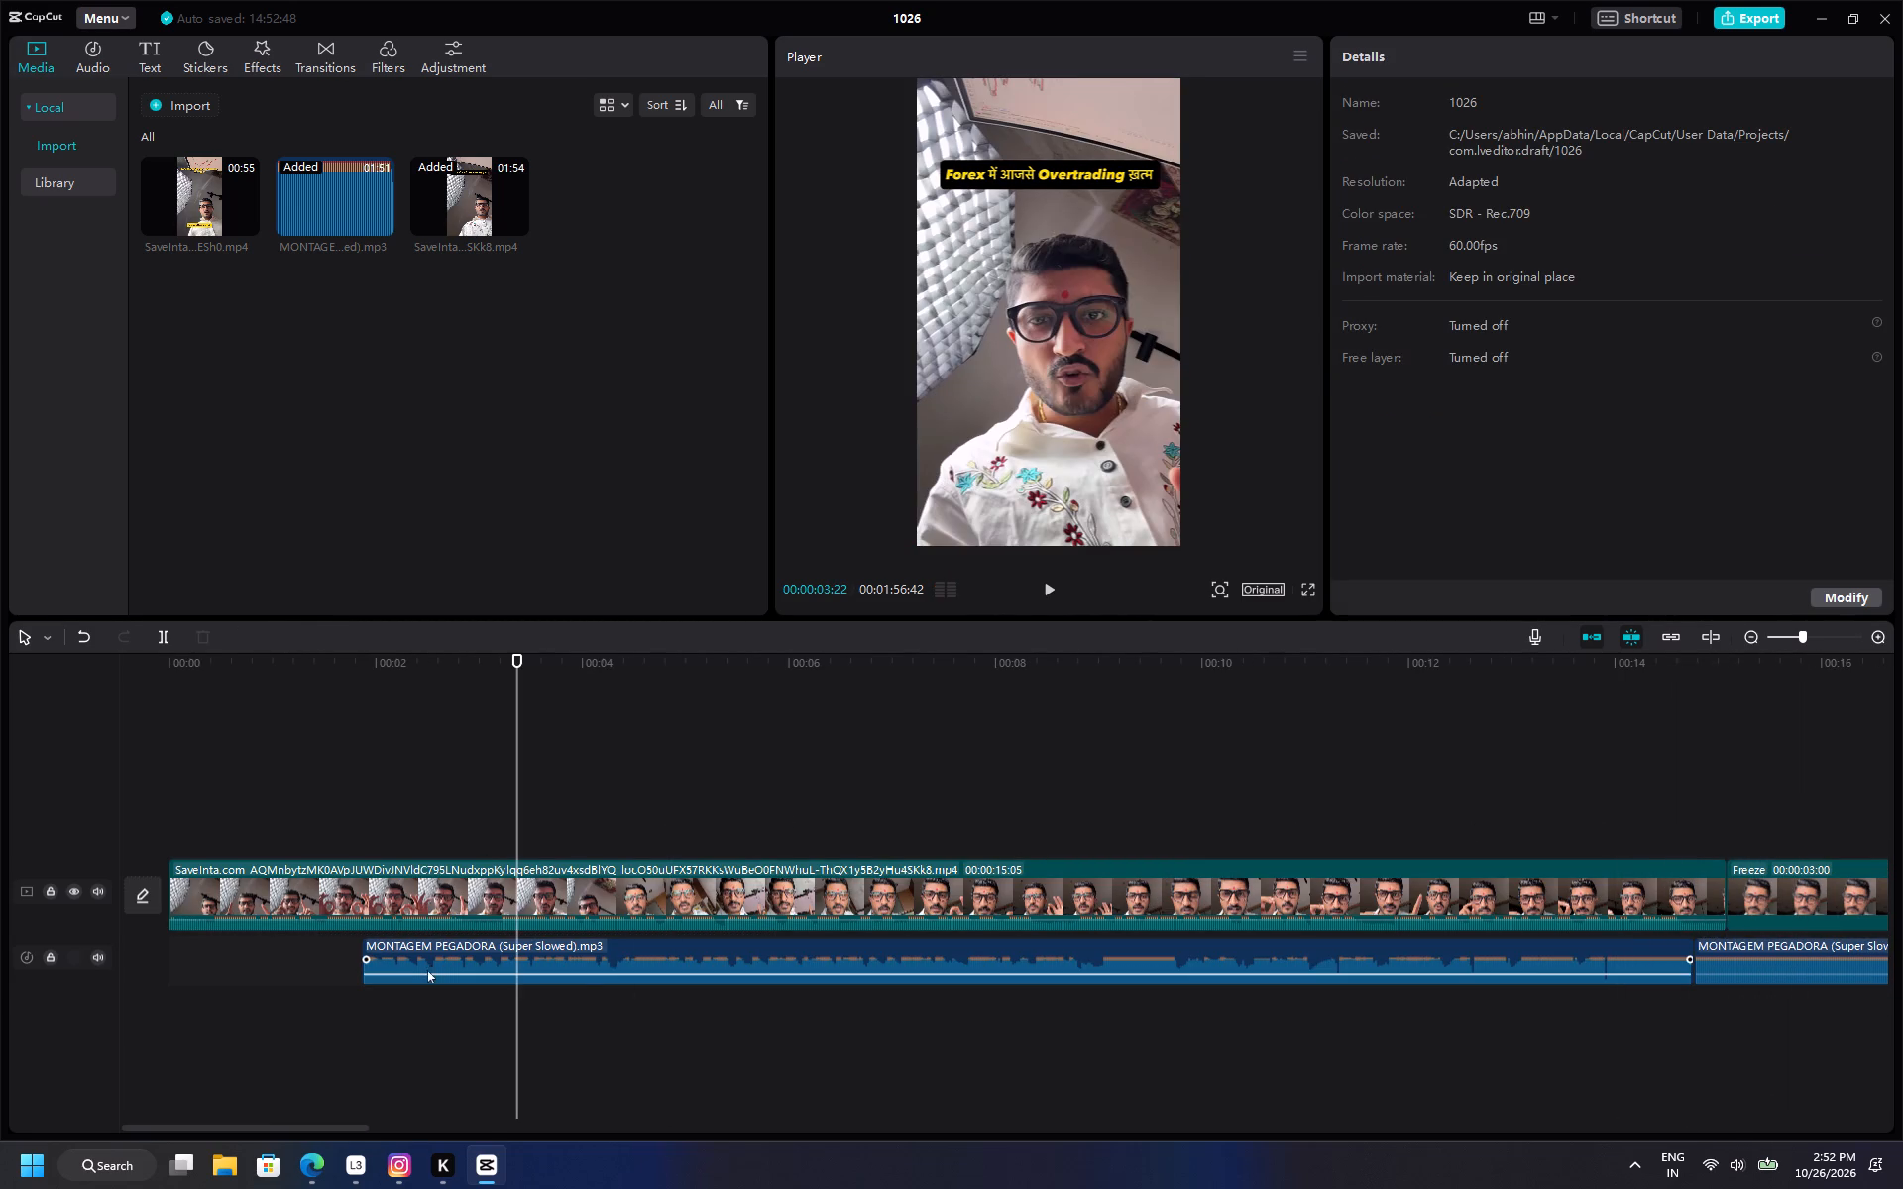
{"action": "left_click", "coordinate": [427, 970]}
{"action": "left_click_drag", "start_coordinate": [364, 948], "coordinate": [29, 935]}
{"action": "left_click", "coordinate": [213, 809]}
{"action": "left_click_drag", "start_coordinate": [207, 809], "coordinate": [25, 860]}
{"action": "key", "text": "space"}
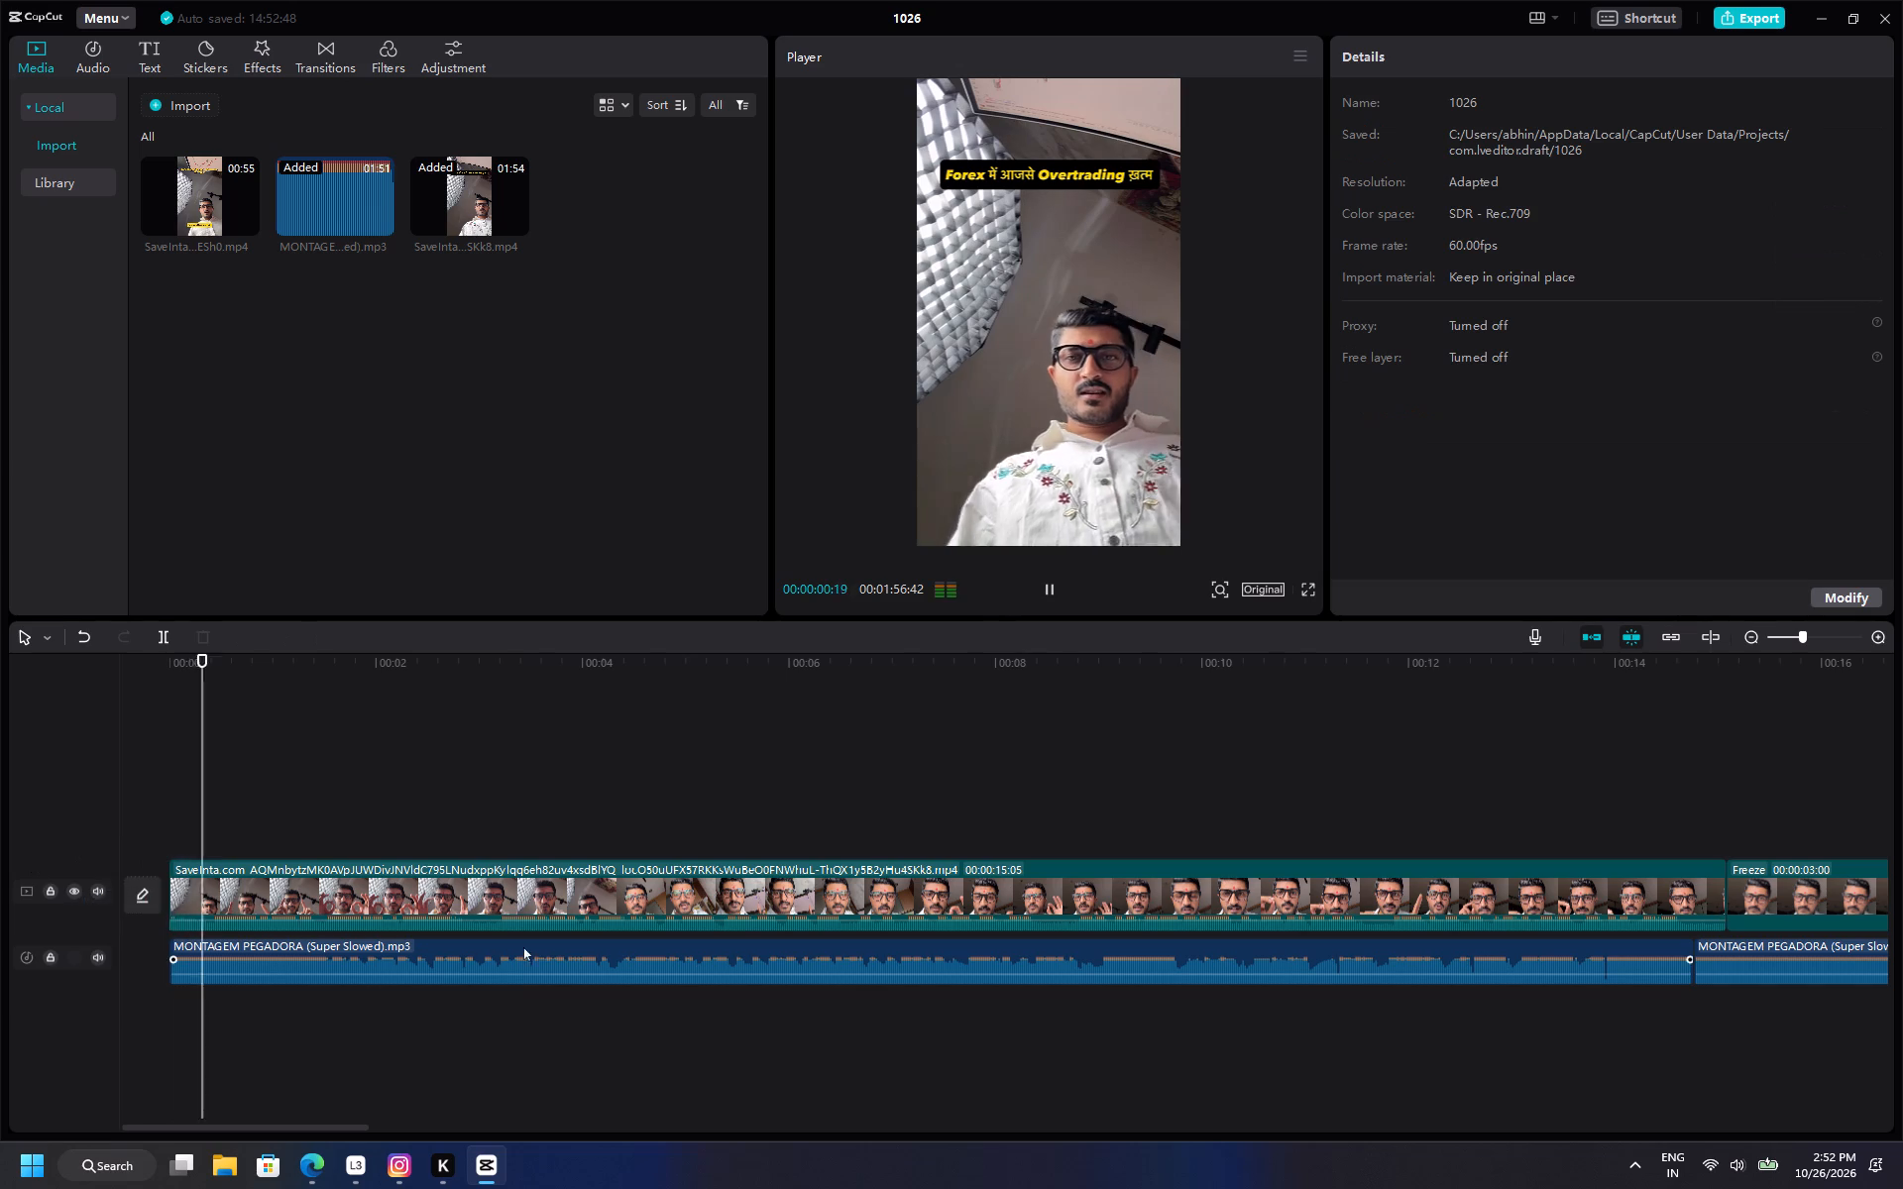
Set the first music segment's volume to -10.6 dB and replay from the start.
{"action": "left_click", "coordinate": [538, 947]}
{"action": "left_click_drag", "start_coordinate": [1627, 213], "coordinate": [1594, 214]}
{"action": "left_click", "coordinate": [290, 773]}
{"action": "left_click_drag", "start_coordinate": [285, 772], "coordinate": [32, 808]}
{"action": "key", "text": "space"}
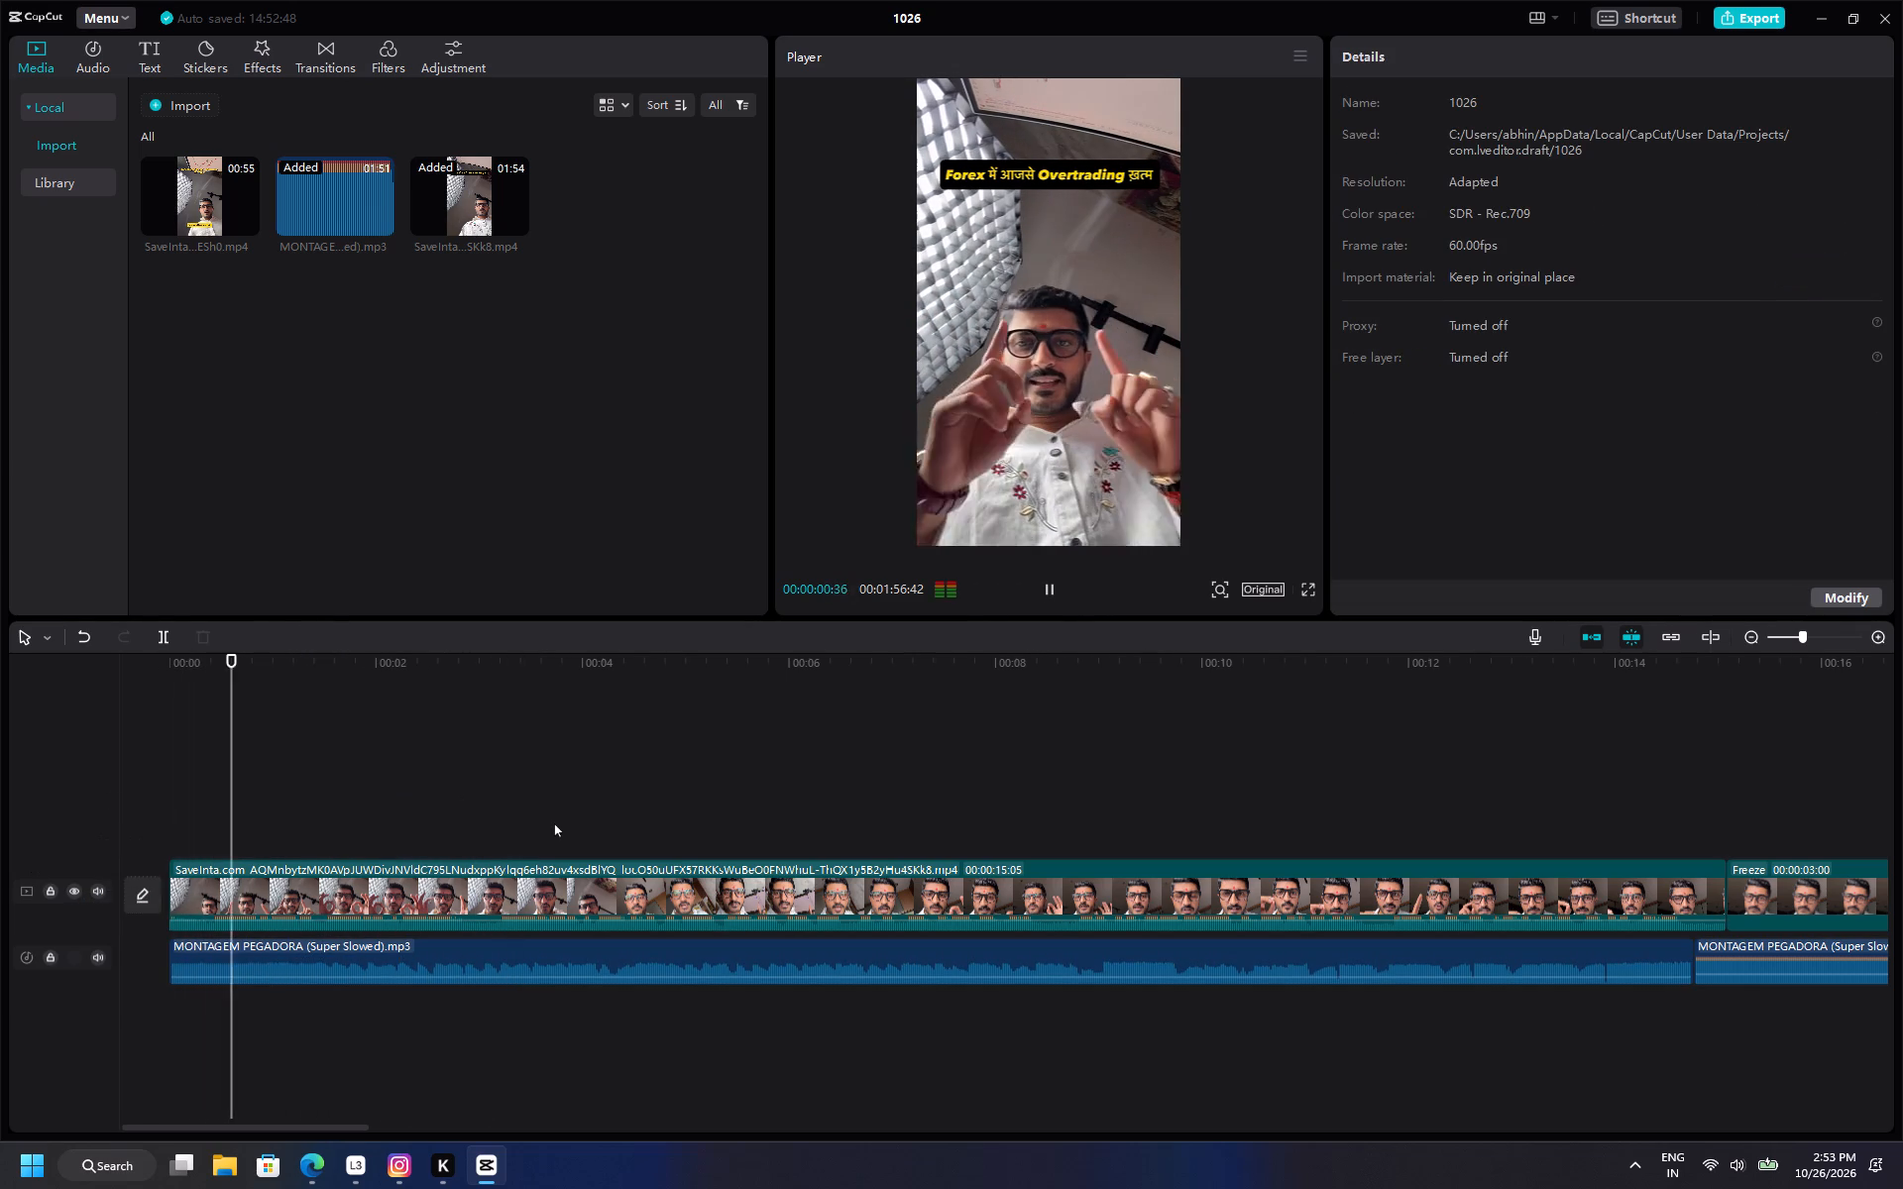
Set the first music segment's volume to -6.7 dB and replay from the start.
{"action": "left_click", "coordinate": [552, 943]}
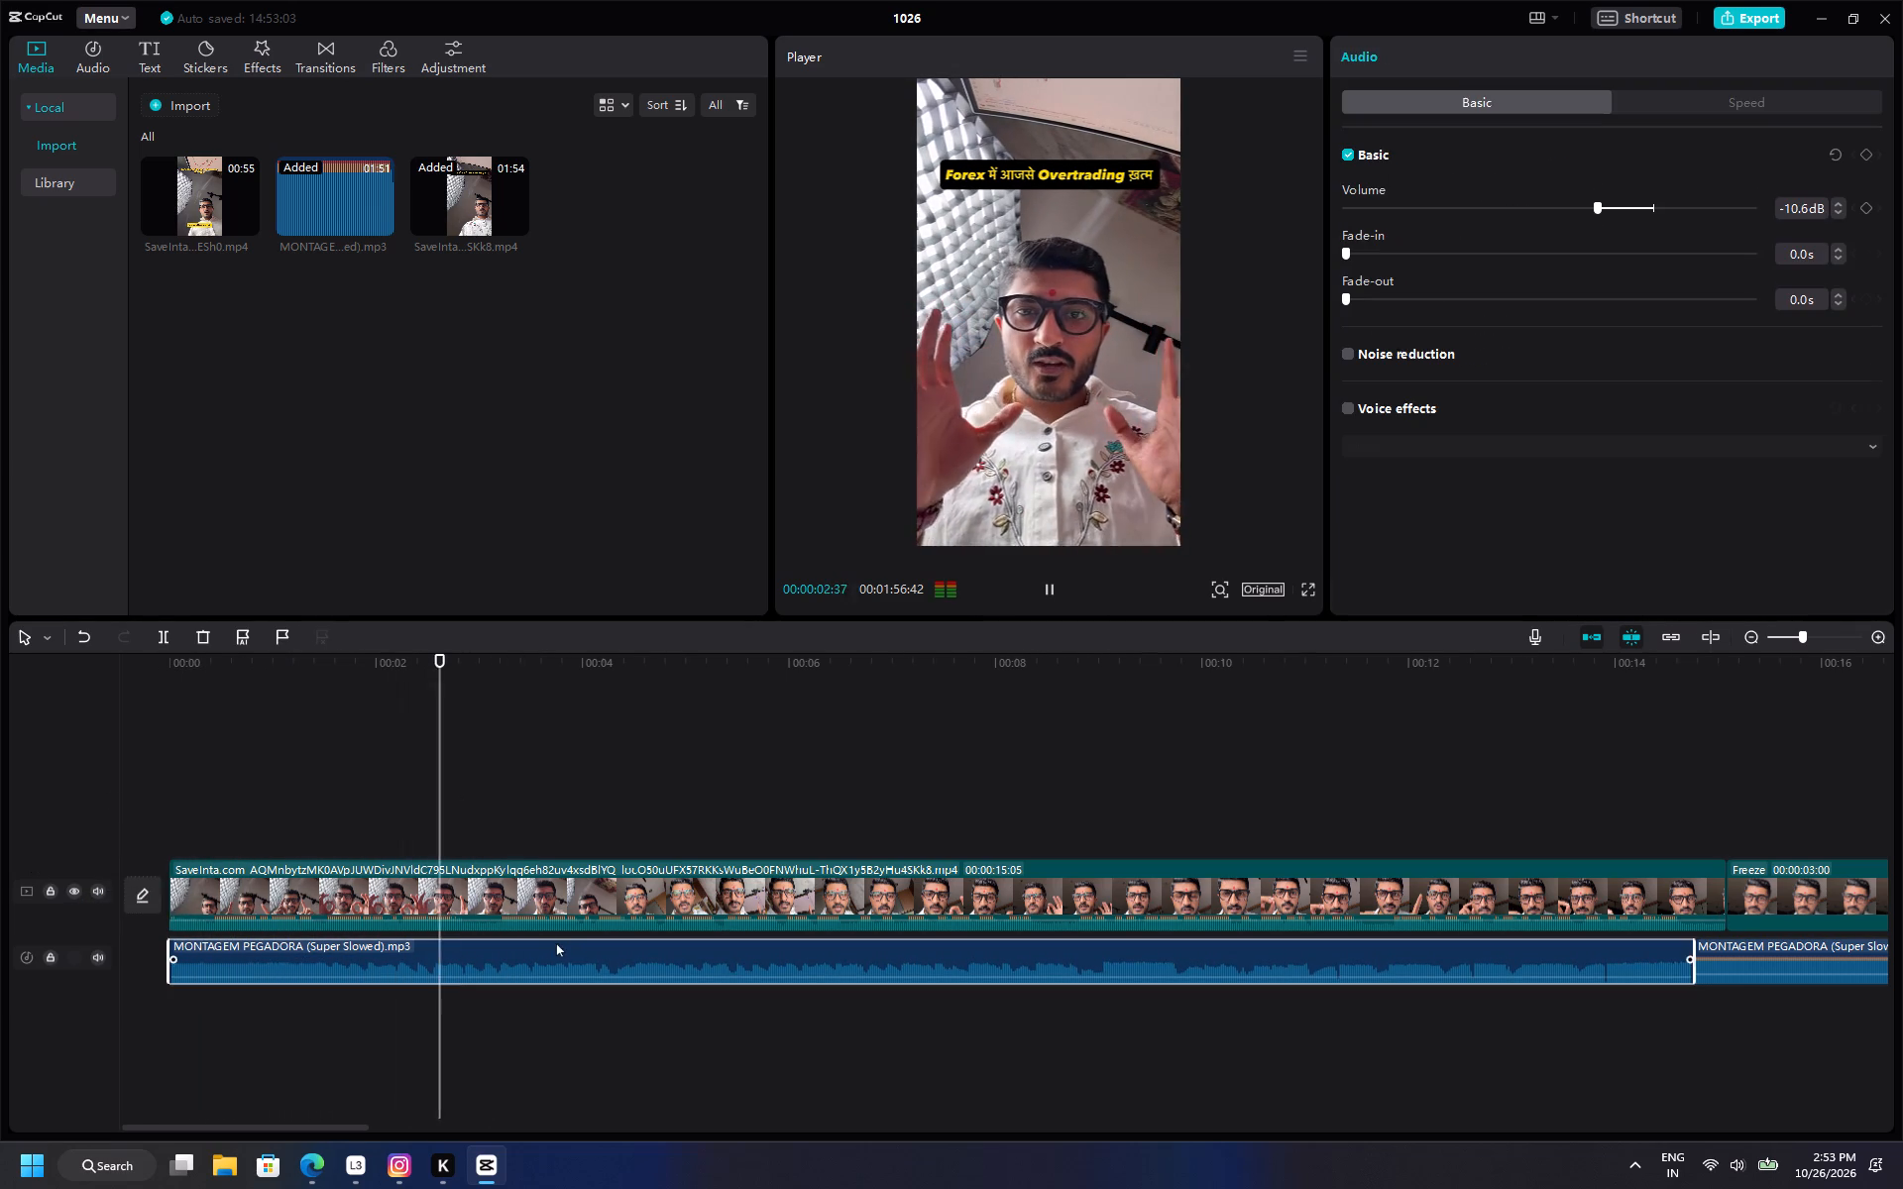
{"action": "double_click", "coordinate": [1614, 212]}
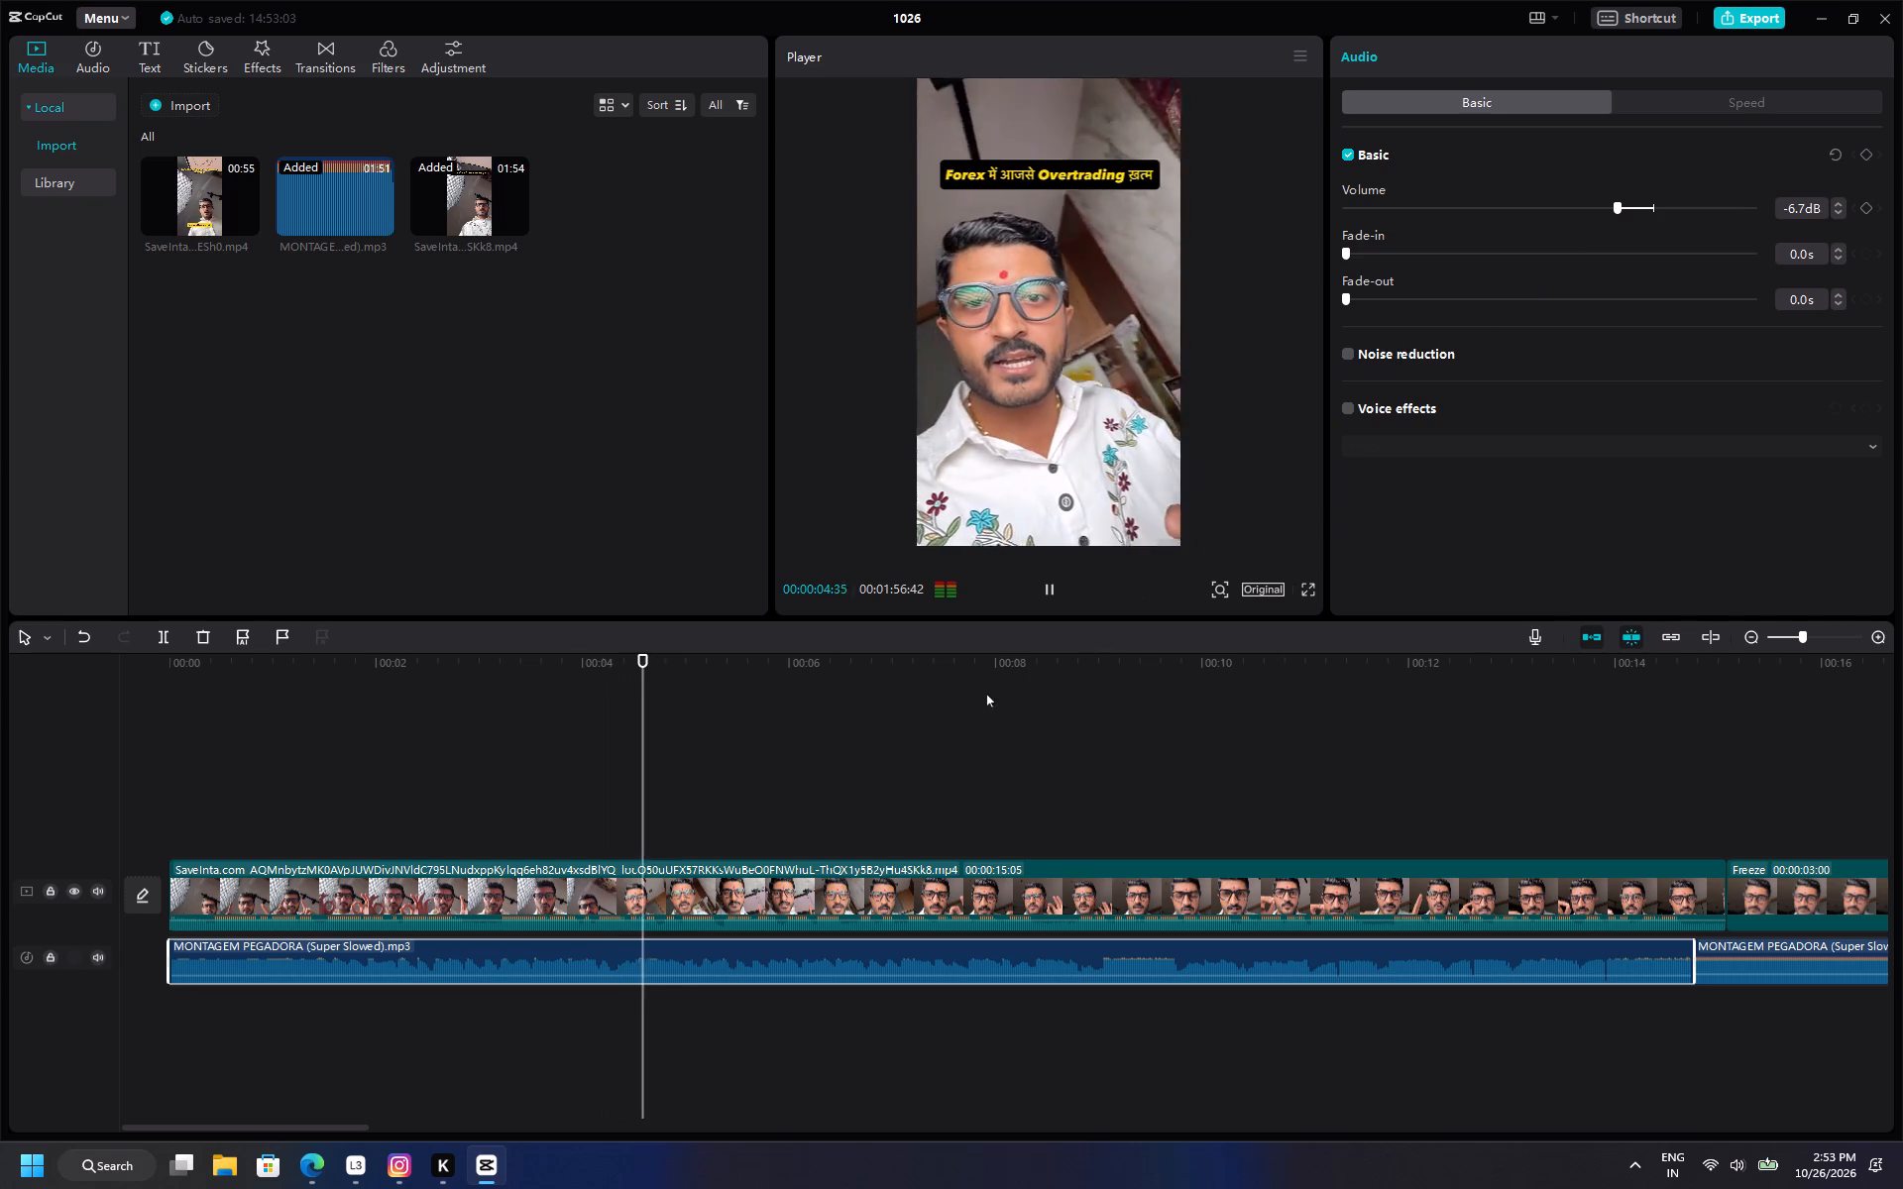
{"action": "left_click", "coordinate": [384, 778]}
{"action": "left_click_drag", "start_coordinate": [383, 778], "coordinate": [55, 824]}
{"action": "key", "text": "space"}
Set the volume of the reel segment before the freeze frame to 5.0 dB.
{"action": "left_click", "coordinate": [549, 895]}
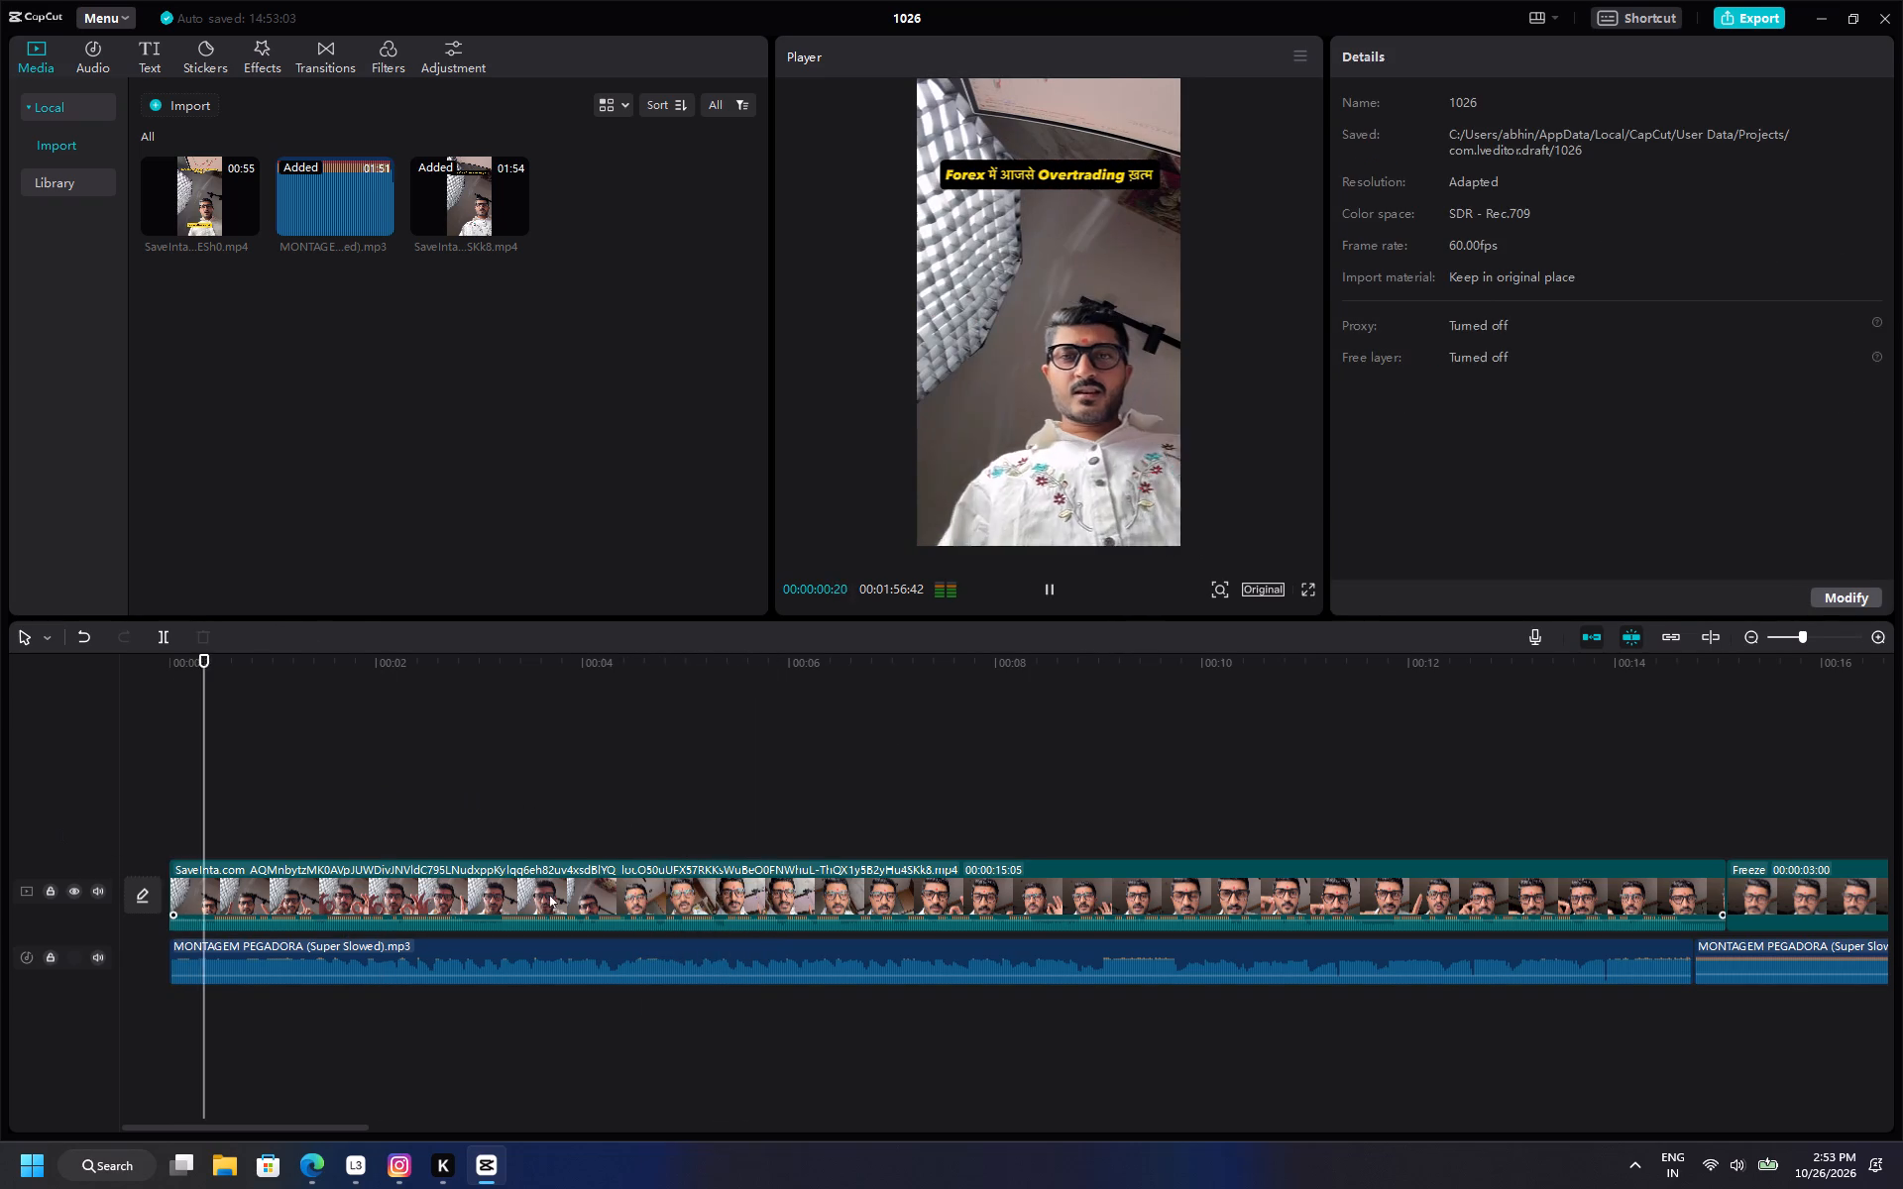
{"action": "left_click", "coordinate": [1400, 50]}
{"action": "left_click", "coordinate": [1673, 166]}
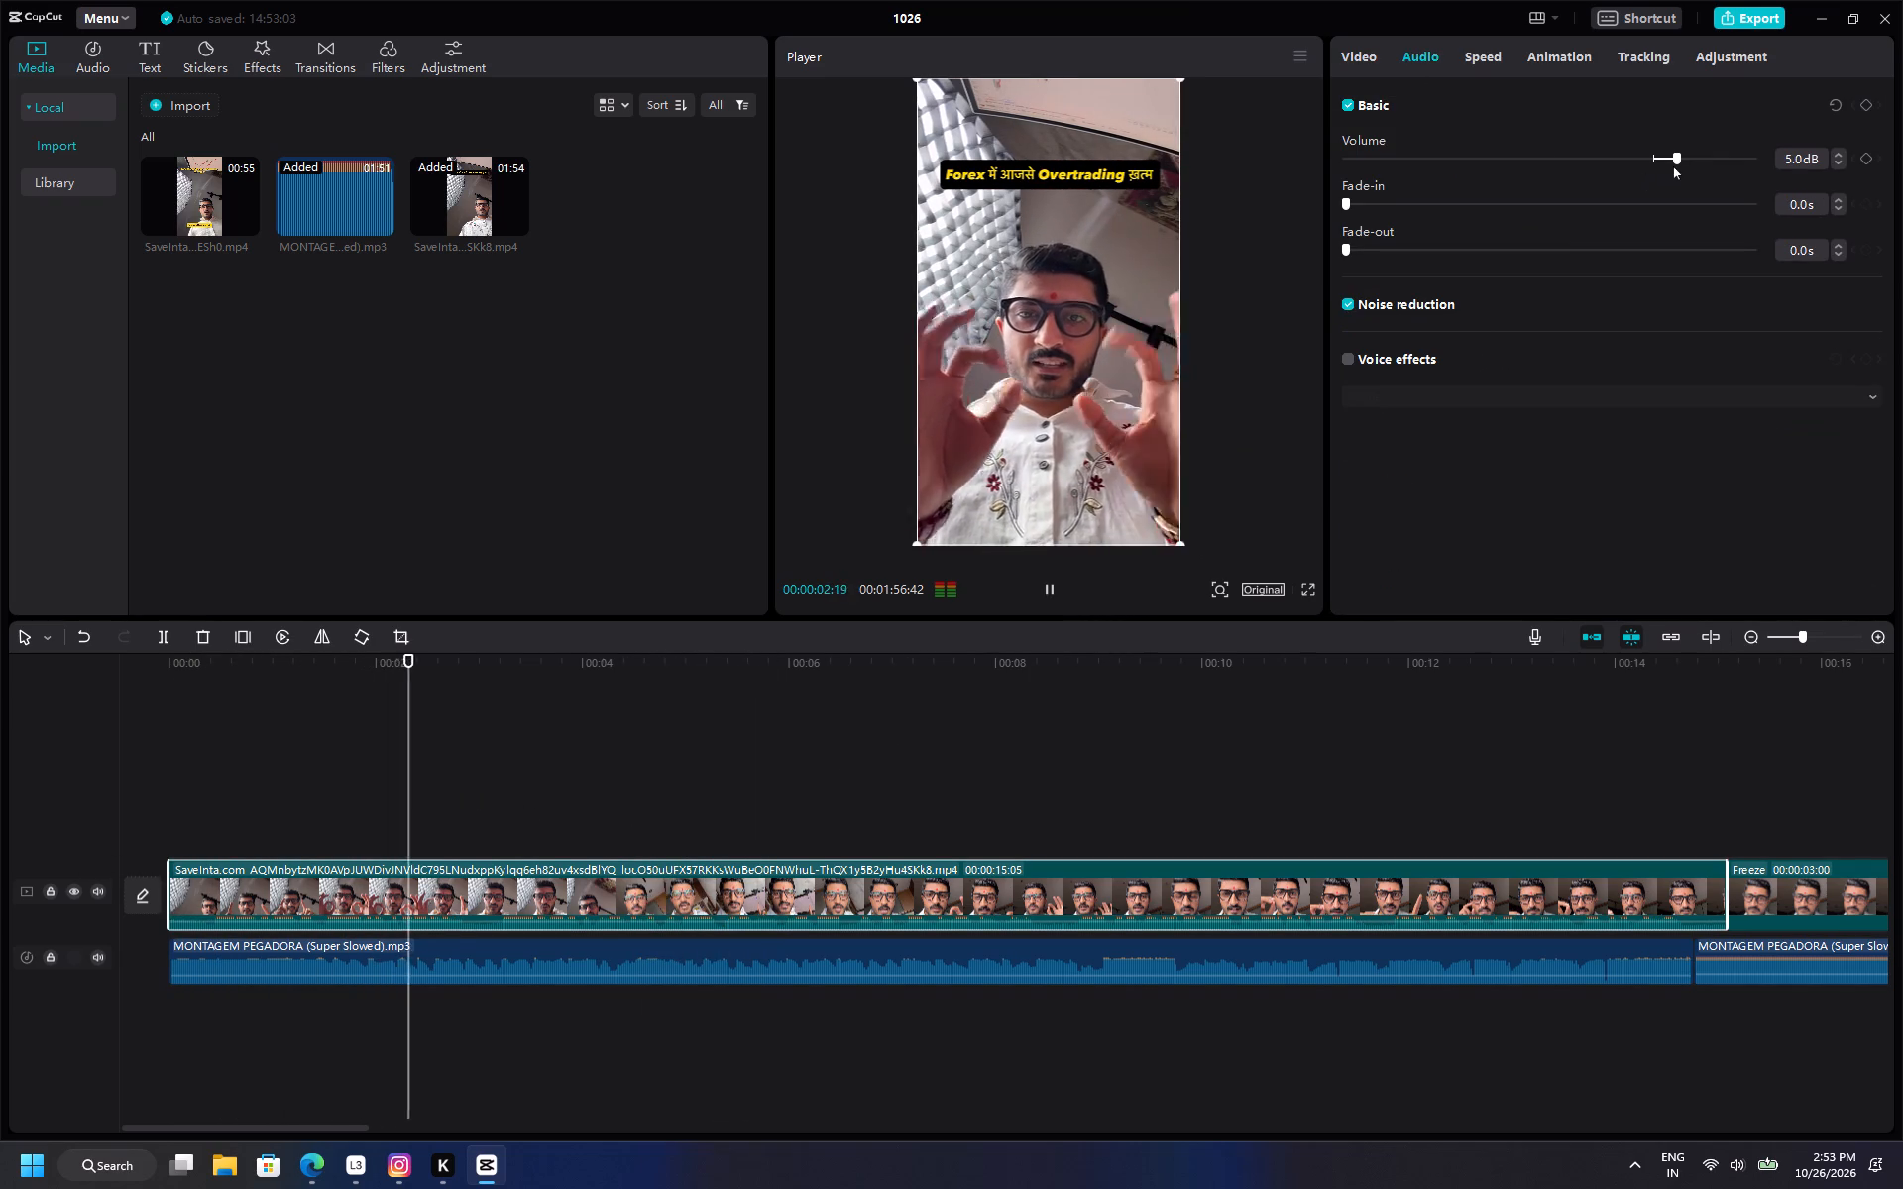
Play the project from the start into the freeze frame to check the sound balance and the music cut.
{"action": "left_click", "coordinate": [318, 746]}
{"action": "left_click_drag", "start_coordinate": [317, 746], "coordinate": [0, 824]}
{"action": "key", "text": "space"}
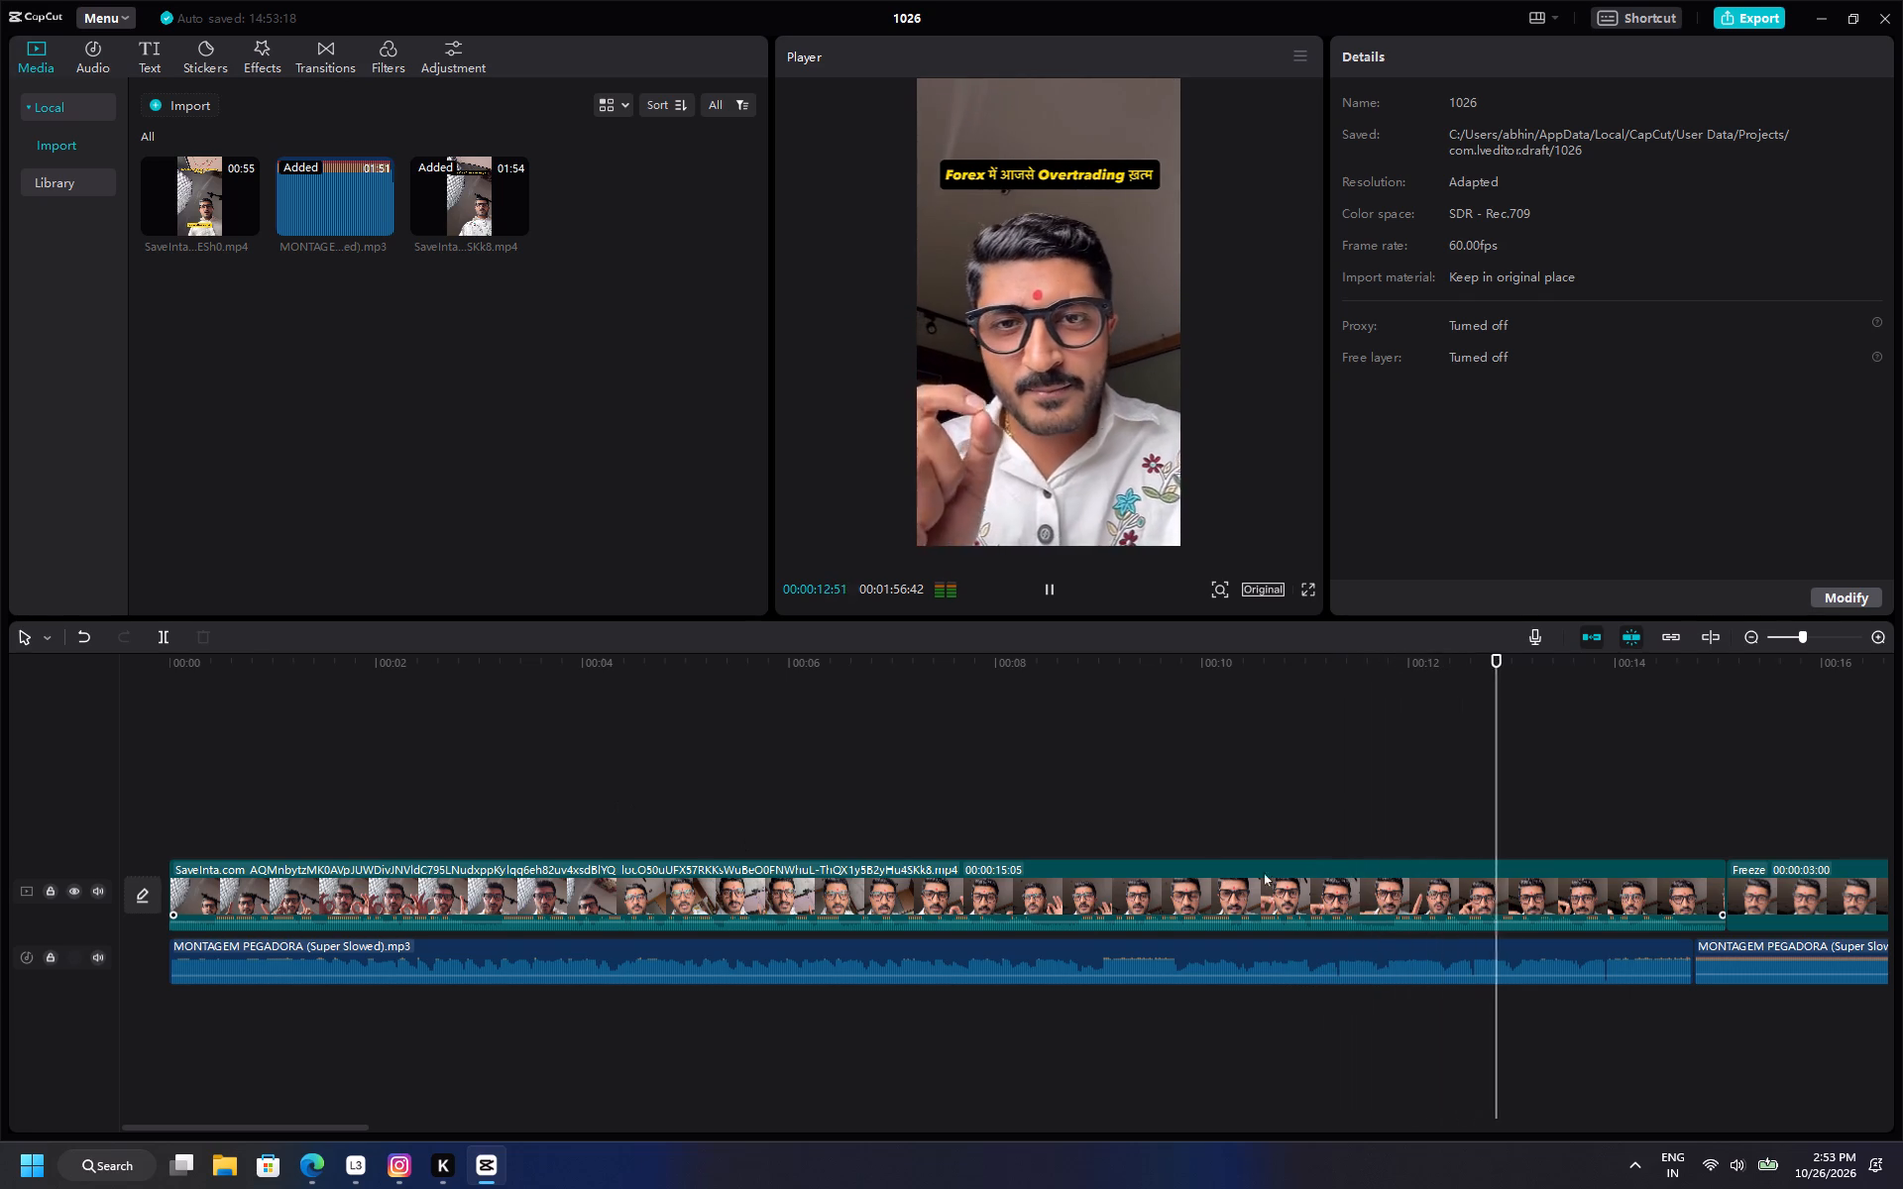
{"action": "scroll", "coordinate": [1357, 893], "scroll_direction": "down", "scroll_amount": 7, "text": "ctrl"}
{"action": "scroll", "coordinate": [1155, 877], "scroll_direction": "down", "scroll_amount": 6, "text": "ctrl"}
{"action": "scroll", "coordinate": [1149, 877], "scroll_direction": "up", "scroll_amount": 6, "text": "ctrl"}
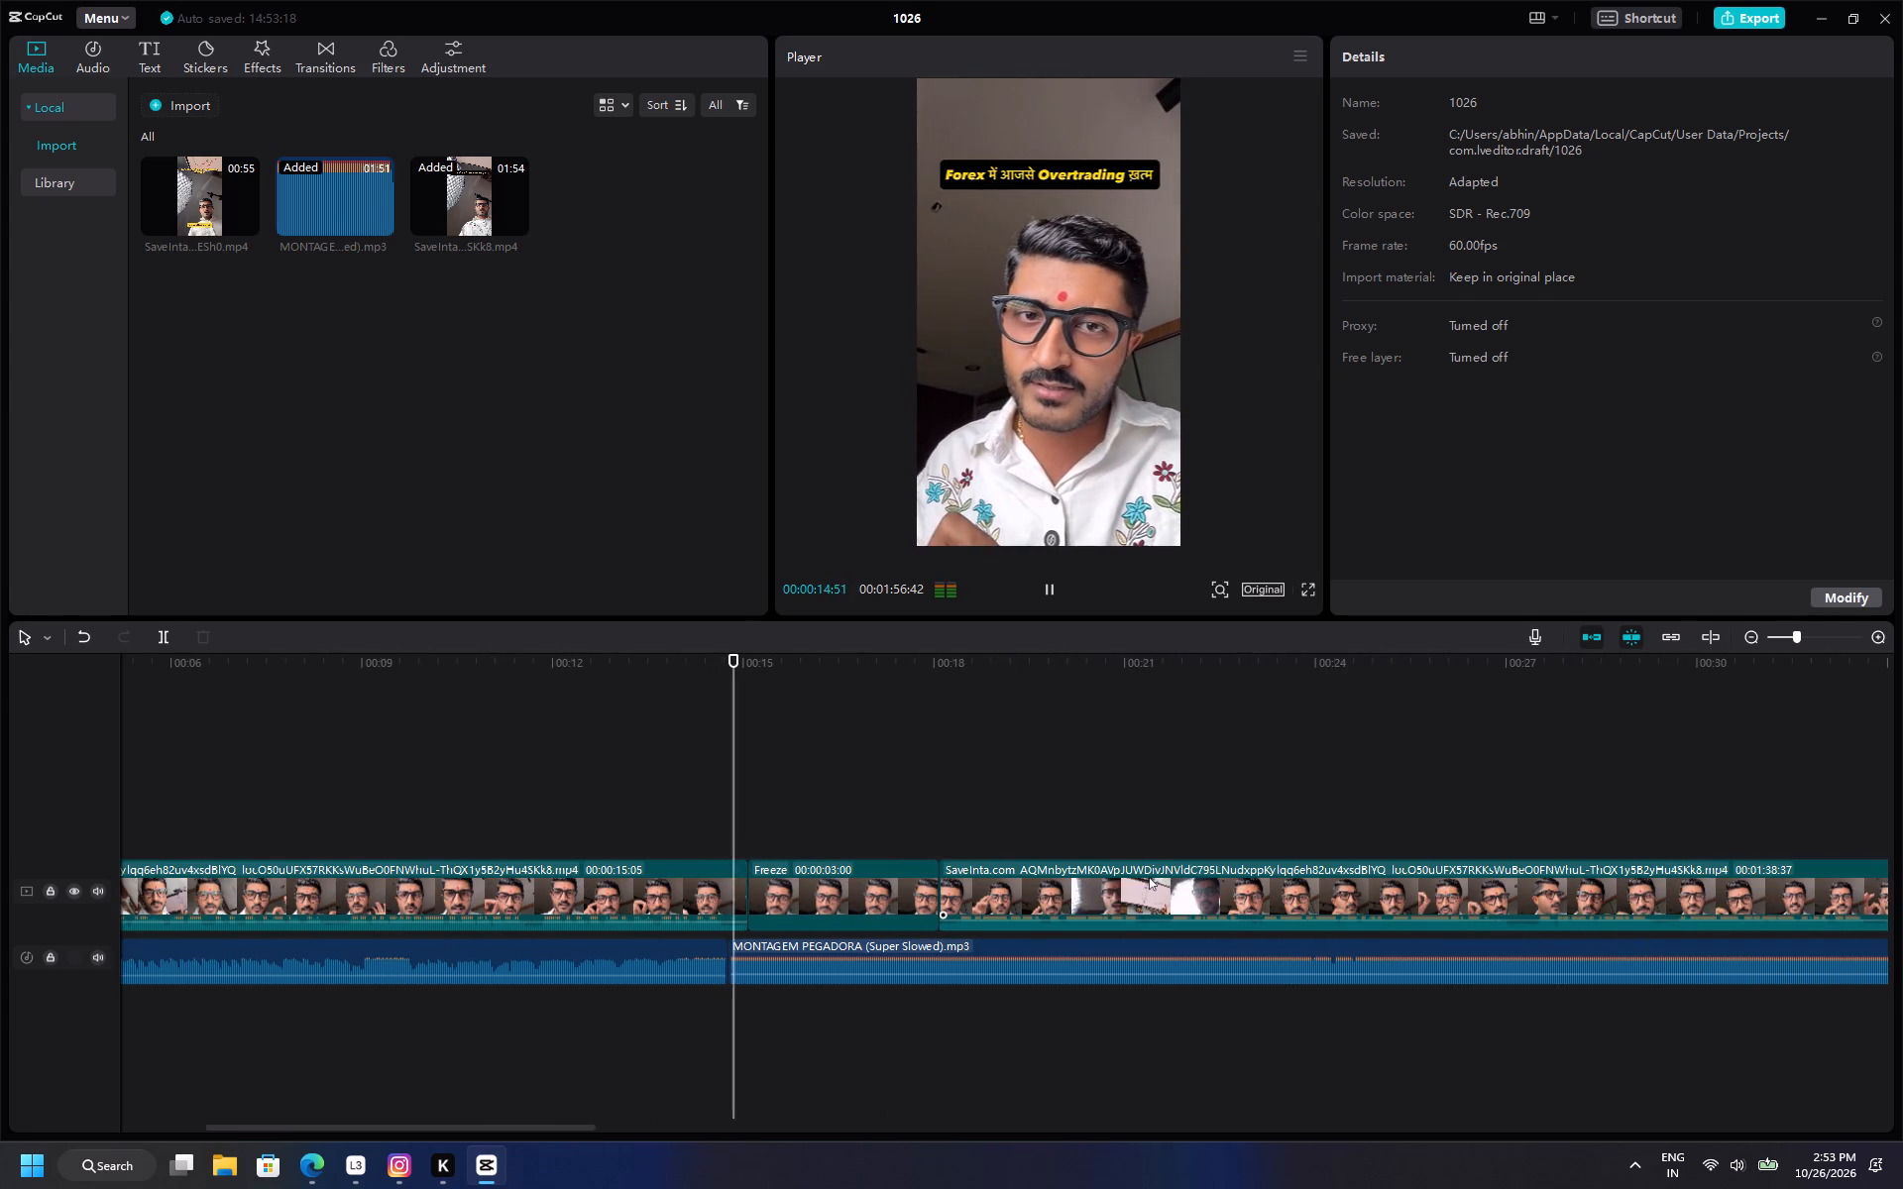
{"action": "scroll", "coordinate": [1149, 877], "scroll_direction": "up", "scroll_amount": 7, "text": "ctrl"}
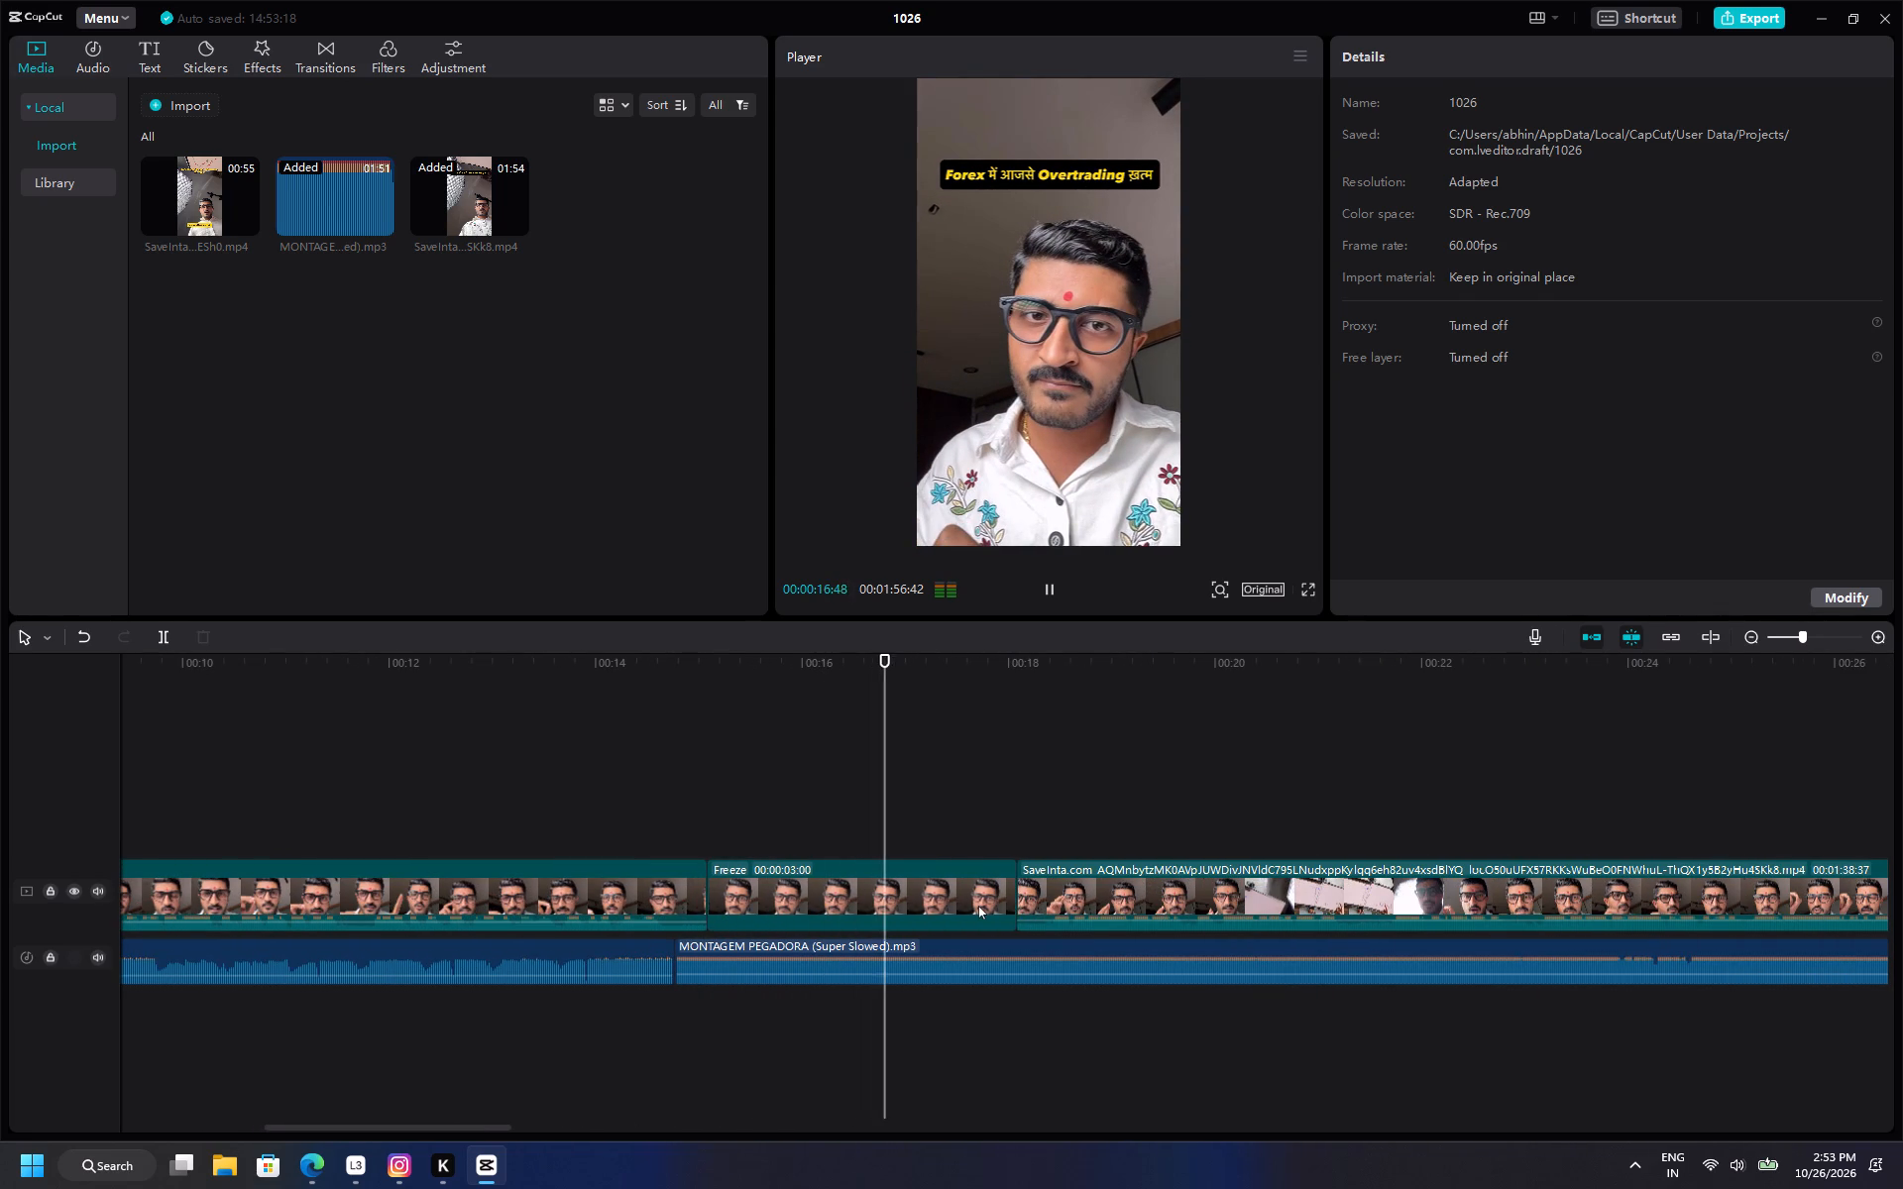
Stop playback and trim the end of the freeze frame so it lasts 00:00:01:30.
{"action": "left_click", "coordinate": [978, 906], "text": "ctrl"}
{"action": "scroll", "coordinate": [981, 904], "scroll_direction": "up", "scroll_amount": 7}
{"action": "key", "text": "space"}
{"action": "left_click_drag", "start_coordinate": [1029, 892], "coordinate": [901, 898]}
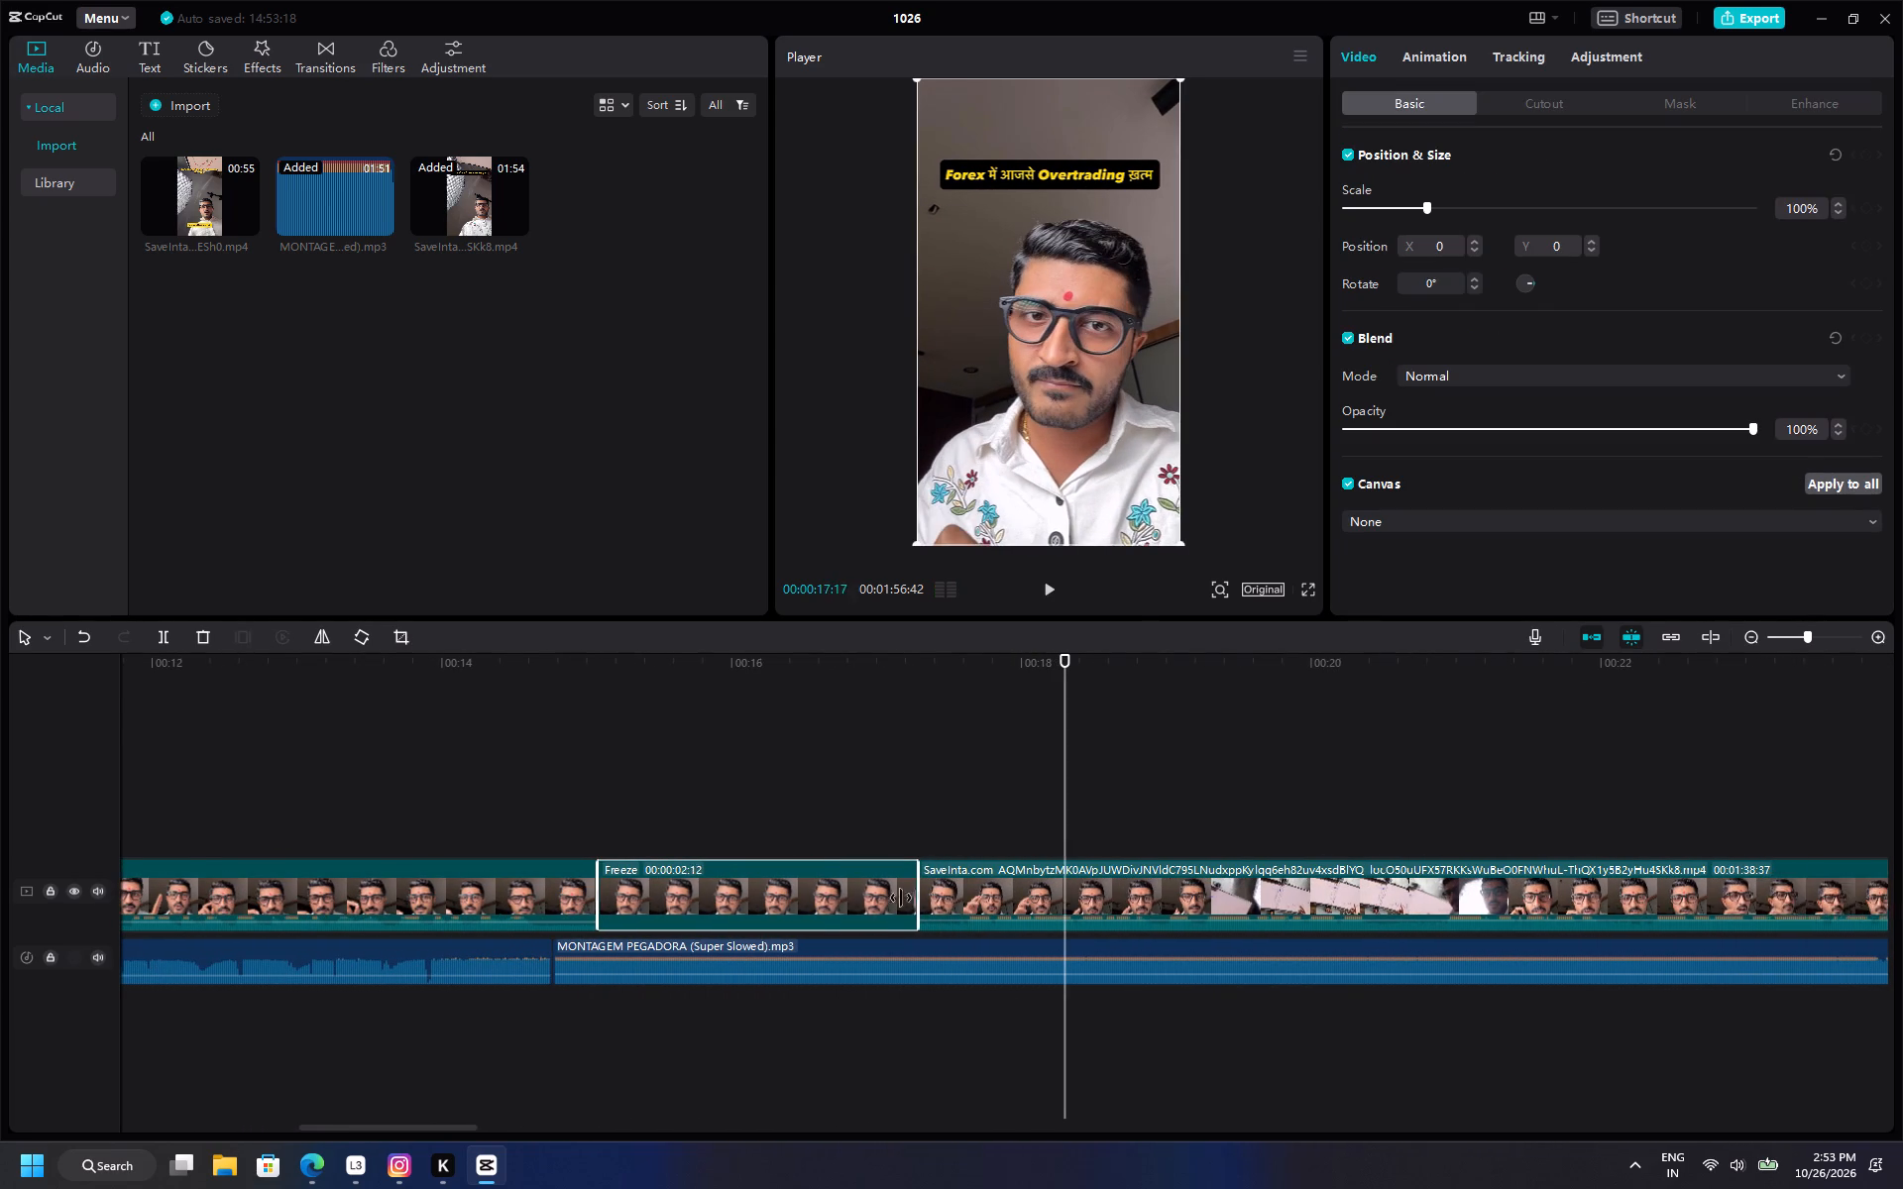
{"action": "left_click_drag", "start_coordinate": [901, 898], "coordinate": [876, 892]}
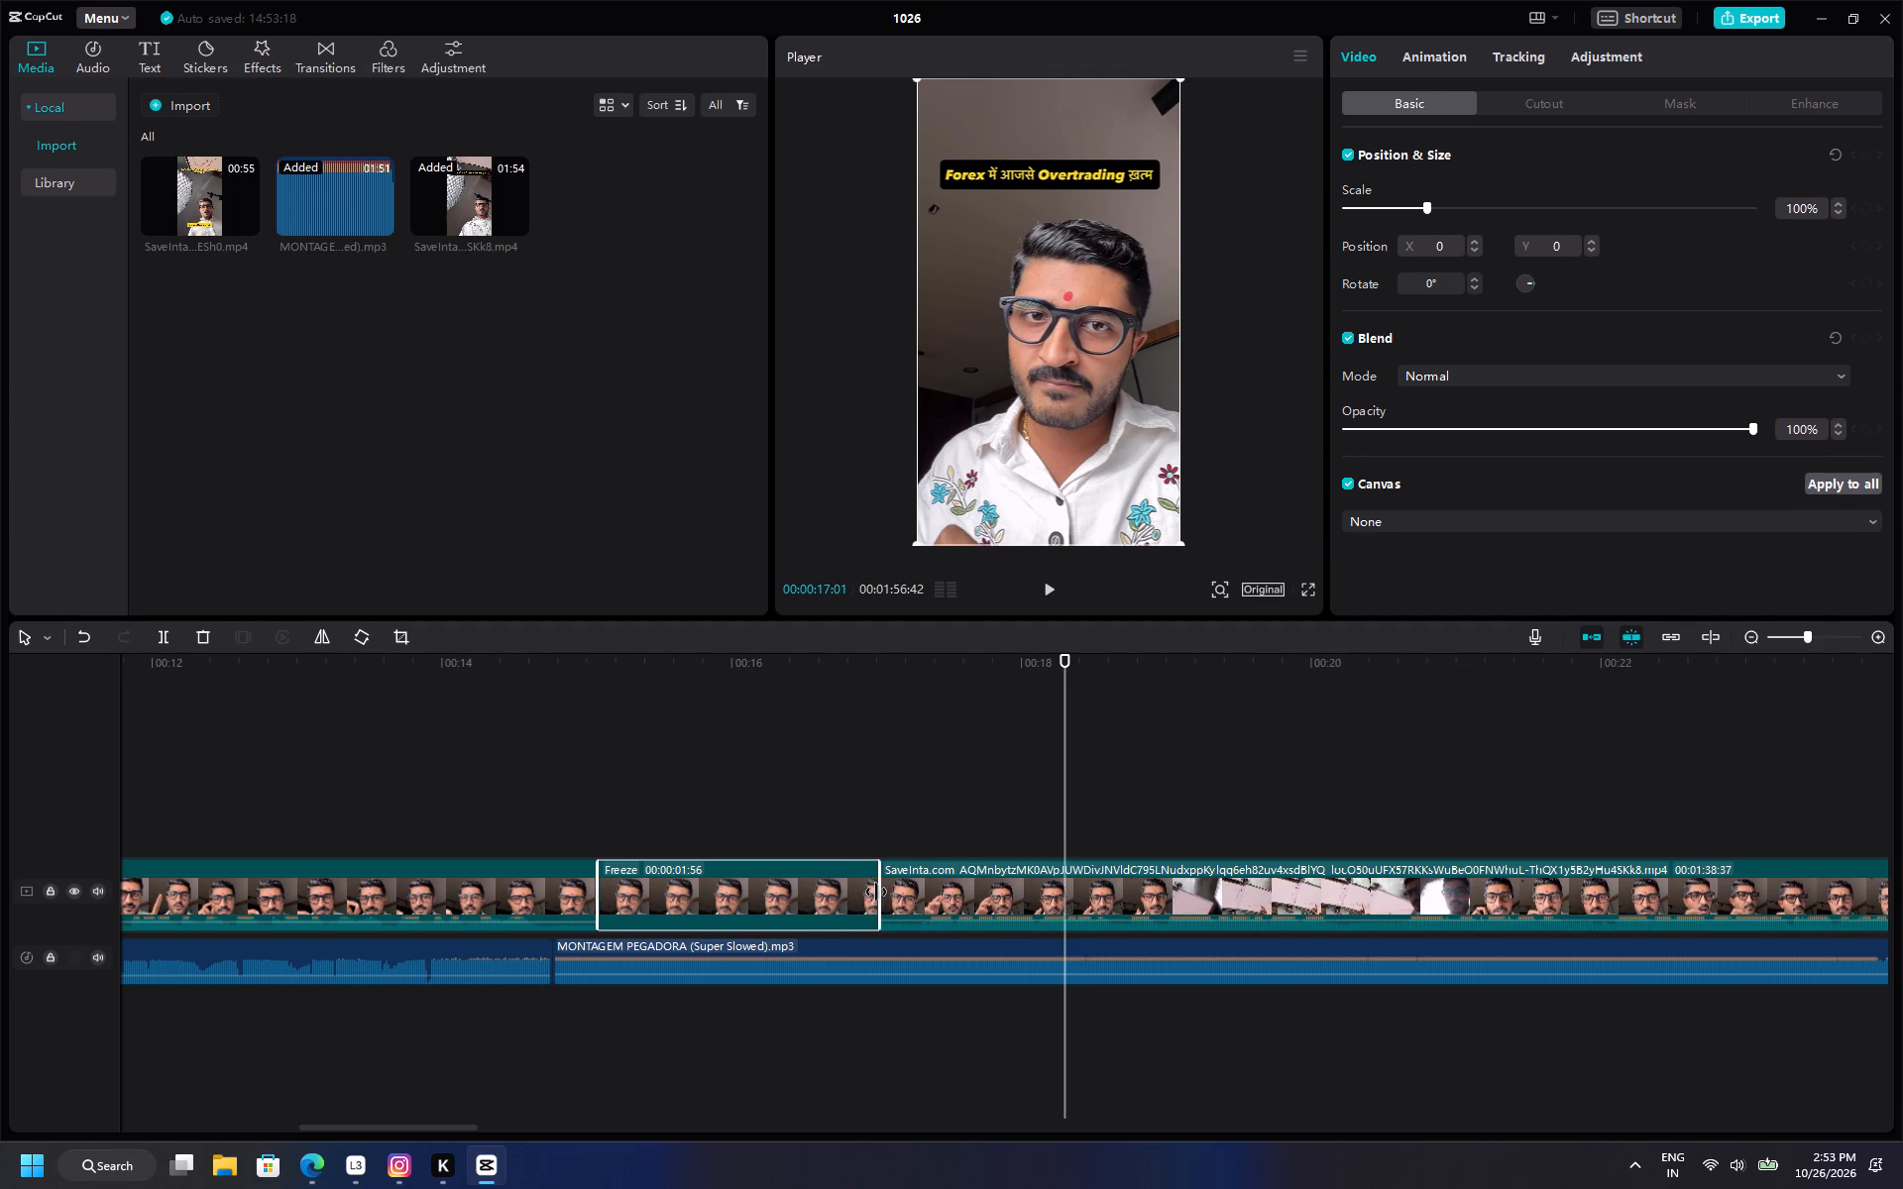
{"action": "left_click_drag", "start_coordinate": [876, 892], "coordinate": [812, 892]}
Play from just before the freeze frame into the following reel segment to check the shortened pause and the speech after it.
{"action": "left_click", "coordinate": [687, 835]}
{"action": "left_click_drag", "start_coordinate": [687, 835], "coordinate": [464, 838]}
{"action": "key", "text": "space"}
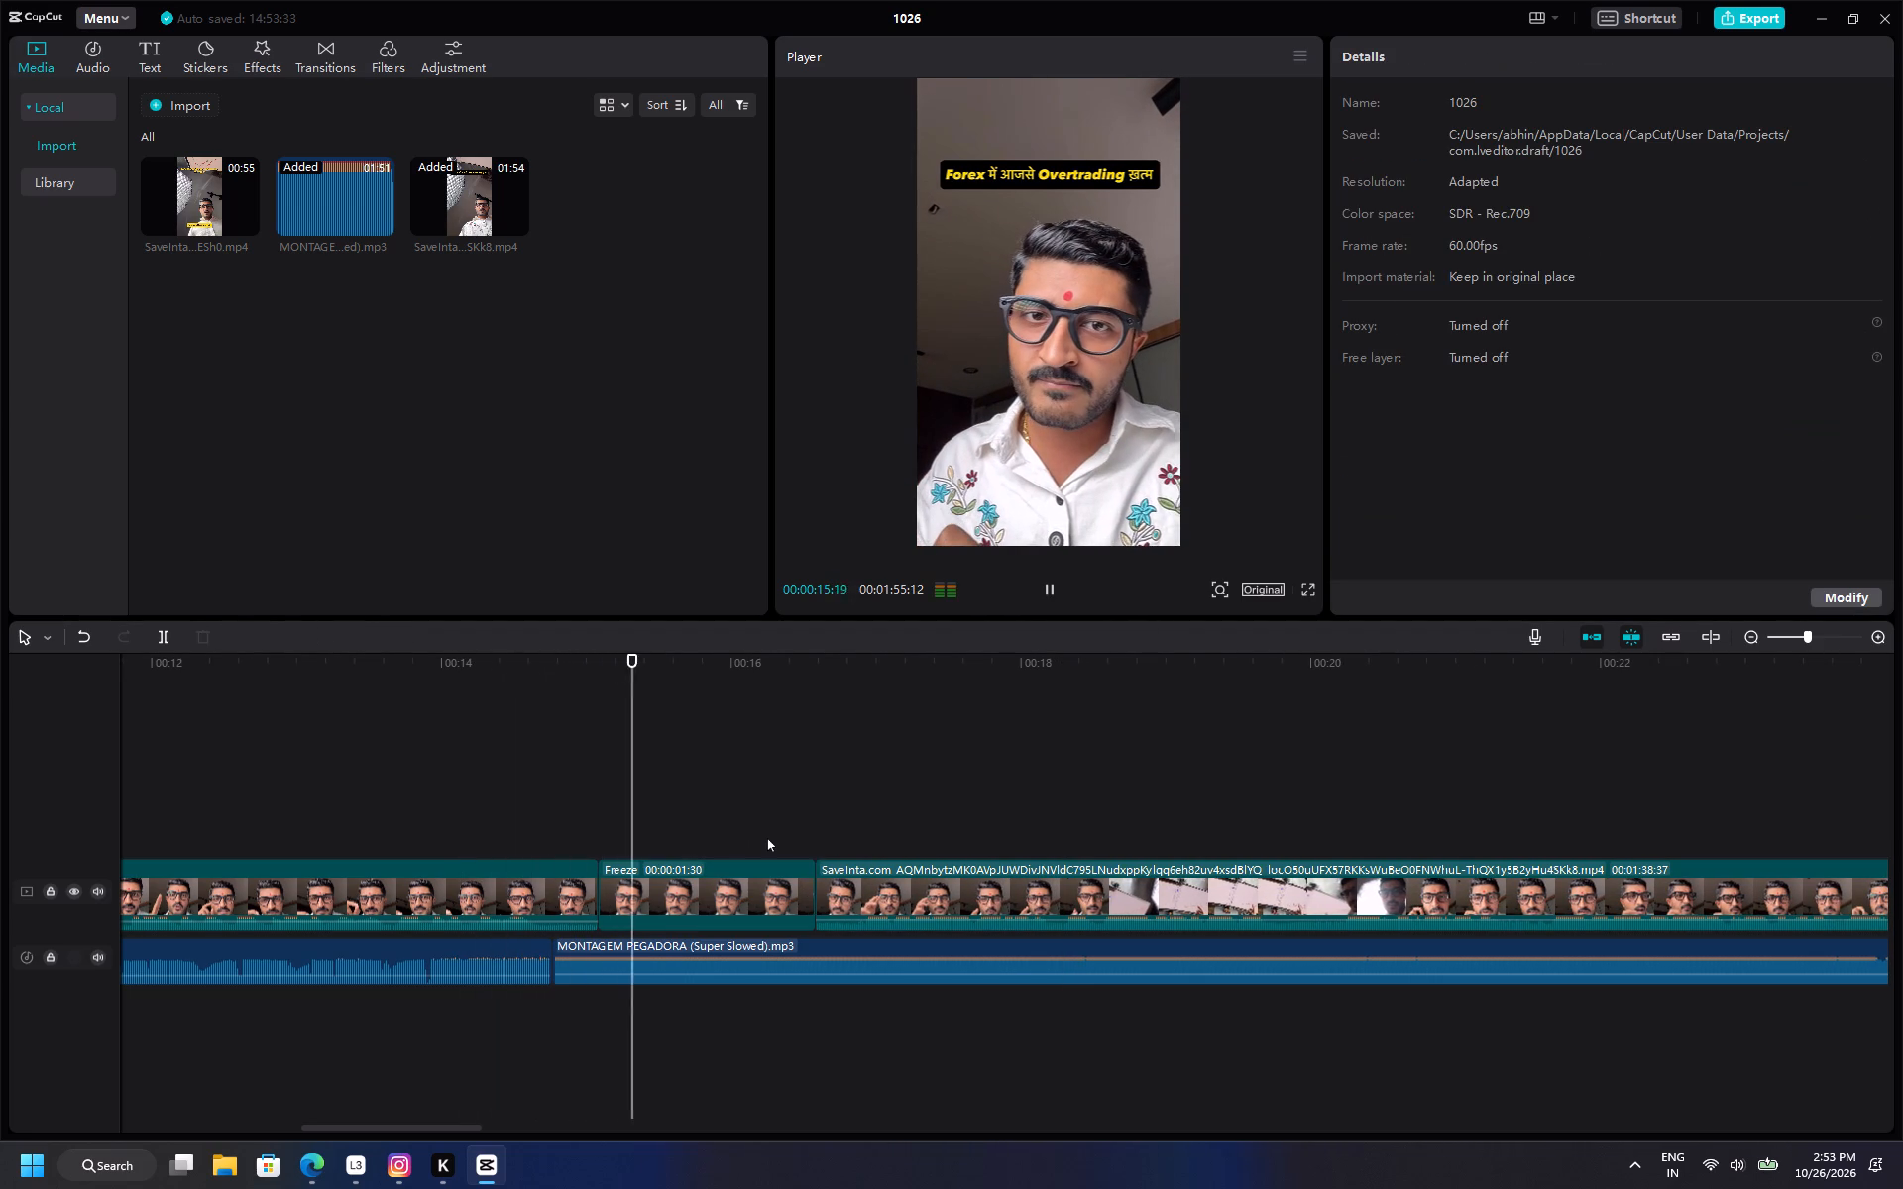
{"action": "scroll", "coordinate": [1101, 846], "scroll_direction": "down", "scroll_amount": 12, "text": "ctrl"}
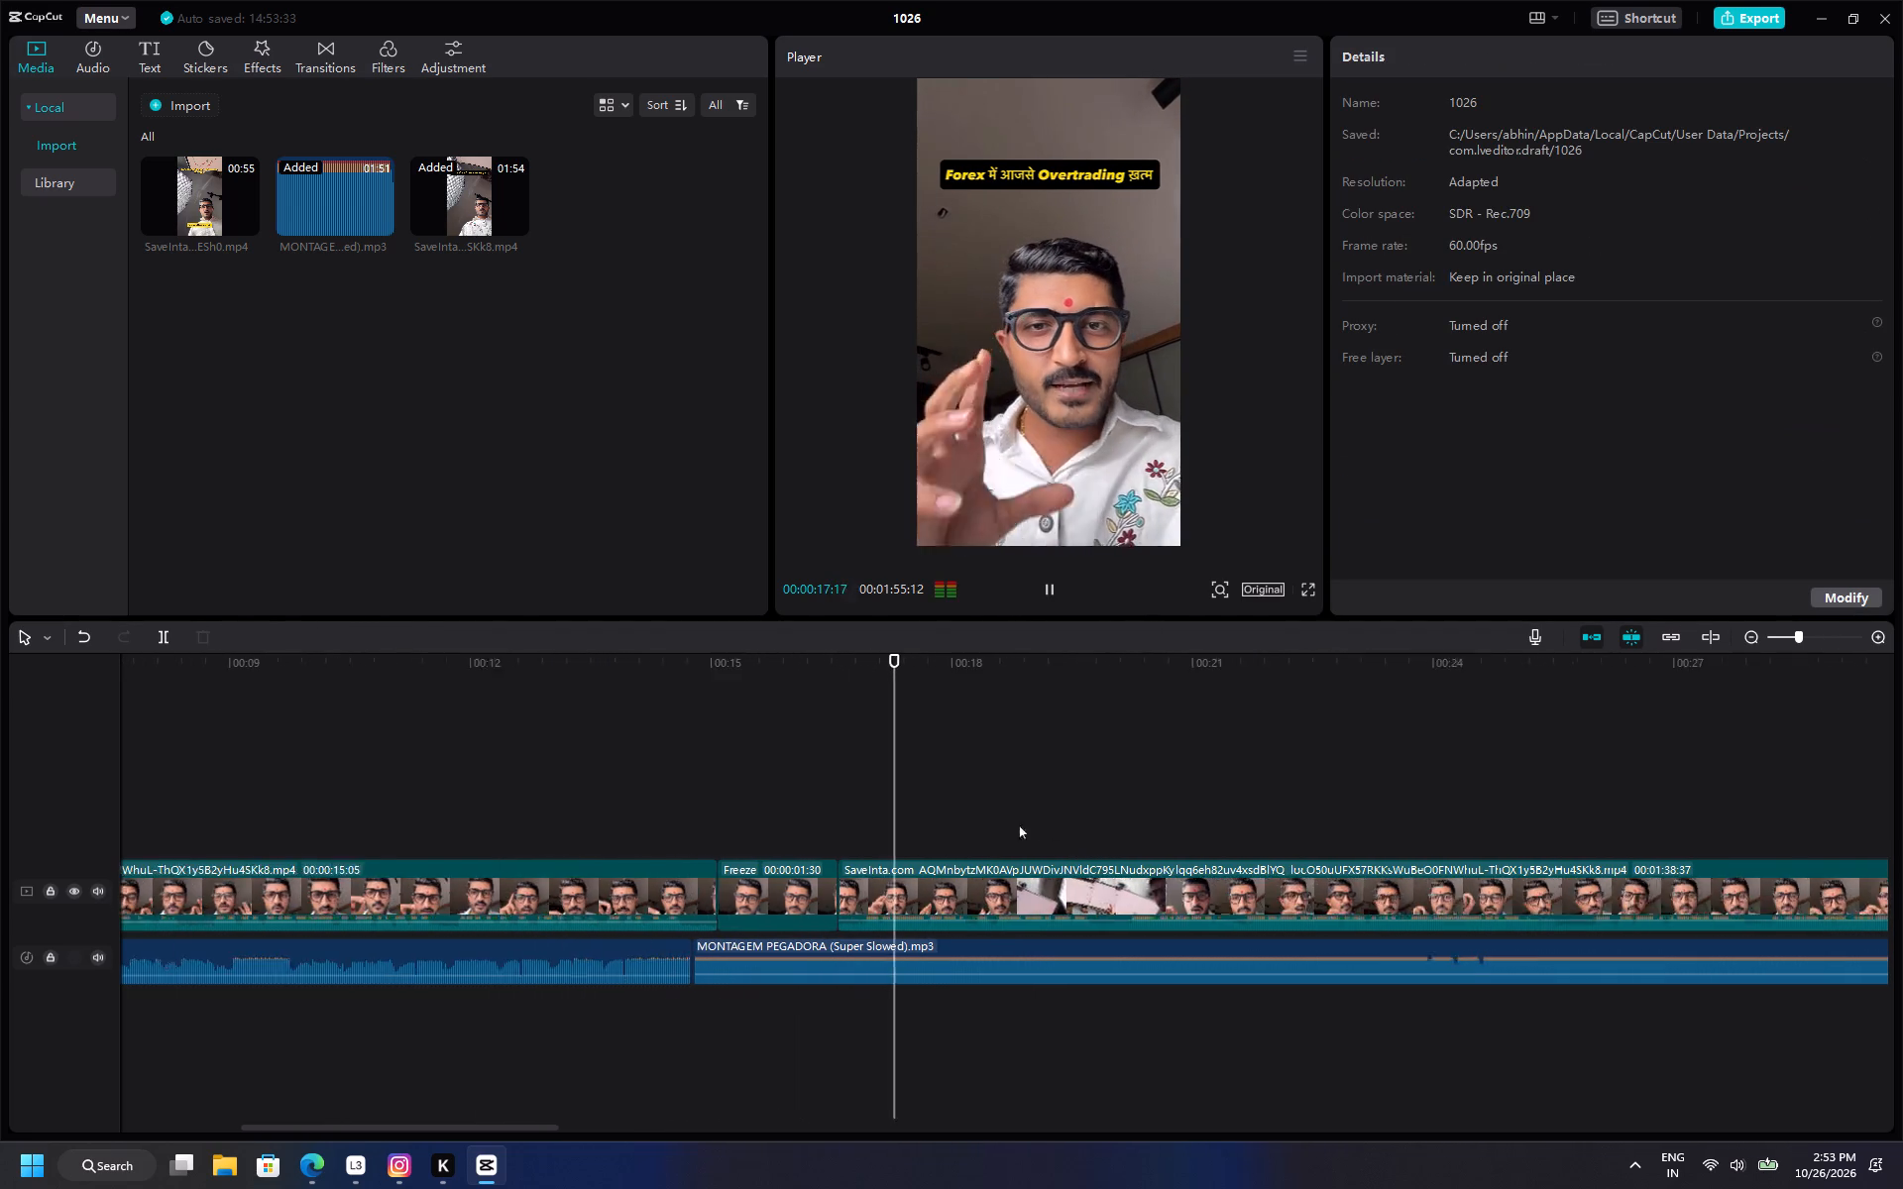
{"action": "scroll", "coordinate": [1019, 825], "scroll_direction": "down", "scroll_amount": 3, "text": "ctrl"}
{"action": "scroll", "coordinate": [1014, 823], "scroll_direction": "up", "scroll_amount": 8, "text": "ctrl"}
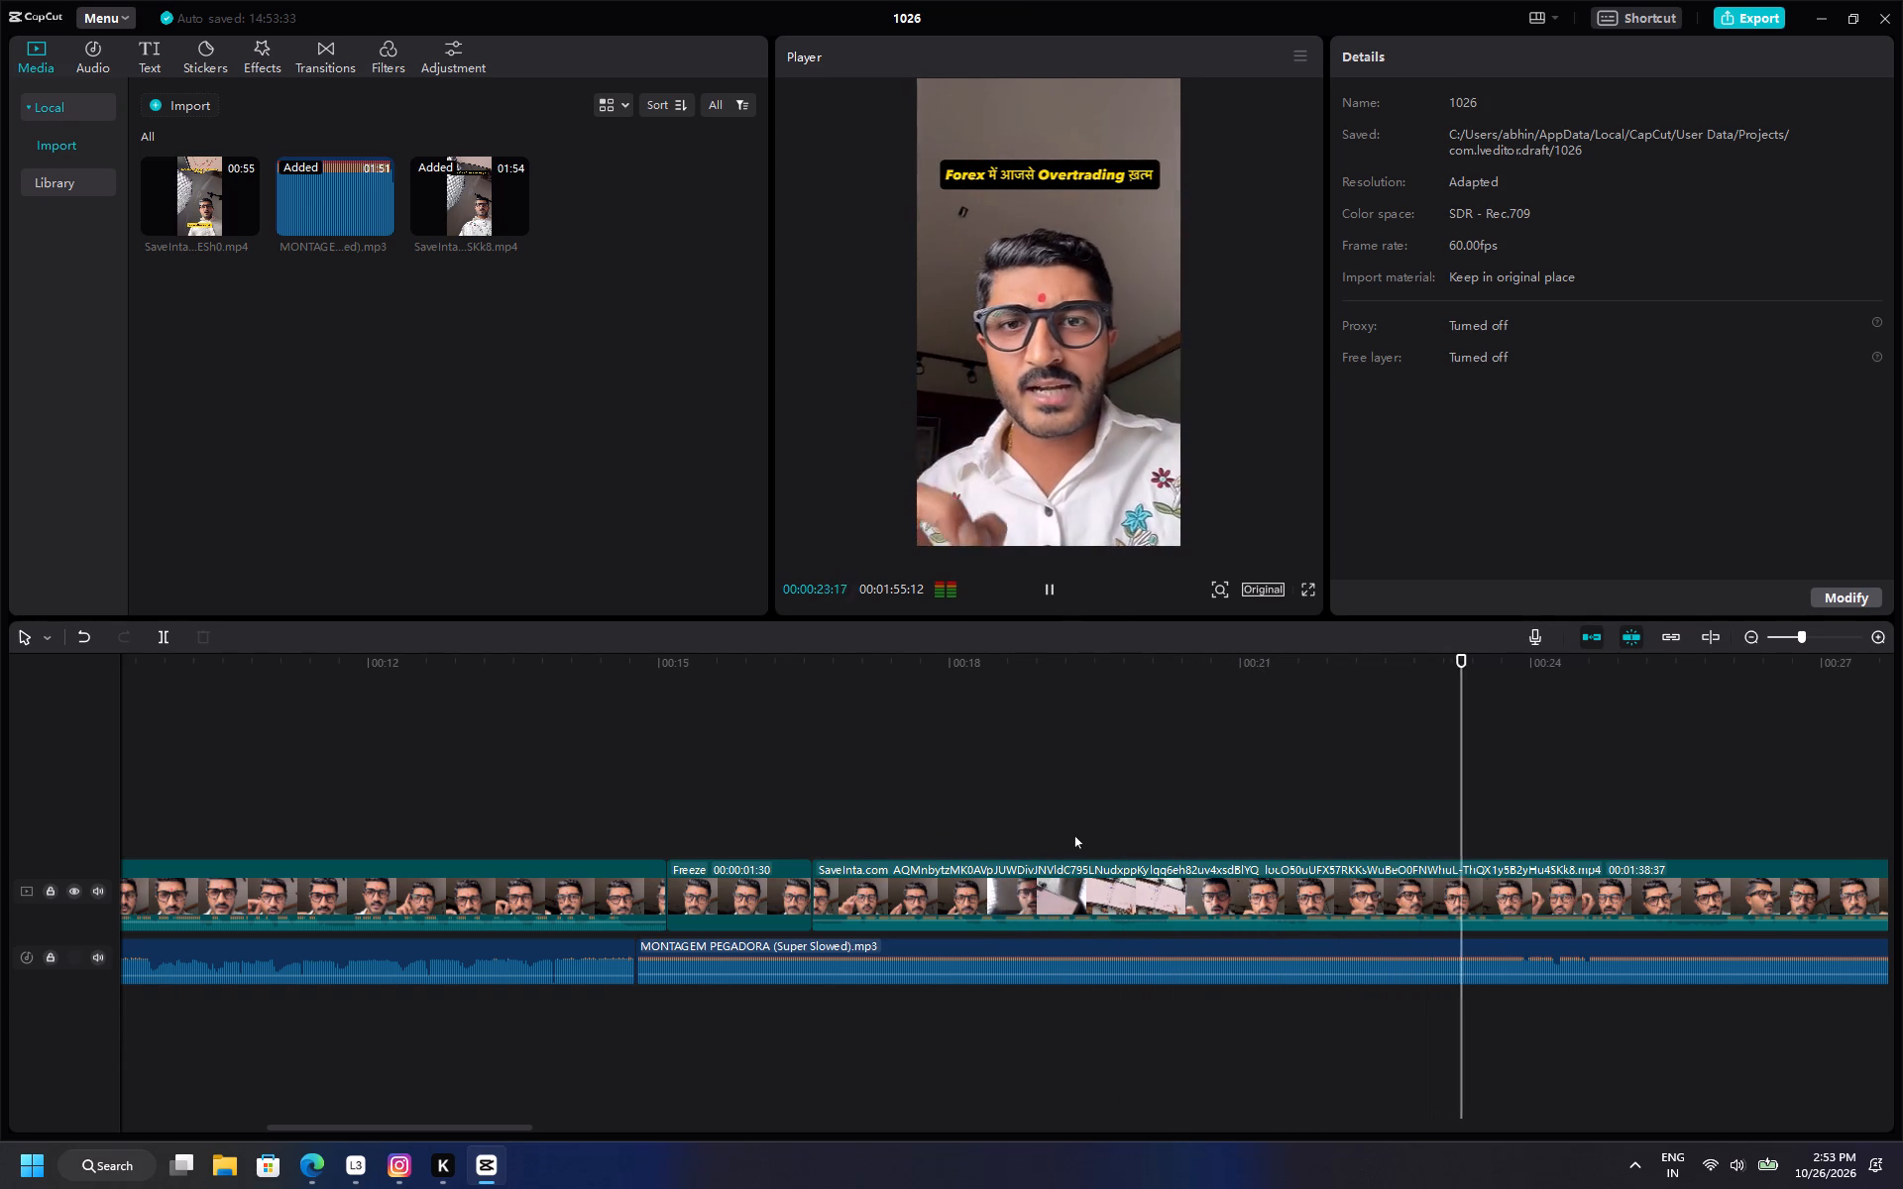
{"action": "scroll", "coordinate": [1088, 835], "scroll_direction": "down", "scroll_amount": 15}
{"action": "scroll", "coordinate": [1088, 835], "scroll_direction": "up", "scroll_amount": 8, "text": "ctrl"}
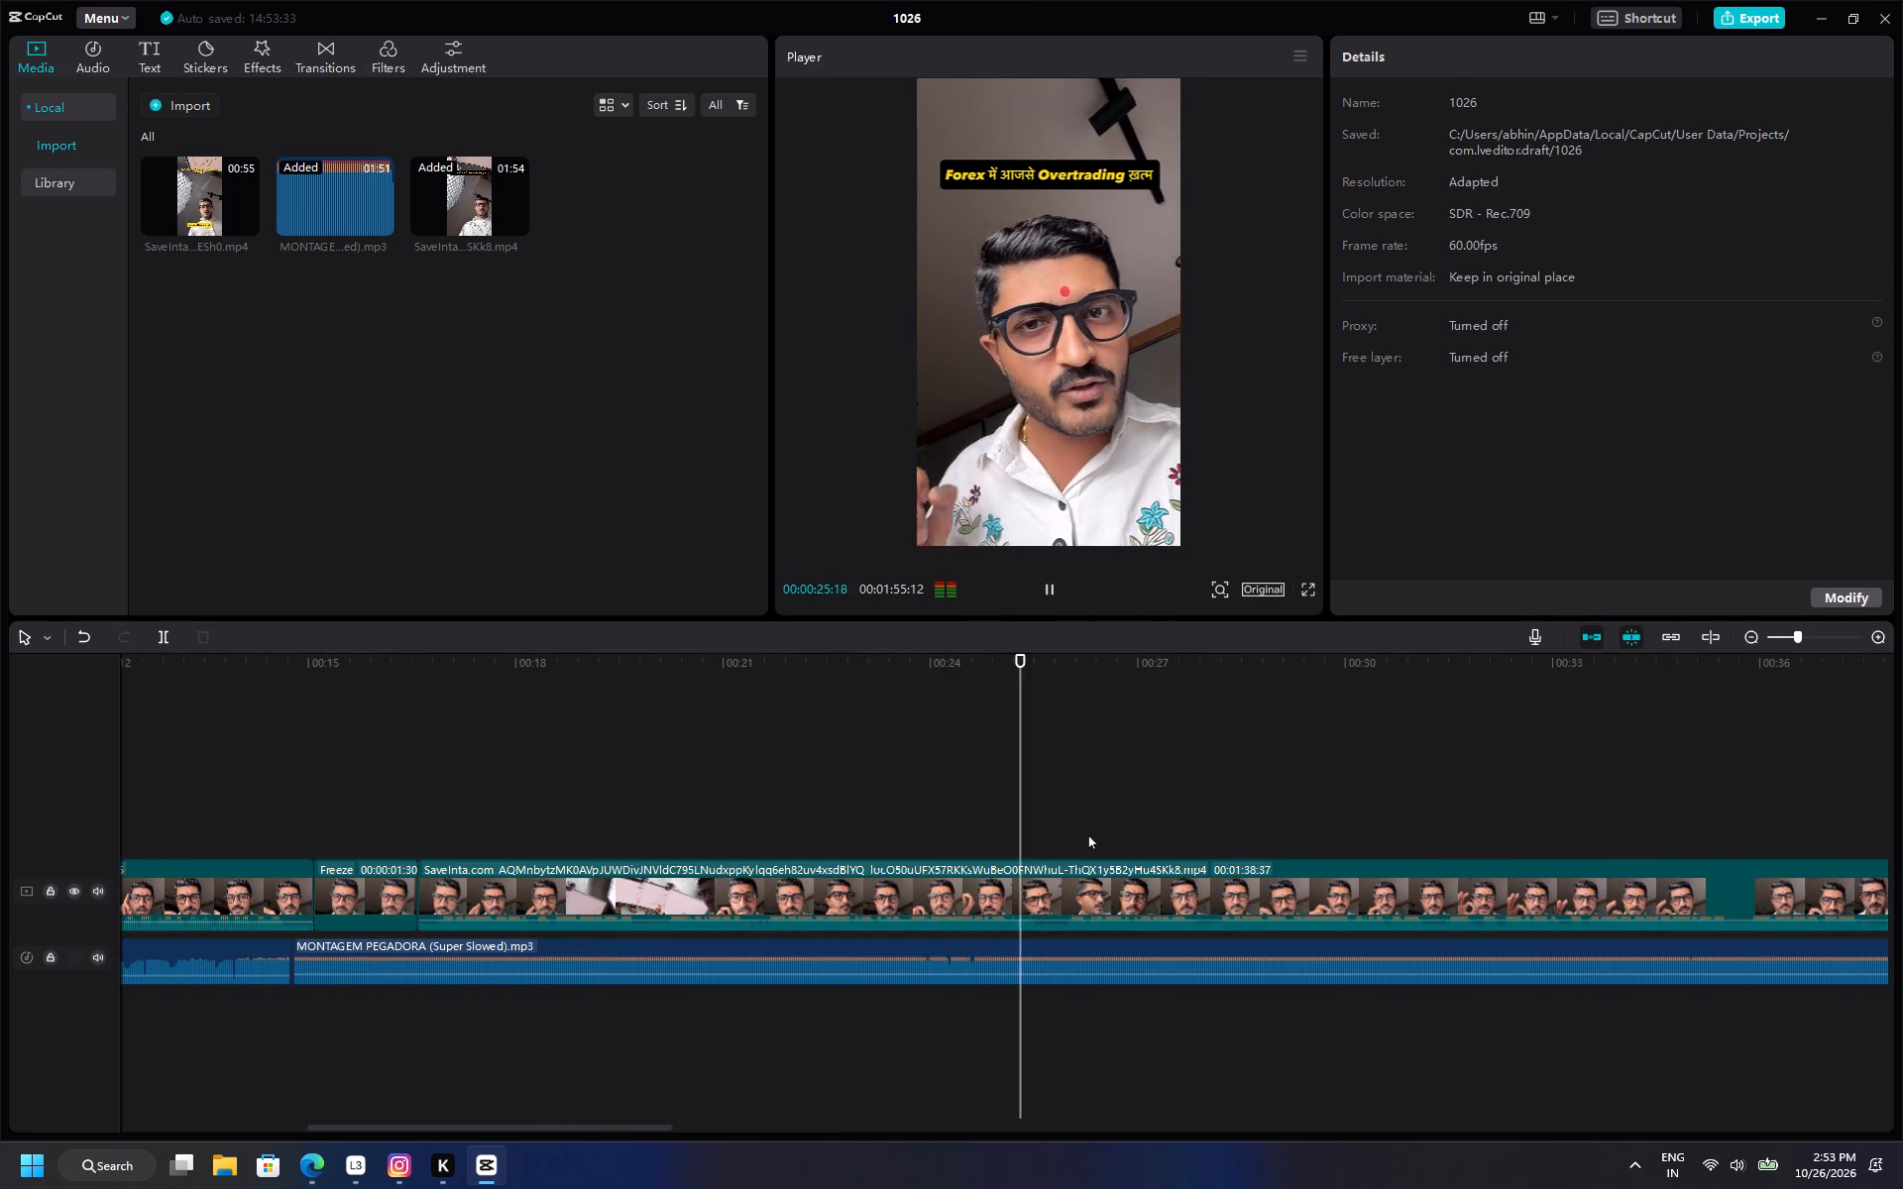
{"action": "scroll", "coordinate": [1088, 835], "scroll_direction": "up", "scroll_amount": 3}
{"action": "scroll", "coordinate": [1117, 835], "scroll_direction": "up", "scroll_amount": 3, "text": "ctrl"}
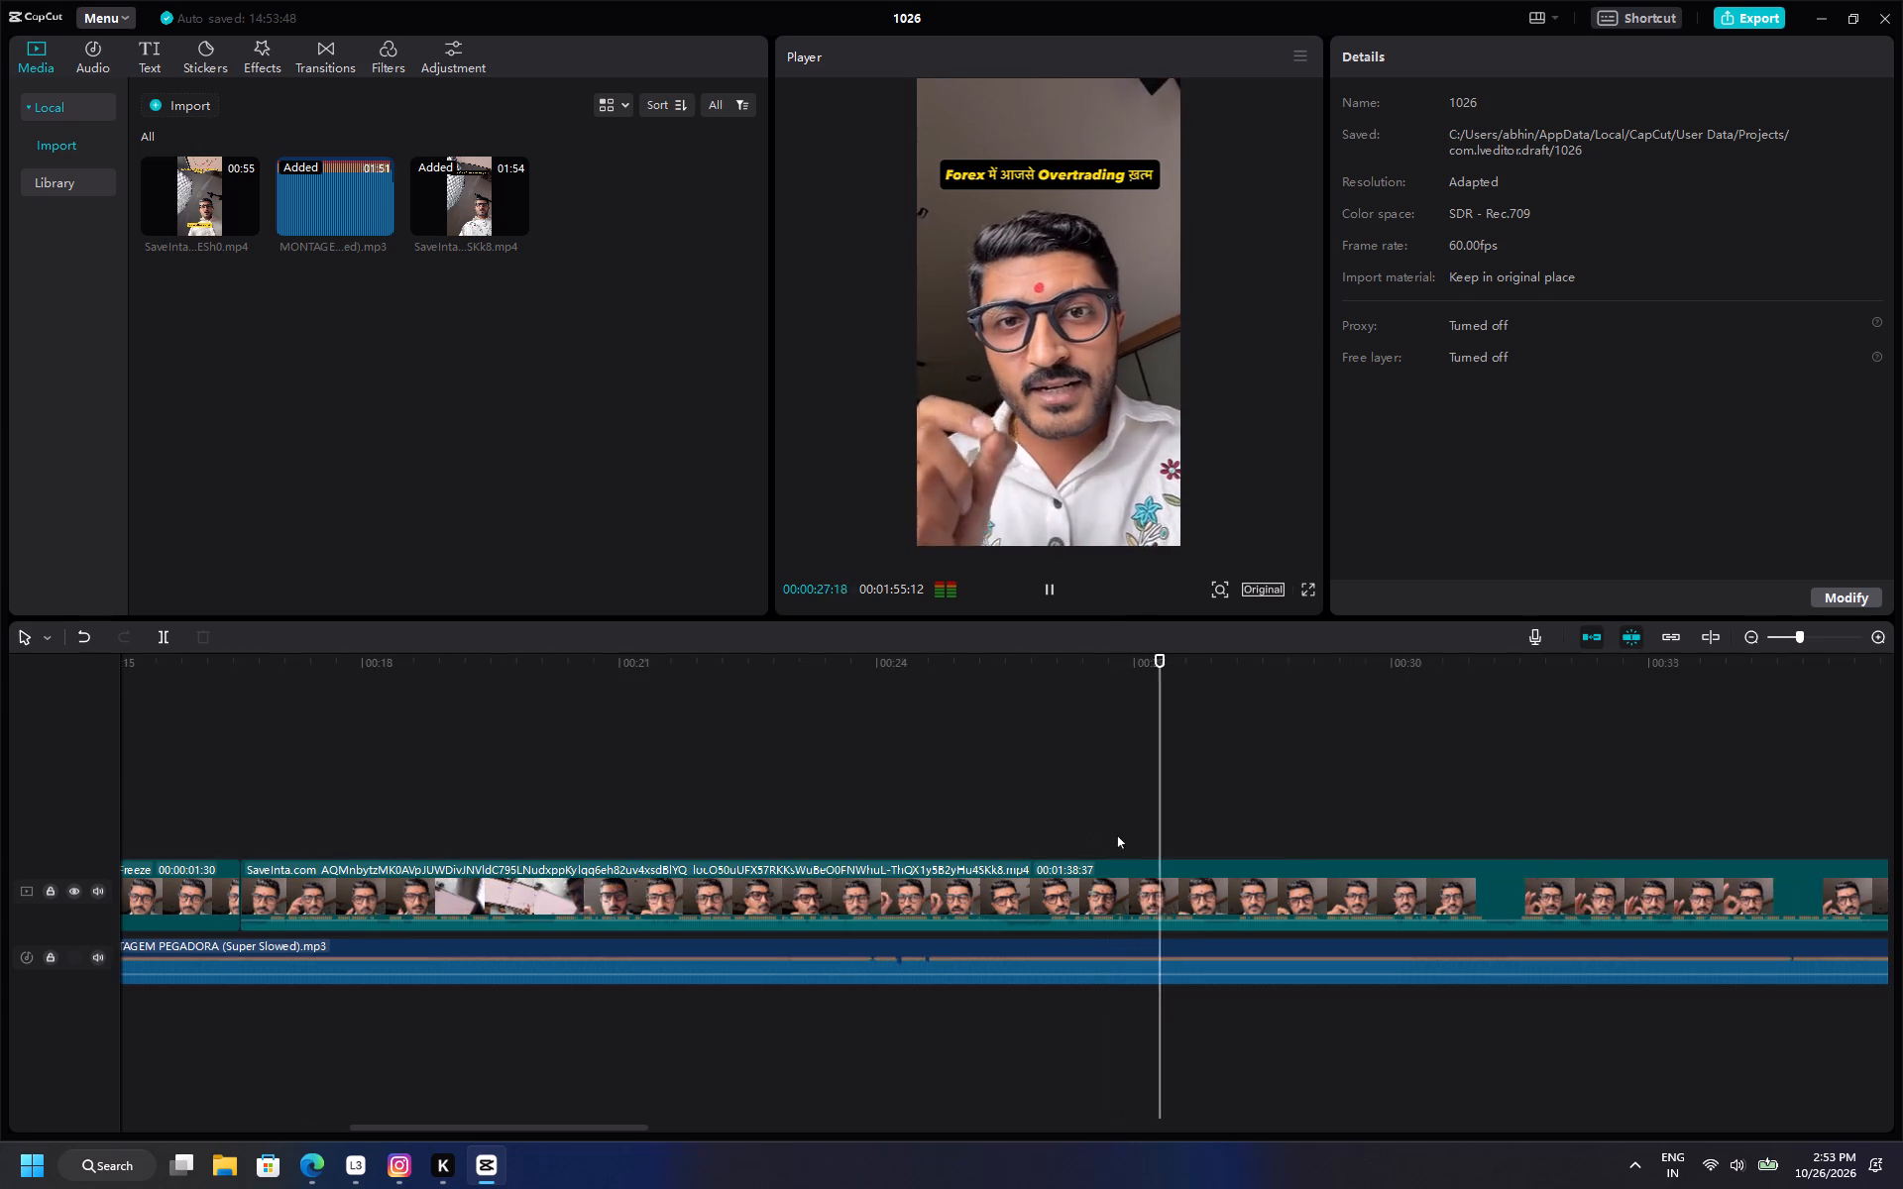
{"action": "scroll", "coordinate": [1117, 835], "scroll_direction": "down", "scroll_amount": 15, "text": "ctrl"}
{"action": "scroll", "coordinate": [1035, 818], "scroll_direction": "up", "scroll_amount": 5, "text": "ctrl"}
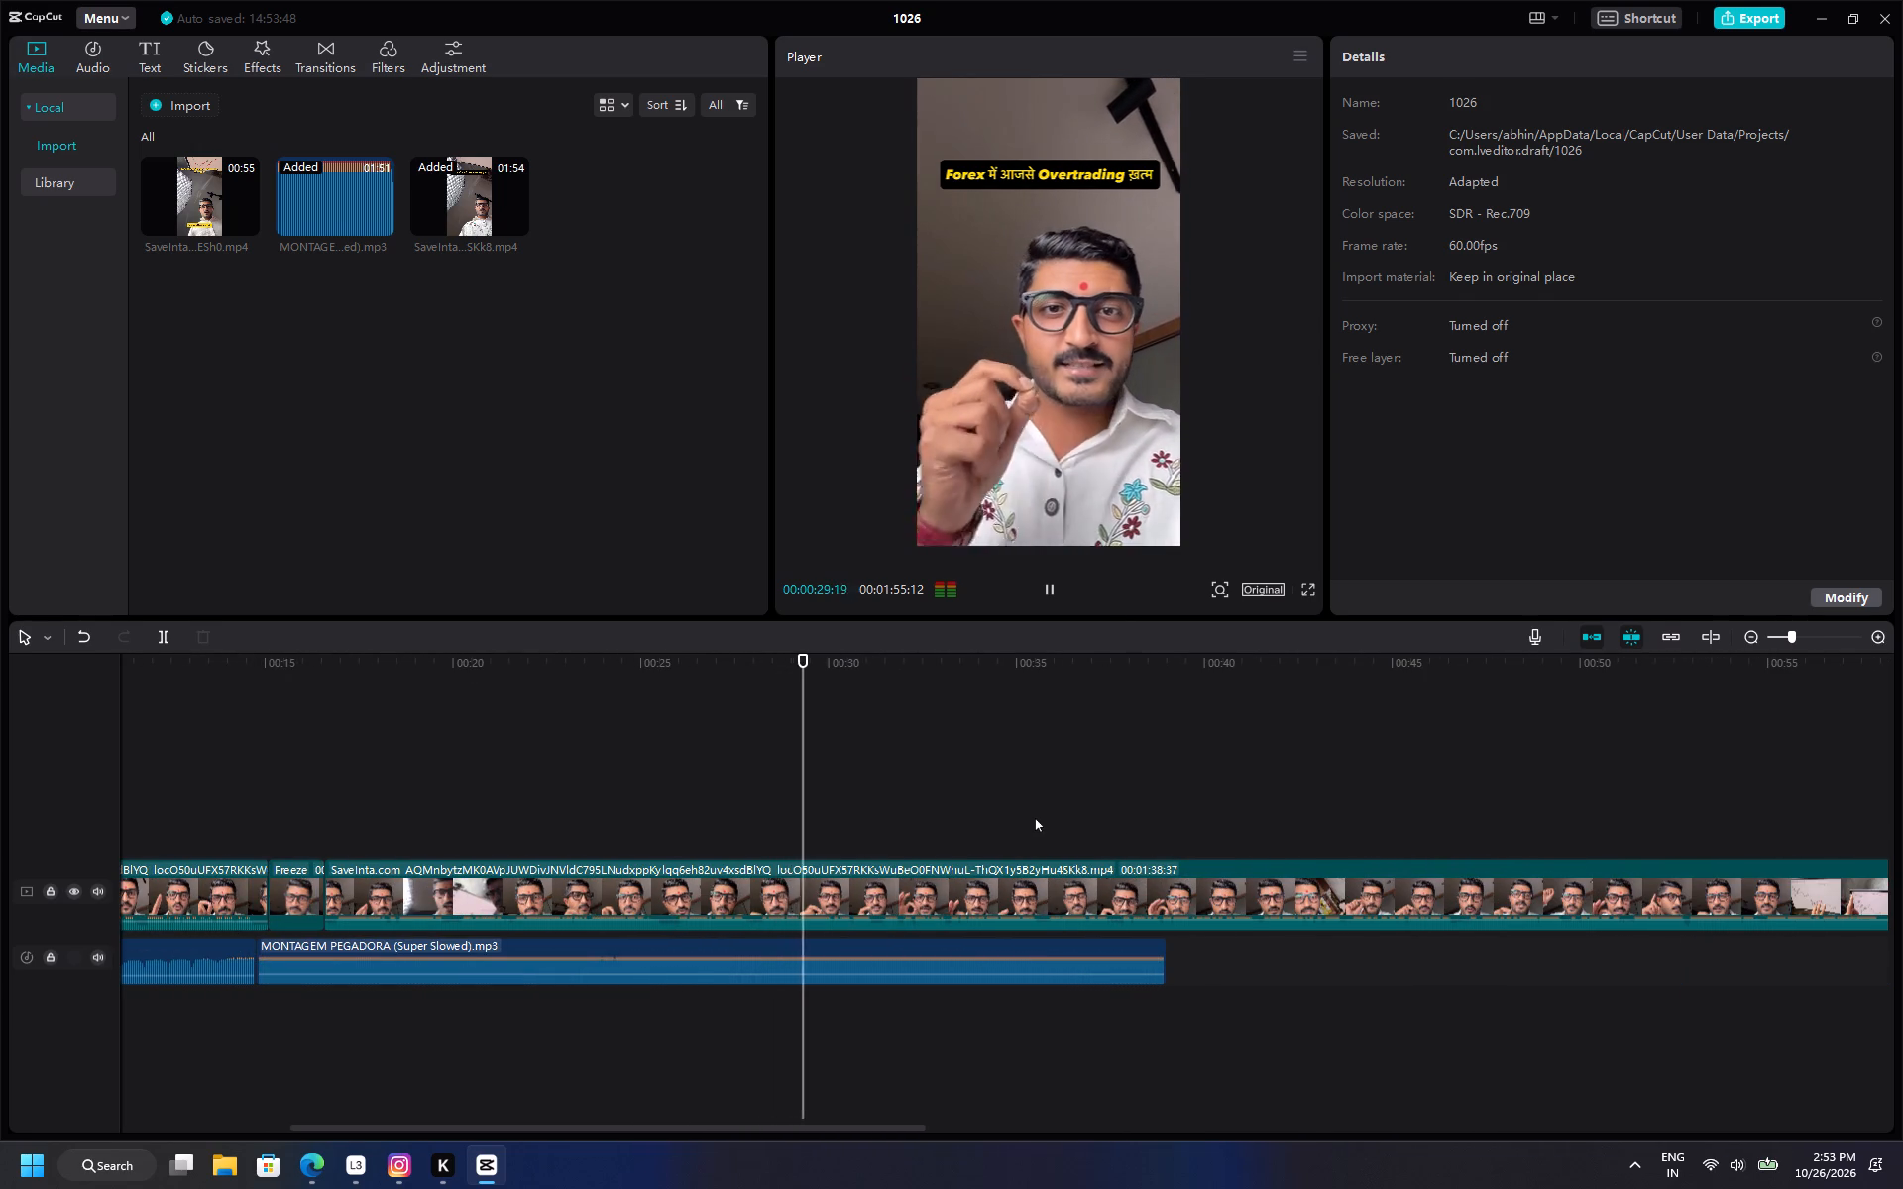
{"action": "scroll", "coordinate": [1035, 818], "scroll_direction": "down", "scroll_amount": 8}
{"action": "scroll", "coordinate": [1035, 818], "scroll_direction": "up", "scroll_amount": 4, "text": "ctrl"}
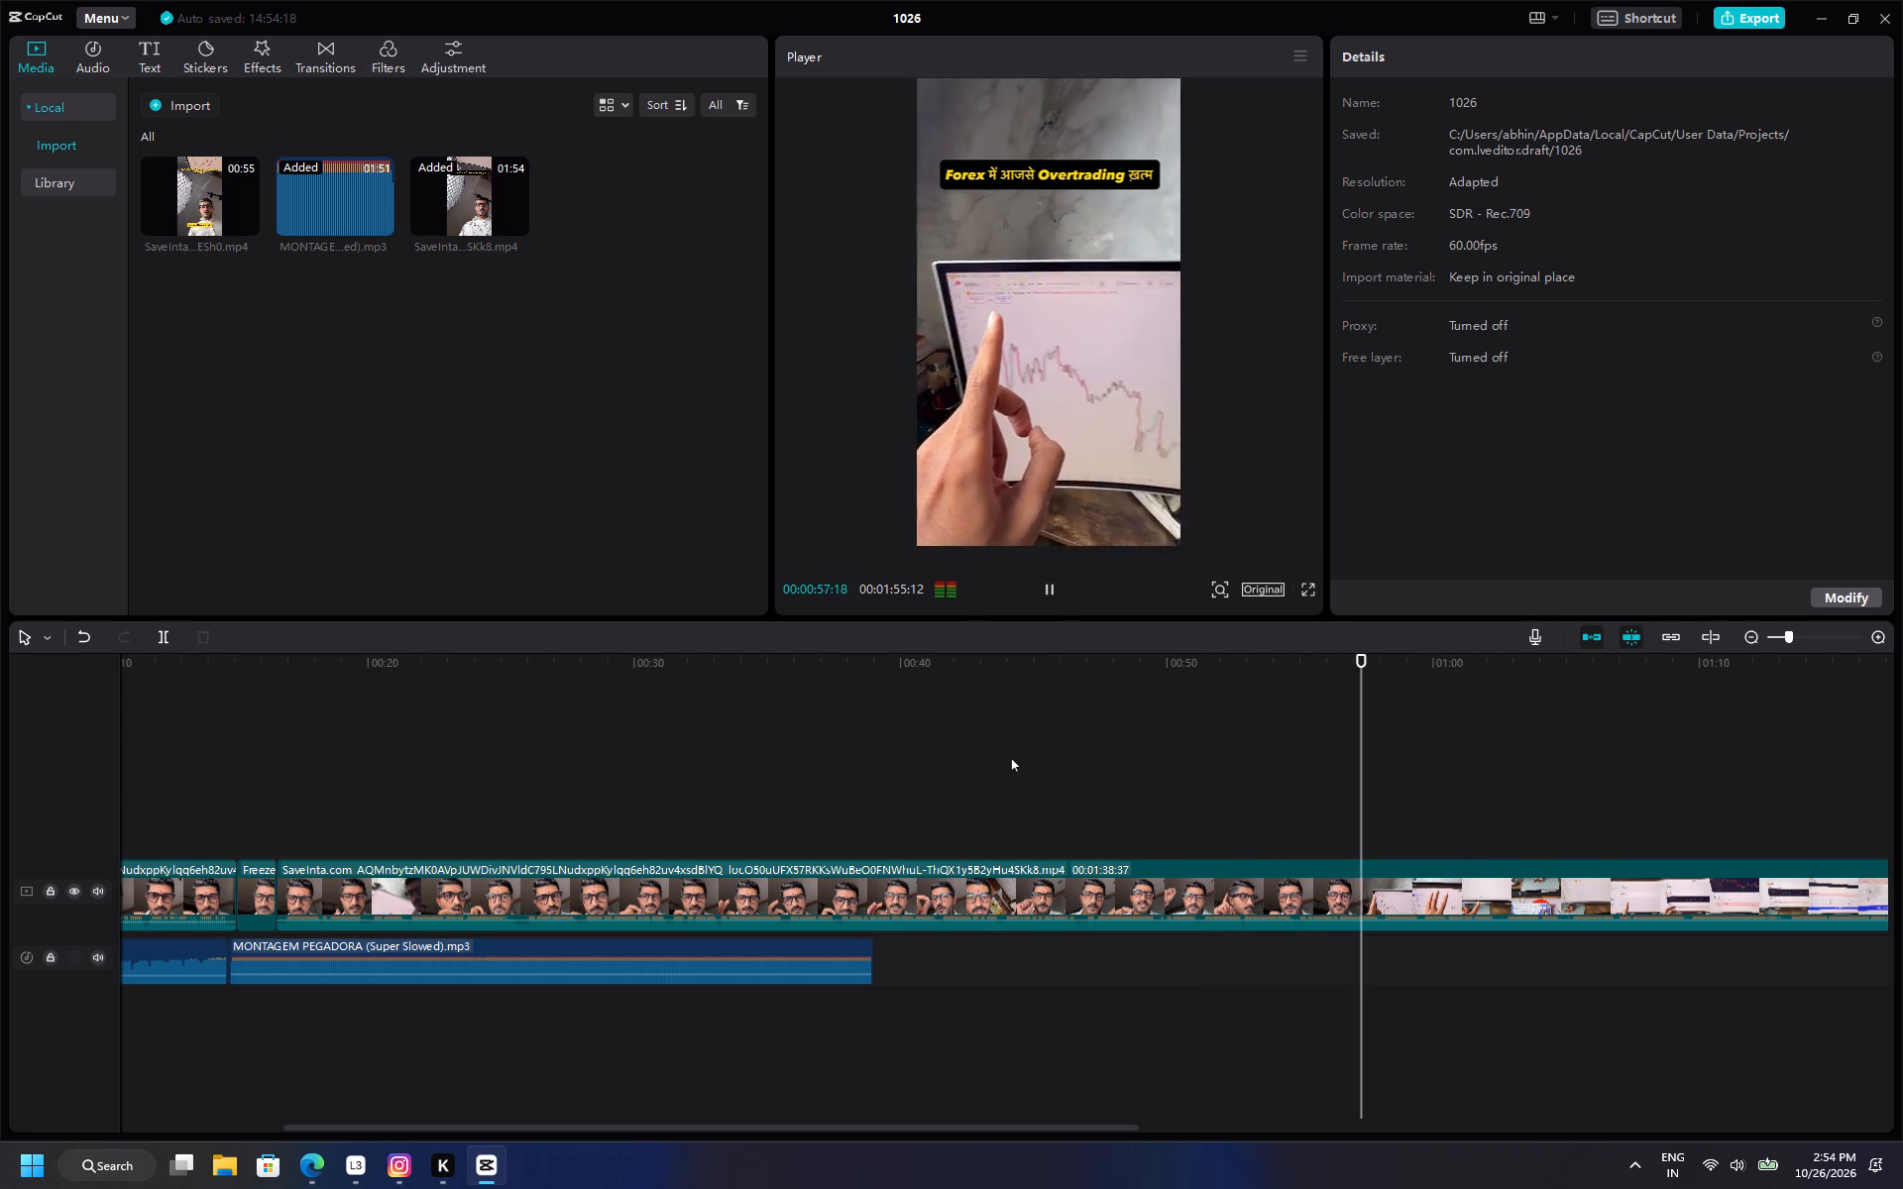
Replay from about 00:40 and from the freeze frame to review the music and the talking section that follows.
{"action": "left_click", "coordinate": [828, 788]}
{"action": "key", "text": "space"}
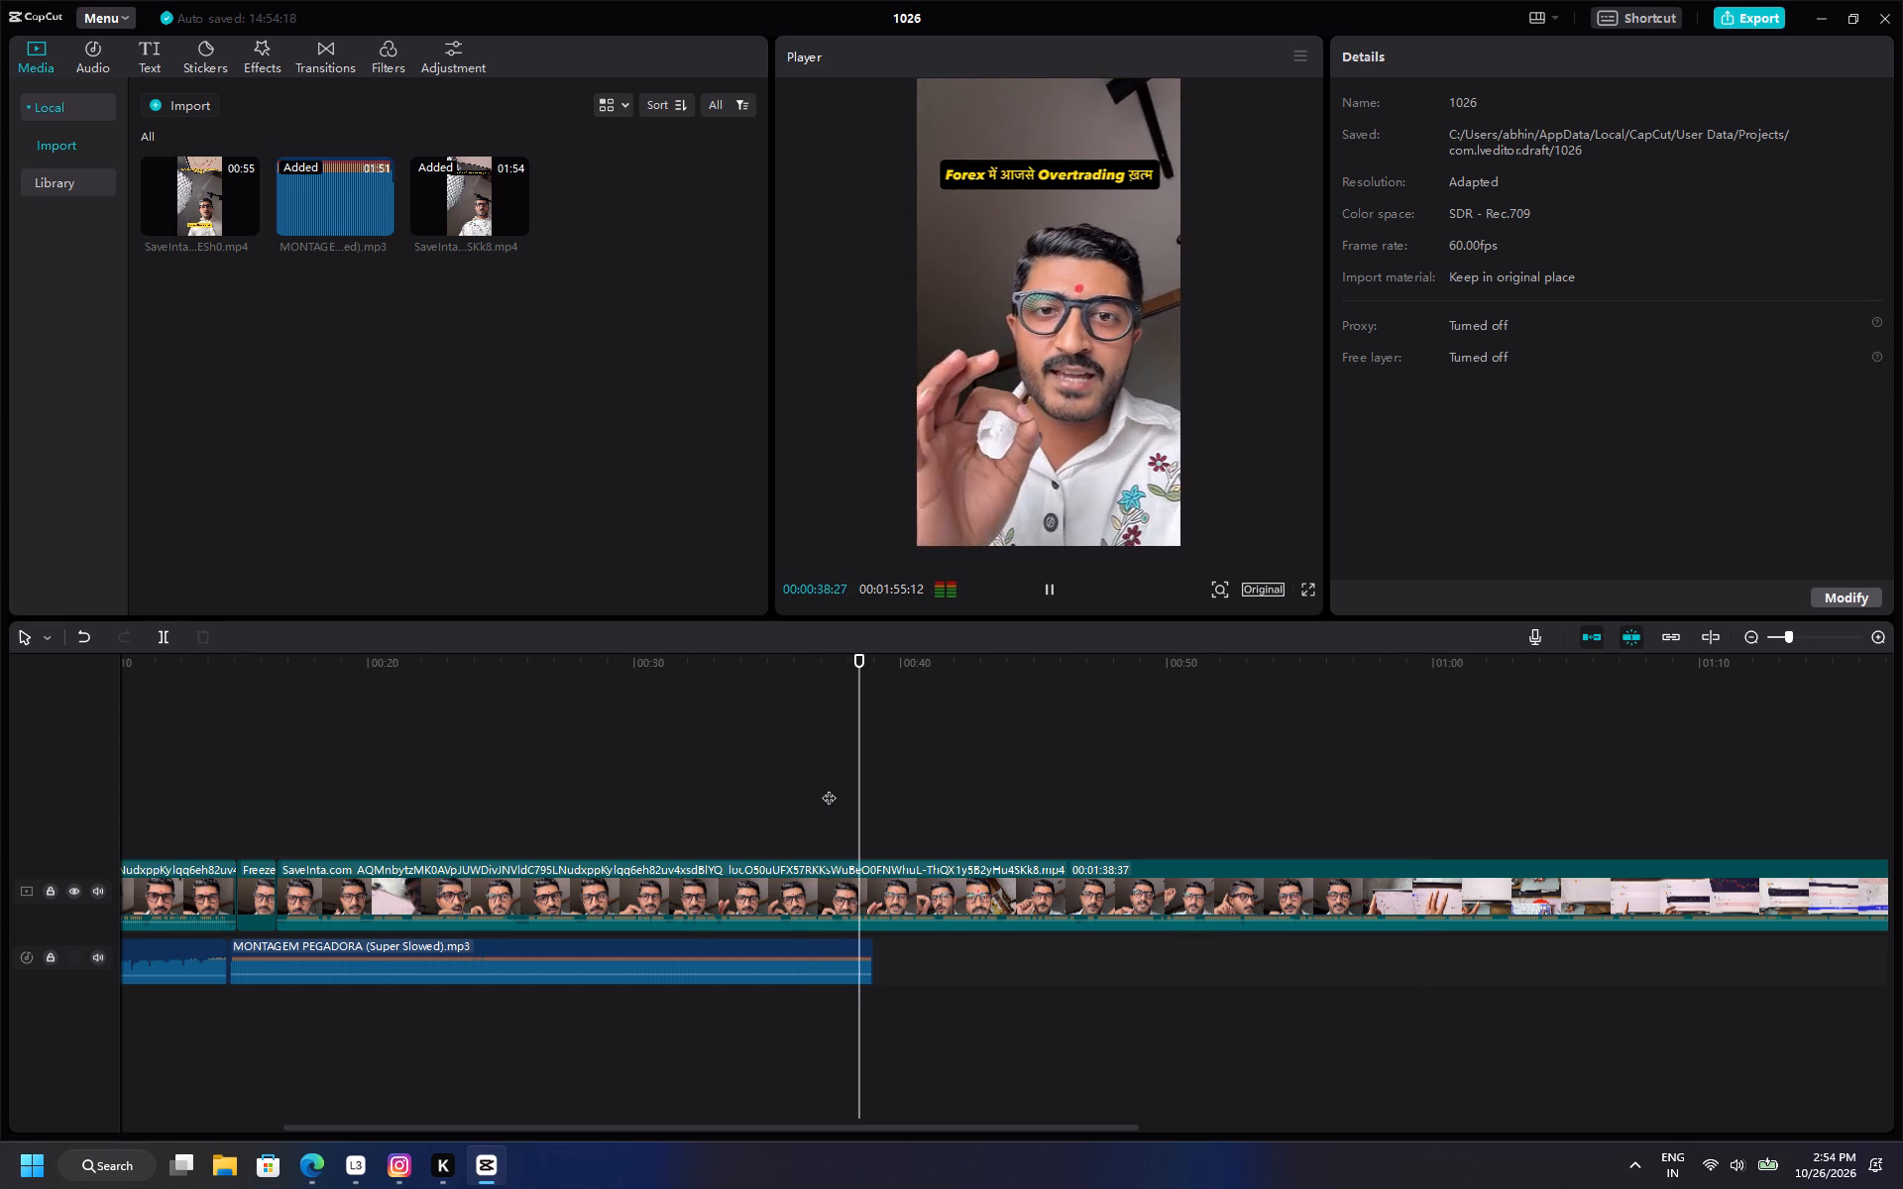
{"action": "left_click", "coordinate": [702, 788]}
{"action": "left_click_drag", "start_coordinate": [702, 788], "coordinate": [232, 817]}
{"action": "key", "text": "space"}
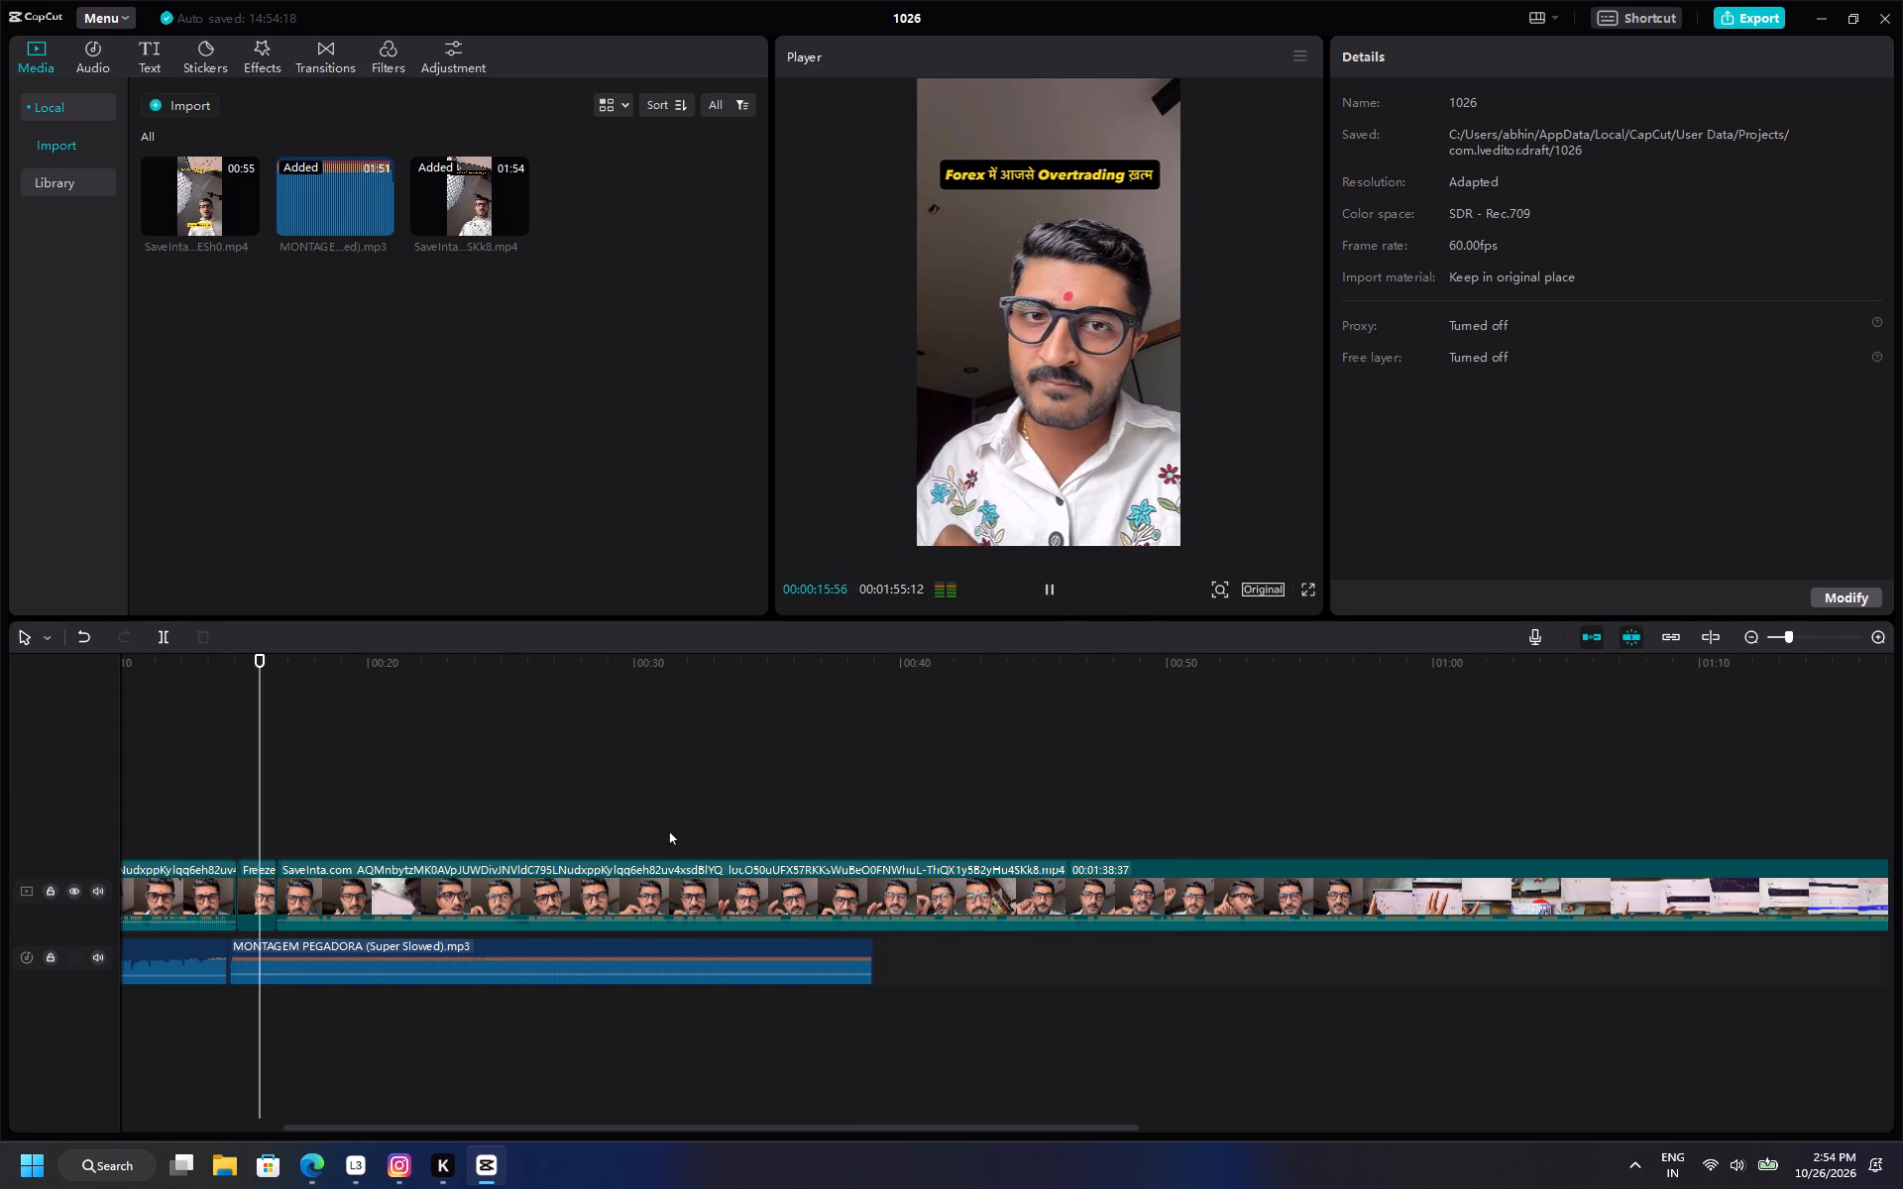
{"action": "scroll", "coordinate": [669, 831], "scroll_direction": "up", "scroll_amount": 11, "text": "ctrl"}
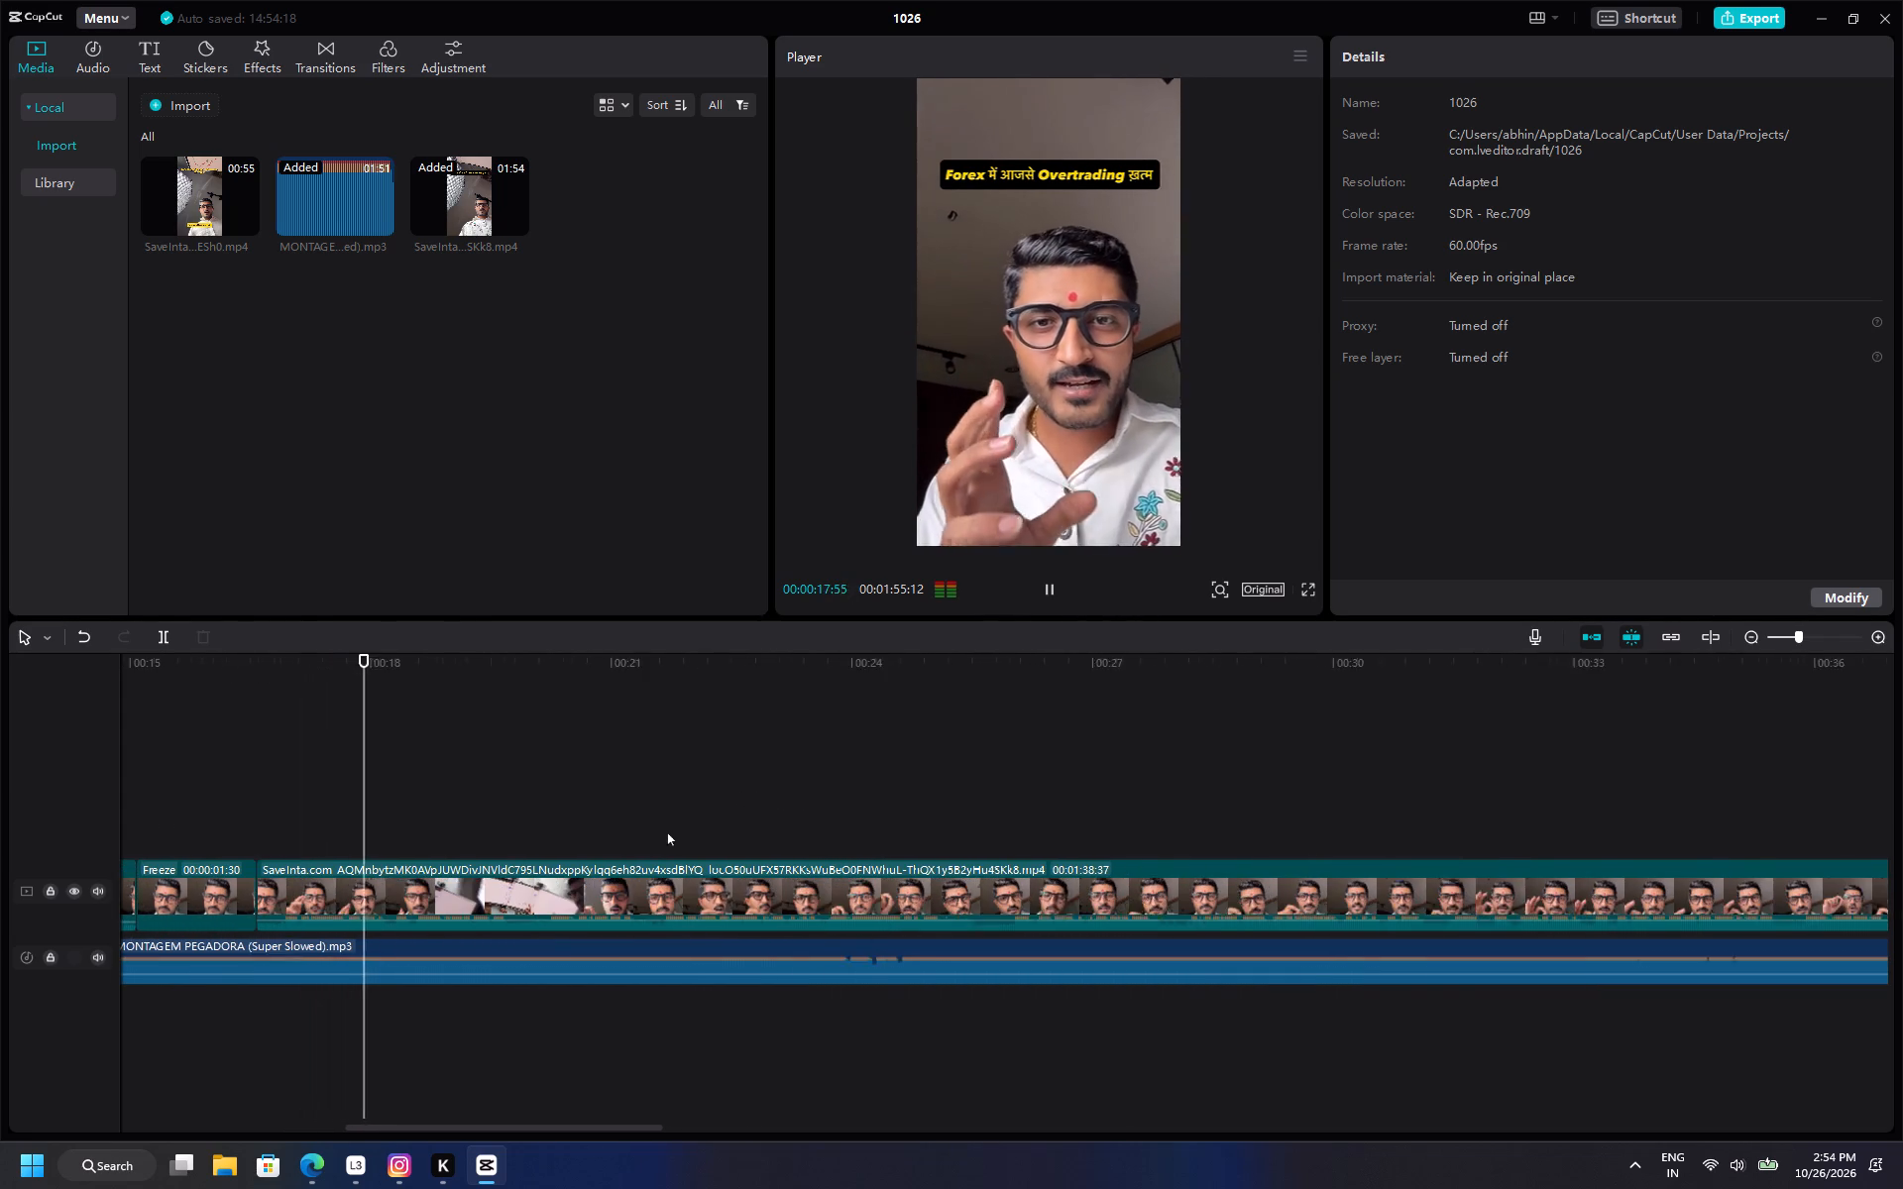
{"action": "scroll", "coordinate": [667, 832], "scroll_direction": "up", "scroll_amount": 2, "text": "ctrl"}
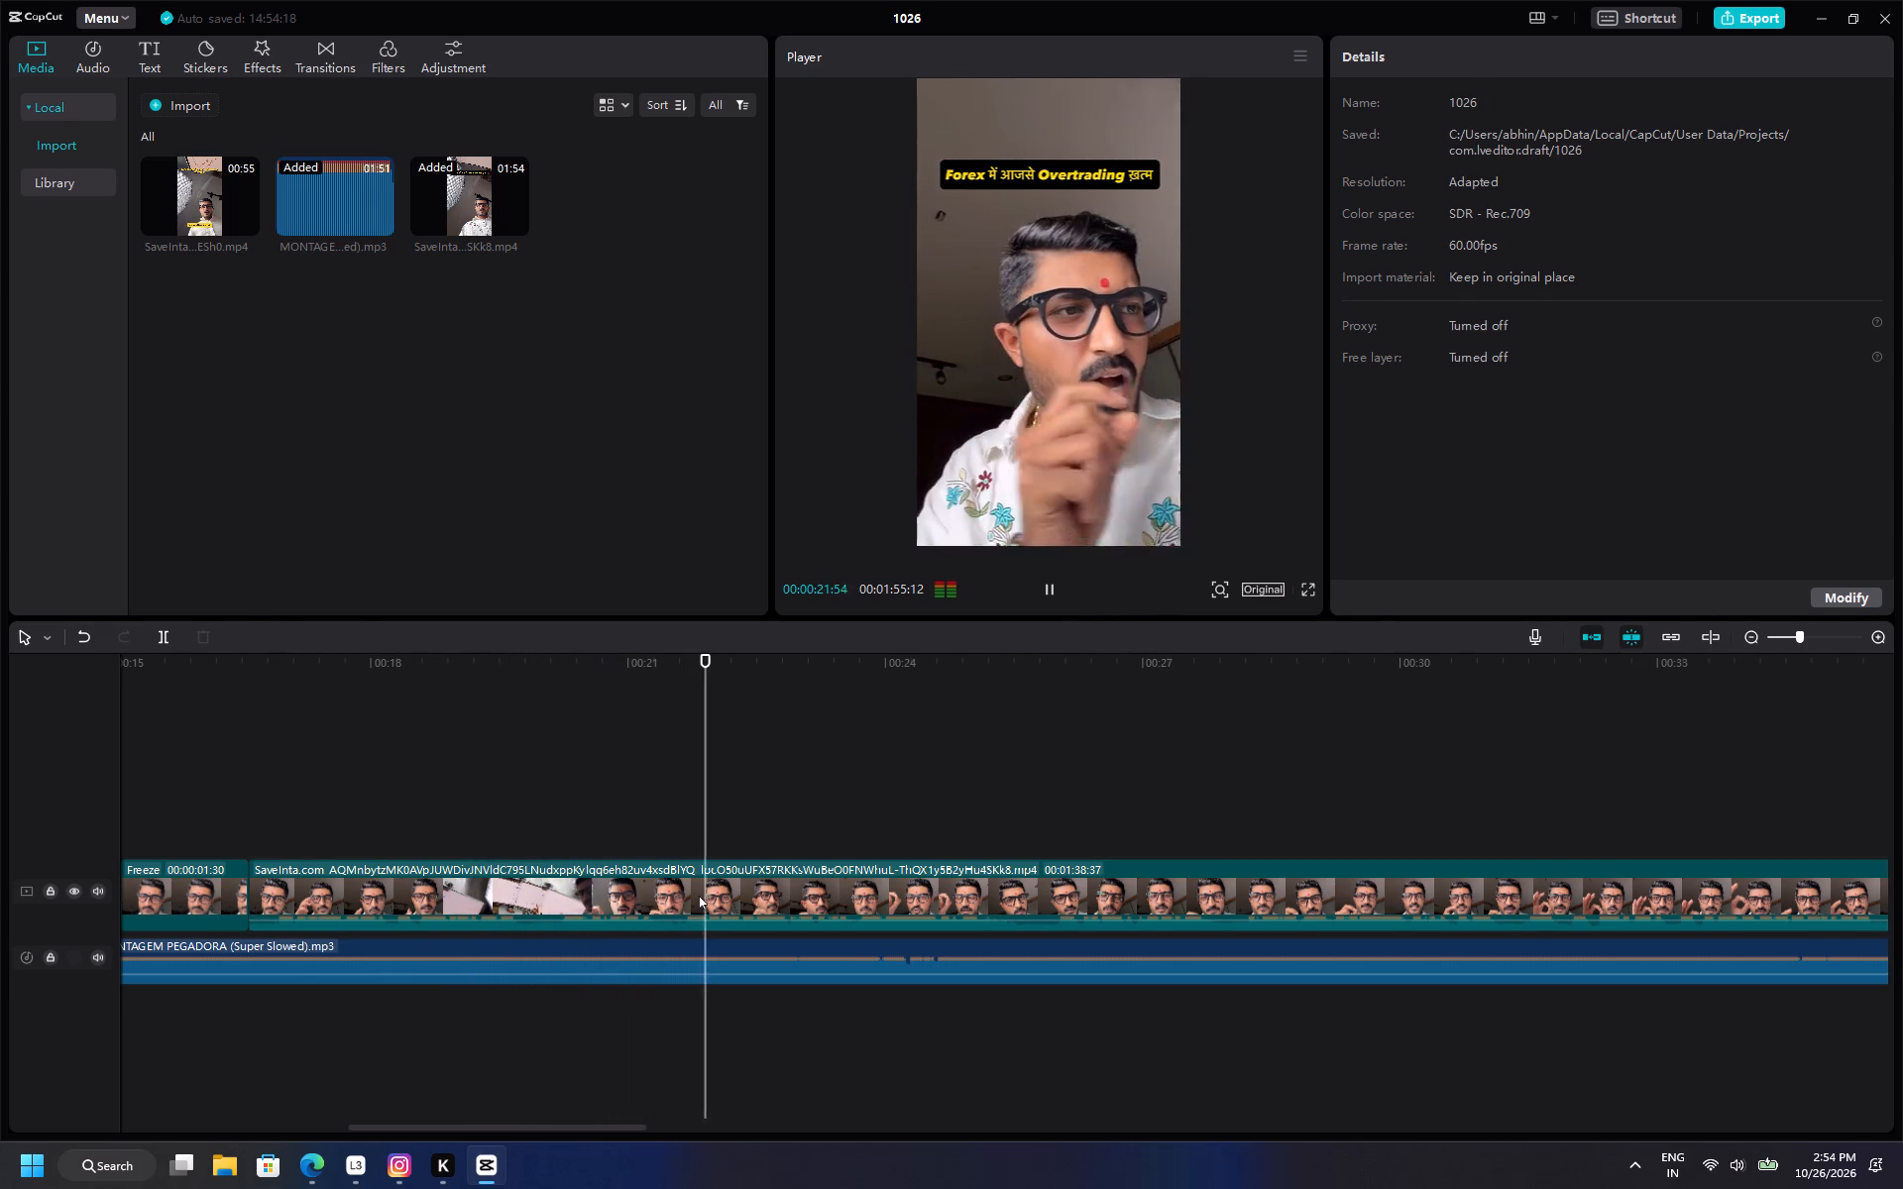
{"action": "left_click", "coordinate": [699, 896]}
{"action": "scroll", "coordinate": [988, 806], "scroll_direction": "down", "scroll_amount": 5}
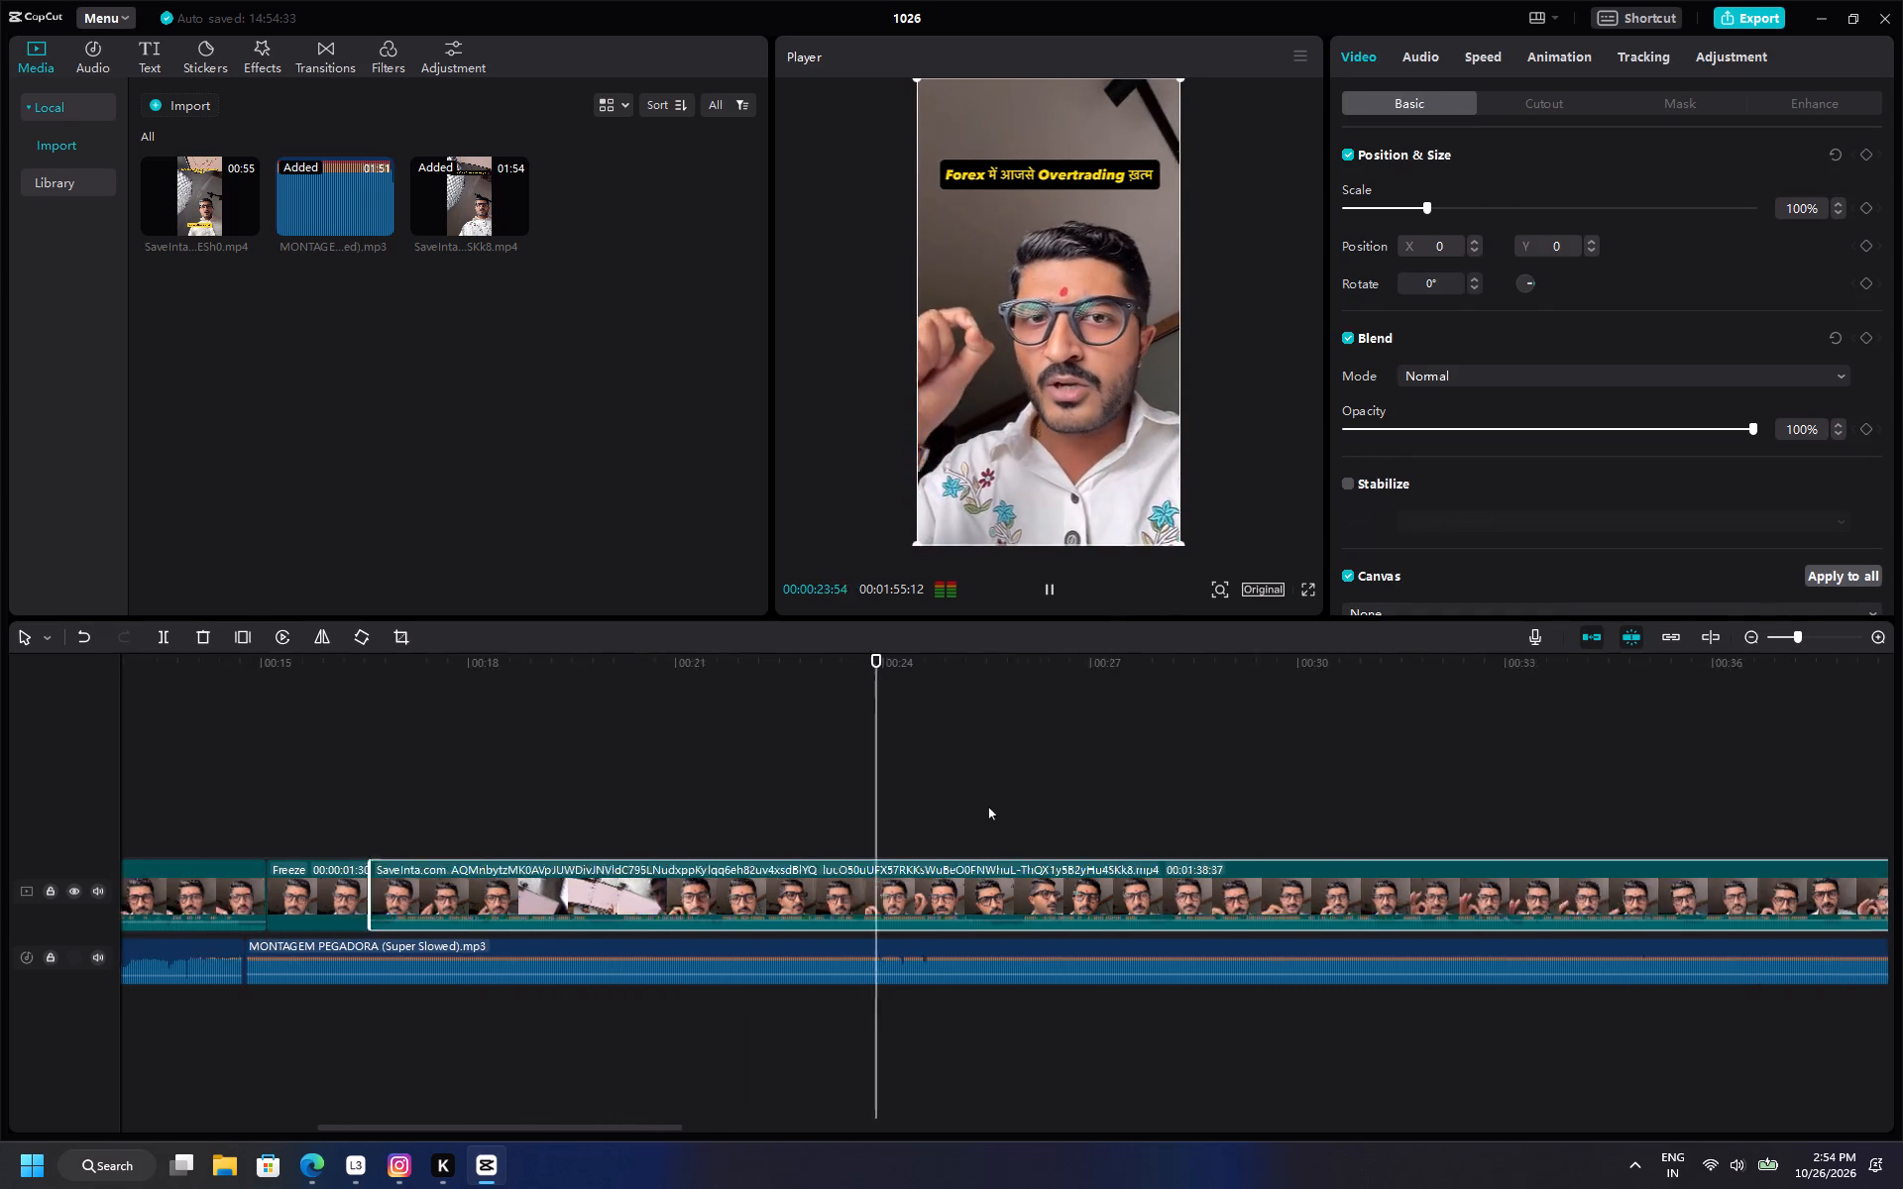
{"action": "scroll", "coordinate": [988, 807], "scroll_direction": "down", "scroll_amount": 1}
{"action": "scroll", "coordinate": [977, 811], "scroll_direction": "up", "scroll_amount": 5, "text": "ctrl"}
{"action": "scroll", "coordinate": [976, 811], "scroll_direction": "down", "scroll_amount": 8, "text": "ctrl"}
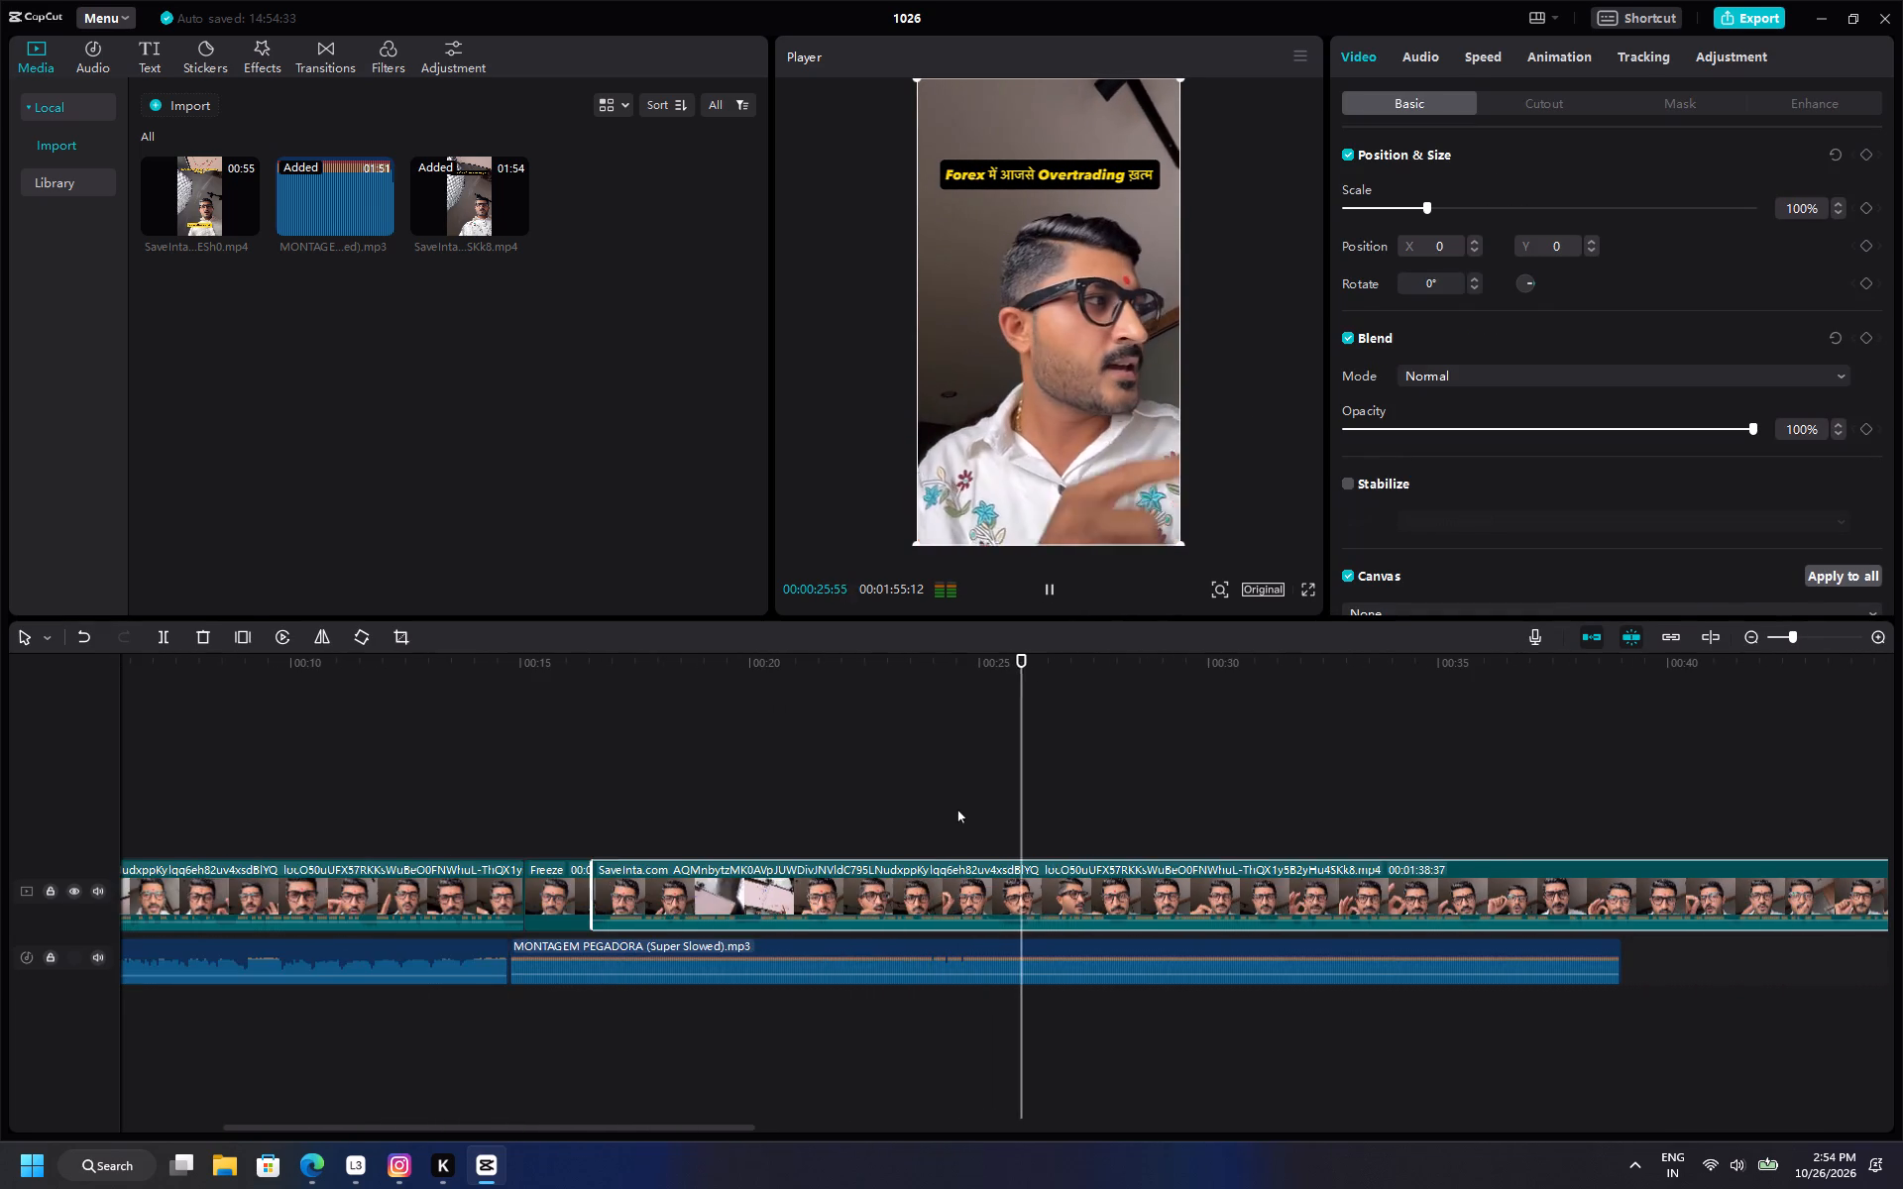
{"action": "scroll", "coordinate": [951, 809], "scroll_direction": "down", "scroll_amount": 4, "text": "ctrl"}
{"action": "scroll", "coordinate": [949, 809], "scroll_direction": "up", "scroll_amount": 5, "text": "ctrl"}
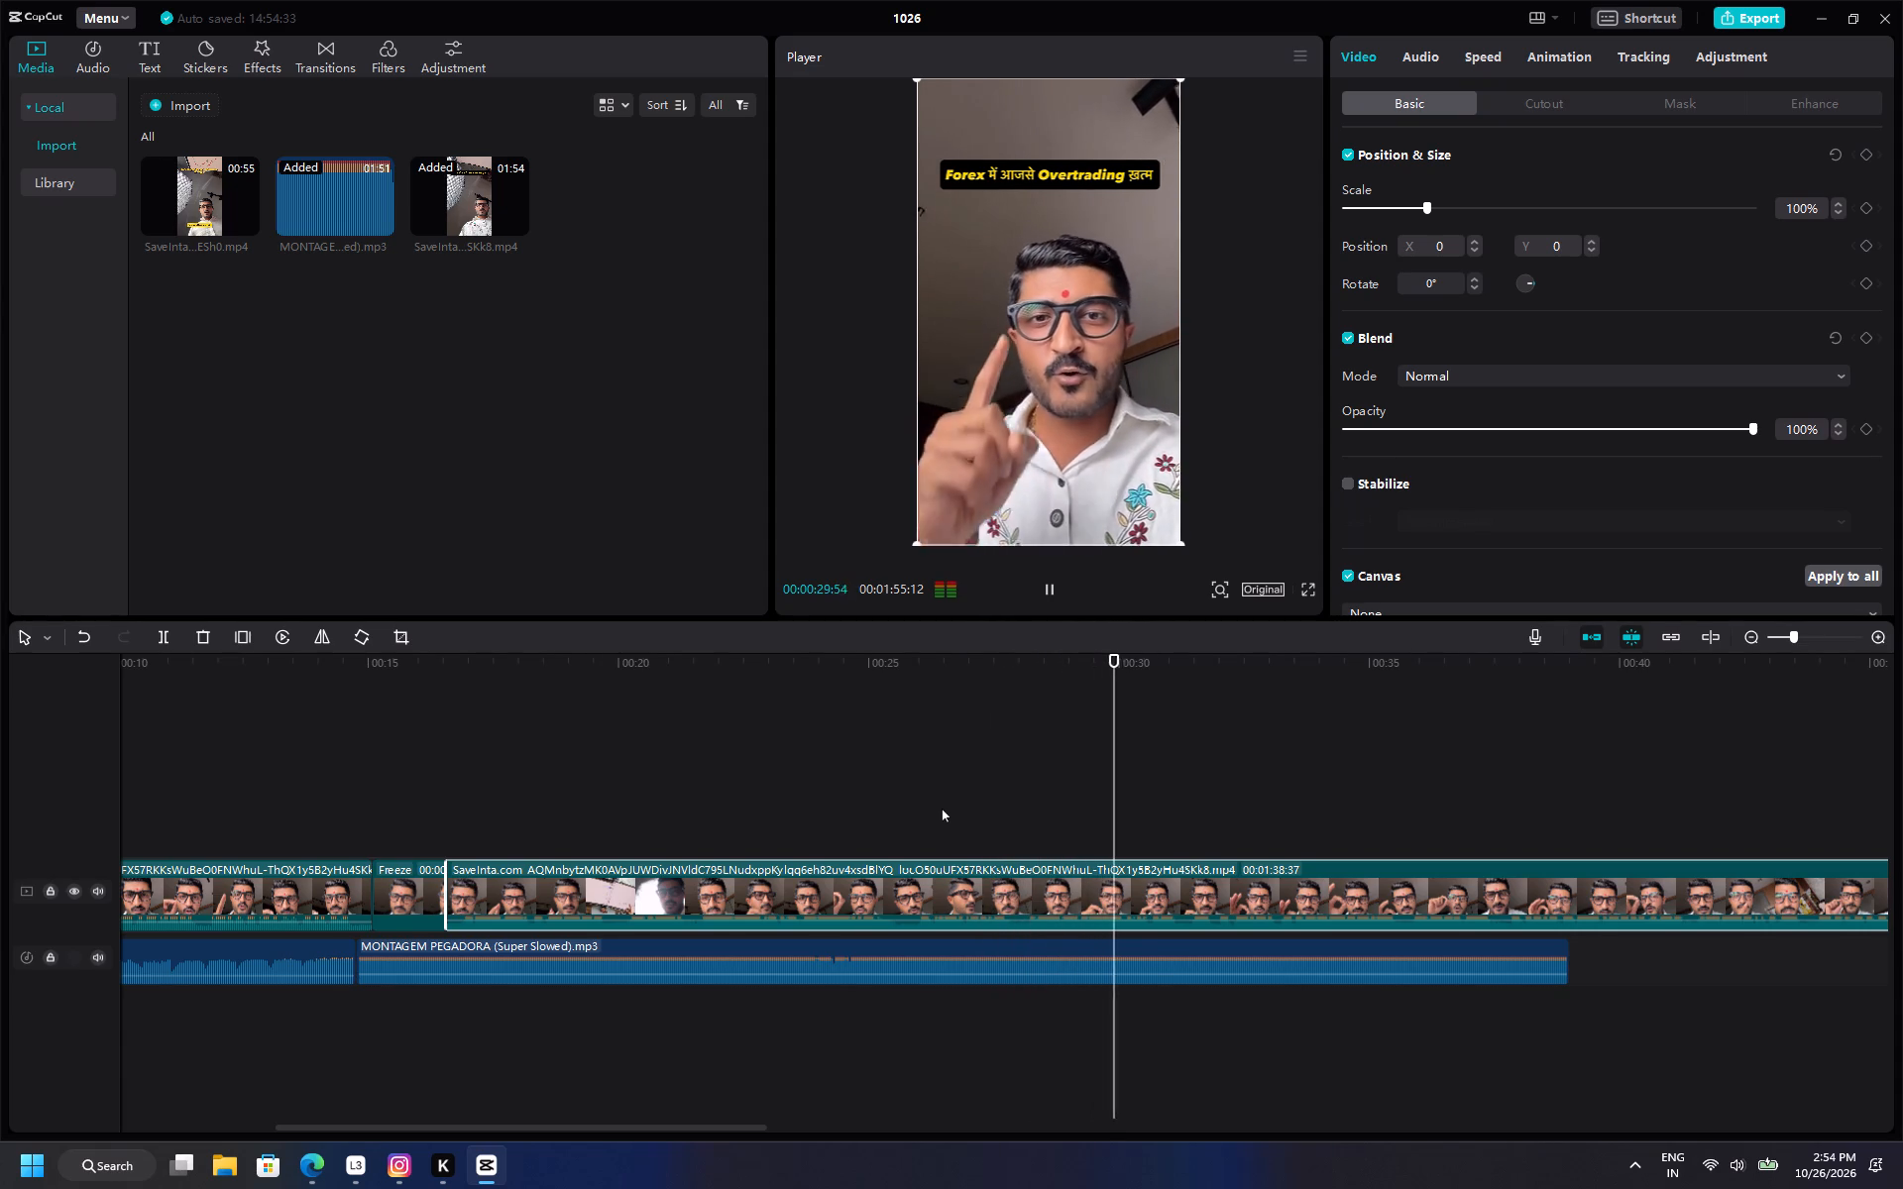
Play again from the freeze frame and from about 00:28 to find where the speech after the freeze should resume.
{"action": "left_click", "coordinate": [472, 819]}
{"action": "left_click_drag", "start_coordinate": [472, 819], "coordinate": [423, 814]}
{"action": "key", "text": "space"}
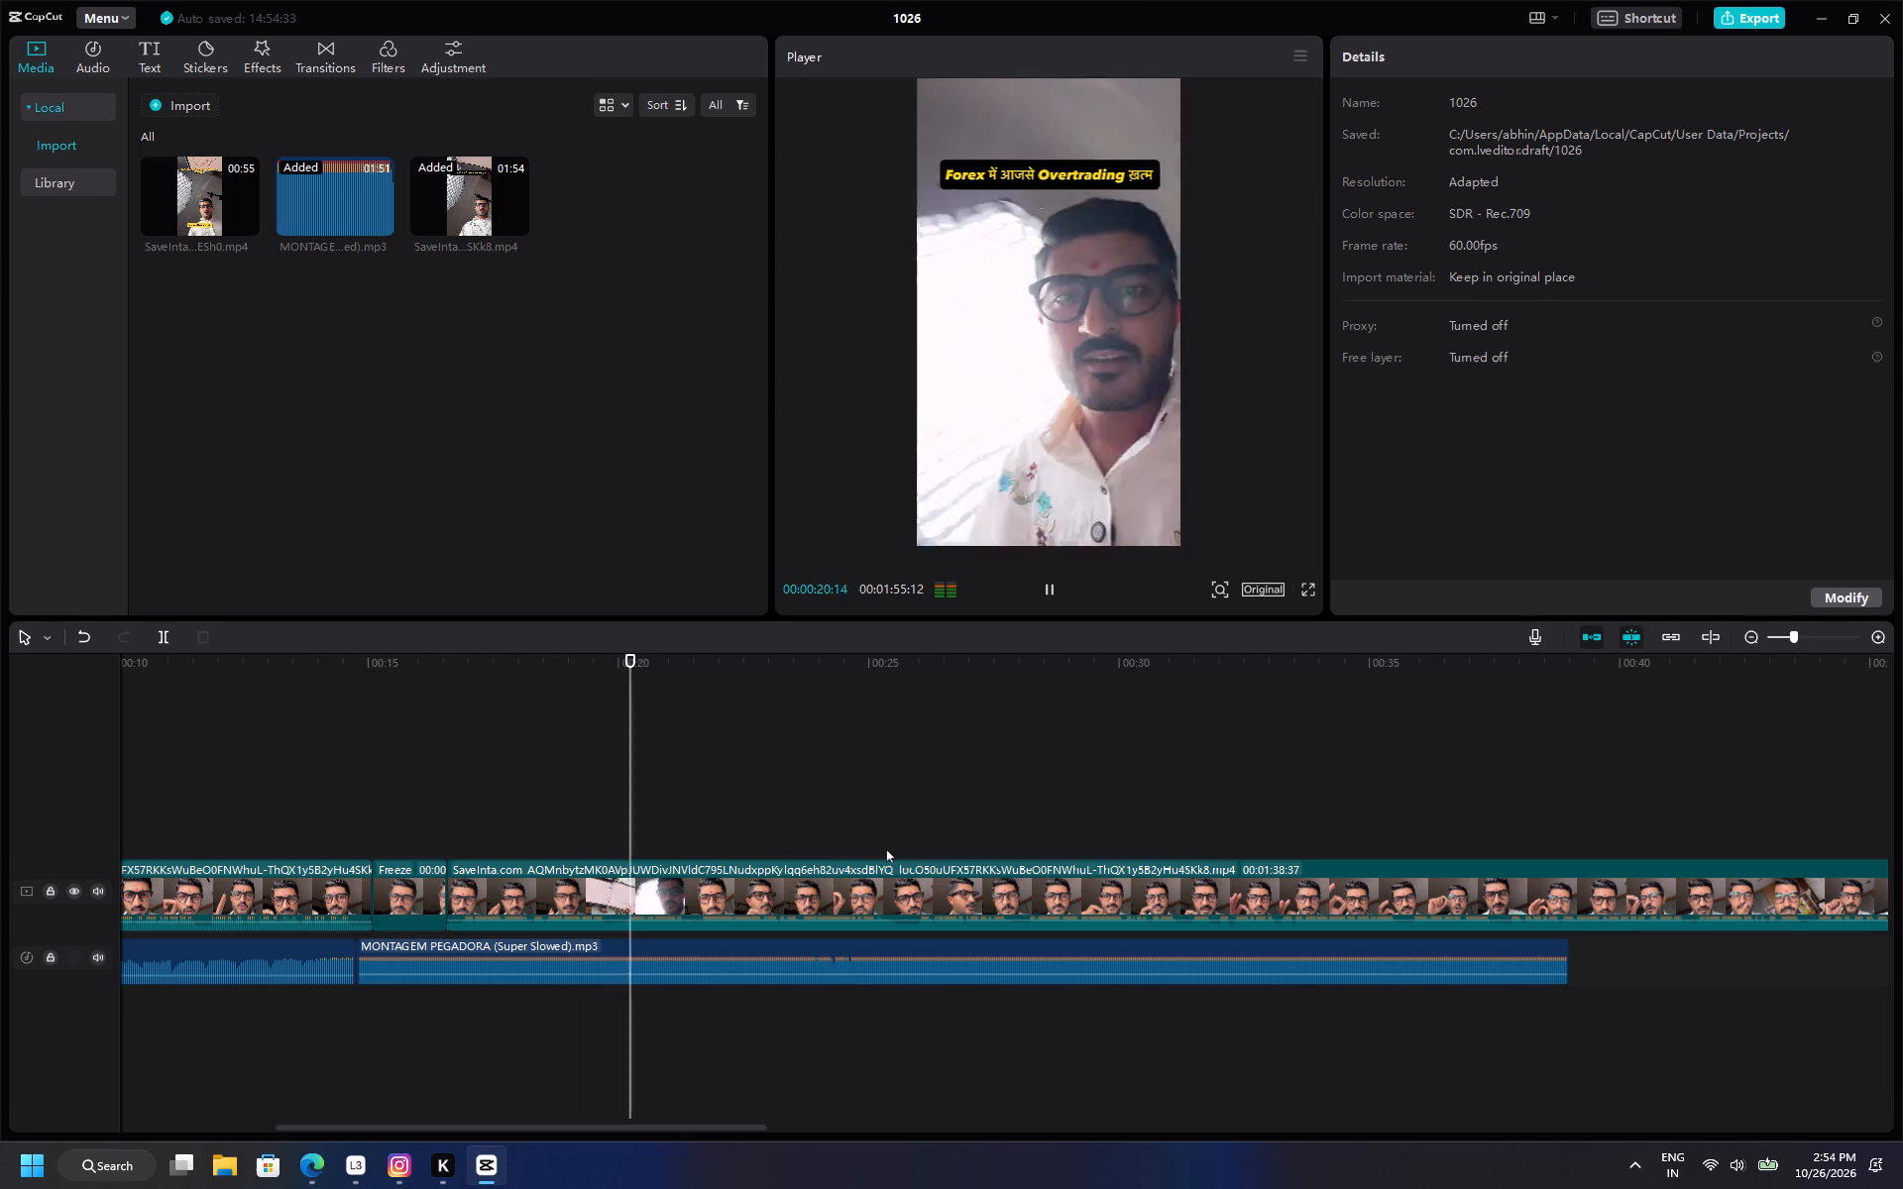
{"action": "left_click", "coordinate": [1013, 821]}
{"action": "key", "text": "space"}
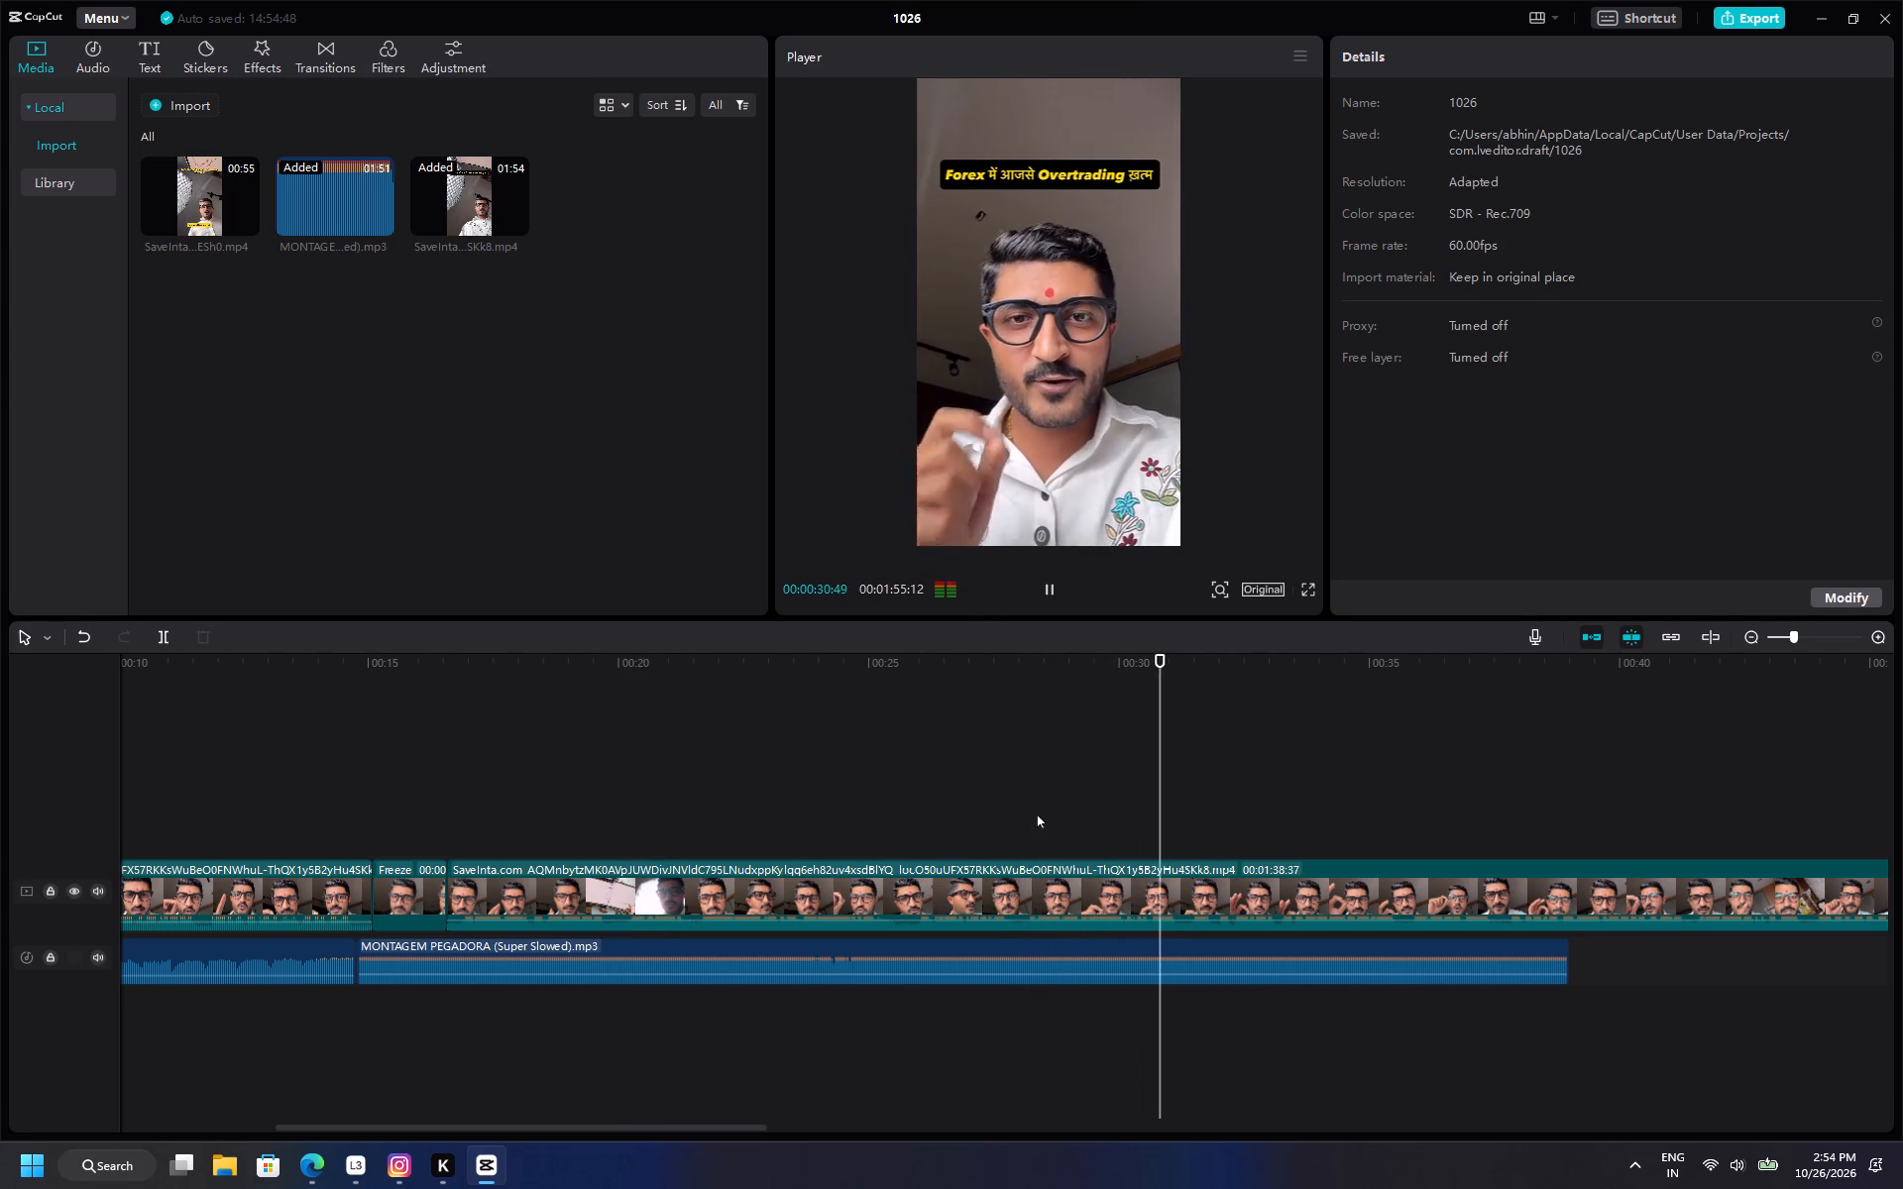
{"action": "left_click", "coordinate": [1015, 799]}
{"action": "double_click", "coordinate": [1022, 821]}
{"action": "key", "text": "space"}
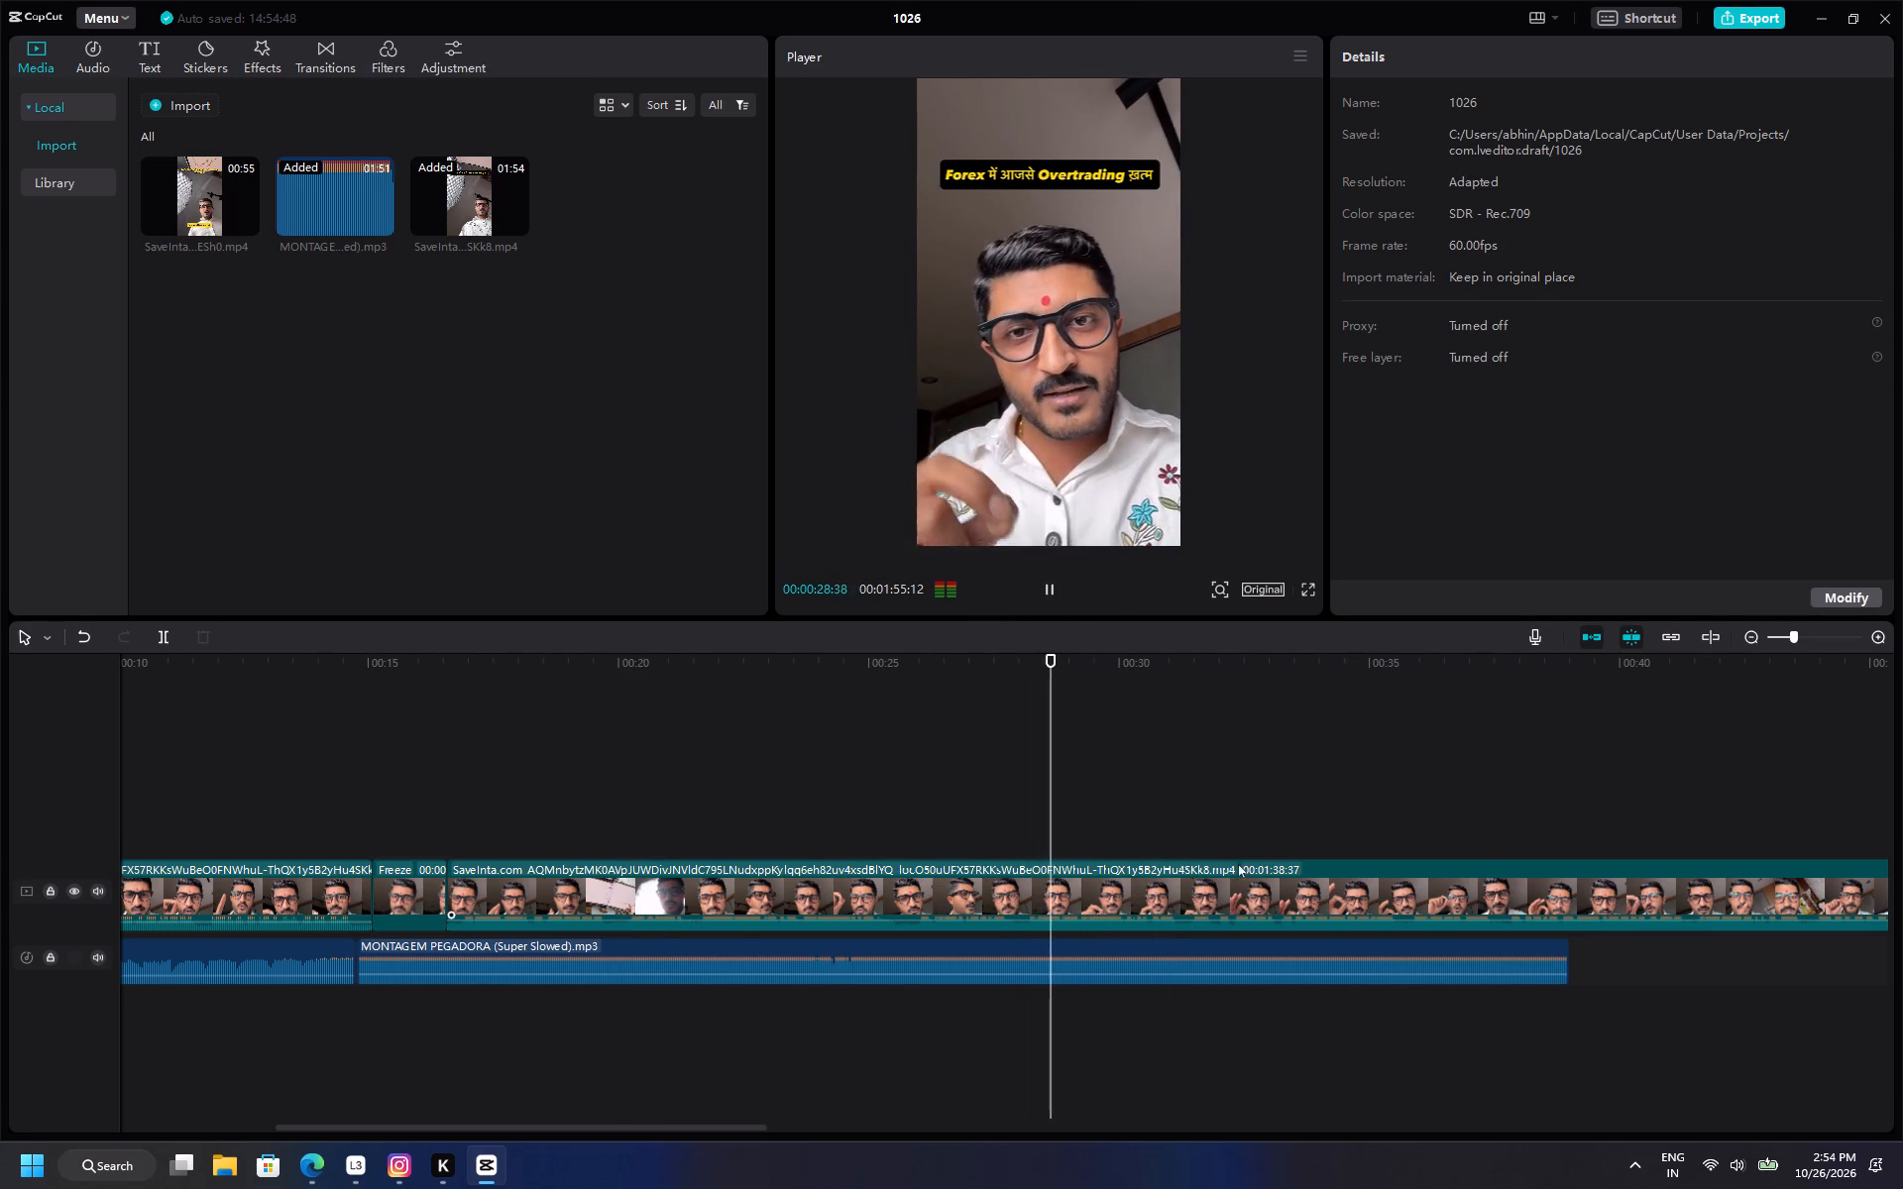
{"action": "scroll", "coordinate": [1321, 874], "scroll_direction": "down", "scroll_amount": 8}
{"action": "scroll", "coordinate": [1255, 878], "scroll_direction": "up", "scroll_amount": 6, "text": "ctrl"}
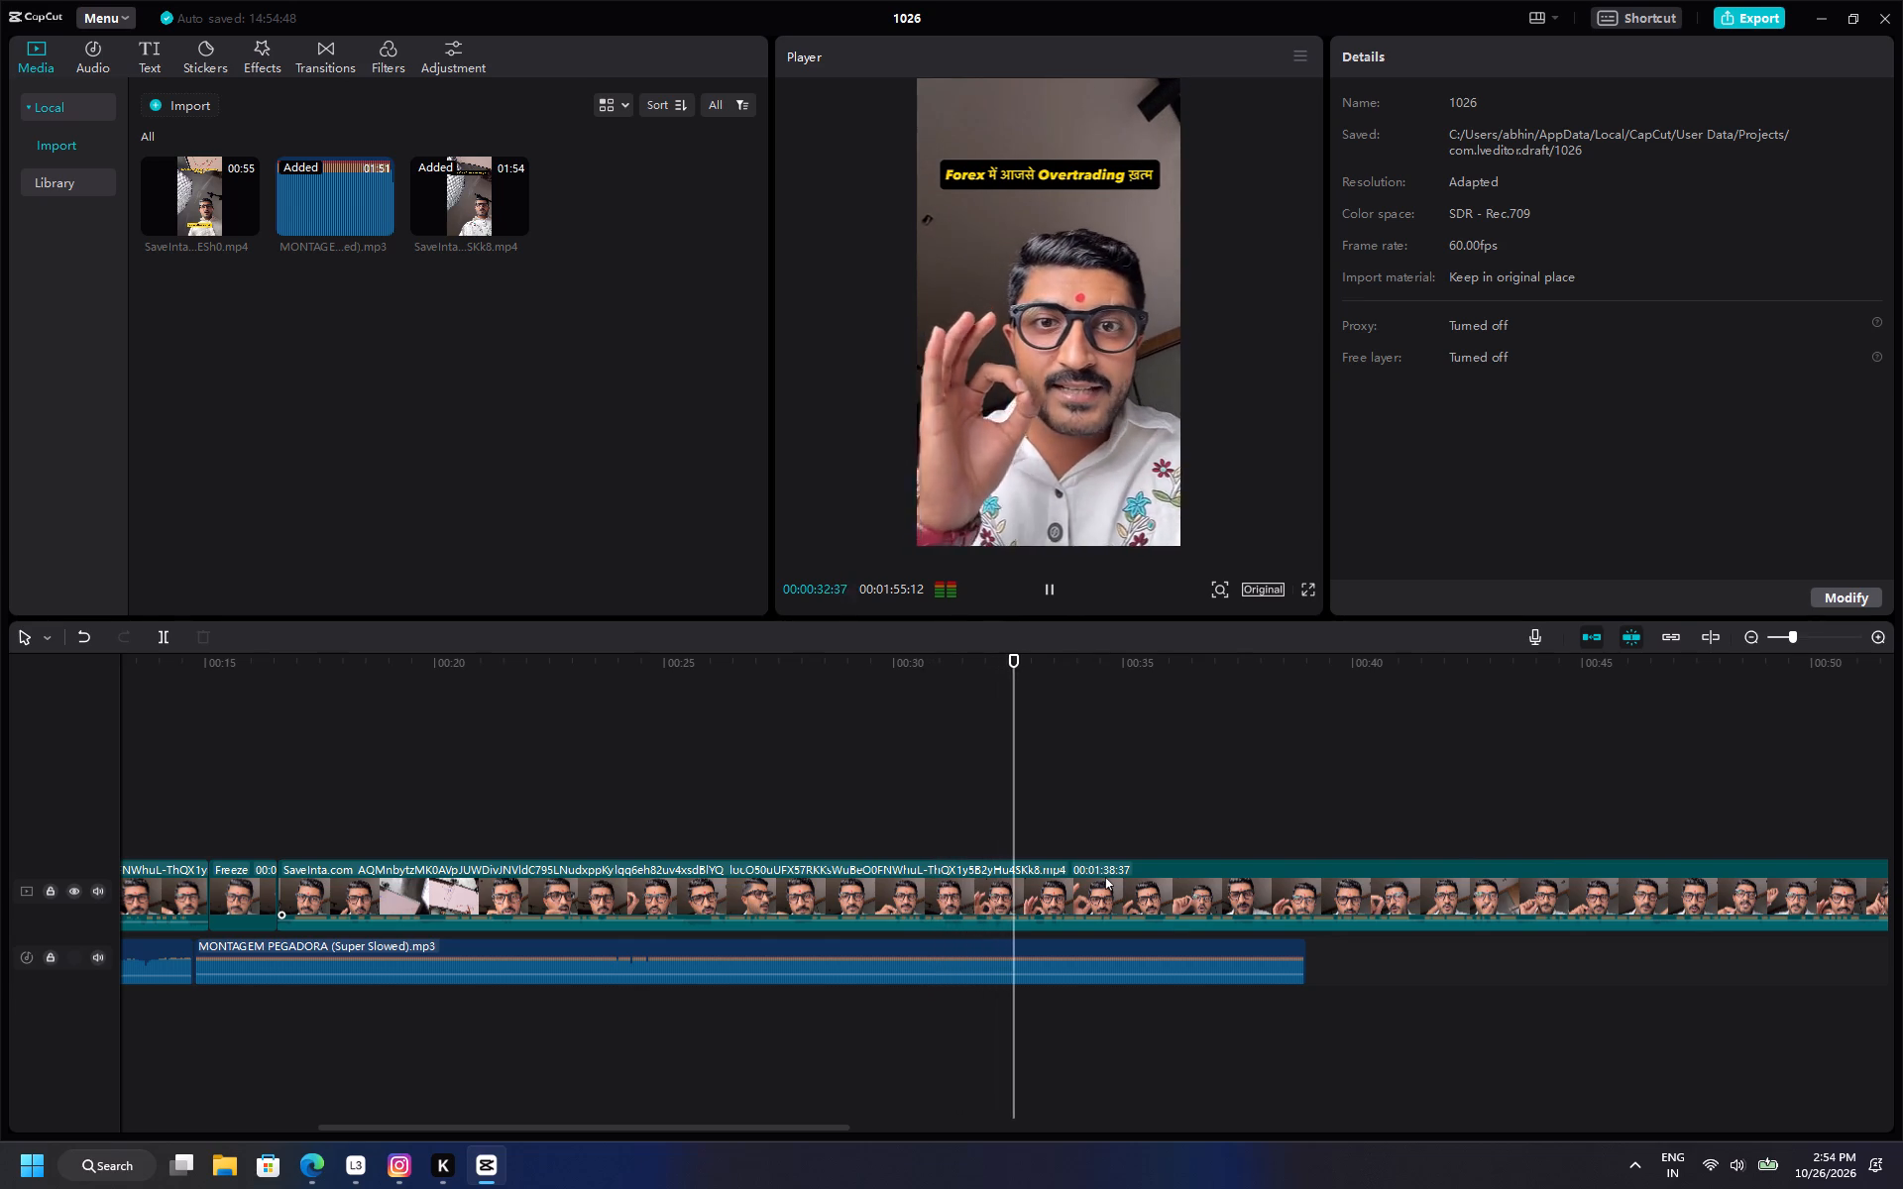
{"action": "scroll", "coordinate": [1104, 877], "scroll_direction": "up", "scroll_amount": 1, "text": "ctrl"}
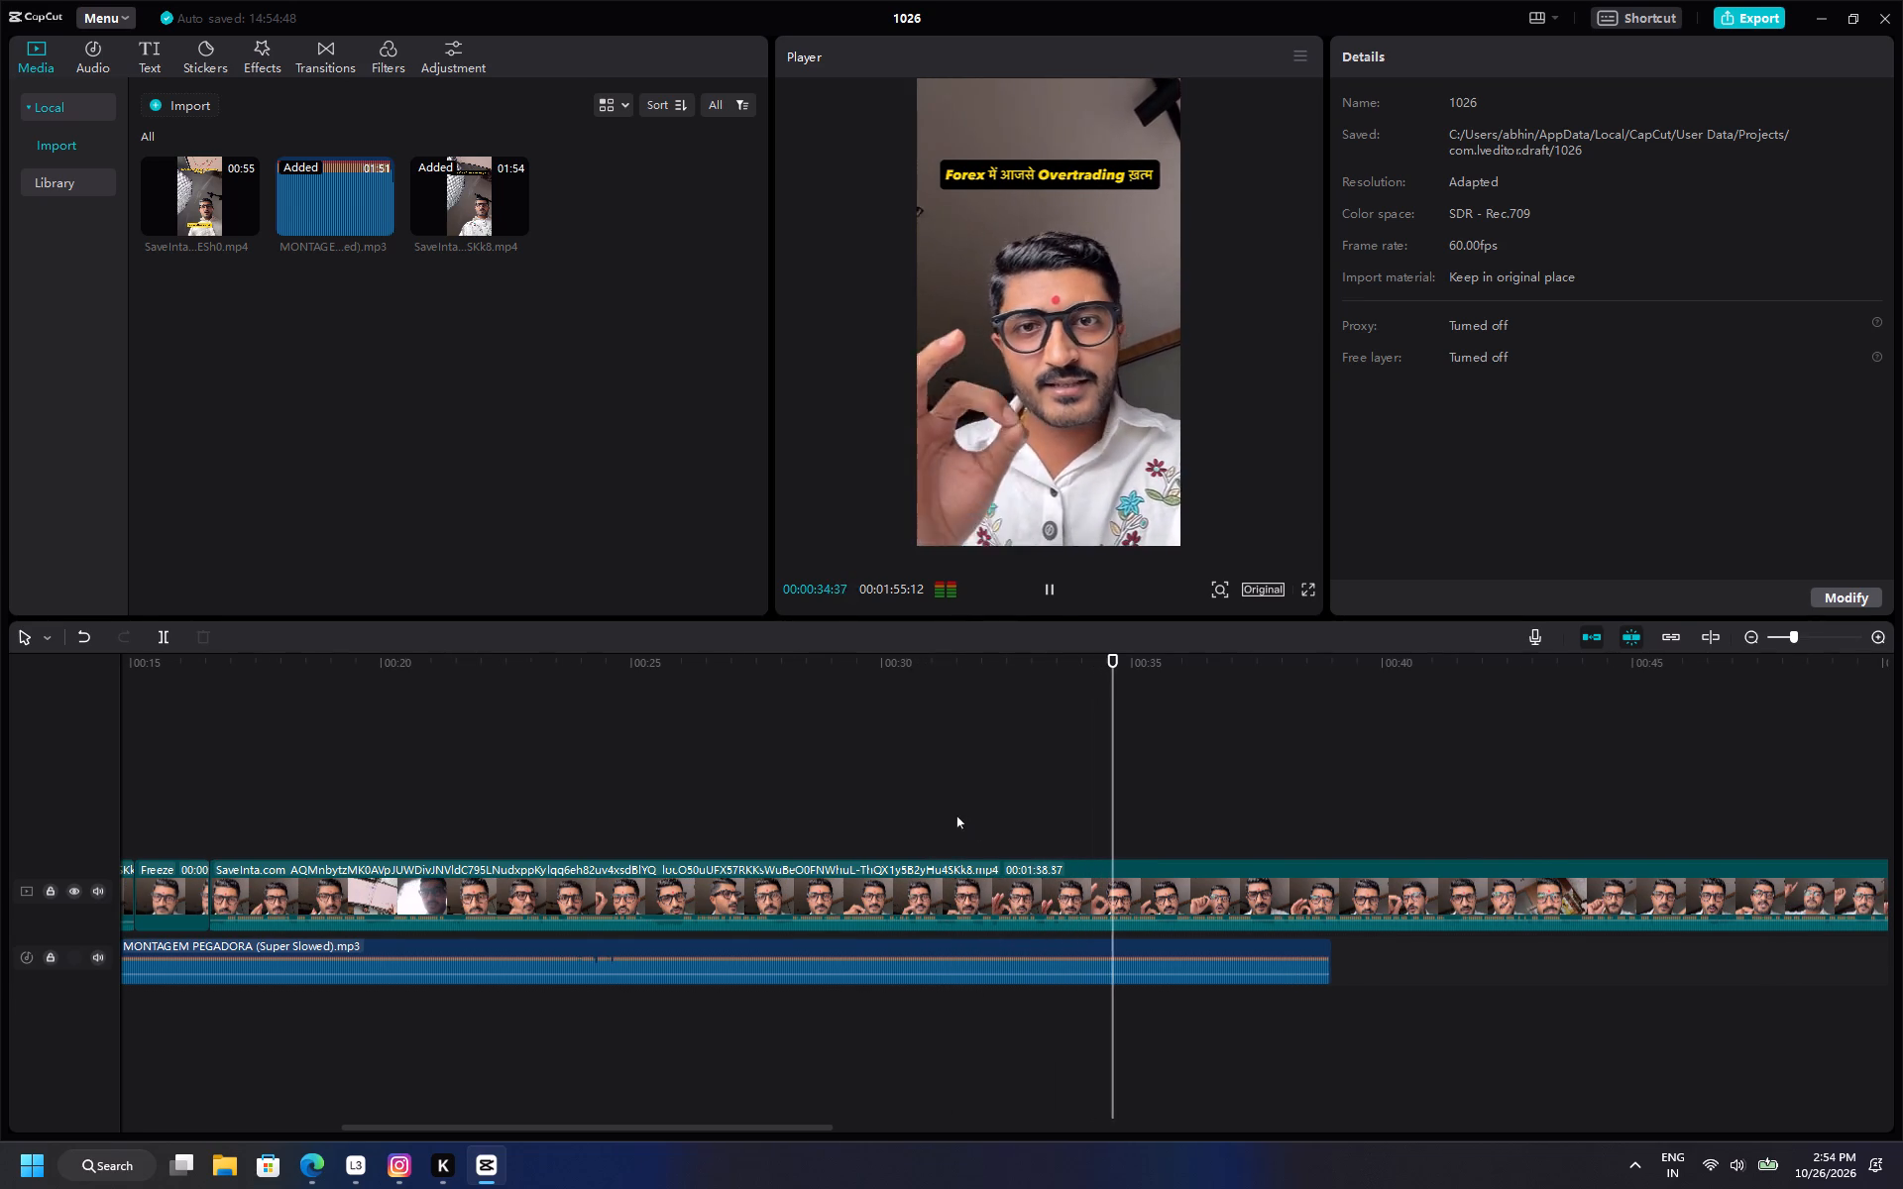
Split the reel segment after the freeze frame at 00:00:31:19 and delete the part between the freeze and the split.
{"action": "left_click", "coordinate": [956, 815]}
{"action": "left_click_drag", "start_coordinate": [956, 815], "coordinate": [905, 816]}
{"action": "key", "text": "space"}
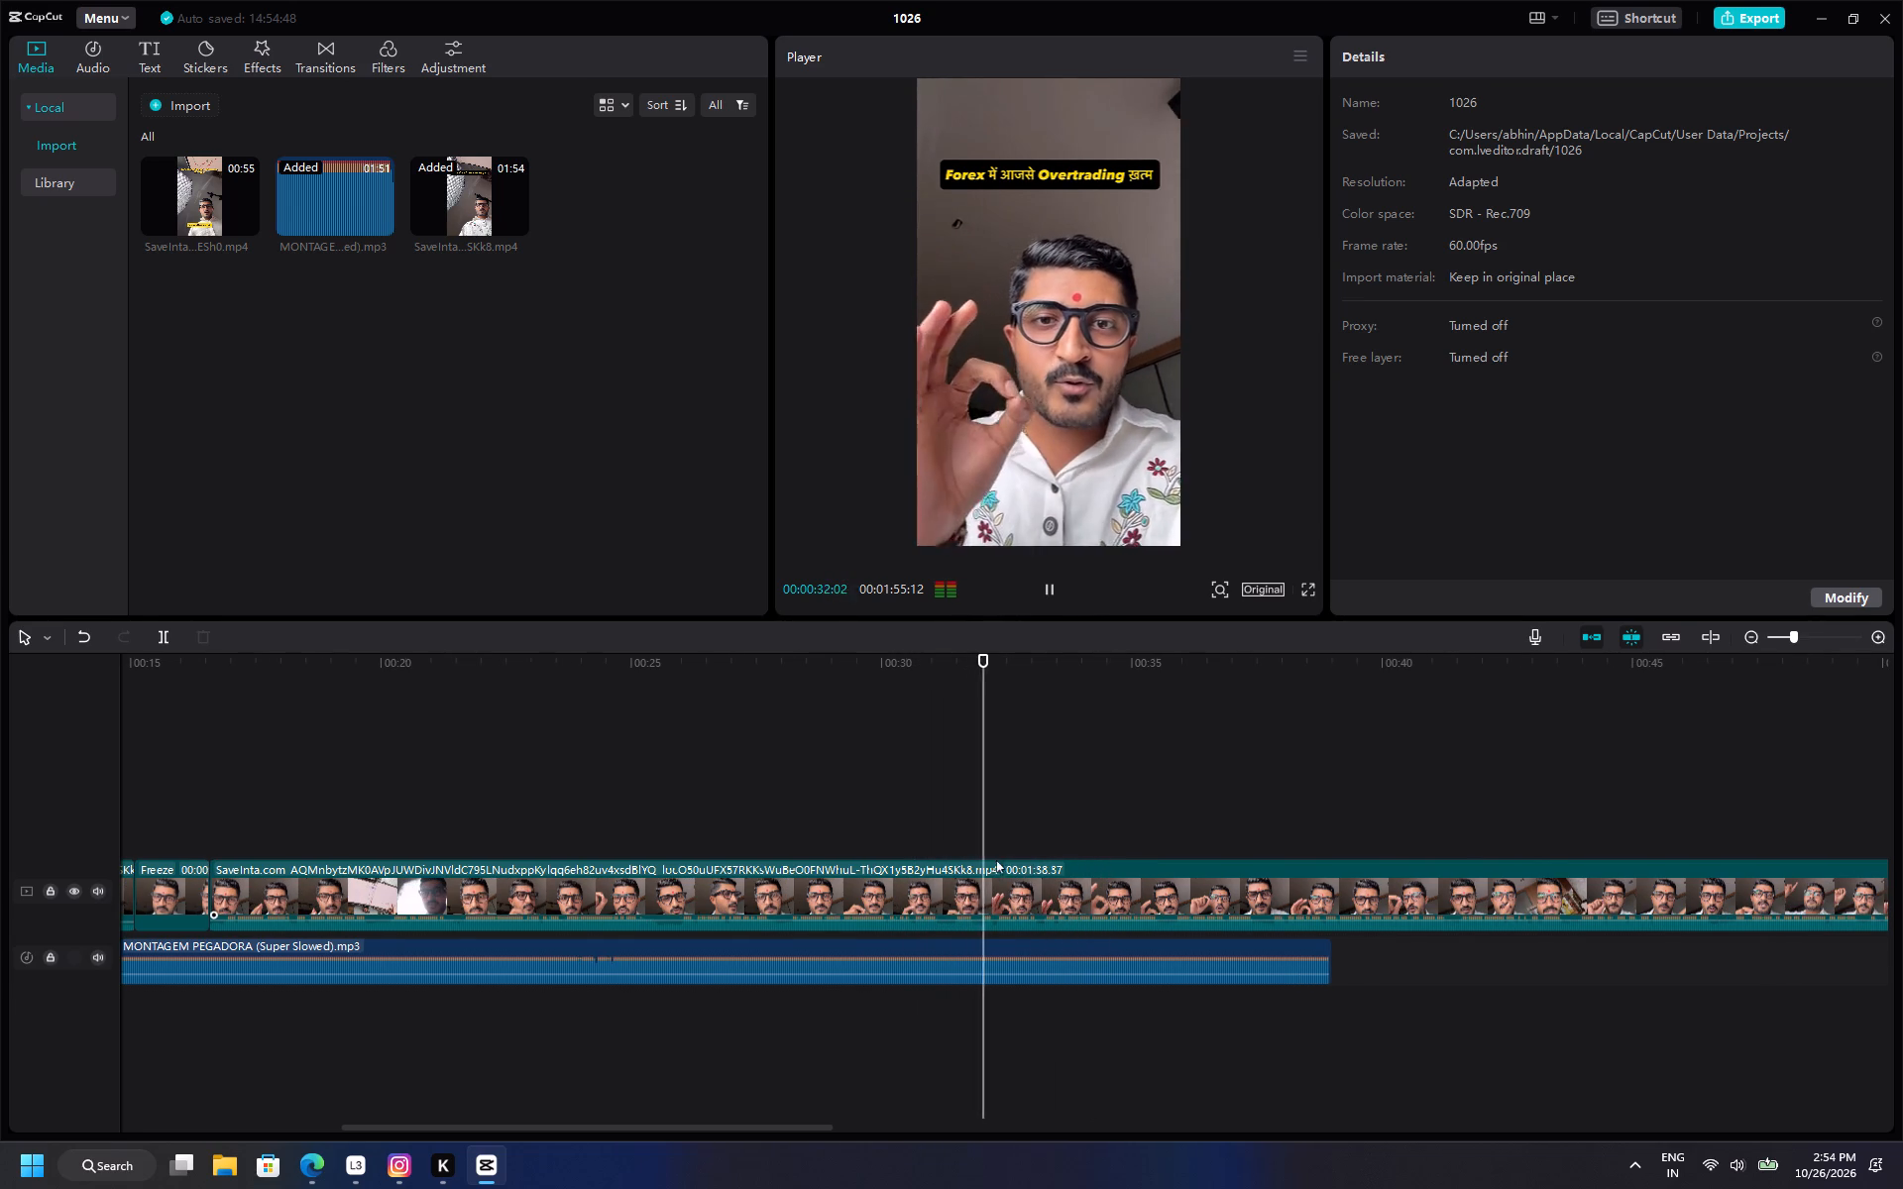
{"action": "left_click", "coordinate": [888, 815]}
{"action": "key", "text": "space"}
{"action": "key", "text": "space"}
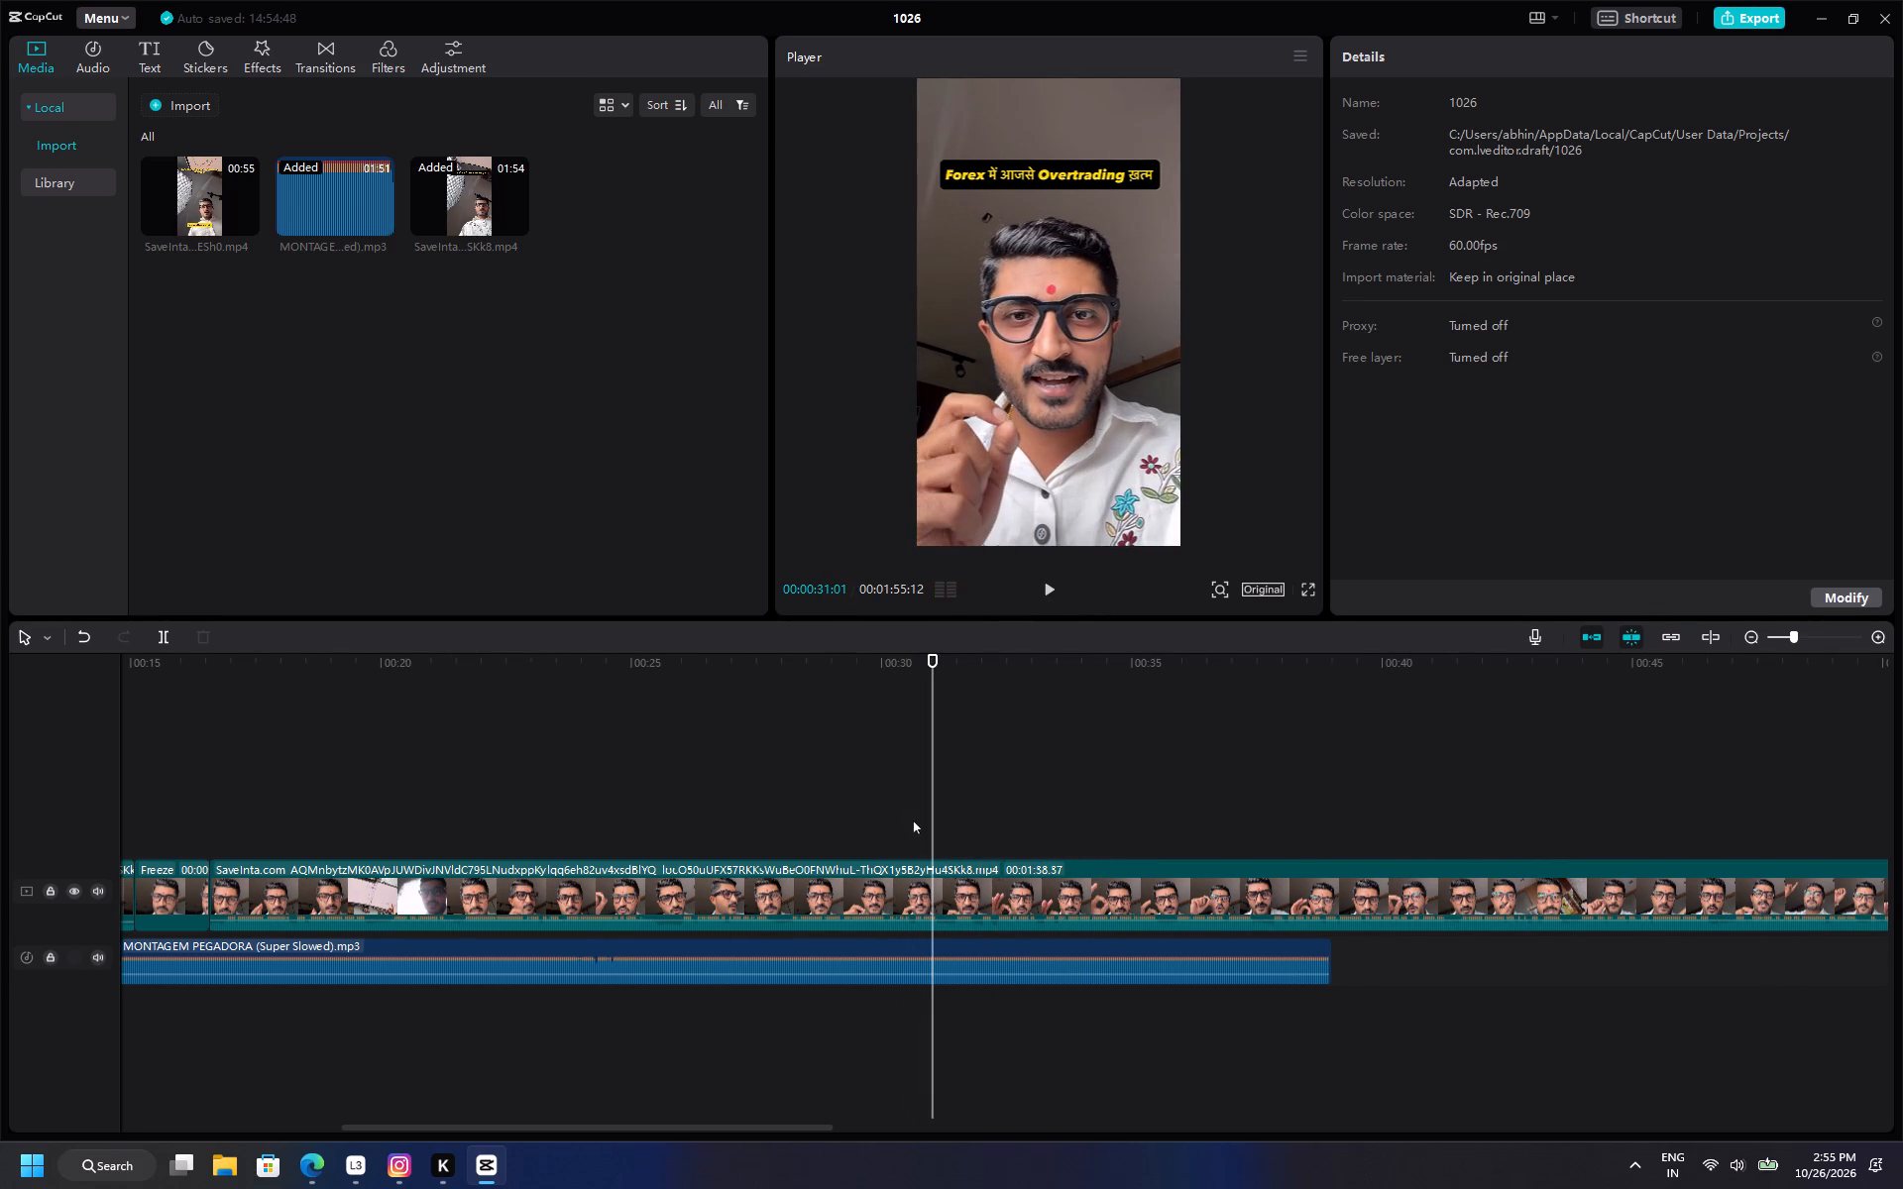
{"action": "key", "text": "space"}
{"action": "key", "text": "space"}
{"action": "left_click", "coordinate": [959, 877]}
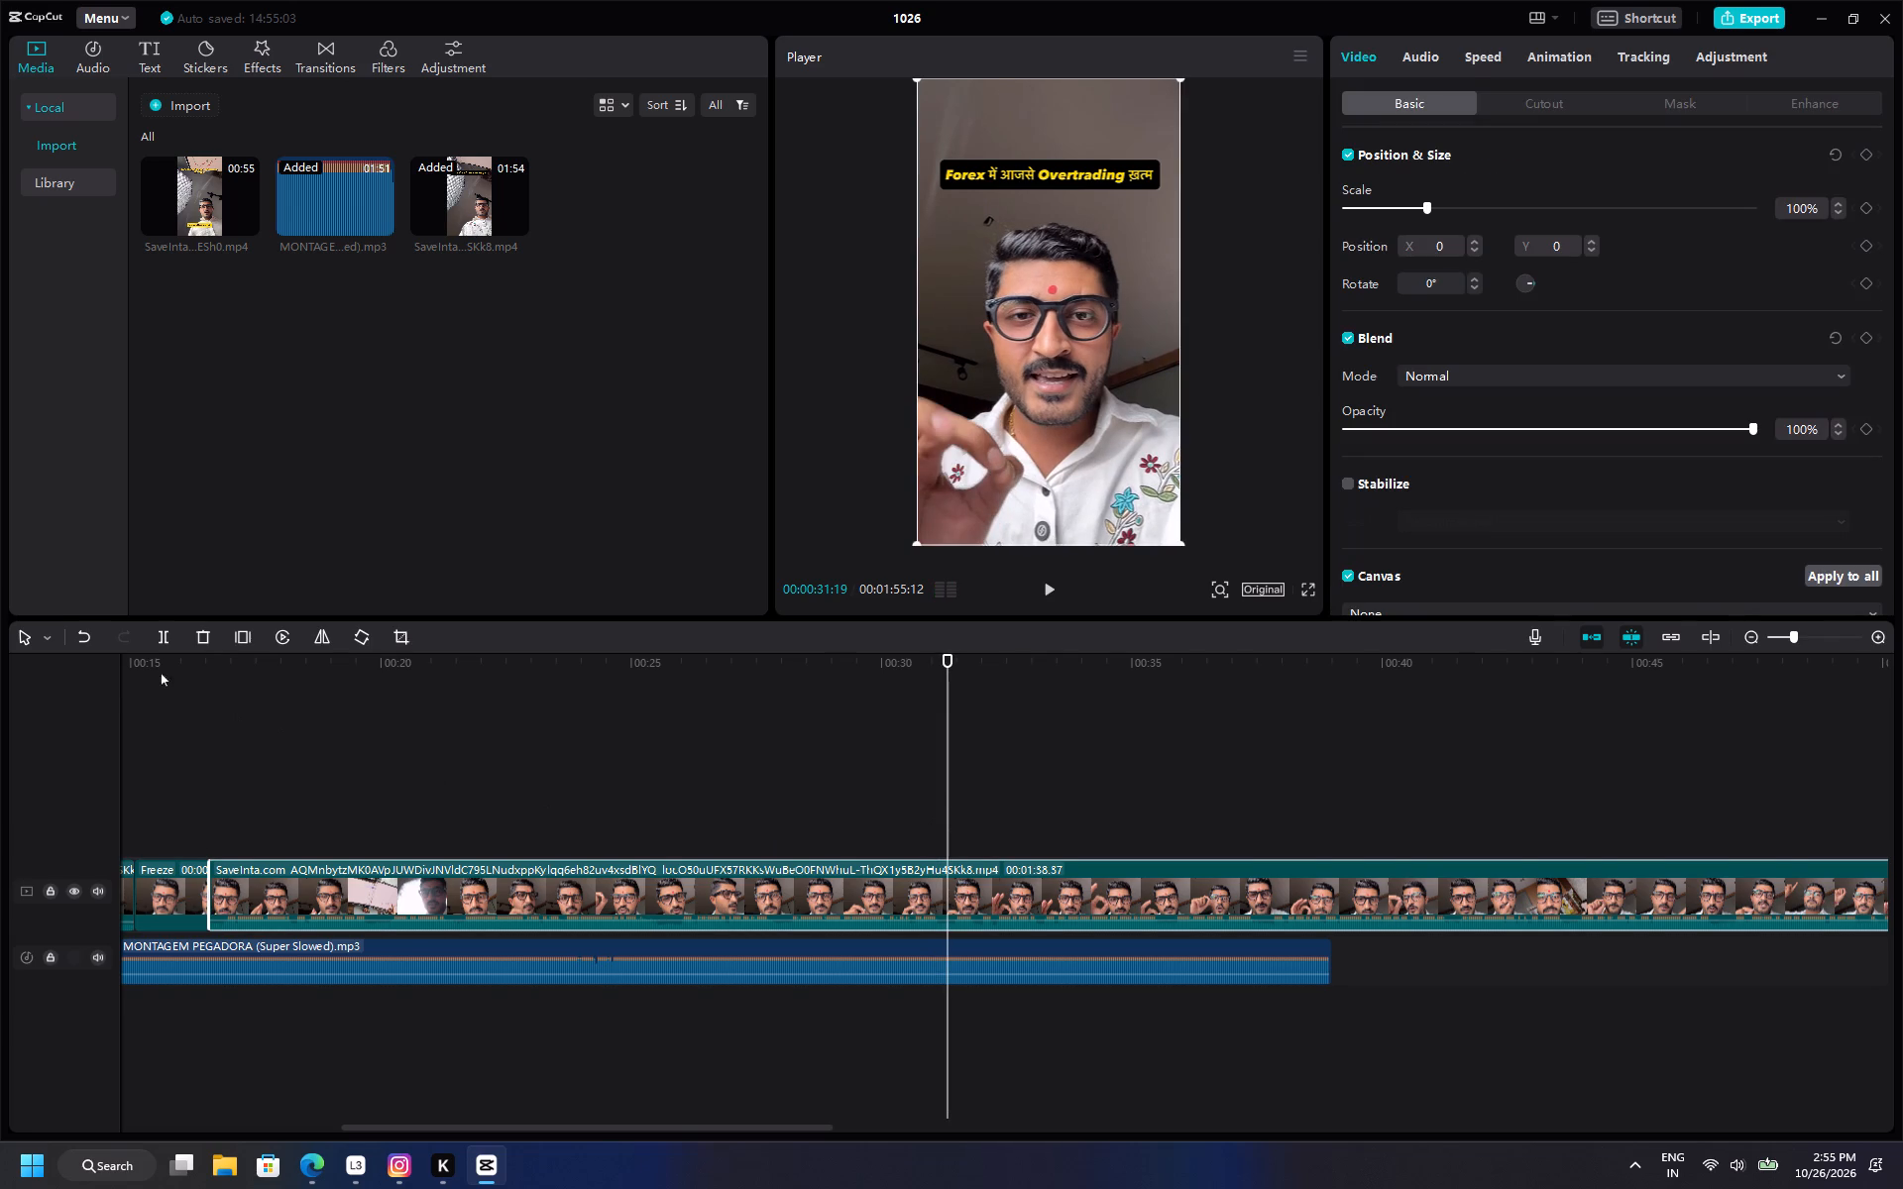
{"action": "left_click", "coordinate": [160, 641]}
{"action": "left_click", "coordinate": [410, 859]}
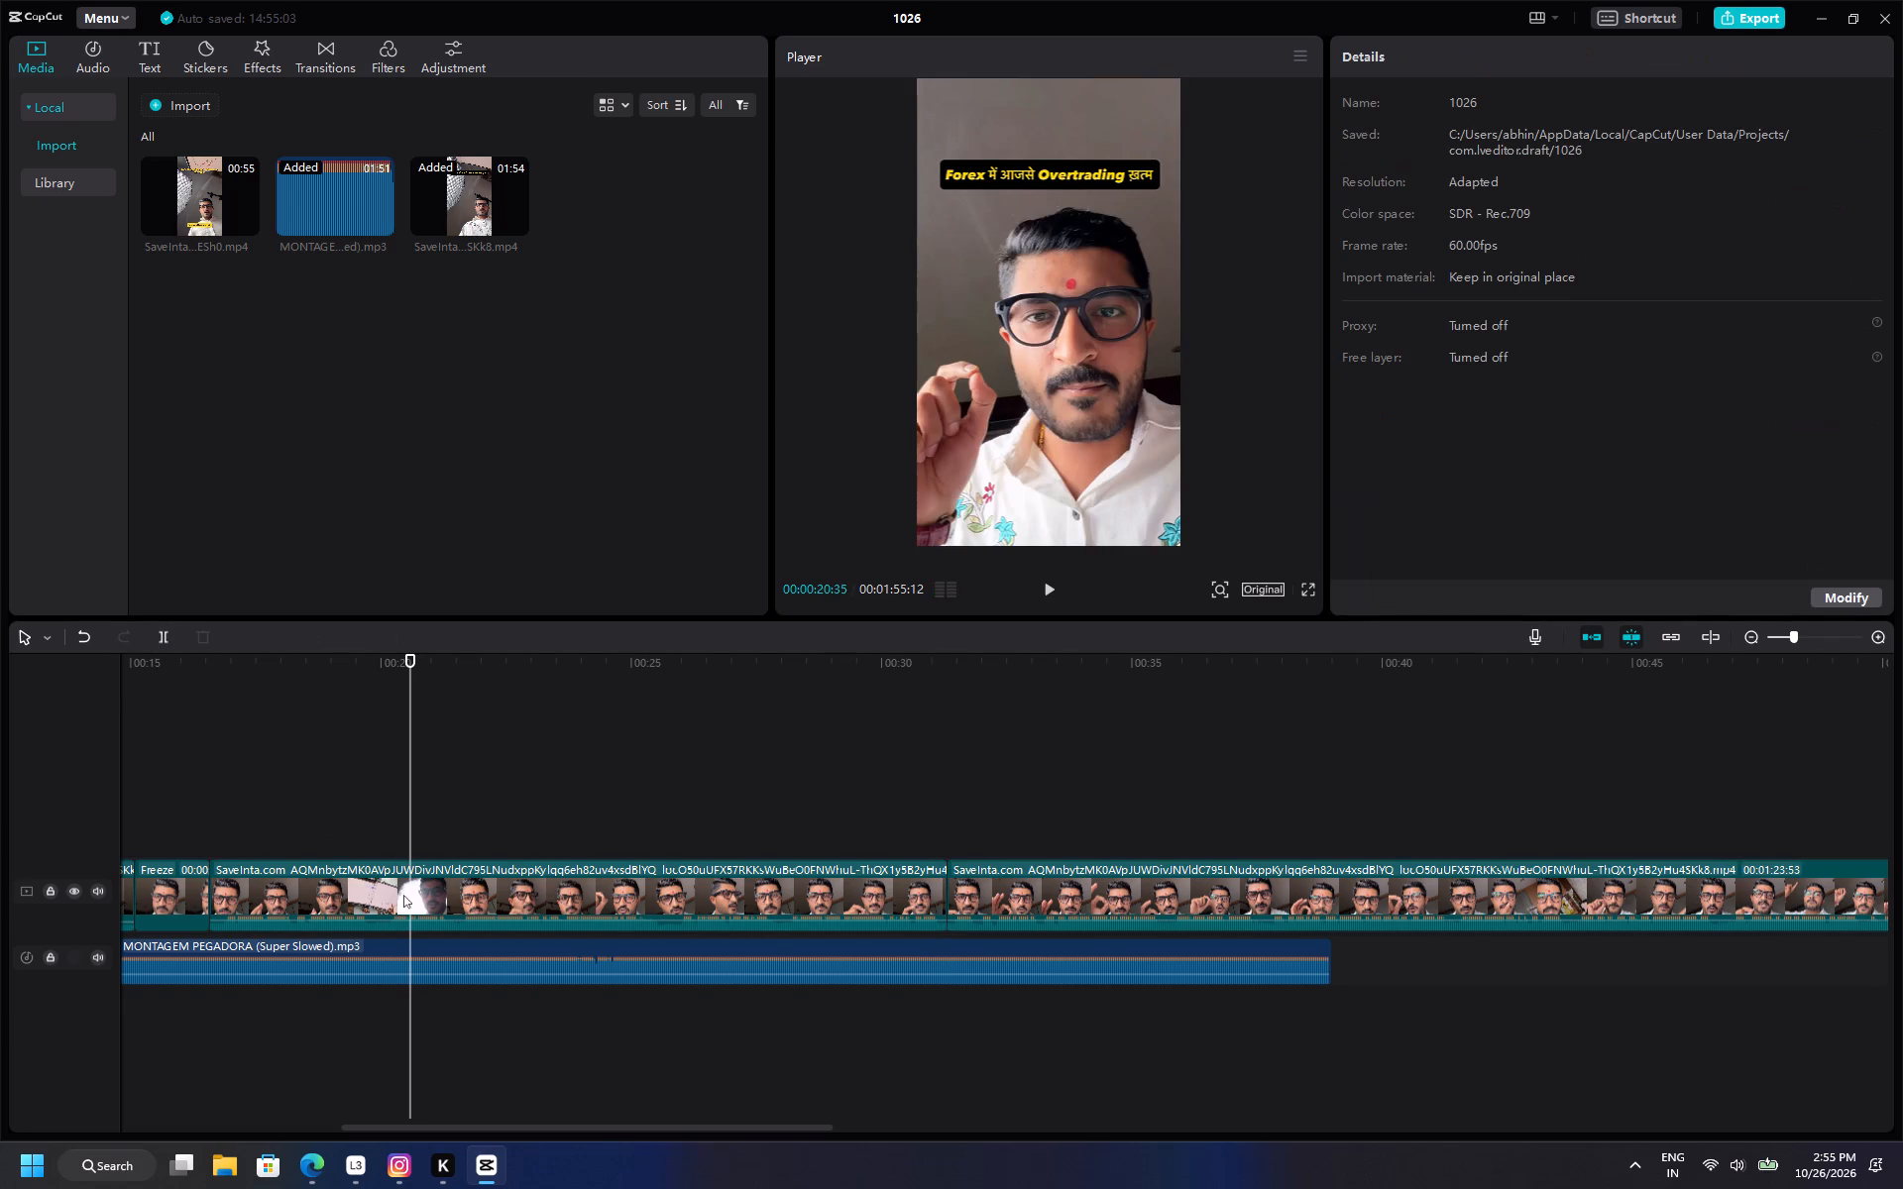
{"action": "left_click", "coordinate": [441, 904]}
{"action": "key", "text": "Delete"}
Play from just before the freeze frame through the new join to check the transition into the remaining reel segment.
{"action": "left_click", "coordinate": [235, 793]}
{"action": "left_click_drag", "start_coordinate": [232, 792], "coordinate": [166, 798]}
{"action": "key", "text": "space"}
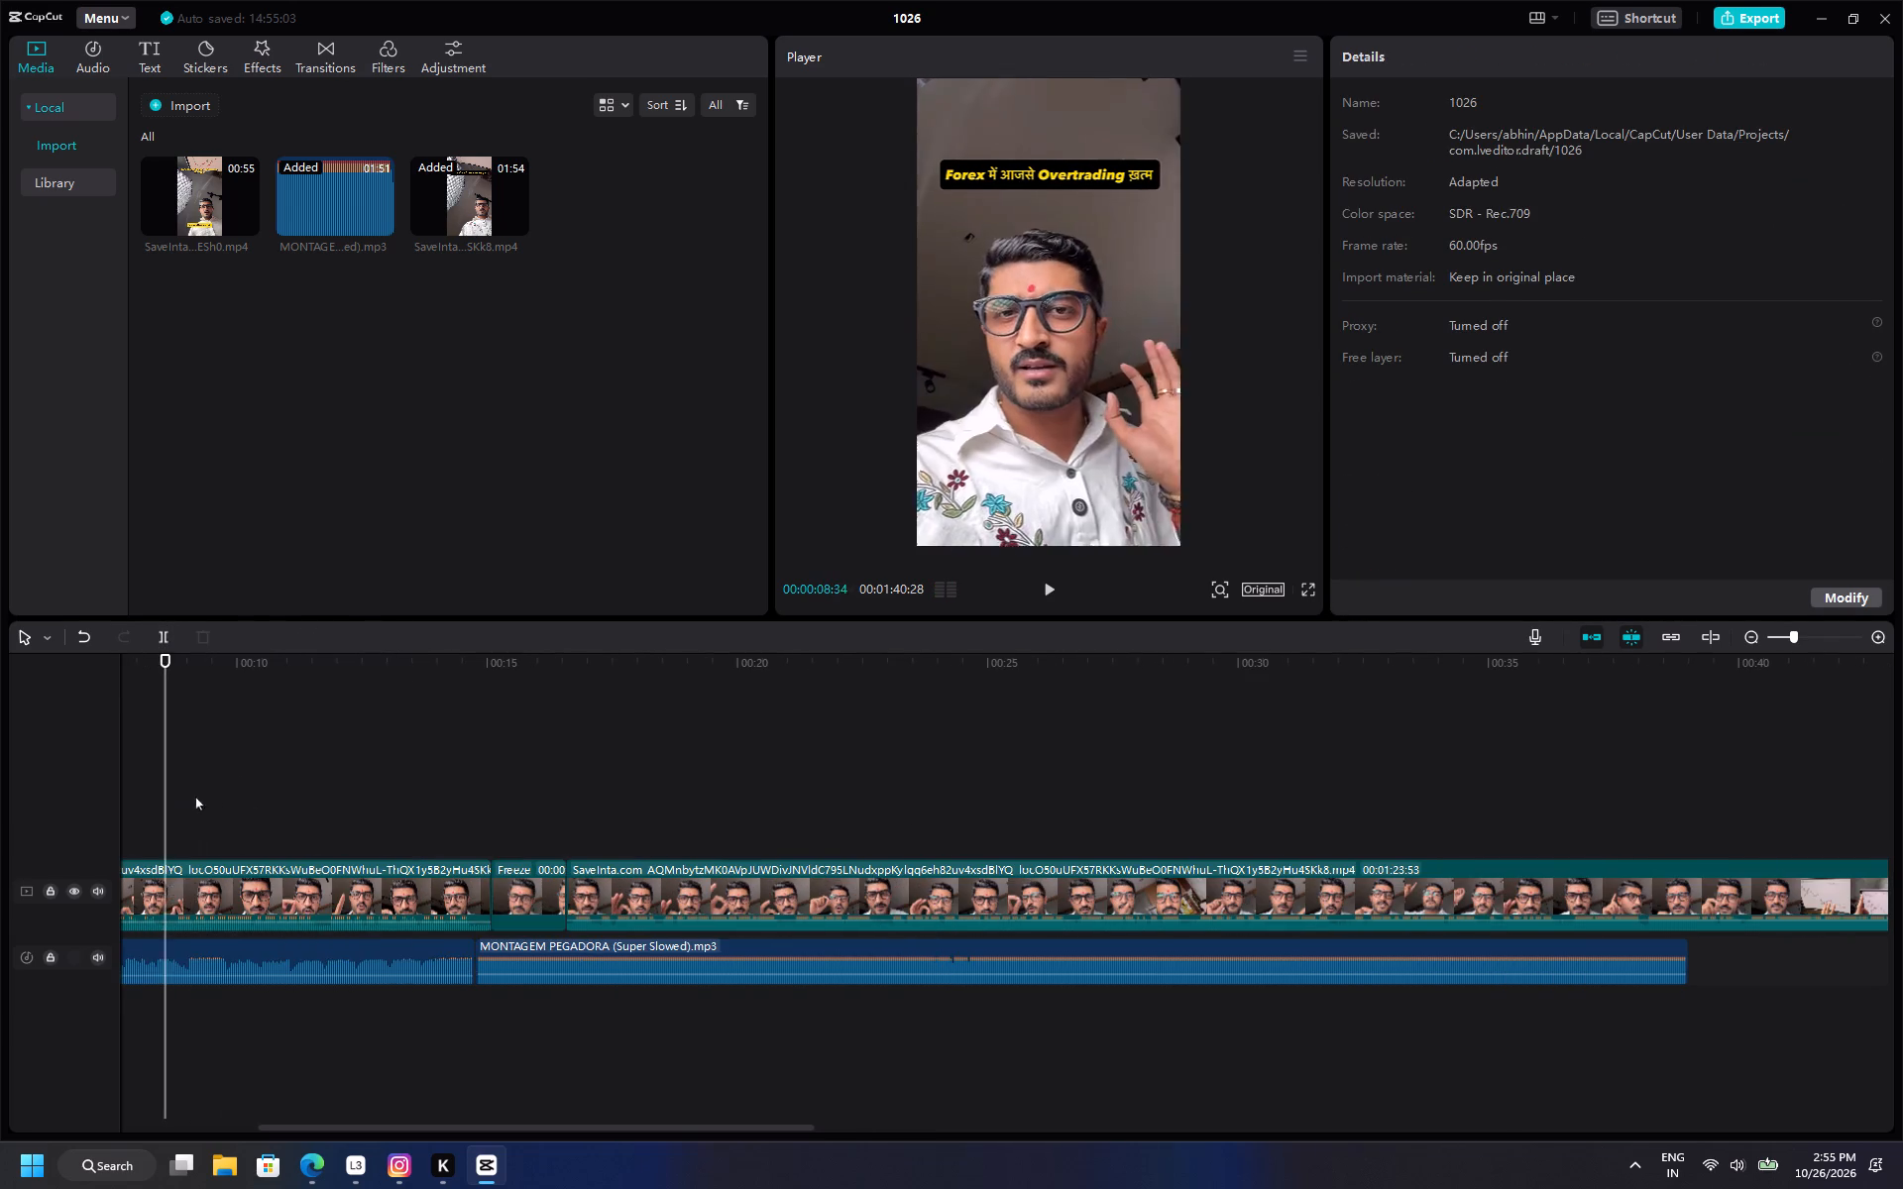
{"action": "left_click", "coordinate": [497, 800]}
{"action": "key", "text": "space"}
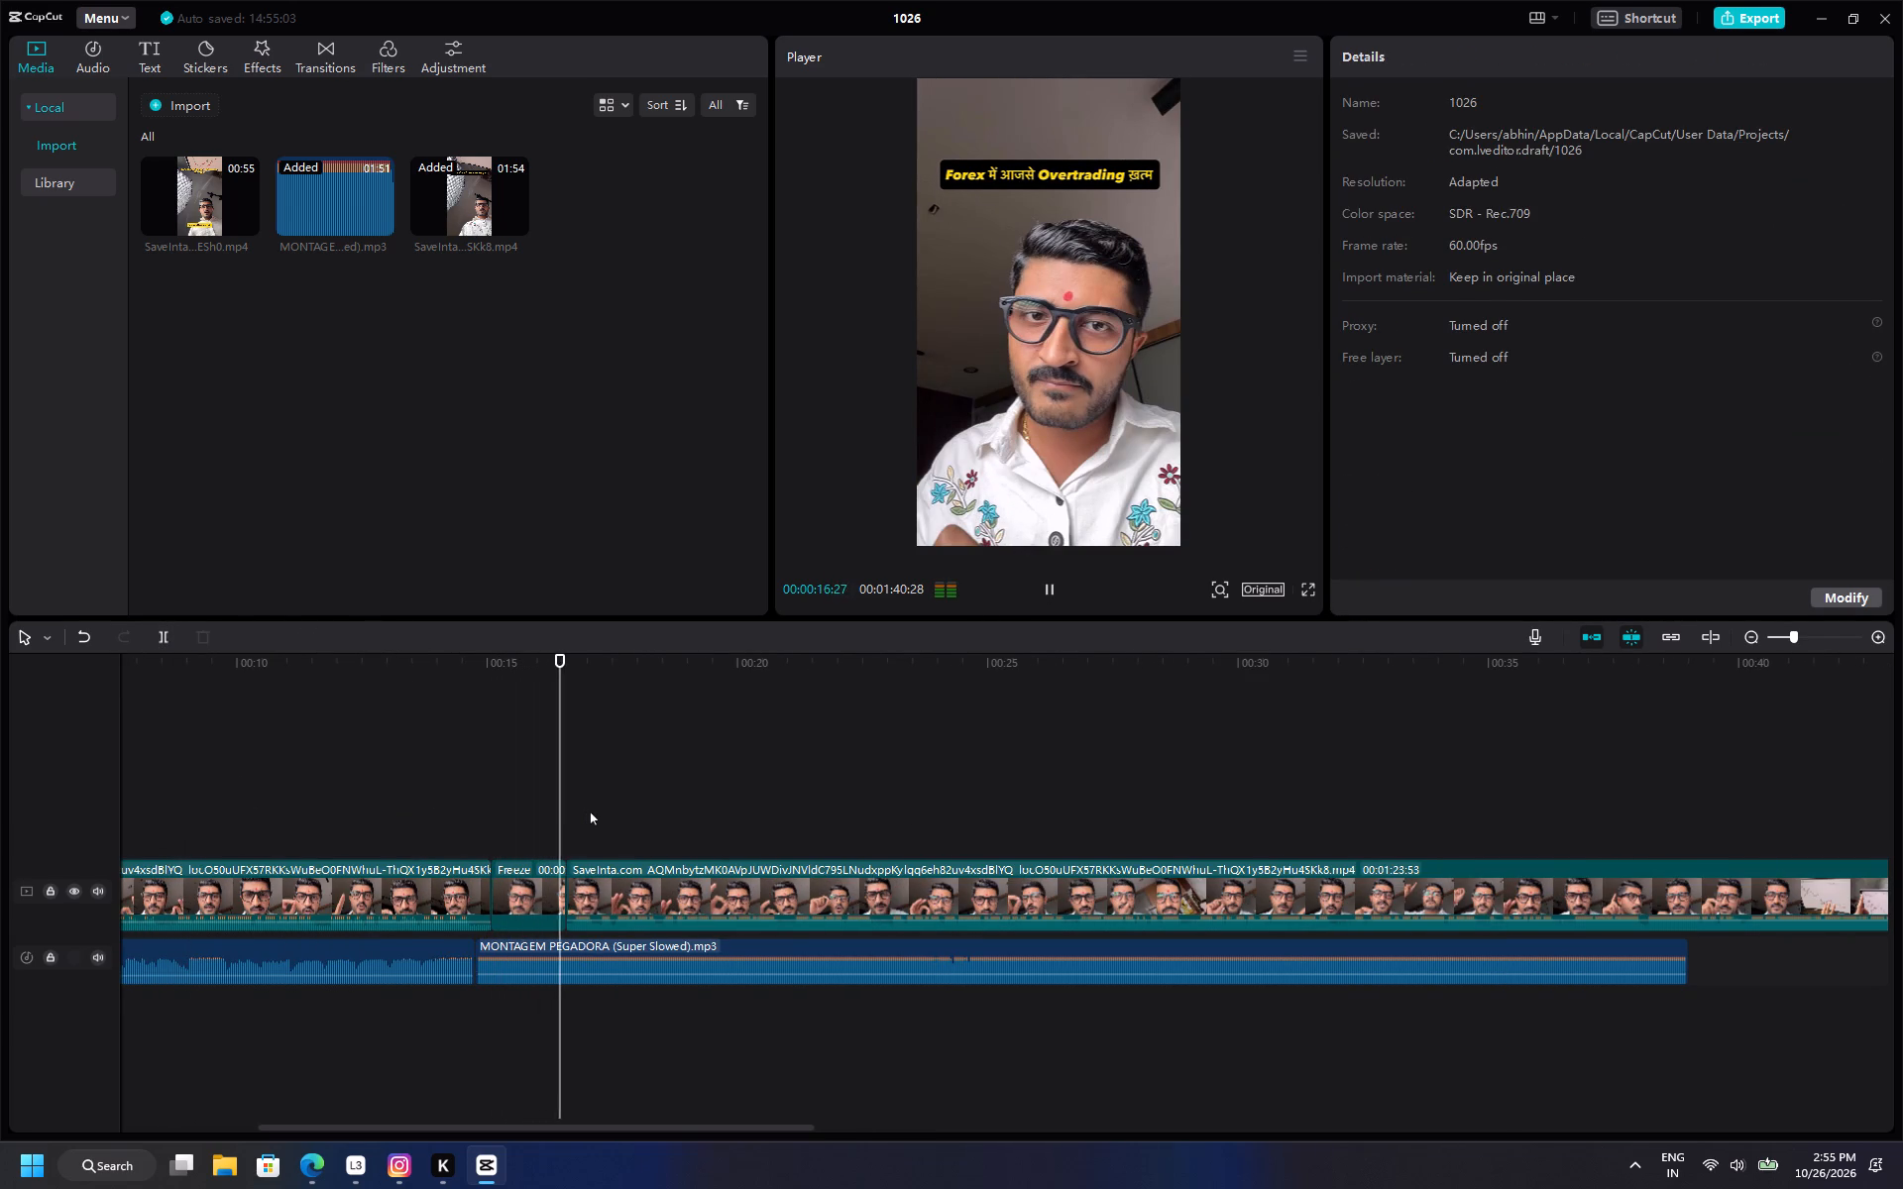
{"action": "scroll", "coordinate": [593, 812], "scroll_direction": "up", "scroll_amount": 5, "text": "ctrl"}
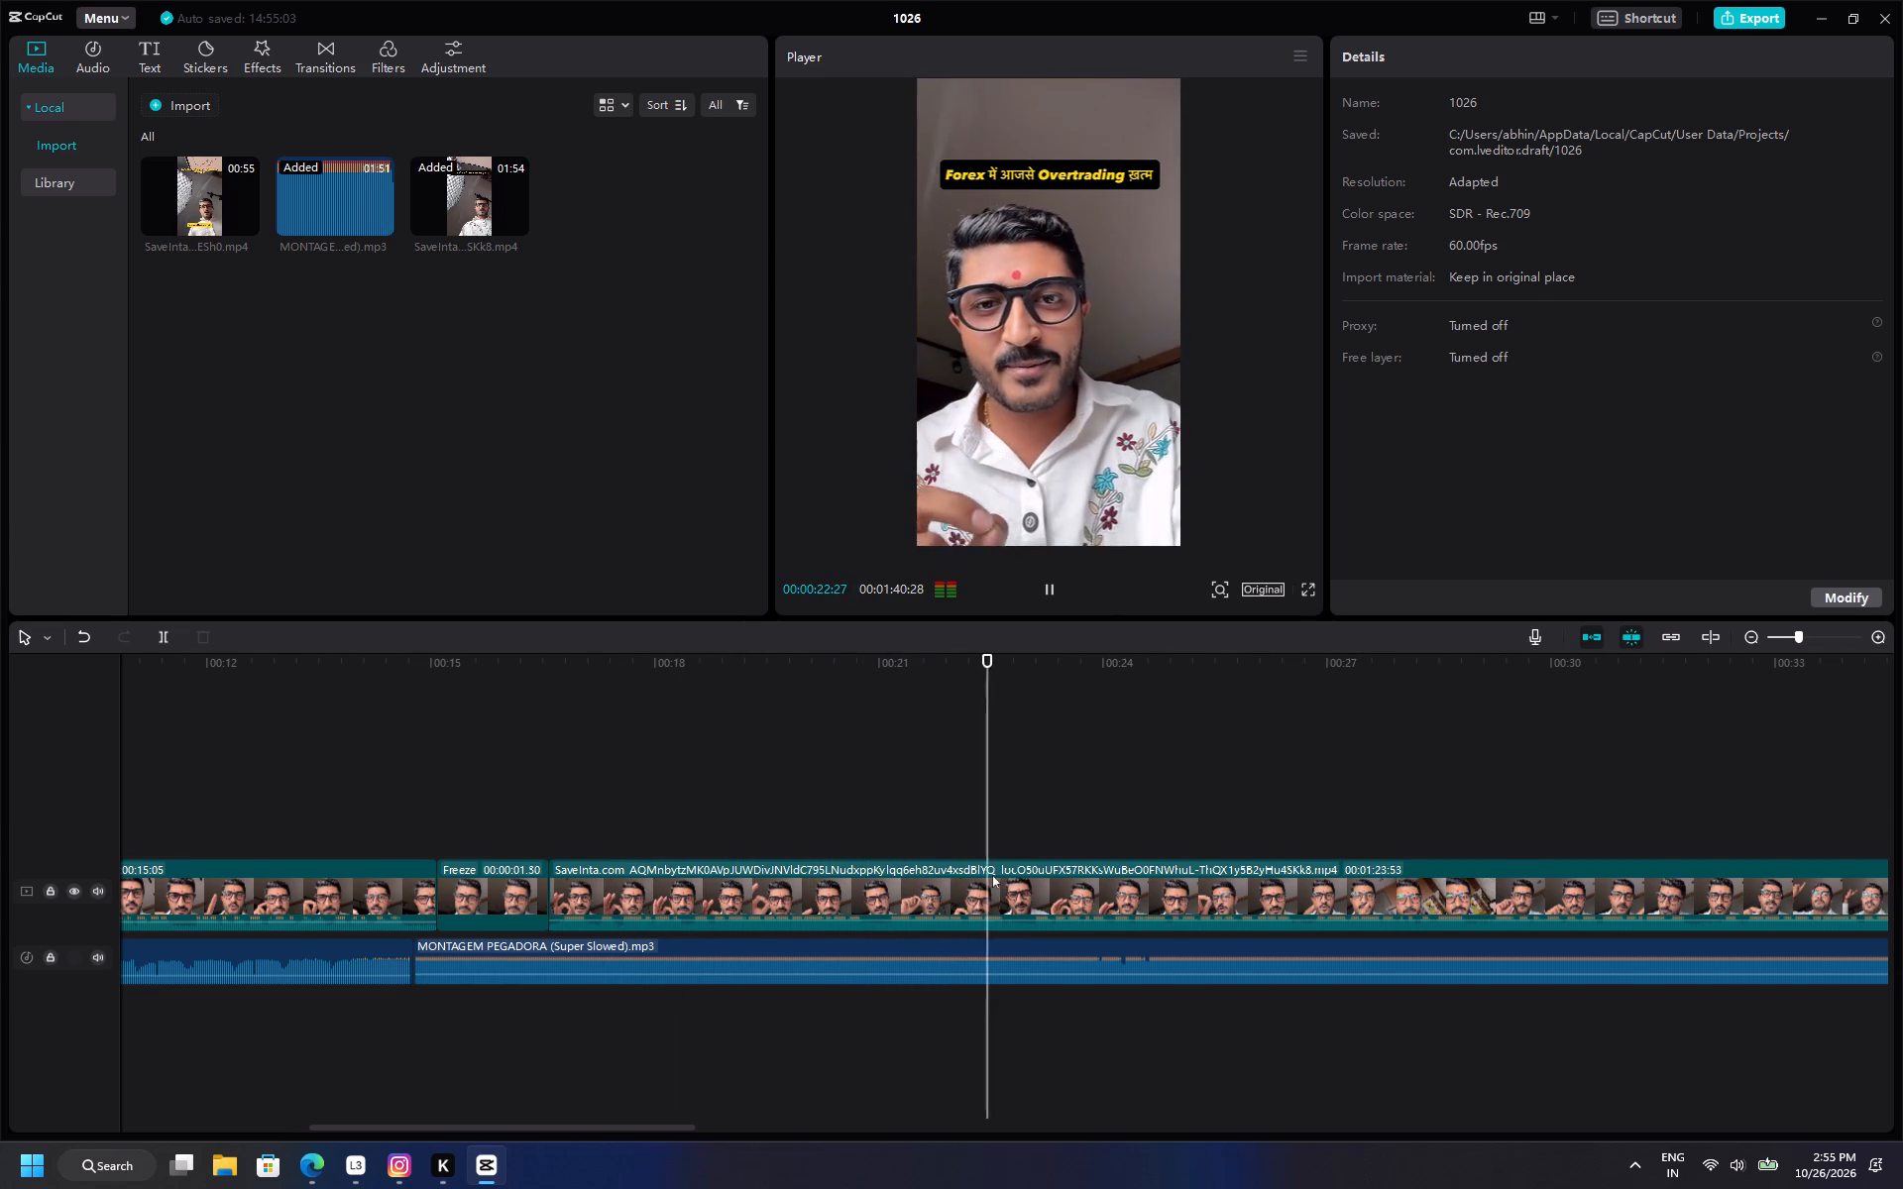
Split the reel segment after the freeze frame at 00:00:20:57 and delete the part between the freeze and the split.
{"action": "left_click", "coordinate": [875, 817]}
{"action": "key", "text": "space"}
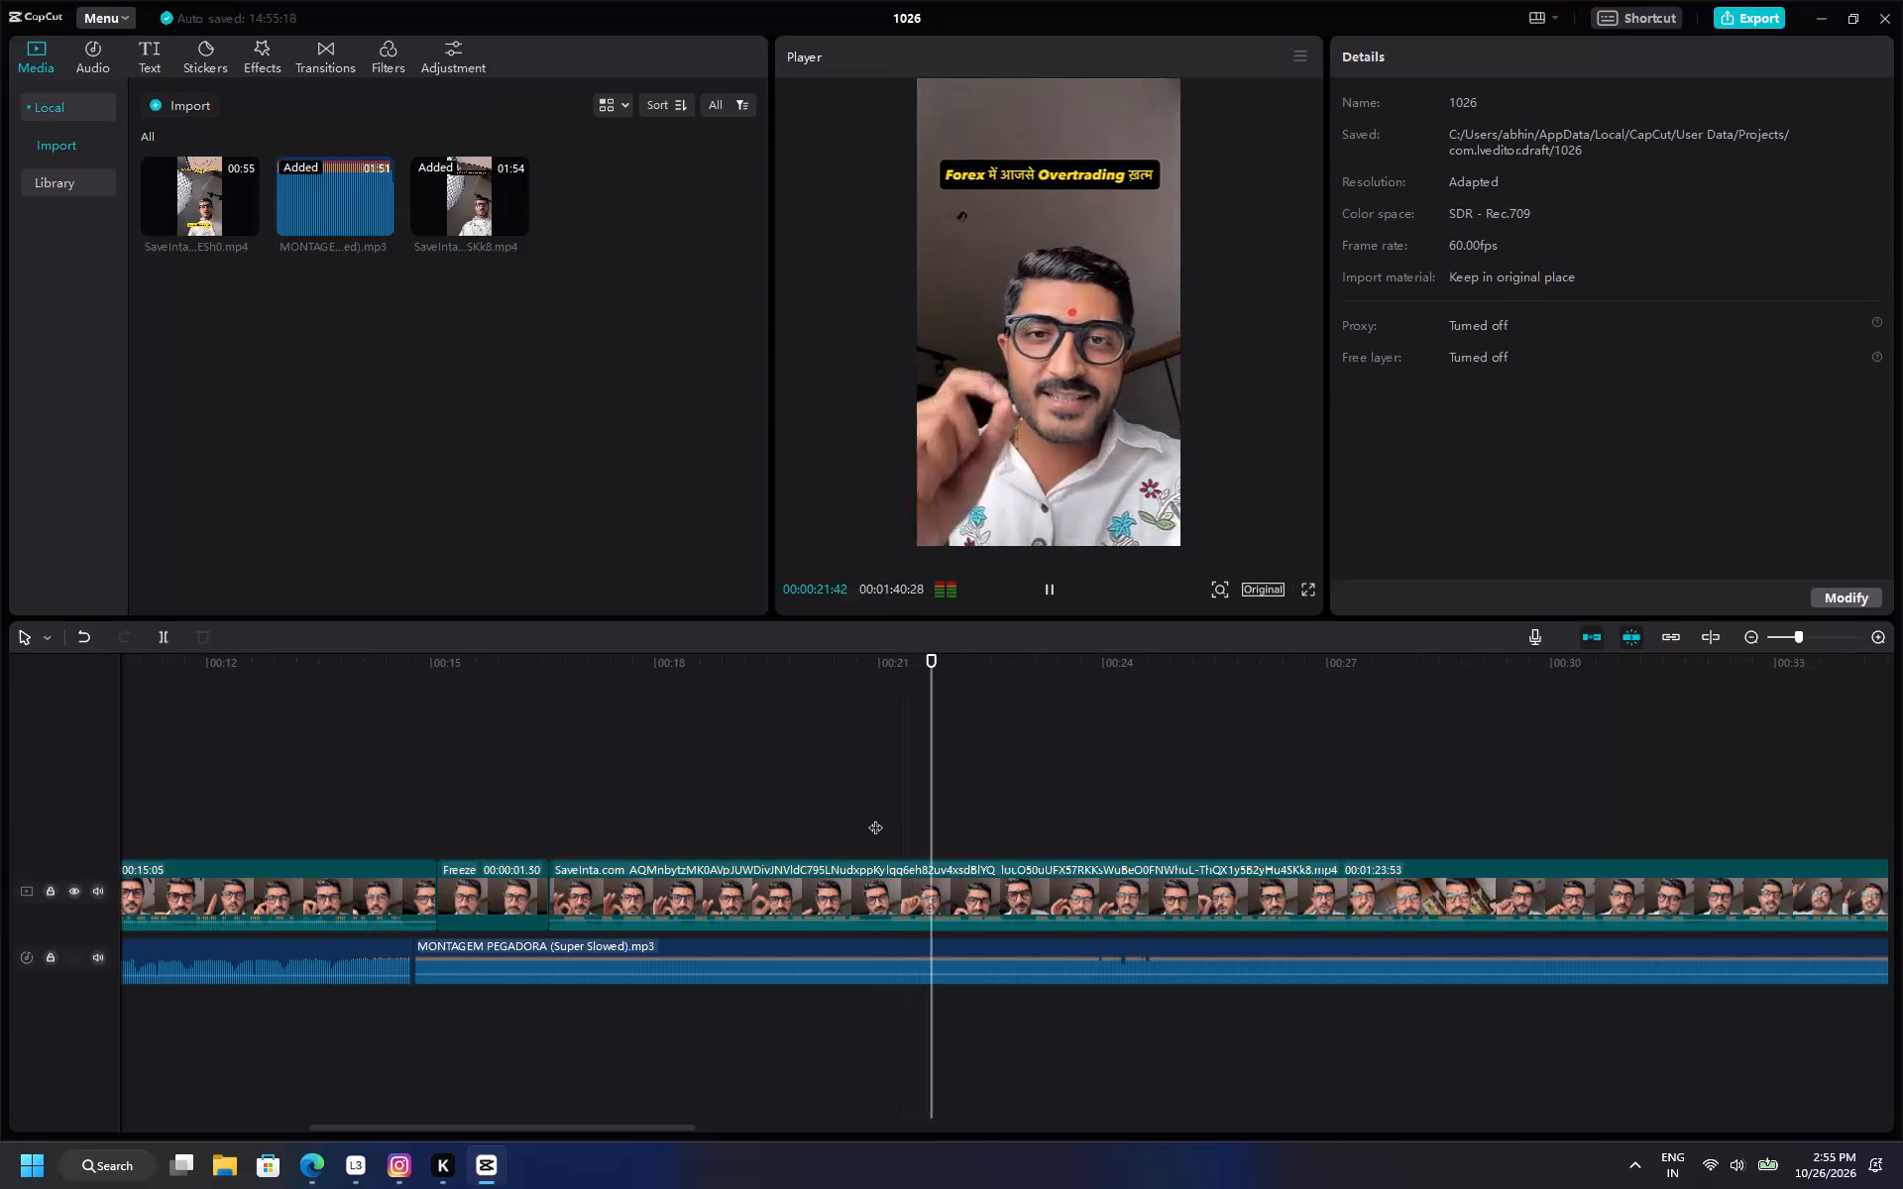
{"action": "left_click", "coordinate": [875, 817]}
{"action": "left_click", "coordinate": [881, 888]}
{"action": "left_click", "coordinate": [167, 637]}
{"action": "left_click", "coordinate": [736, 874]}
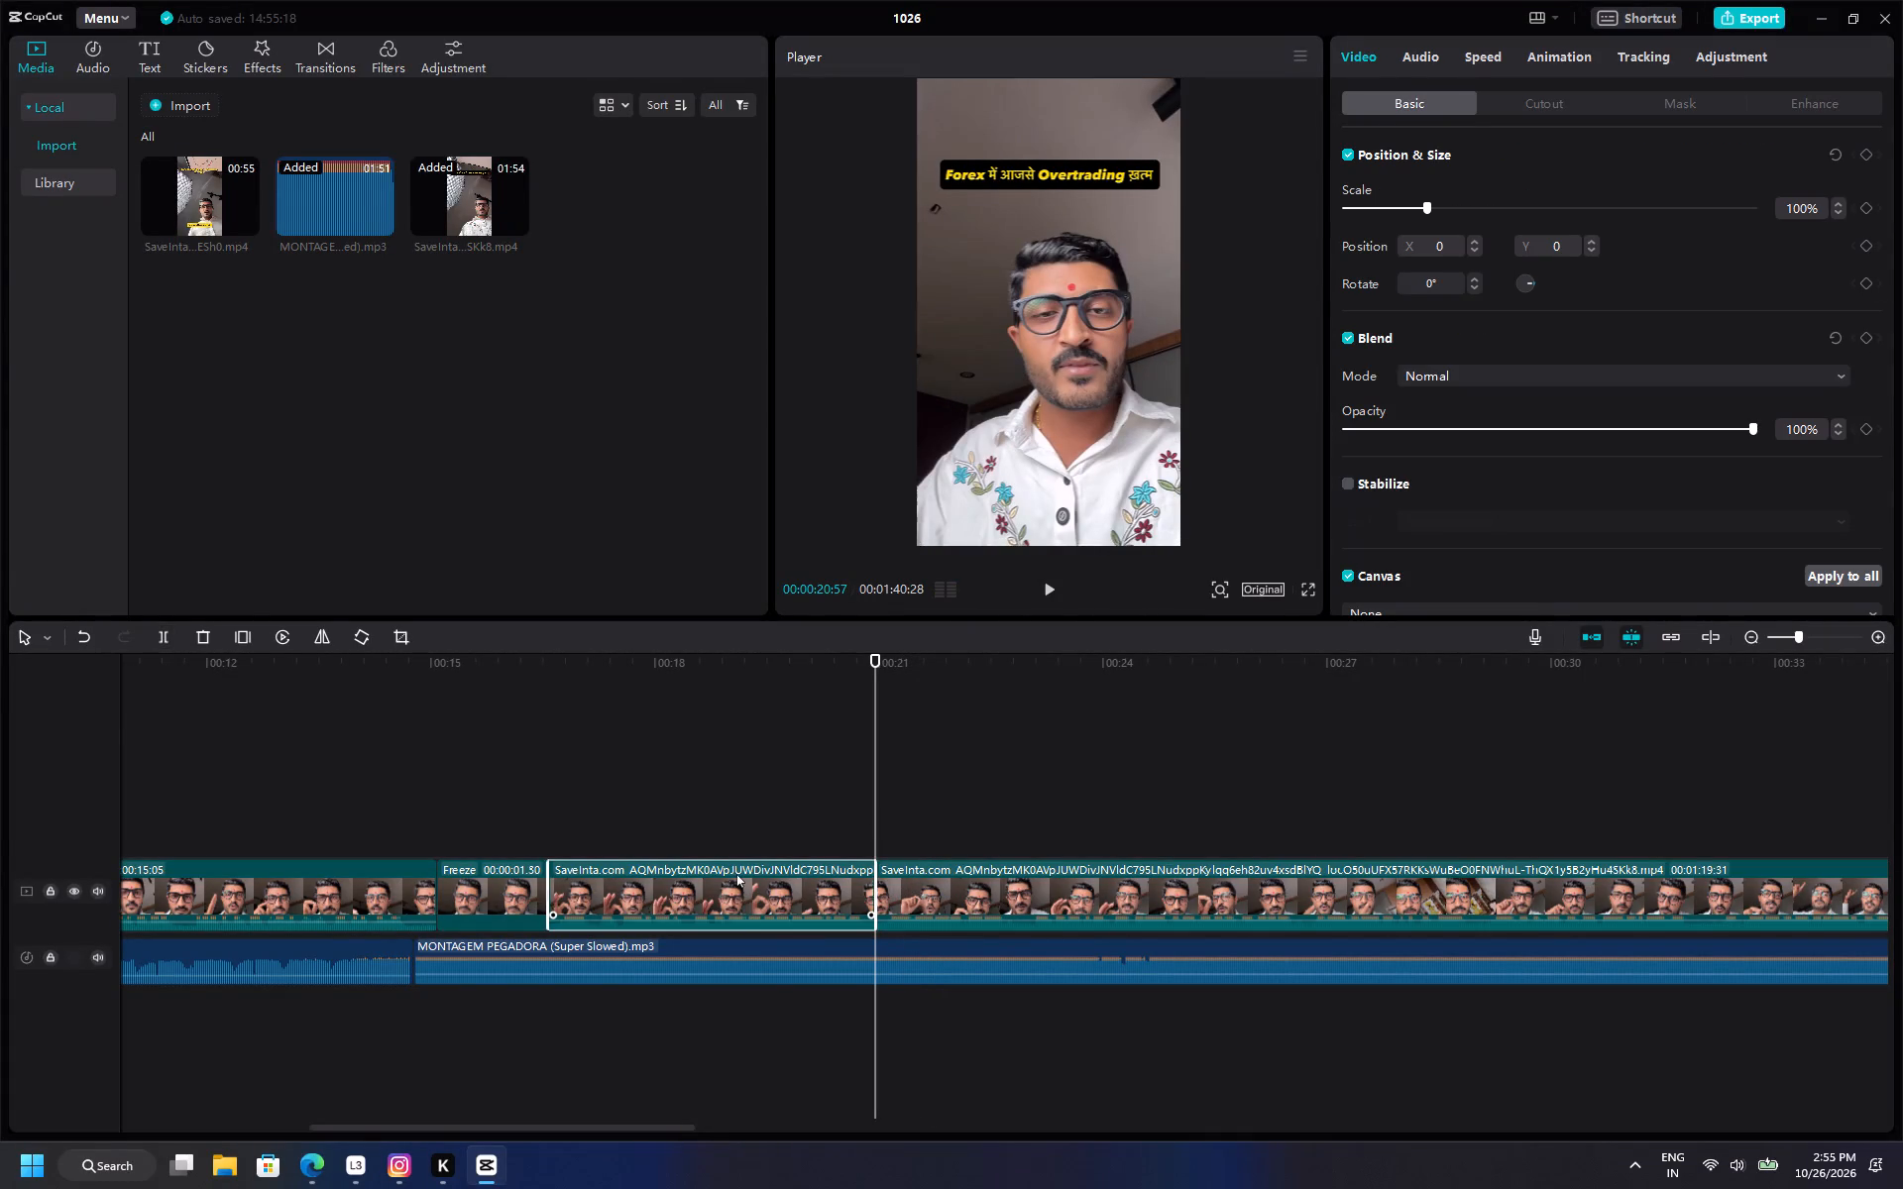
{"action": "key", "text": "Delete"}
Play the project from around the freeze frame through the shortened reel segment, then replay that section to check the cut.
{"action": "left_click", "coordinate": [526, 784]}
{"action": "key", "text": "space"}
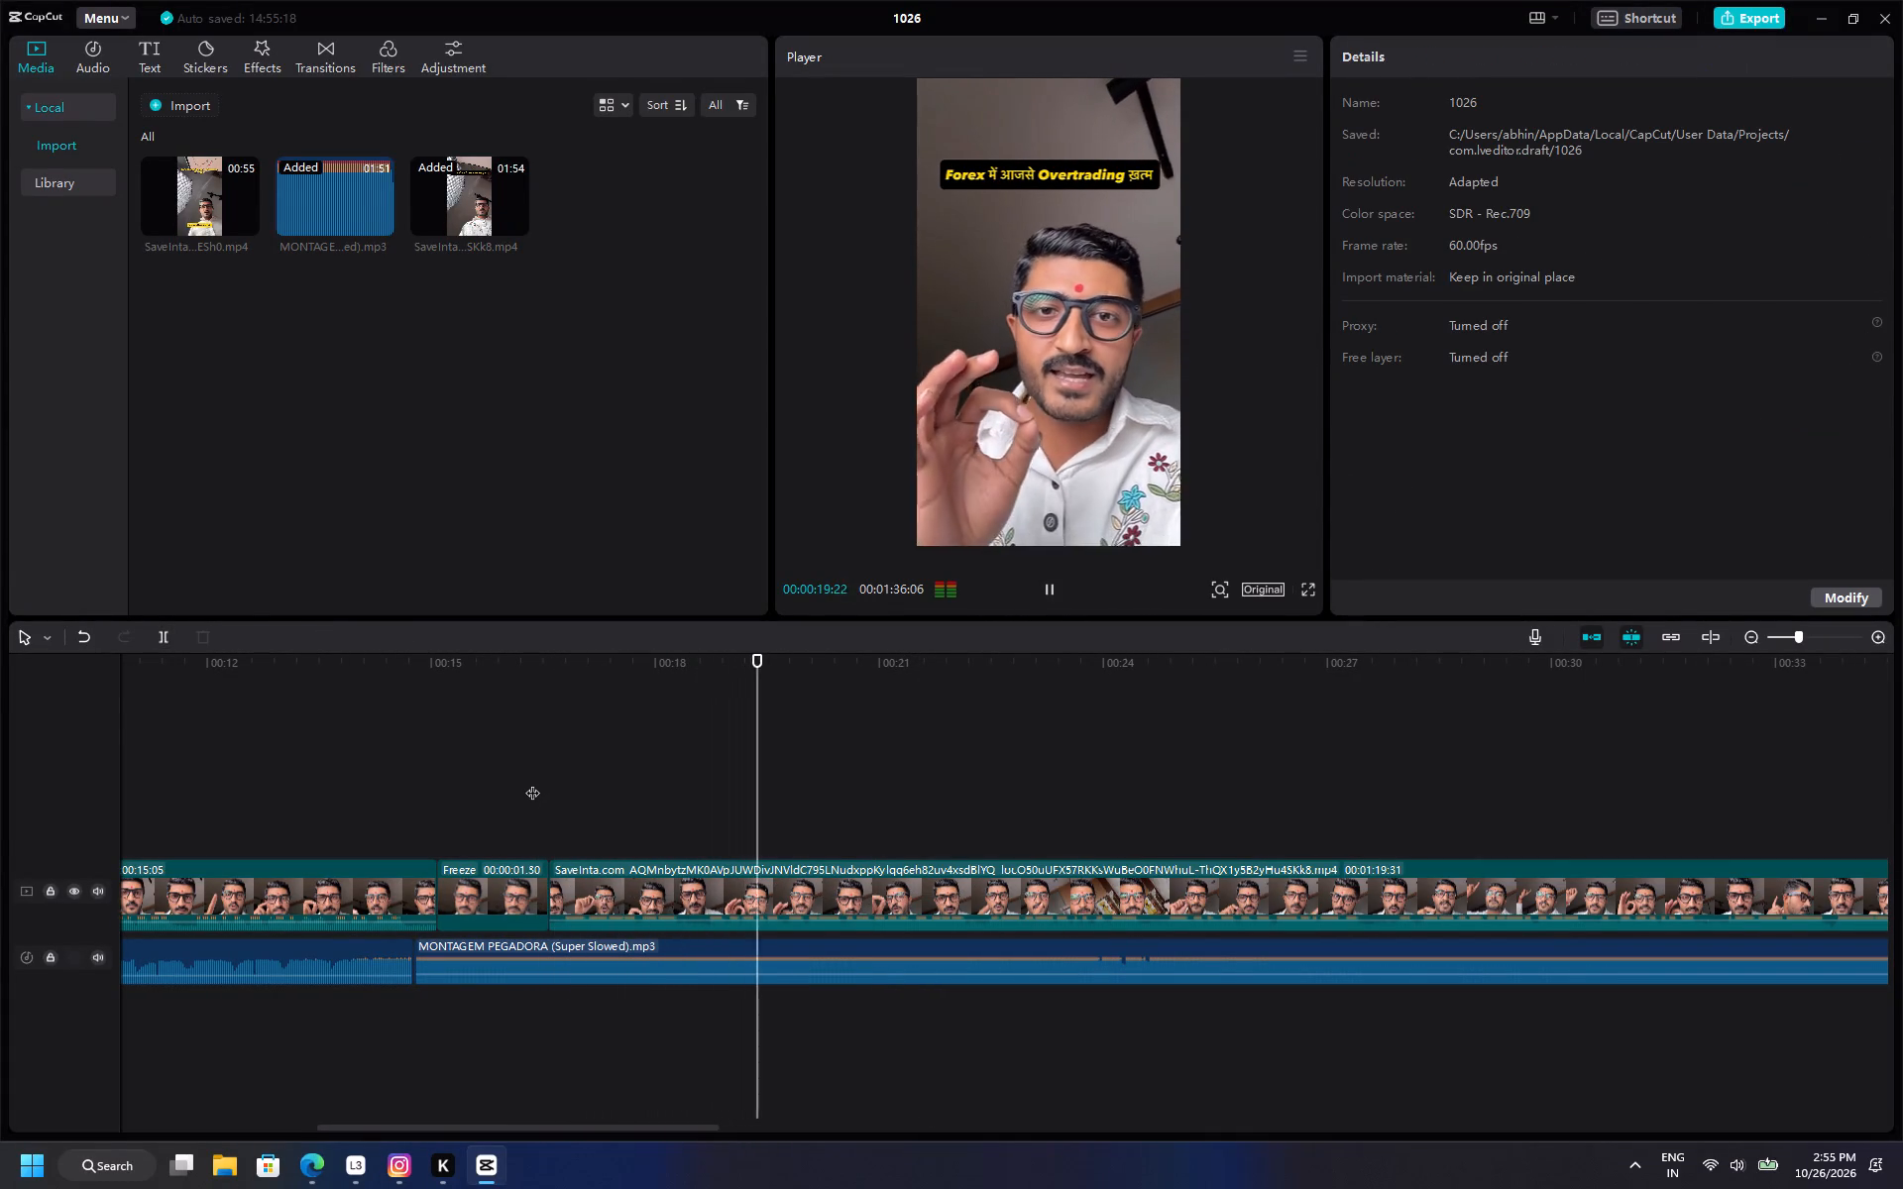
{"action": "scroll", "coordinate": [936, 857], "scroll_direction": "down", "scroll_amount": 6, "text": "ctrl"}
{"action": "scroll", "coordinate": [932, 859], "scroll_direction": "up", "scroll_amount": 6, "text": "ctrl"}
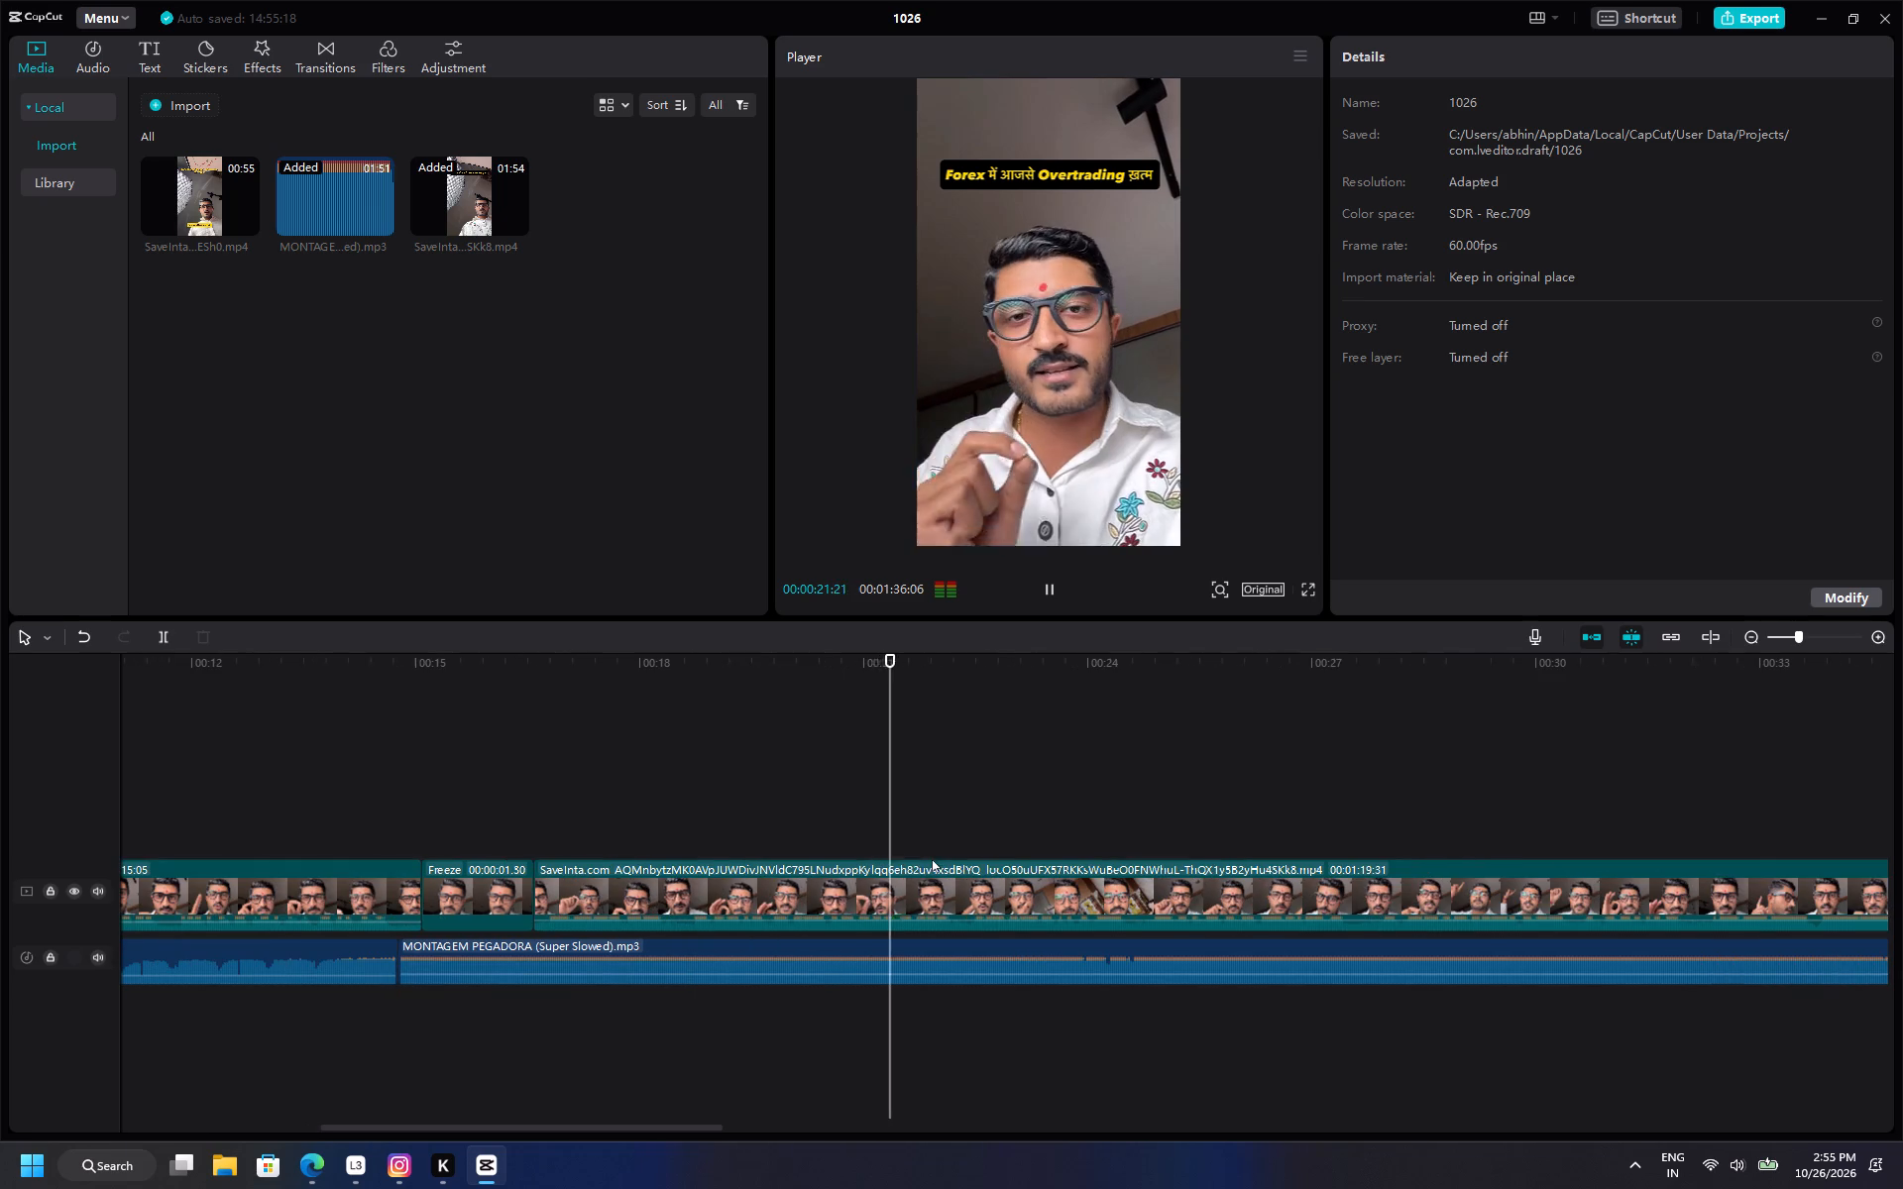
{"action": "scroll", "coordinate": [1101, 883], "scroll_direction": "down", "scroll_amount": 7}
{"action": "scroll", "coordinate": [1053, 864], "scroll_direction": "down", "scroll_amount": 5, "text": "ctrl"}
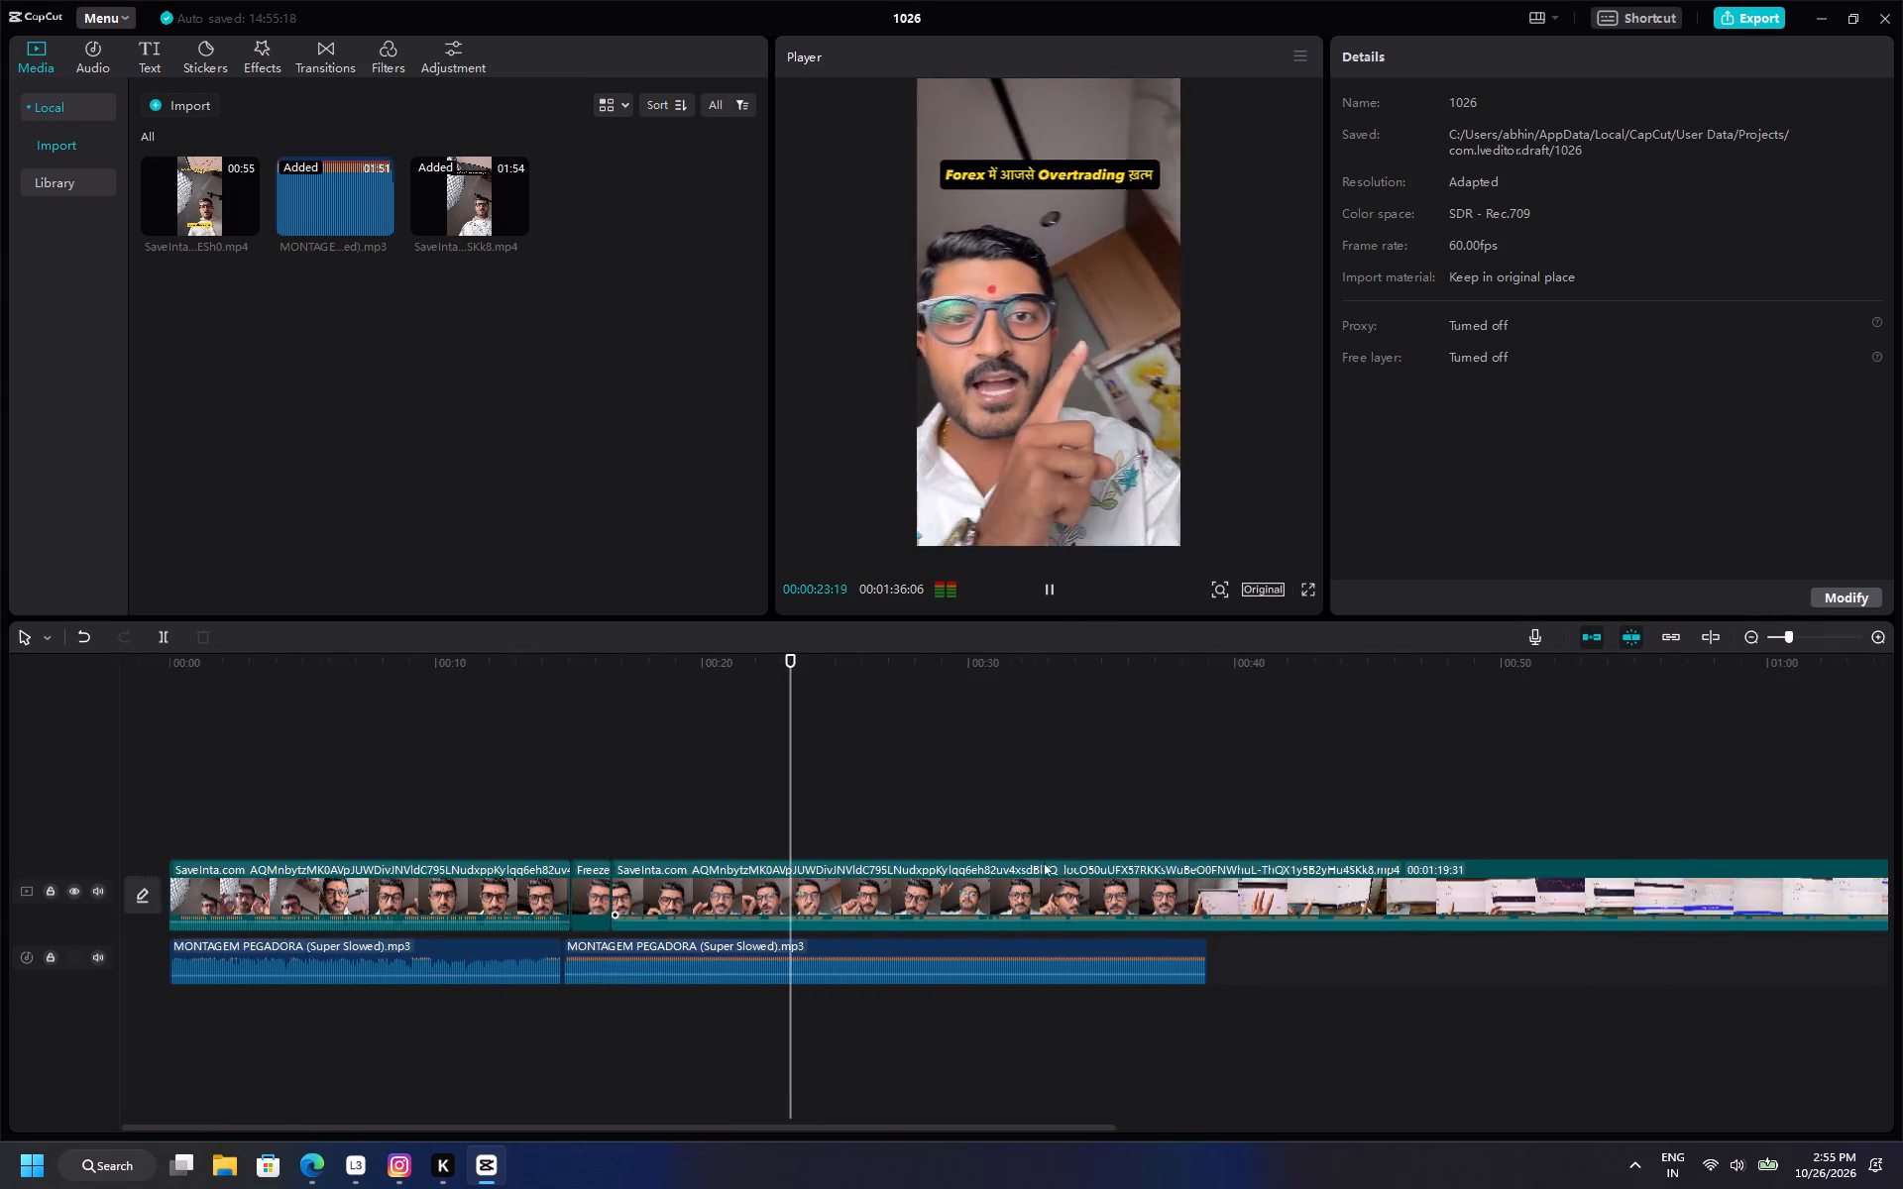
{"action": "scroll", "coordinate": [1041, 862], "scroll_direction": "up", "scroll_amount": 12, "text": "ctrl"}
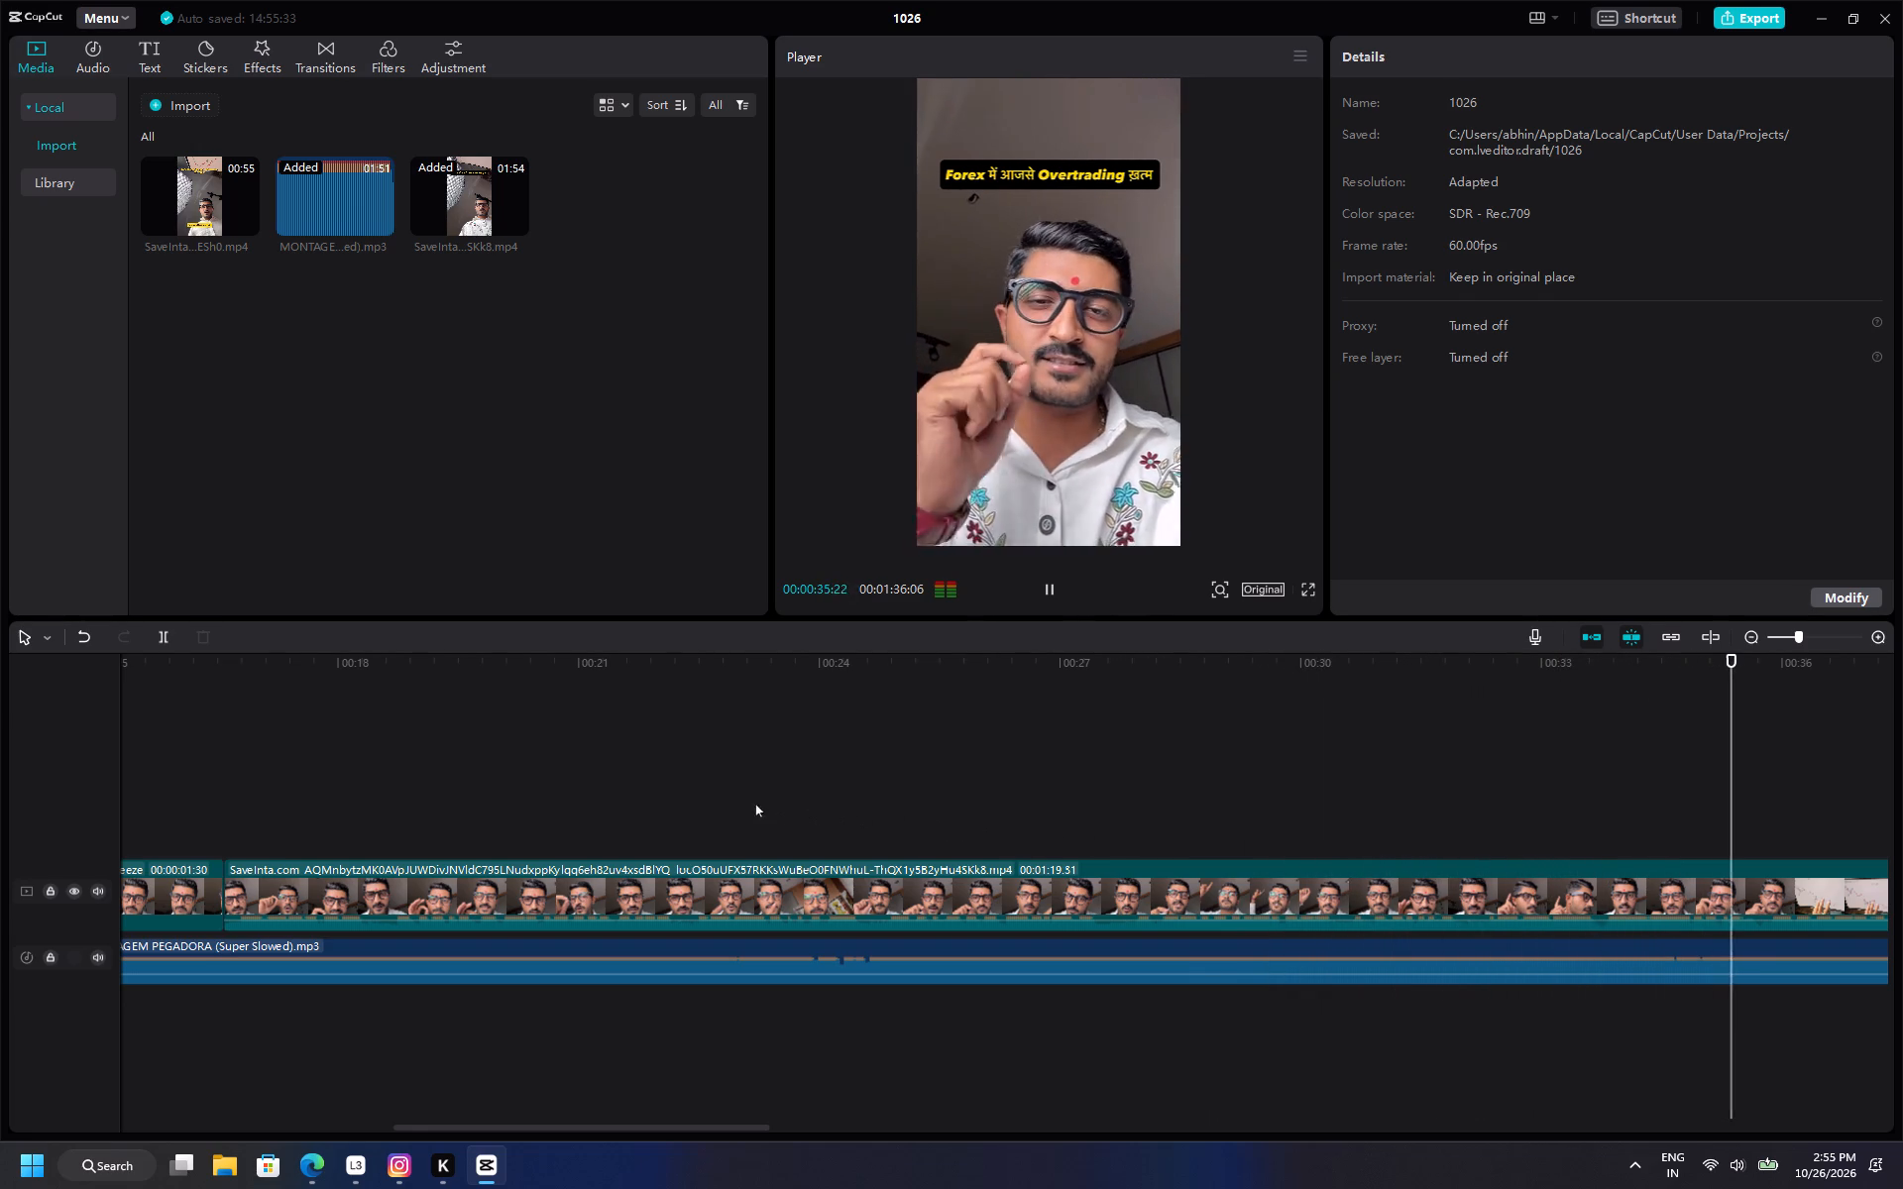
{"action": "left_click", "coordinate": [508, 784]}
{"action": "left_click_drag", "start_coordinate": [508, 784], "coordinate": [190, 790]}
{"action": "key", "text": "space"}
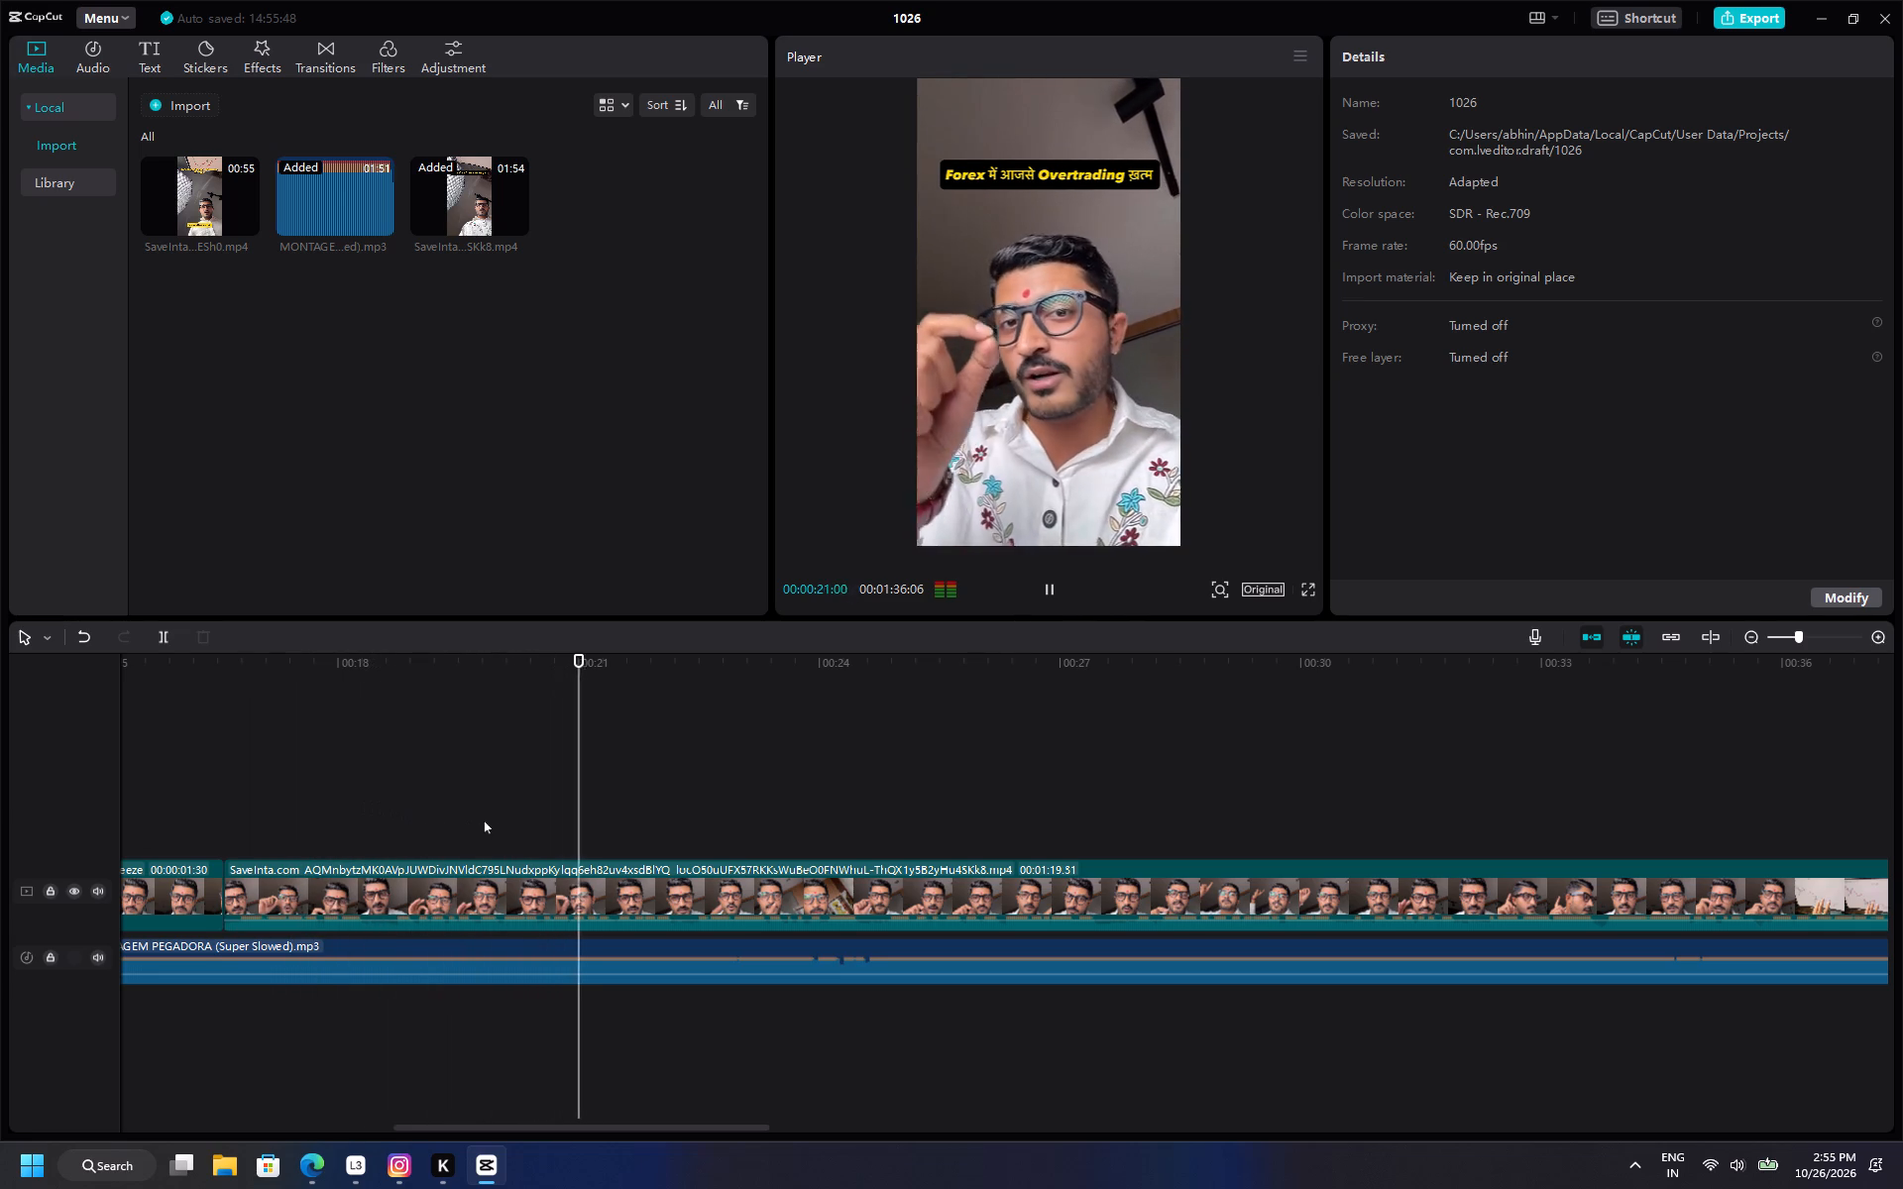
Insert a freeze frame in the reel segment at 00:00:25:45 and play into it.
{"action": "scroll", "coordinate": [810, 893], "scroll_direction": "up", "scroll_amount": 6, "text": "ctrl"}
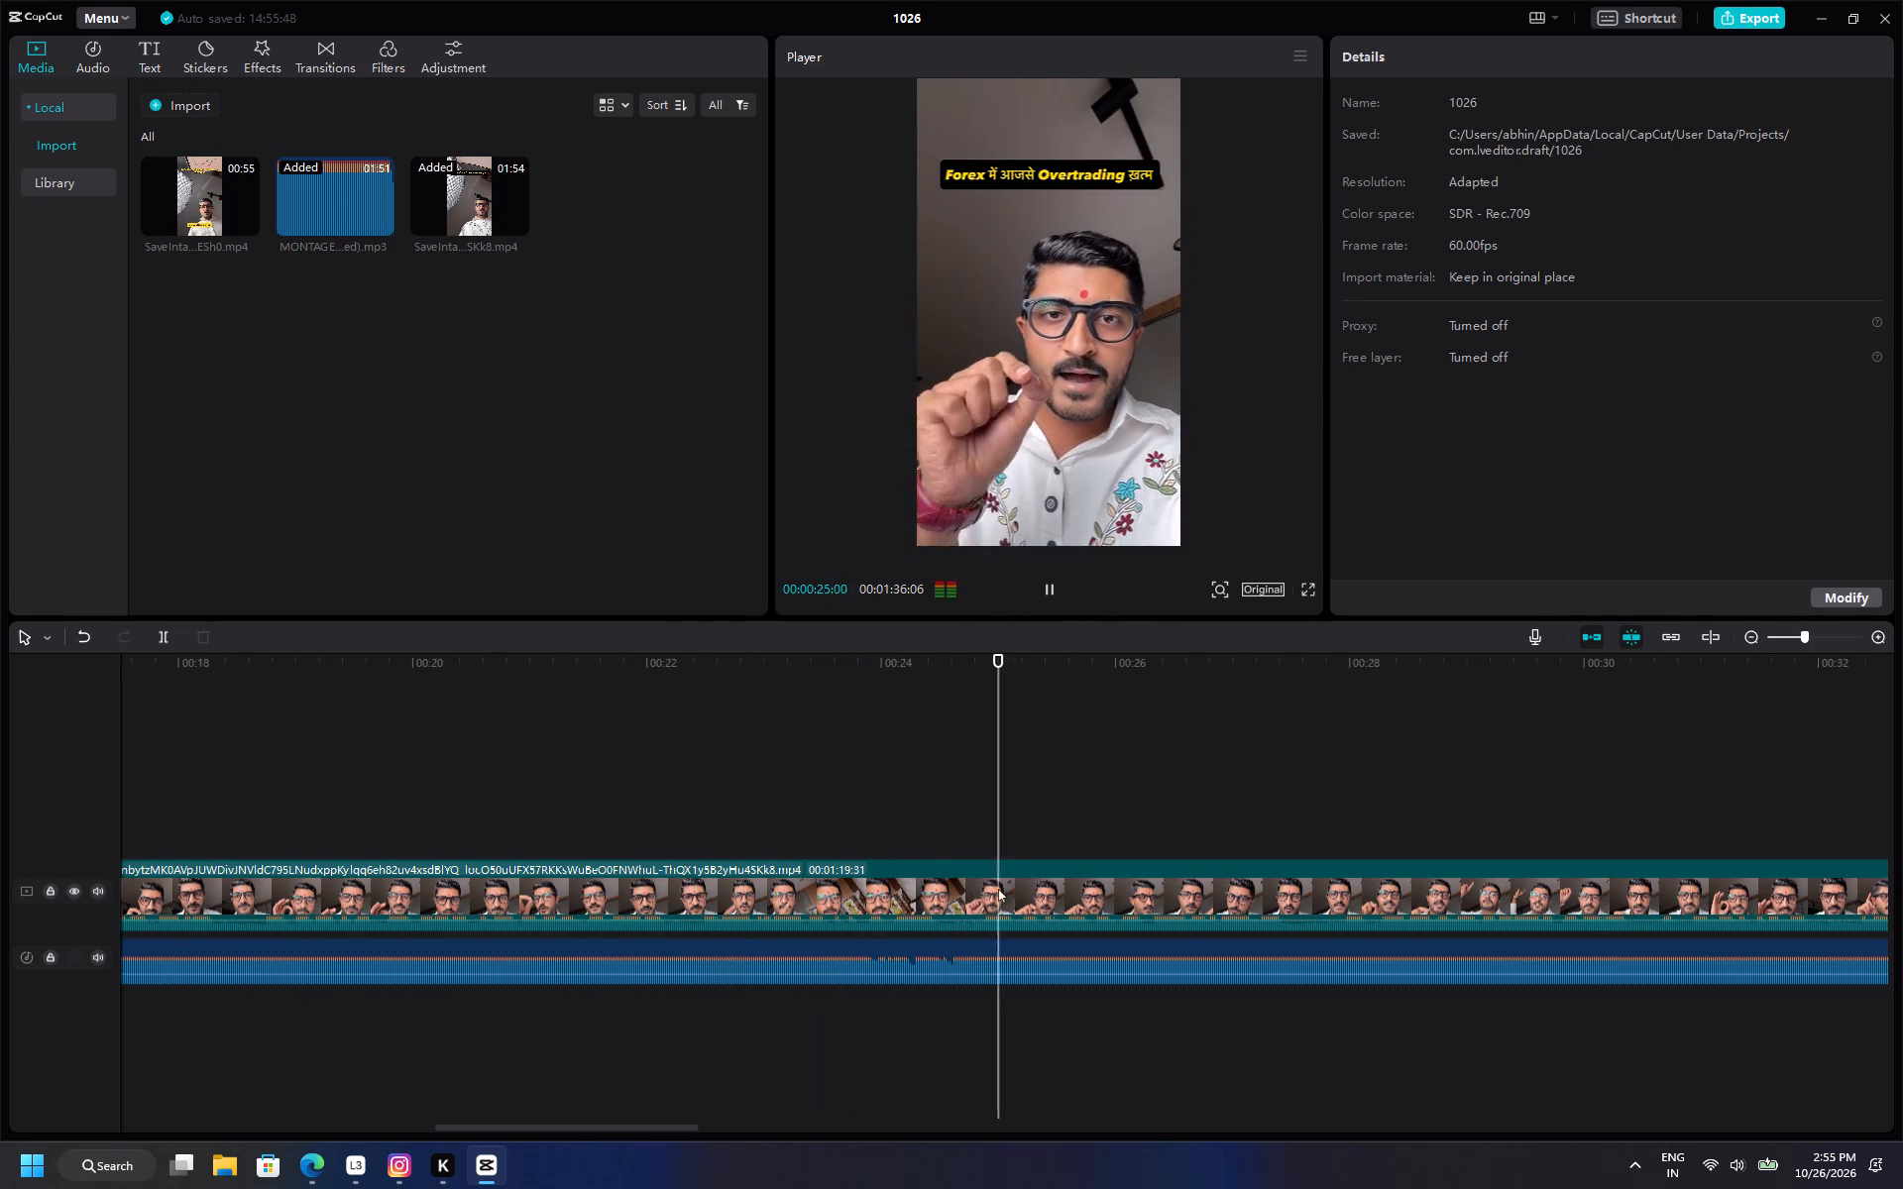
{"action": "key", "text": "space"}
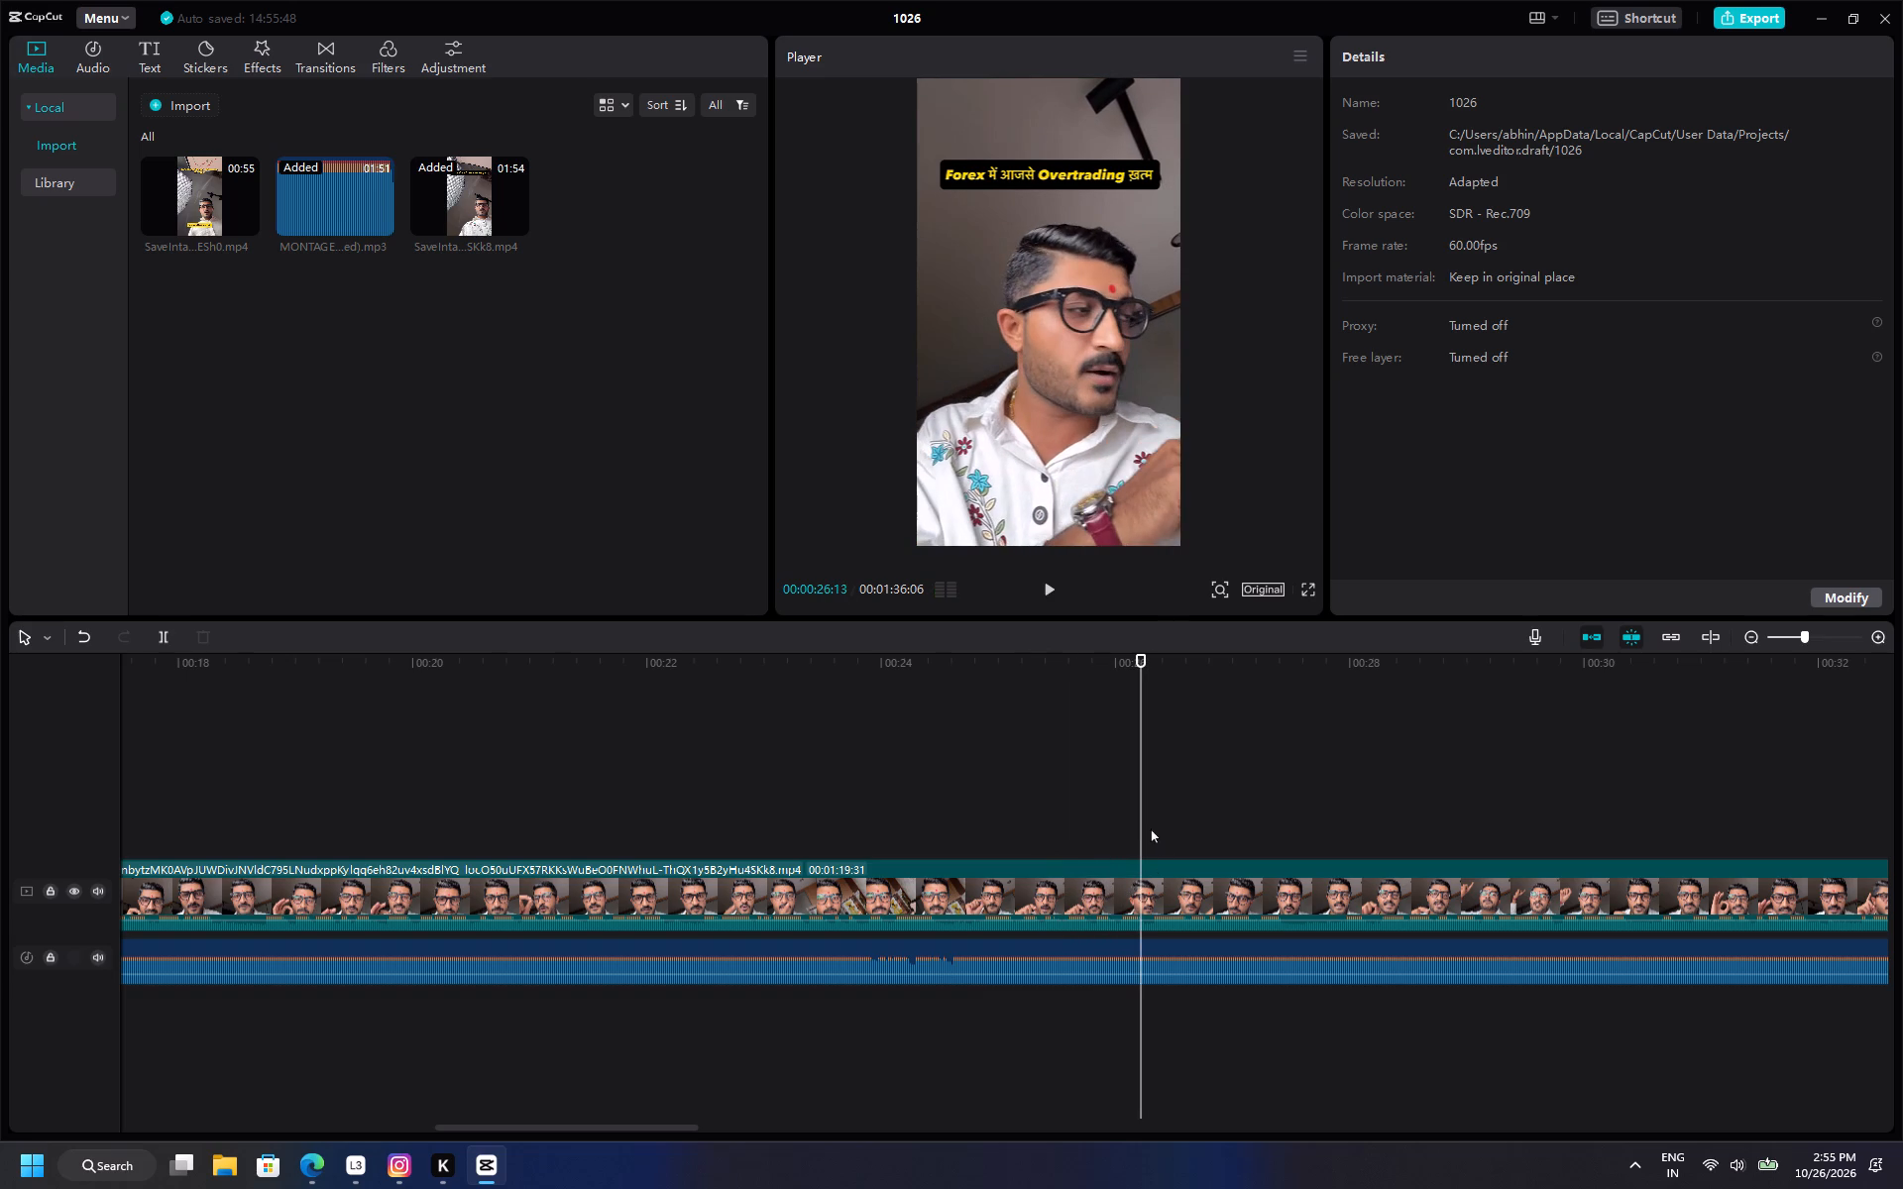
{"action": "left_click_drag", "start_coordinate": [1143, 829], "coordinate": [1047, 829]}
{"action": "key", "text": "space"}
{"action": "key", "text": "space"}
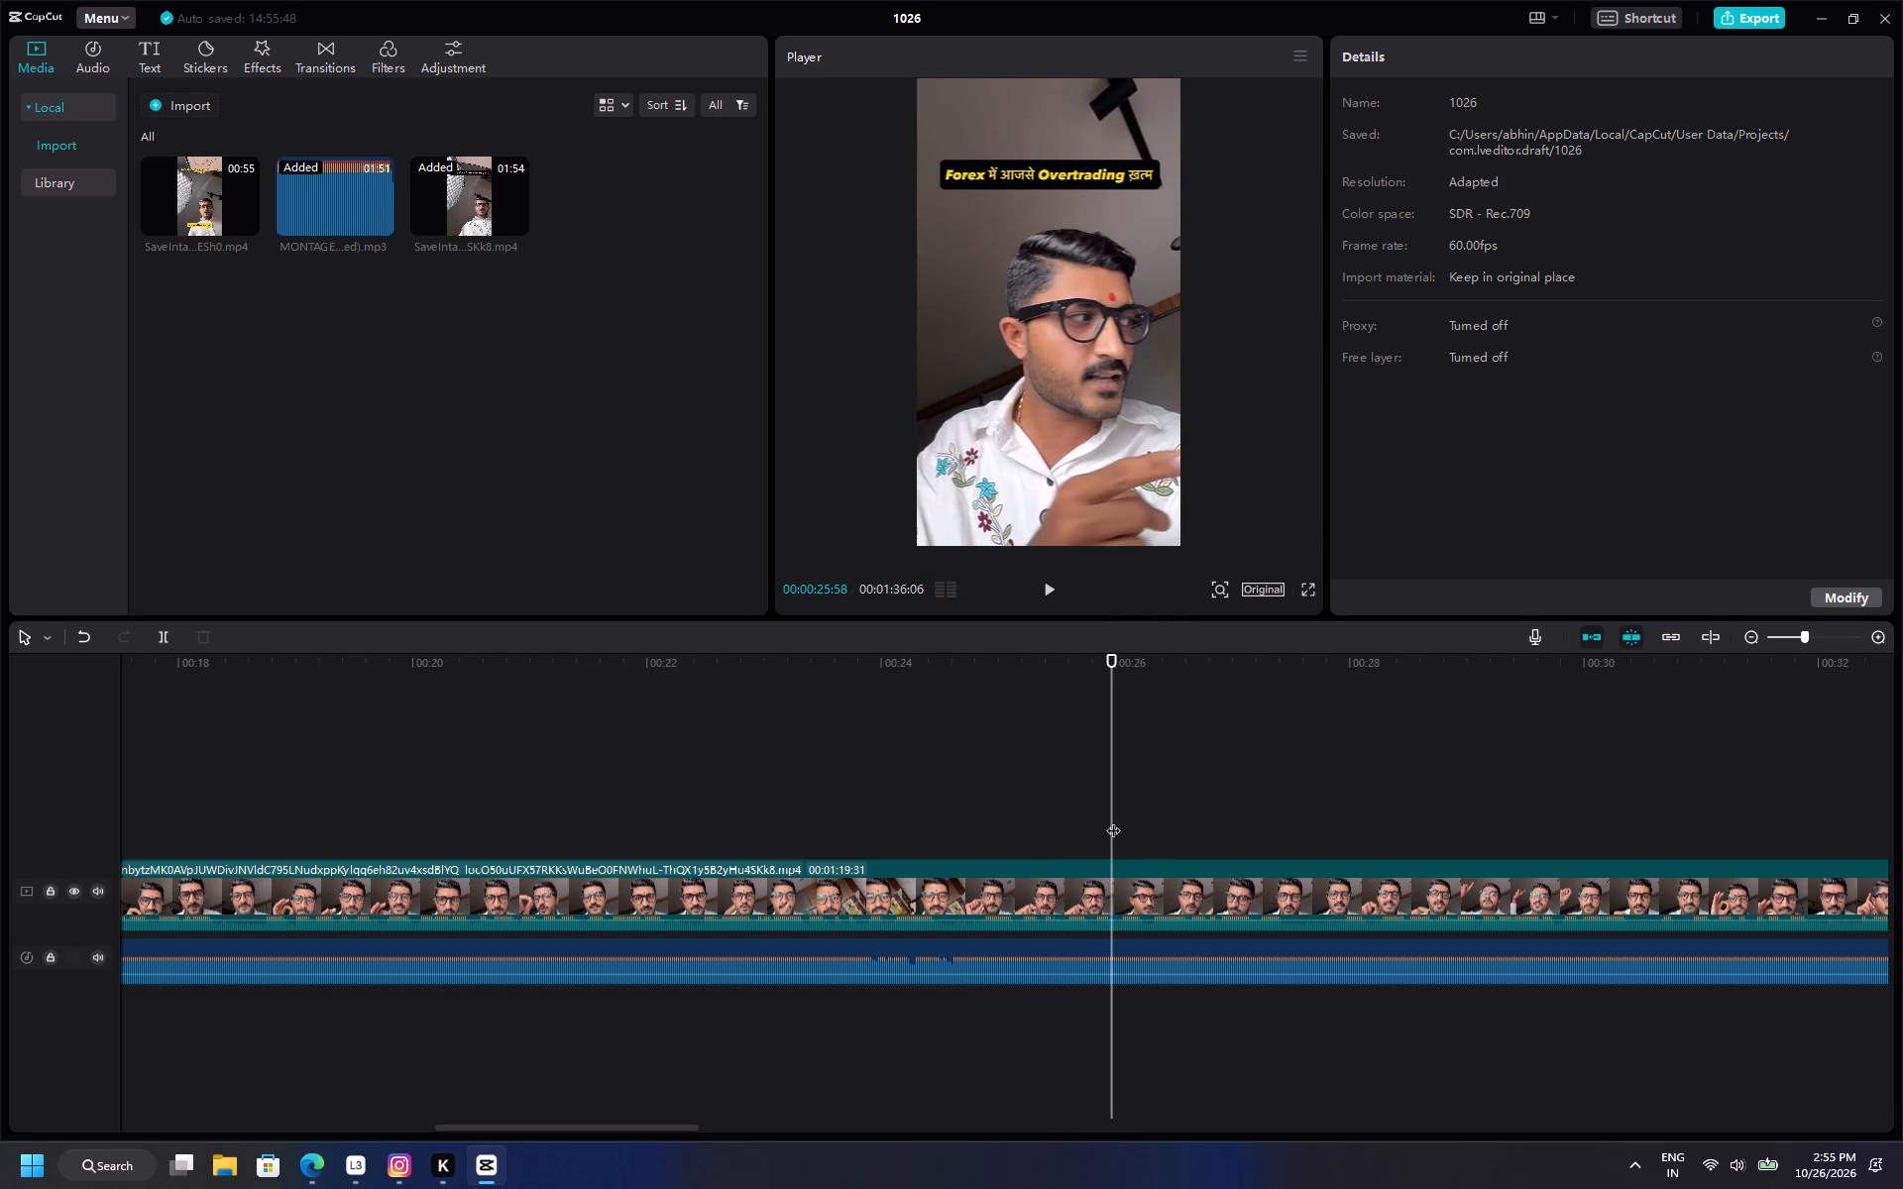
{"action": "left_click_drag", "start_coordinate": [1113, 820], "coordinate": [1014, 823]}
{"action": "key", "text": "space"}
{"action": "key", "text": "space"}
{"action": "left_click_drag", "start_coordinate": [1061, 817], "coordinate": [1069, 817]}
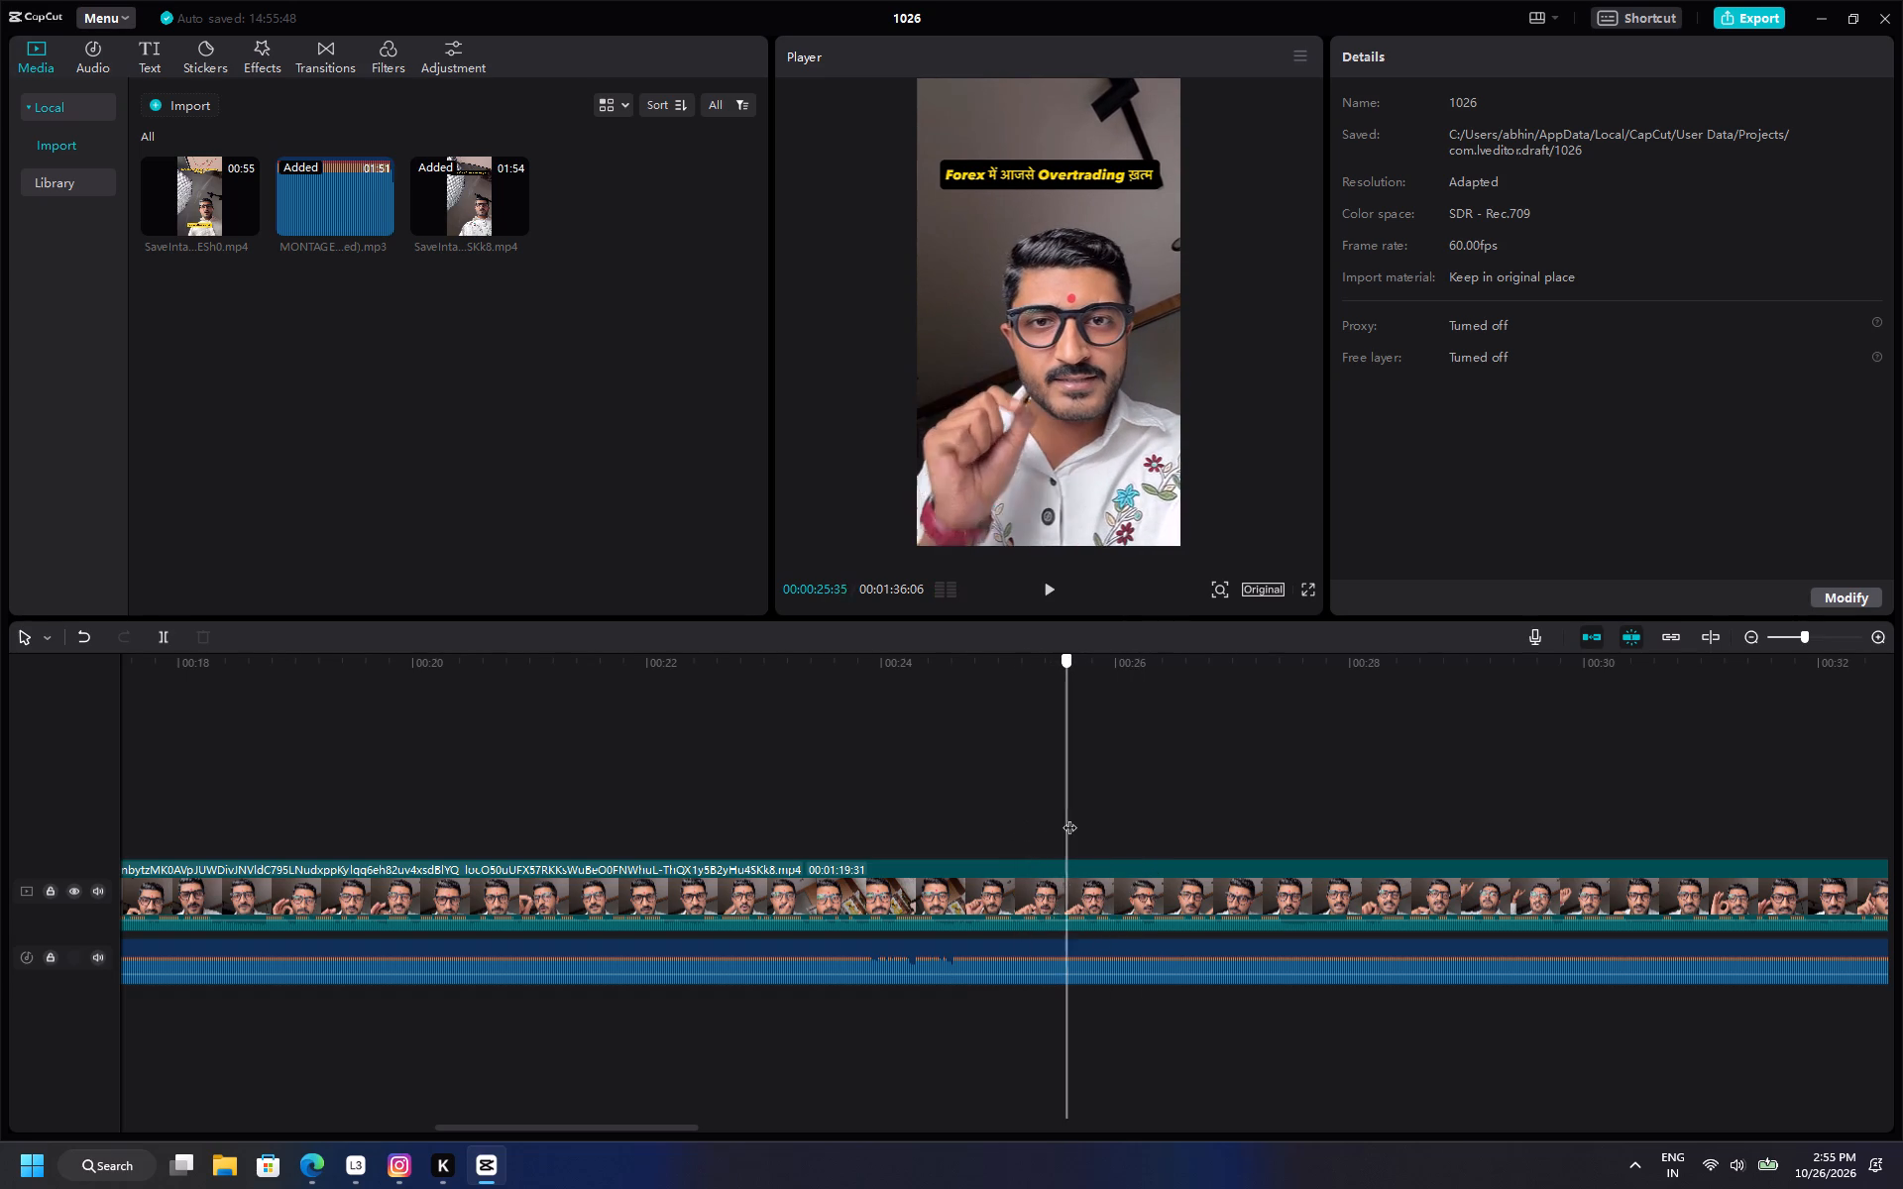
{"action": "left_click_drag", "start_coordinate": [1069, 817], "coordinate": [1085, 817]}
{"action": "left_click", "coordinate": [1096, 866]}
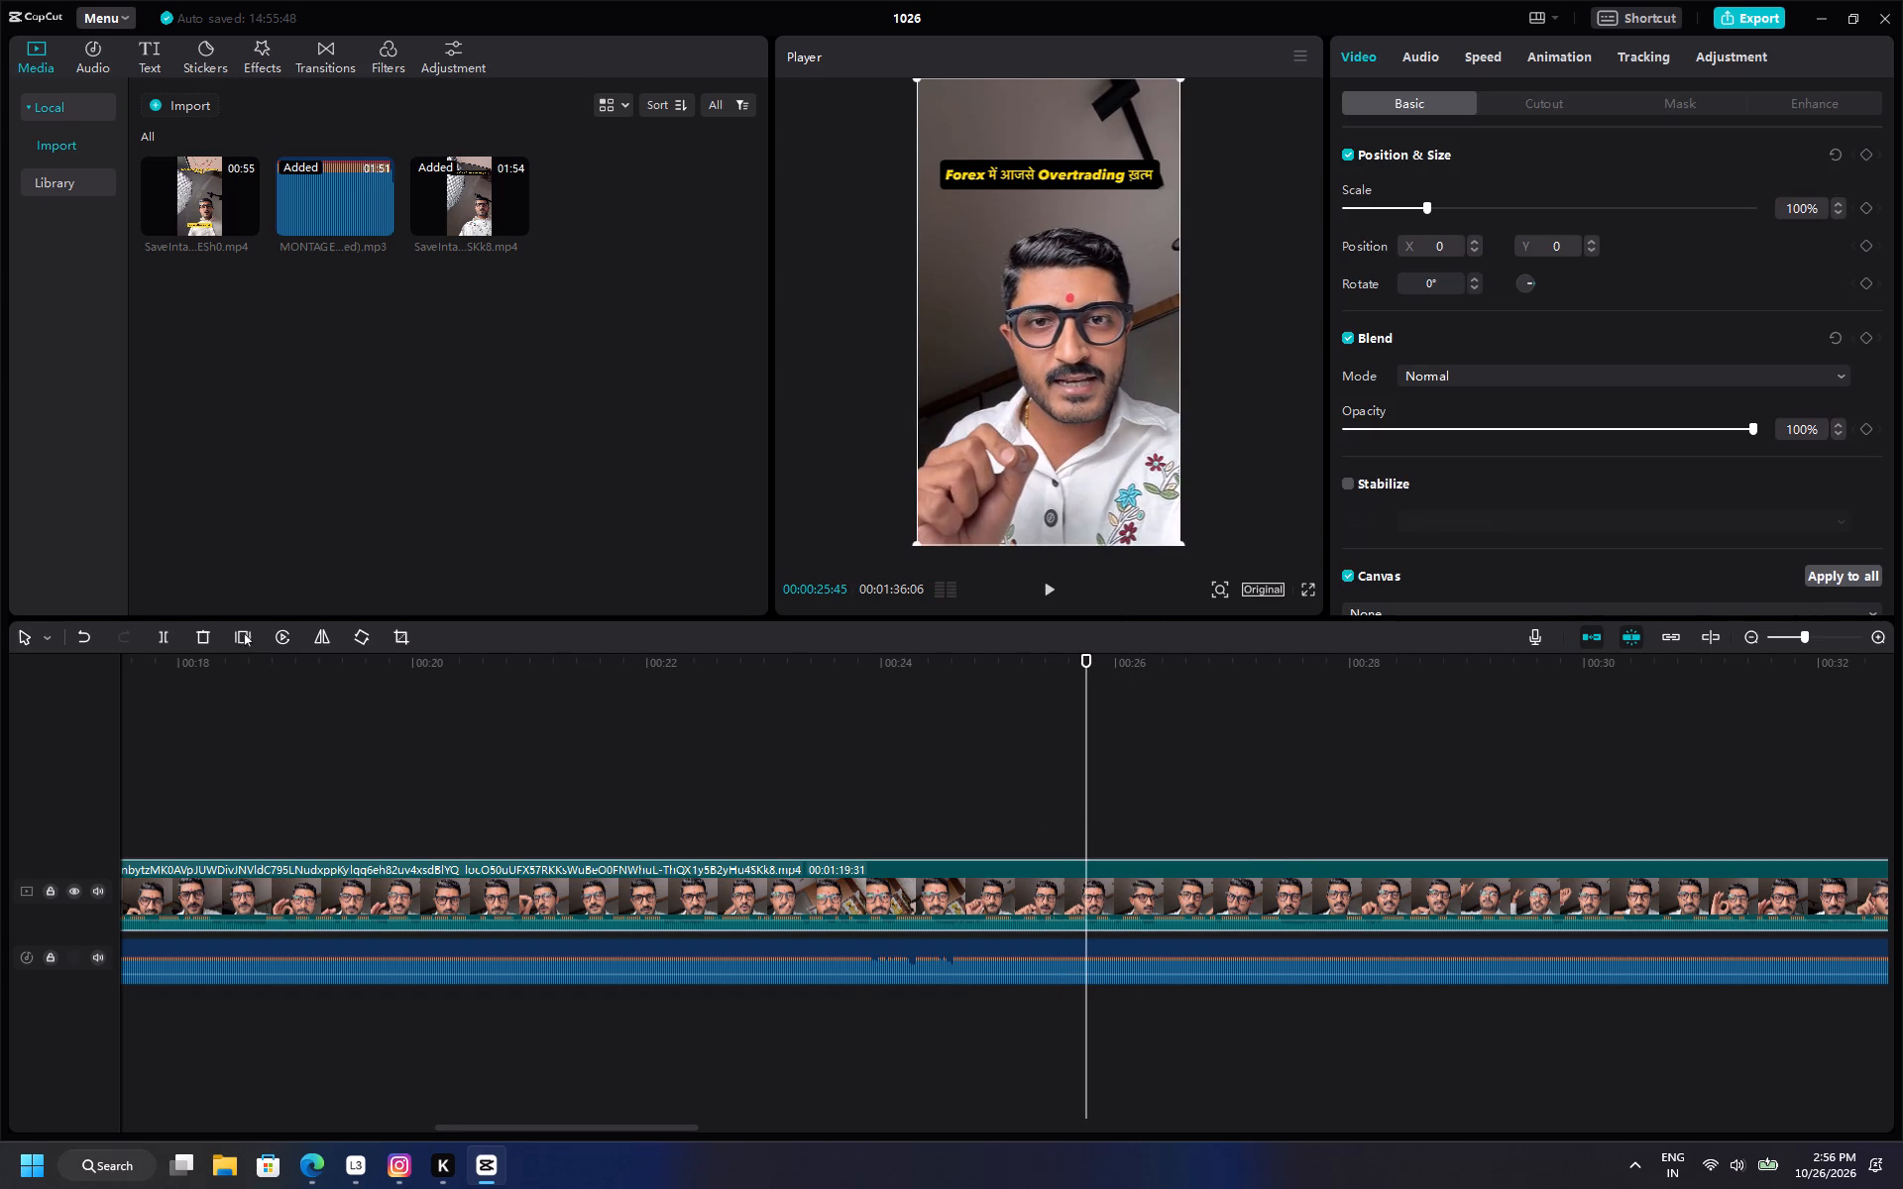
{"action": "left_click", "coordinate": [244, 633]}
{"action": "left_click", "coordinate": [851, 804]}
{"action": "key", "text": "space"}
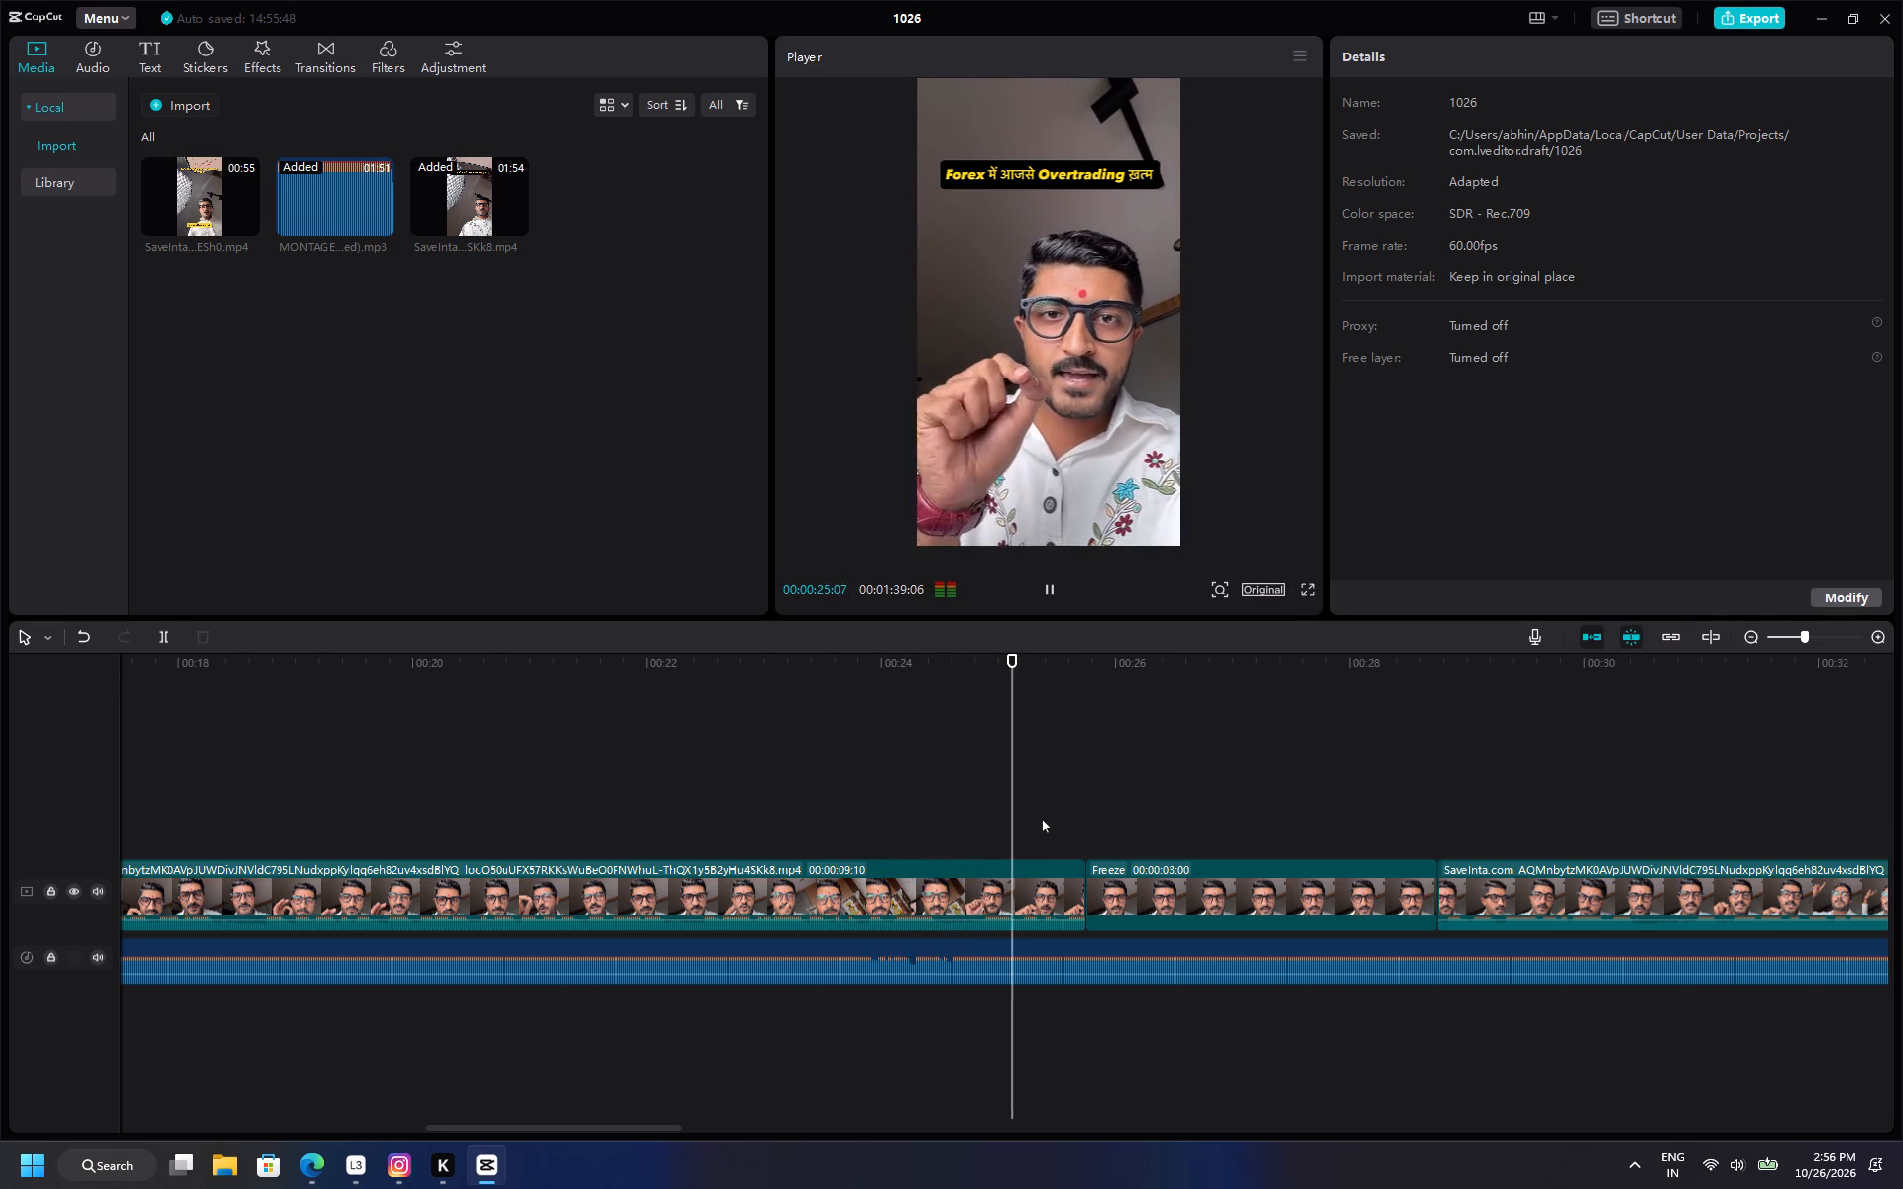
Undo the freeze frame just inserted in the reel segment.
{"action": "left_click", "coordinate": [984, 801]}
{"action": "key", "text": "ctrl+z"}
Split the reel segment after the freeze frame at 00:00:22:21 and delete the part between the freeze and the split.
{"action": "left_click_drag", "start_coordinate": [1060, 822], "coordinate": [1073, 820]}
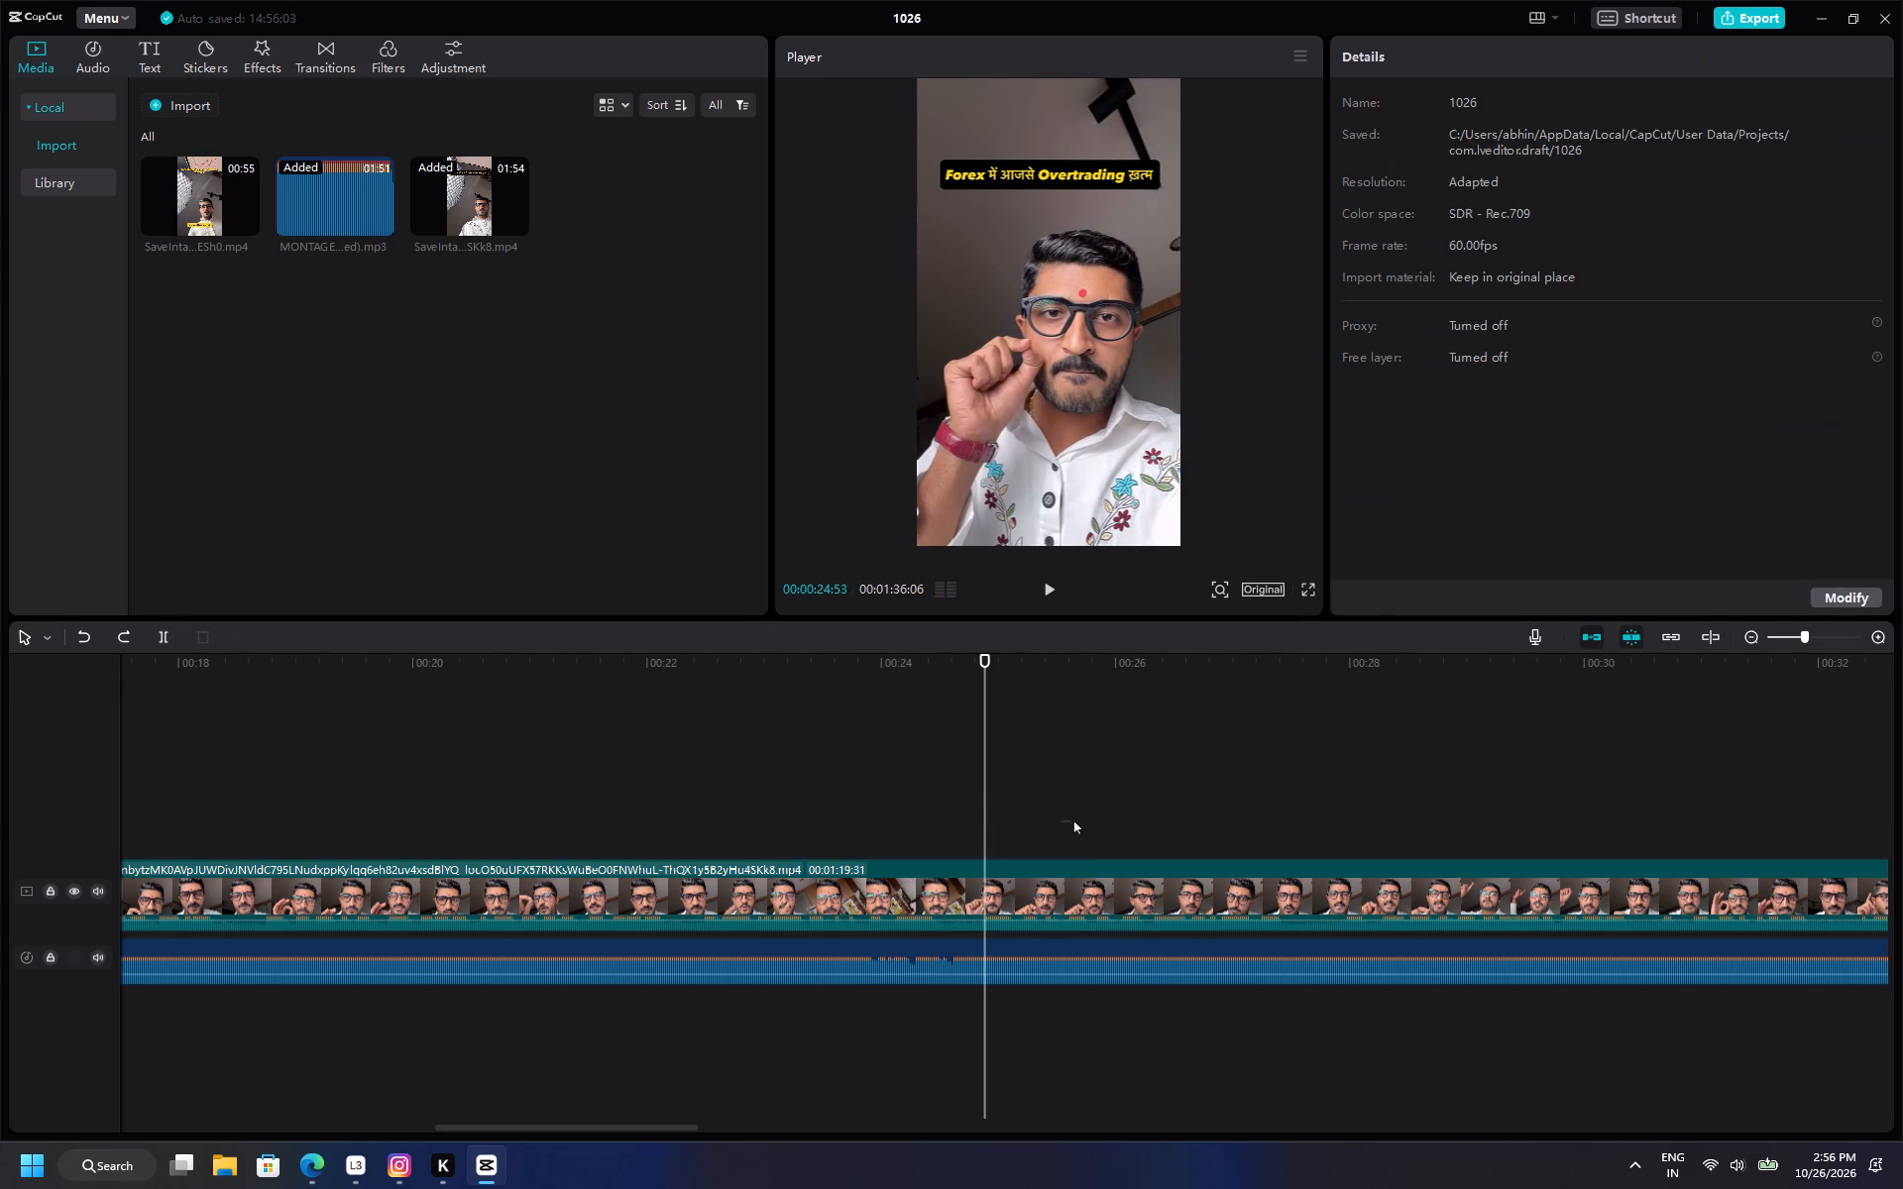
{"action": "left_click_drag", "start_coordinate": [1073, 820], "coordinate": [1082, 817]}
{"action": "left_click", "coordinate": [1082, 817]}
{"action": "left_click_drag", "start_coordinate": [1082, 817], "coordinate": [1131, 809]}
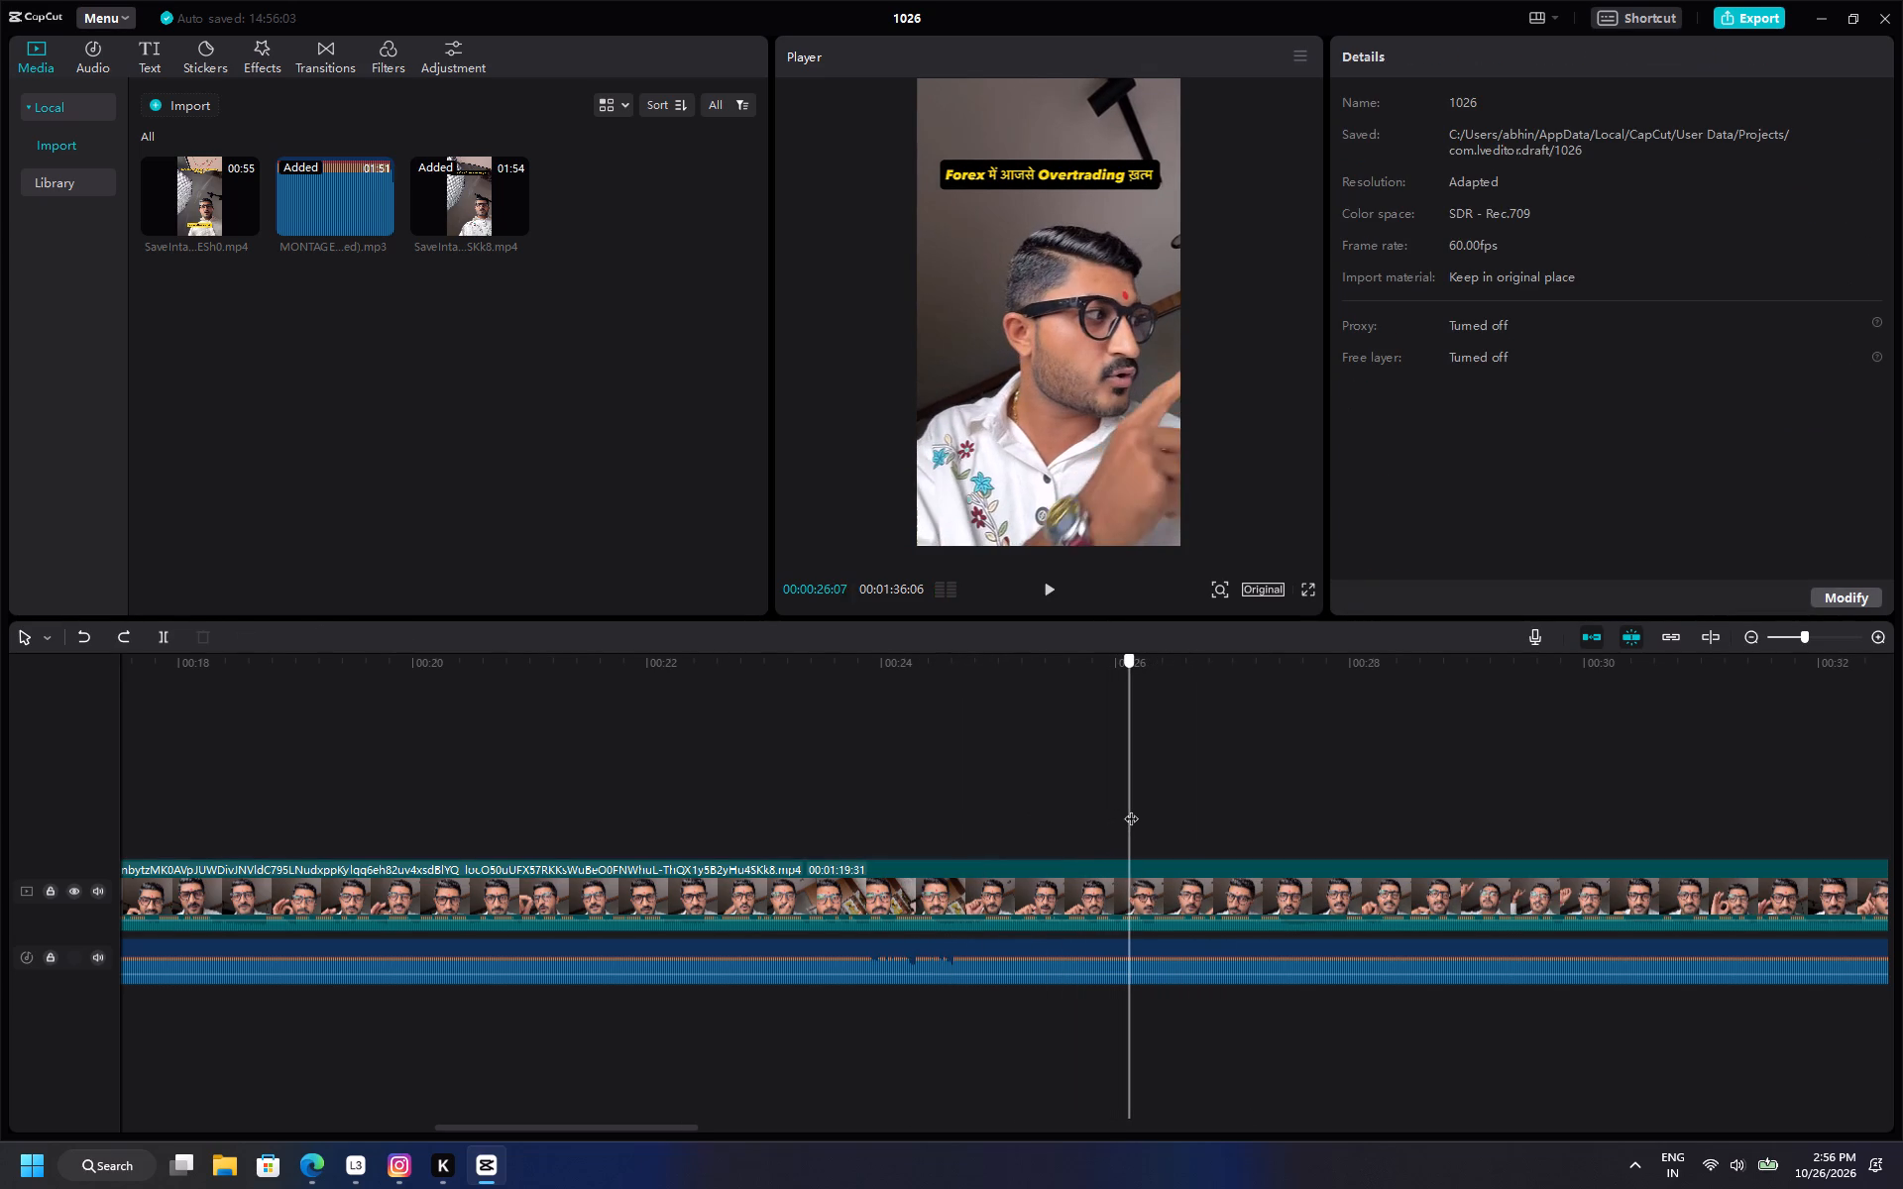
{"action": "left_click_drag", "start_coordinate": [1131, 809], "coordinate": [1123, 808]}
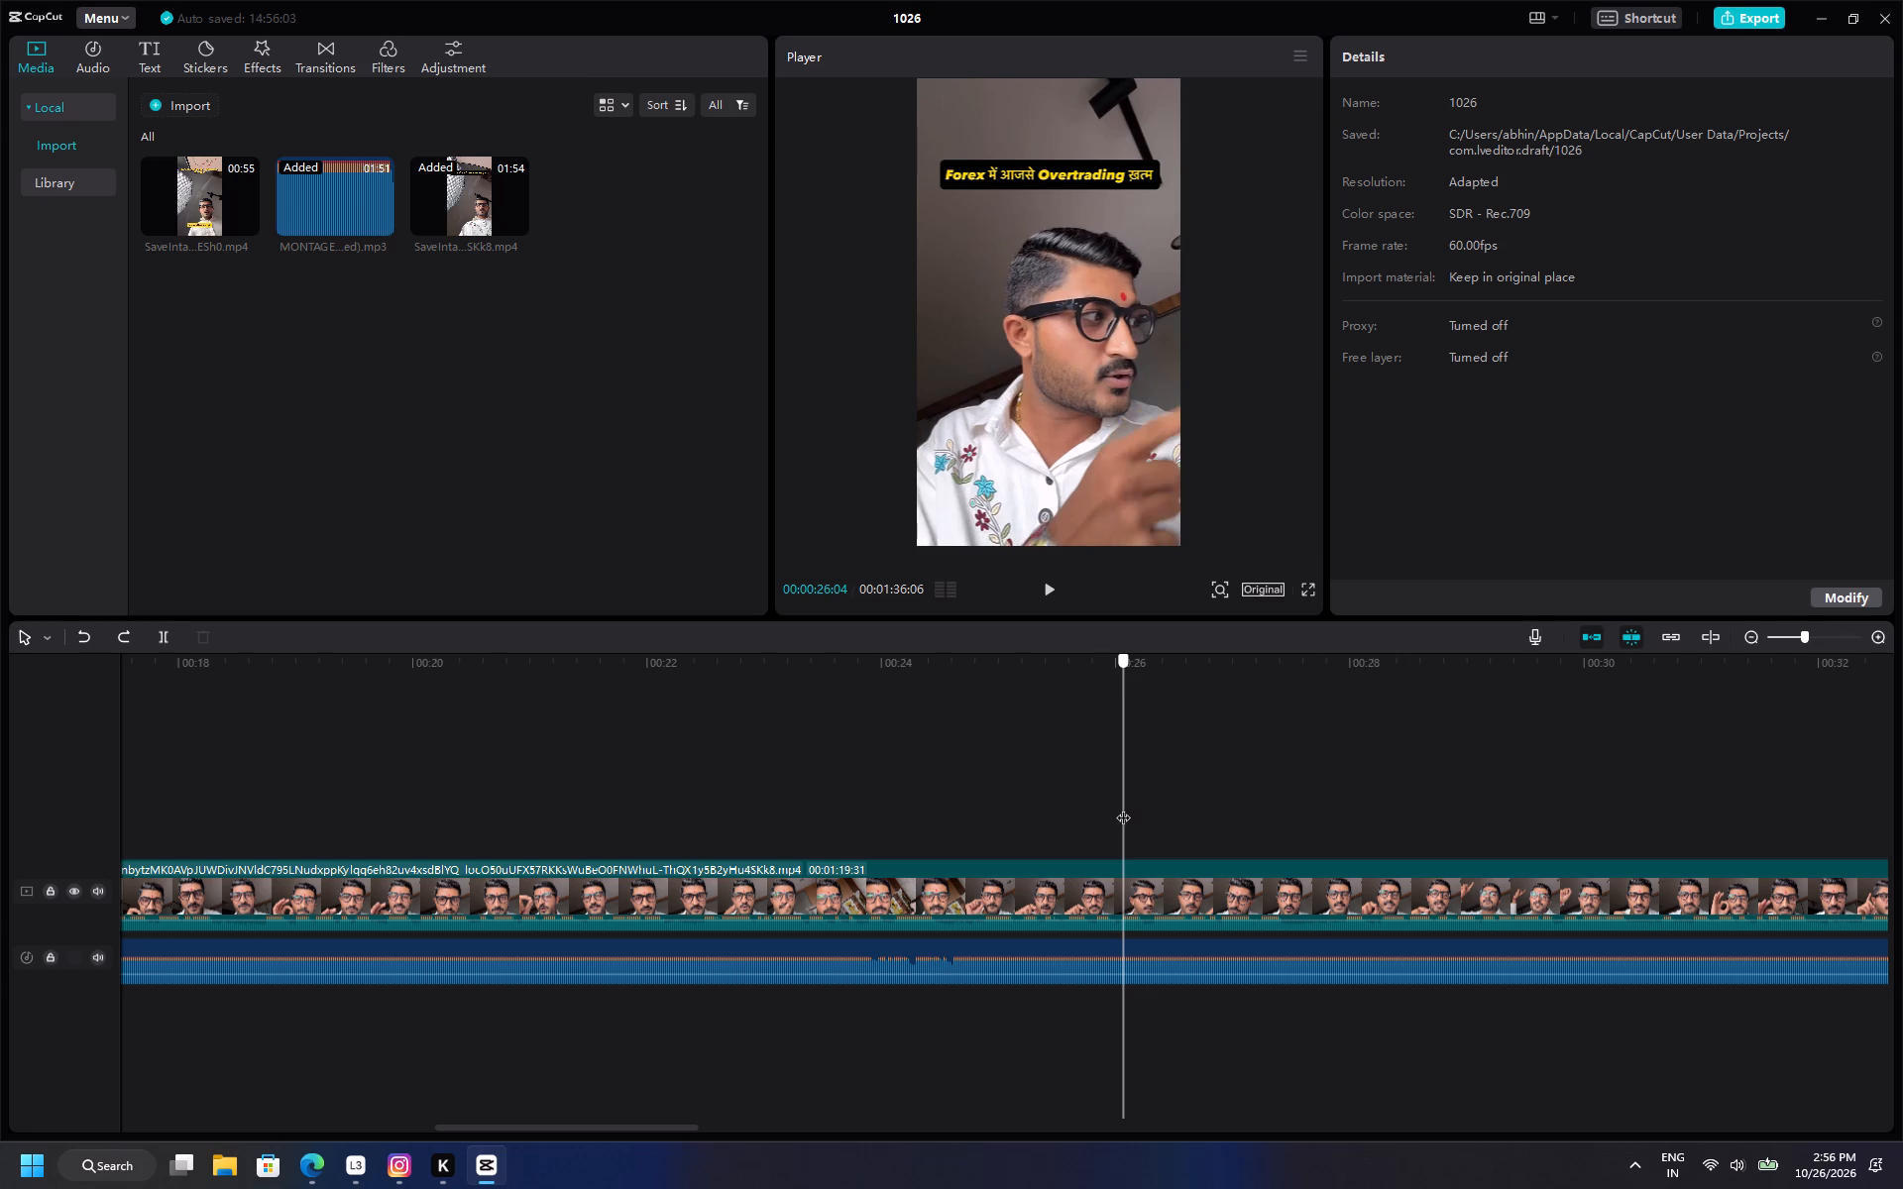
{"action": "left_click_drag", "start_coordinate": [1123, 808], "coordinate": [1200, 803]}
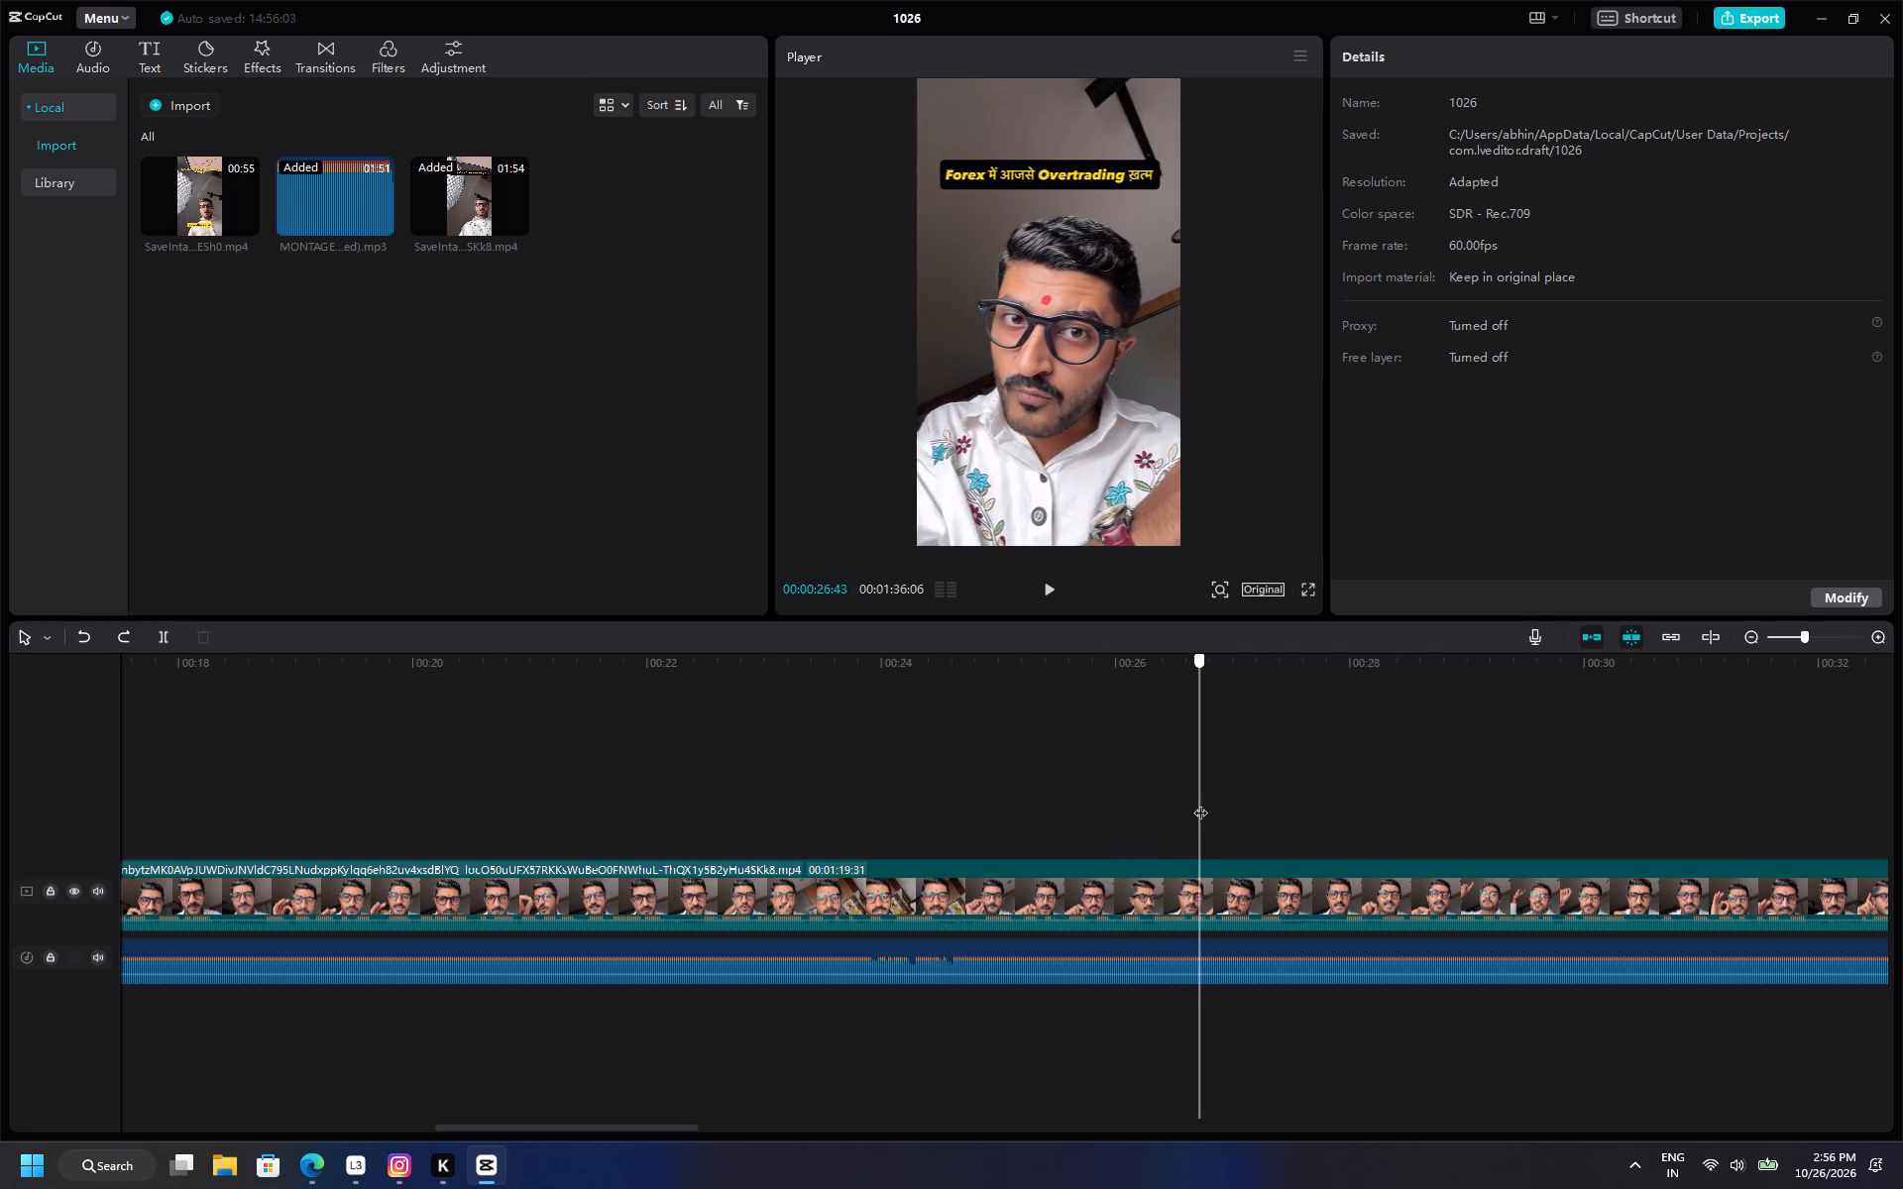
{"action": "left_click_drag", "start_coordinate": [1200, 803], "coordinate": [301, 798]}
{"action": "key", "text": "space"}
{"action": "scroll", "coordinate": [887, 856], "scroll_direction": "down", "scroll_amount": 6, "text": "ctrl"}
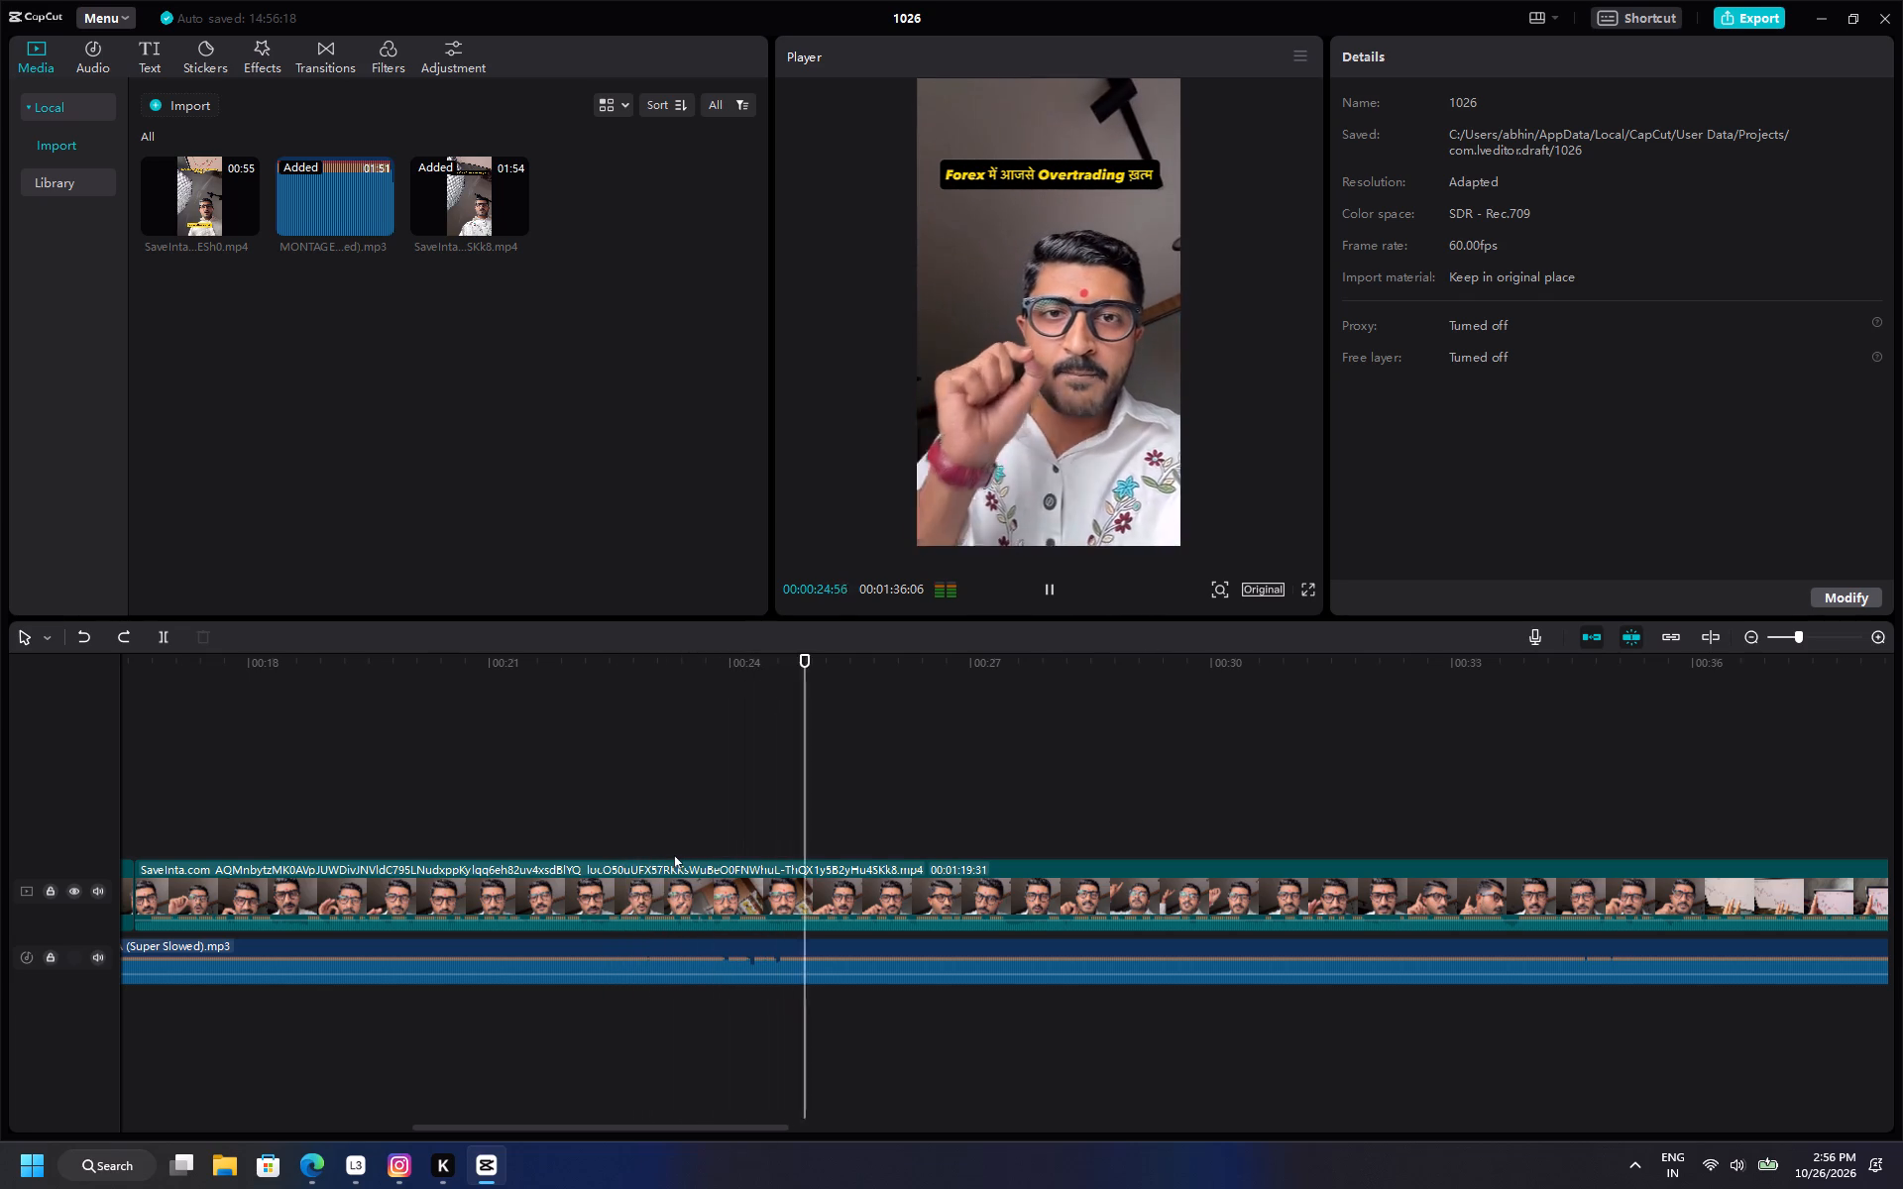
{"action": "left_click", "coordinate": [598, 820]}
{"action": "left_click", "coordinate": [617, 882]}
{"action": "left_click", "coordinate": [155, 633]}
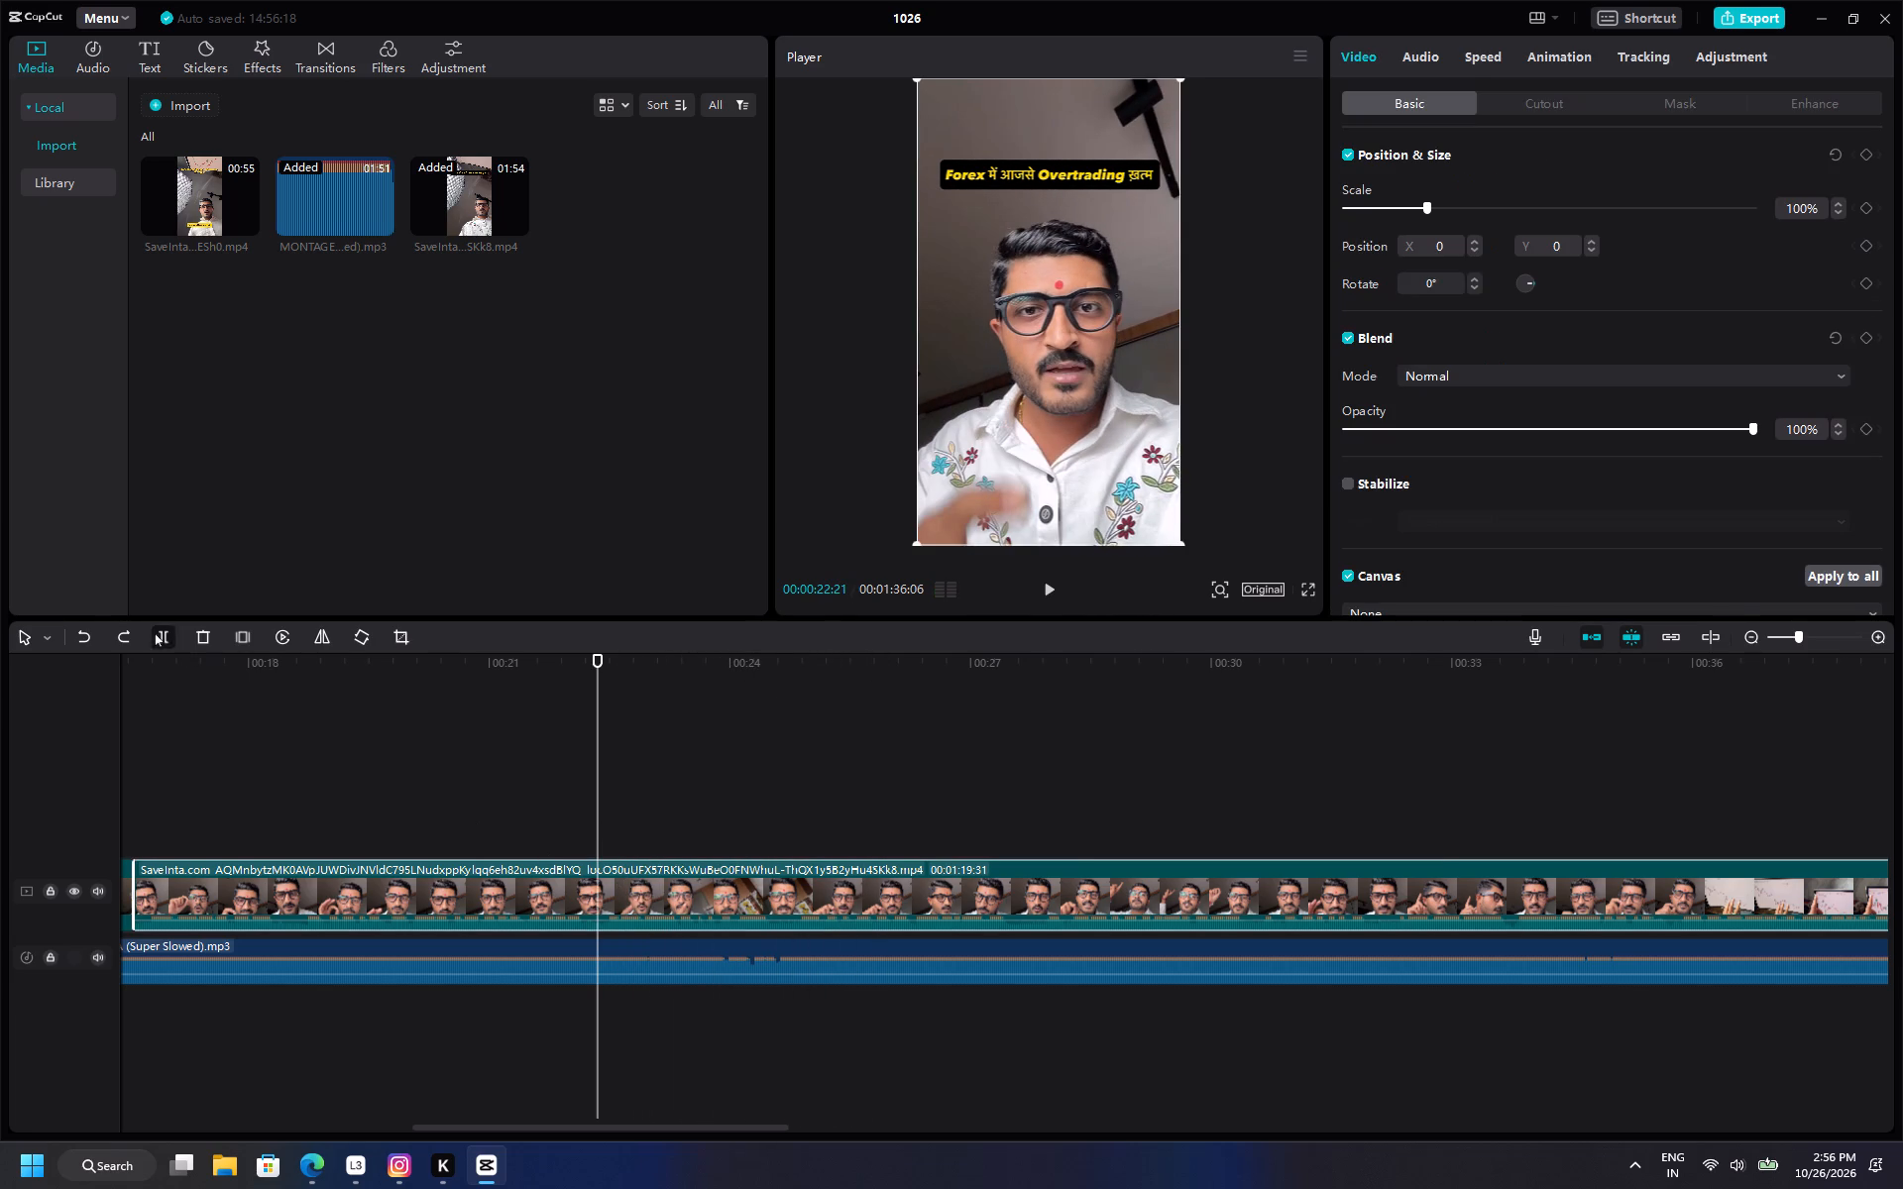
{"action": "left_click", "coordinate": [398, 916]}
{"action": "key", "text": "Delete"}
Play from the freeze frame through the new join and the talking-head speech as far as the chart footage.
{"action": "left_click", "coordinate": [169, 782]}
{"action": "left_click_drag", "start_coordinate": [169, 782], "coordinate": [157, 782]}
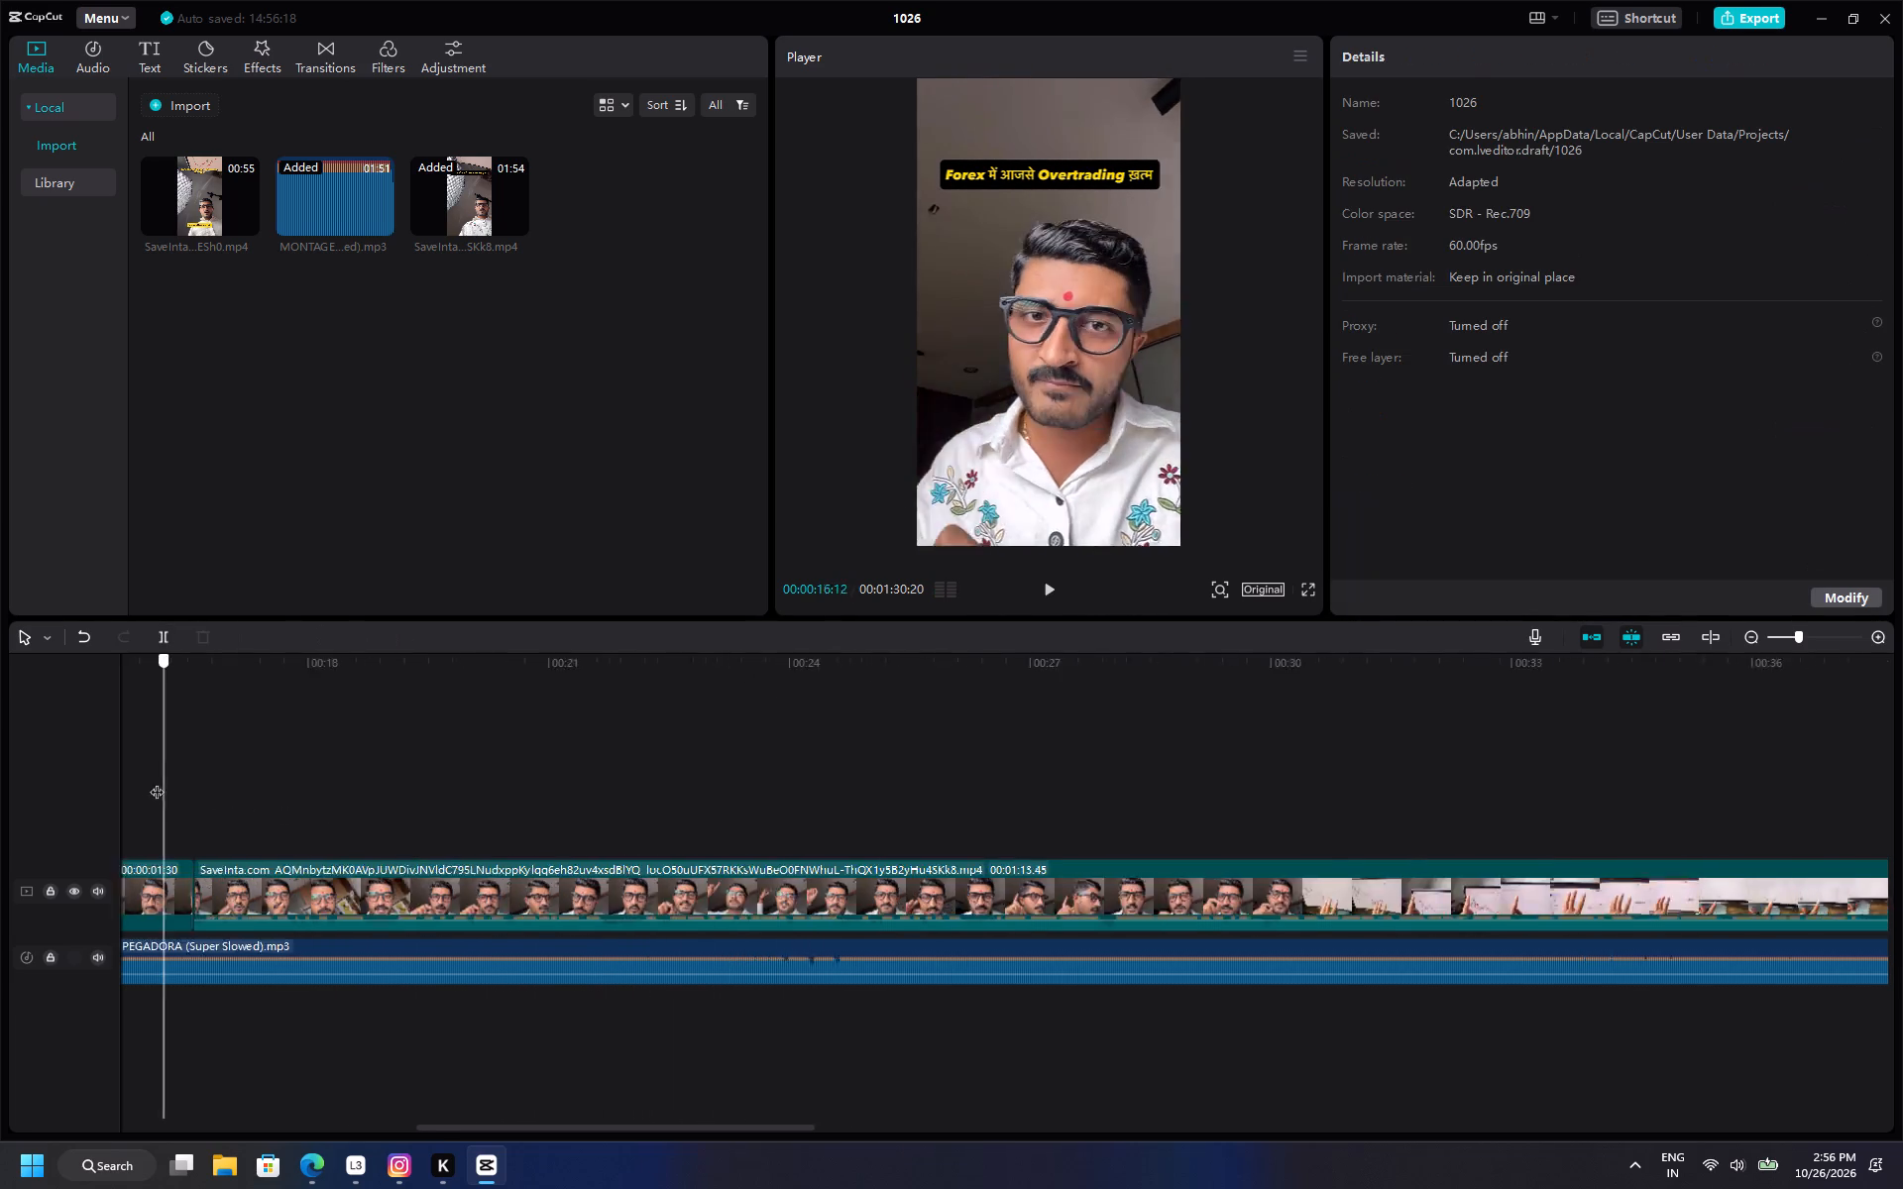
{"action": "left_click_drag", "start_coordinate": [157, 782], "coordinate": [815, 776]}
{"action": "key", "text": "space"}
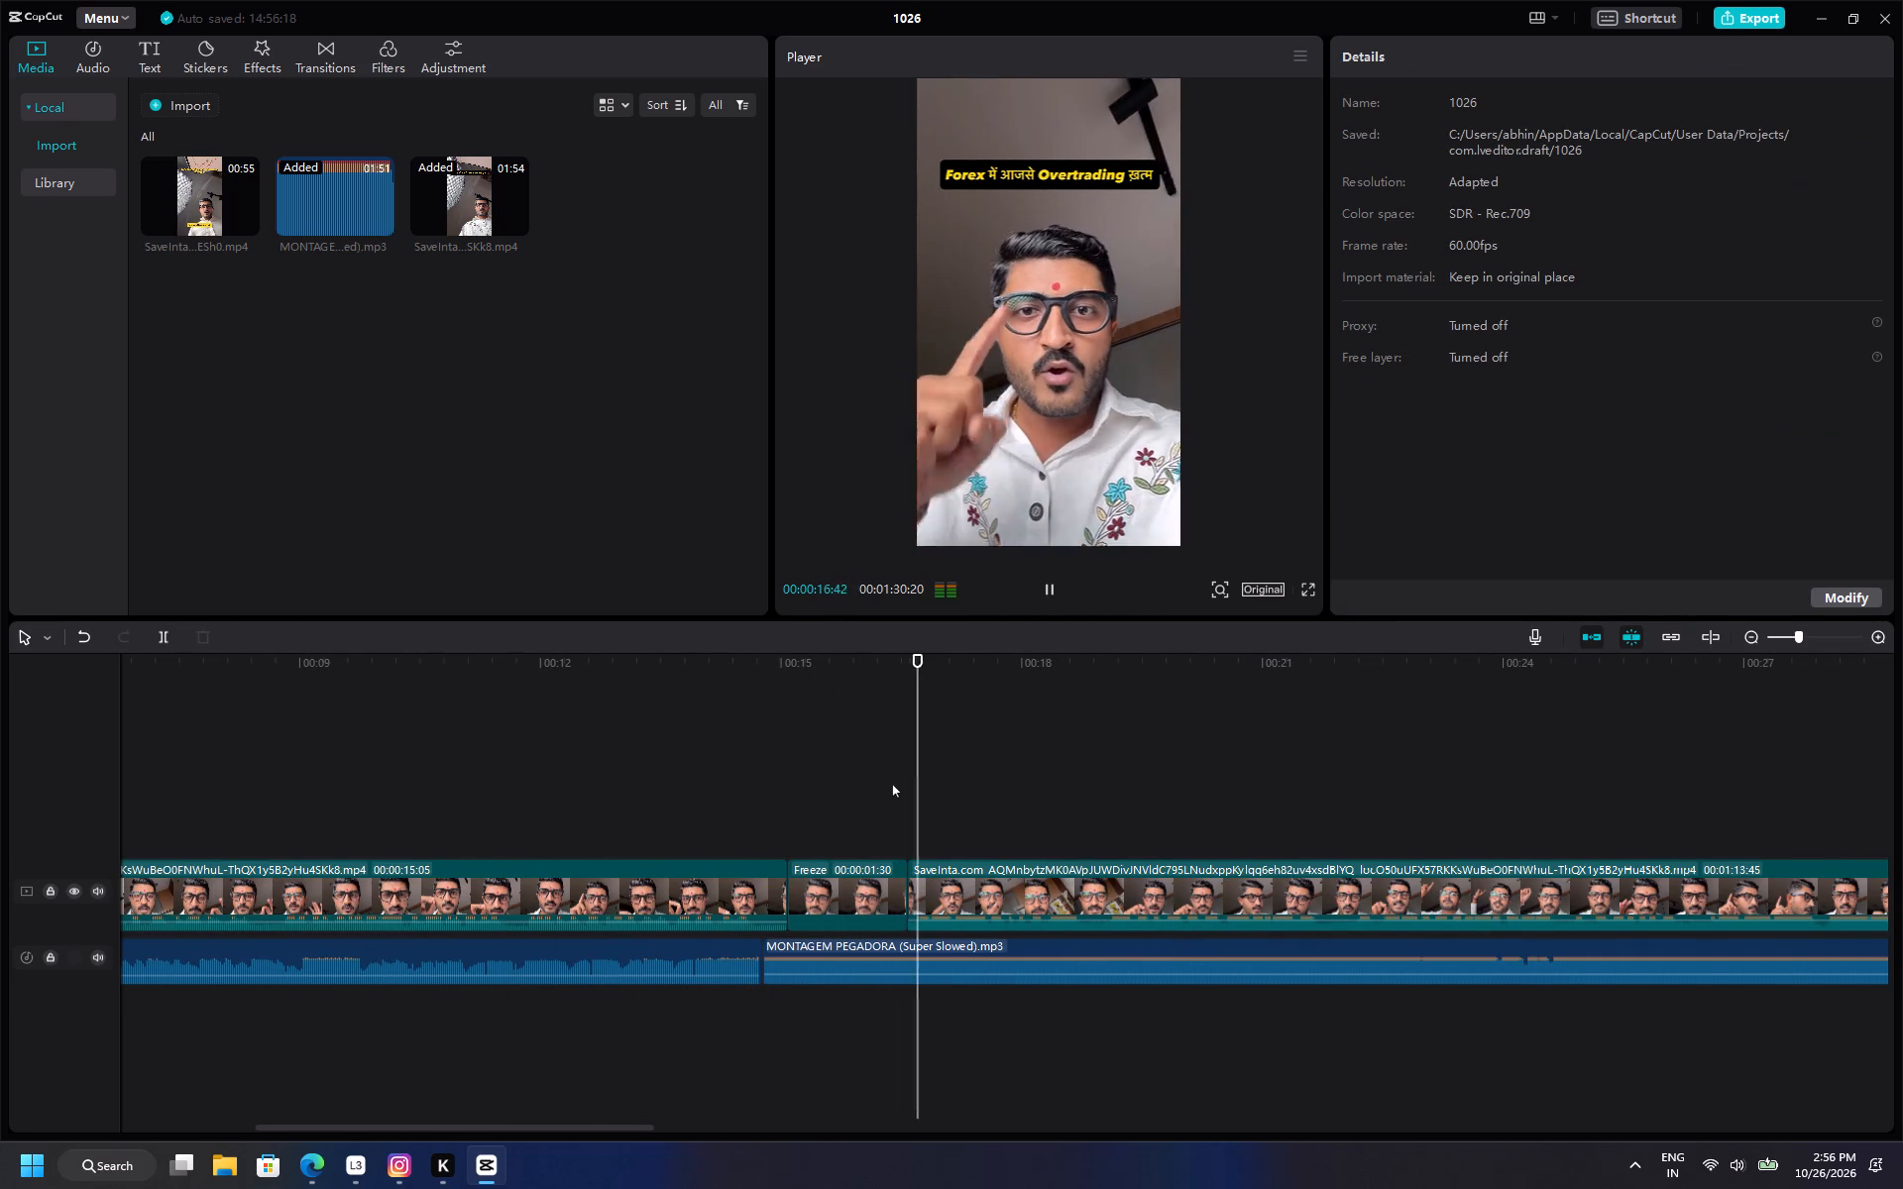
{"action": "scroll", "coordinate": [993, 811], "scroll_direction": "down", "scroll_amount": 7, "text": "ctrl"}
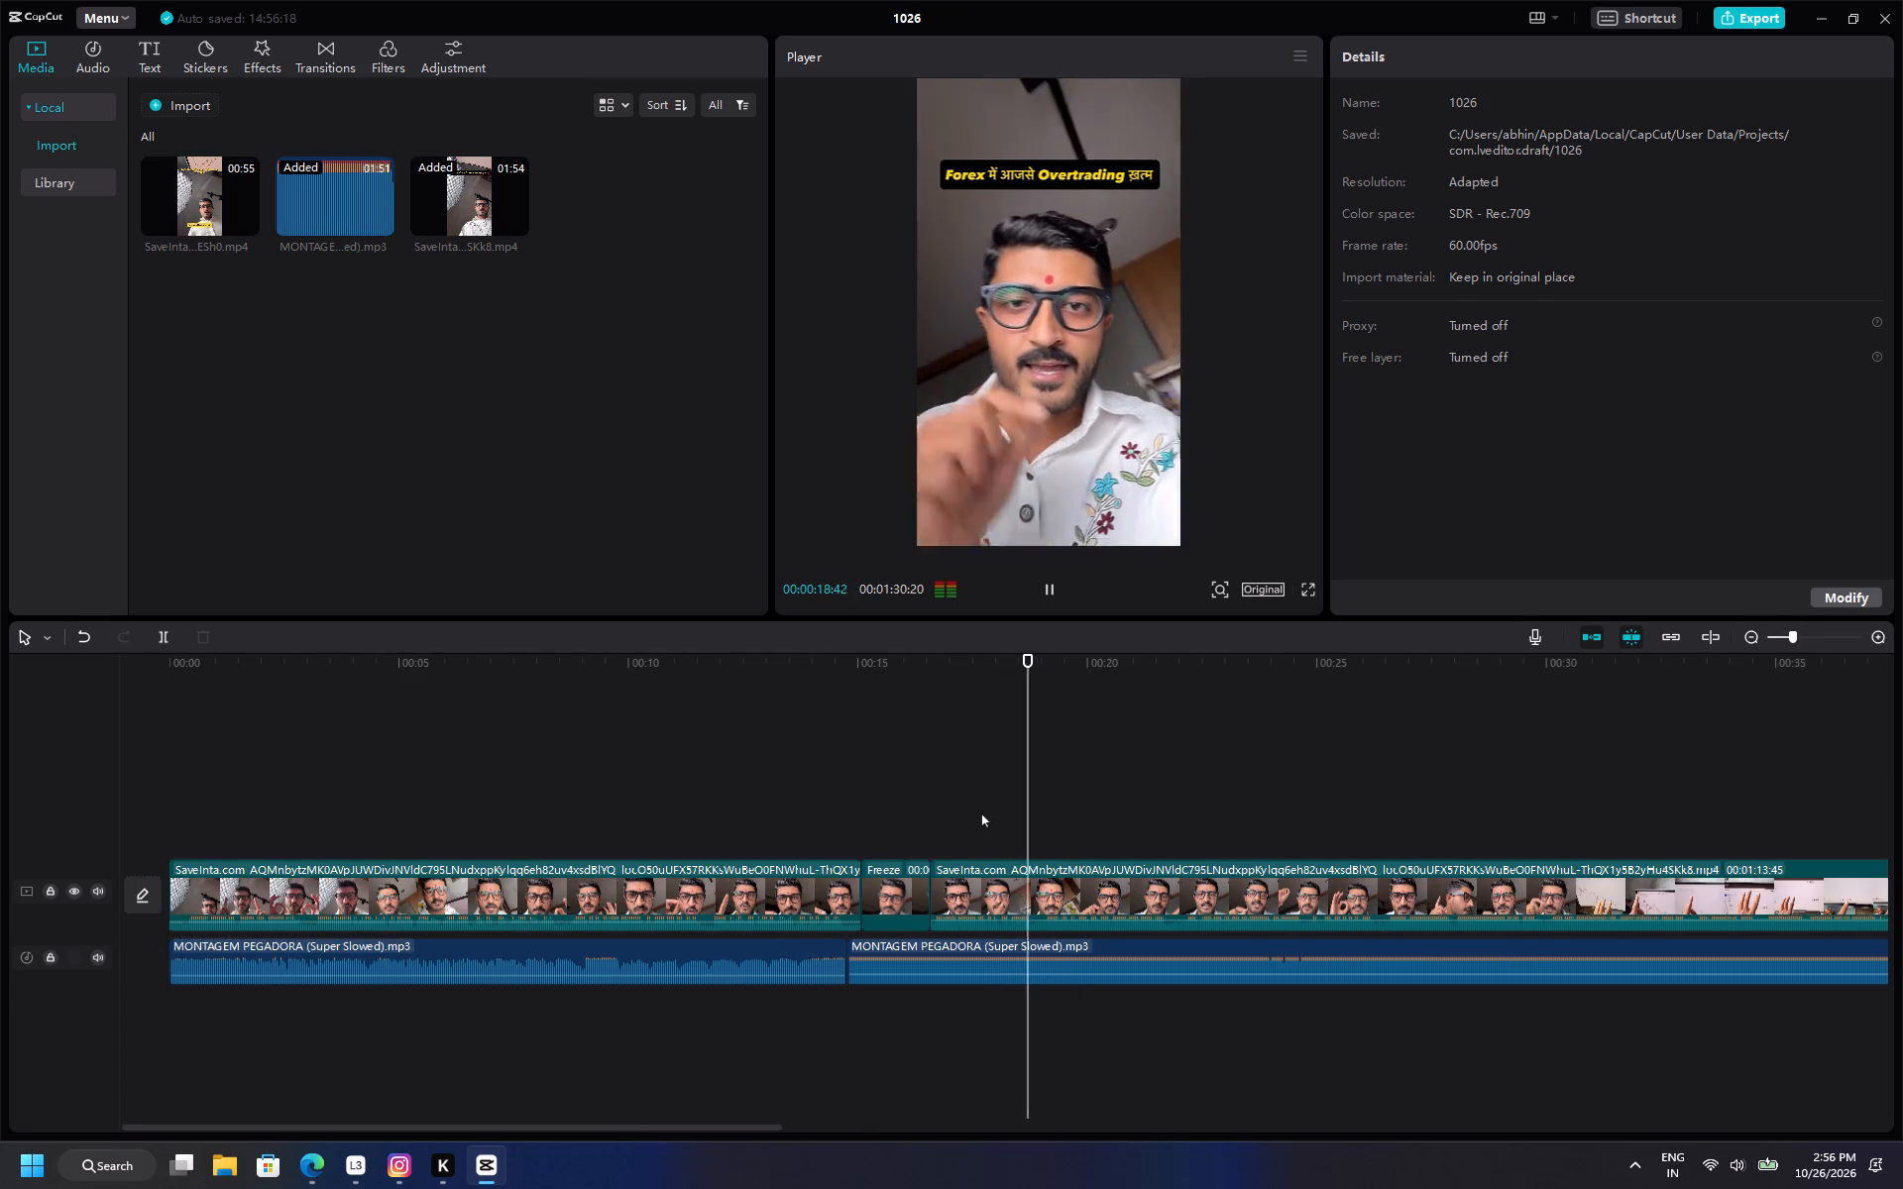
{"action": "scroll", "coordinate": [973, 811], "scroll_direction": "down", "scroll_amount": 5, "text": "ctrl"}
{"action": "scroll", "coordinate": [972, 811], "scroll_direction": "up", "scroll_amount": 15, "text": "ctrl"}
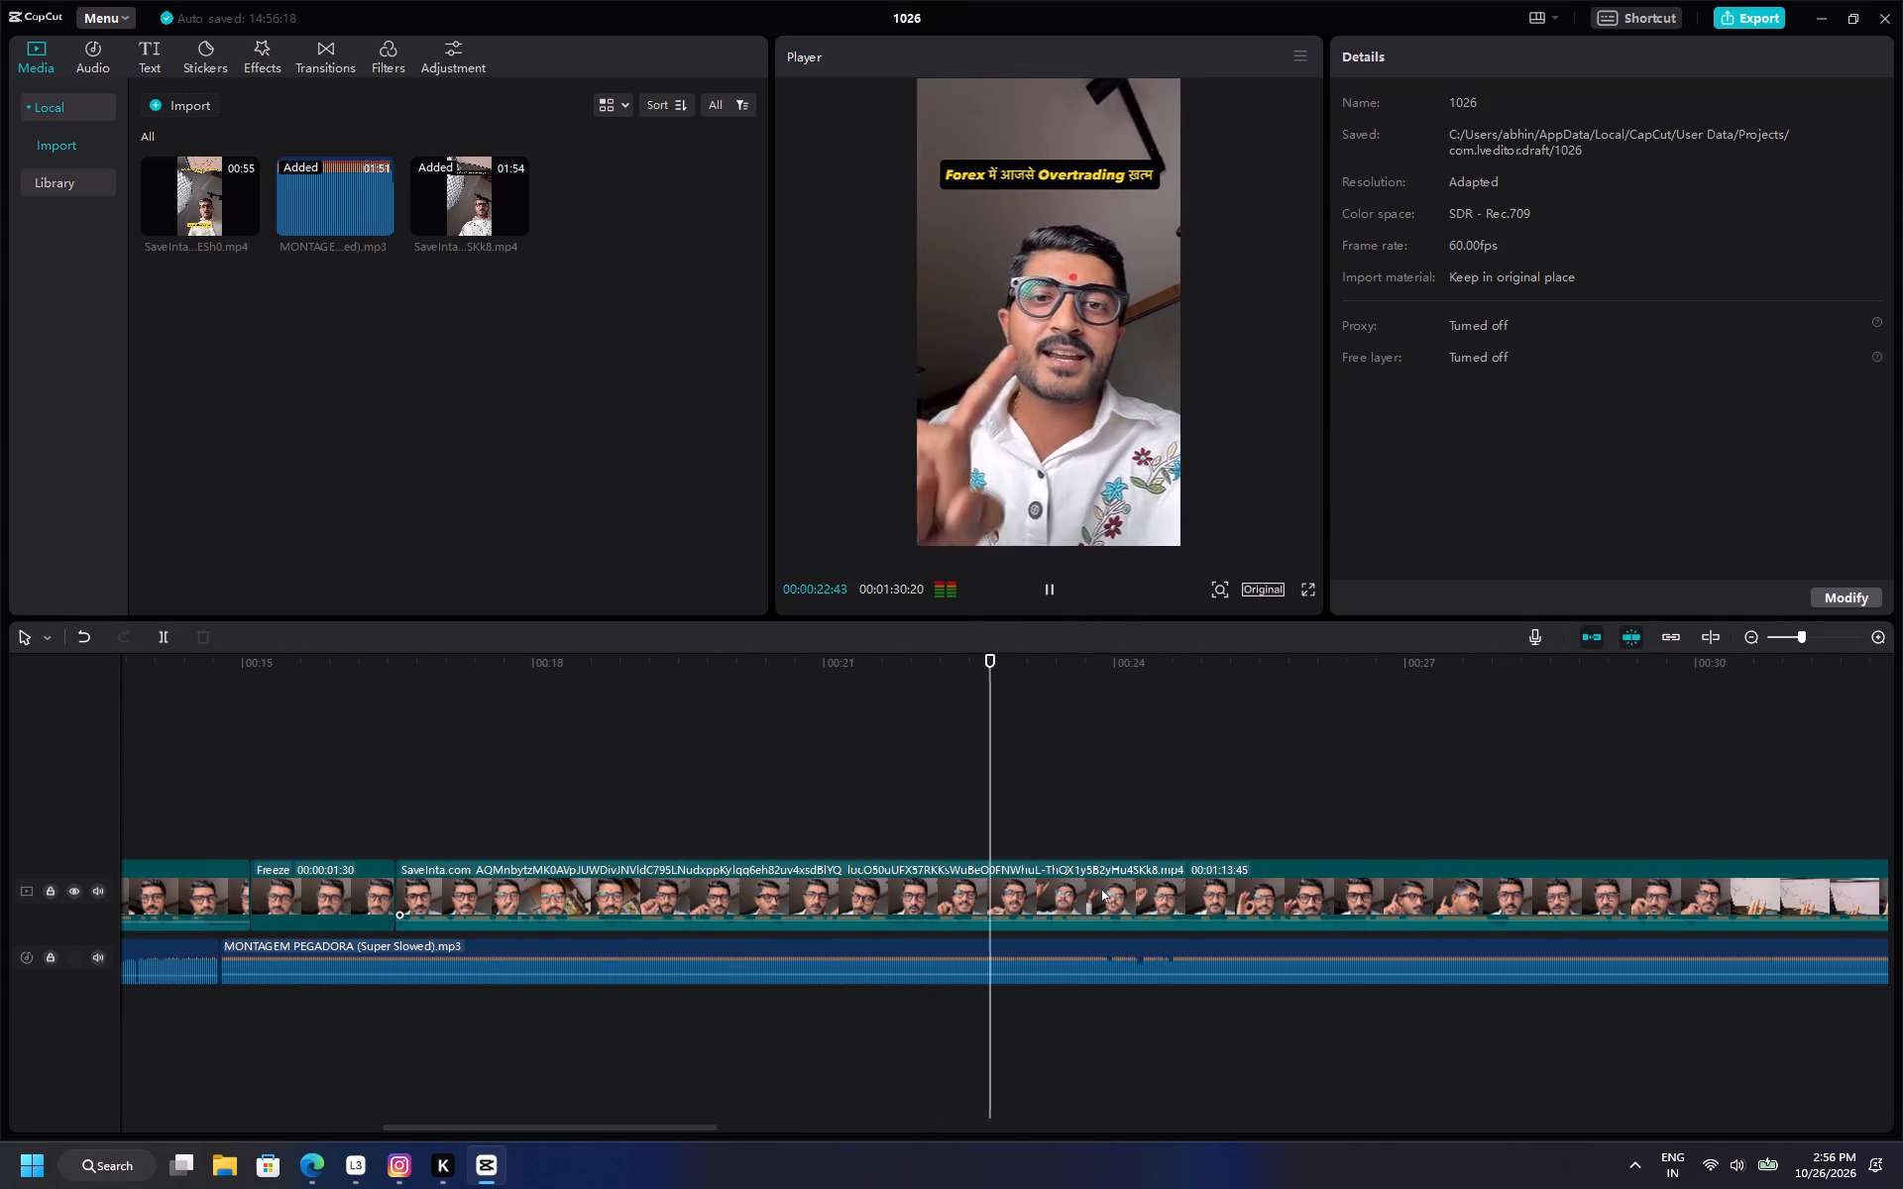
{"action": "scroll", "coordinate": [1102, 889], "scroll_direction": "down", "scroll_amount": 13, "text": "ctrl"}
{"action": "scroll", "coordinate": [1026, 865], "scroll_direction": "down", "scroll_amount": 3, "text": "ctrl"}
{"action": "scroll", "coordinate": [1031, 863], "scroll_direction": "up", "scroll_amount": 7, "text": "ctrl"}
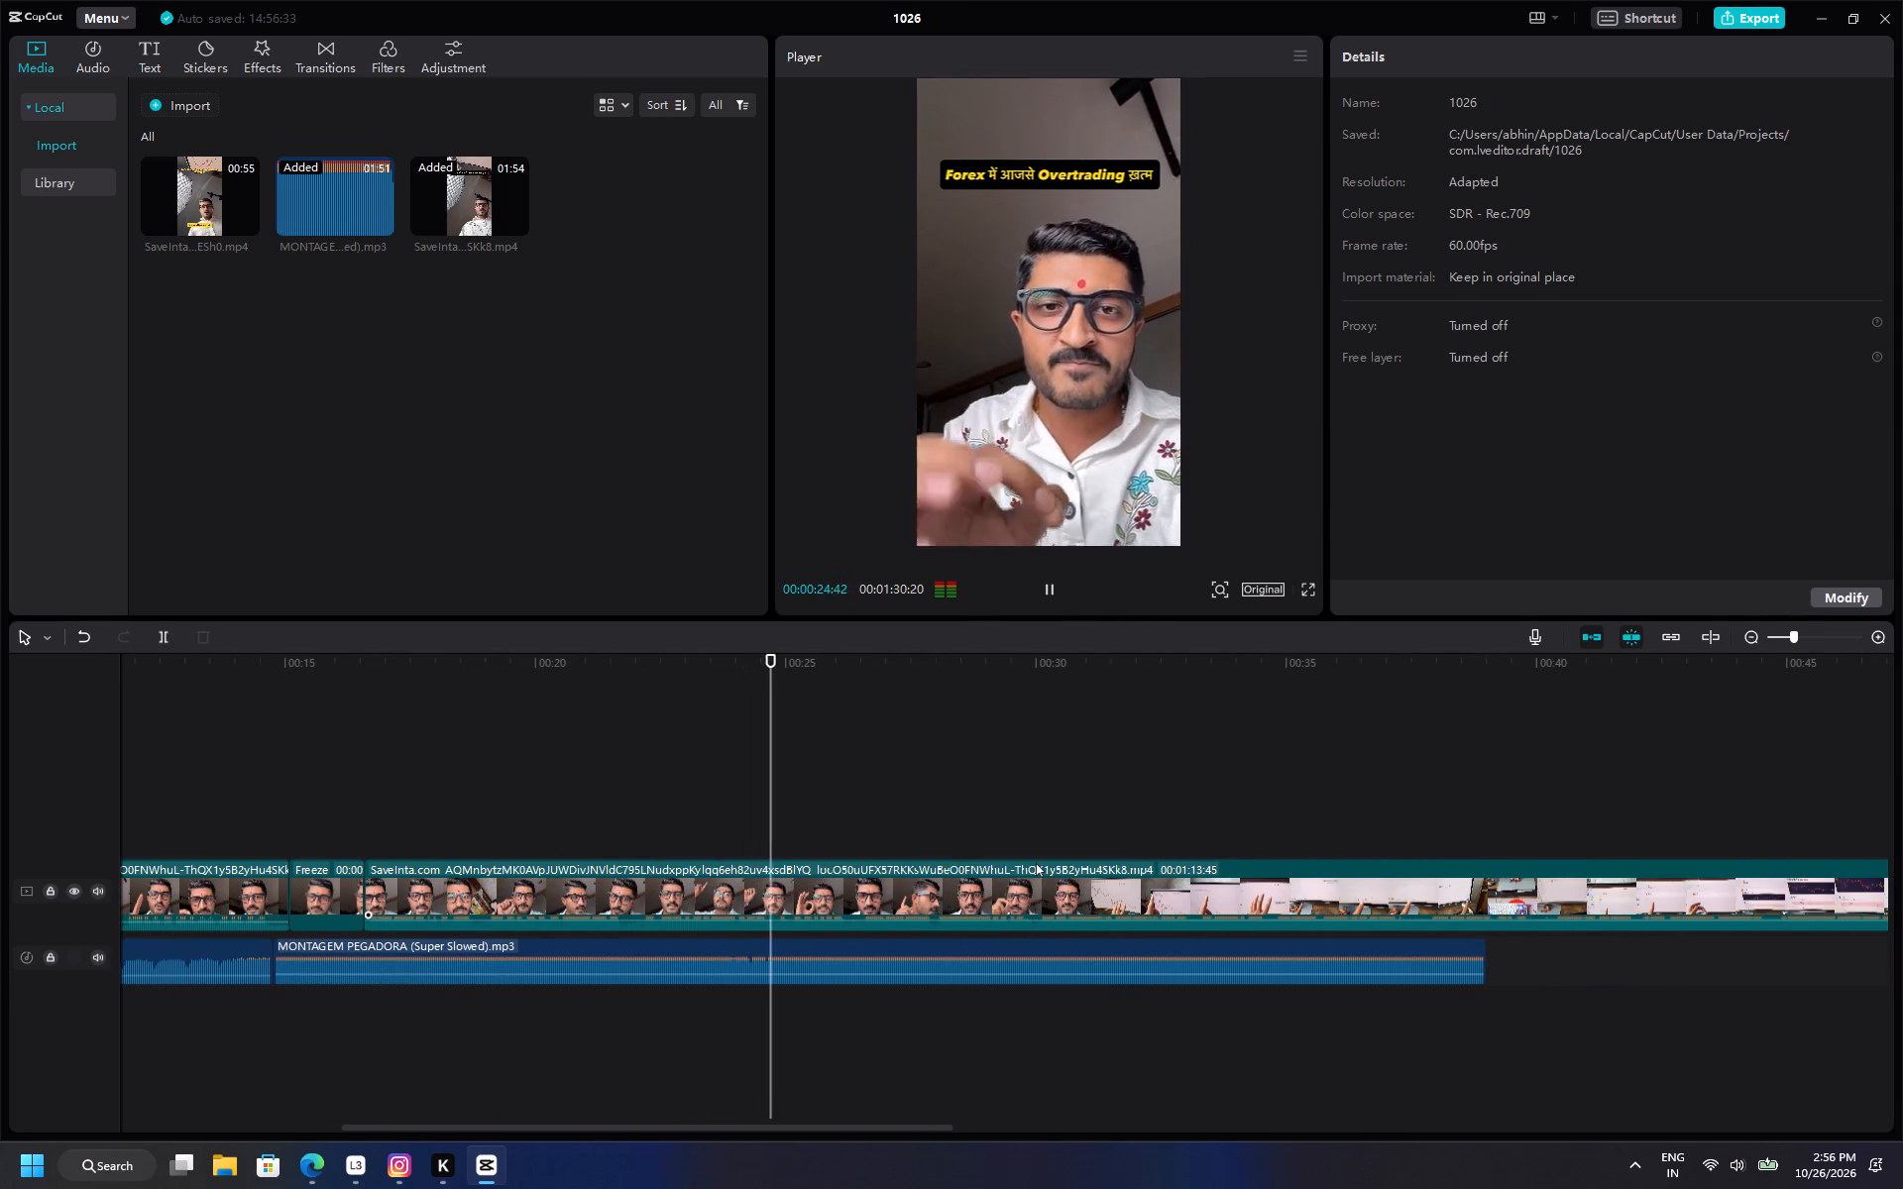
{"action": "scroll", "coordinate": [1058, 860], "scroll_direction": "up", "scroll_amount": 4, "text": "ctrl"}
{"action": "scroll", "coordinate": [964, 890], "scroll_direction": "up", "scroll_amount": 3, "text": "ctrl"}
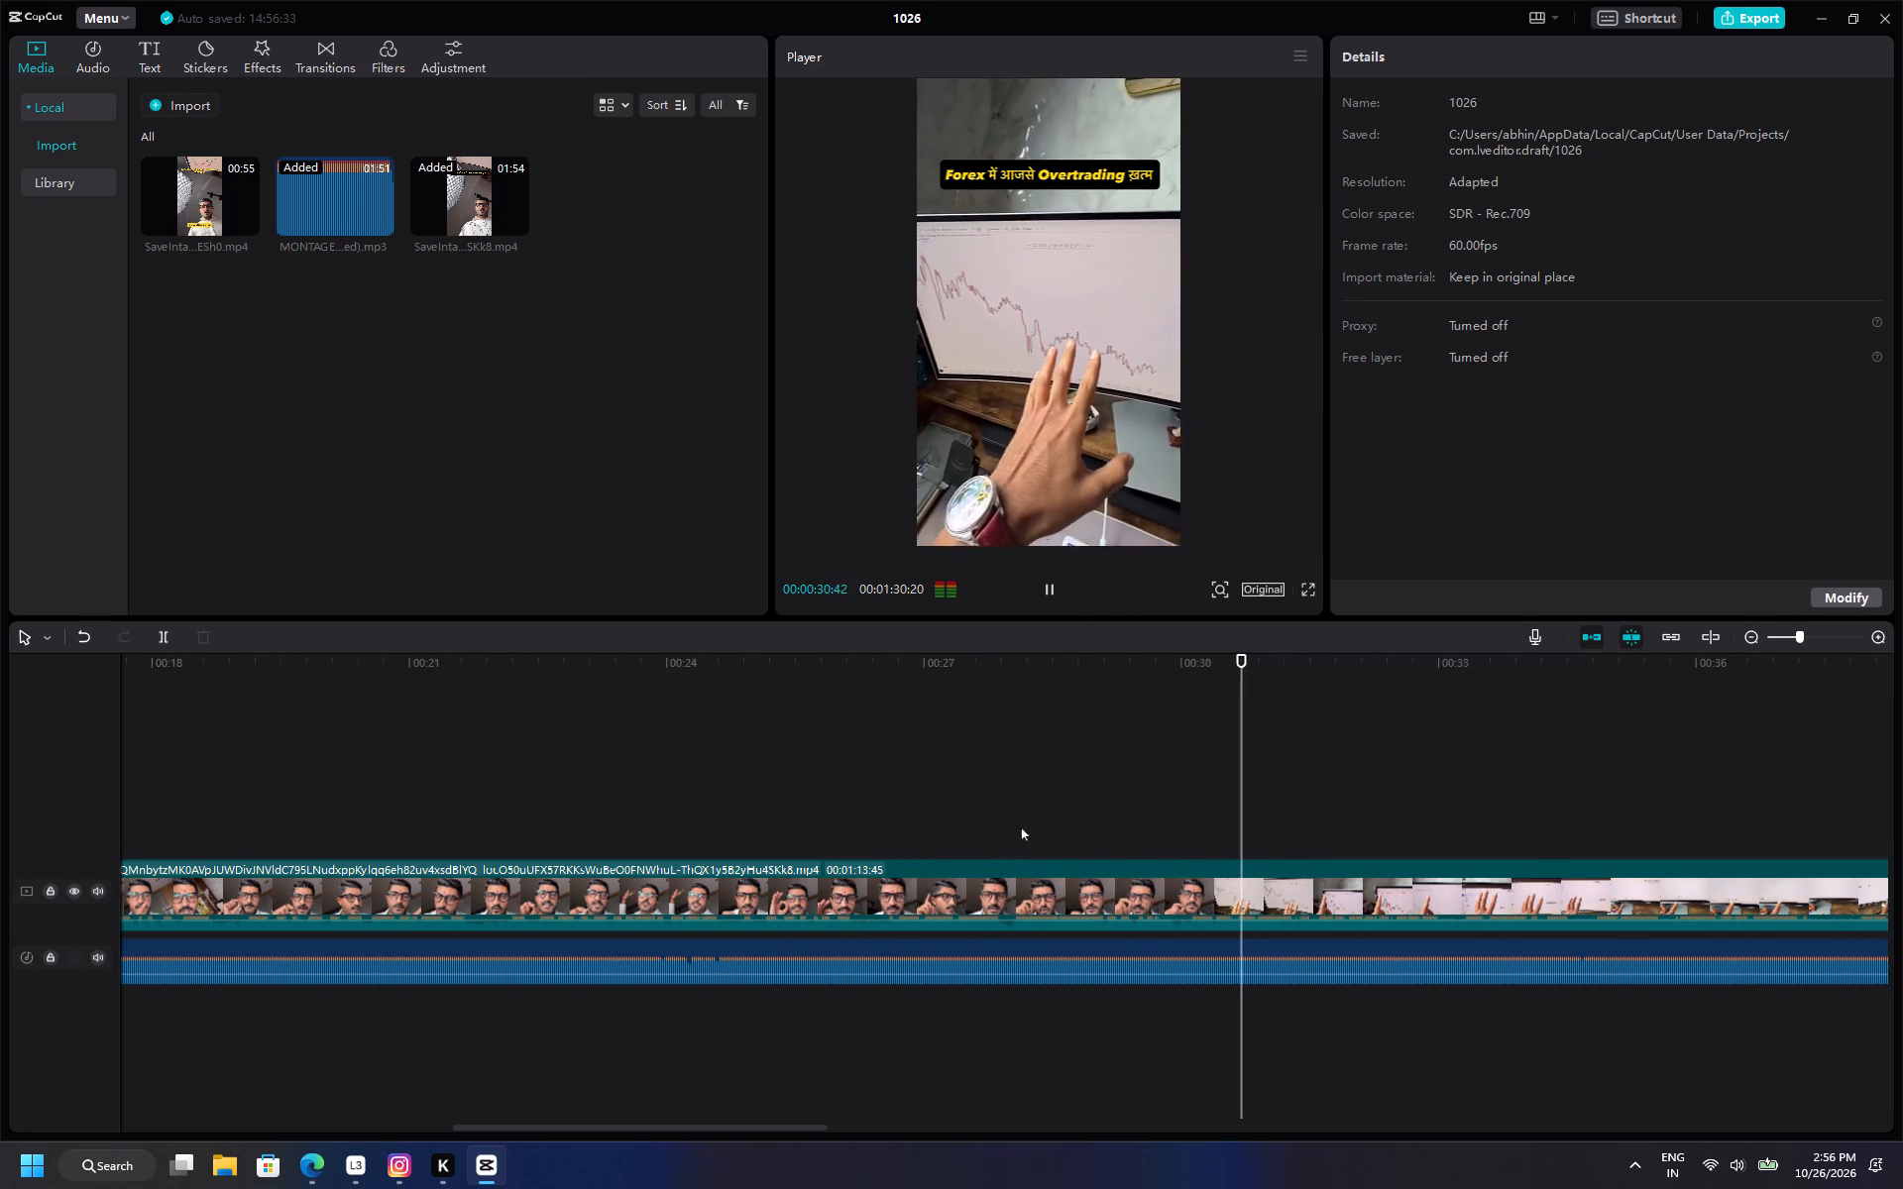
Replay the talking-head speech between the freeze frame and the chart footage from successively earlier points.
{"action": "left_click", "coordinate": [951, 820]}
{"action": "left_click_drag", "start_coordinate": [951, 820], "coordinate": [763, 823]}
{"action": "key", "text": "space"}
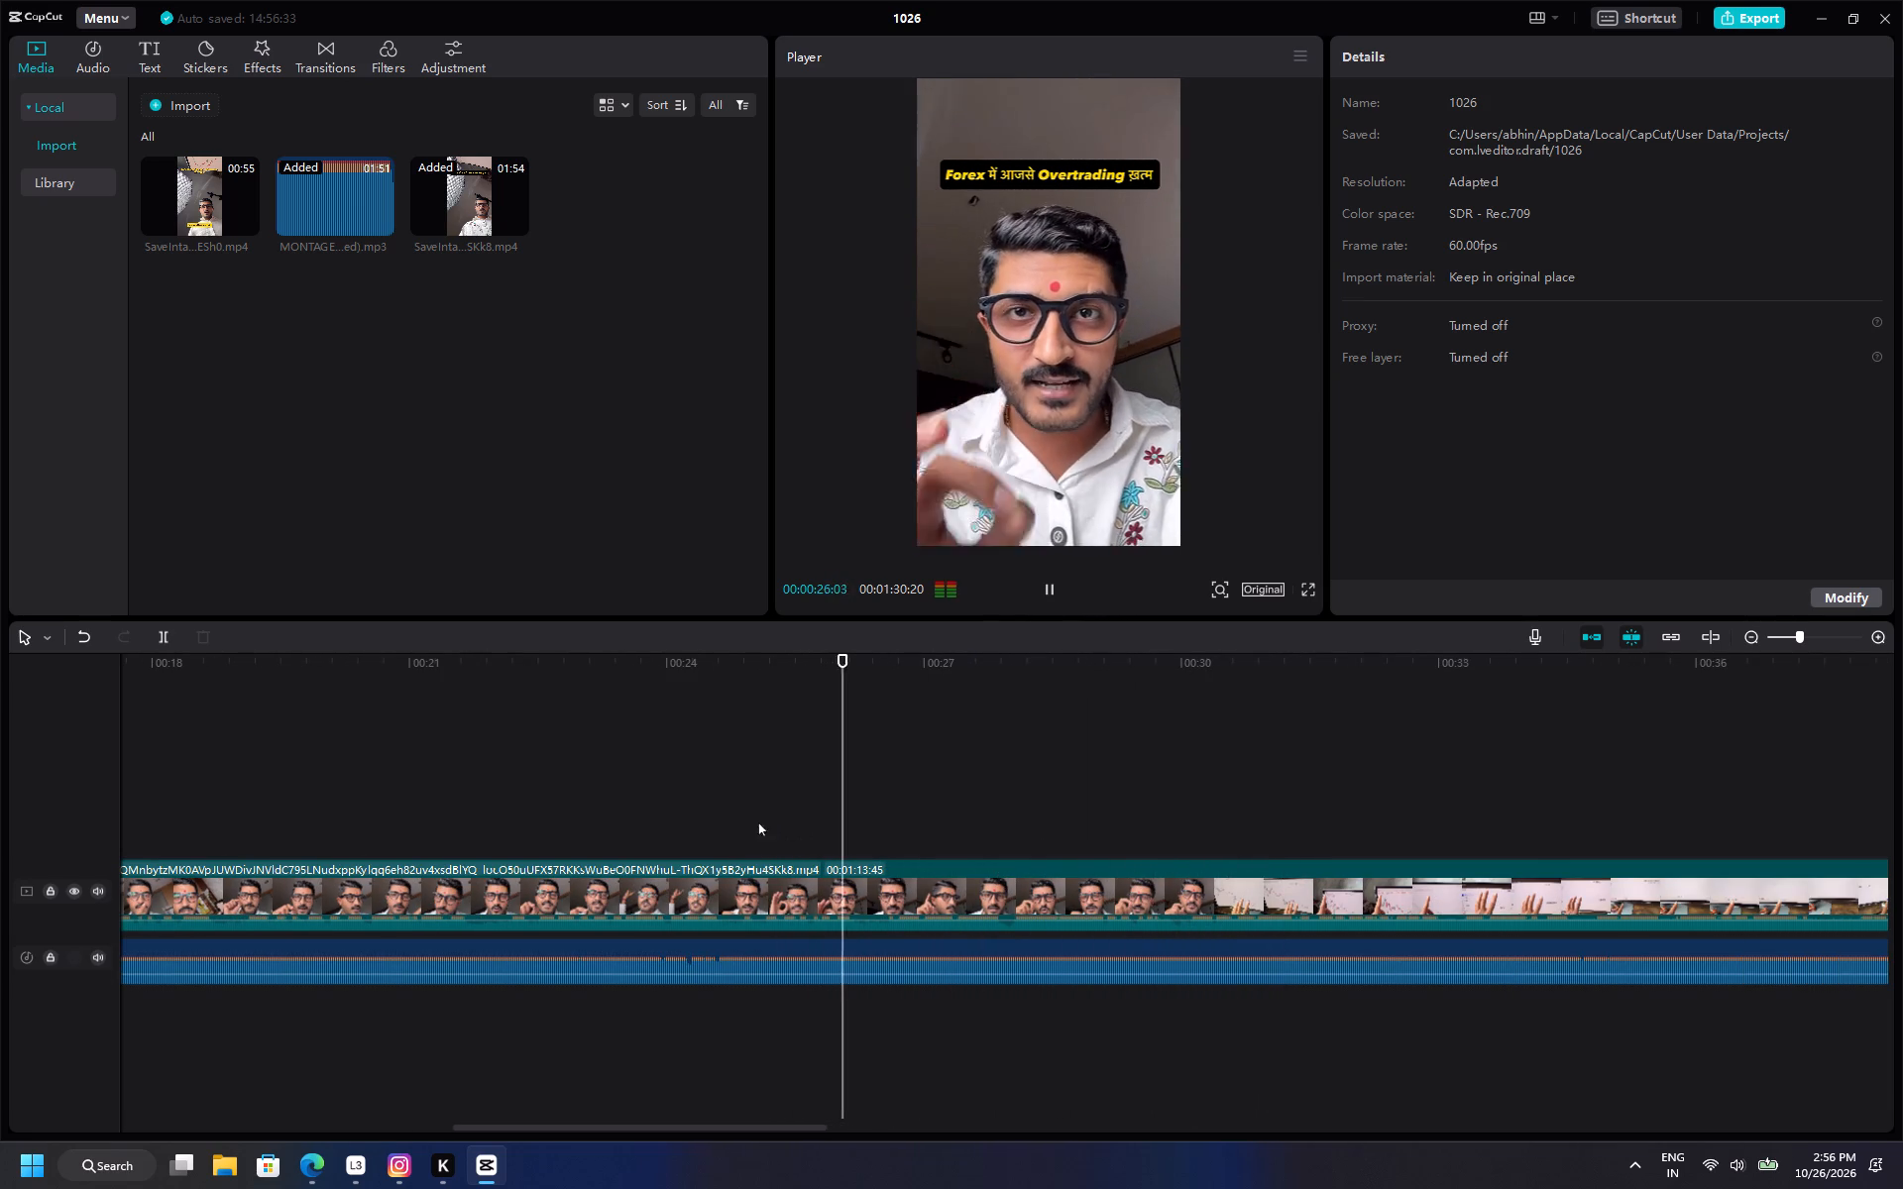
{"action": "left_click", "coordinate": [676, 805]}
{"action": "left_click_drag", "start_coordinate": [675, 805], "coordinate": [317, 821]}
{"action": "key", "text": "space"}
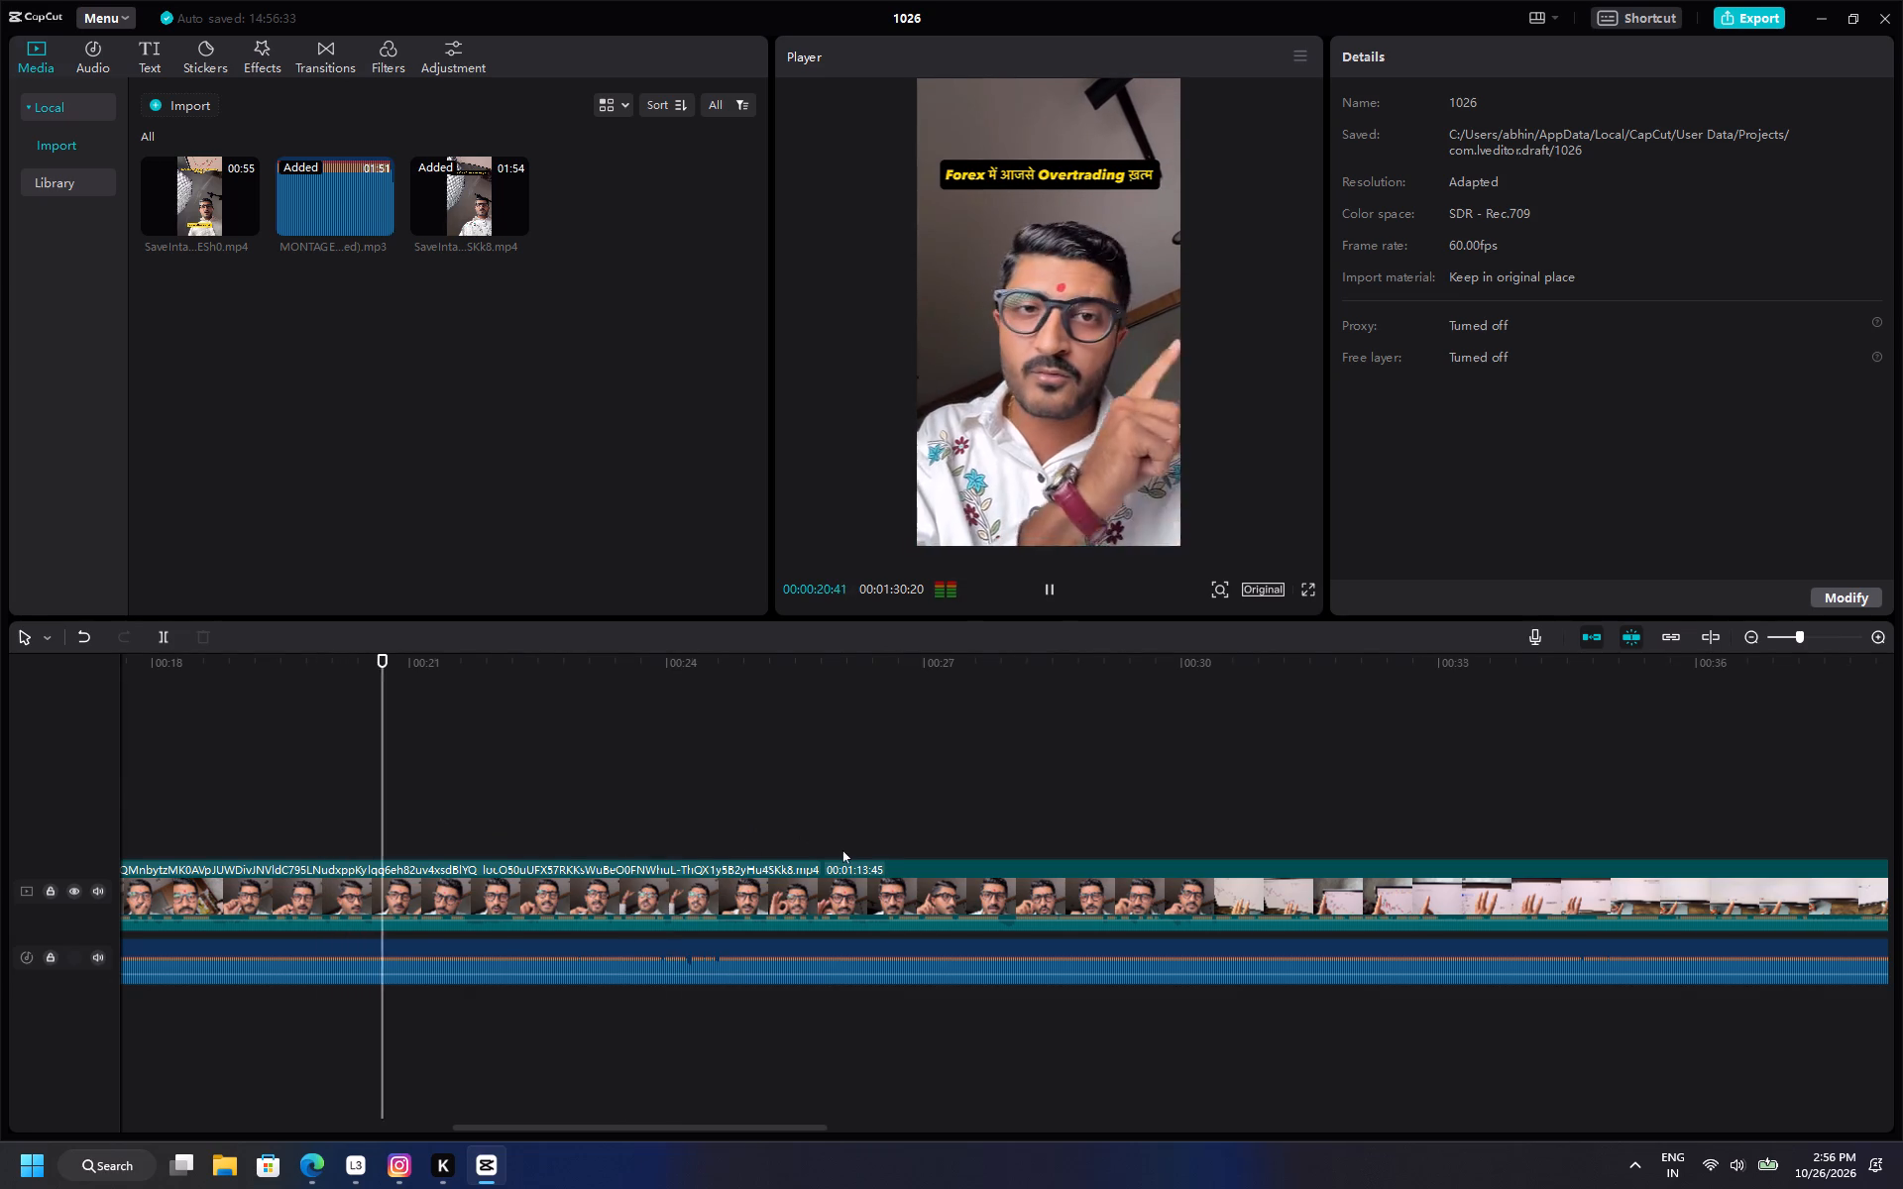
{"action": "left_click", "coordinate": [434, 792]}
{"action": "left_click_drag", "start_coordinate": [431, 792], "coordinate": [426, 792]}
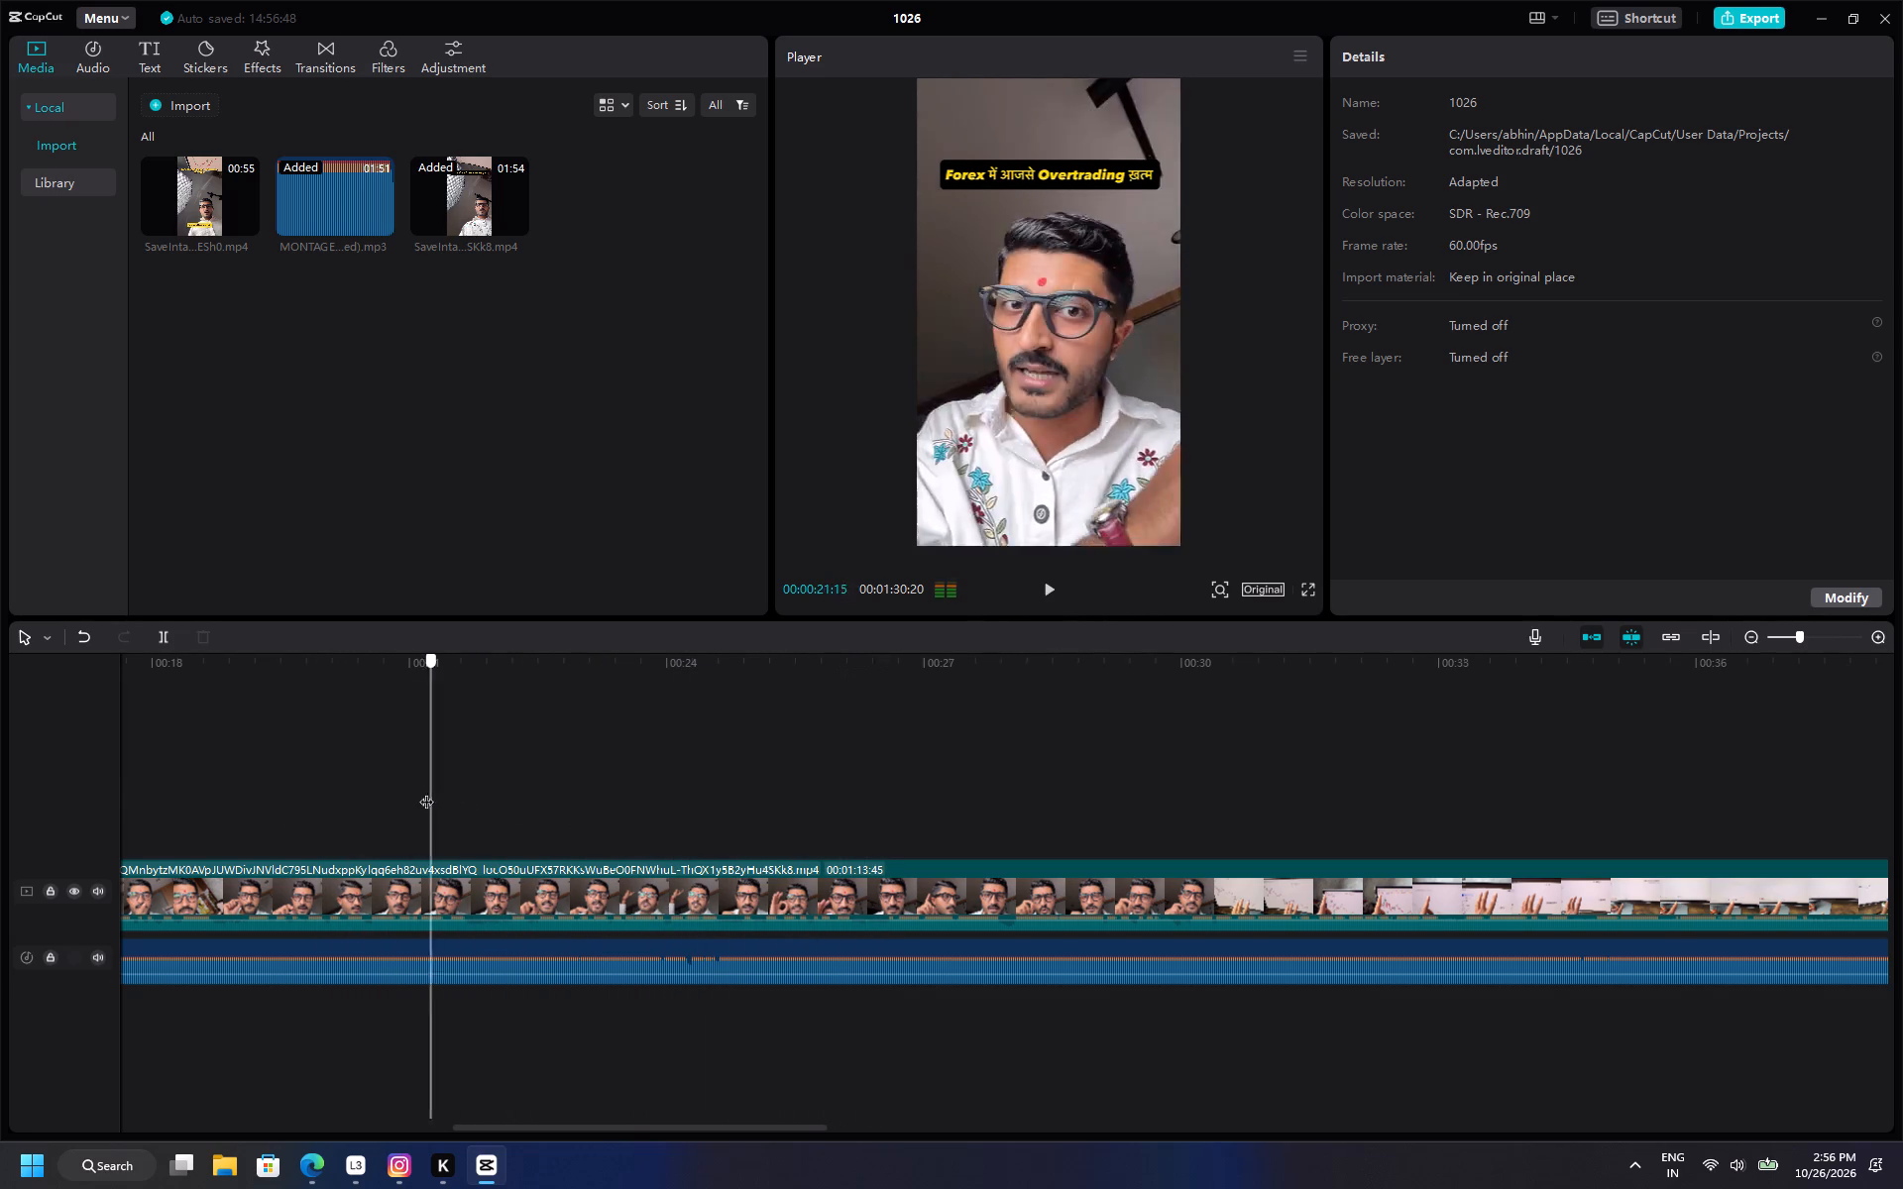
Play the project from an early point through the freeze frame, then replay from just before the freeze to find the next cut.
{"action": "left_click_drag", "start_coordinate": [426, 792], "coordinate": [0, 835]}
{"action": "key", "text": "space"}
{"action": "scroll", "coordinate": [793, 819], "scroll_direction": "down", "scroll_amount": 10, "text": "ctrl"}
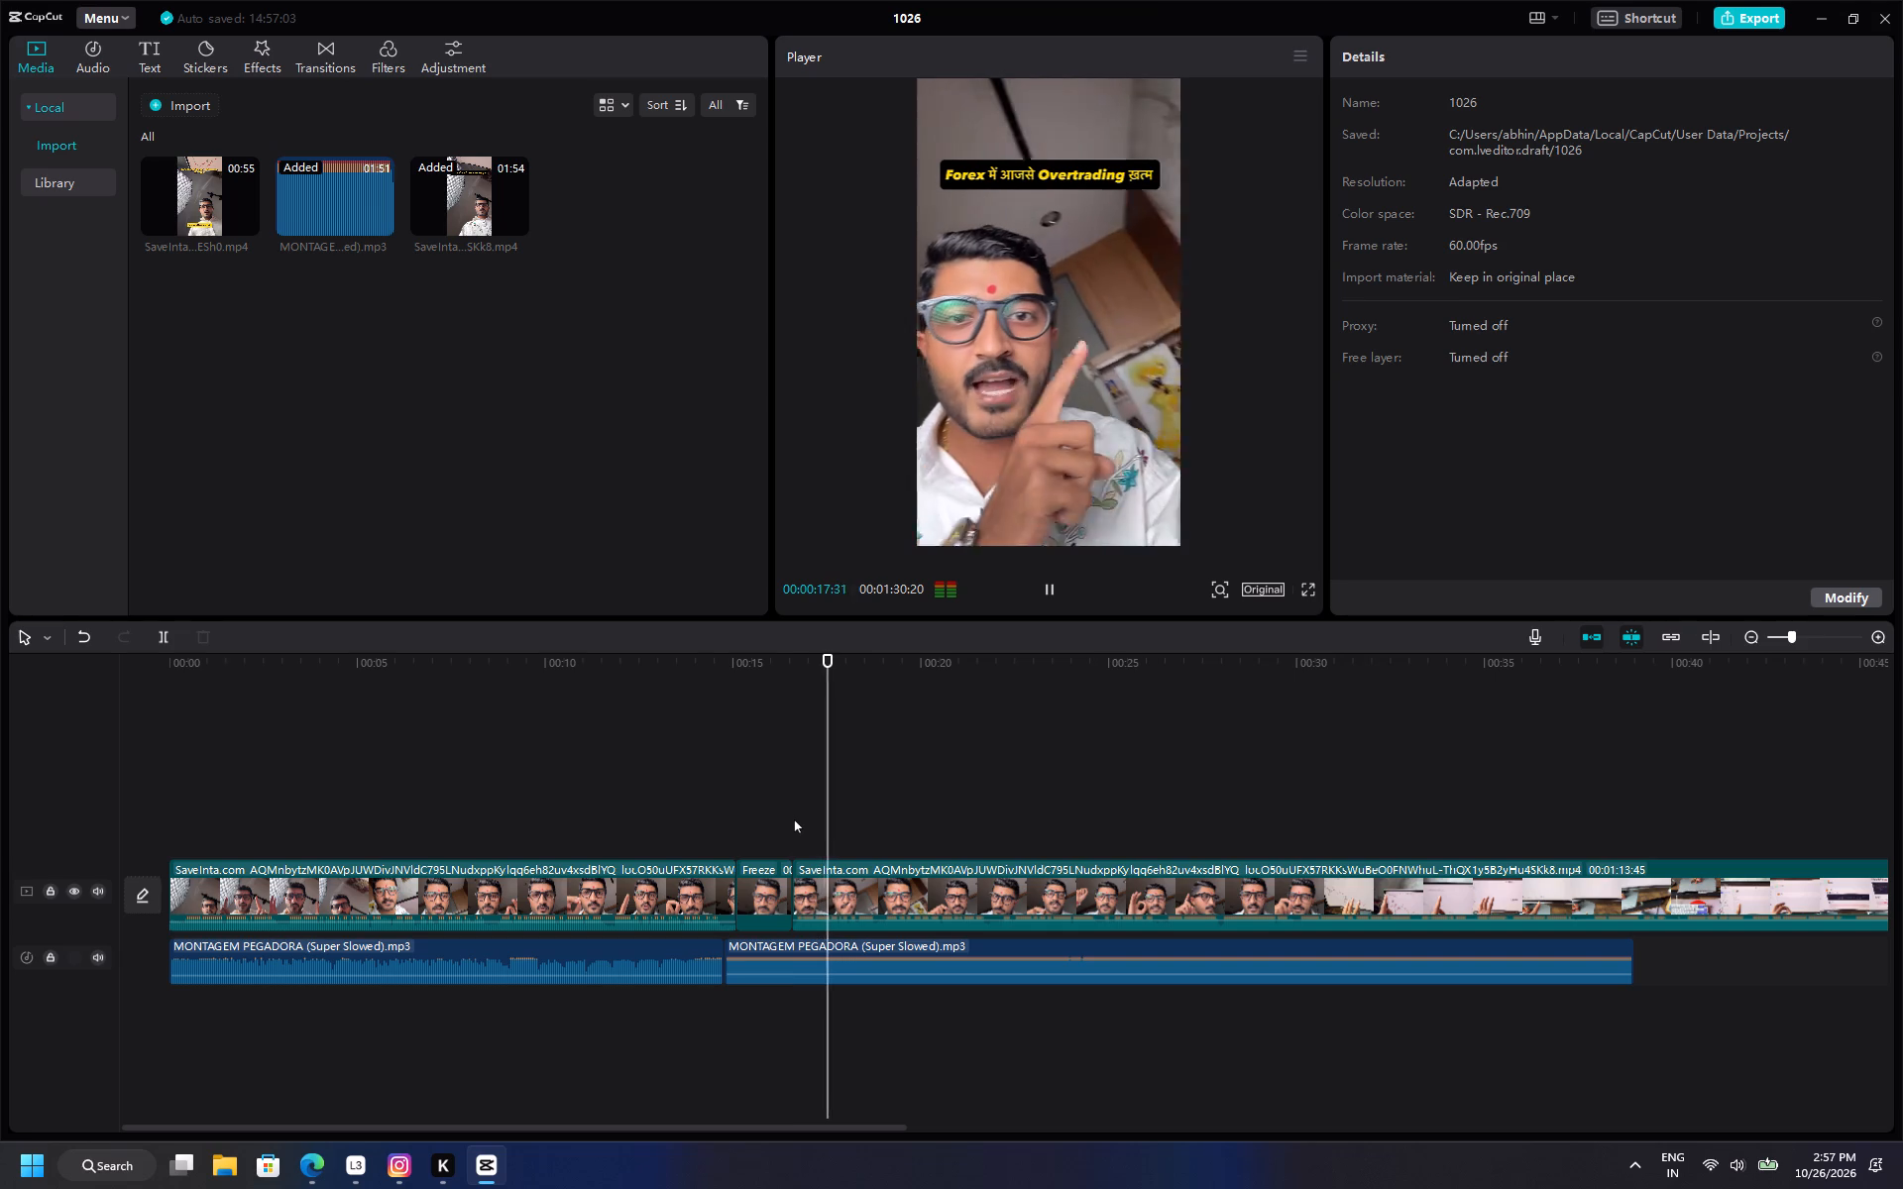
{"action": "left_click", "coordinate": [657, 797]}
{"action": "key", "text": "space"}
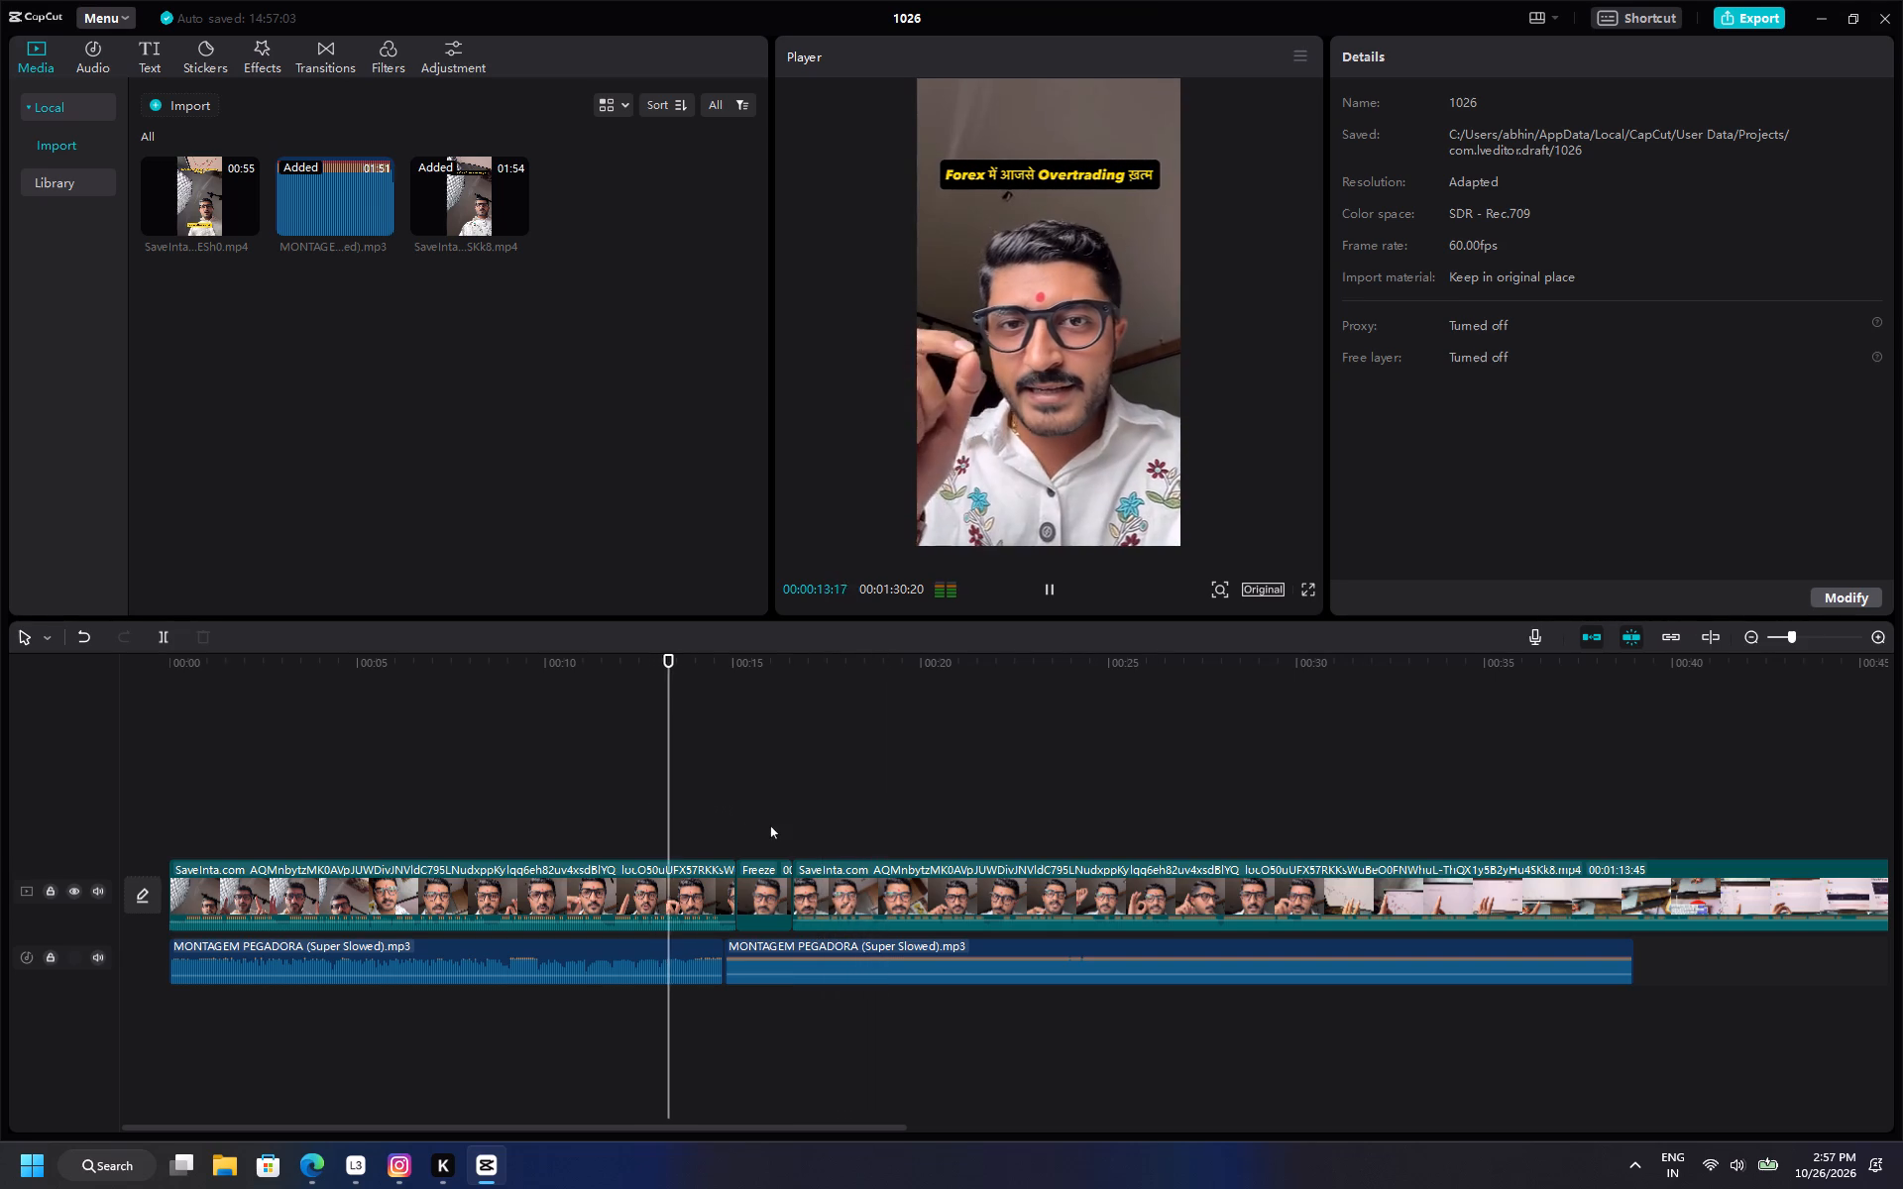
{"action": "scroll", "coordinate": [769, 815], "scroll_direction": "up", "scroll_amount": 6, "text": "ctrl"}
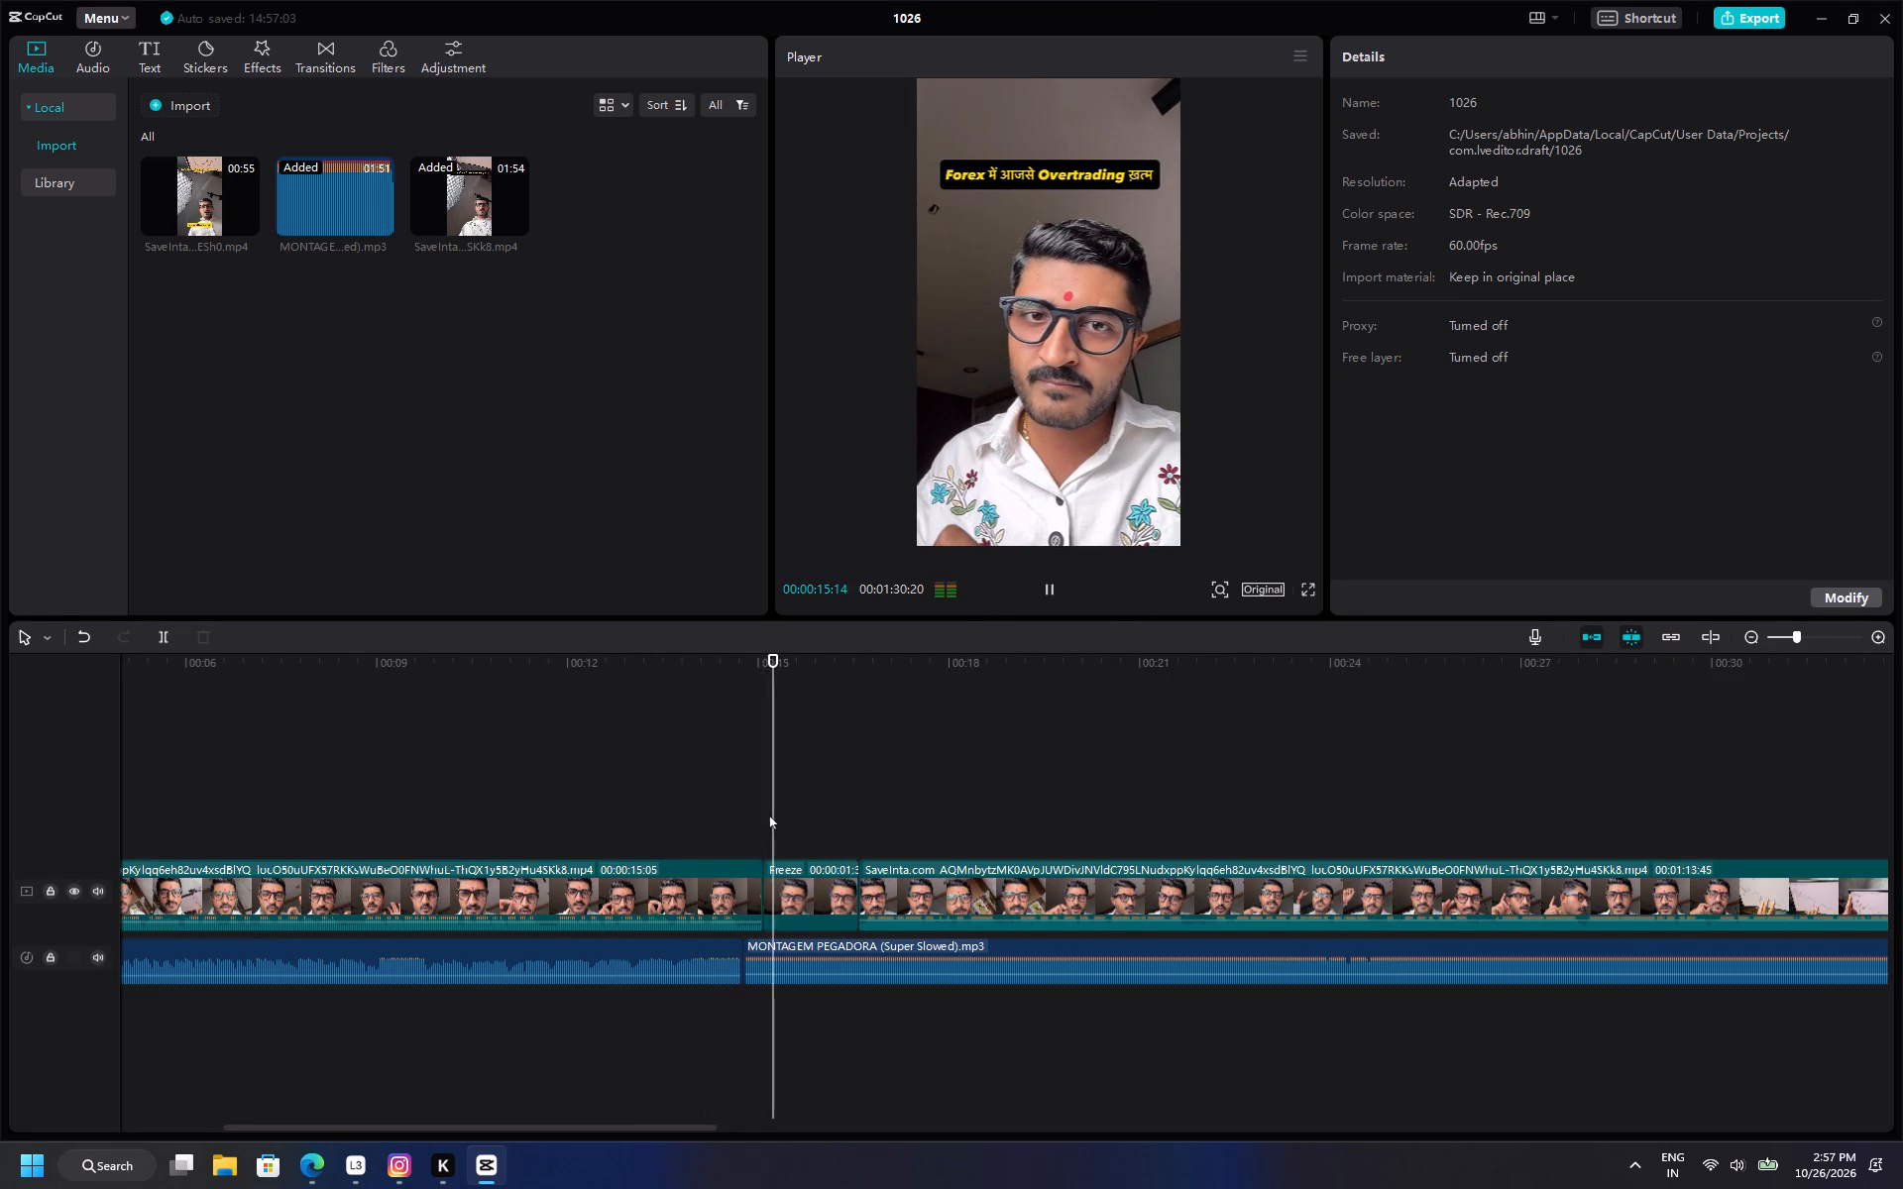
{"action": "scroll", "coordinate": [1023, 846], "scroll_direction": "down", "scroll_amount": 15, "text": "ctrl"}
{"action": "scroll", "coordinate": [989, 838], "scroll_direction": "up", "scroll_amount": 11, "text": "ctrl"}
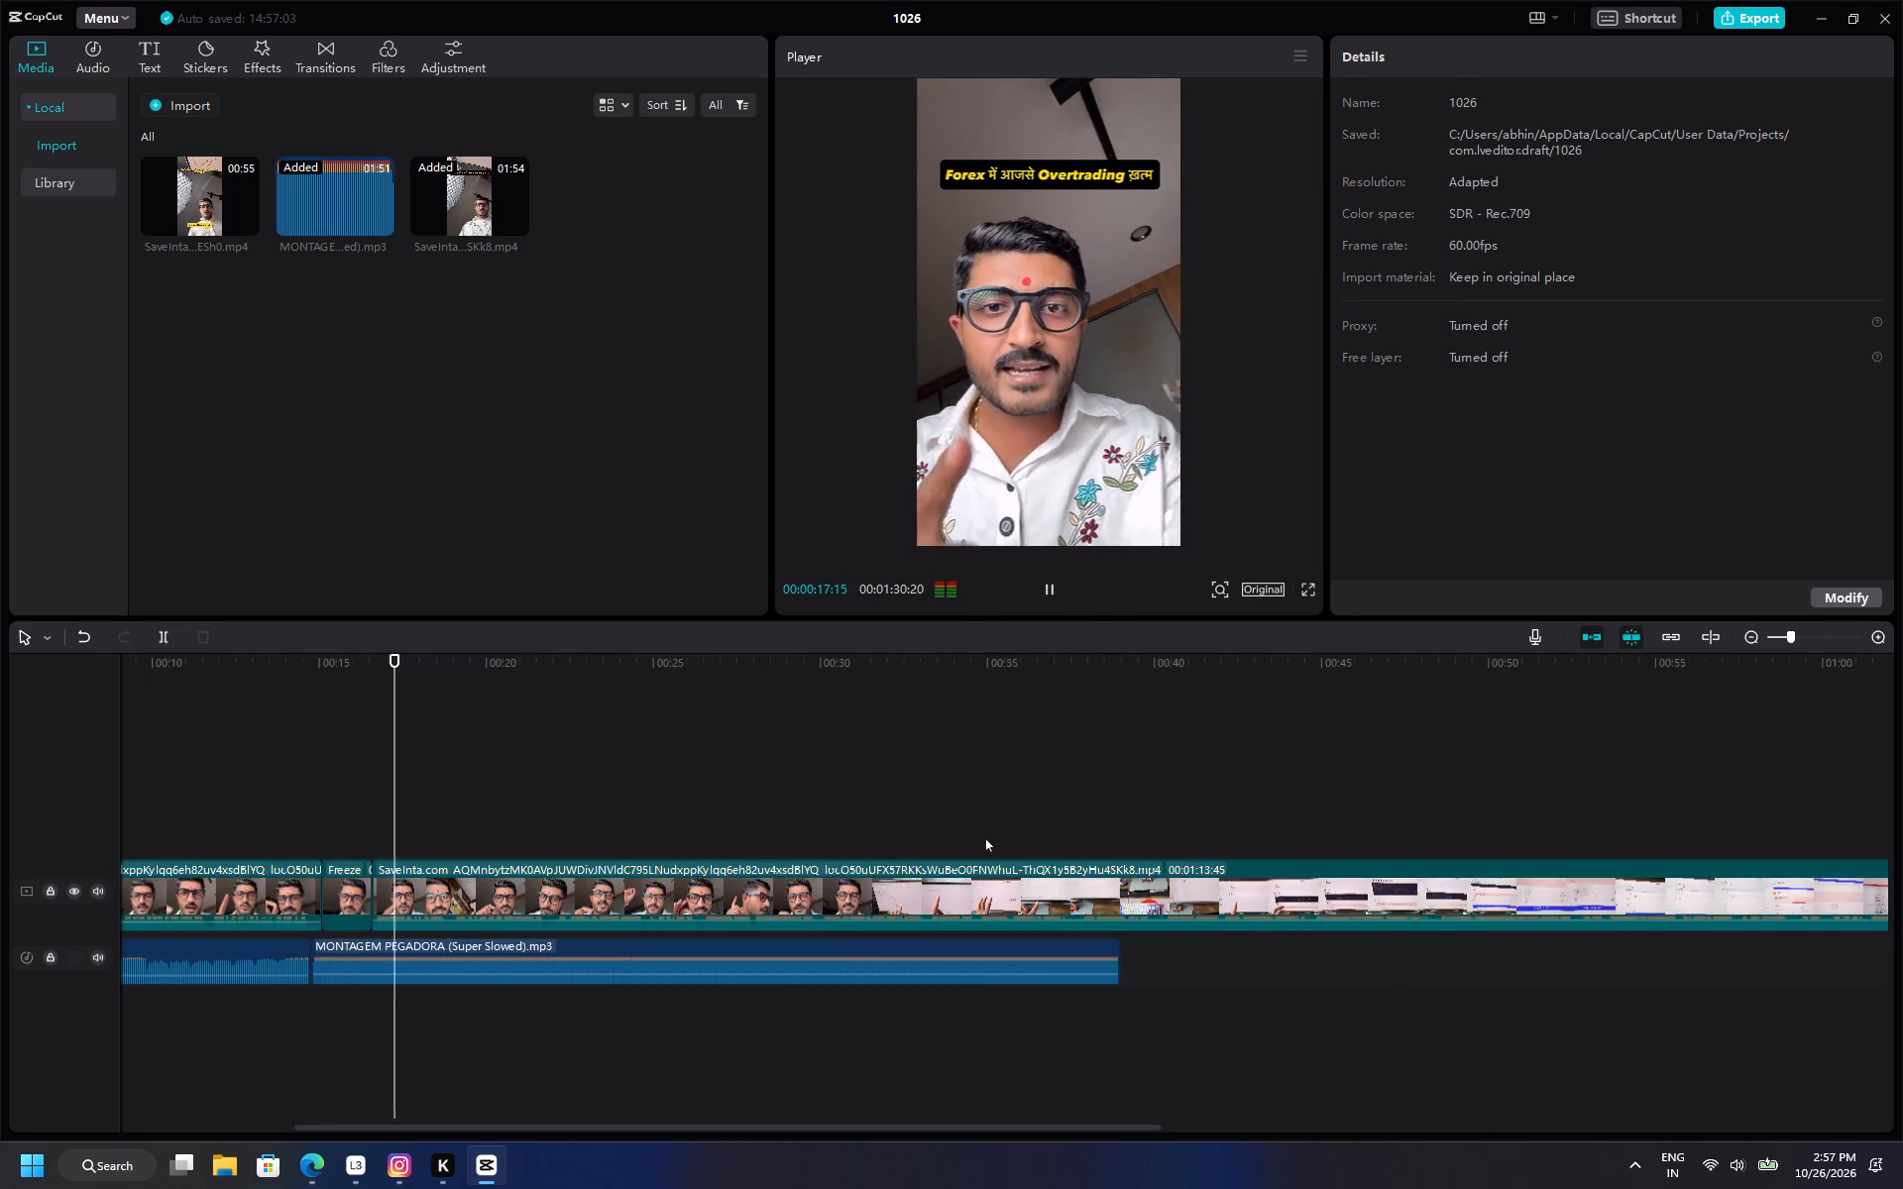
{"action": "scroll", "coordinate": [985, 838], "scroll_direction": "up", "scroll_amount": 5, "text": "ctrl"}
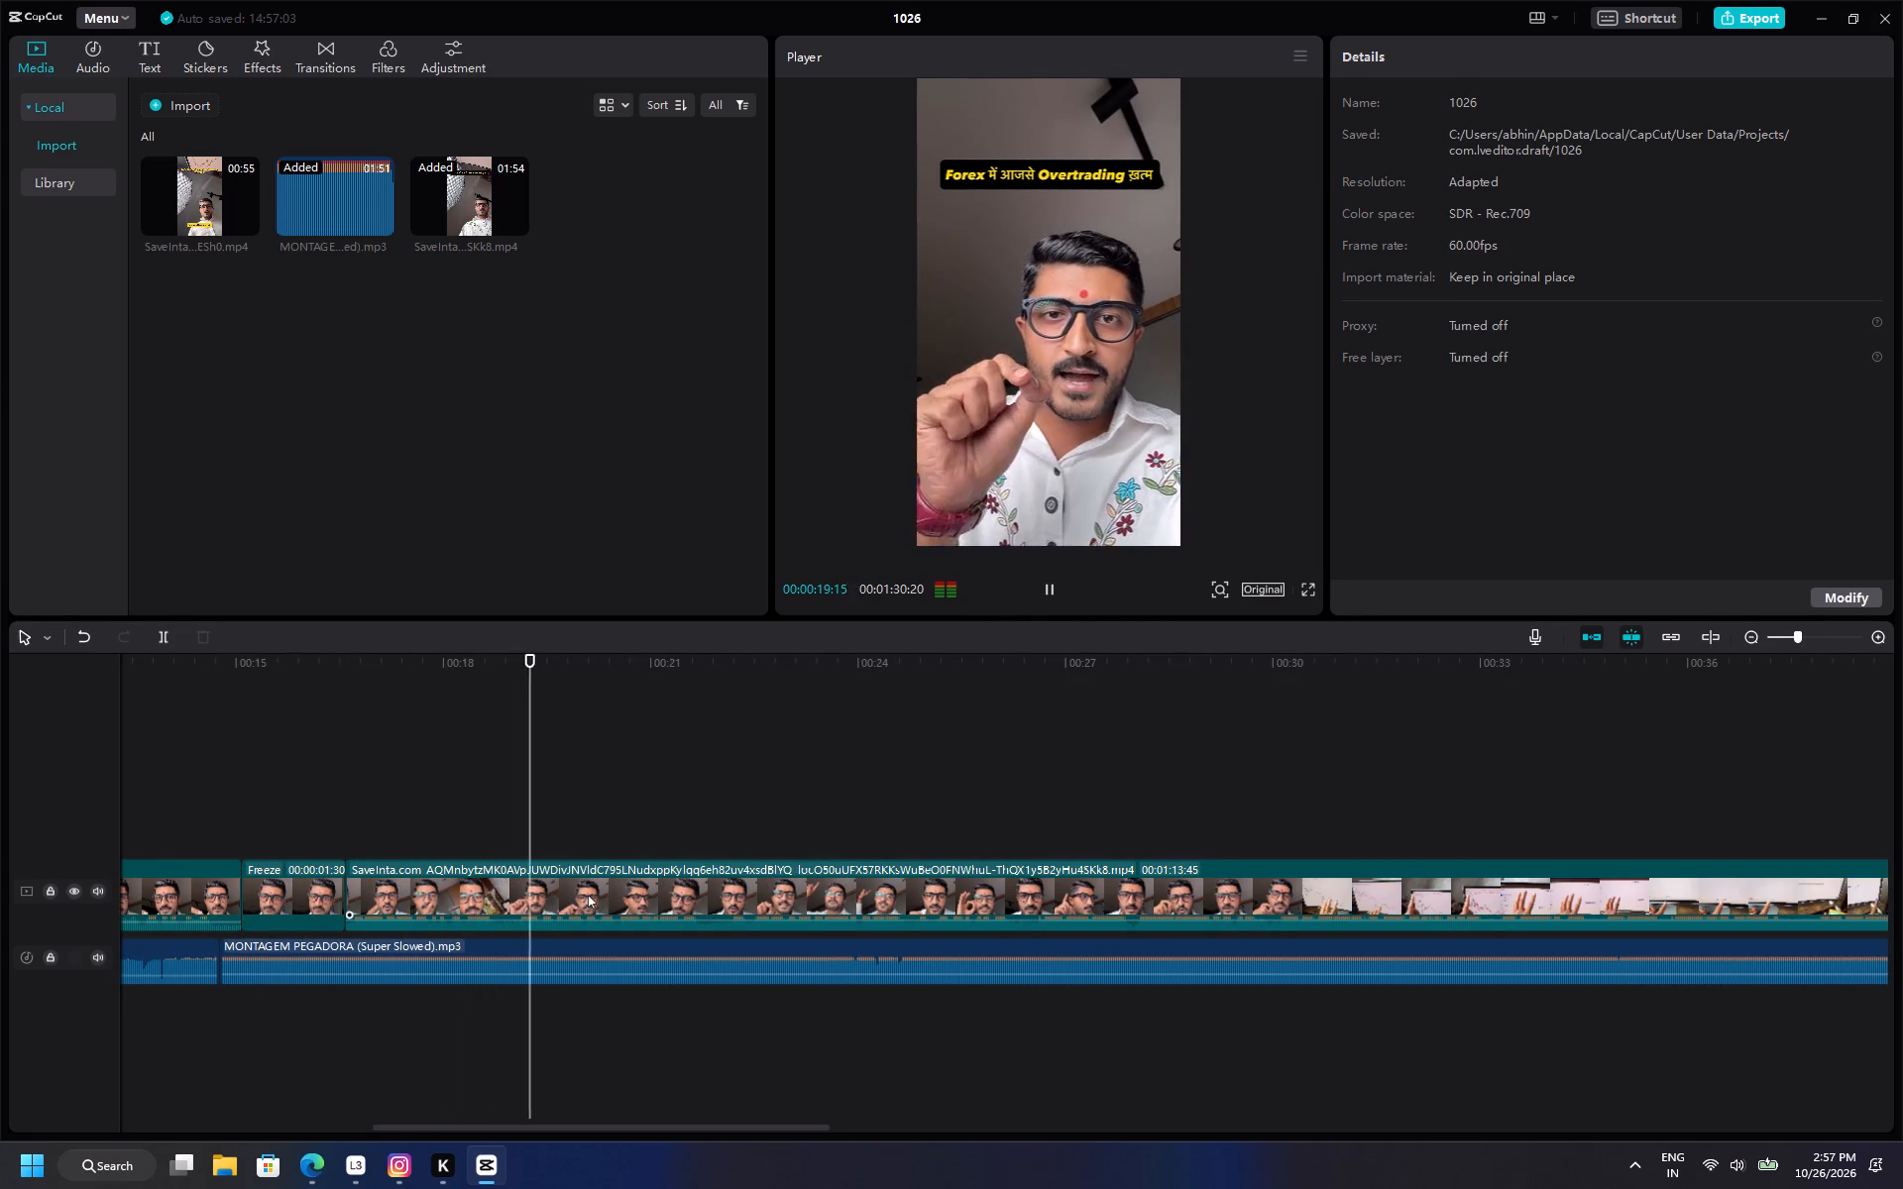
{"action": "scroll", "coordinate": [591, 895], "scroll_direction": "up", "scroll_amount": 4, "text": "ctrl"}
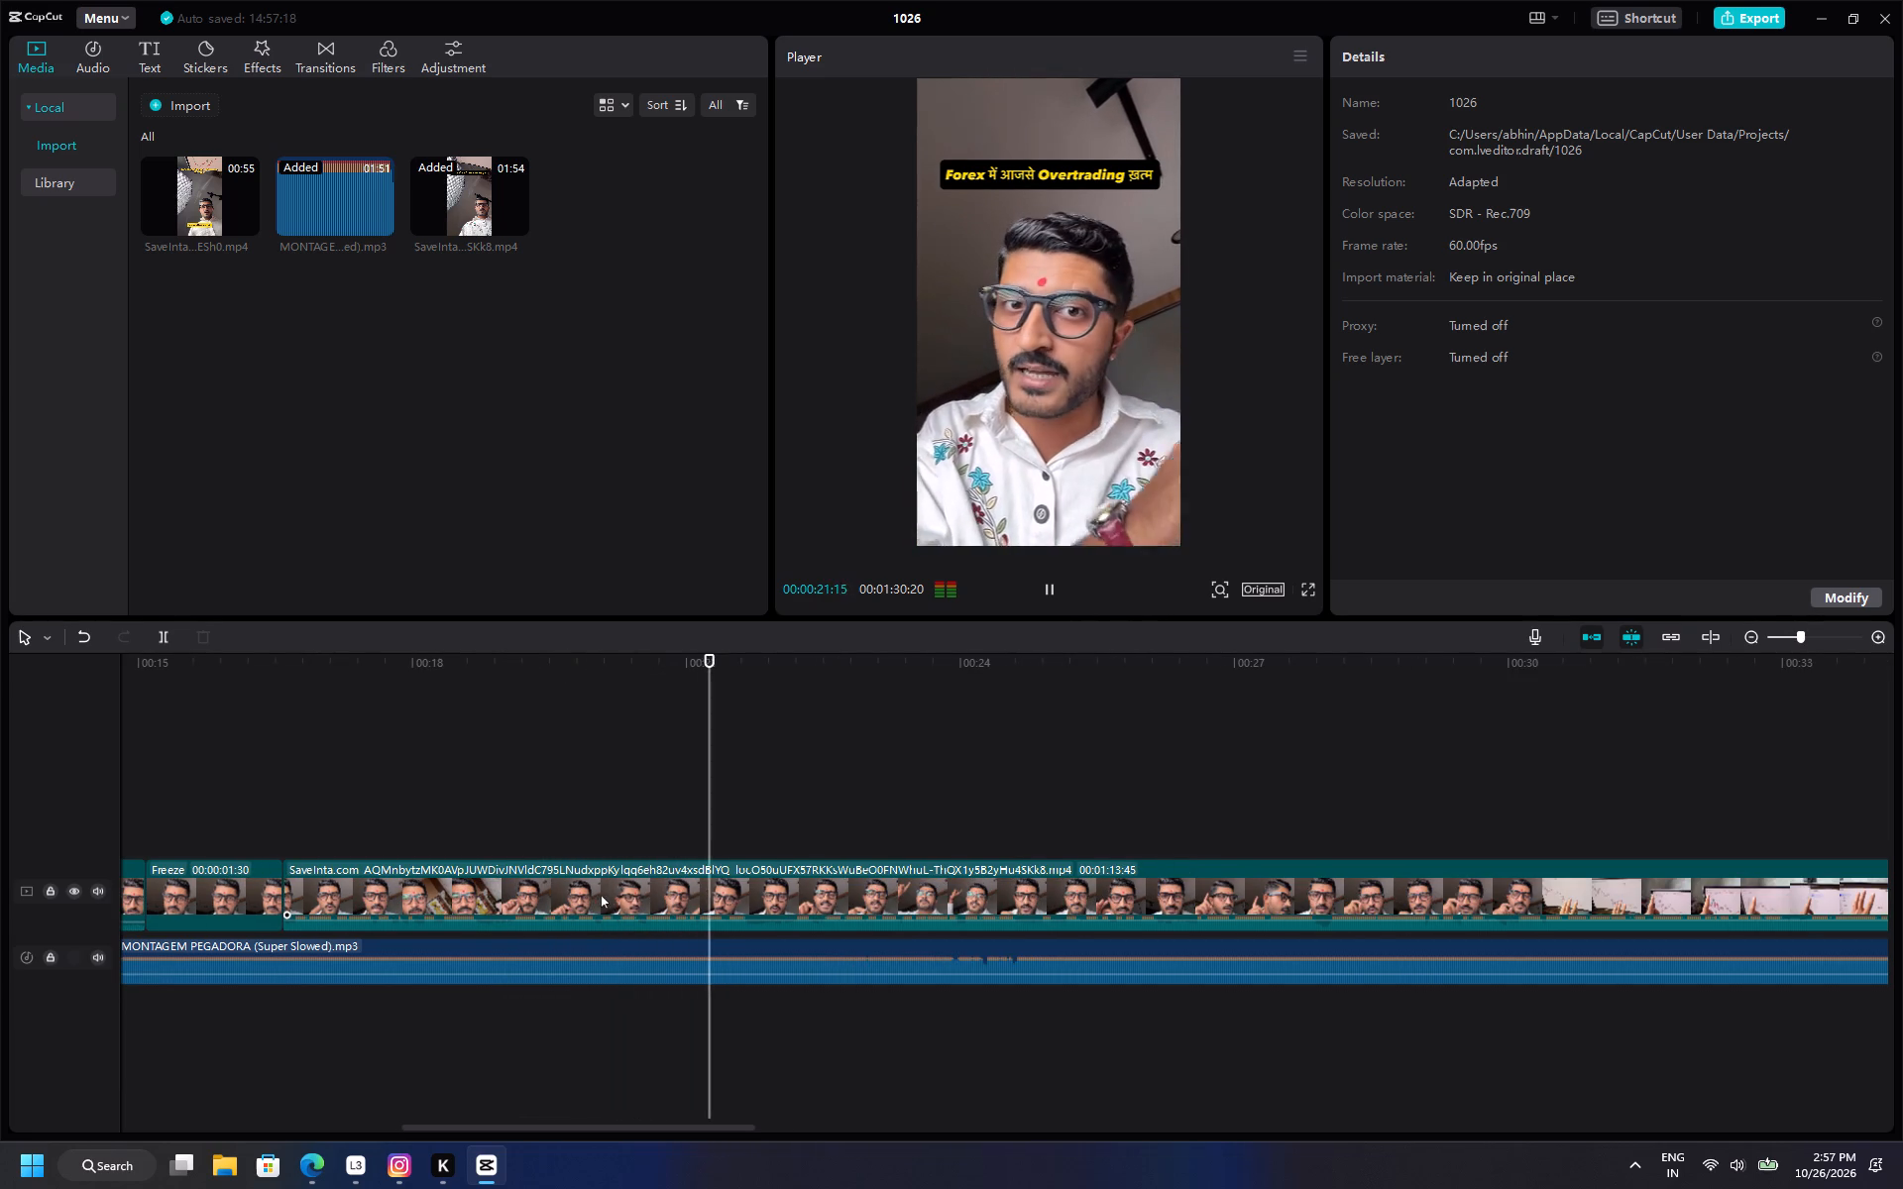
Split the reel segment after the freeze frame at 00:00:22:01.
{"action": "key", "text": "space"}
{"action": "left_click", "coordinate": [631, 830]}
{"action": "key", "text": "space"}
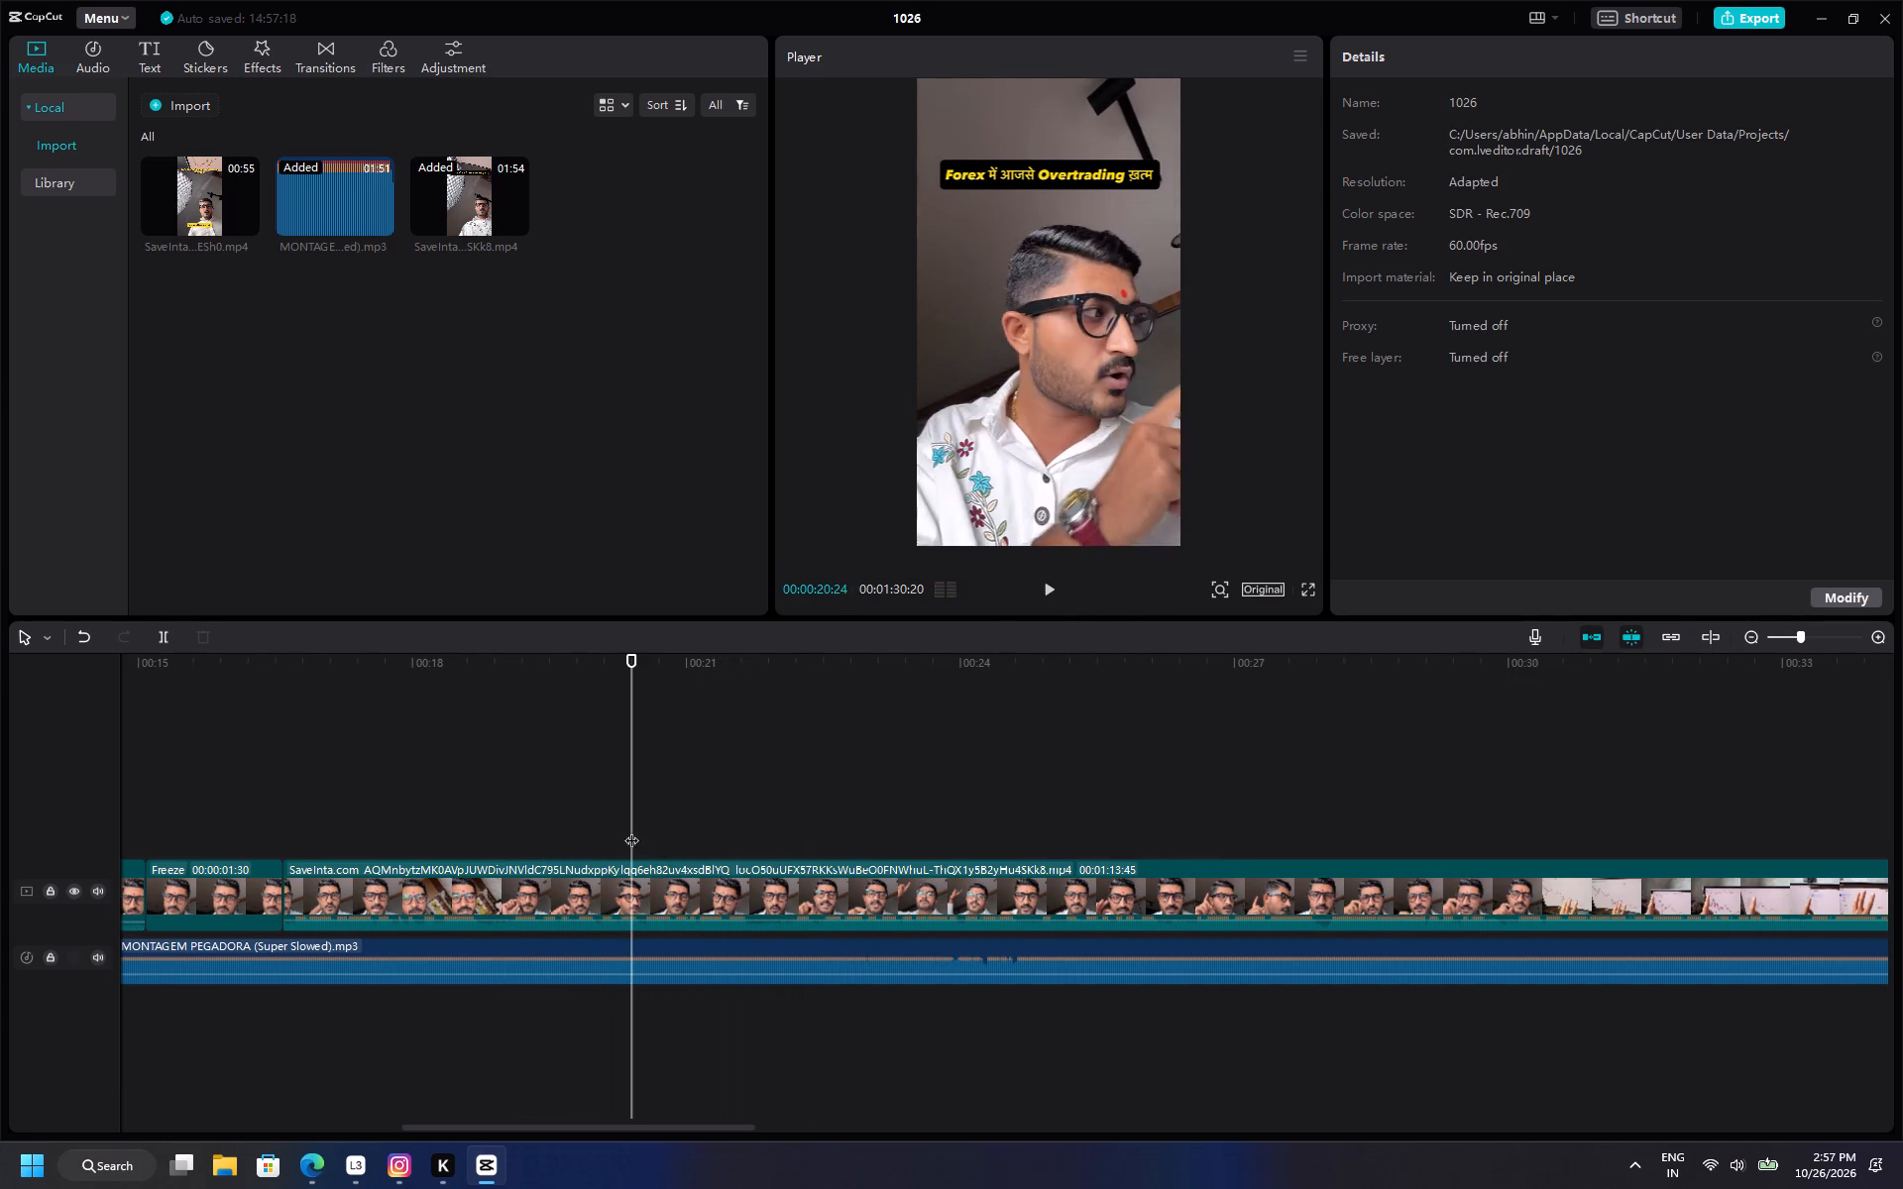
{"action": "scroll", "coordinate": [769, 864], "scroll_direction": "up", "scroll_amount": 5, "text": "ctrl"}
{"action": "key", "text": "space"}
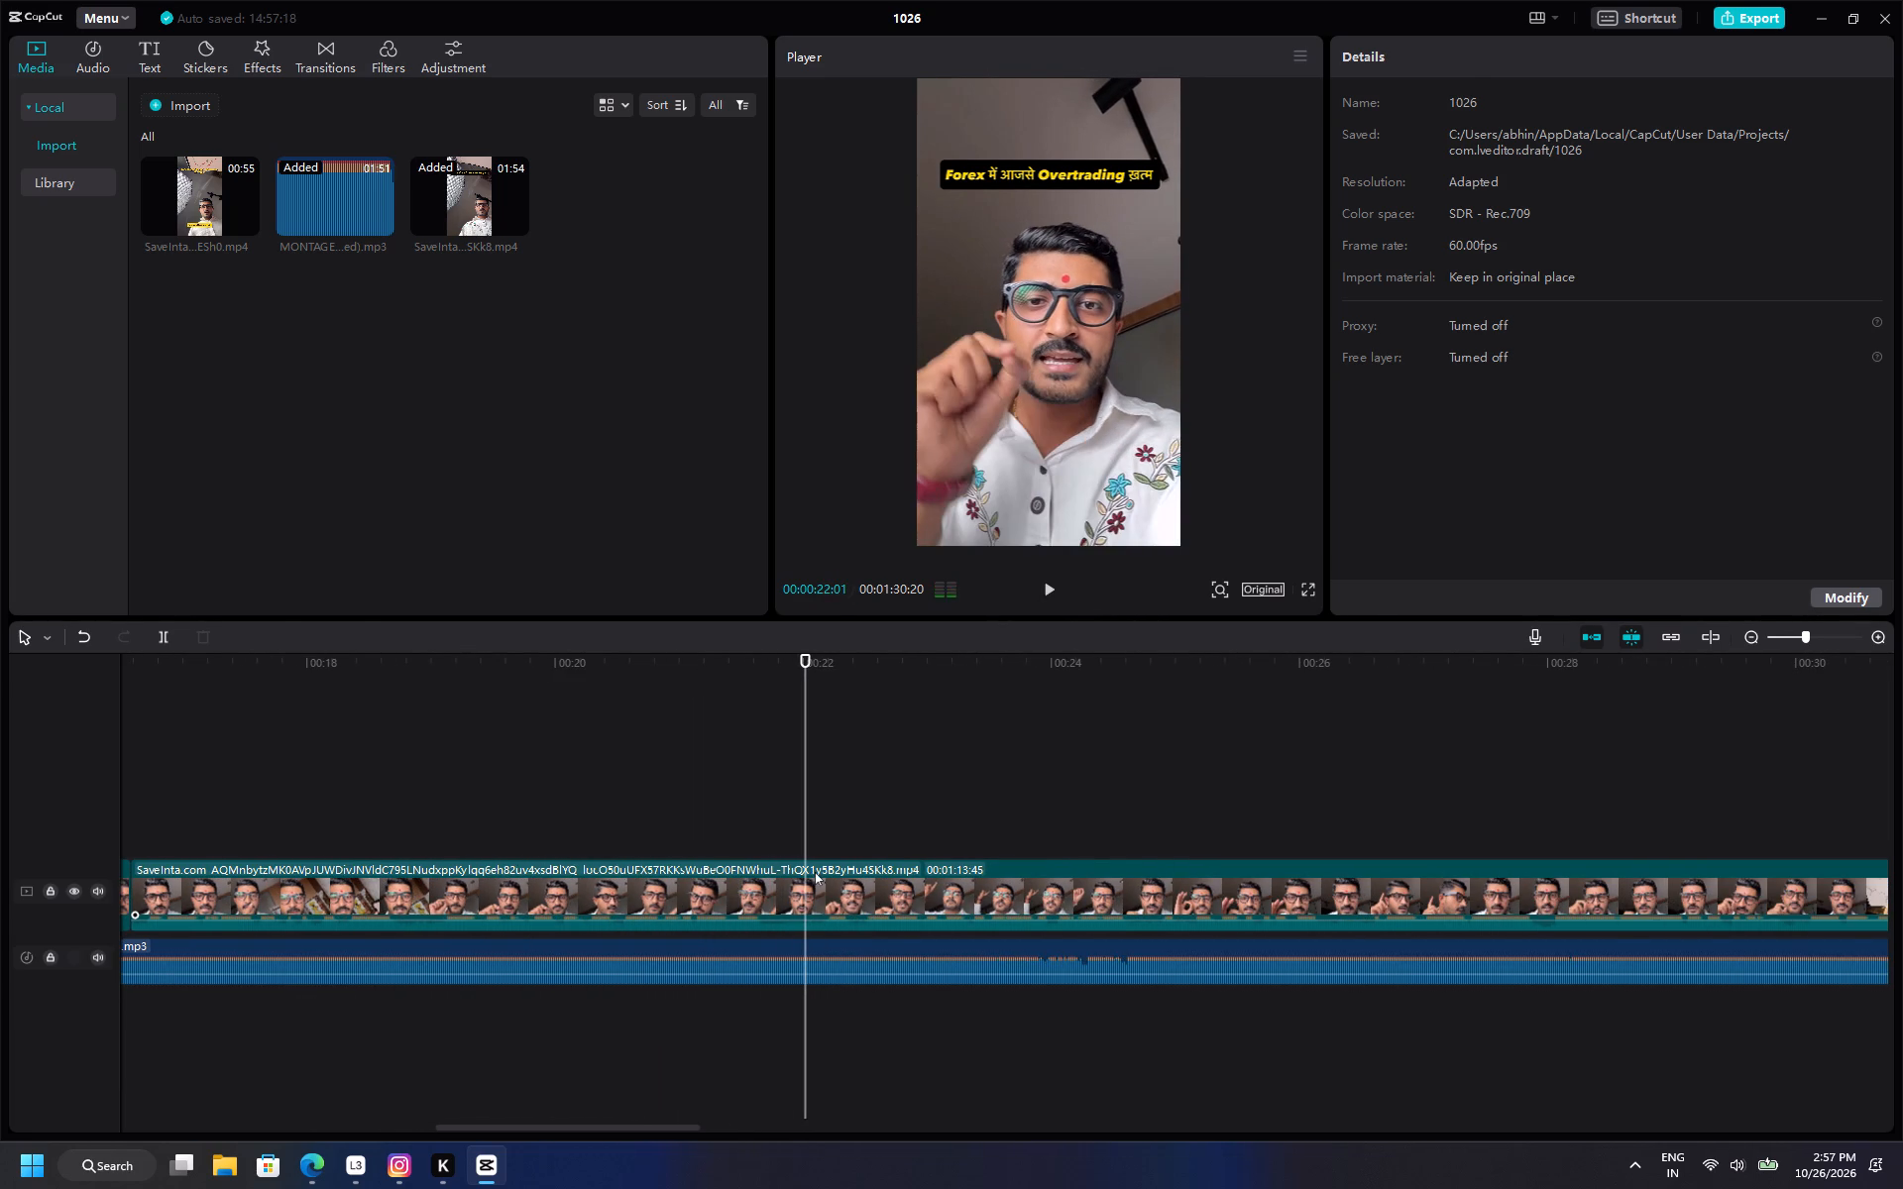
{"action": "left_click", "coordinate": [815, 872]}
{"action": "left_click", "coordinate": [153, 633]}
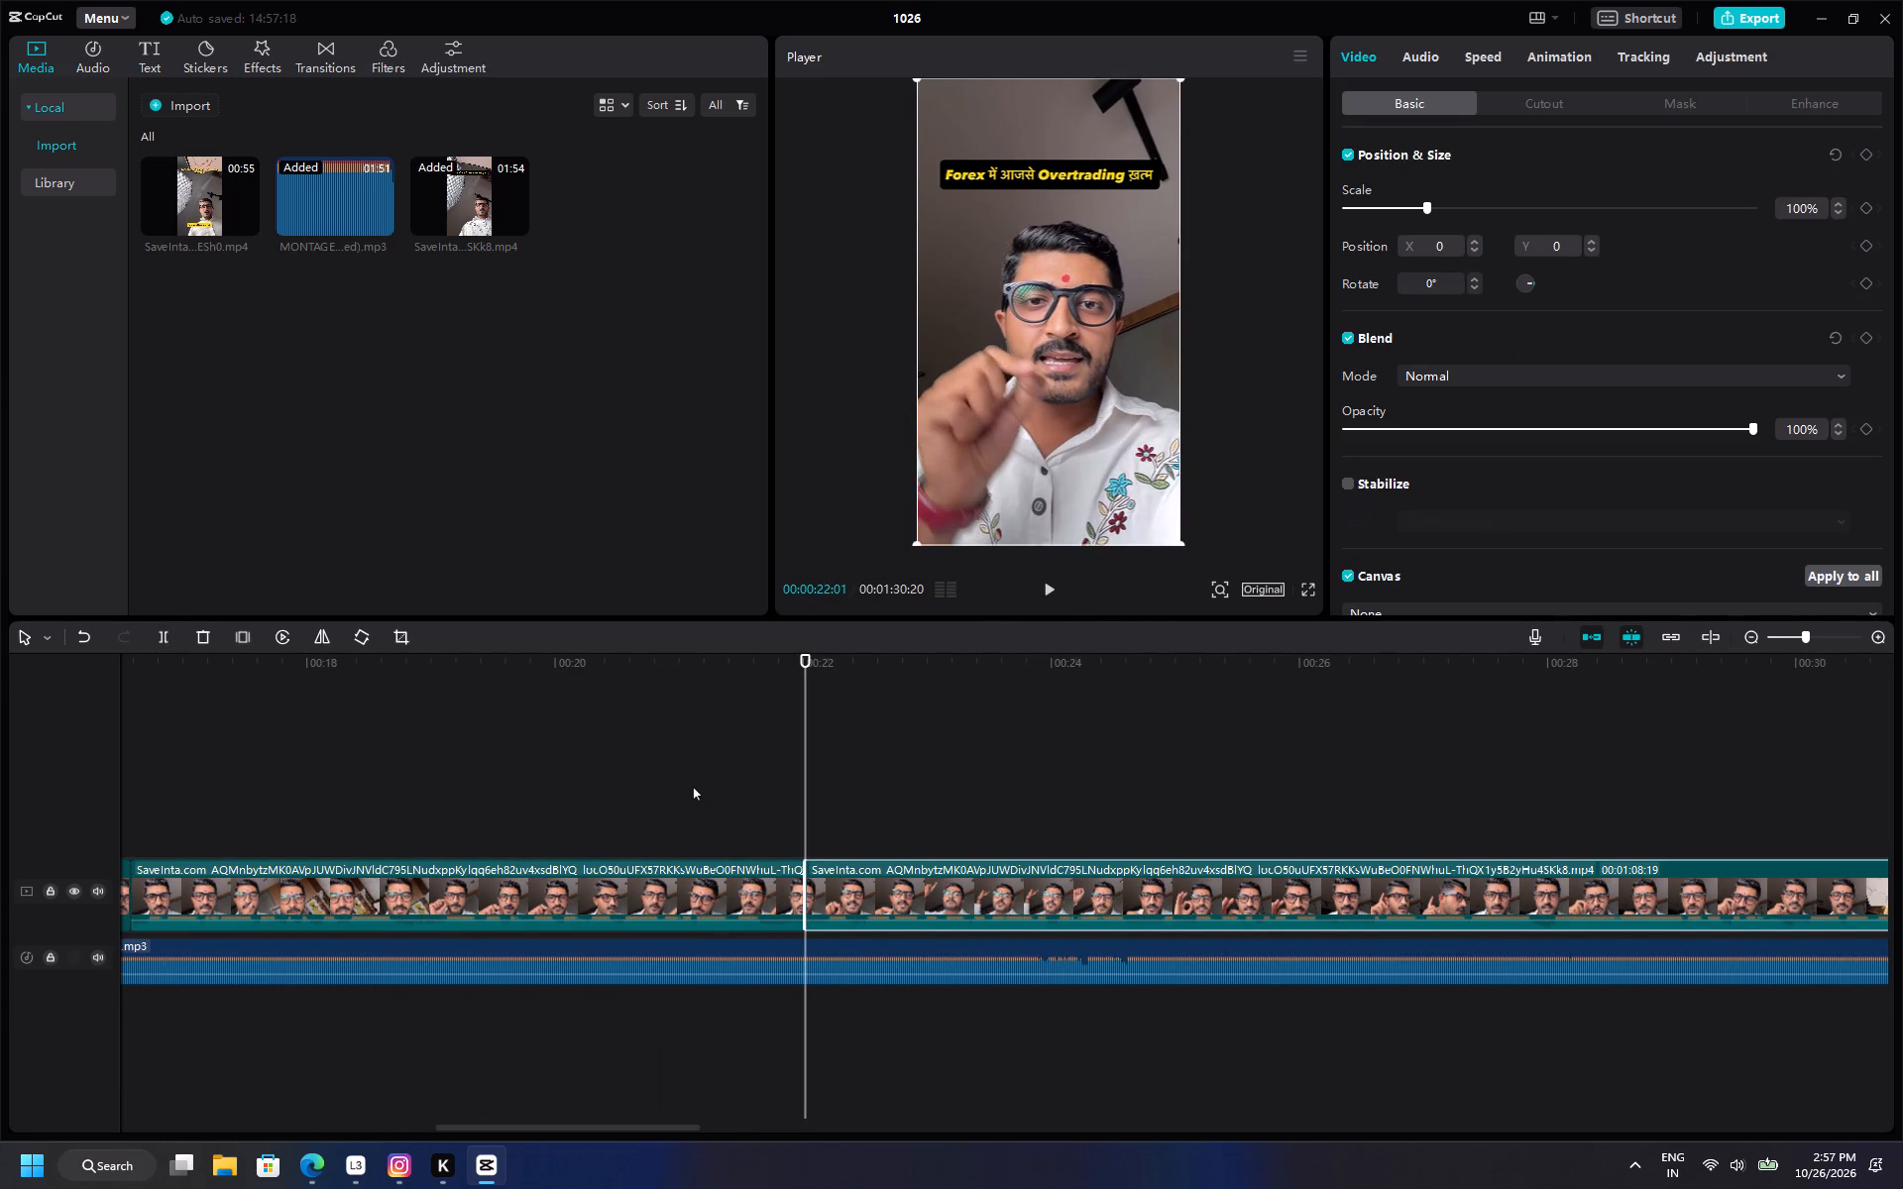
Play across the split at 00:00:22:01 and delete the entire reel segment that follows it.
{"action": "key", "text": "space"}
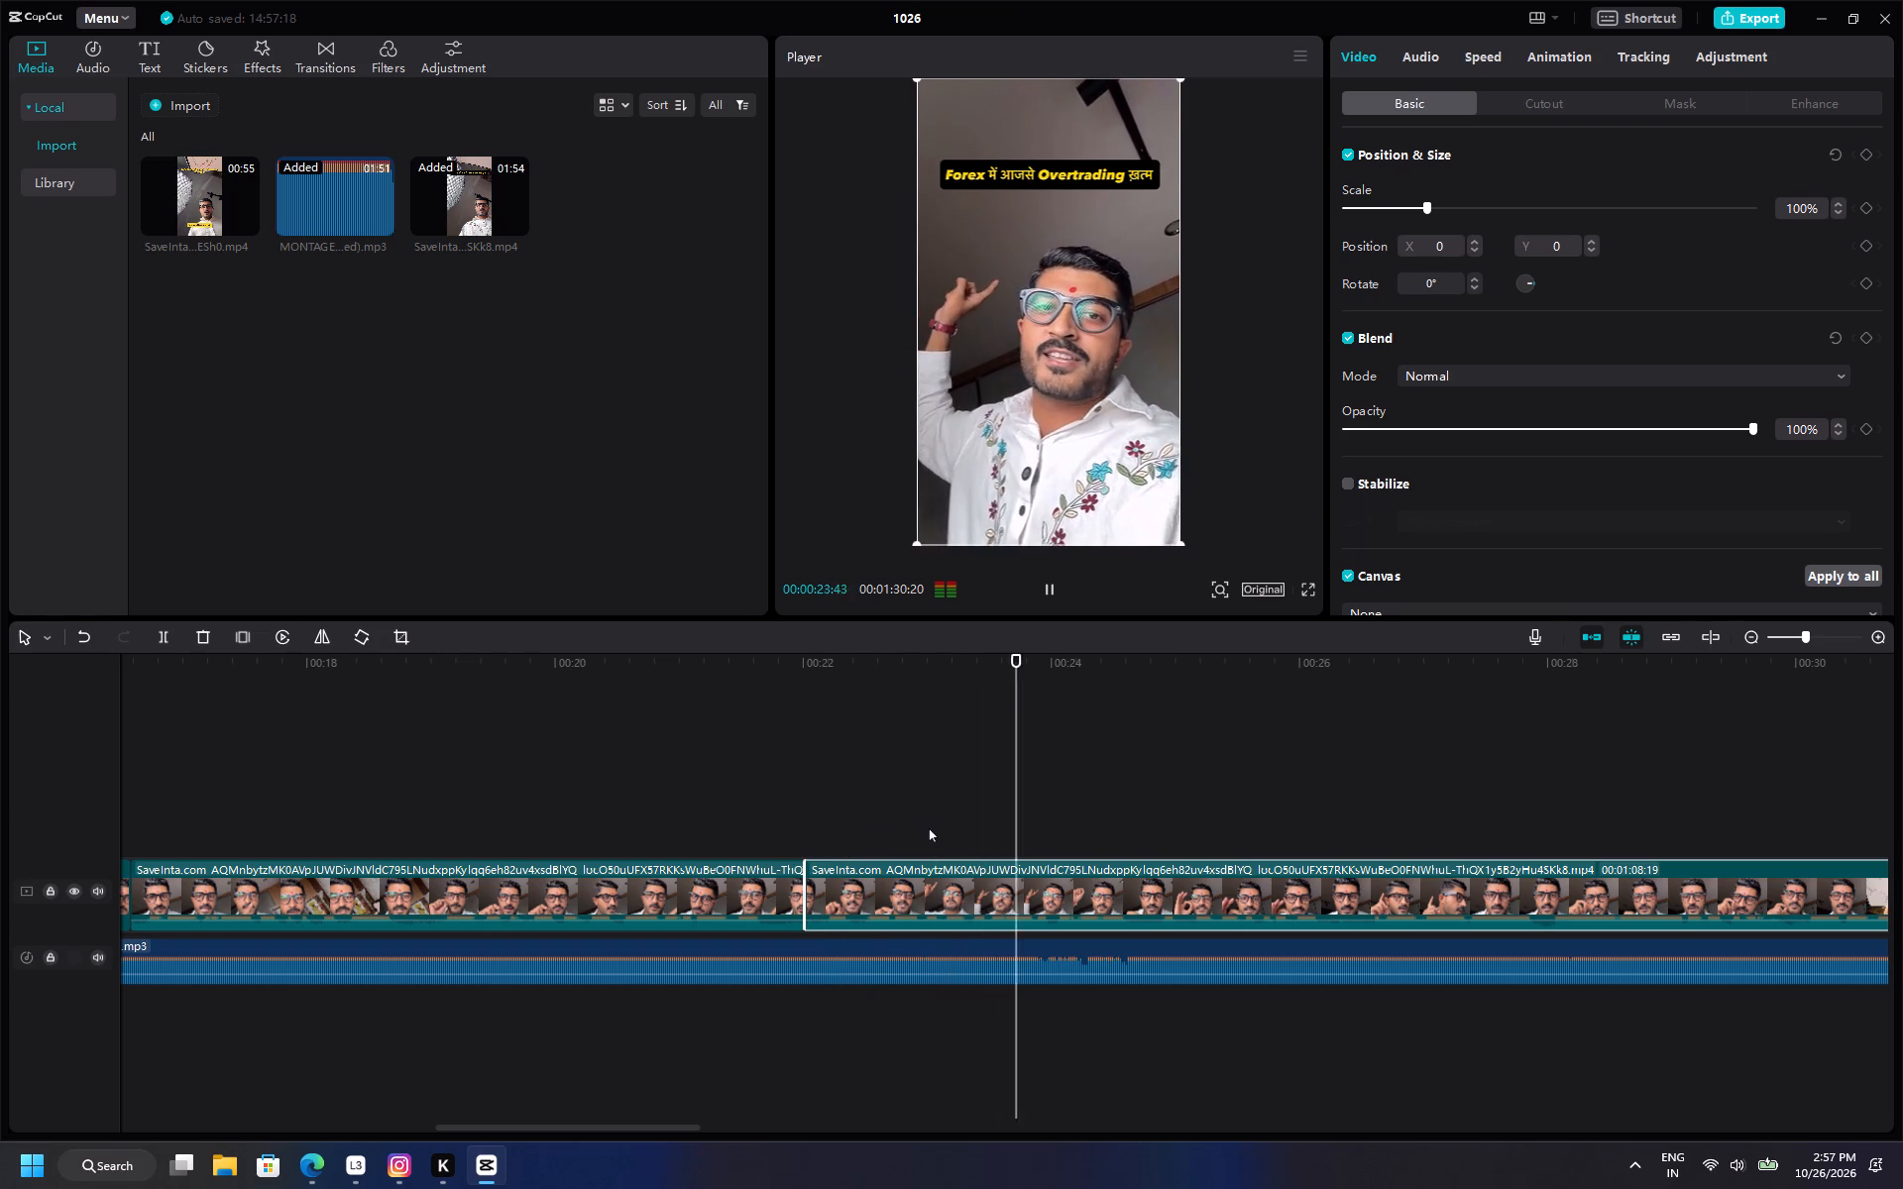
{"action": "left_click", "coordinate": [763, 801]}
{"action": "key", "text": "space"}
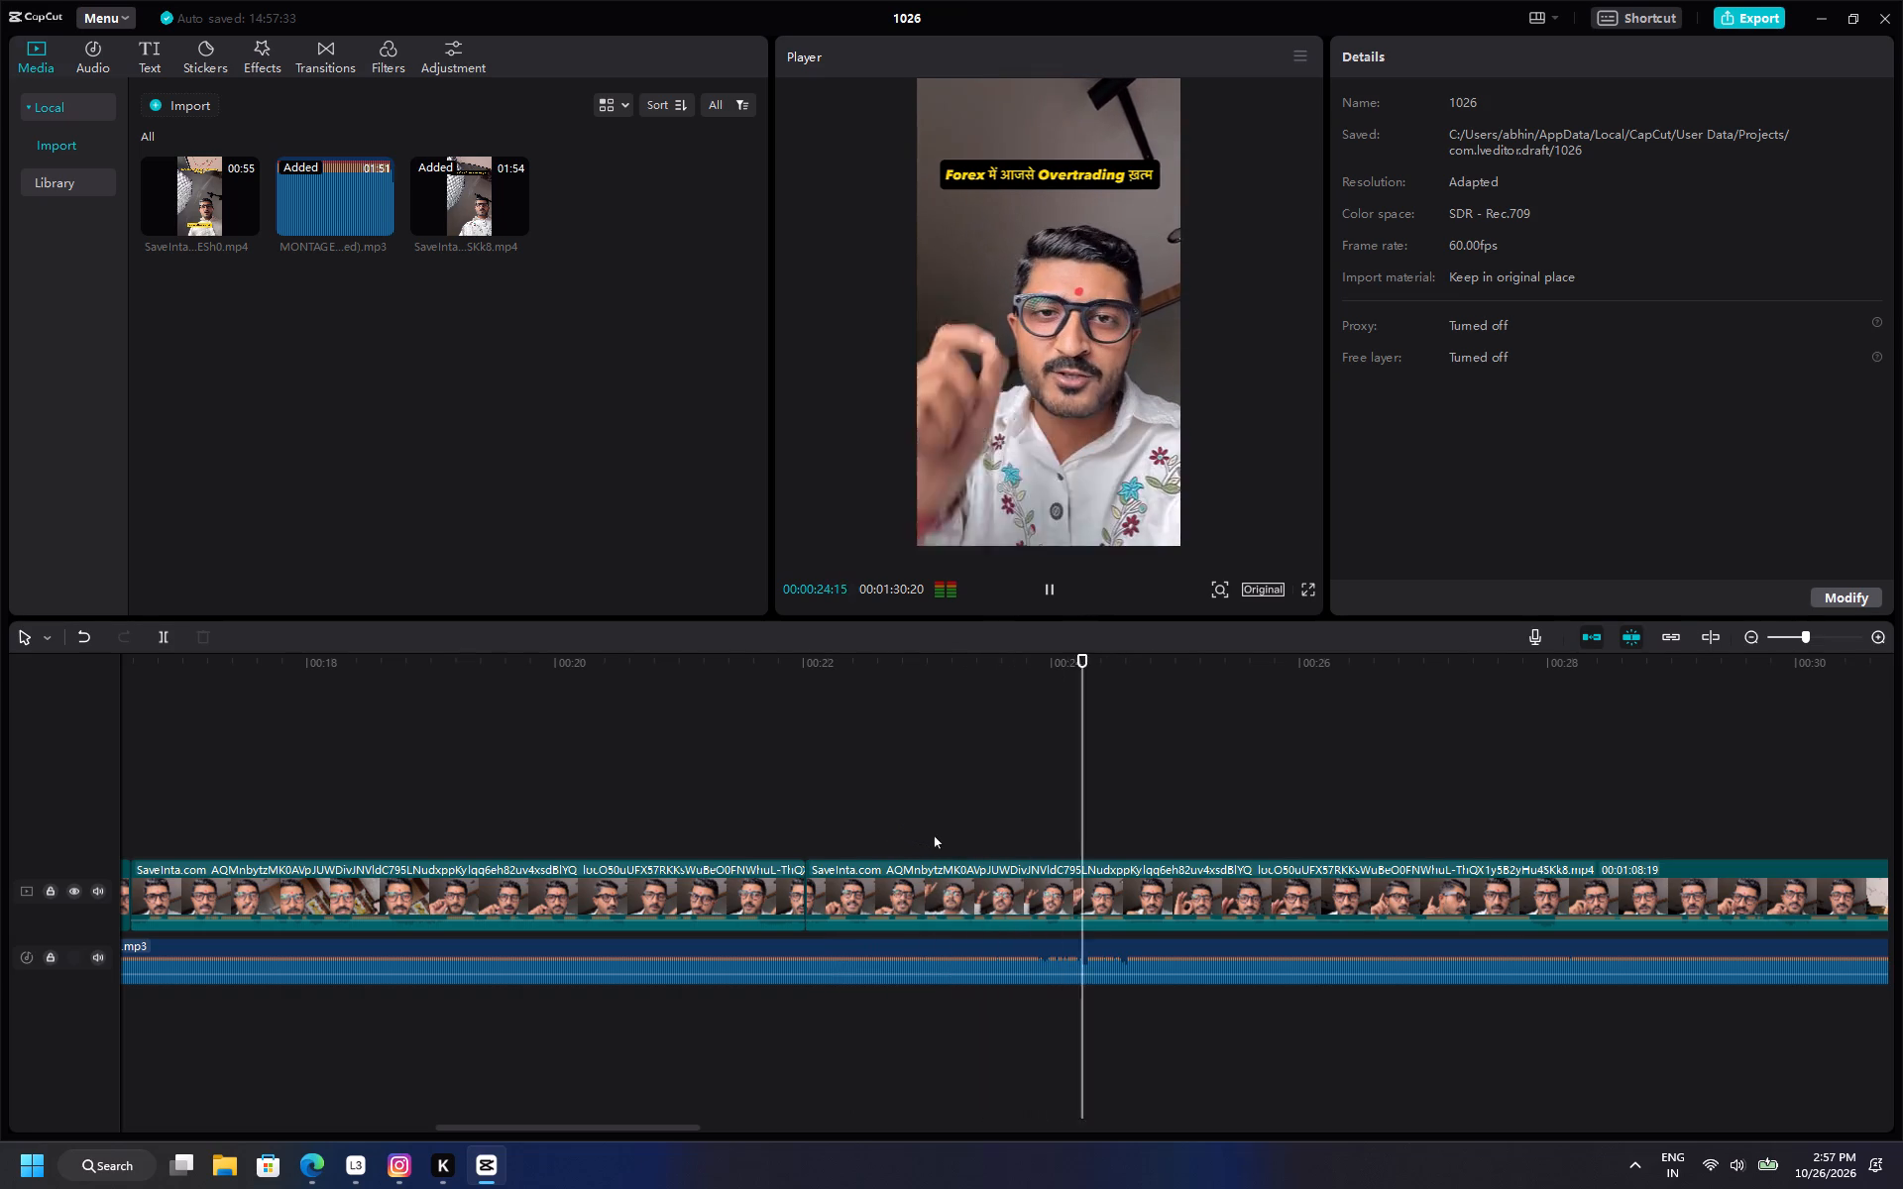
{"action": "left_click", "coordinate": [925, 886], "text": "ctrl"}
{"action": "scroll", "coordinate": [840, 811], "scroll_direction": "down", "scroll_amount": 13, "text": "ctrl"}
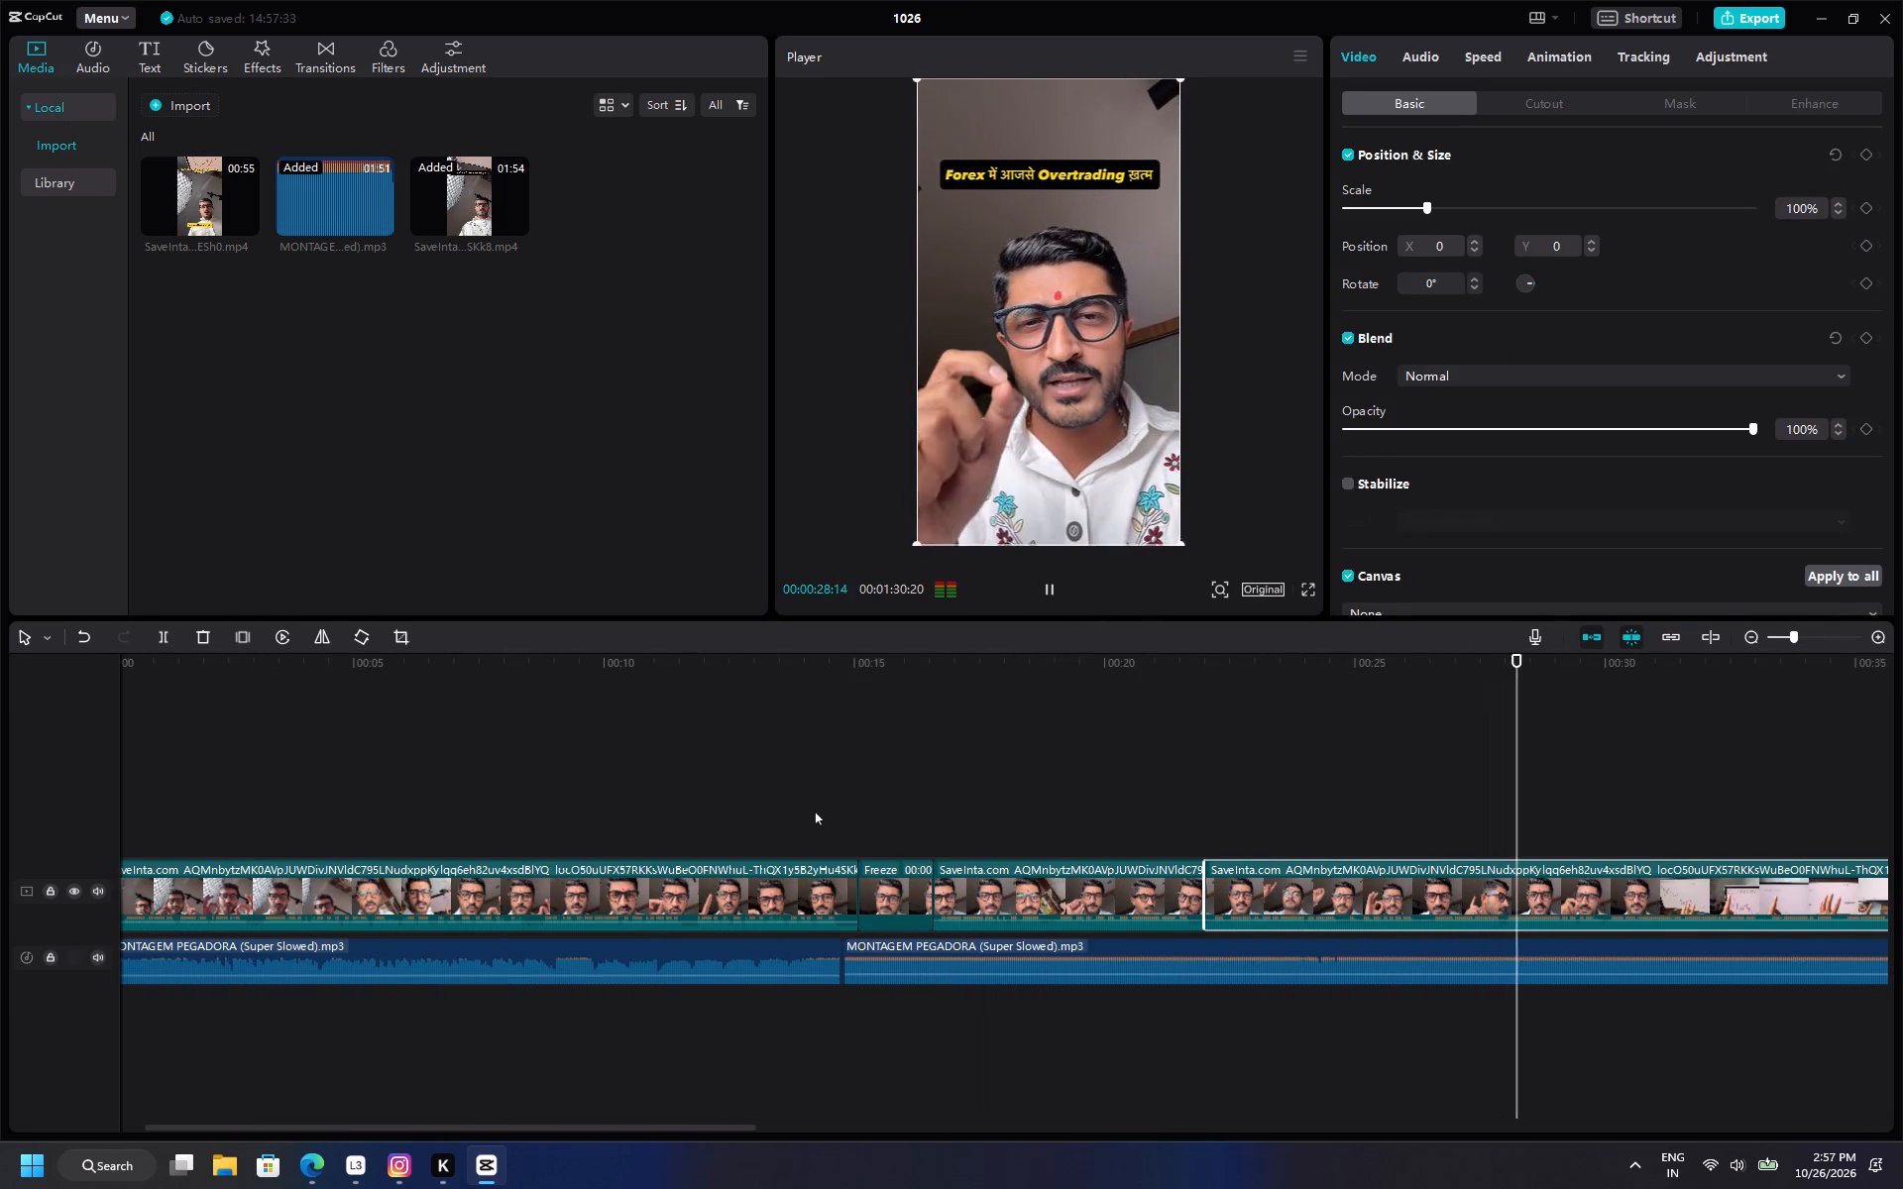
{"action": "key", "text": "Delete"}
Play past the end of the shortened reel, split the second music clip at 00:00:23:03 and delete the remainder.
{"action": "left_click", "coordinate": [1029, 768]}
{"action": "key", "text": "space"}
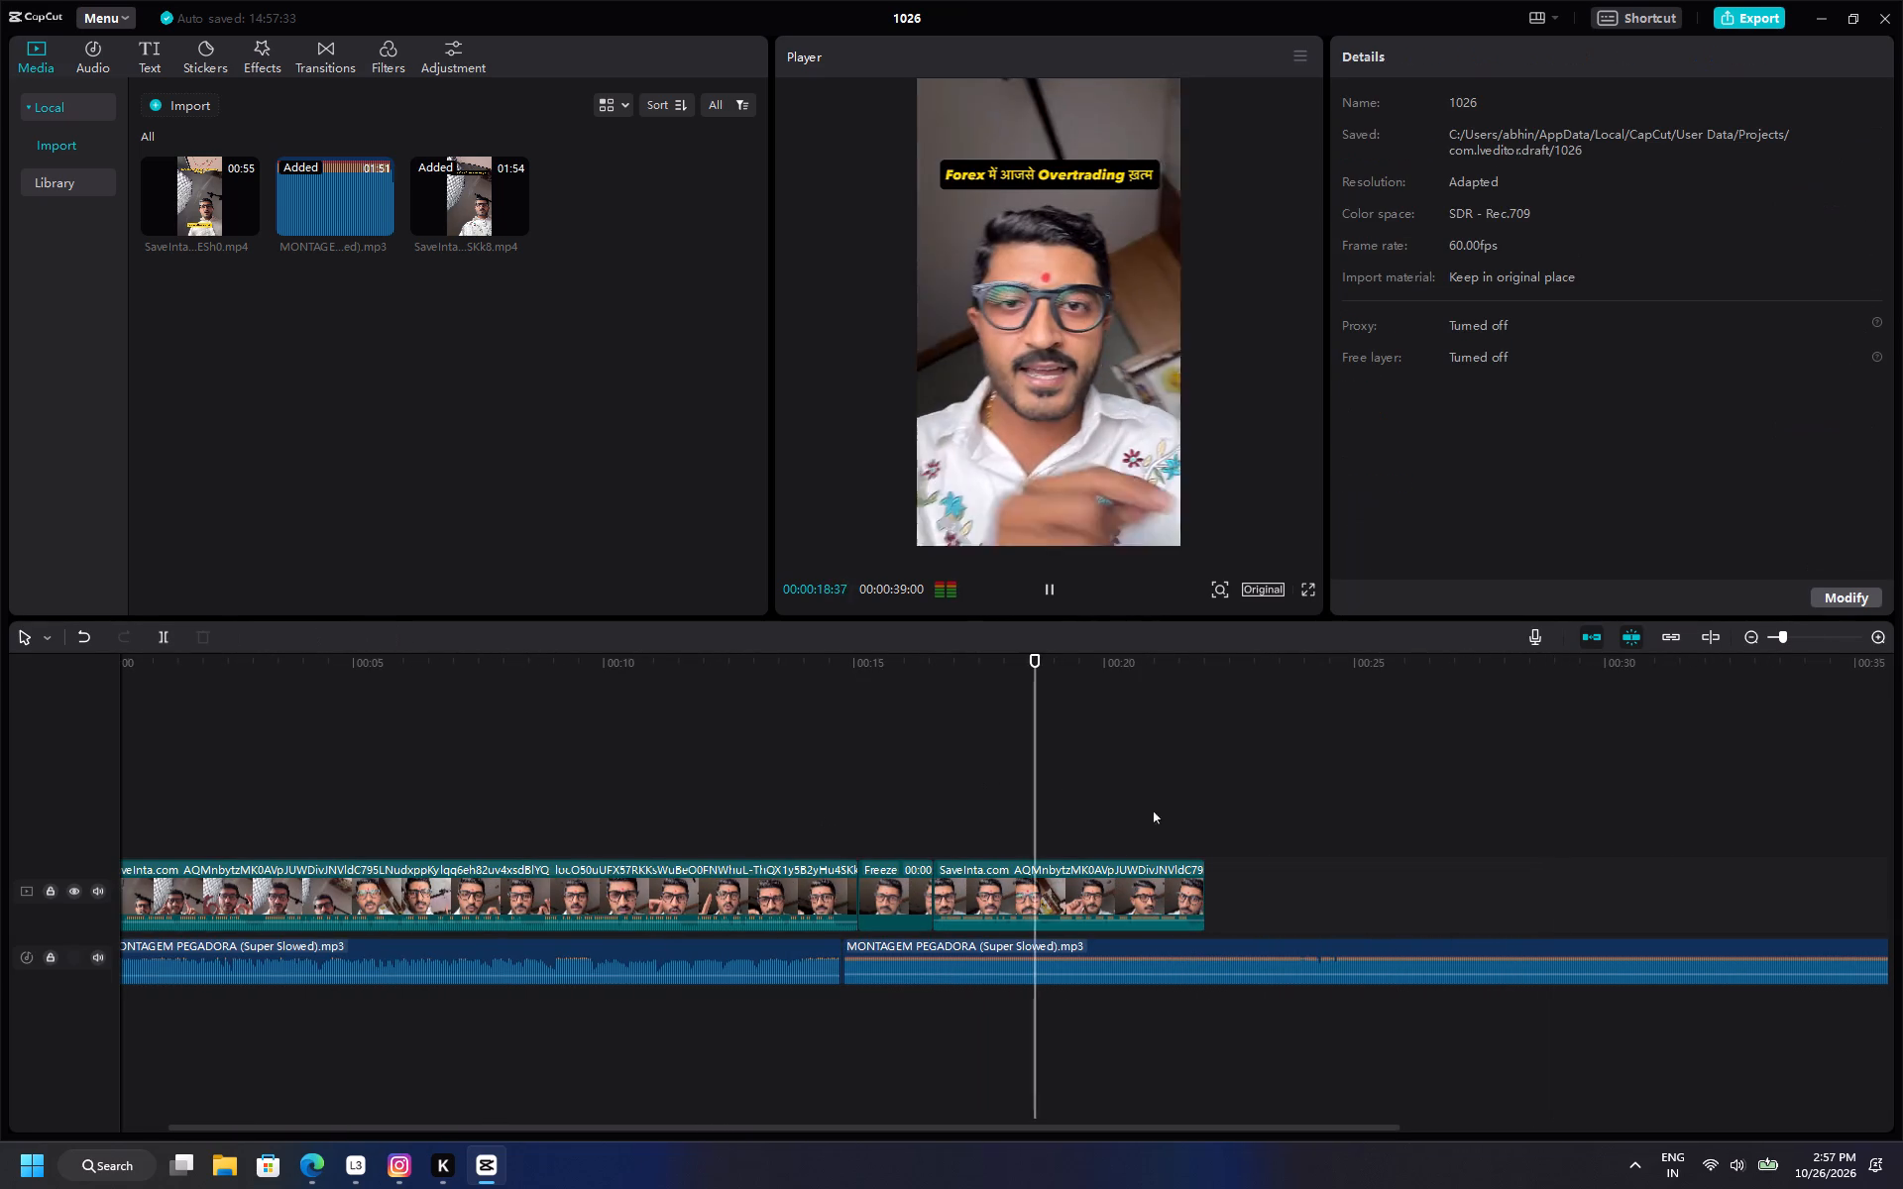
{"action": "scroll", "coordinate": [1304, 831], "scroll_direction": "down", "scroll_amount": 7, "text": "ctrl"}
{"action": "scroll", "coordinate": [1270, 826], "scroll_direction": "up", "scroll_amount": 15, "text": "ctrl"}
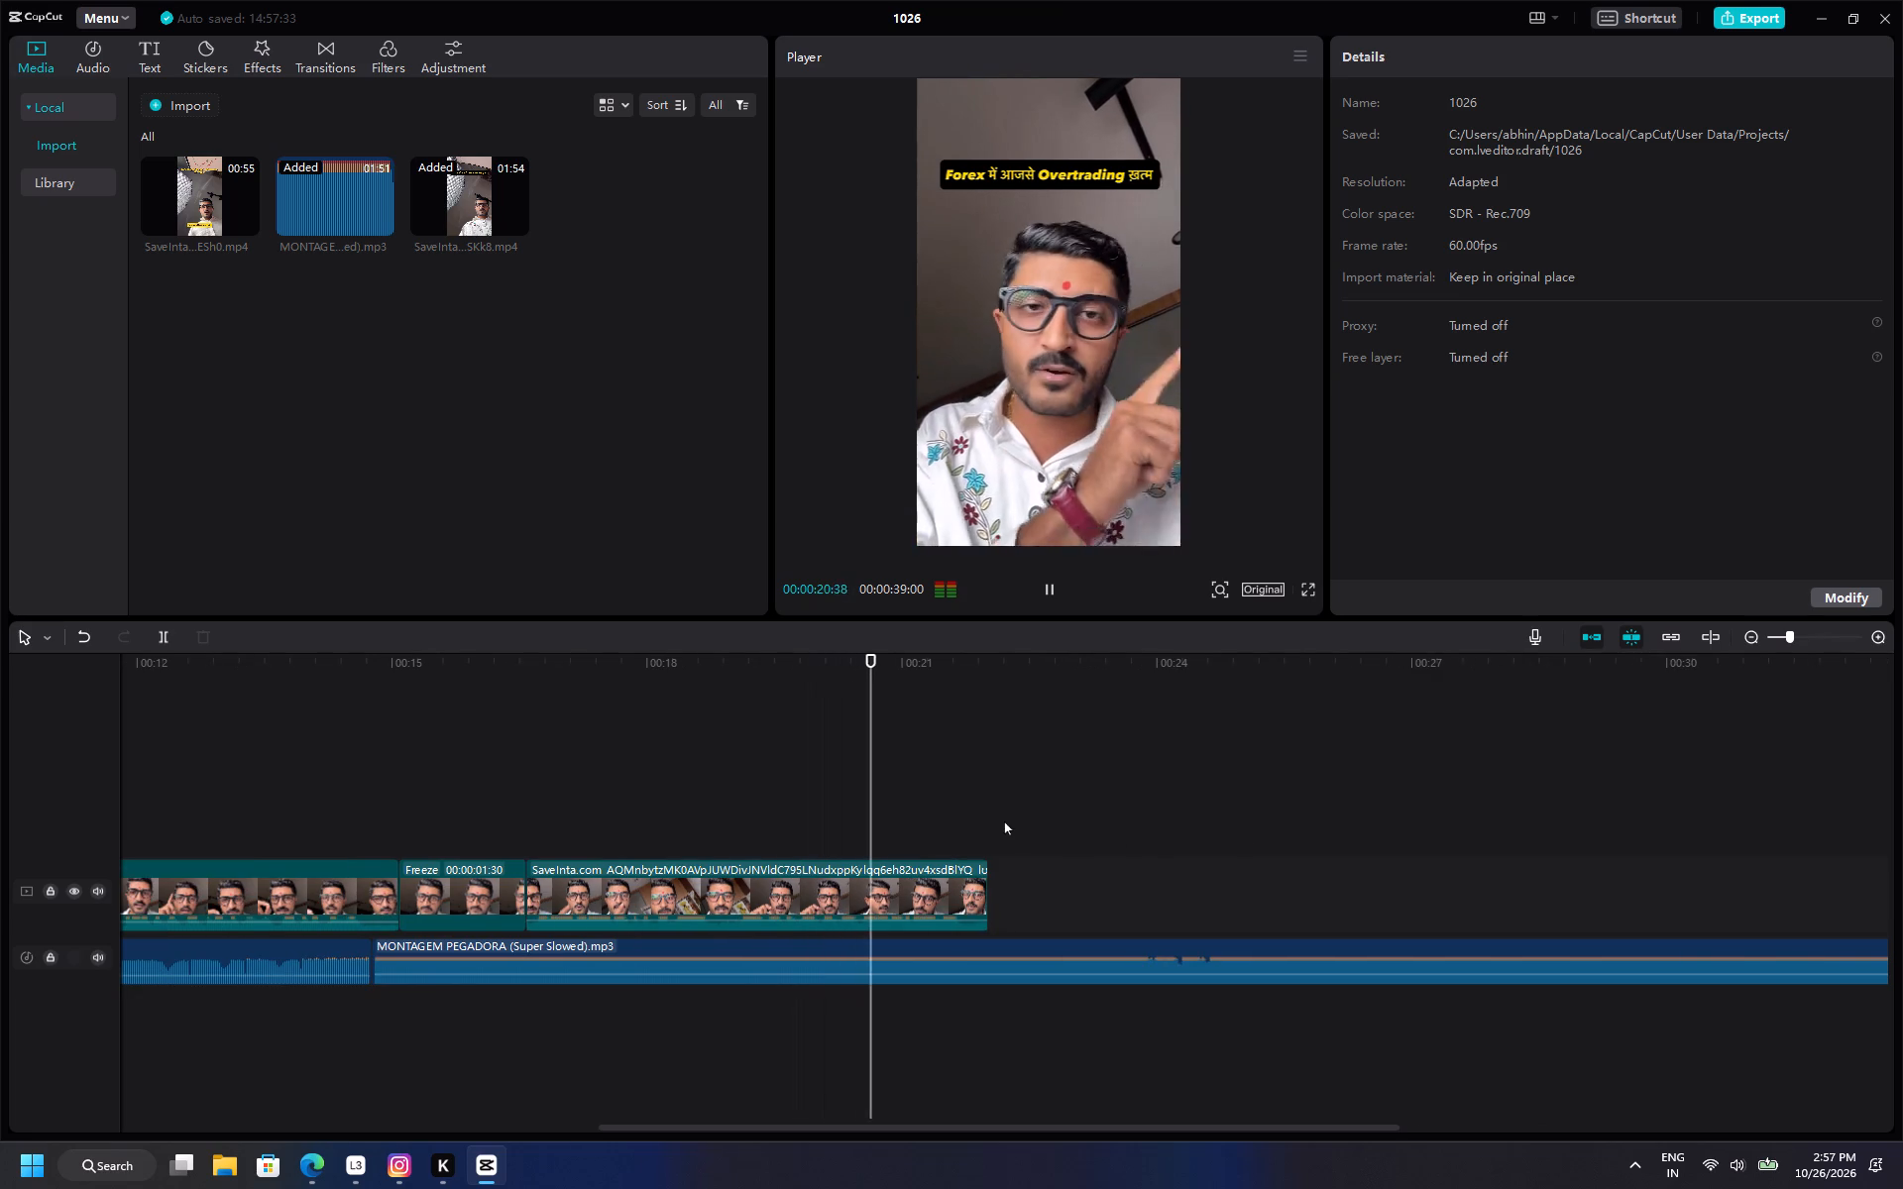
{"action": "scroll", "coordinate": [1151, 835], "scroll_direction": "up", "scroll_amount": 6, "text": "ctrl"}
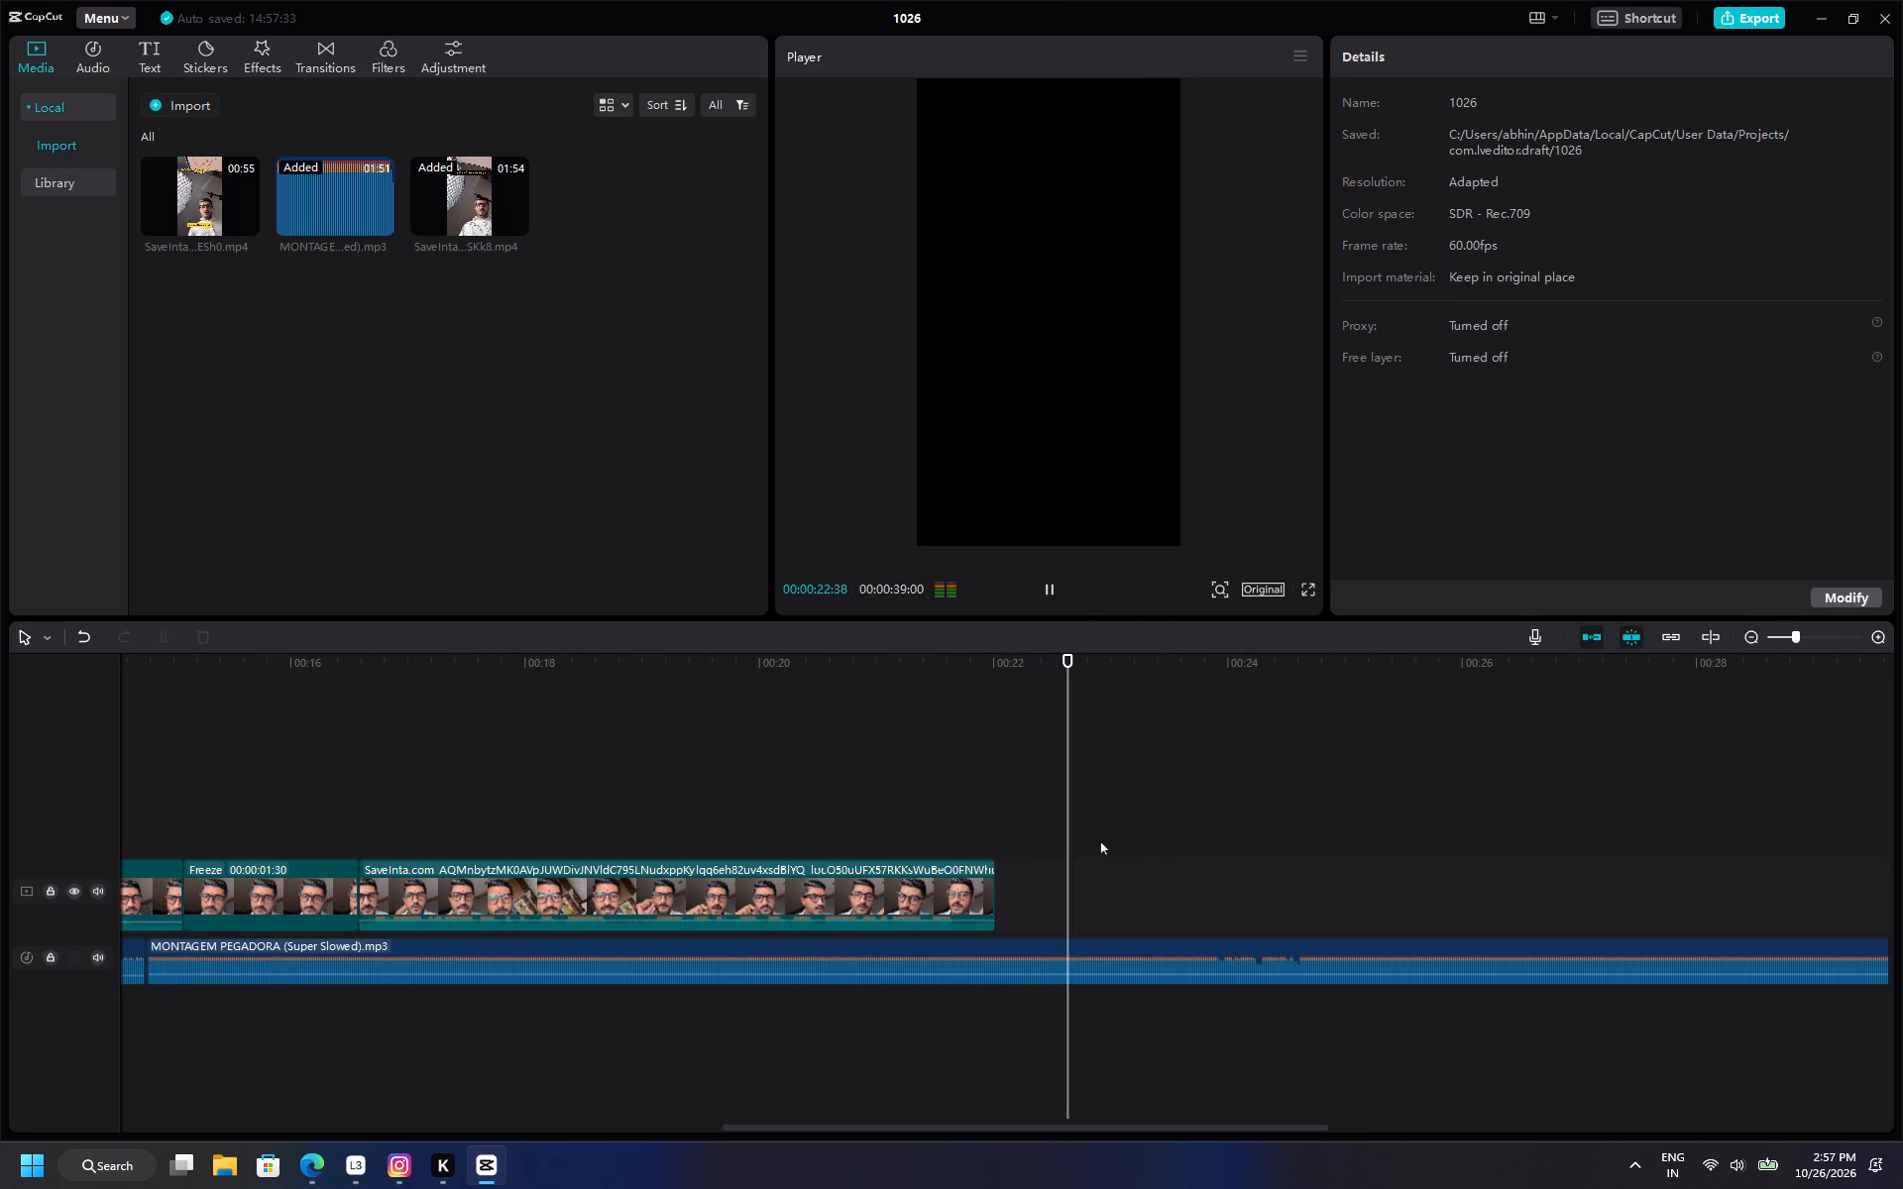
{"action": "key", "text": "space"}
{"action": "key", "text": "space"}
{"action": "key", "text": "space"}
{"action": "left_click", "coordinate": [1128, 956]}
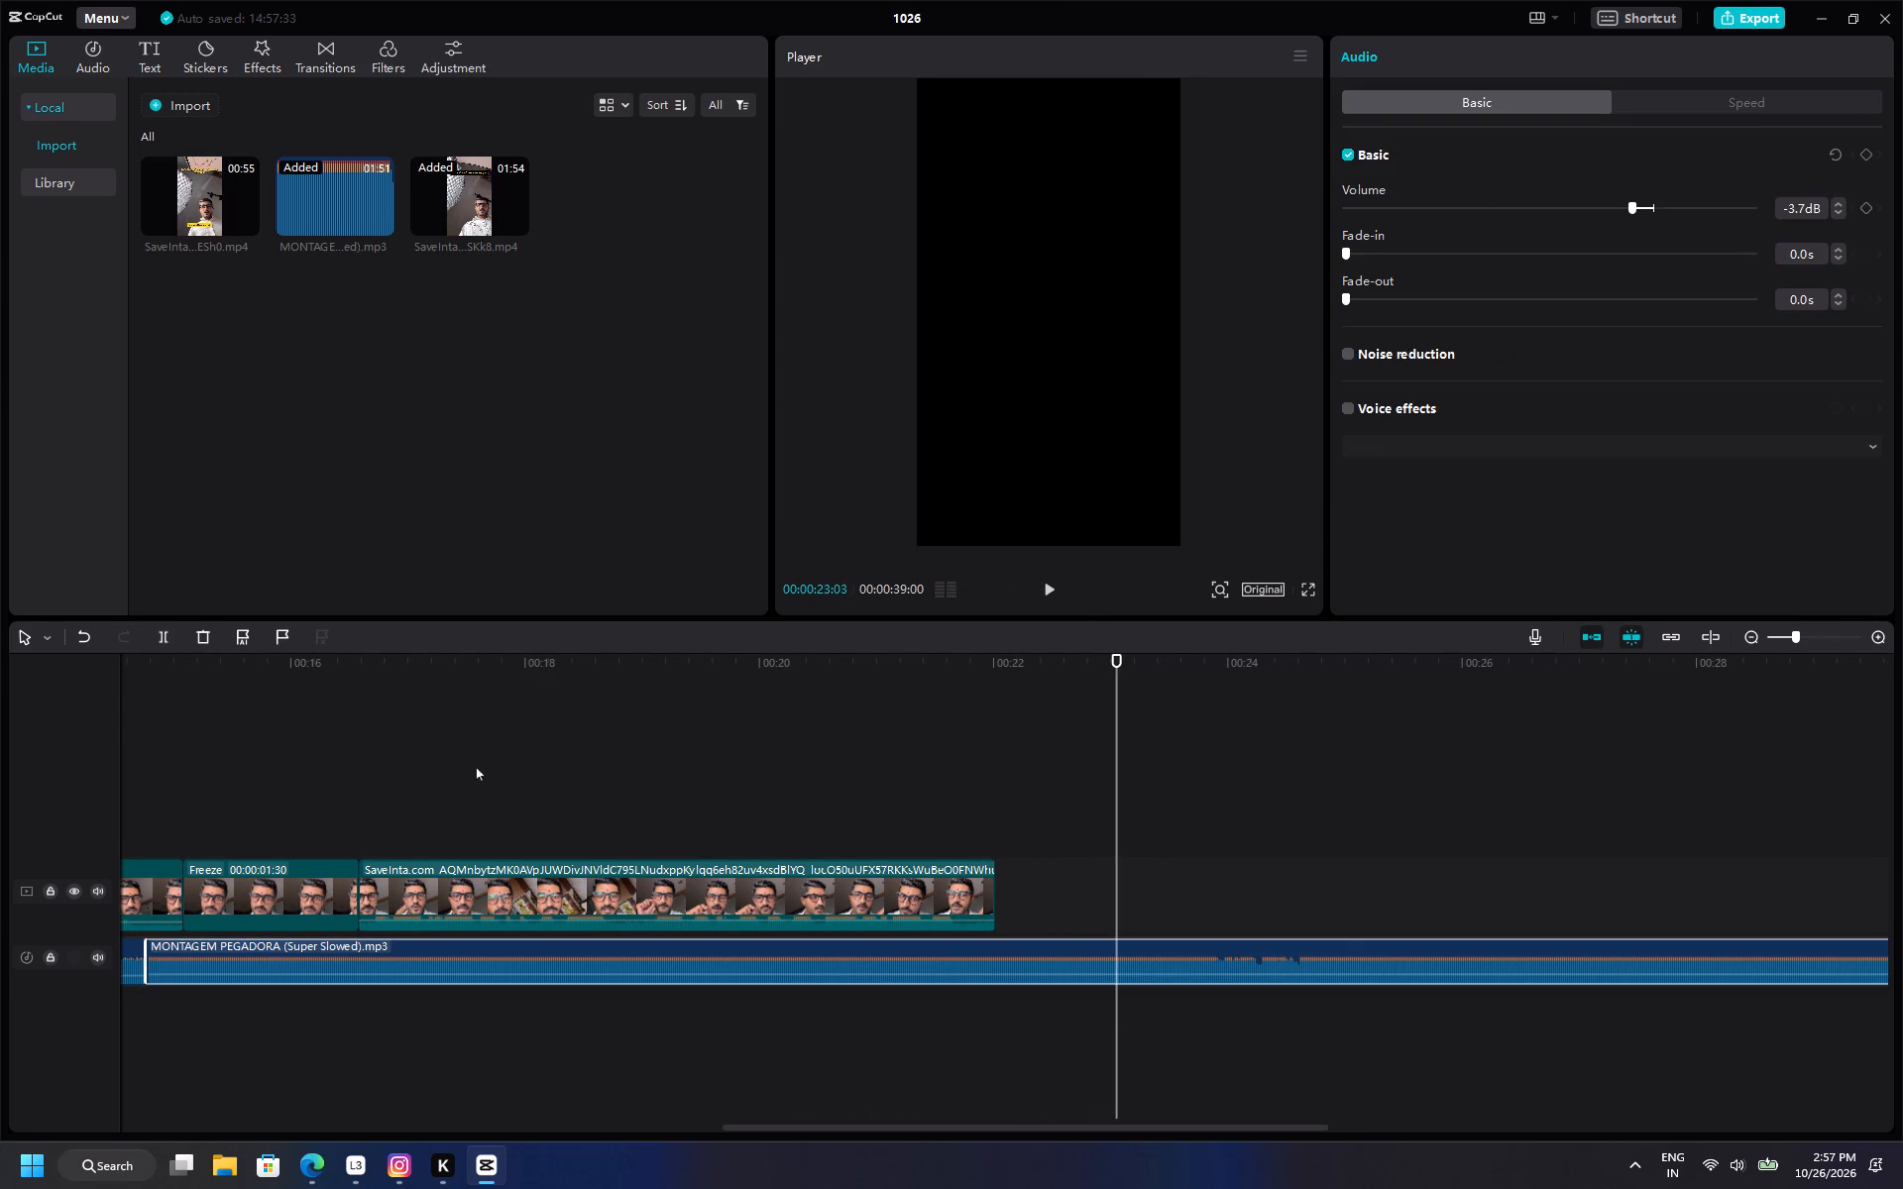
{"action": "left_click", "coordinate": [170, 632]}
{"action": "key", "text": "Delete"}
Export the trimmed project as a video and close the export dialog once it finishes.
{"action": "key", "text": "space"}
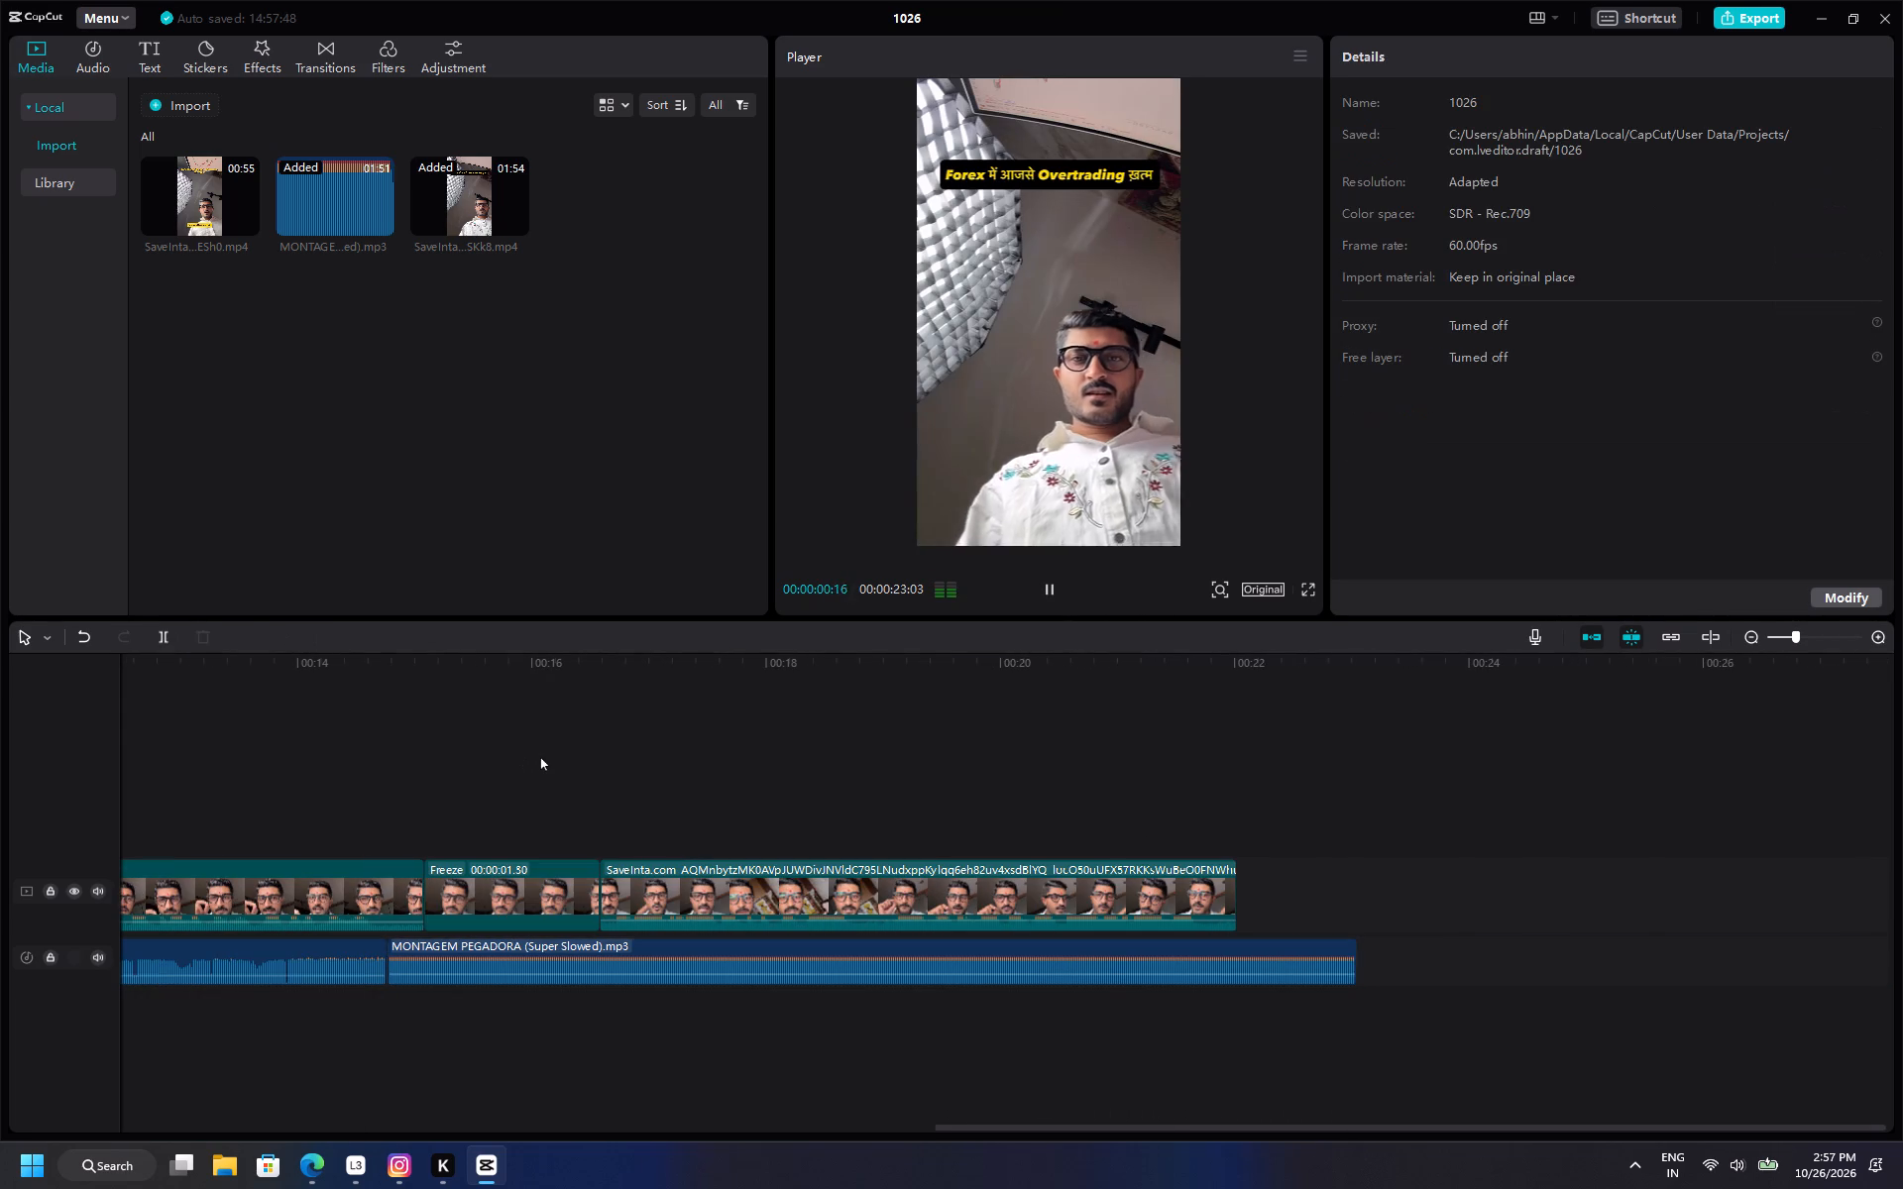
{"action": "scroll", "coordinate": [553, 749], "scroll_direction": "down", "scroll_amount": 20, "text": "ctrl"}
{"action": "scroll", "coordinate": [553, 749], "scroll_direction": "down", "scroll_amount": 6, "text": "ctrl"}
{"action": "left_click", "coordinate": [1753, 16]}
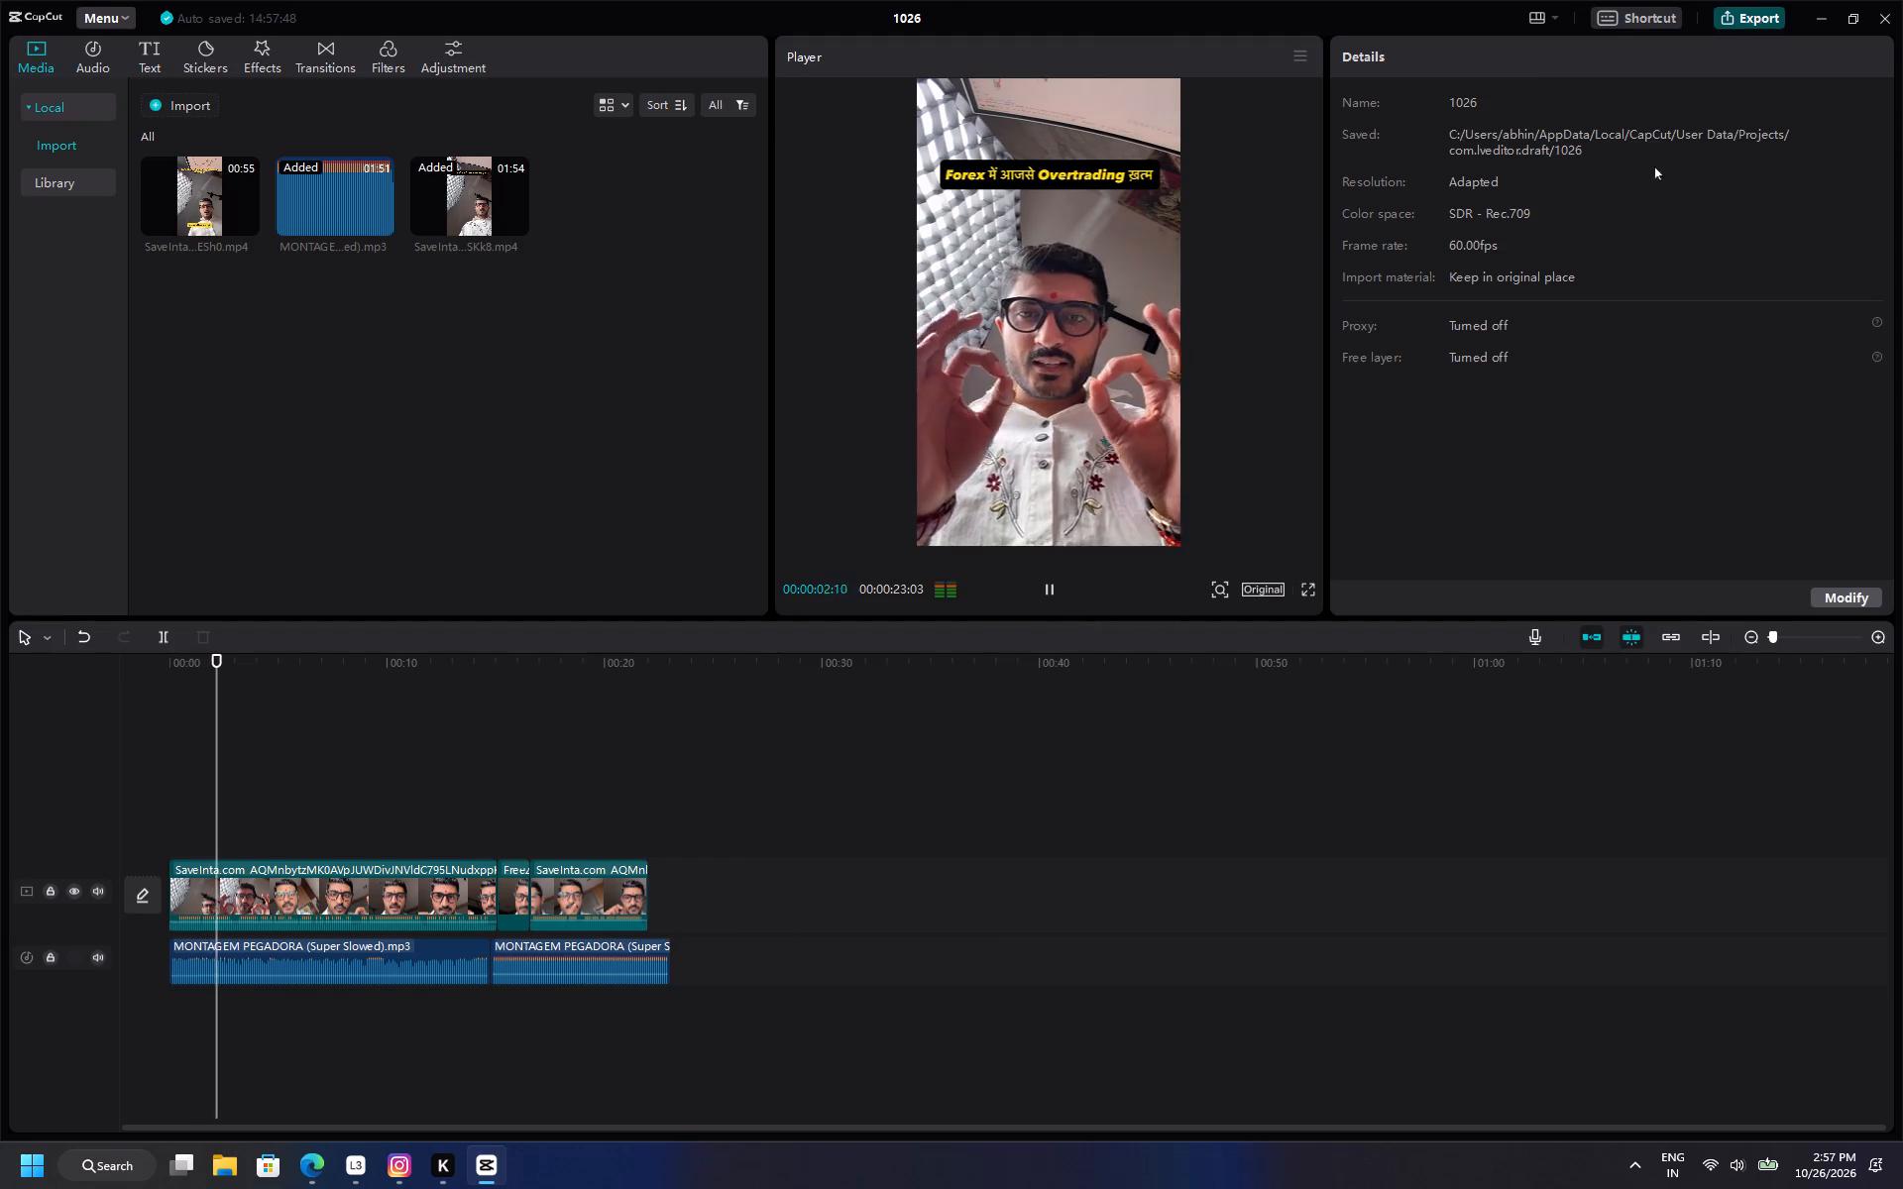
{"action": "left_click", "coordinate": [1154, 840]}
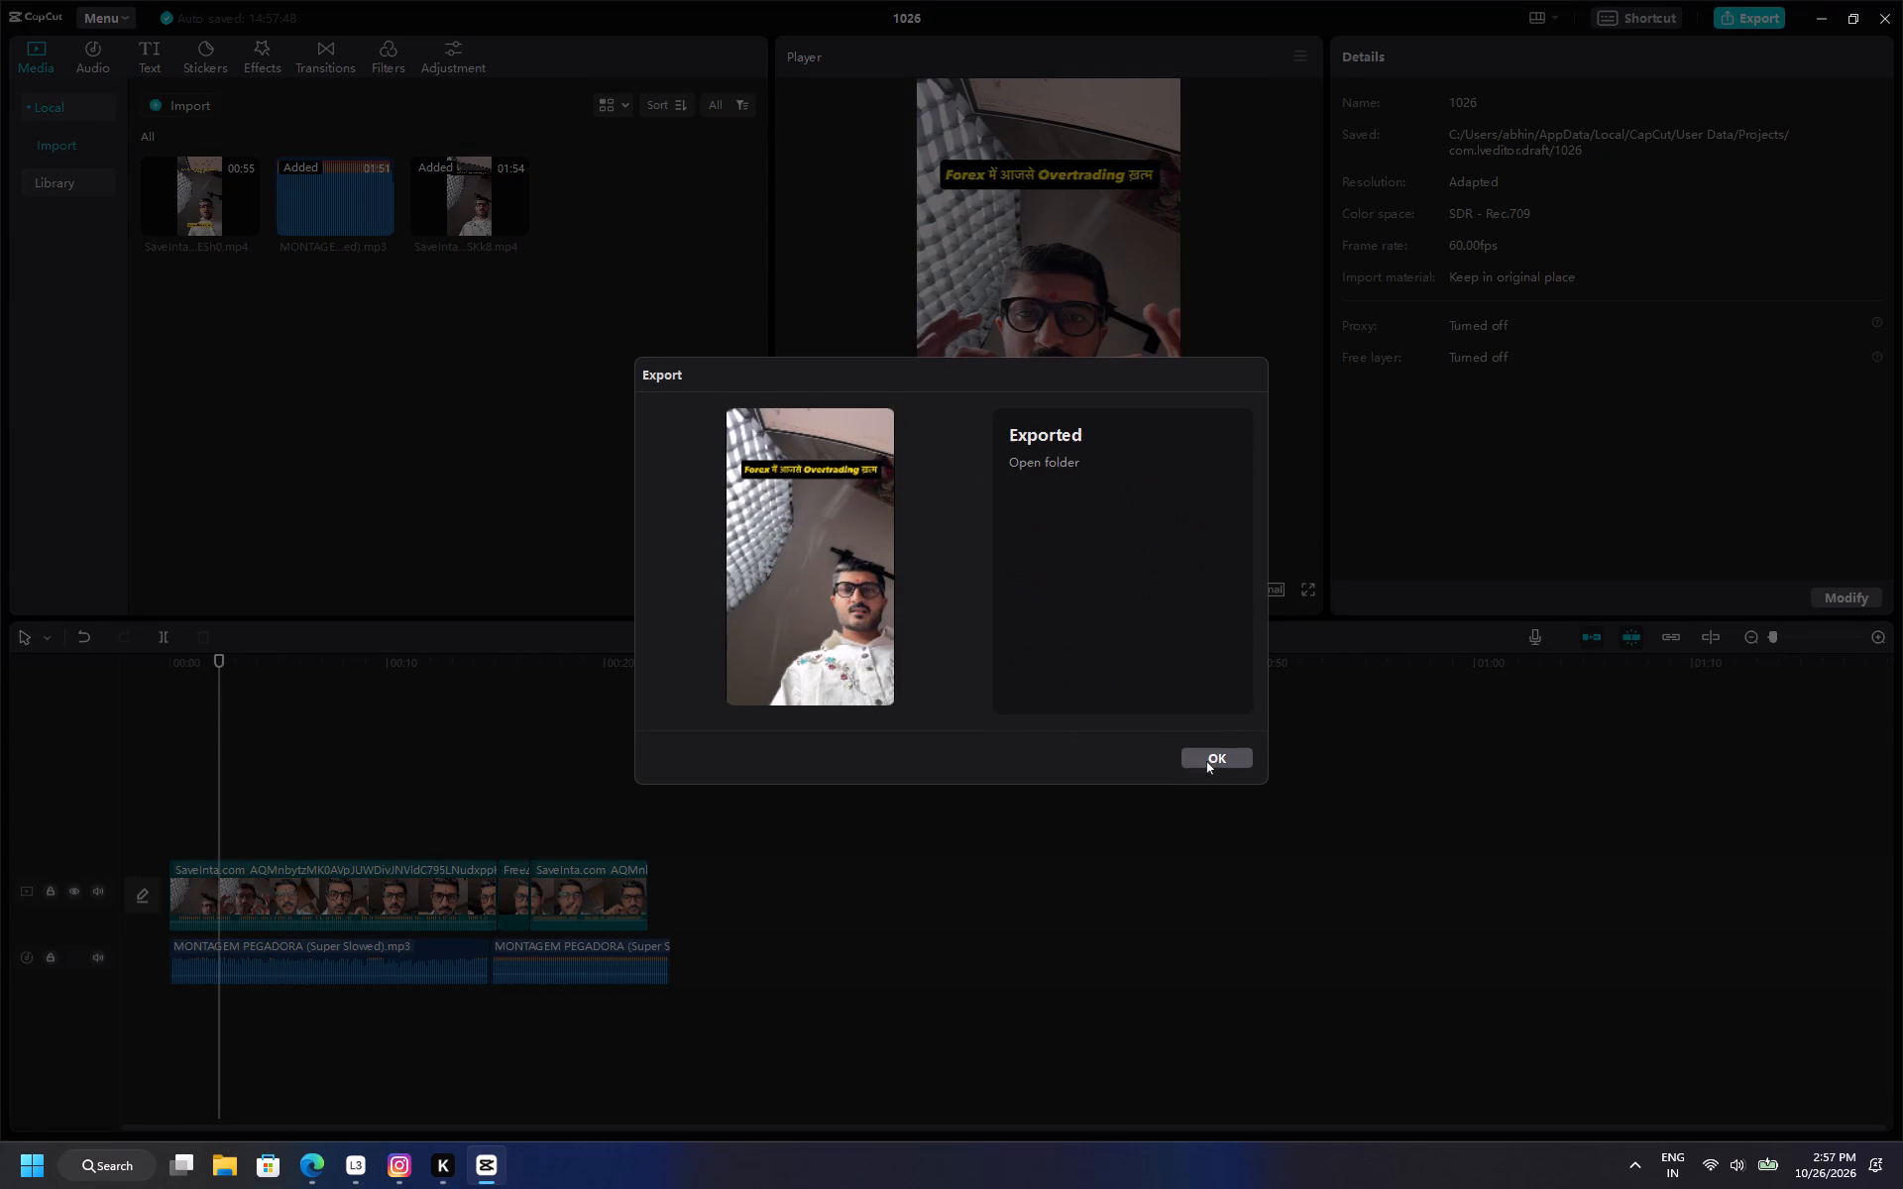
{"action": "left_click", "coordinate": [1206, 761]}
Return the playhead to the start and undo the last music and reel cuts to restore the full footage and music.
{"action": "left_click", "coordinate": [320, 816]}
{"action": "left_click_drag", "start_coordinate": [320, 816], "coordinate": [137, 841]}
{"action": "key", "text": "ctrl+z"}
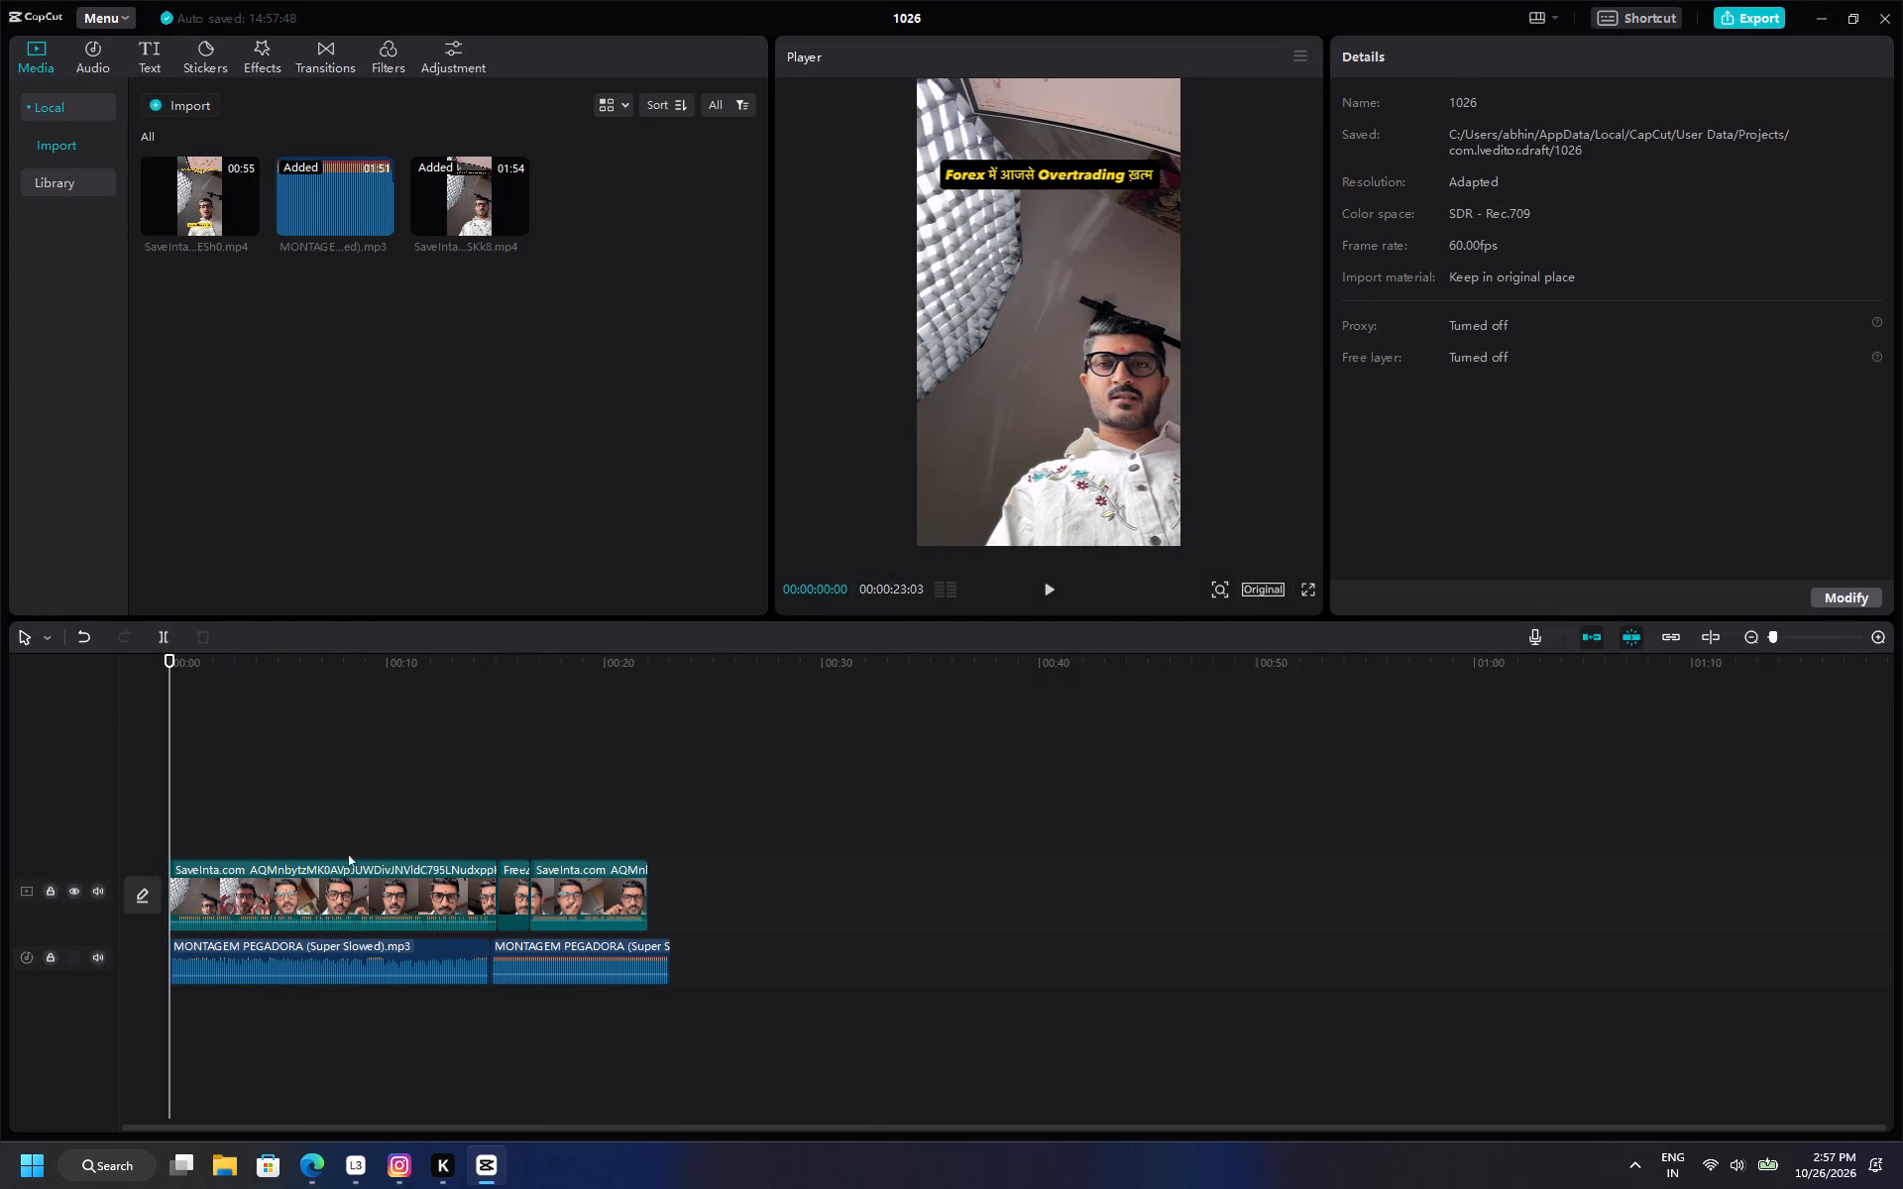
{"action": "key", "text": "ctrl+z"}
{"action": "key", "text": "ctrl+z"}
{"action": "key", "text": "ctrl+z"}
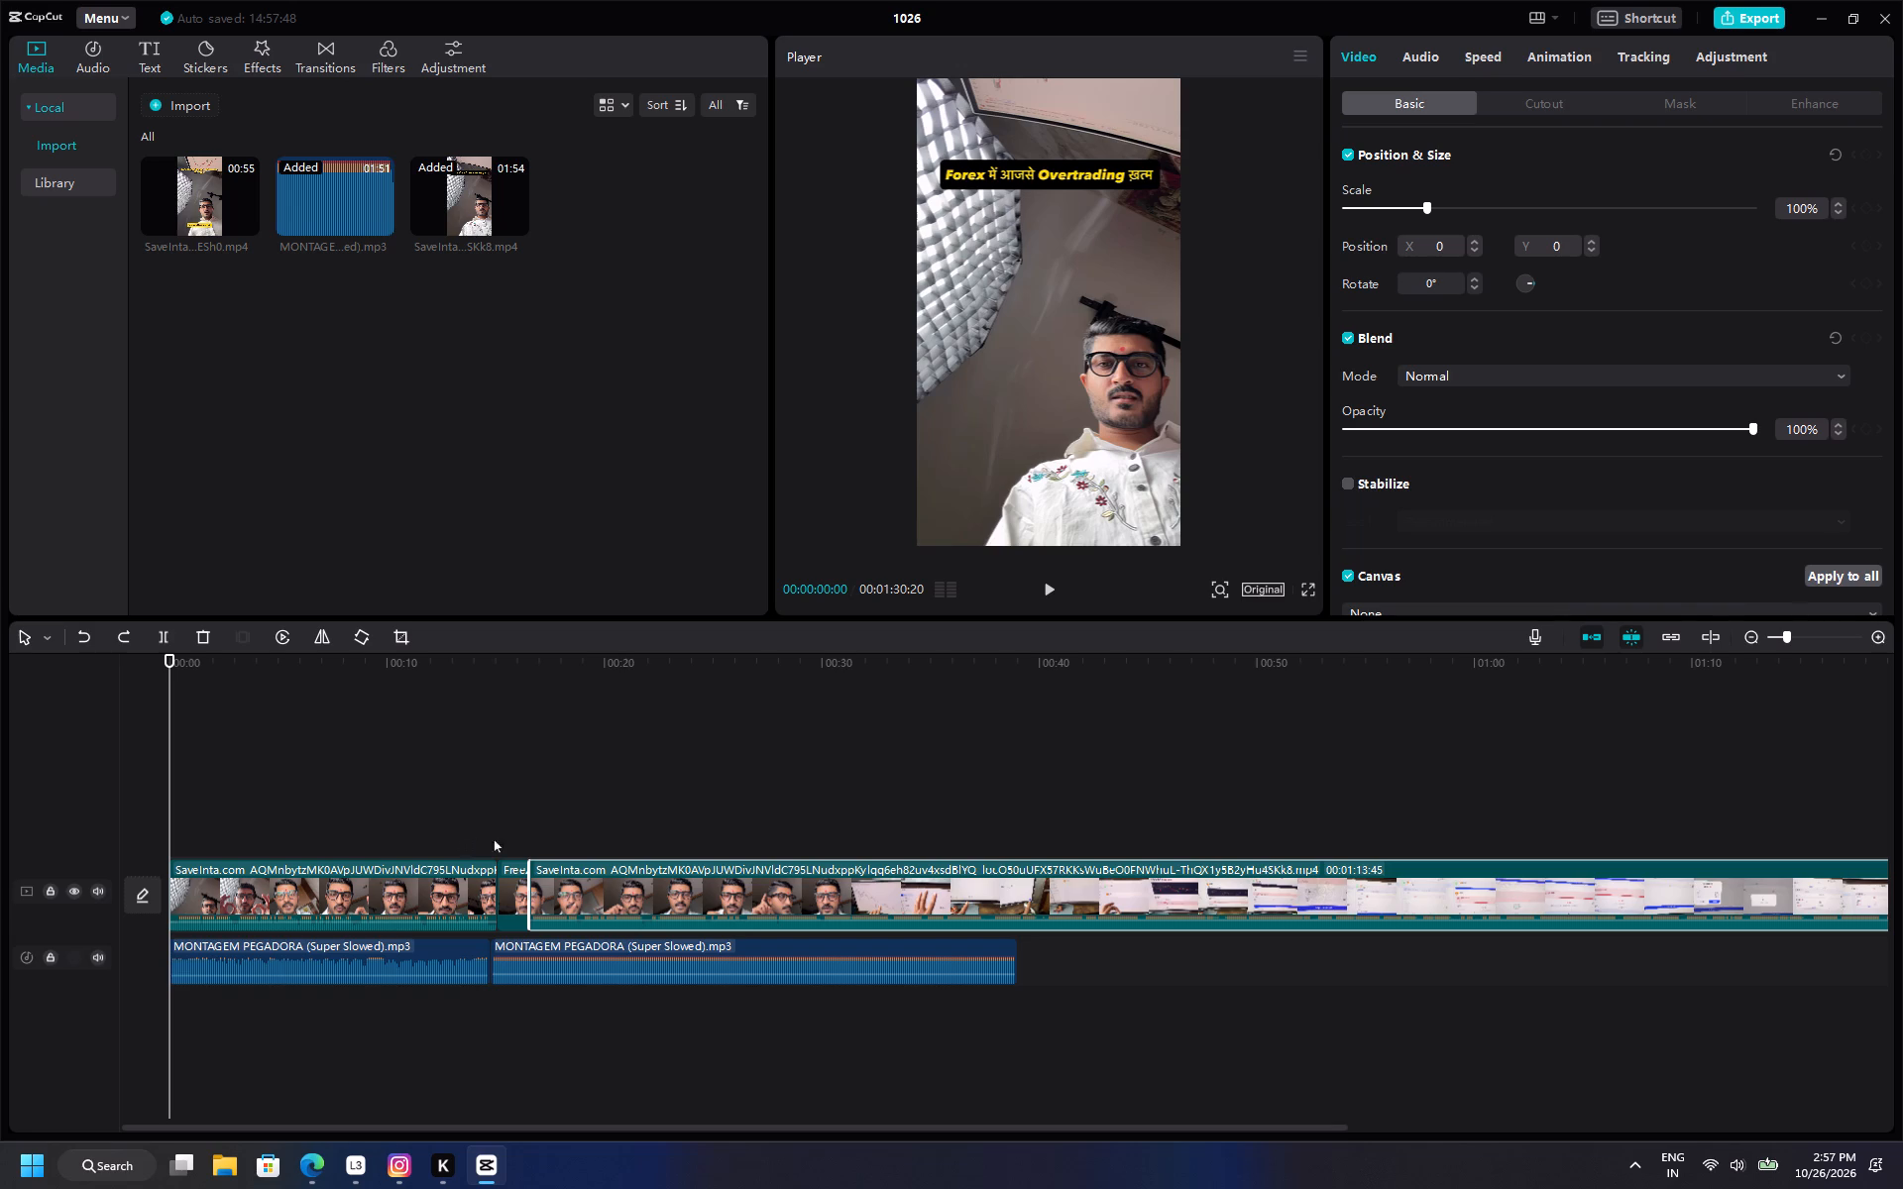
Play the talking-head speech up to the chart footage and split the reel at 00:00:30:25 where the charts begin.
{"action": "left_click", "coordinate": [699, 820]}
{"action": "key", "text": "space"}
{"action": "scroll", "coordinate": [804, 812], "scroll_direction": "up", "scroll_amount": 6, "text": "ctrl"}
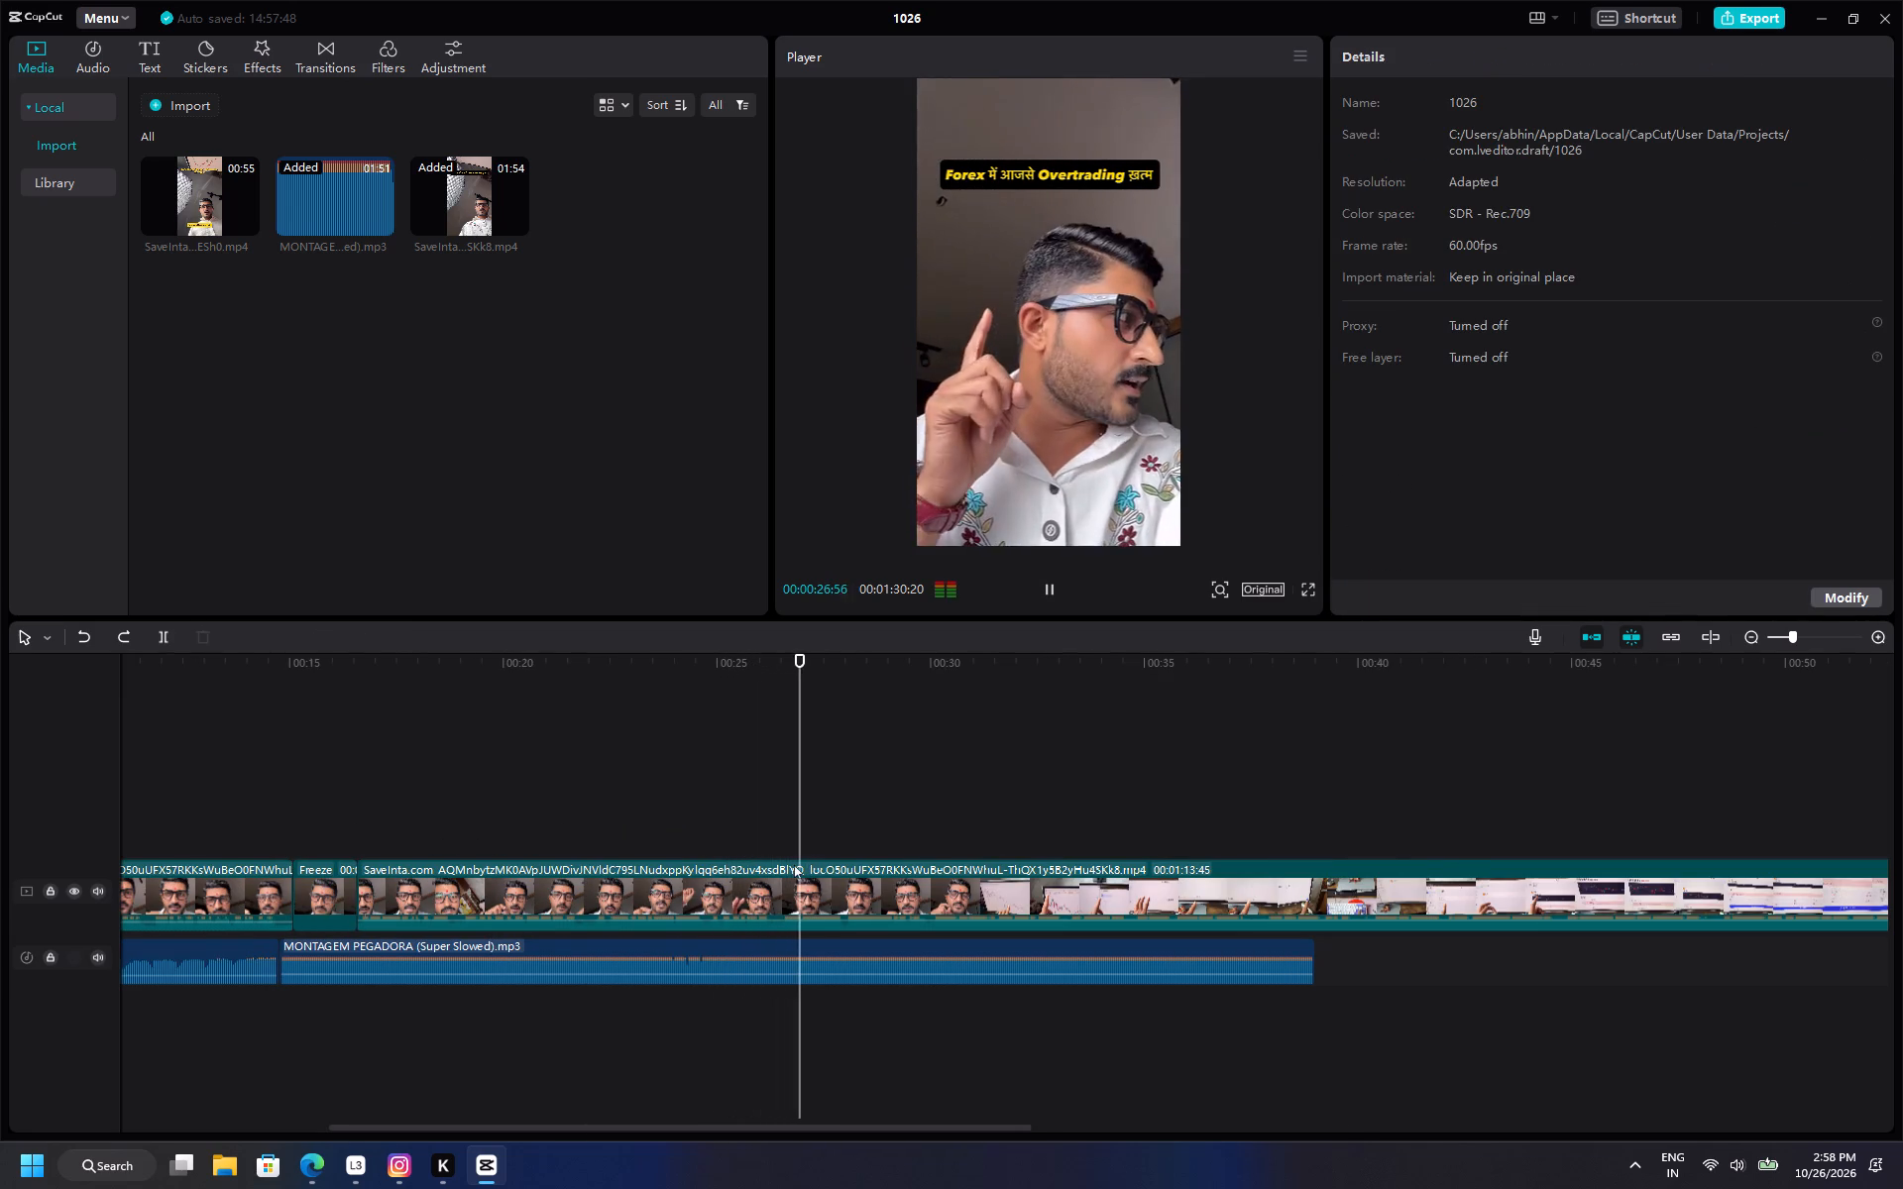
{"action": "left_click", "coordinate": [775, 838]}
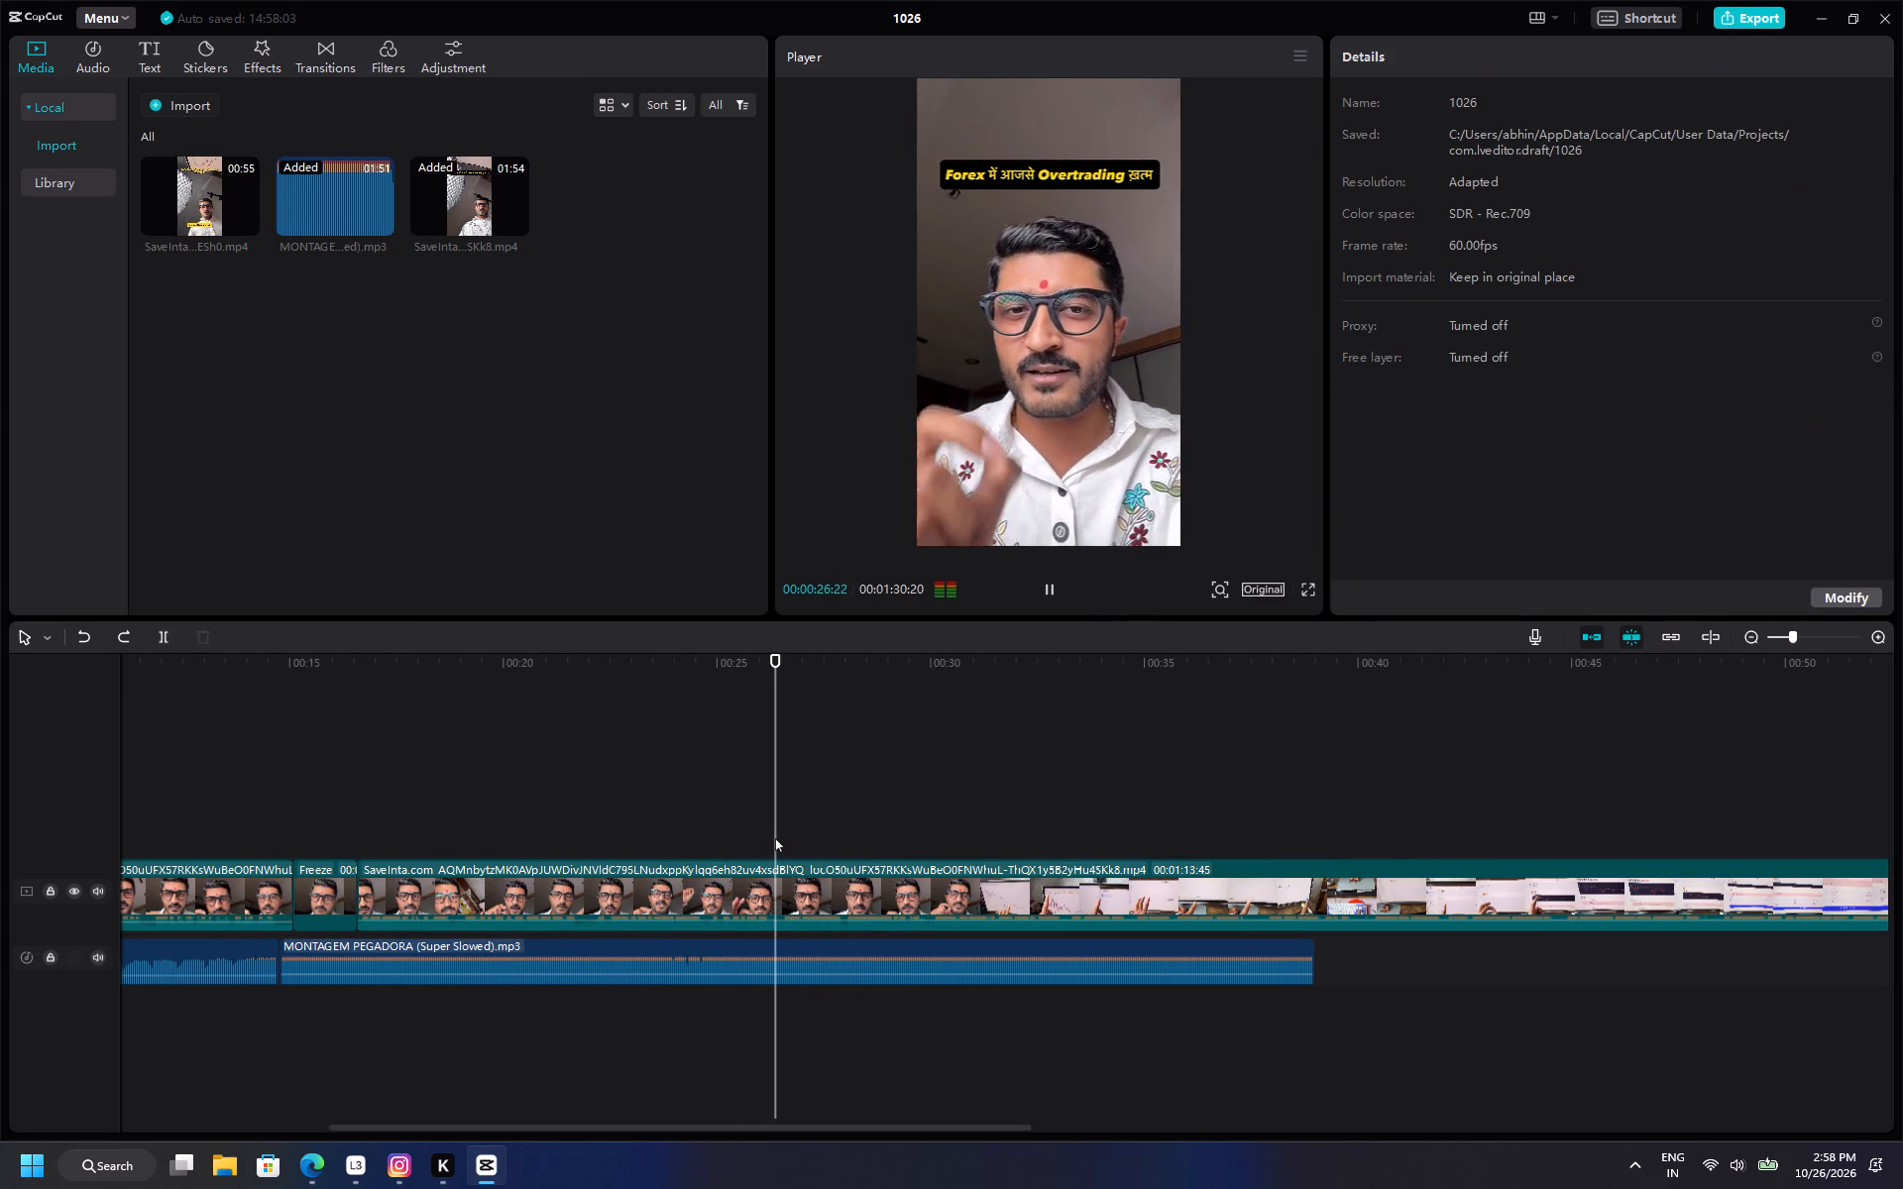
{"action": "key", "text": "space"}
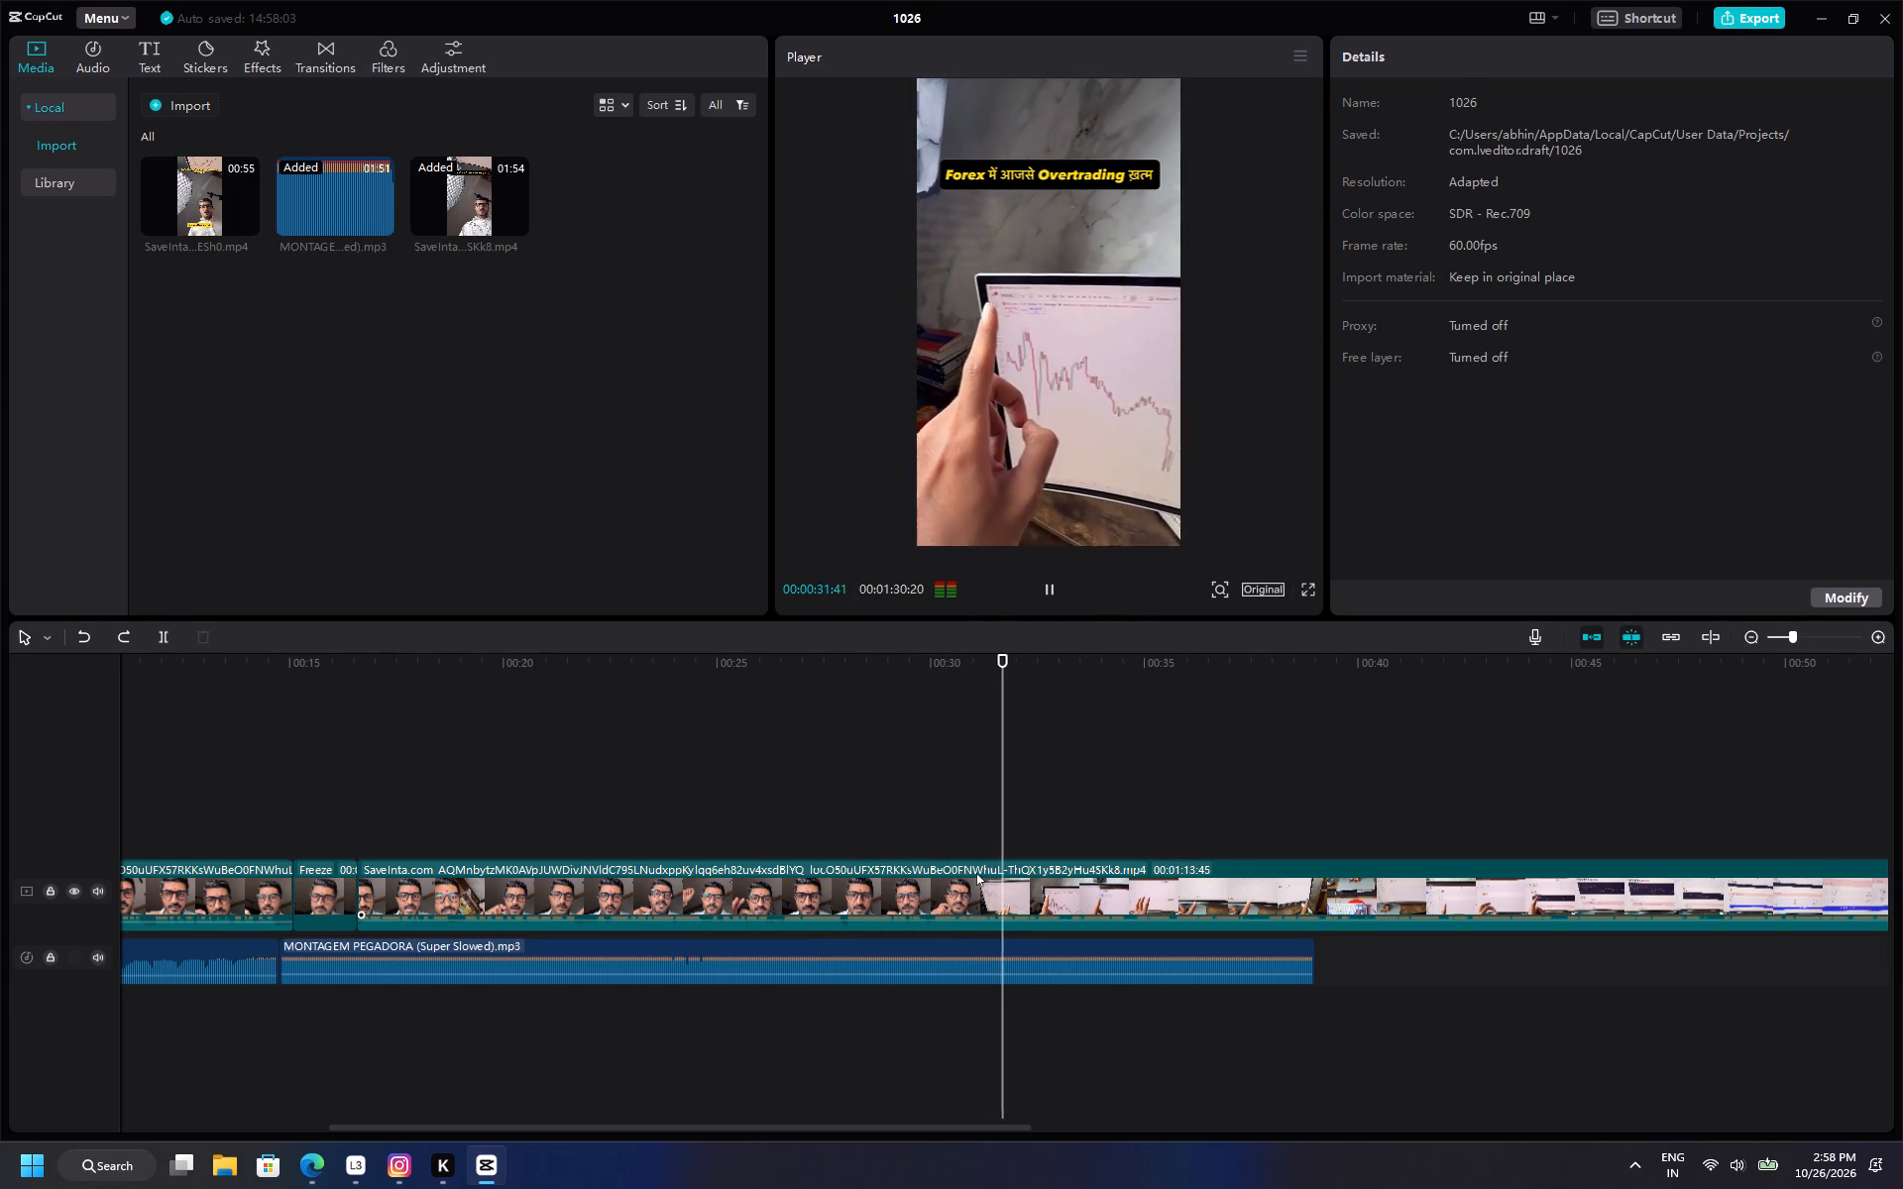
{"action": "scroll", "coordinate": [976, 873], "scroll_direction": "up", "scroll_amount": 3, "text": "ctrl"}
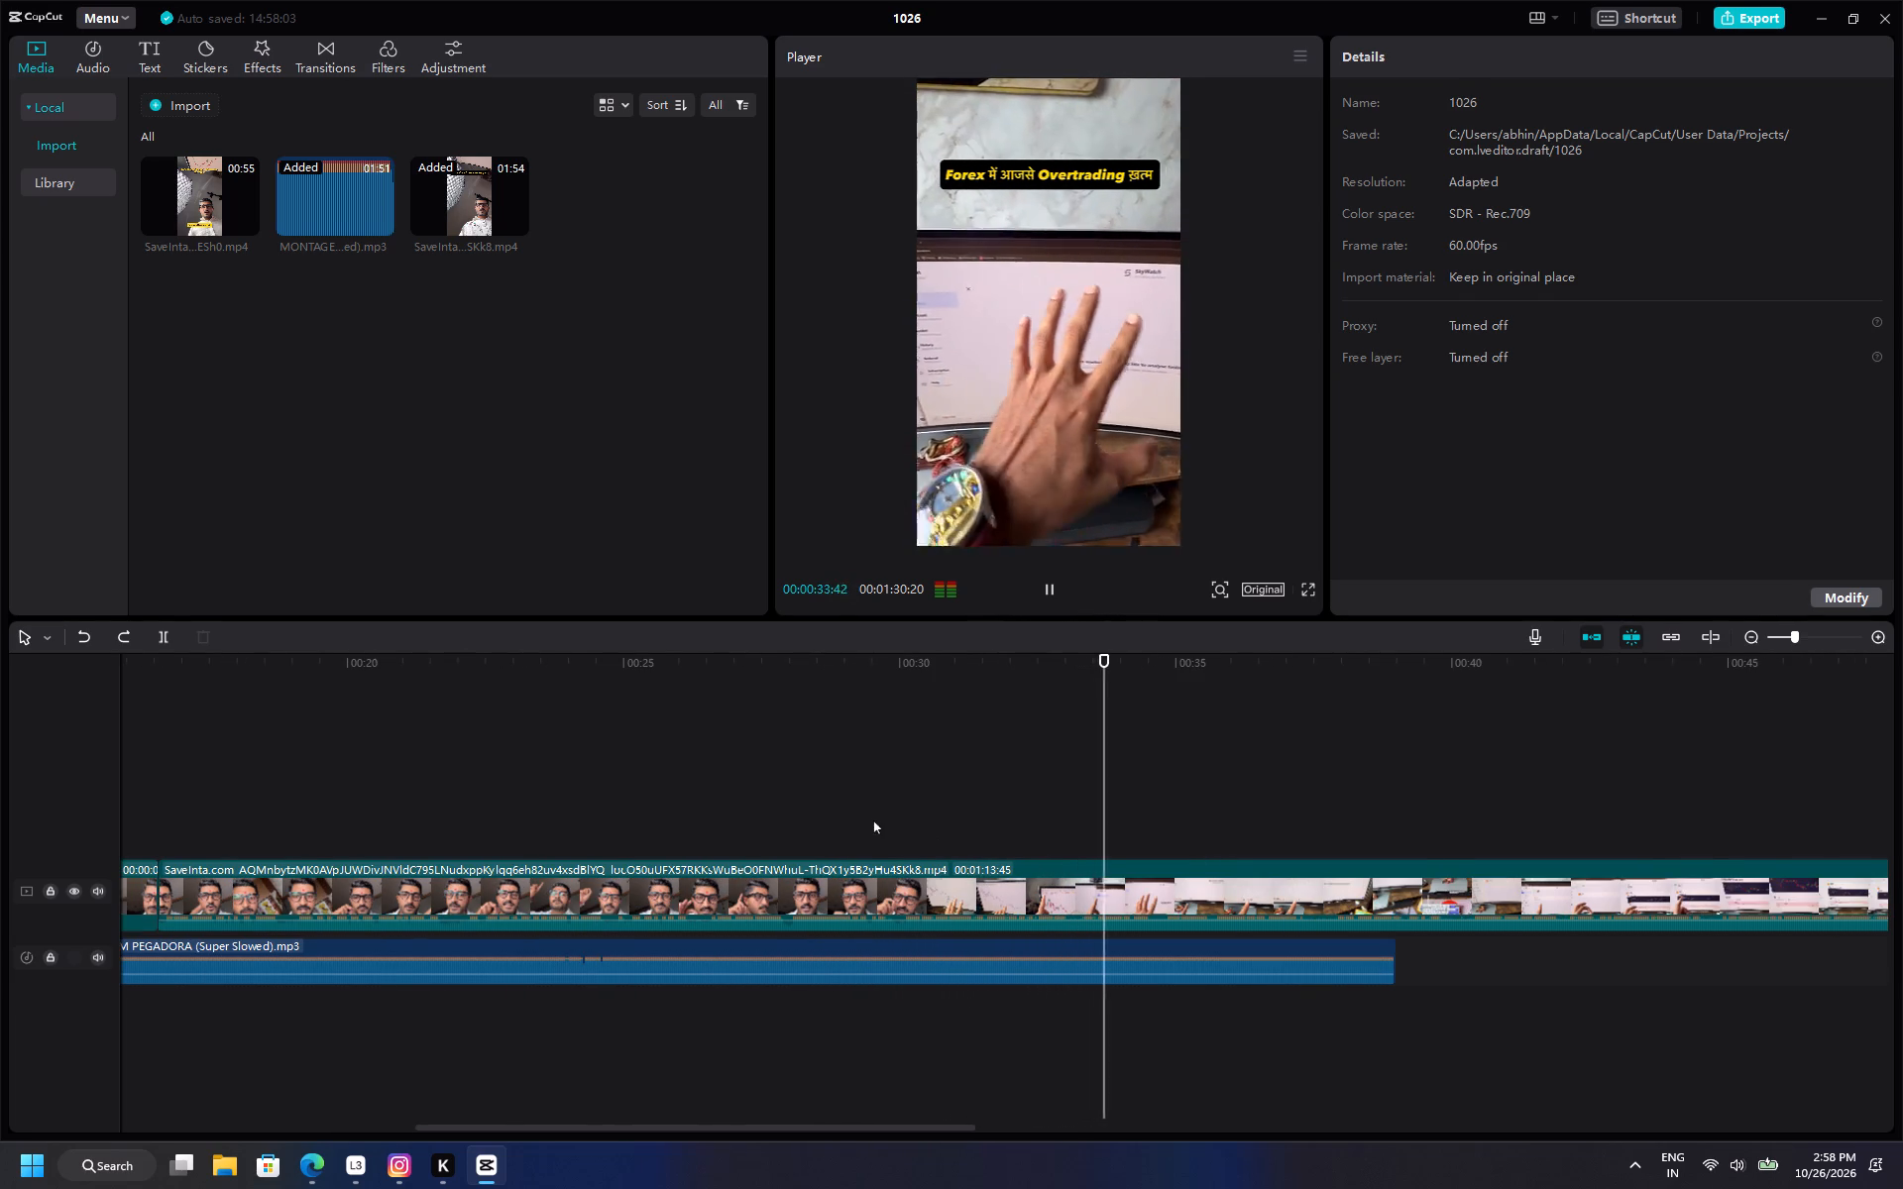
{"action": "left_click", "coordinate": [895, 817]}
{"action": "key", "text": "space"}
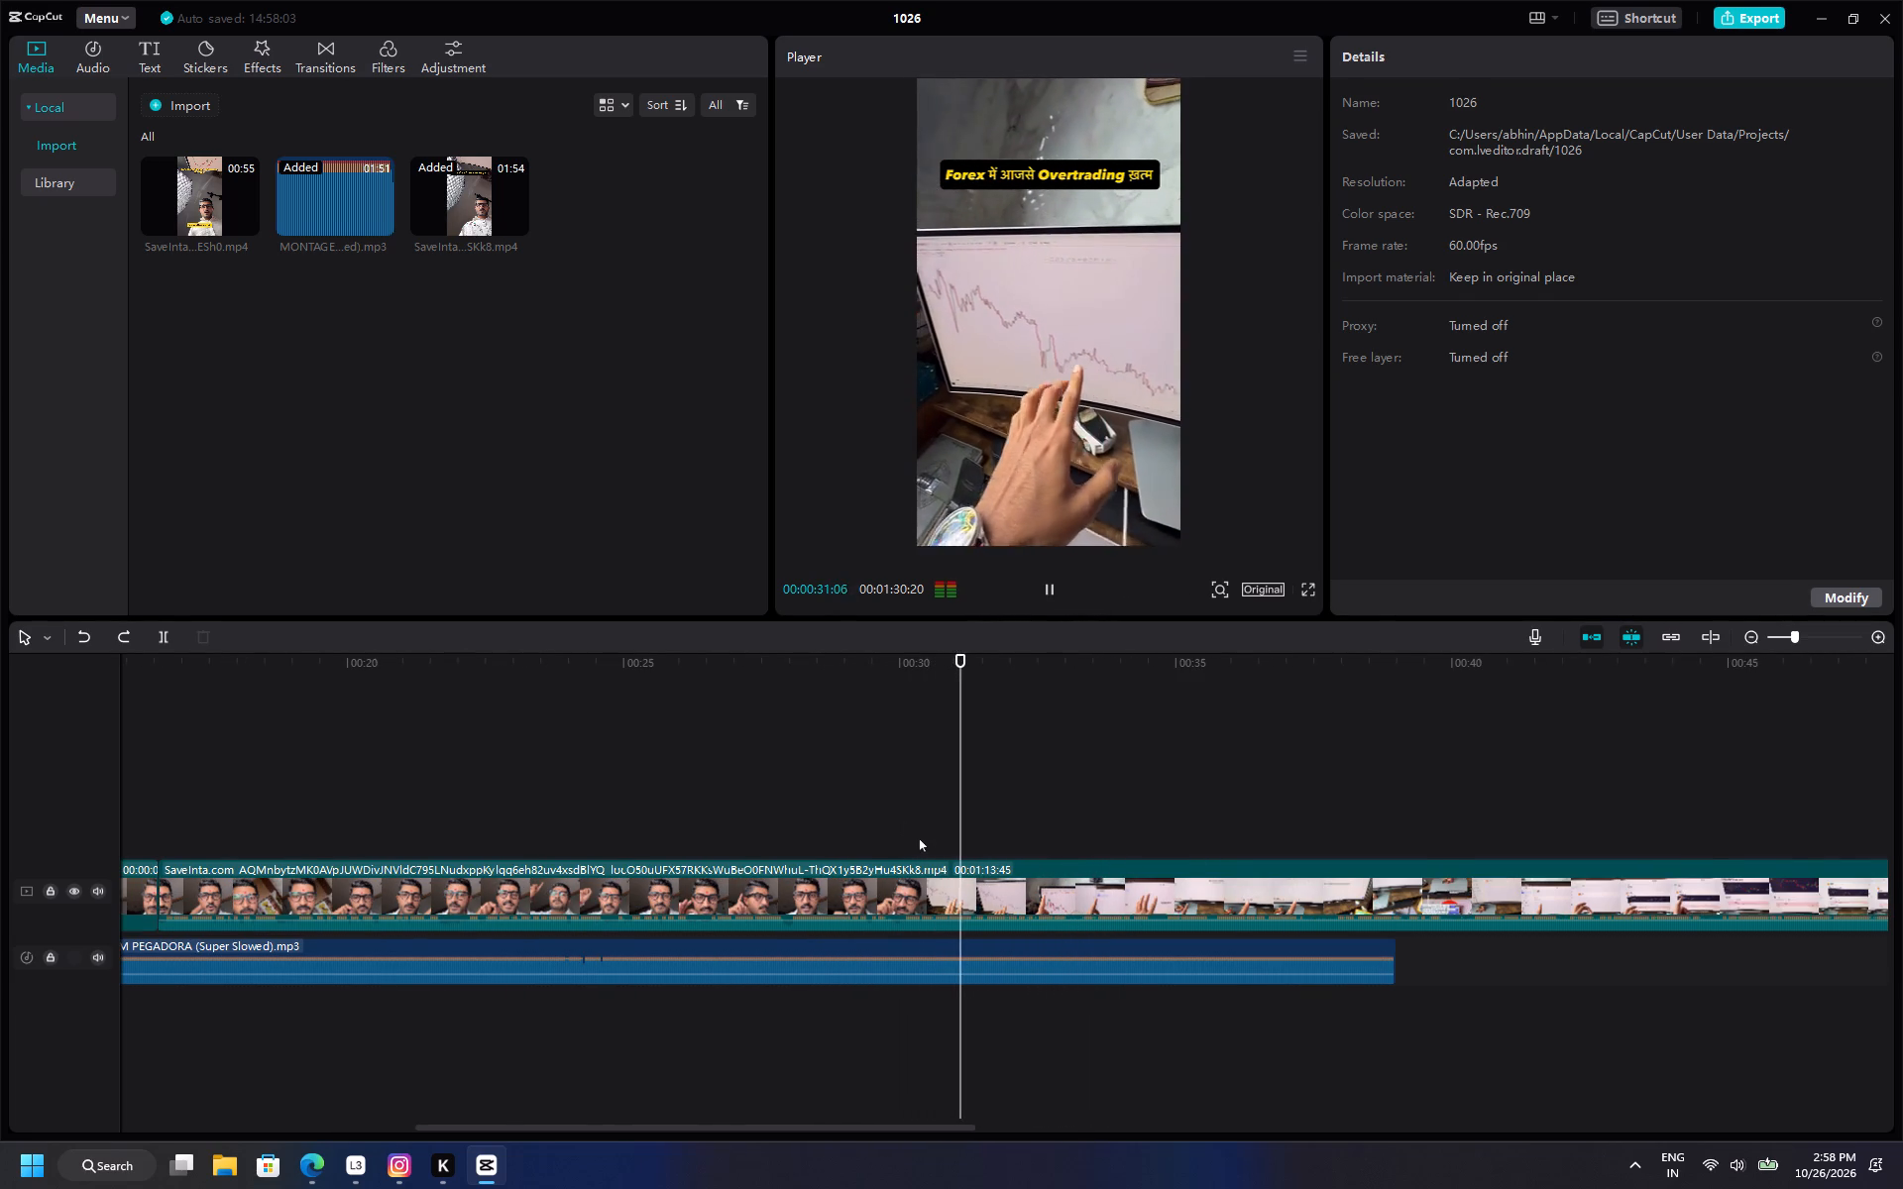
{"action": "key", "text": "space"}
{"action": "left_click", "coordinate": [923, 832]}
{"action": "left_click", "coordinate": [933, 874]}
{"action": "left_click", "coordinate": [161, 629]}
Delete the two talking-head segments and the freeze frame before the chart footage.
{"action": "scroll", "coordinate": [366, 848], "scroll_direction": "down", "scroll_amount": 9, "text": "ctrl"}
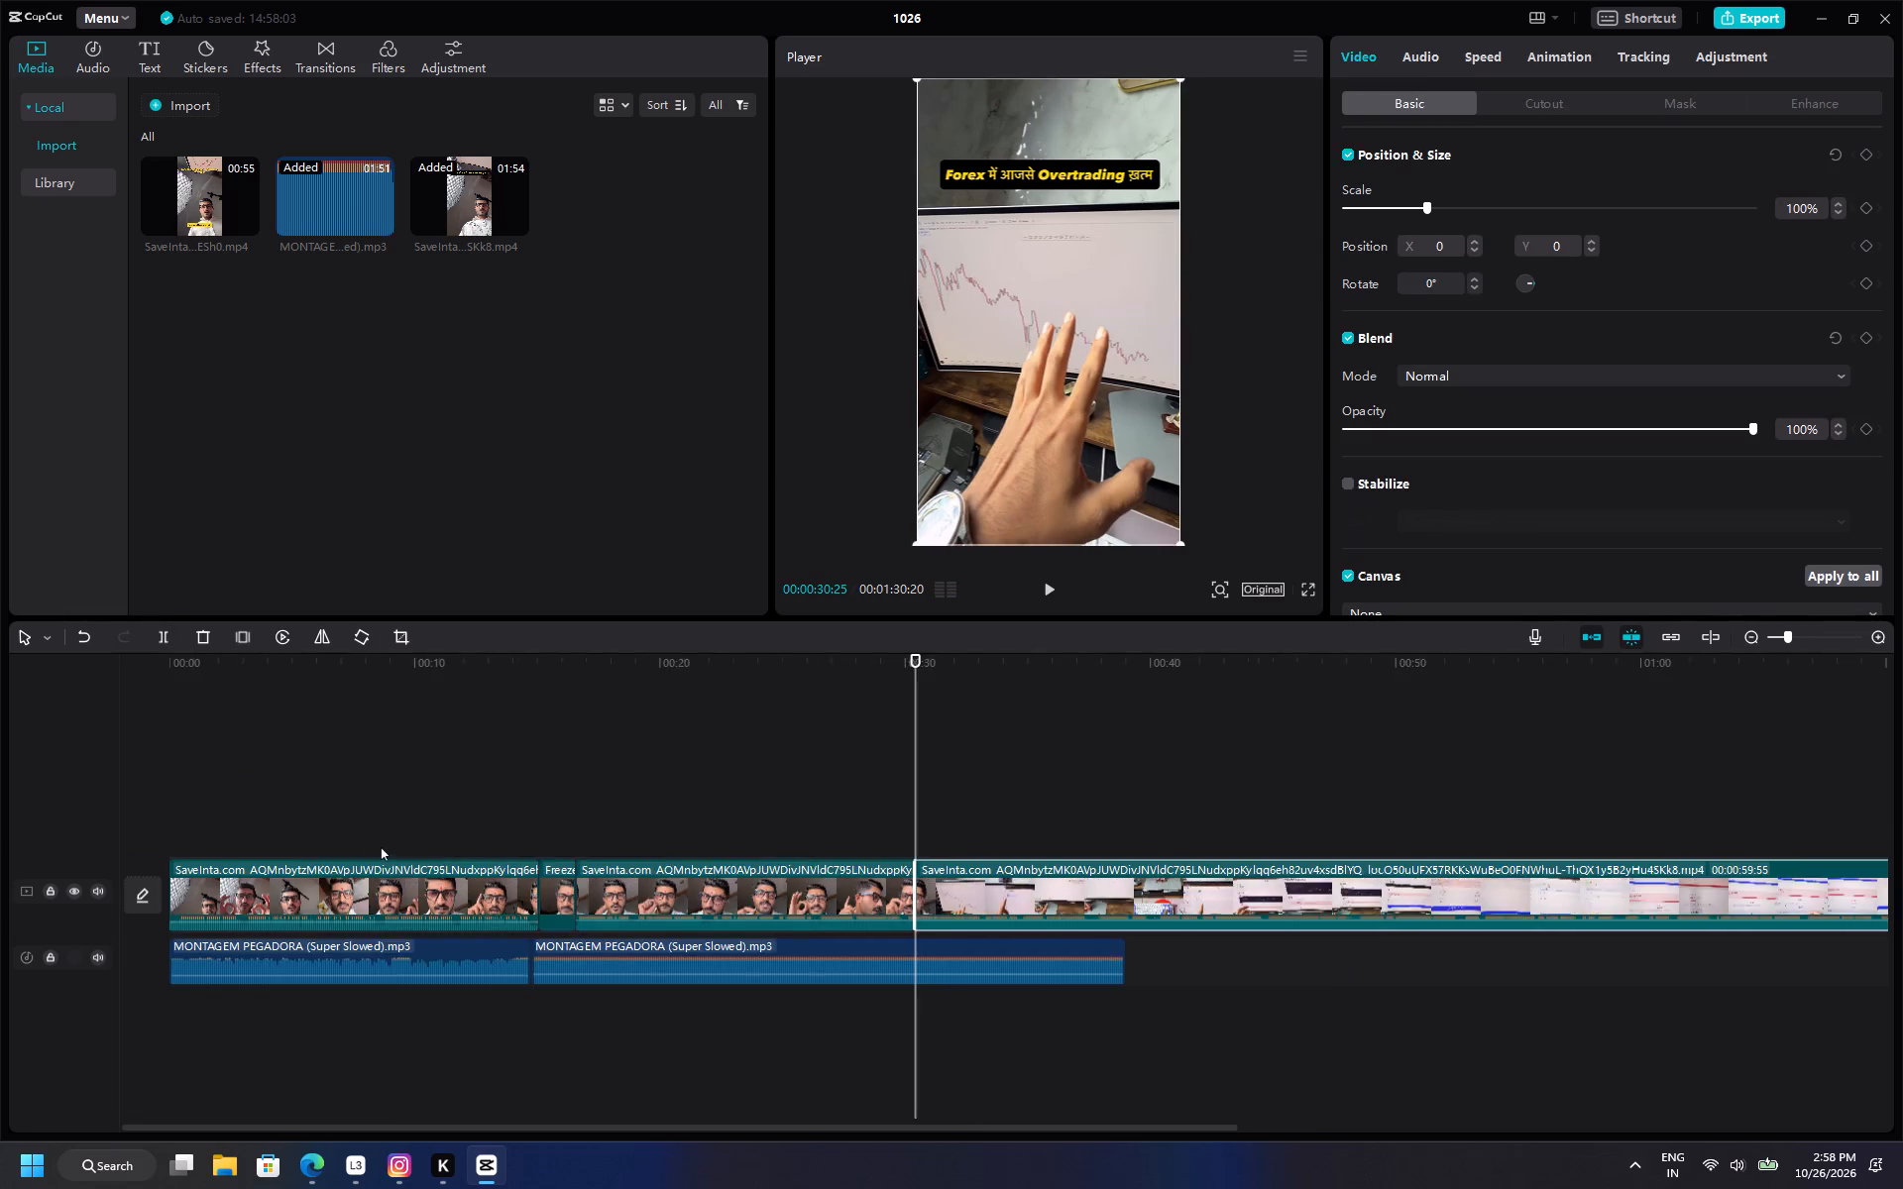
{"action": "scroll", "coordinate": [381, 847], "scroll_direction": "down", "scroll_amount": 7, "text": "ctrl"}
{"action": "left_click", "coordinate": [238, 834]}
{"action": "left_click", "coordinate": [235, 888], "text": "ctrl"}
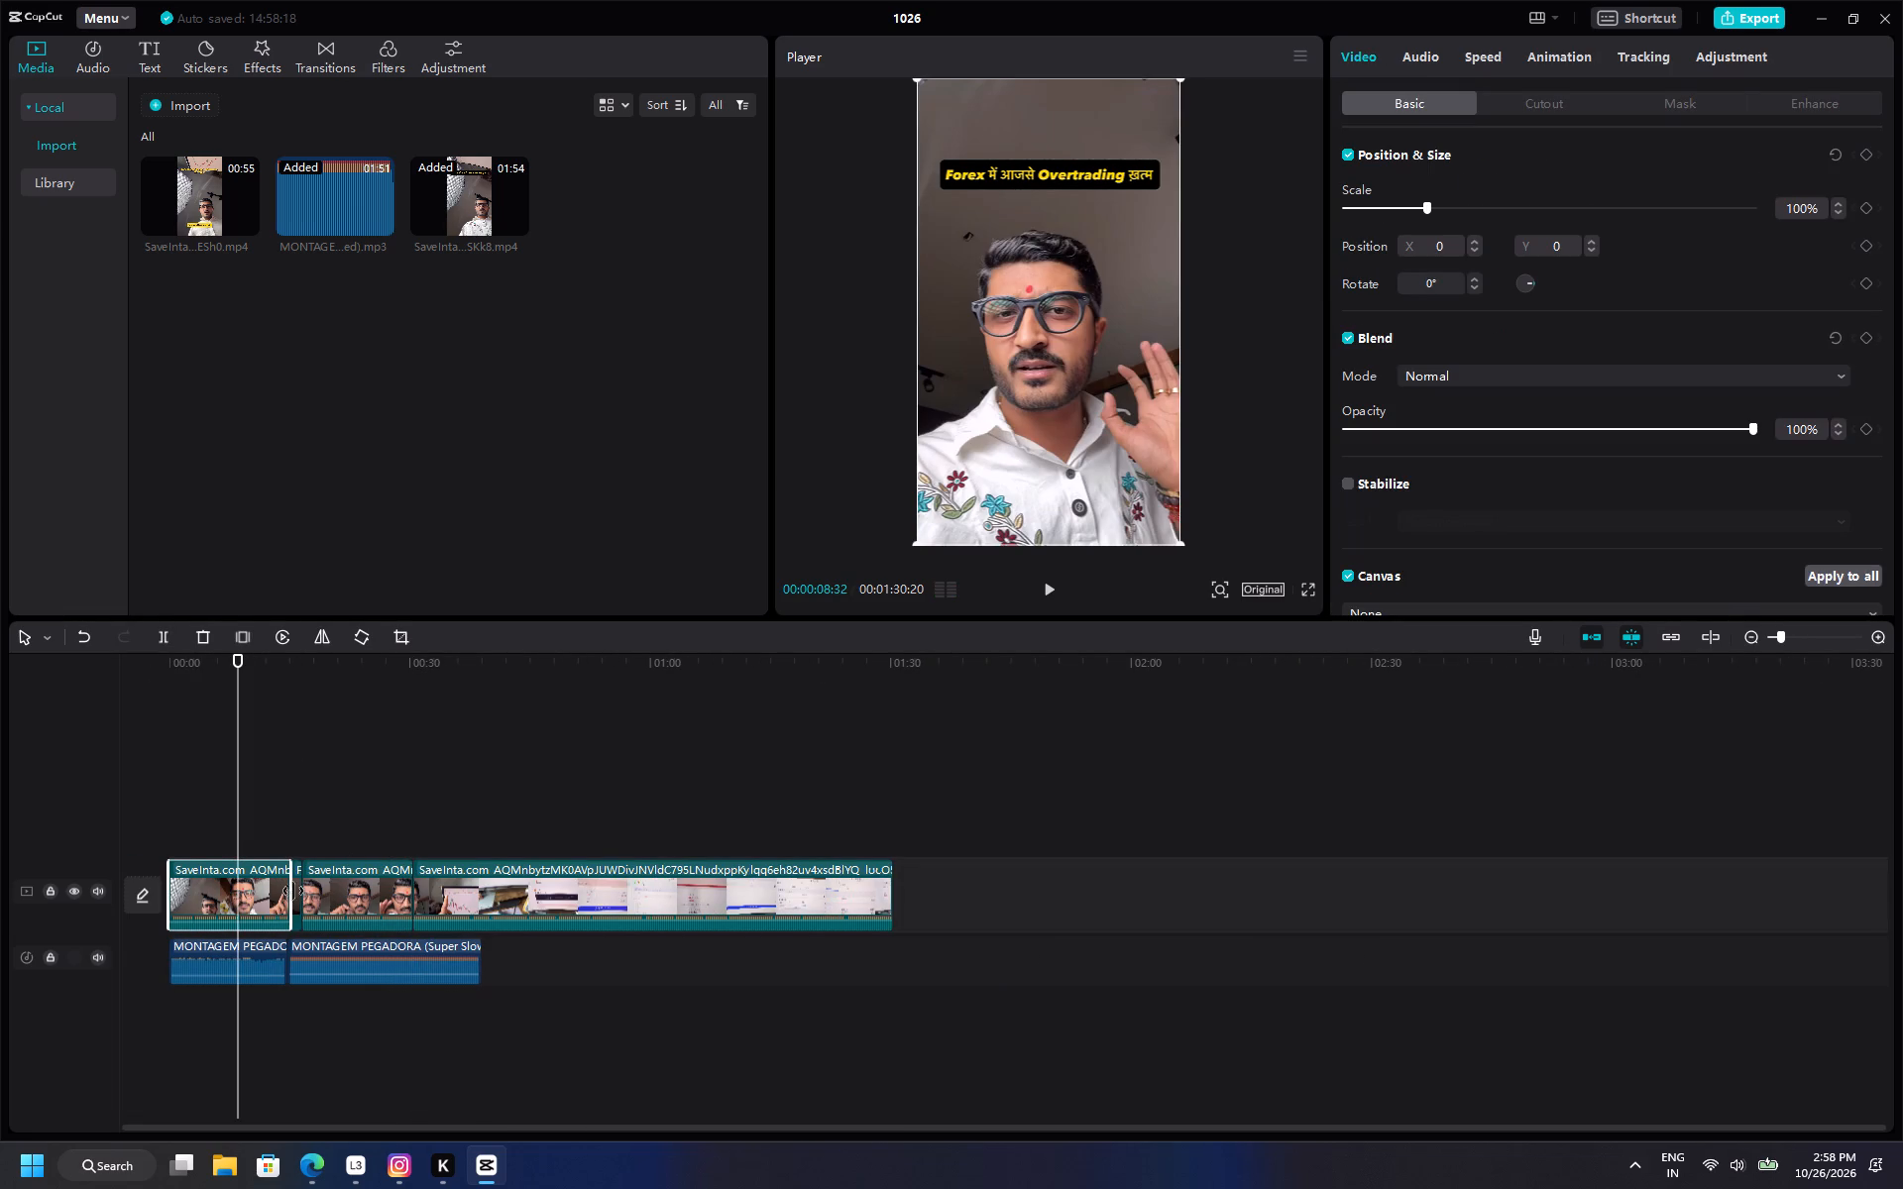
{"action": "left_click", "coordinate": [295, 890], "text": "ctrl"}
{"action": "left_click", "coordinate": [330, 889], "text": "ctrl"}
{"action": "left_click", "coordinate": [256, 883], "text": "ctrl"}
{"action": "key", "text": "Delete"}
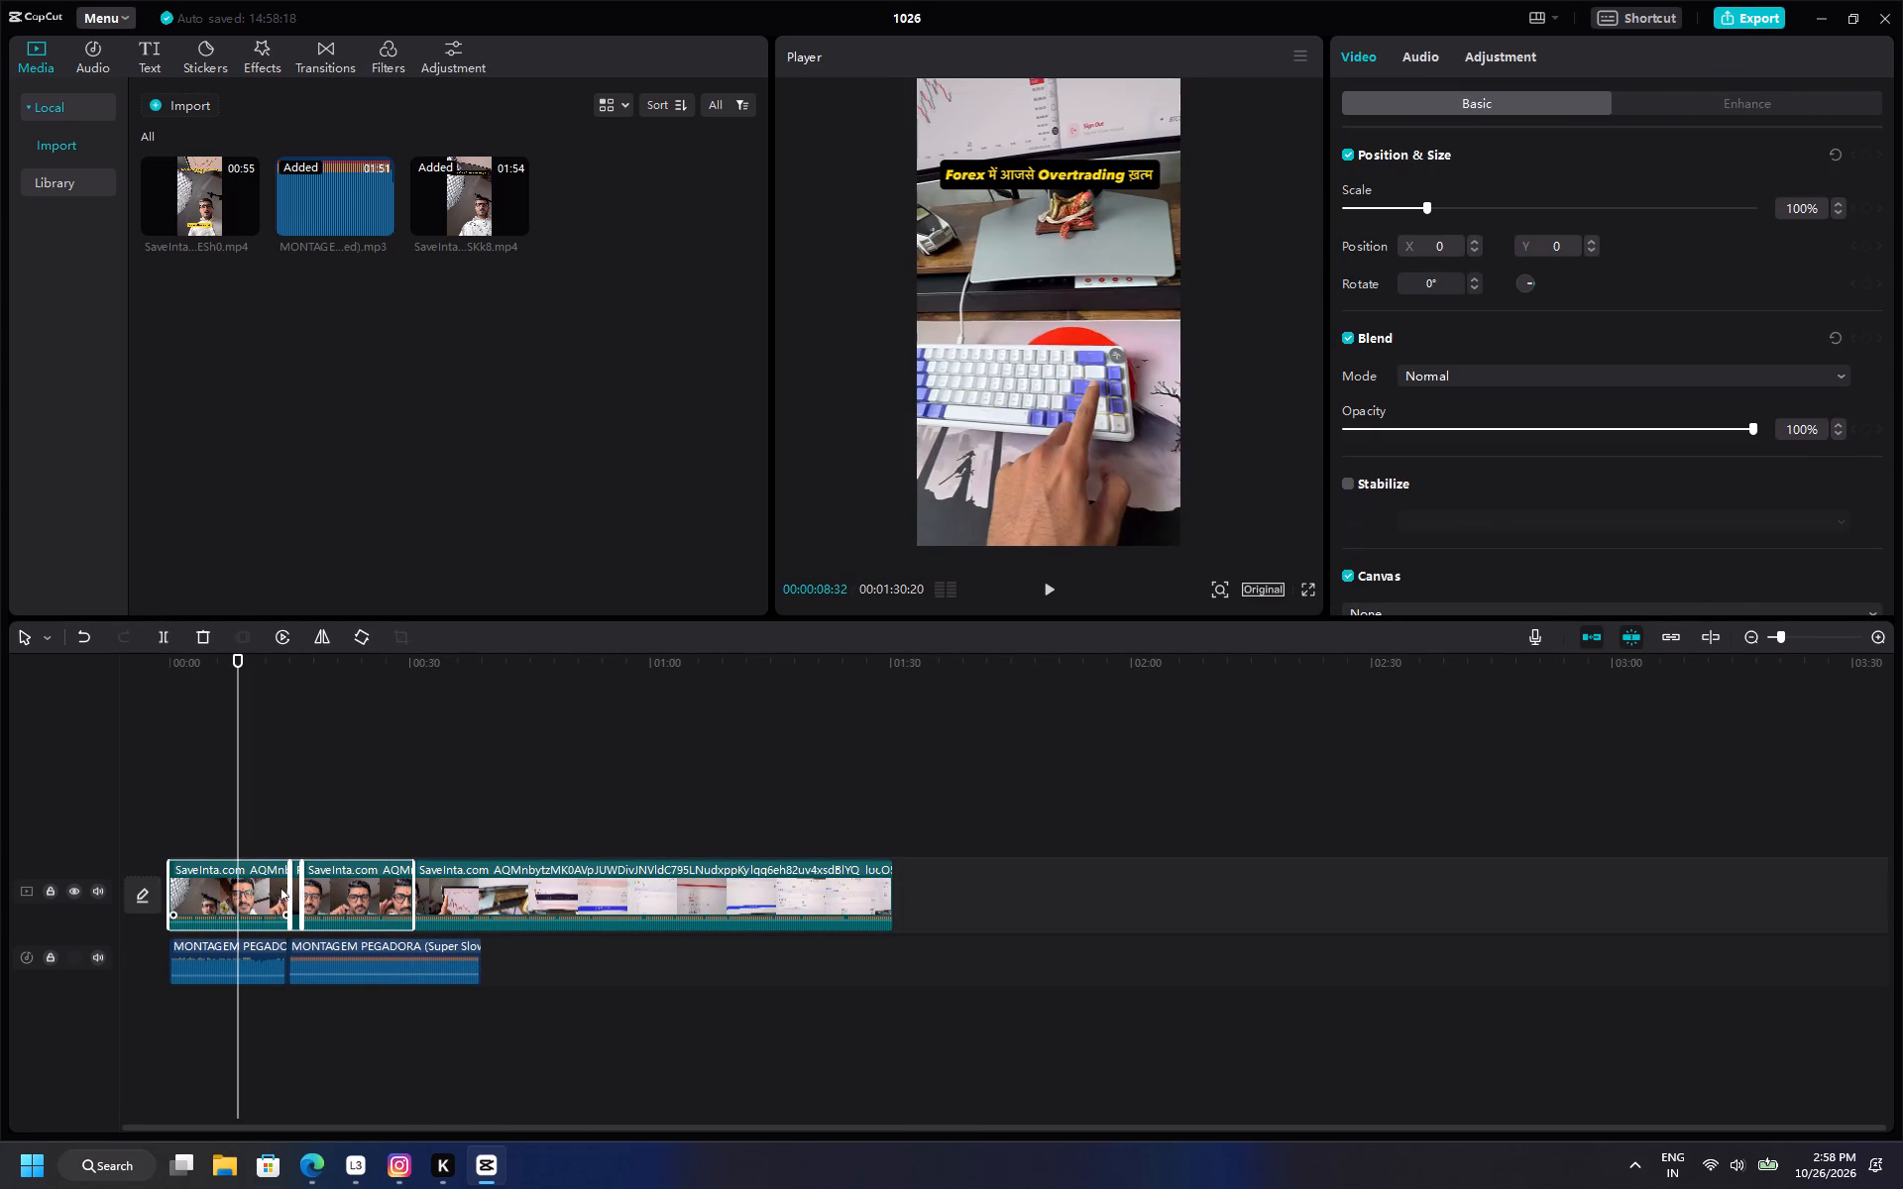
Delete both MONTAGEM PEGADORA music clips from the audio track.
{"action": "left_click", "coordinate": [239, 951]}
{"action": "left_click", "coordinate": [333, 948], "text": "ctrl"}
{"action": "key", "text": "Delete"}
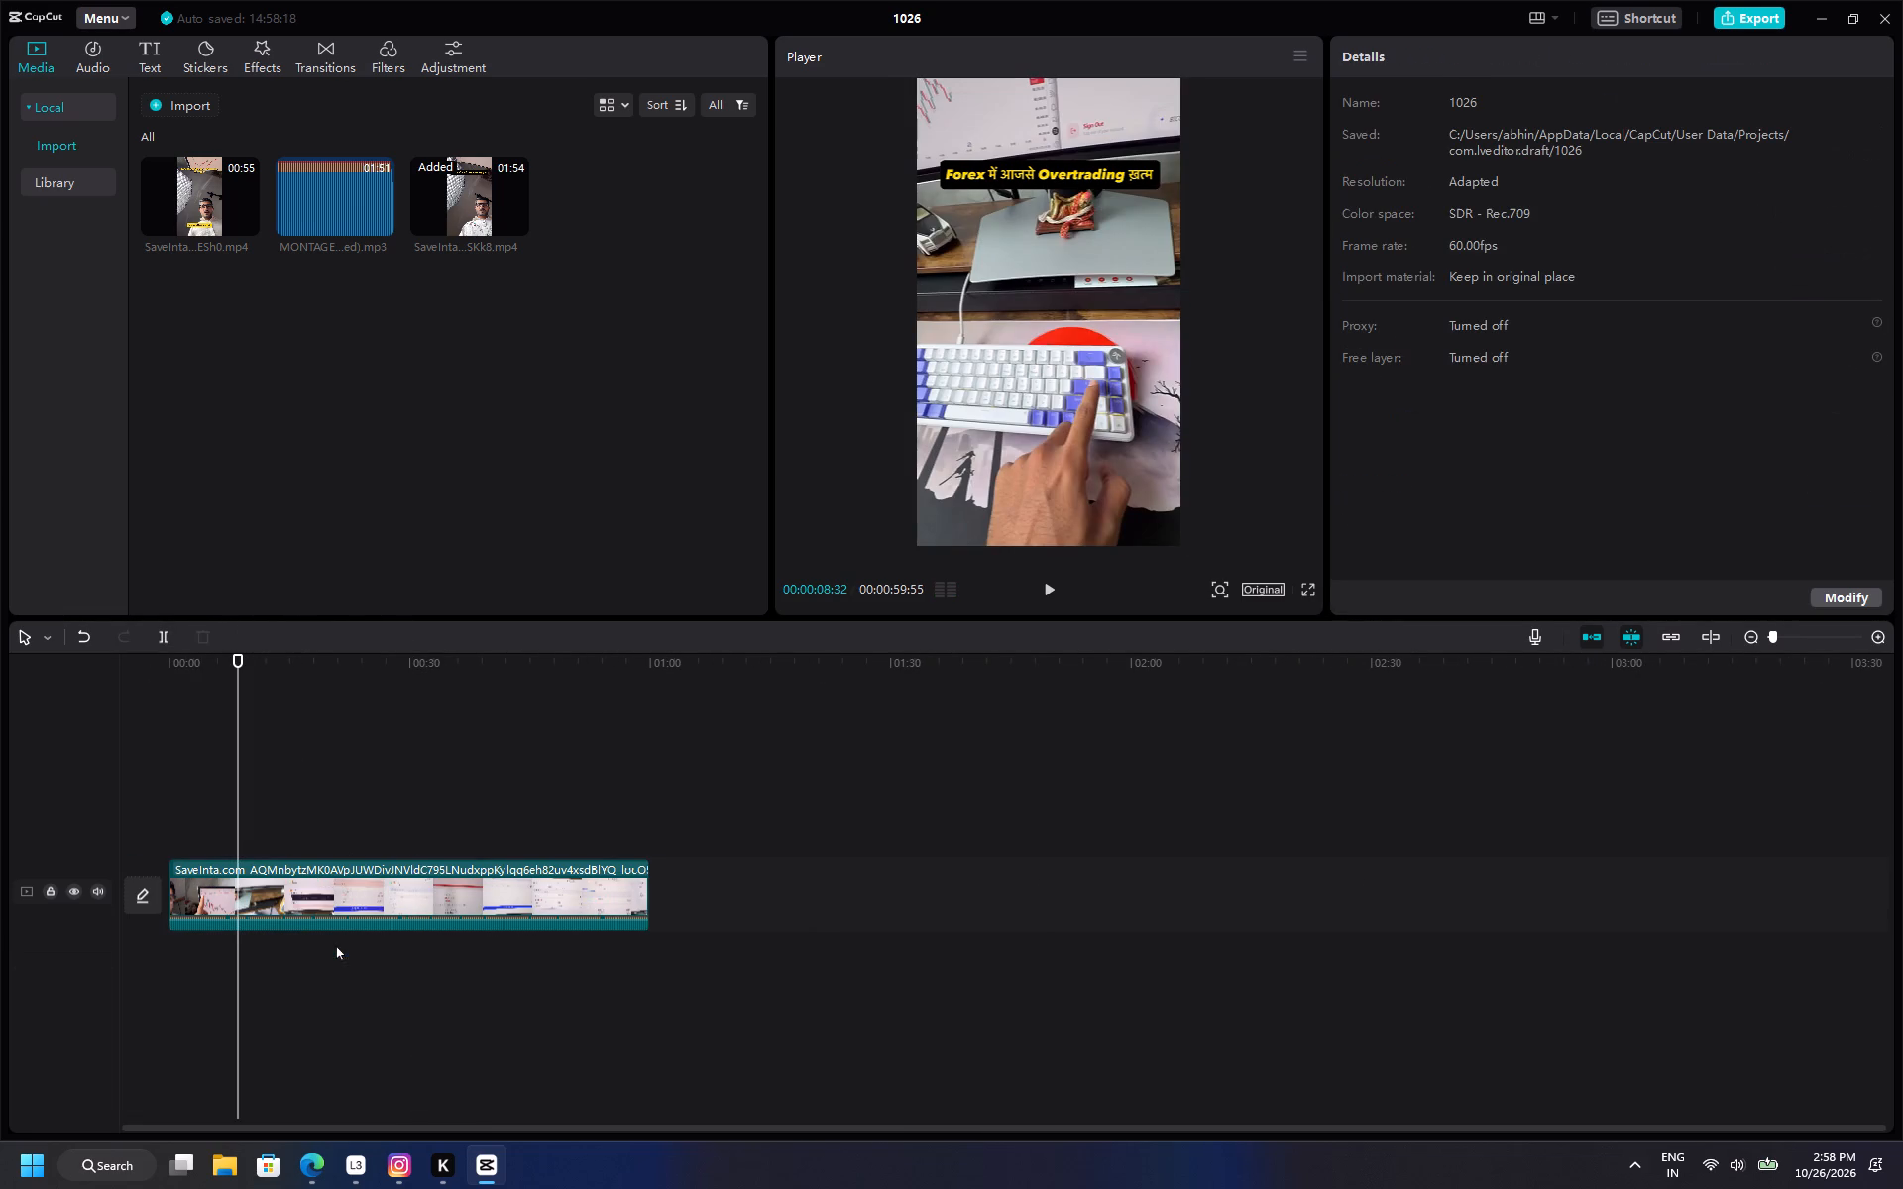
Import the song MONTAGEM UNNAMED (Slowed) by Avenxir from the sng folder on HDD (E:).
{"action": "left_click", "coordinate": [159, 107]}
{"action": "scroll", "coordinate": [294, 266], "scroll_direction": "down", "scroll_amount": 6}
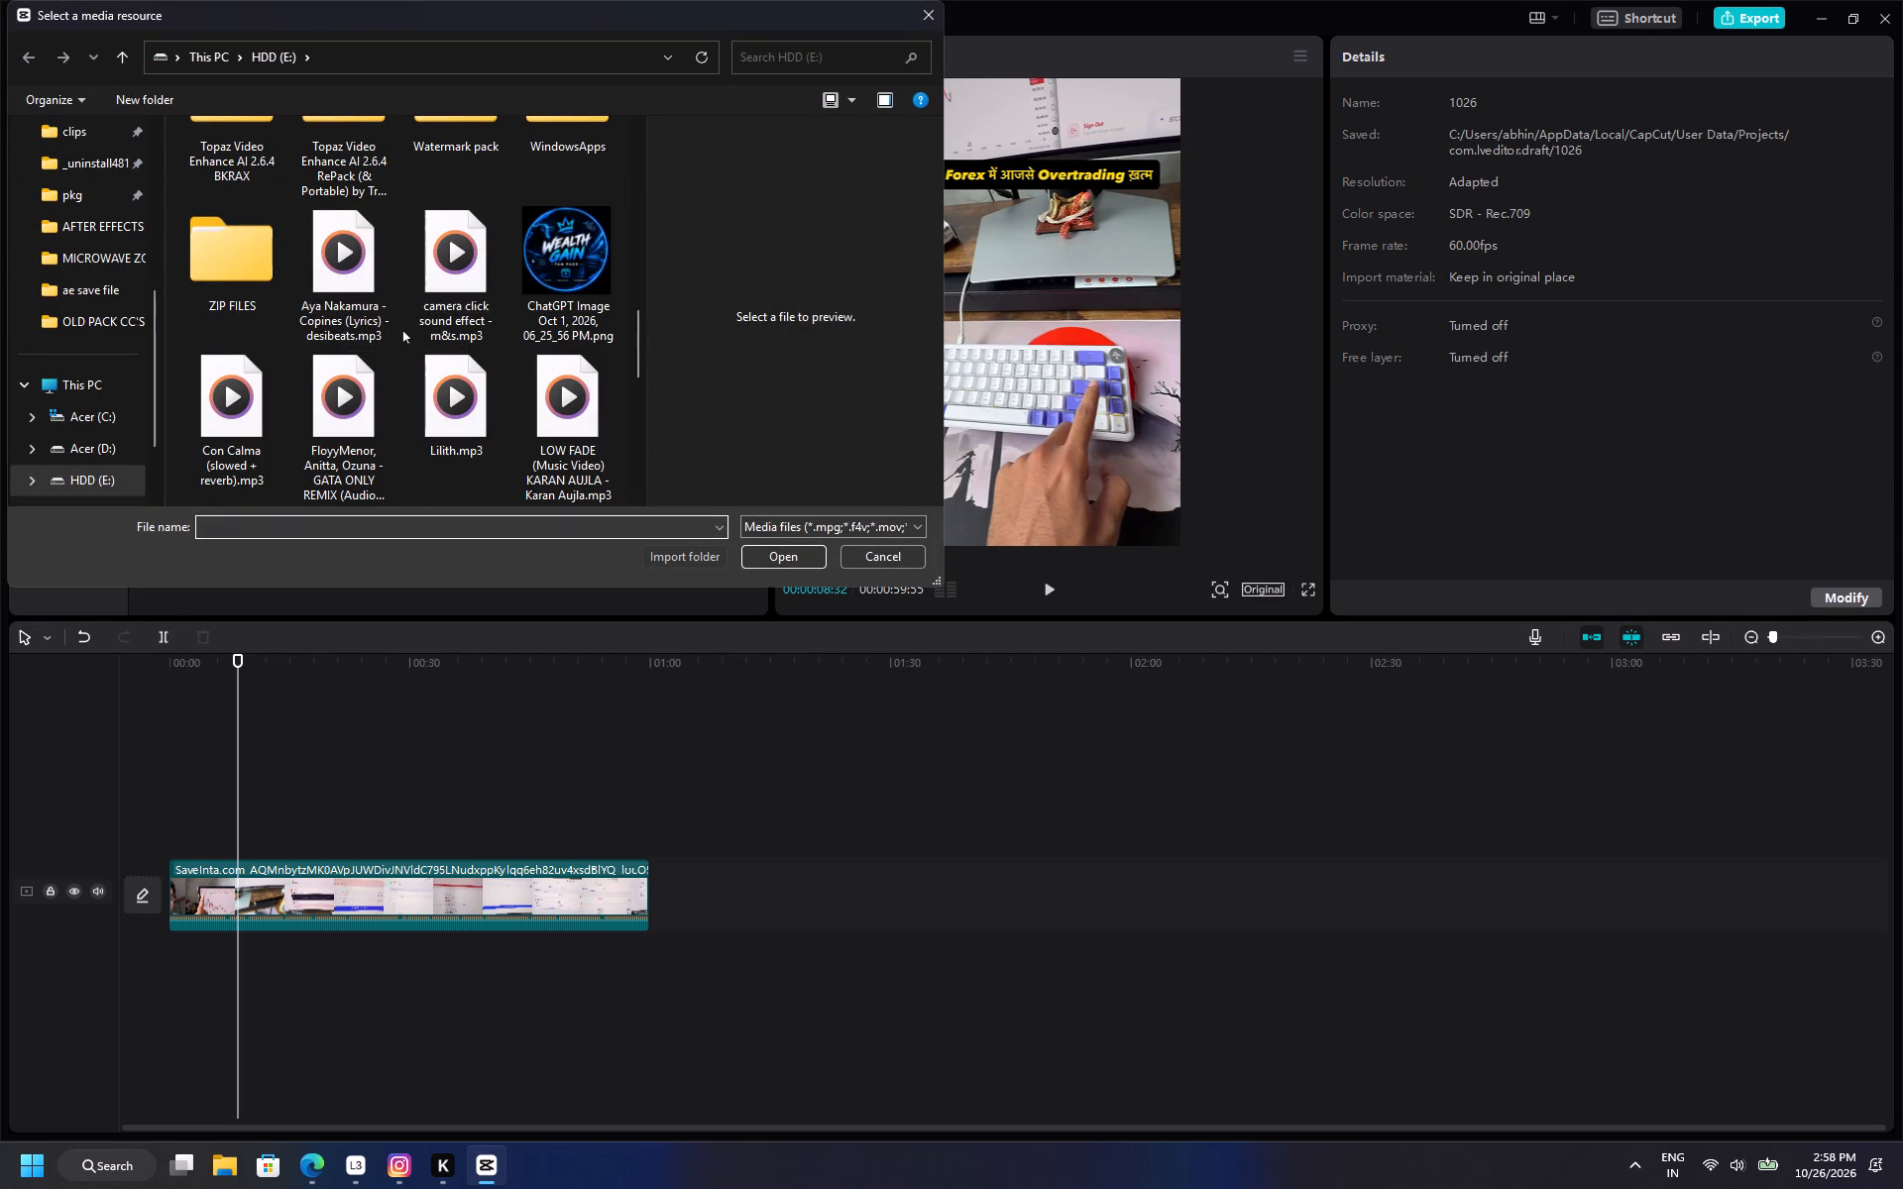
{"action": "scroll", "coordinate": [402, 330], "scroll_direction": "down", "scroll_amount": 1}
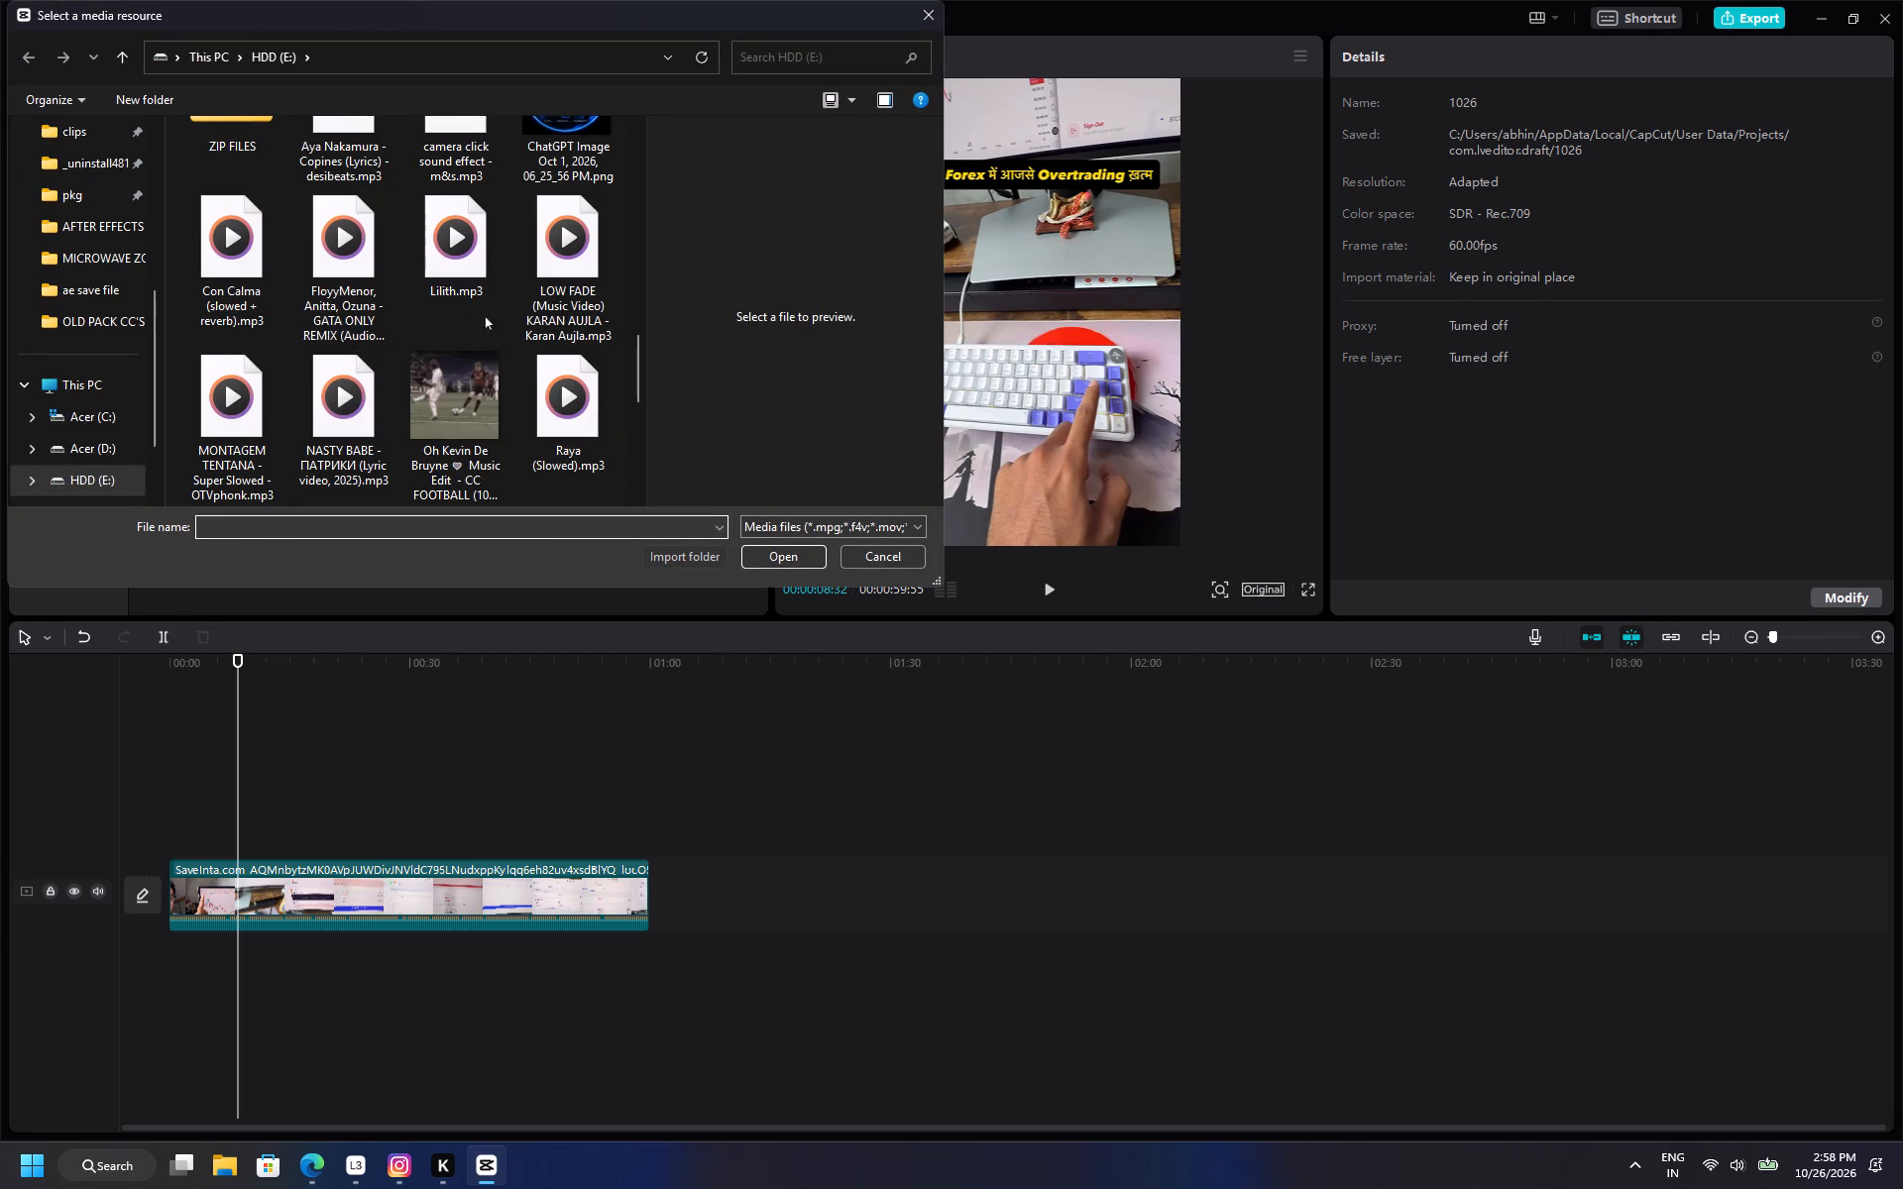
{"action": "scroll", "coordinate": [540, 316], "scroll_direction": "down", "scroll_amount": 1}
{"action": "left_click", "coordinate": [544, 291]}
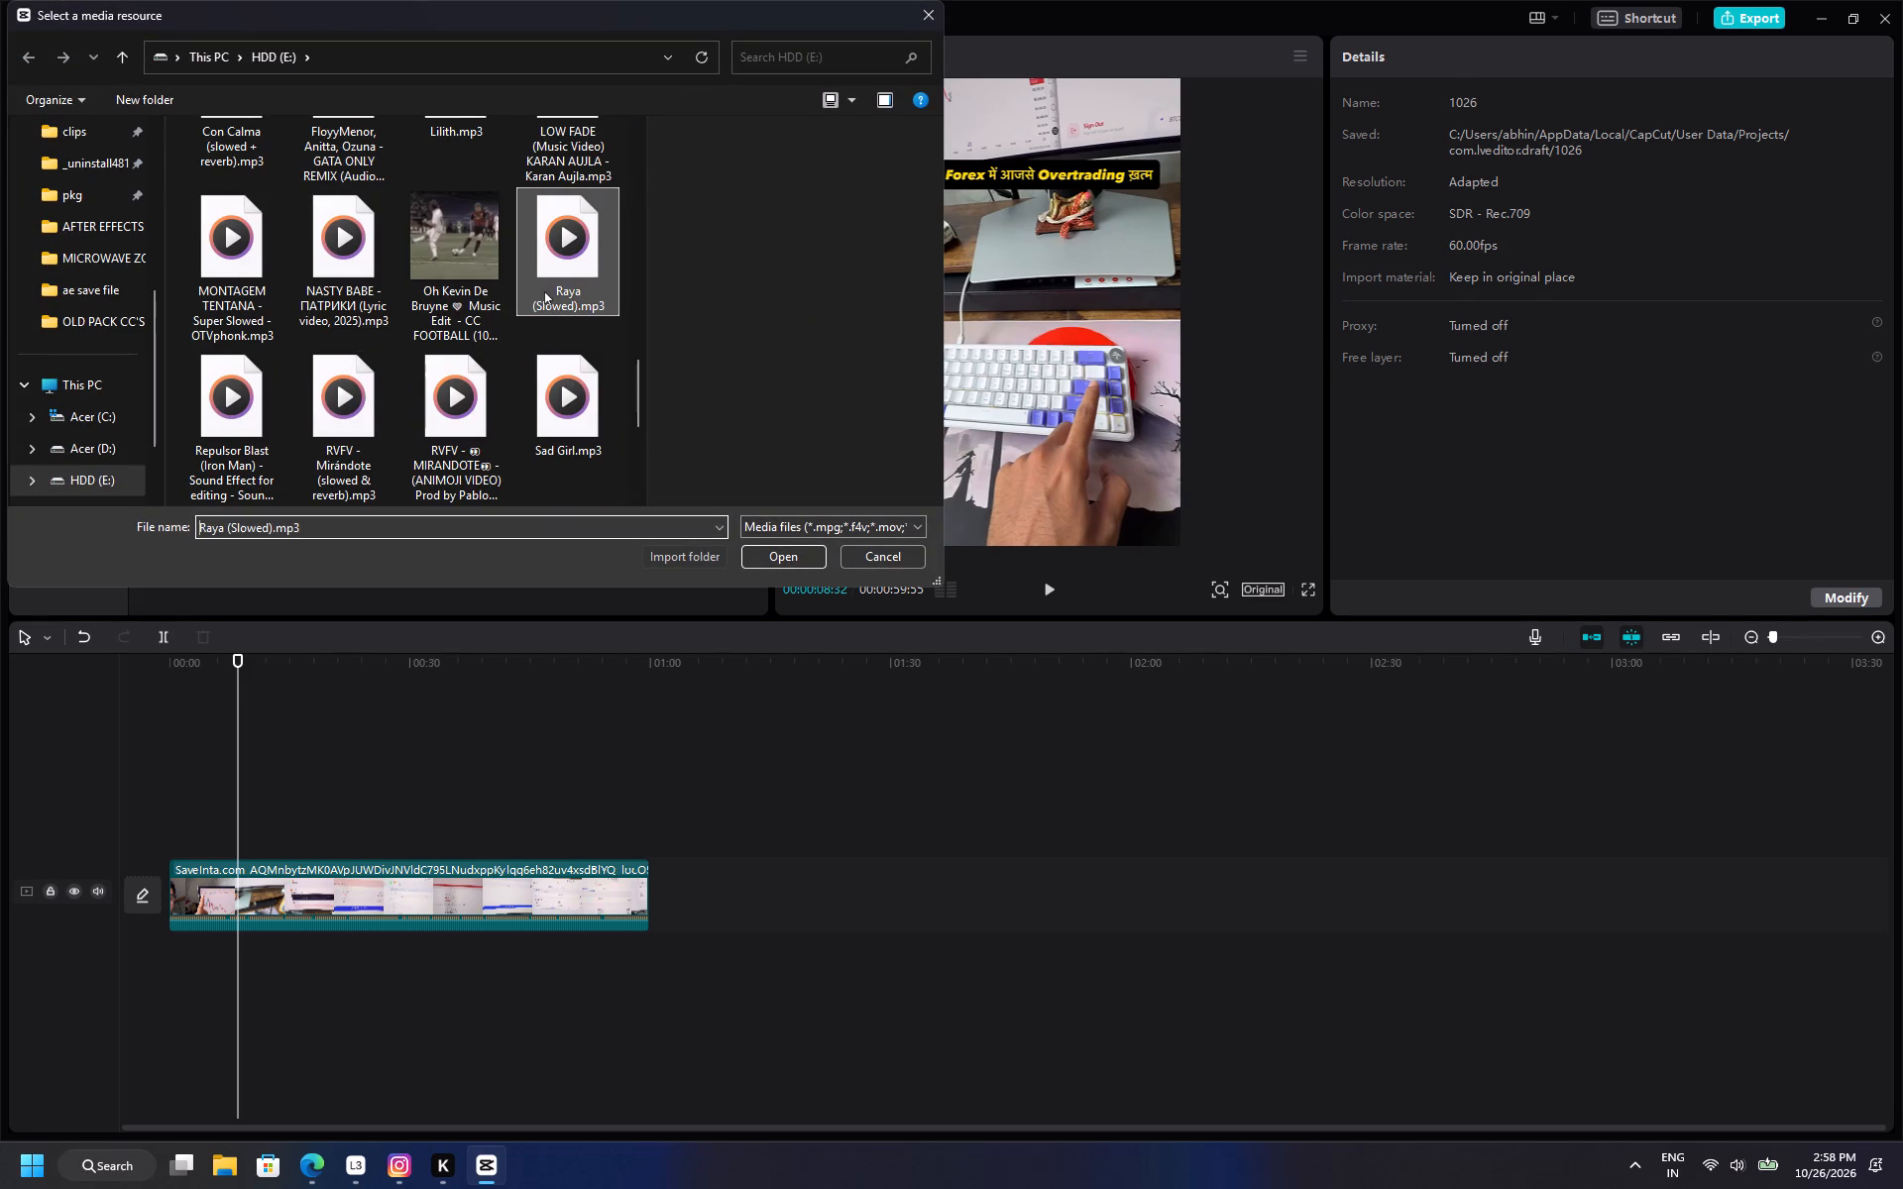
{"action": "left_click", "coordinate": [225, 303]}
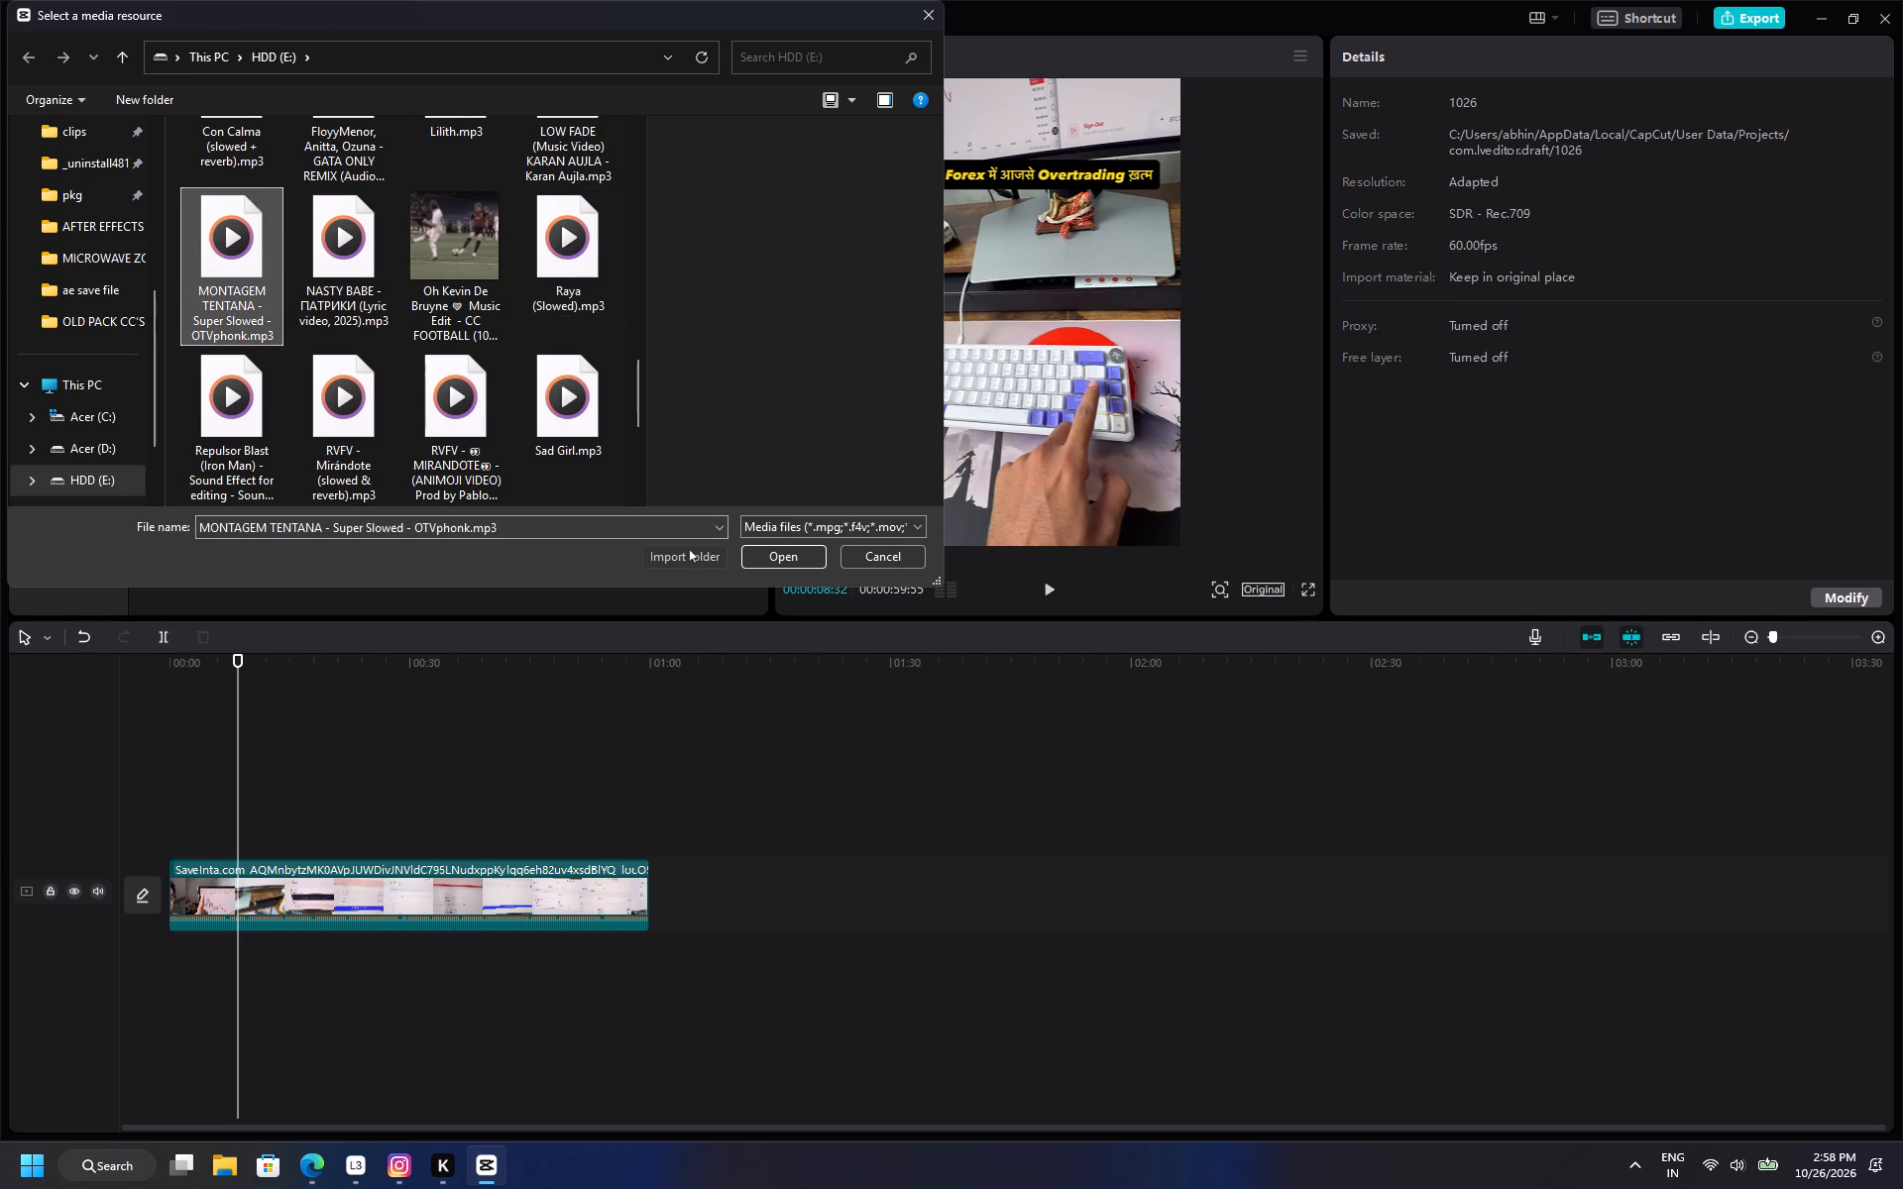
{"action": "scroll", "coordinate": [459, 443], "scroll_direction": "down", "scroll_amount": 1}
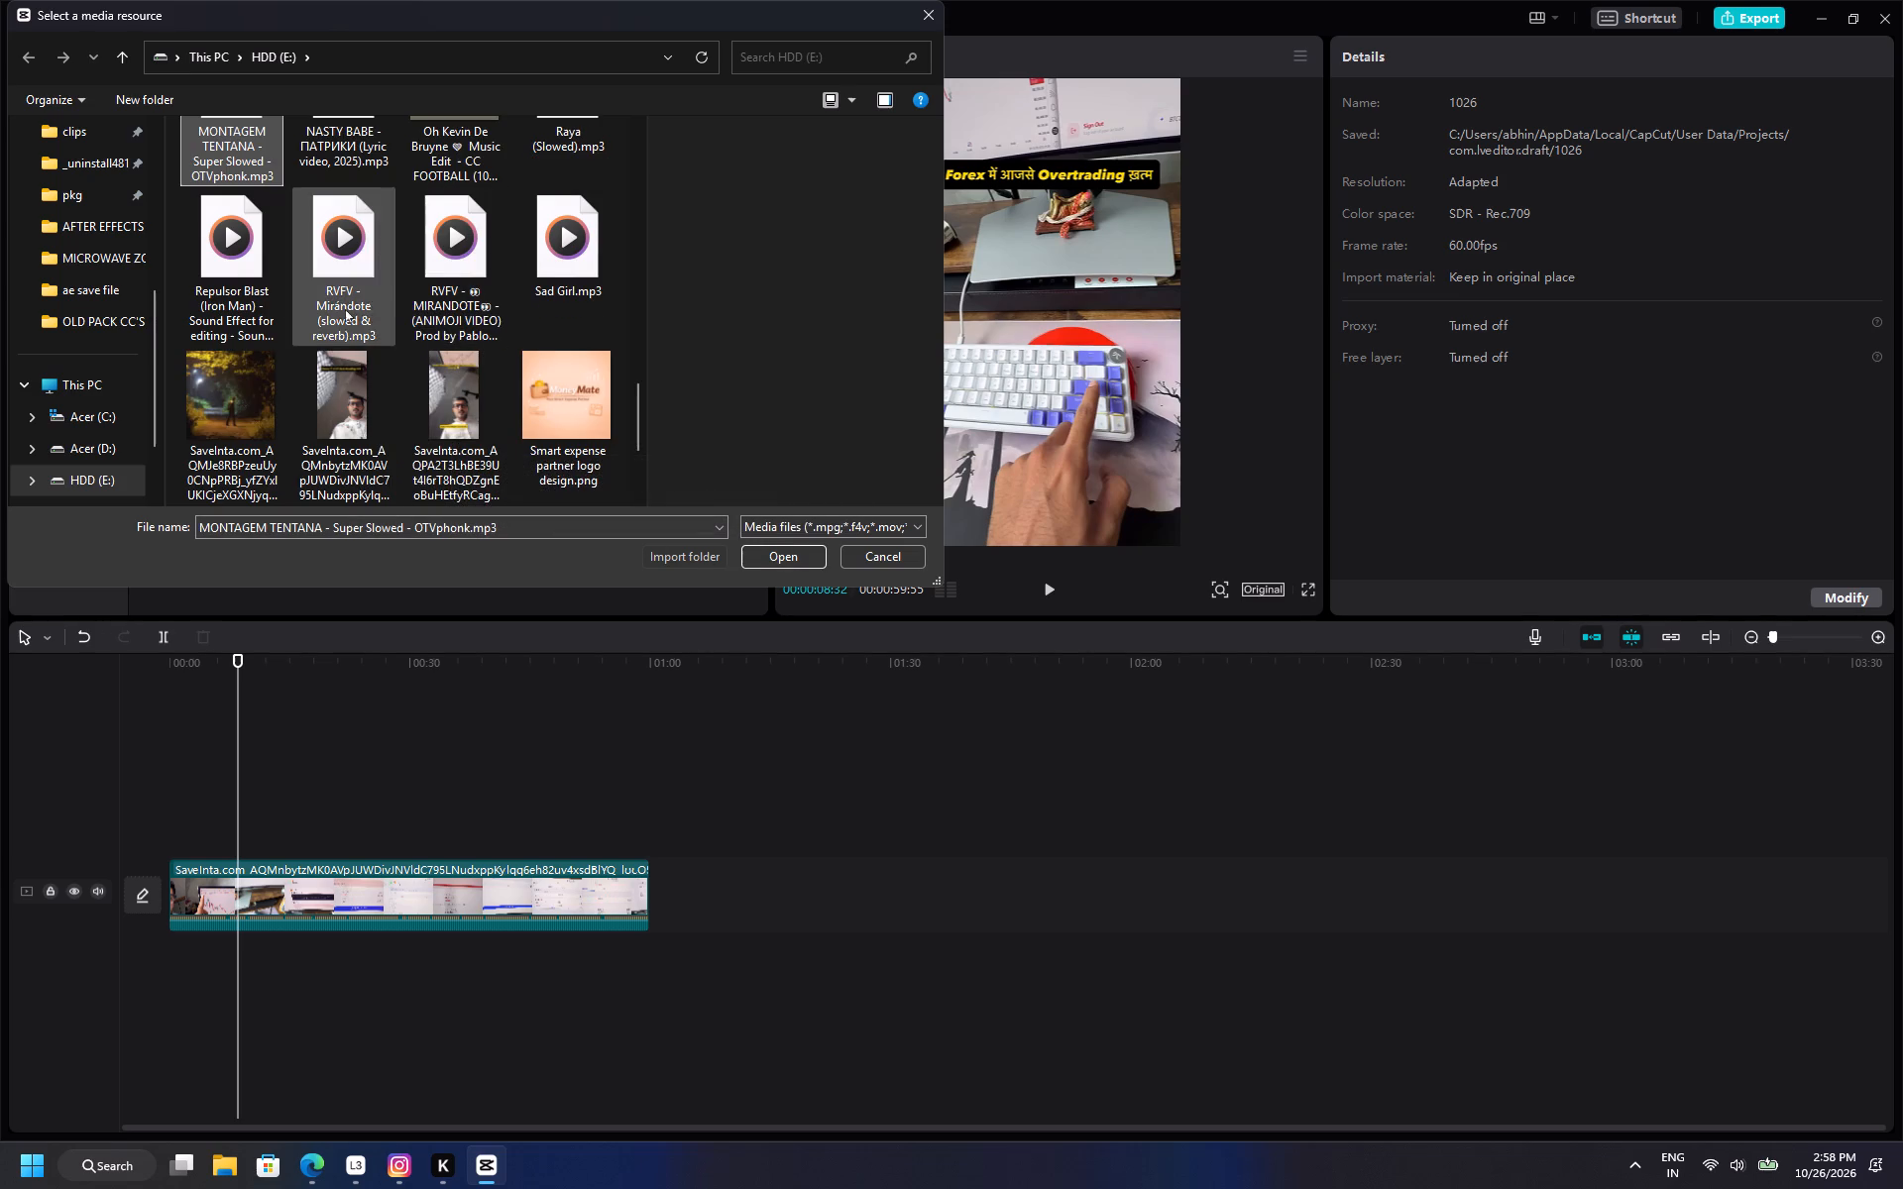
{"action": "scroll", "coordinate": [281, 366], "scroll_direction": "down", "scroll_amount": 2}
{"action": "scroll", "coordinate": [439, 375], "scroll_direction": "up", "scroll_amount": 5}
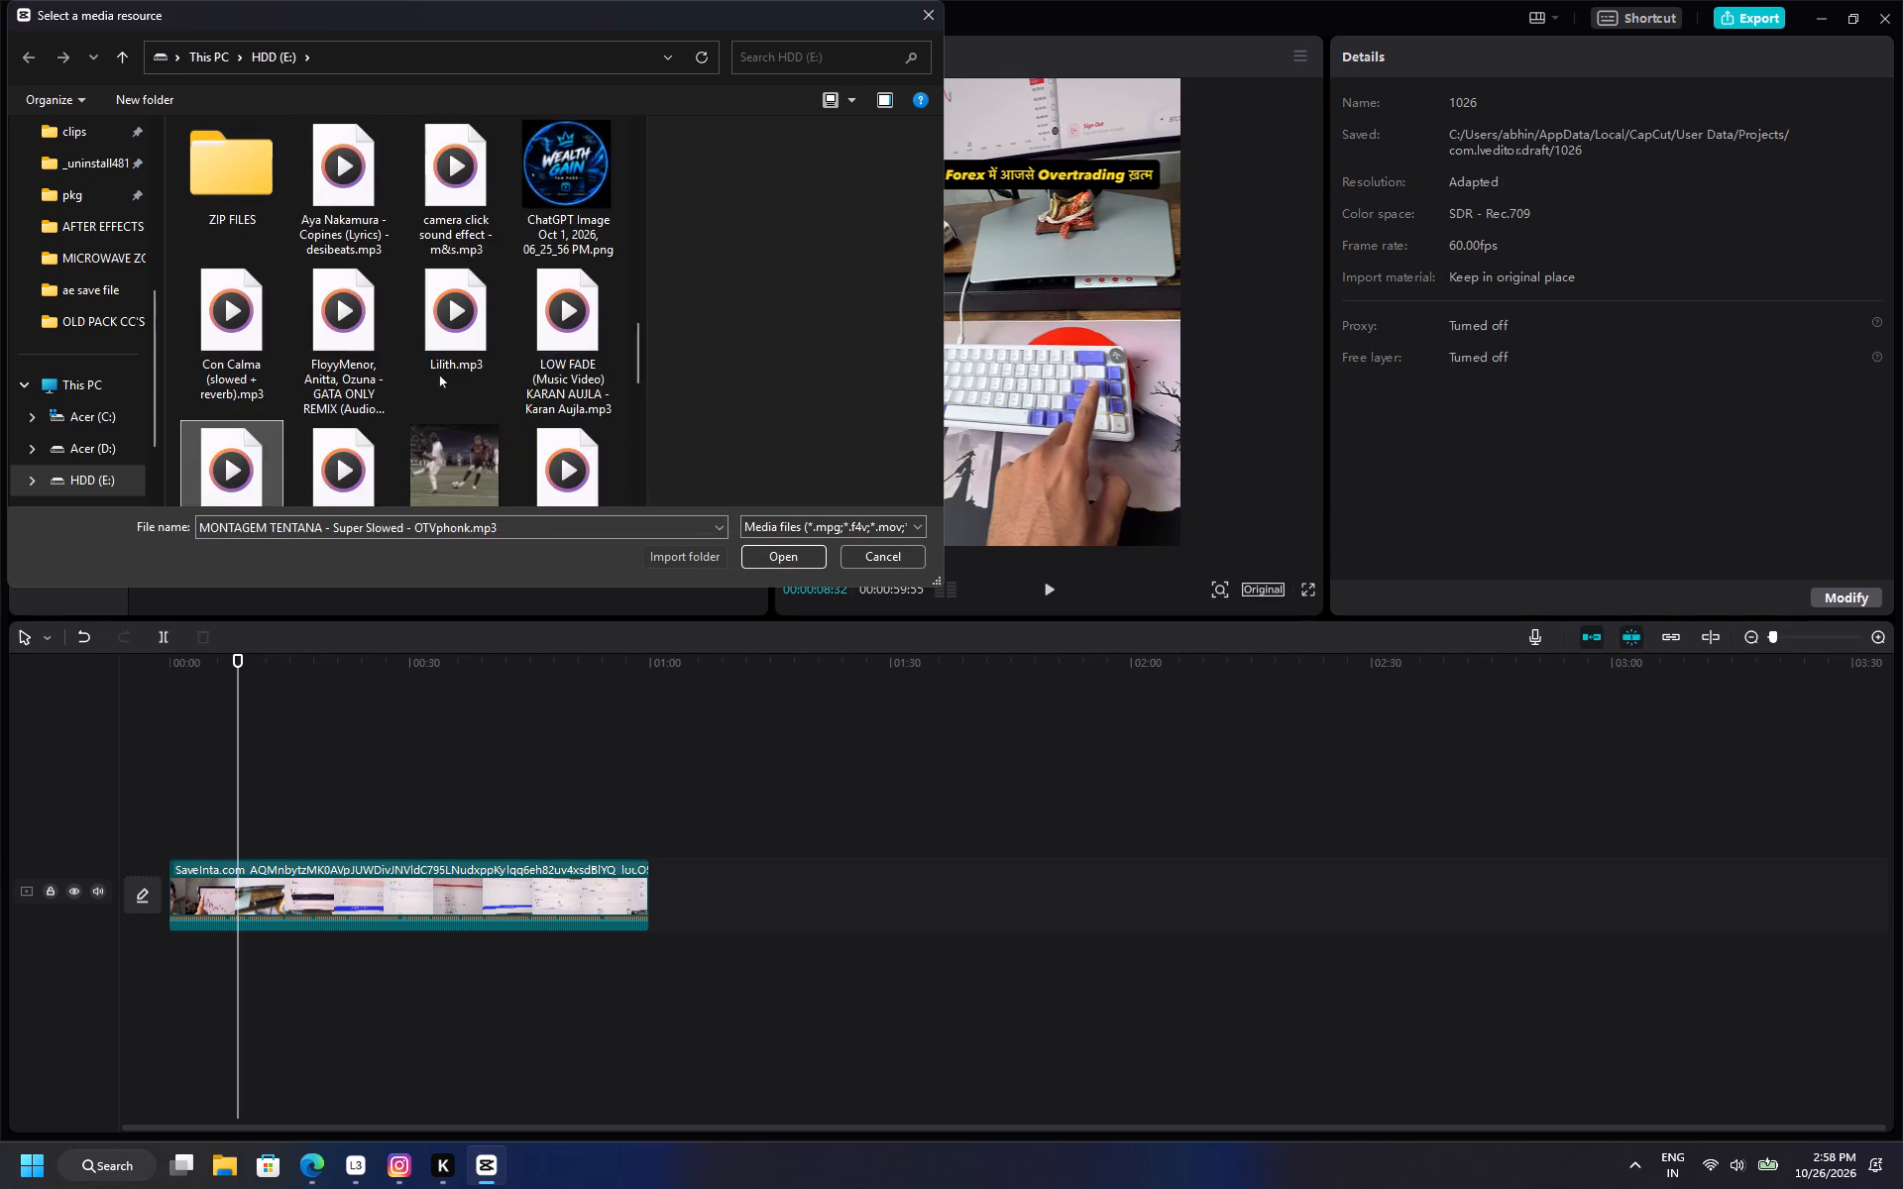
{"action": "scroll", "coordinate": [439, 375], "scroll_direction": "up", "scroll_amount": 3}
{"action": "double_click", "coordinate": [219, 318]}
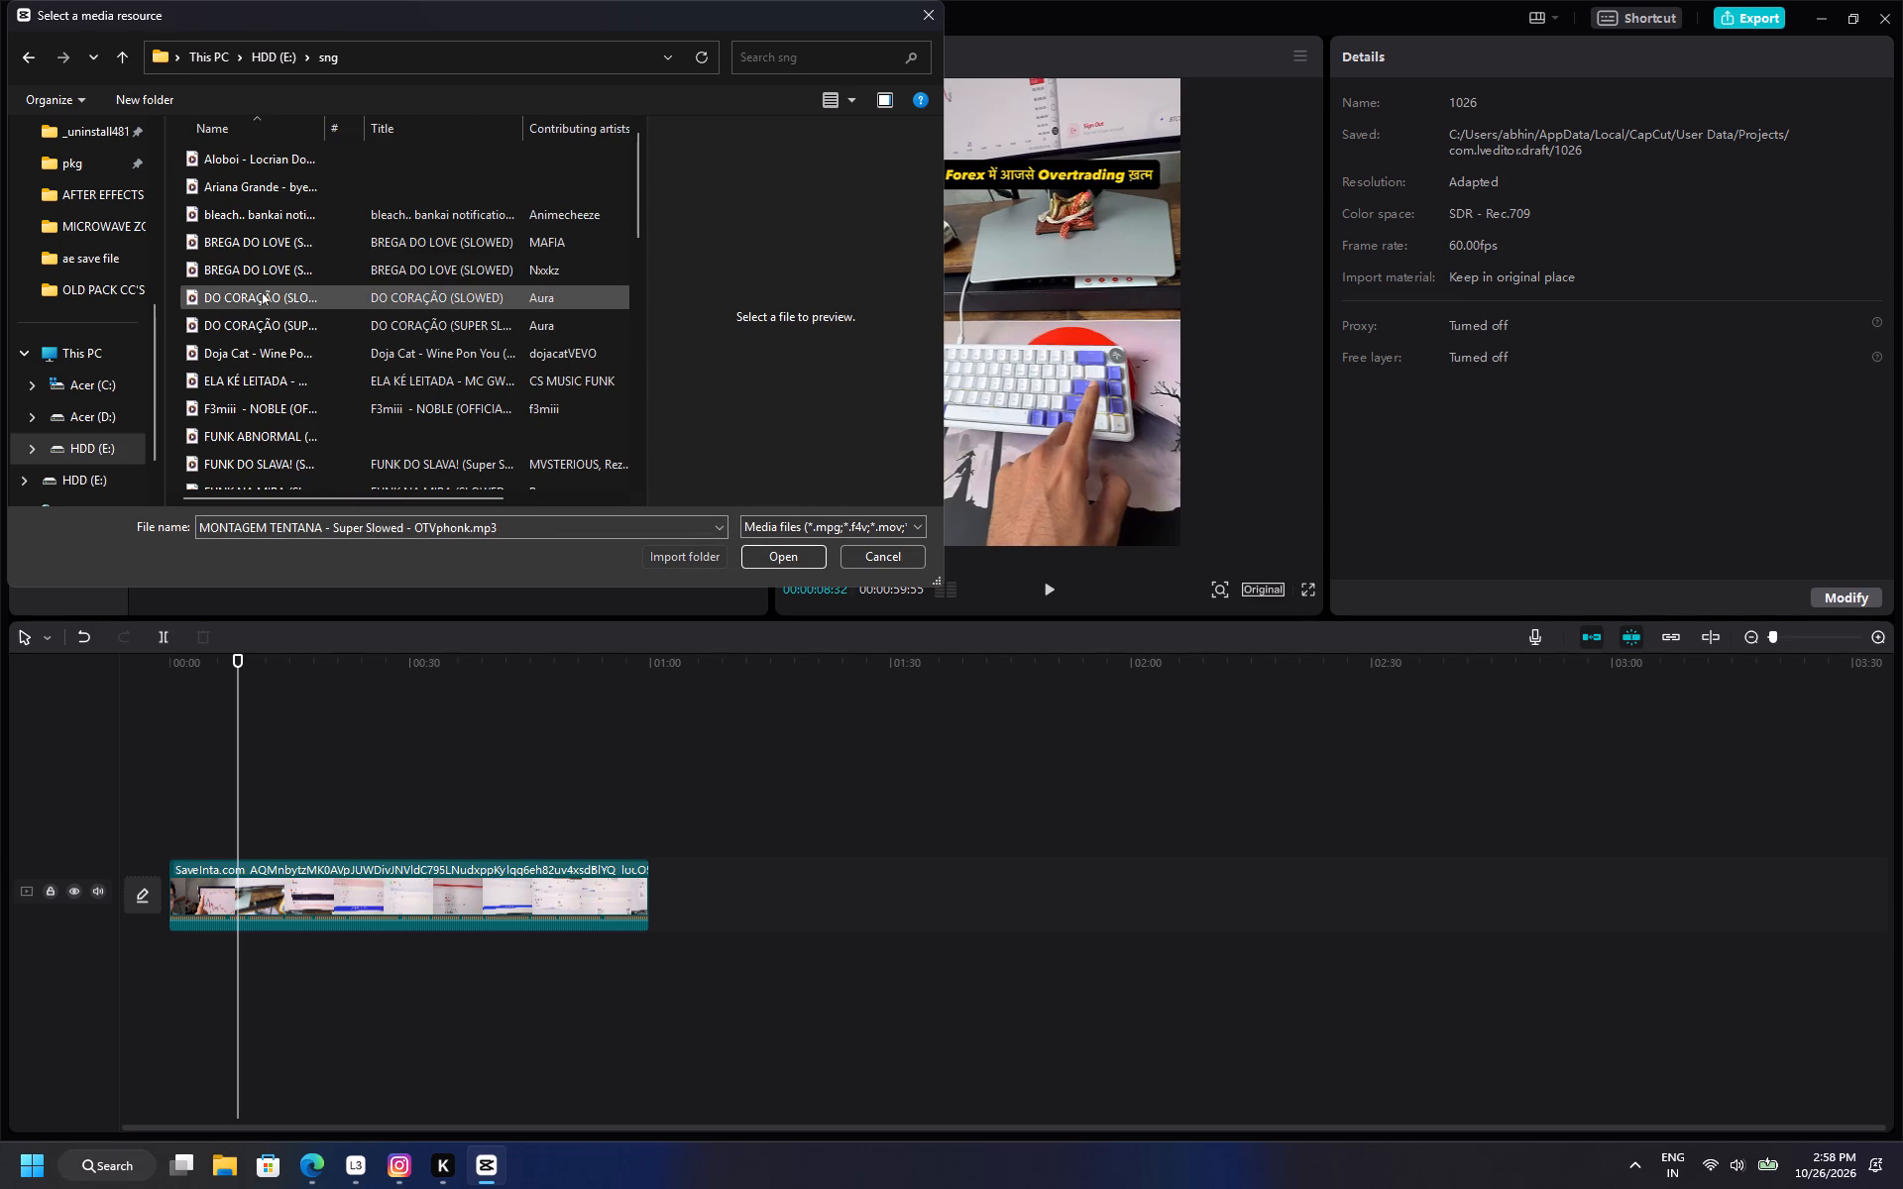
{"action": "scroll", "coordinate": [299, 327], "scroll_direction": "down", "scroll_amount": 2}
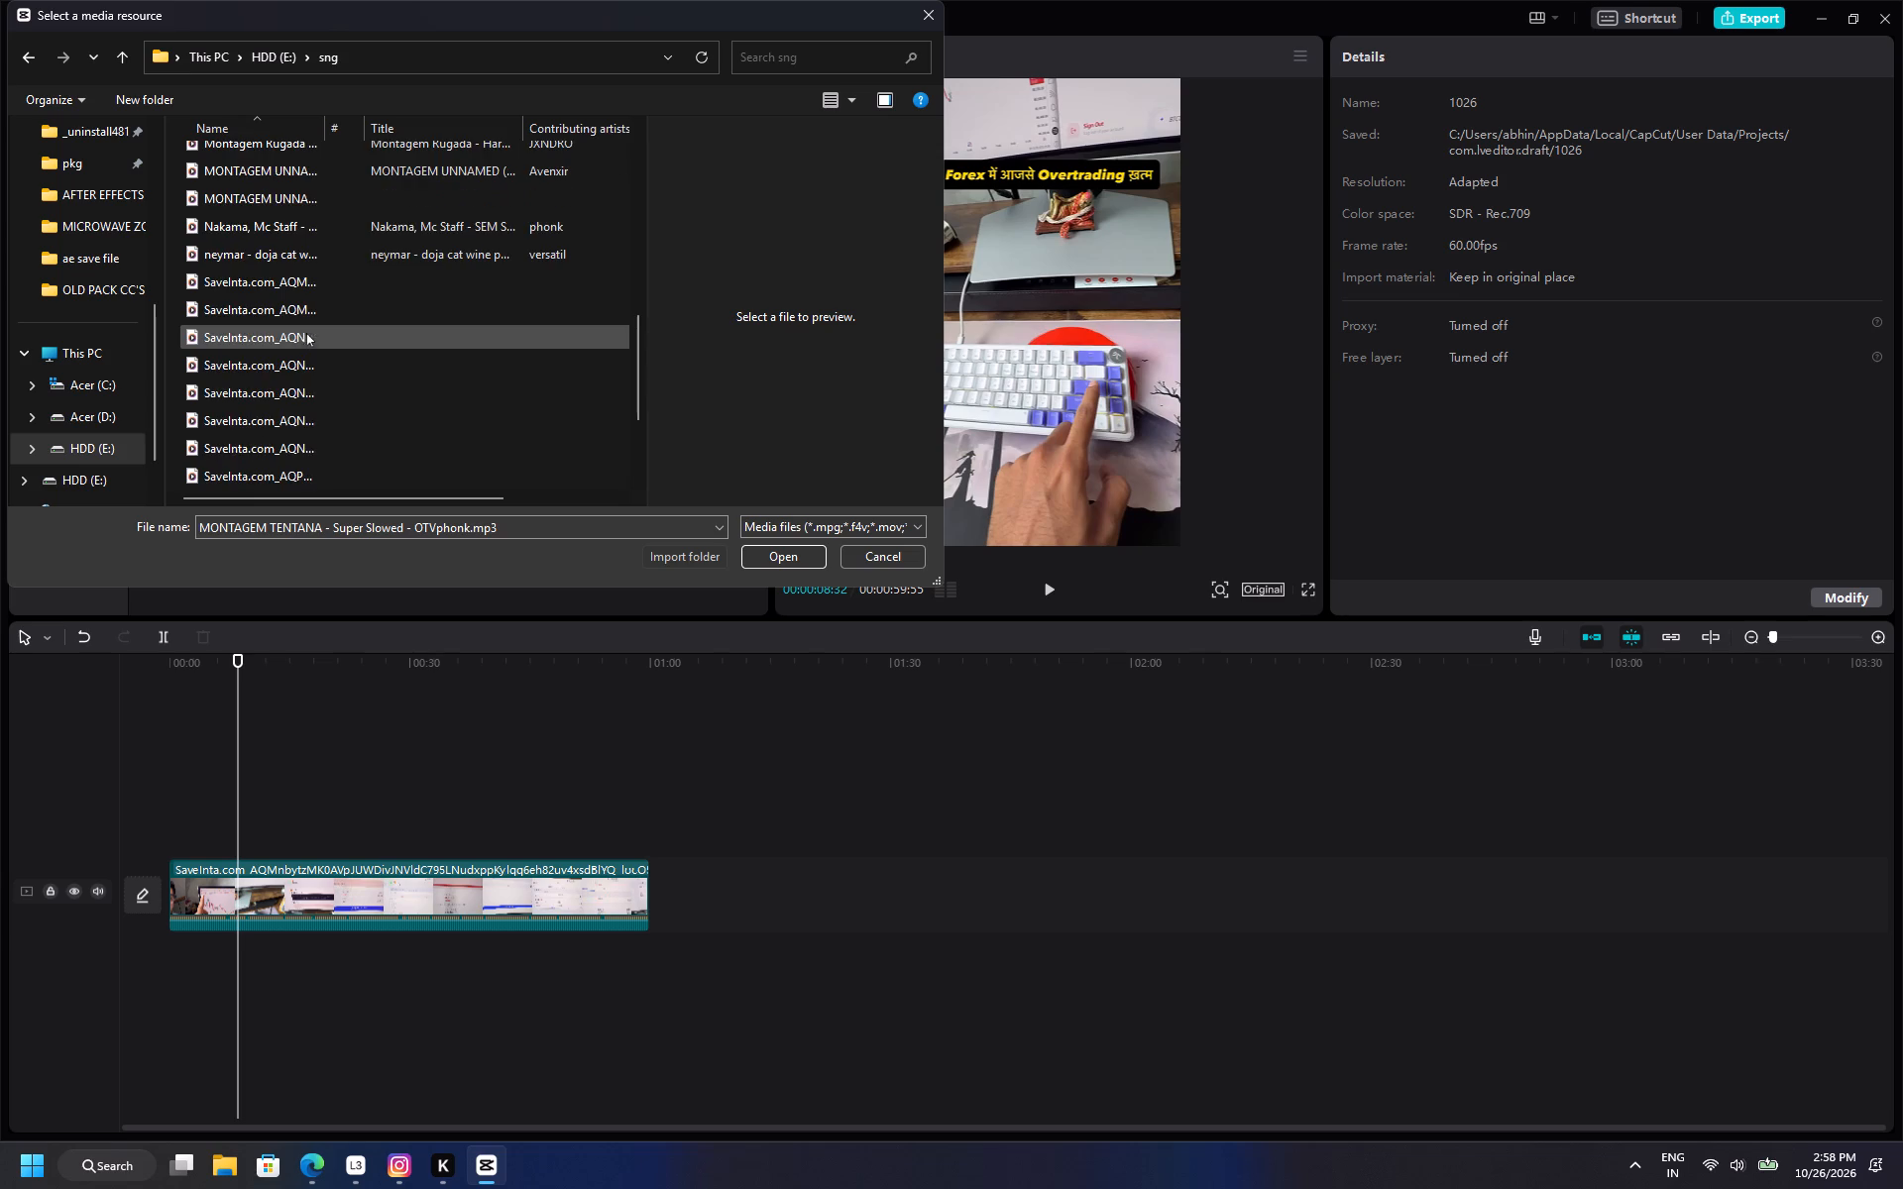
{"action": "scroll", "coordinate": [309, 324], "scroll_direction": "up", "scroll_amount": 1}
{"action": "left_click", "coordinate": [389, 461]}
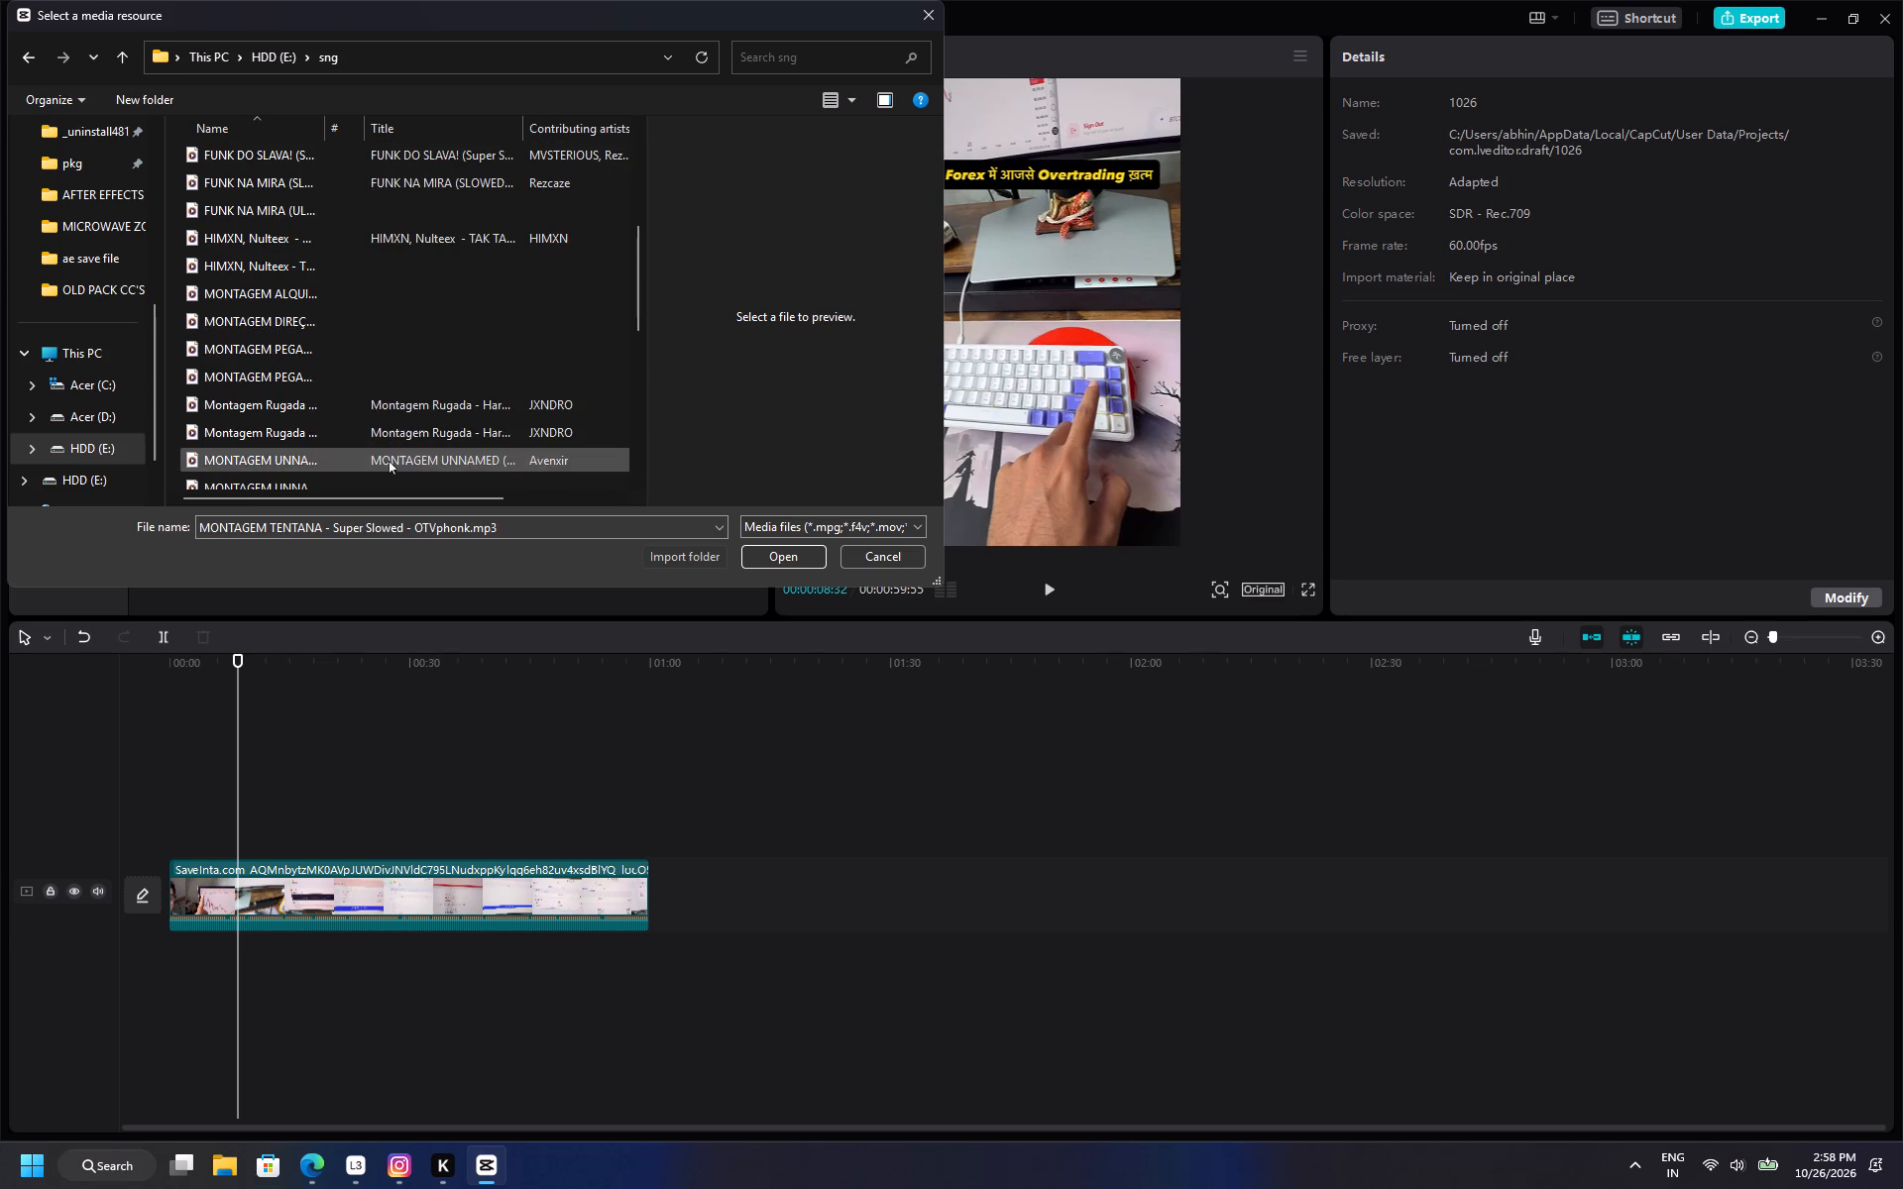
{"action": "left_click", "coordinate": [759, 557]}
Place the MONTAGEM UNNAMED music under the chart footage at the start of the timeline and play both from the beginning.
{"action": "left_click_drag", "start_coordinate": [583, 208], "coordinate": [168, 967]}
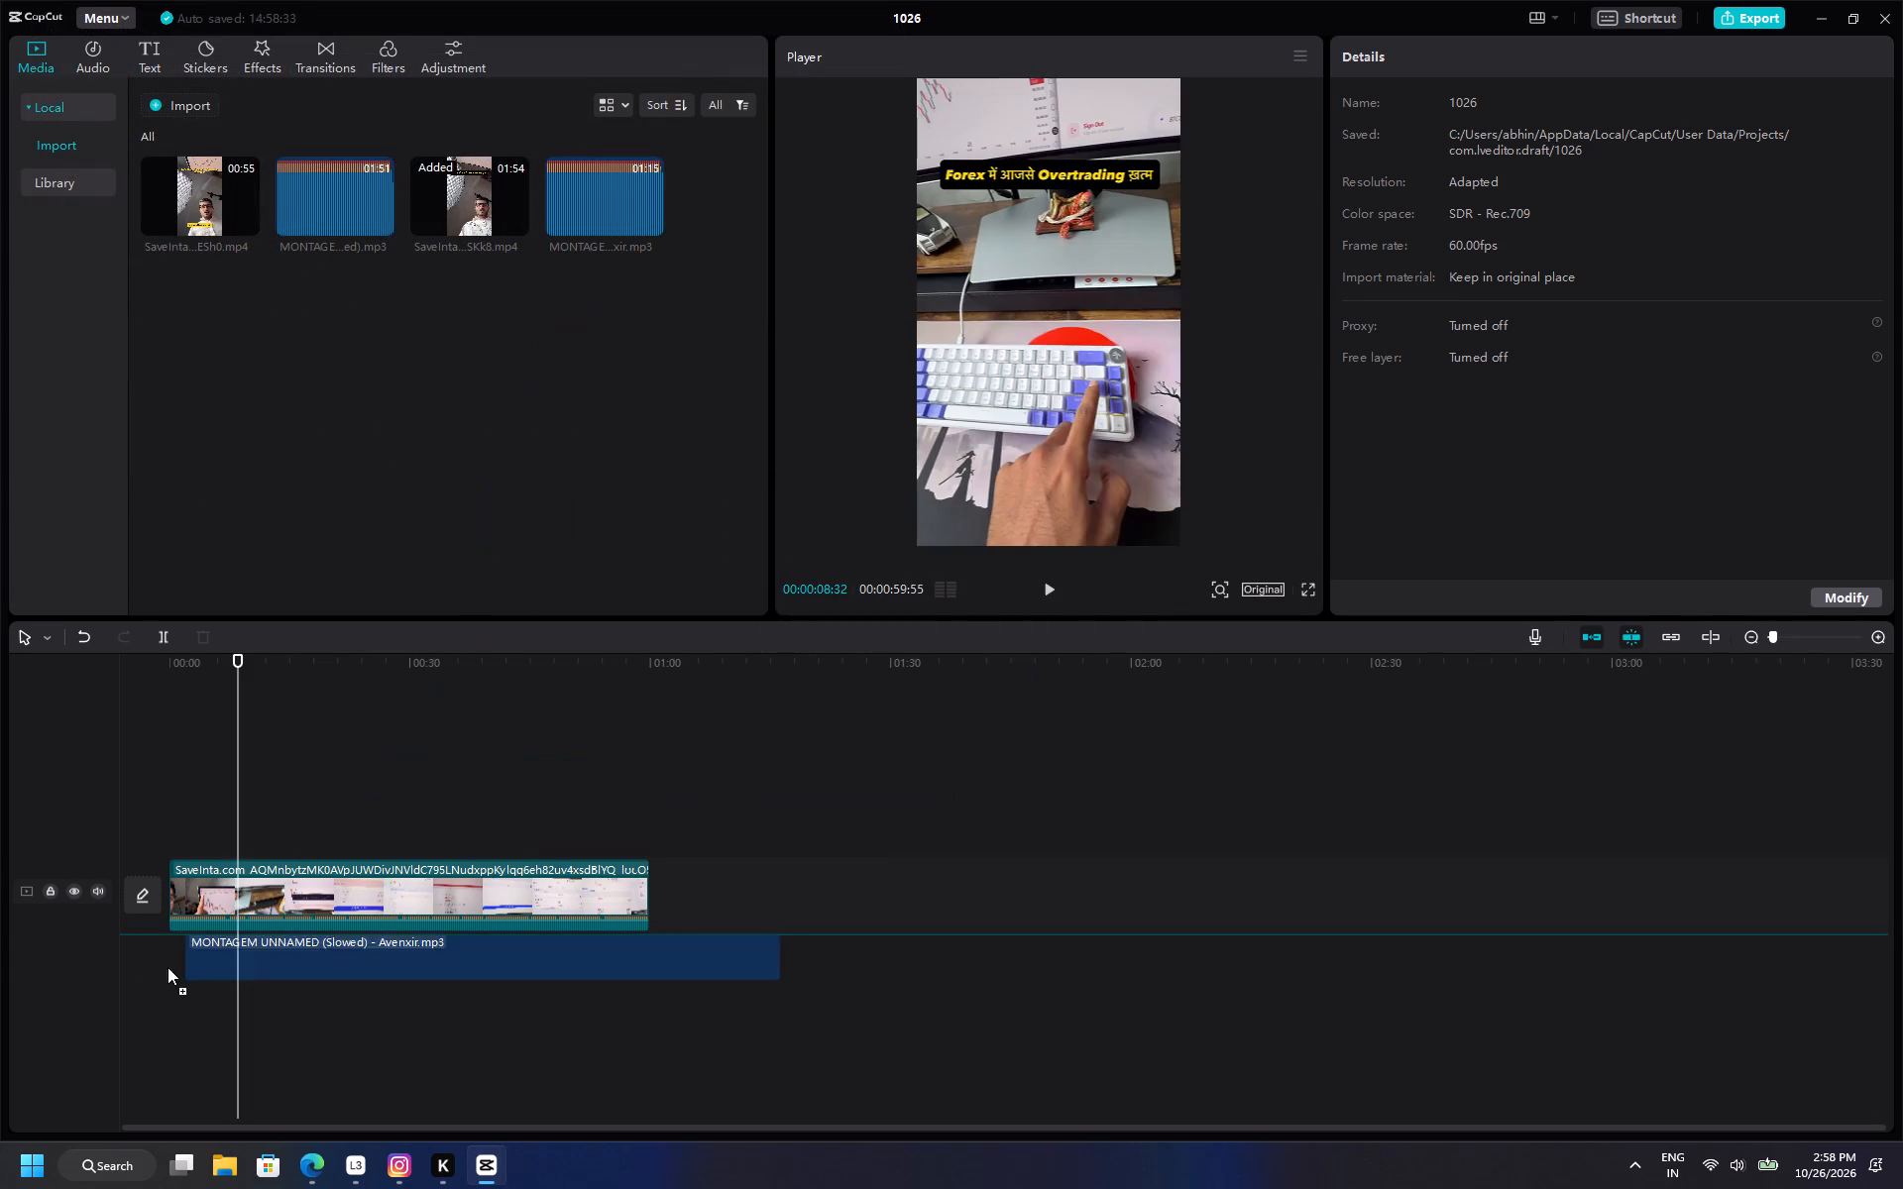
{"action": "left_click_drag", "start_coordinate": [168, 967], "coordinate": [104, 988]}
{"action": "key", "text": "space"}
{"action": "scroll", "coordinate": [244, 814], "scroll_direction": "up", "scroll_amount": 8, "text": "ctrl"}
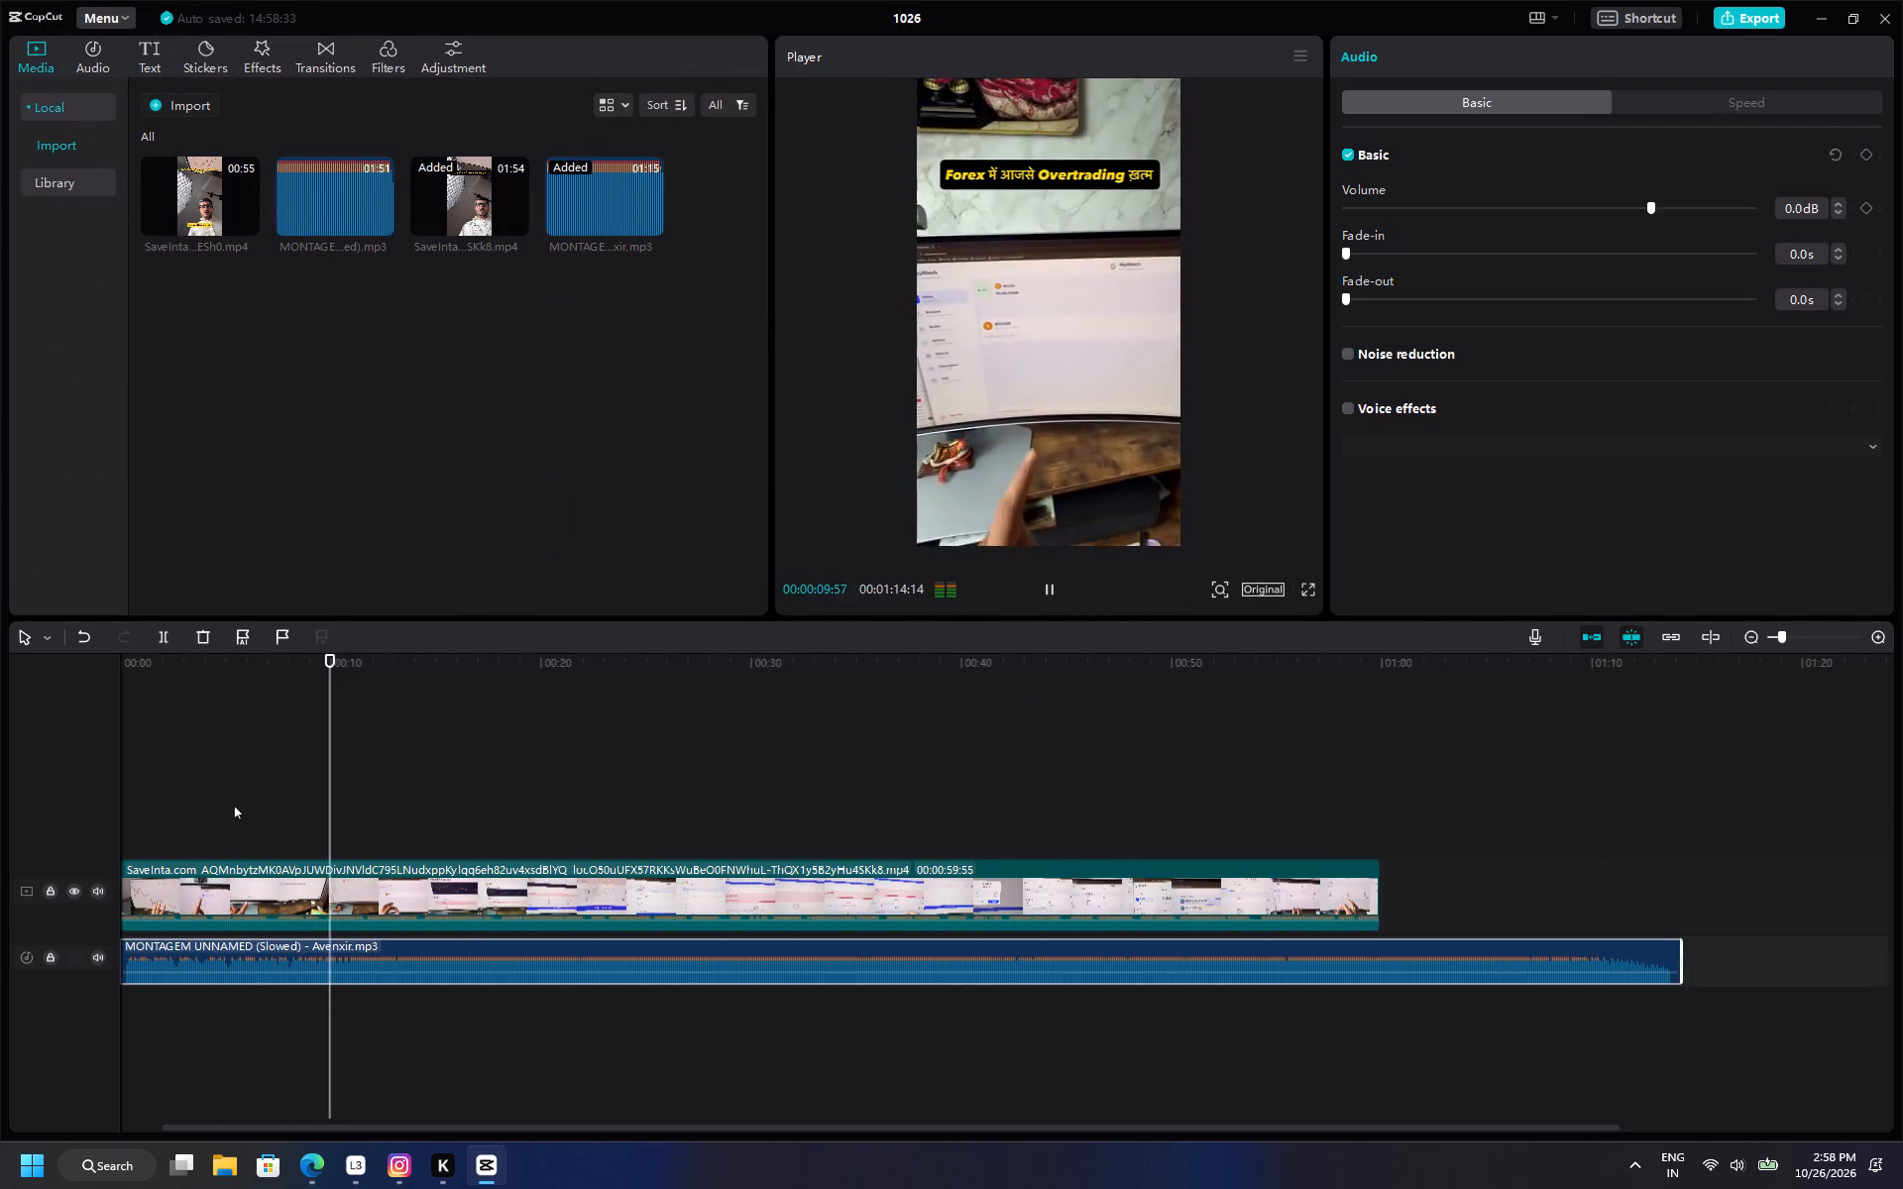
{"action": "scroll", "coordinate": [233, 805], "scroll_direction": "up", "scroll_amount": 6, "text": "ctrl"}
{"action": "left_click", "coordinate": [201, 795]}
{"action": "left_click_drag", "start_coordinate": [201, 795], "coordinate": [0, 826]}
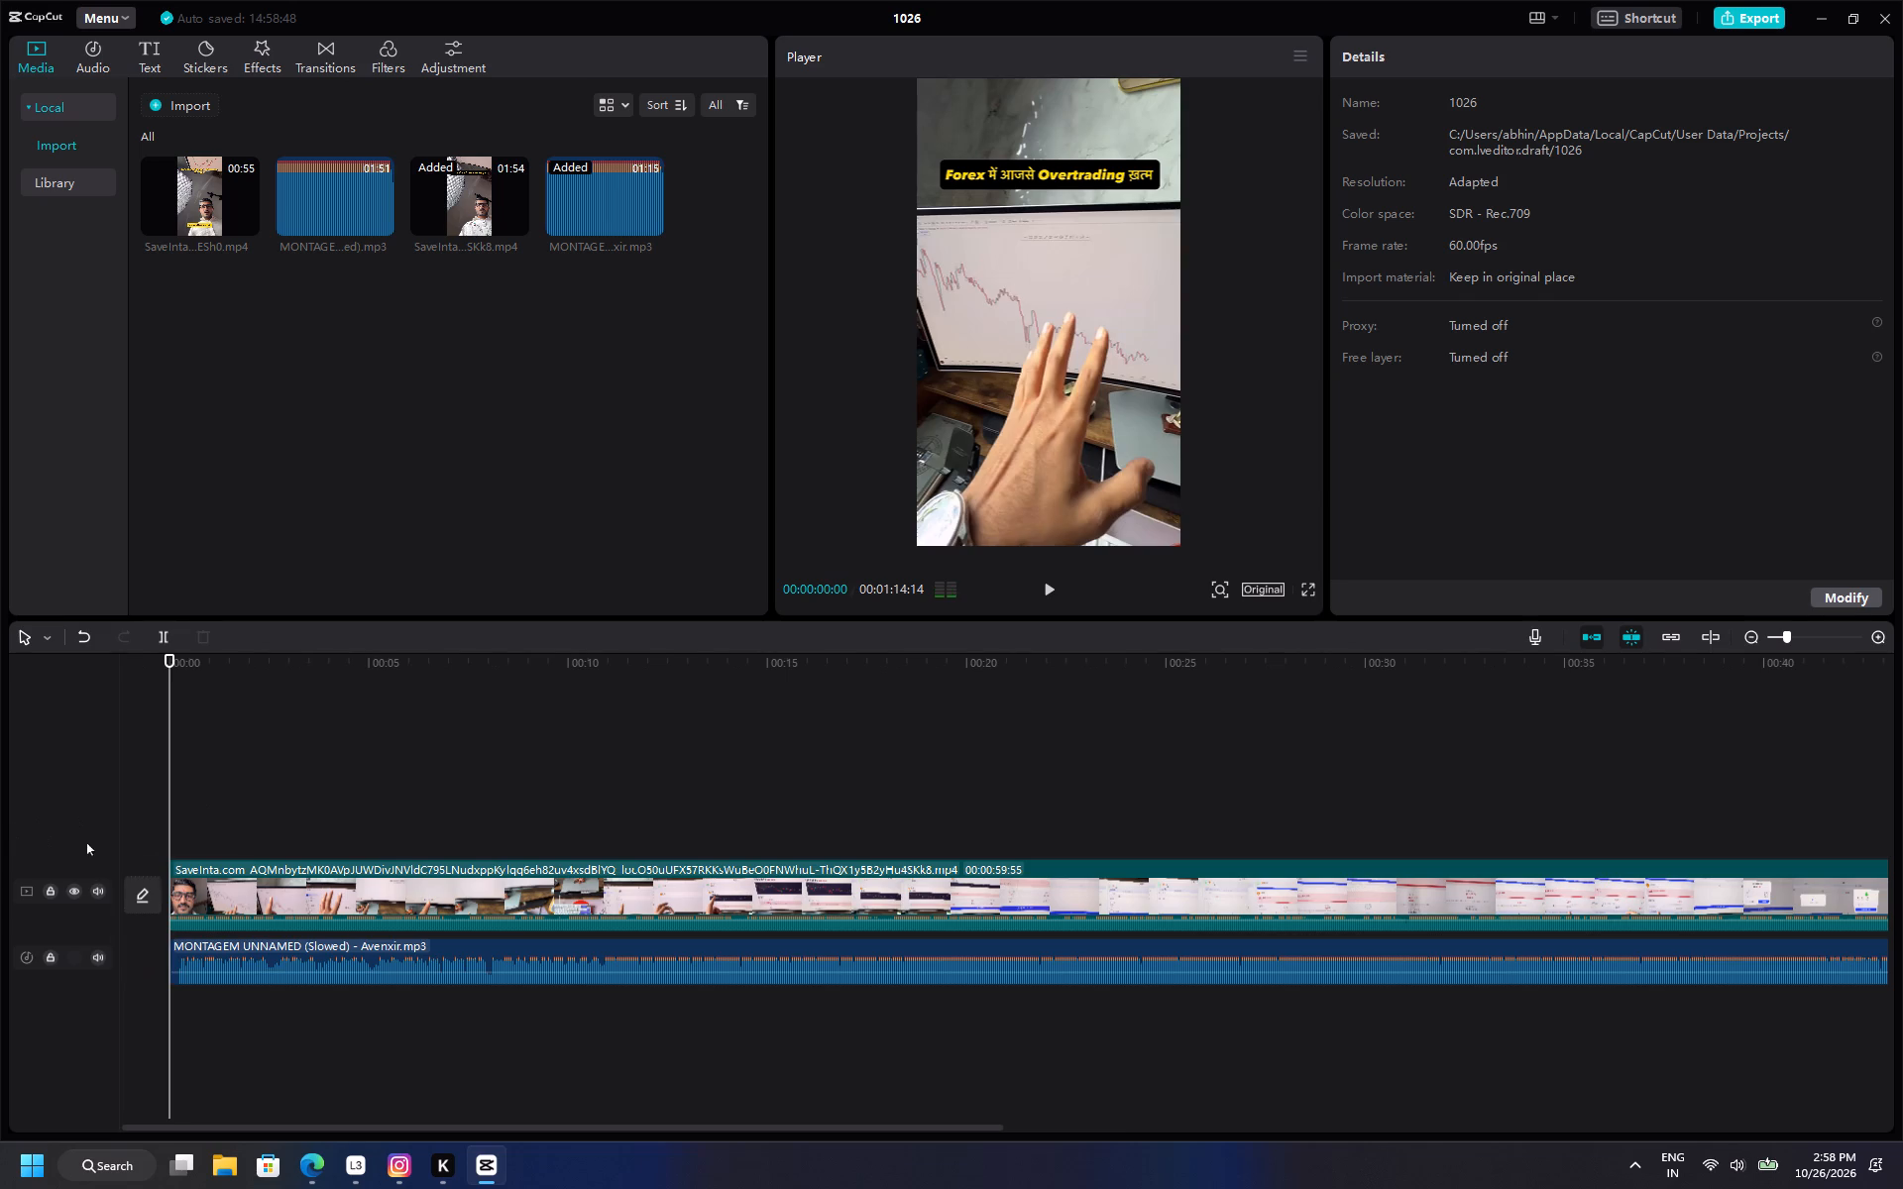
{"action": "key", "text": "space"}
{"action": "scroll", "coordinate": [517, 938], "scroll_direction": "up", "scroll_amount": 6, "text": "ctrl"}
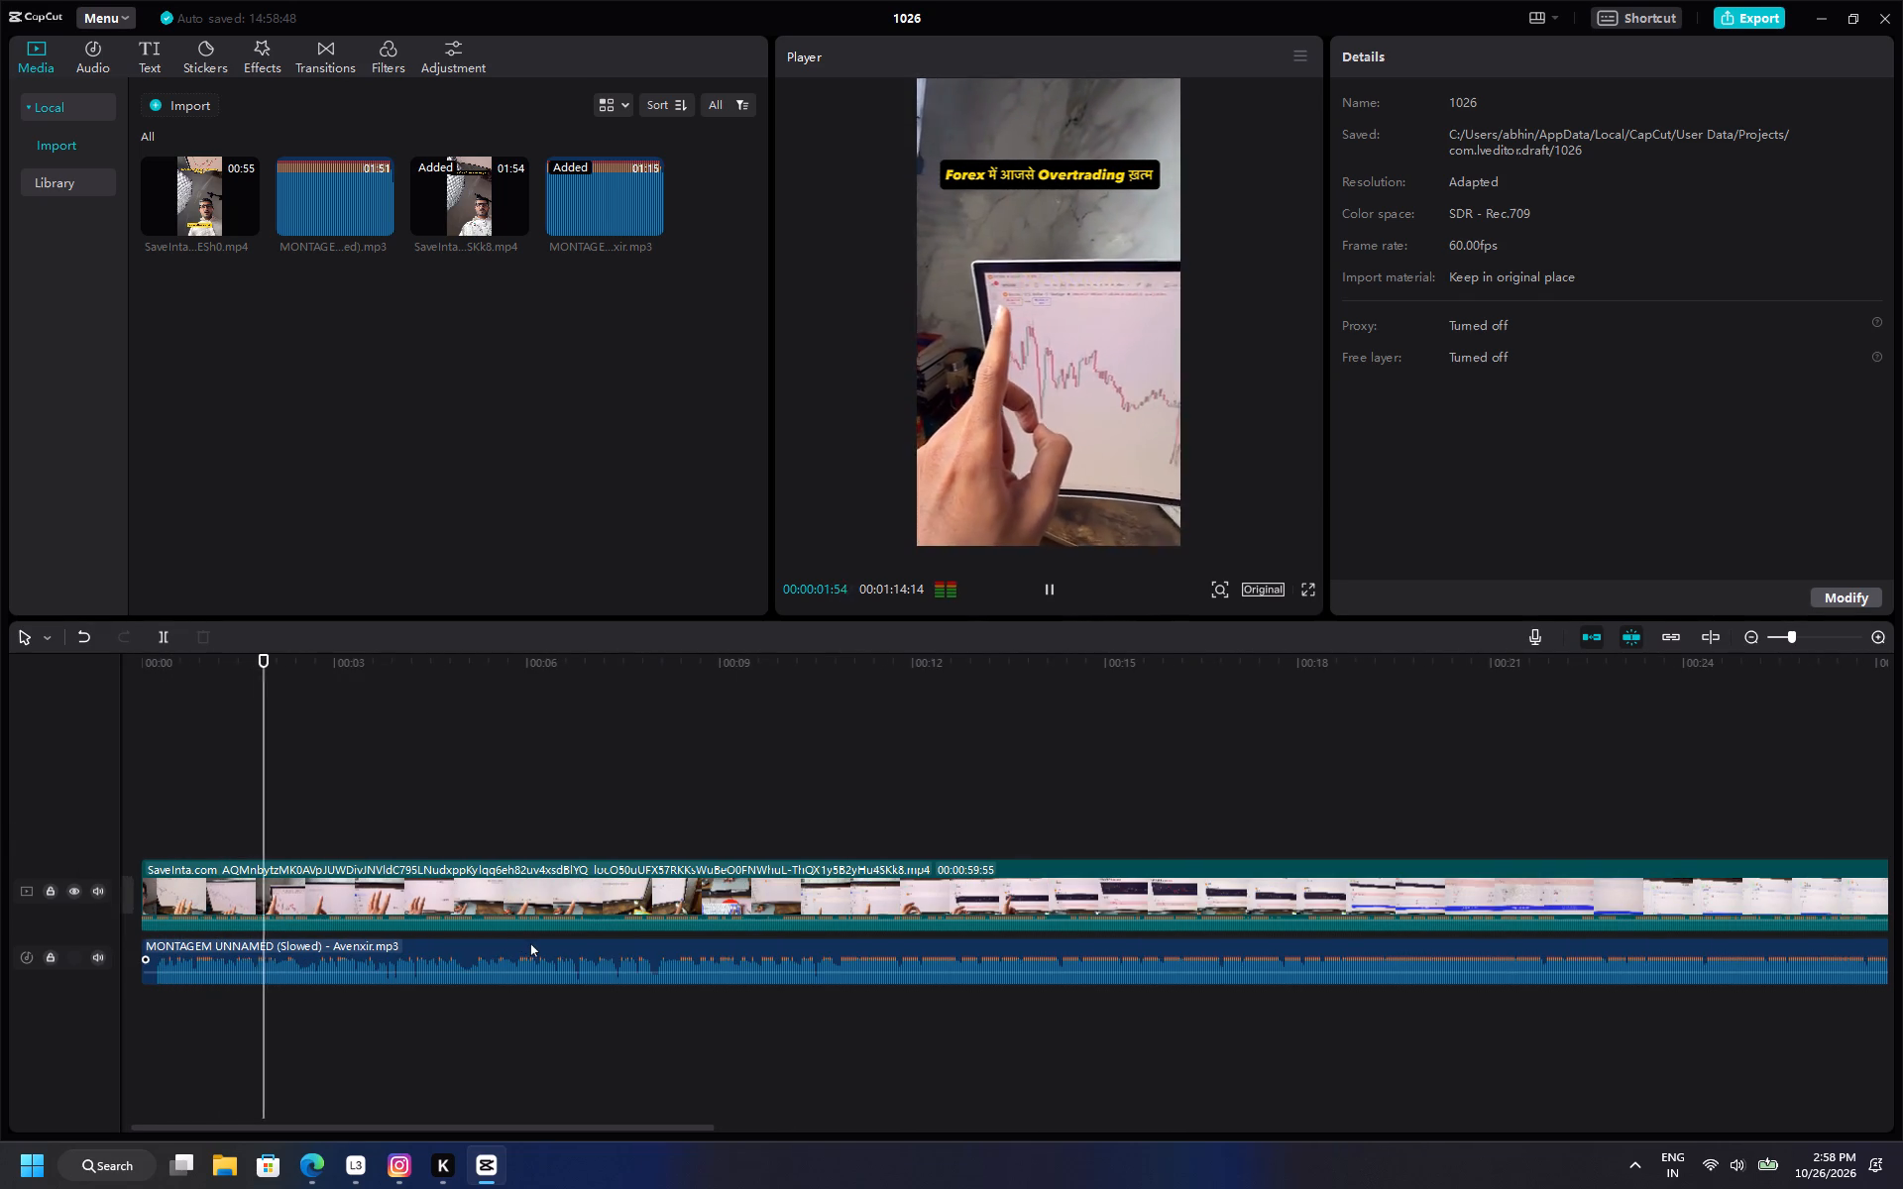
Import the MONTAGEM ALQUI… song from the sng folder on HDD (E:) and preview it.
{"action": "left_click", "coordinate": [527, 948]}
{"action": "left_click", "coordinate": [209, 98]}
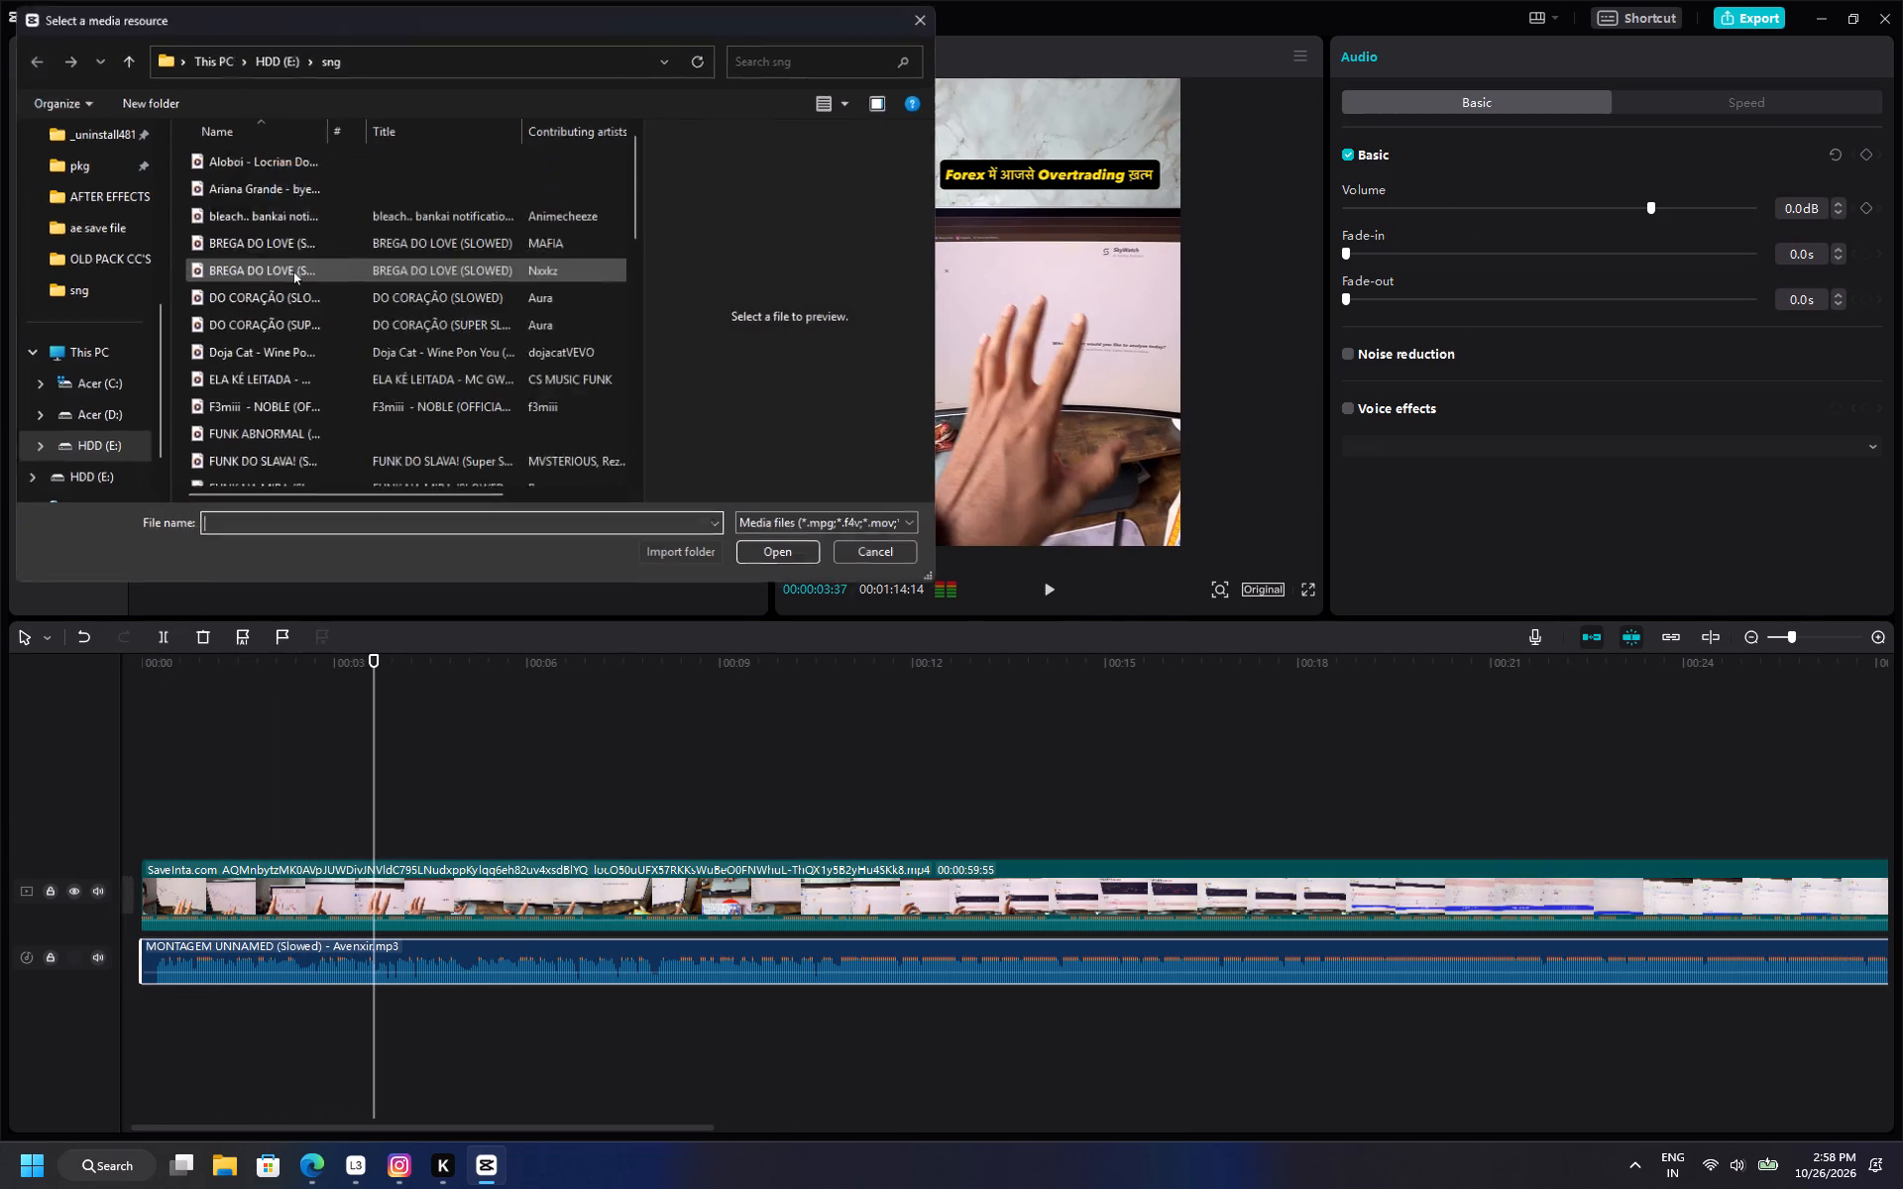
{"action": "scroll", "coordinate": [293, 271], "scroll_direction": "down", "scroll_amount": 4}
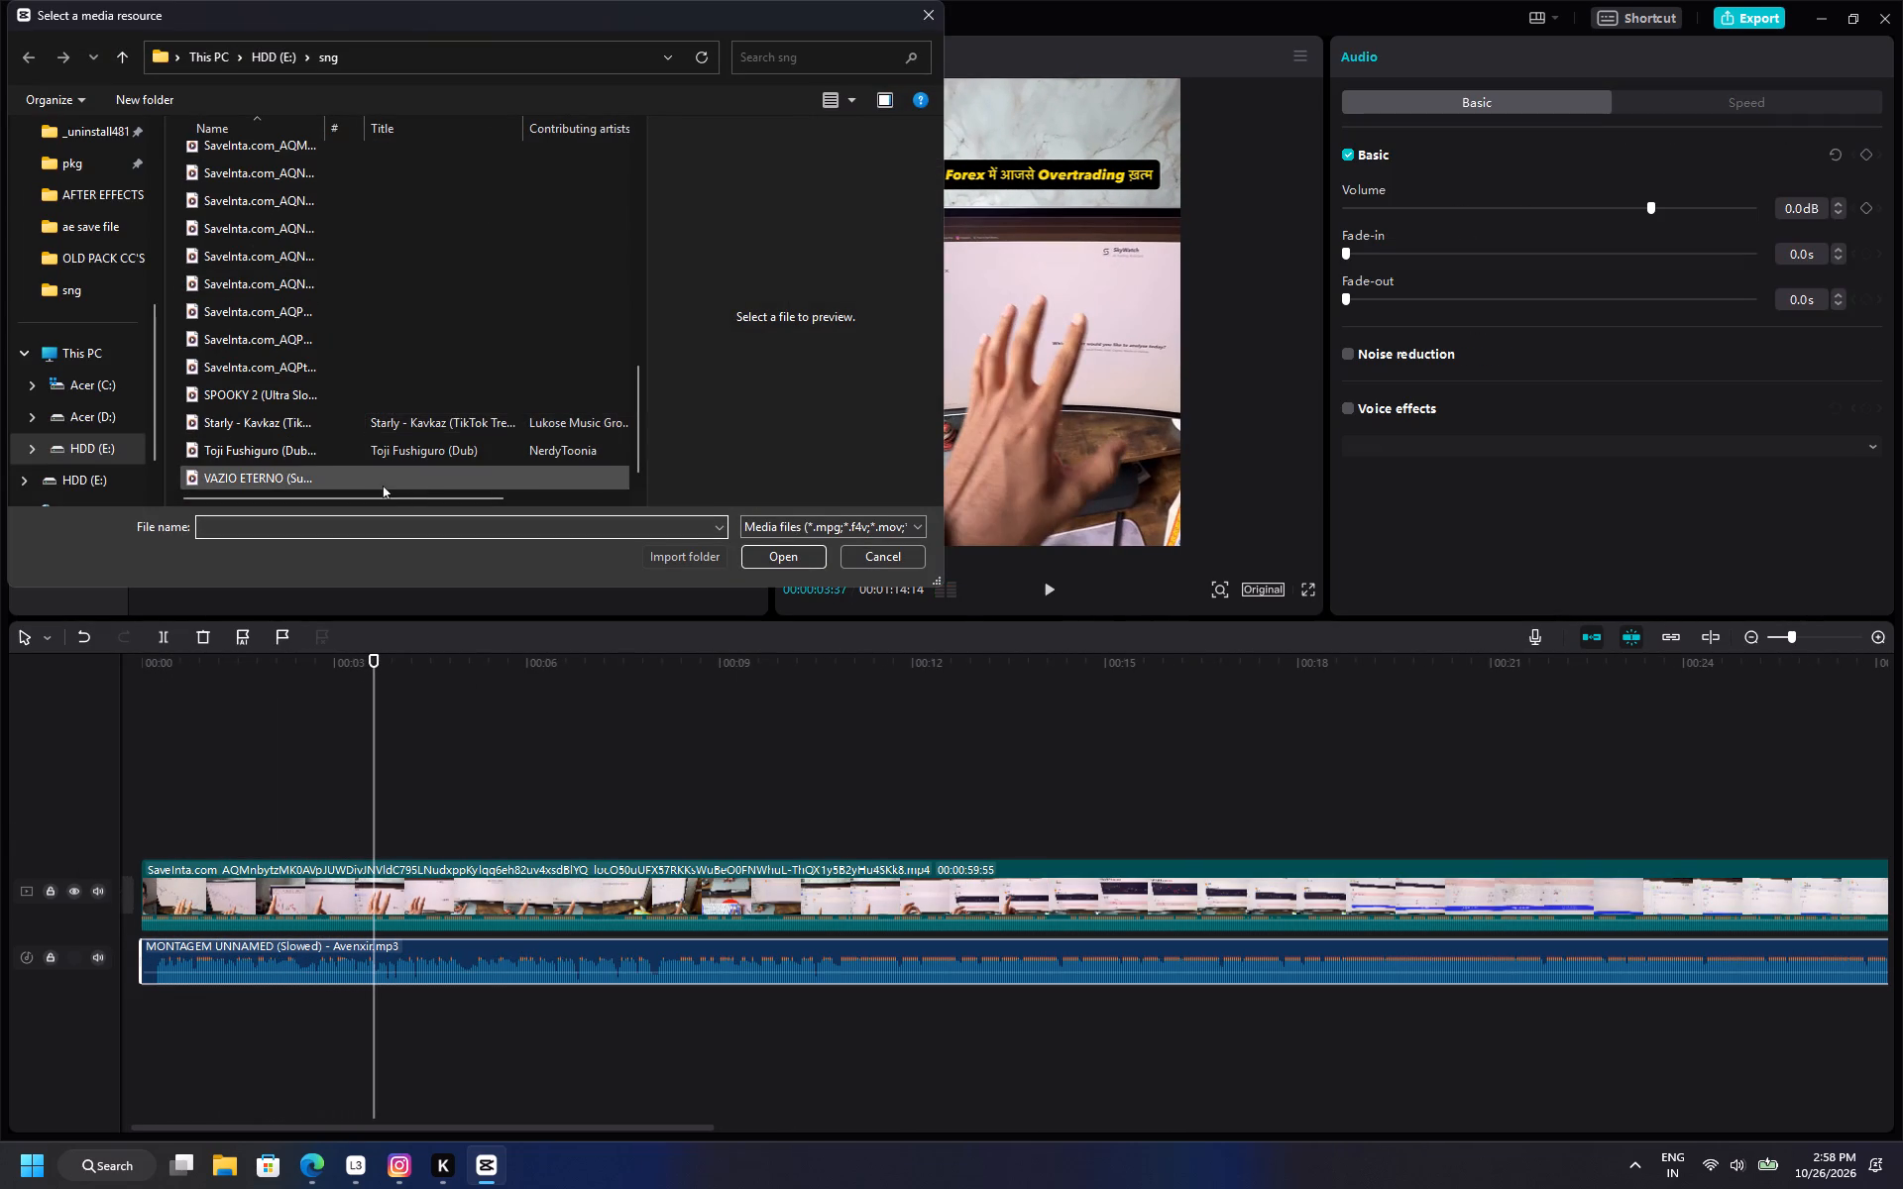
{"action": "left_click_drag", "start_coordinate": [634, 426], "coordinate": [644, 355]}
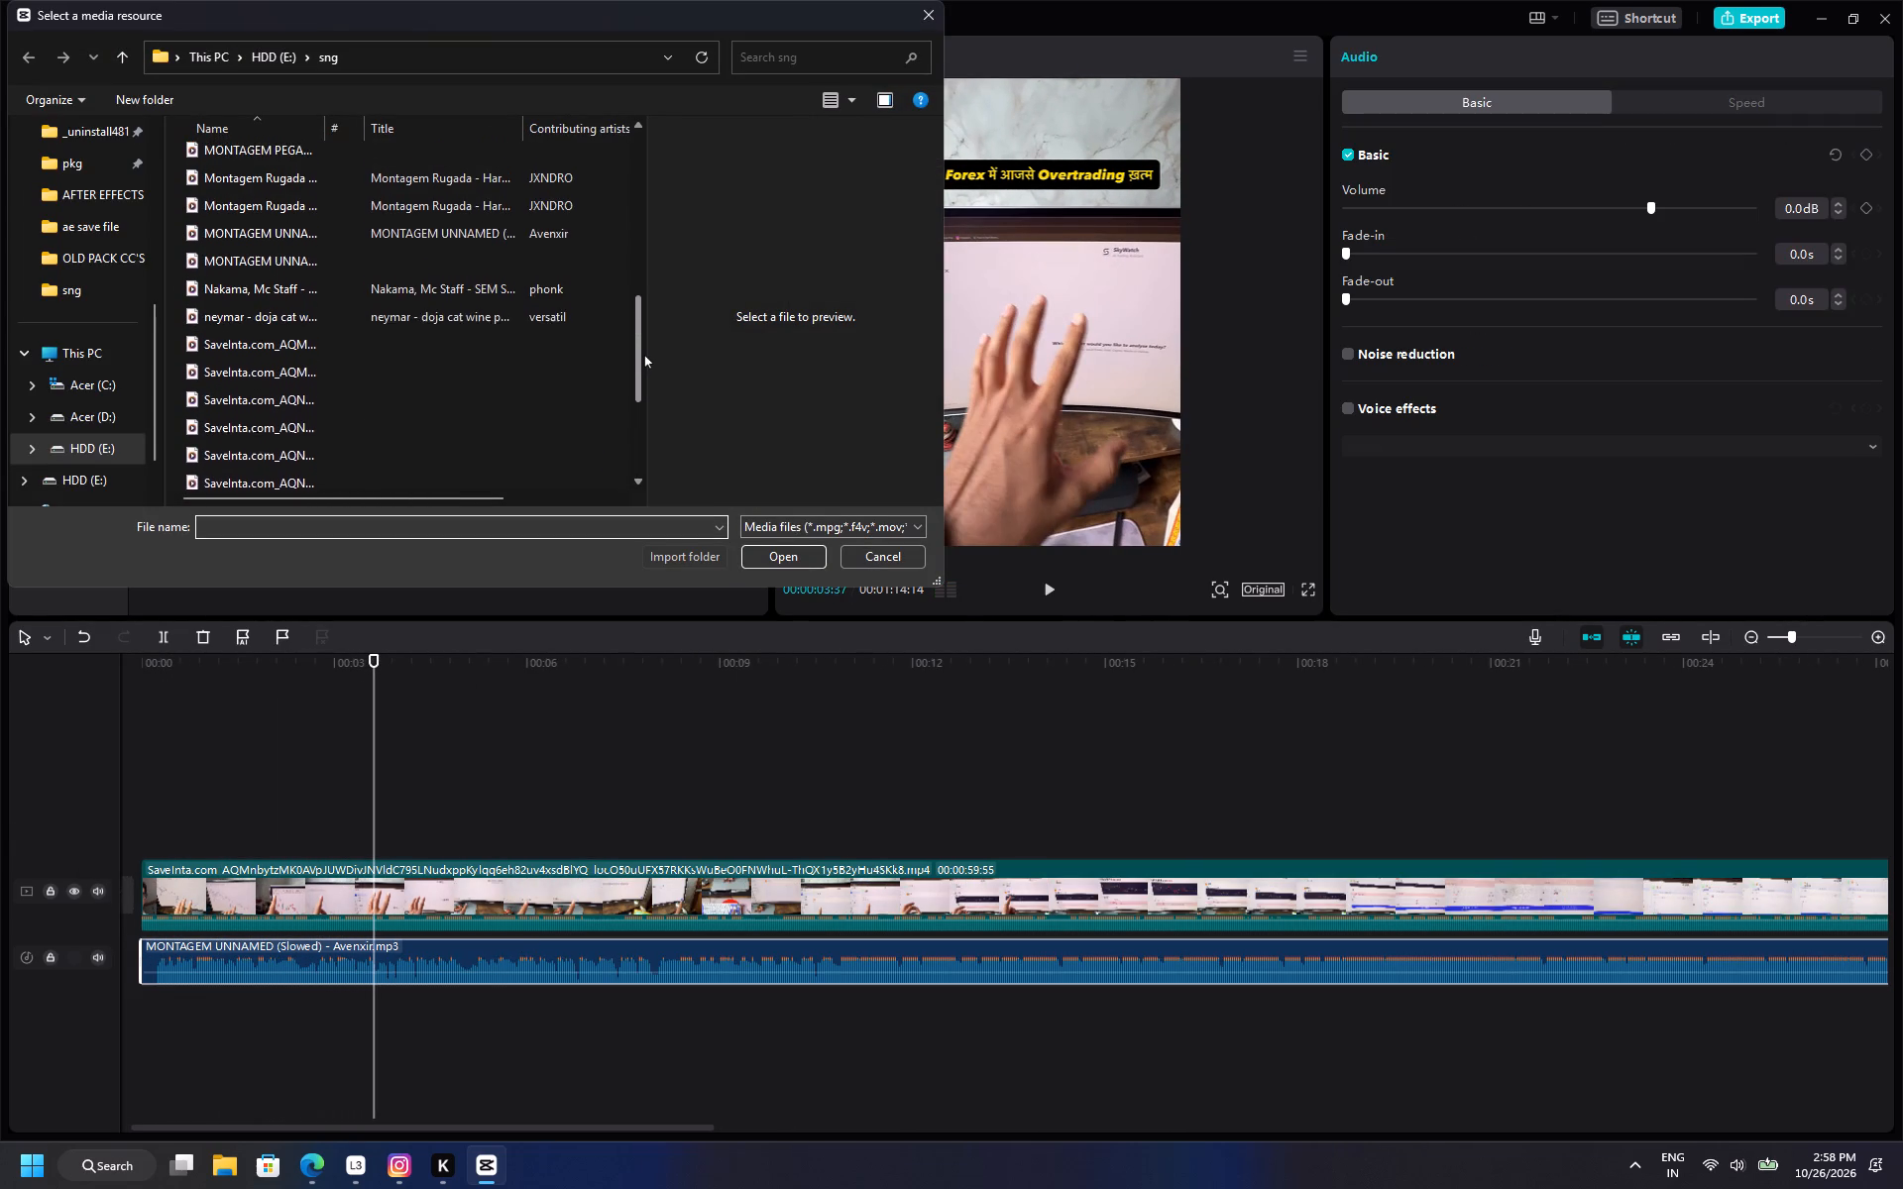
{"action": "left_click_drag", "start_coordinate": [644, 355], "coordinate": [645, 336]}
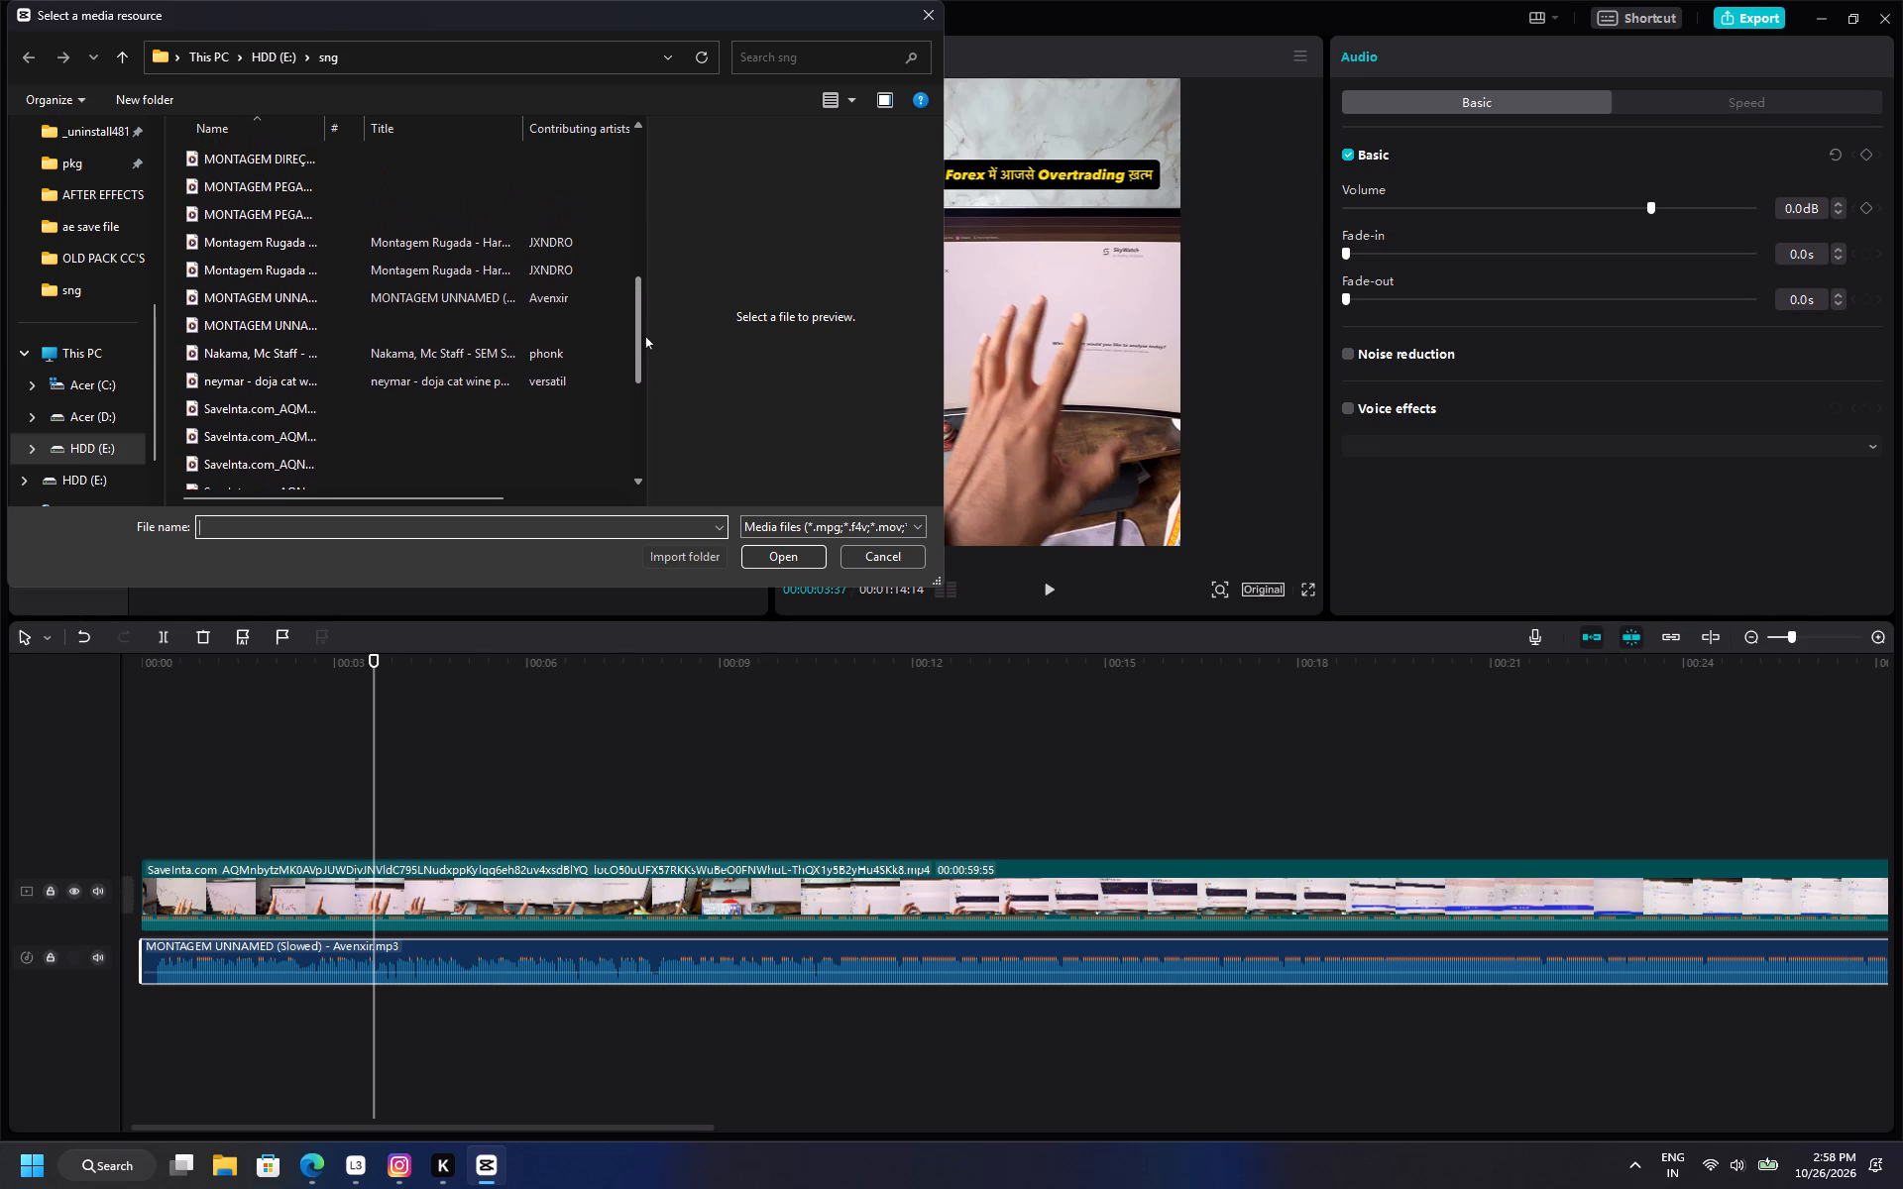
{"action": "left_click_drag", "start_coordinate": [645, 336], "coordinate": [645, 318]}
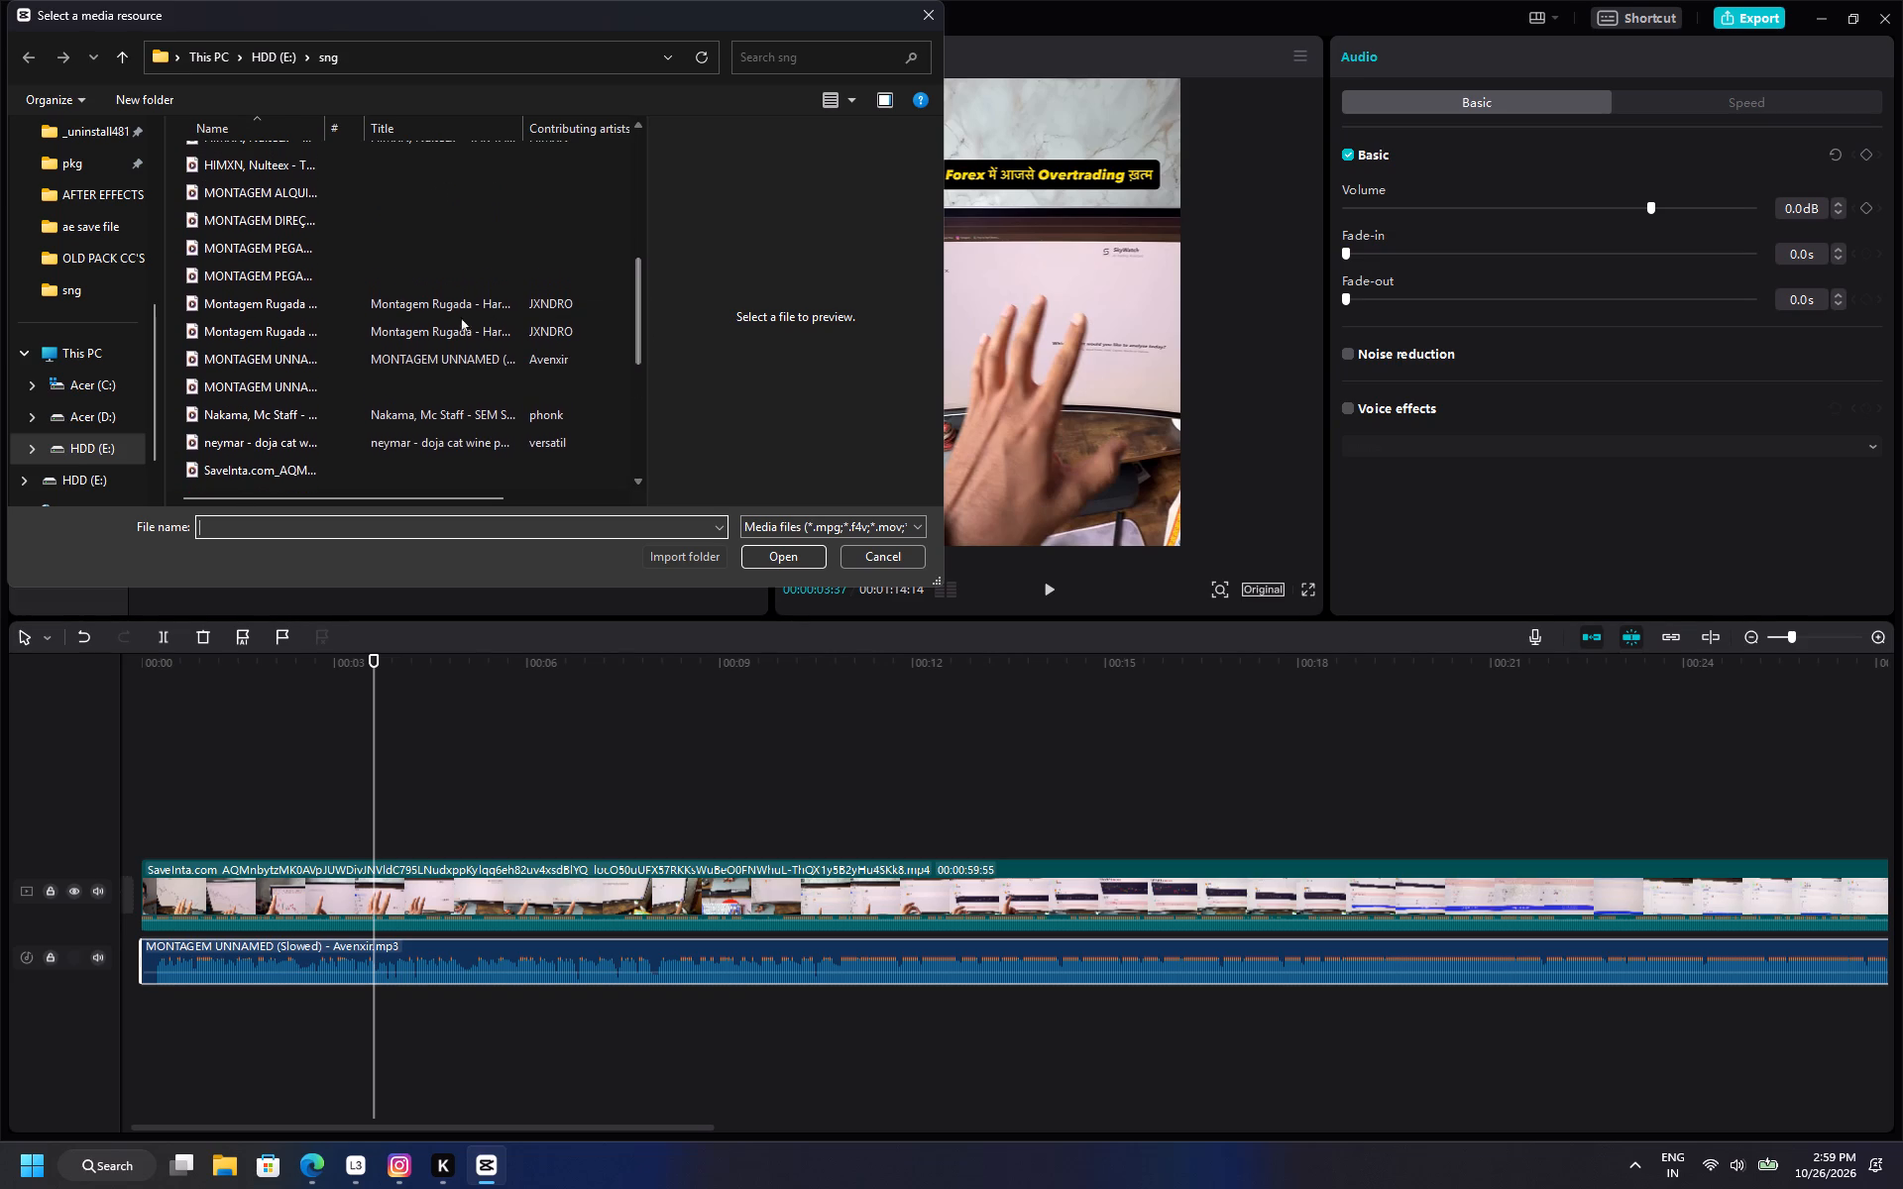
{"action": "left_click", "coordinate": [356, 197]}
{"action": "left_click", "coordinate": [791, 559]}
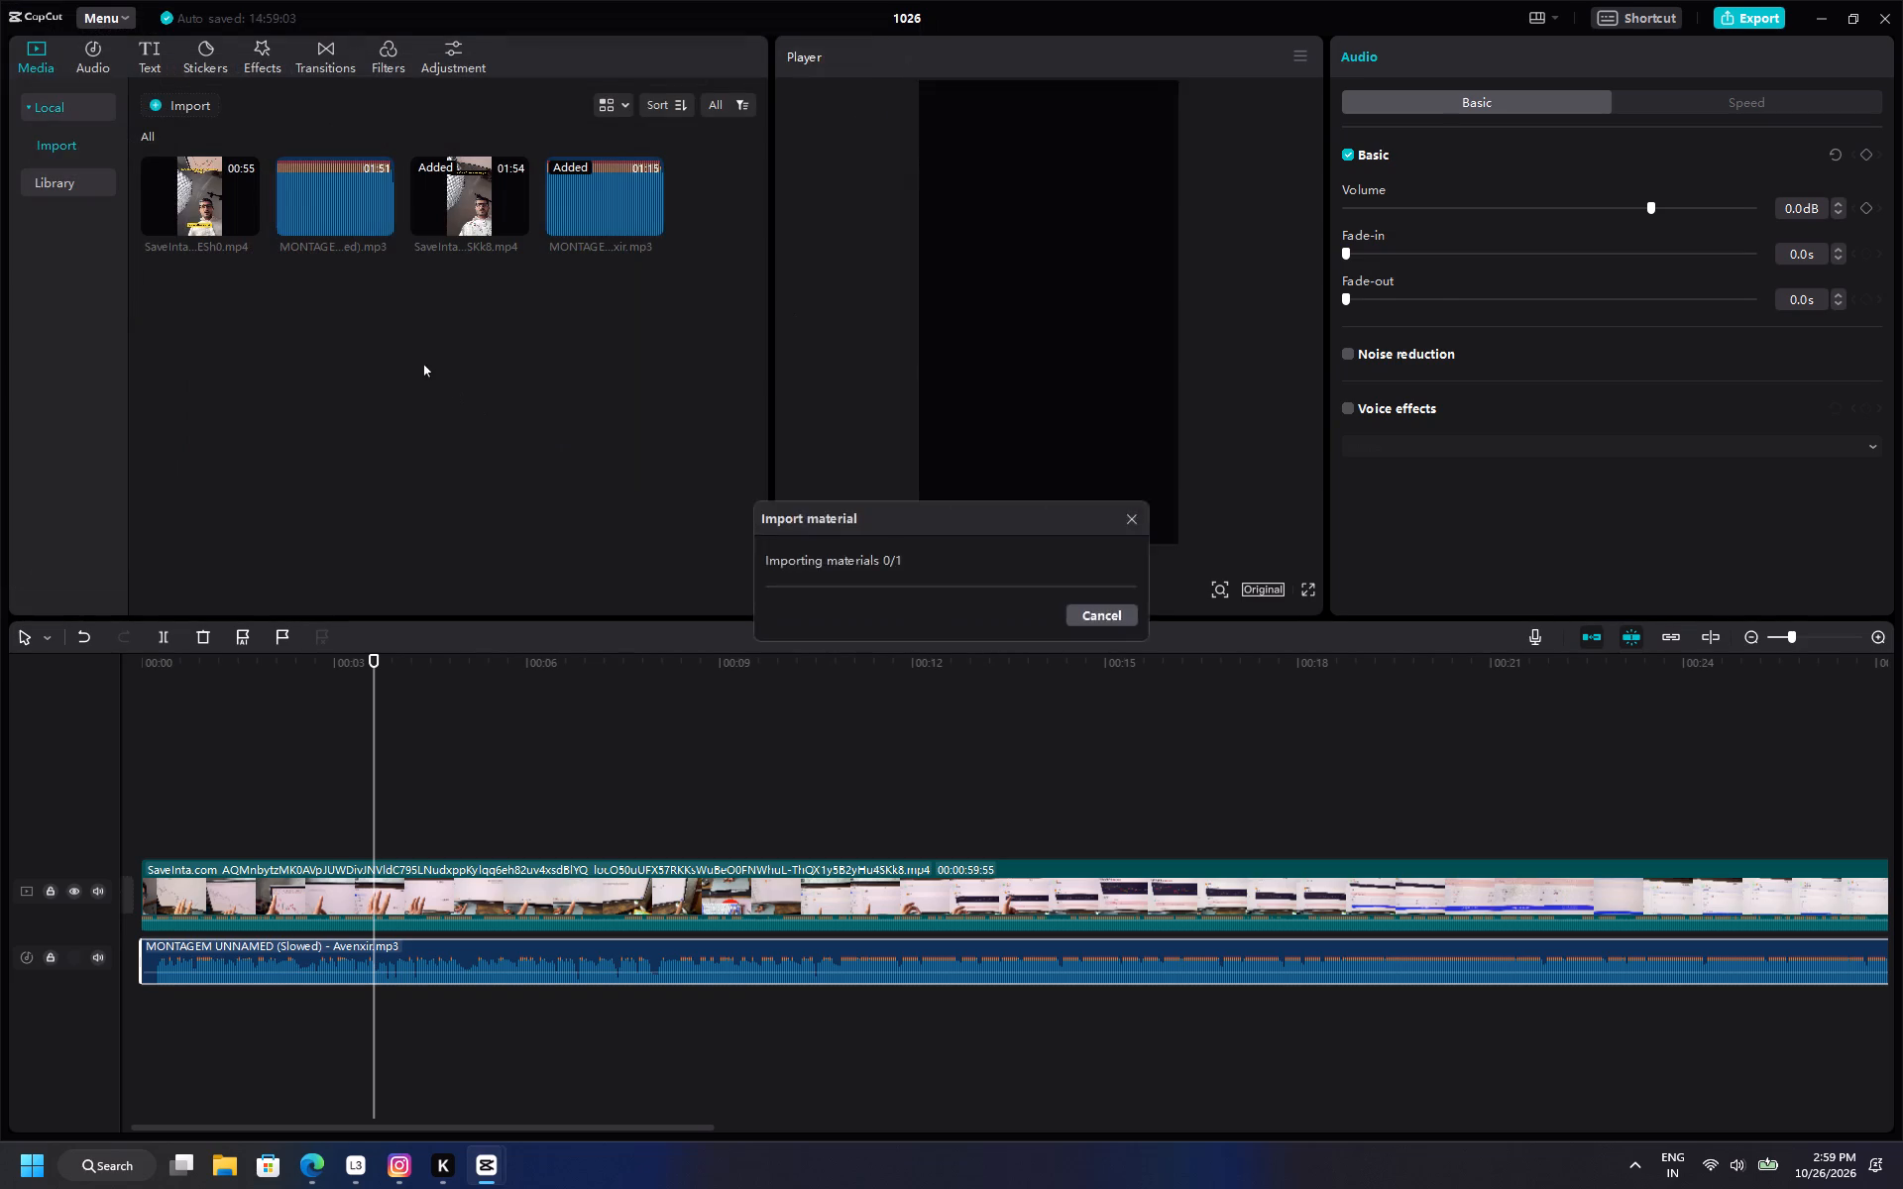
{"action": "key", "text": "space"}
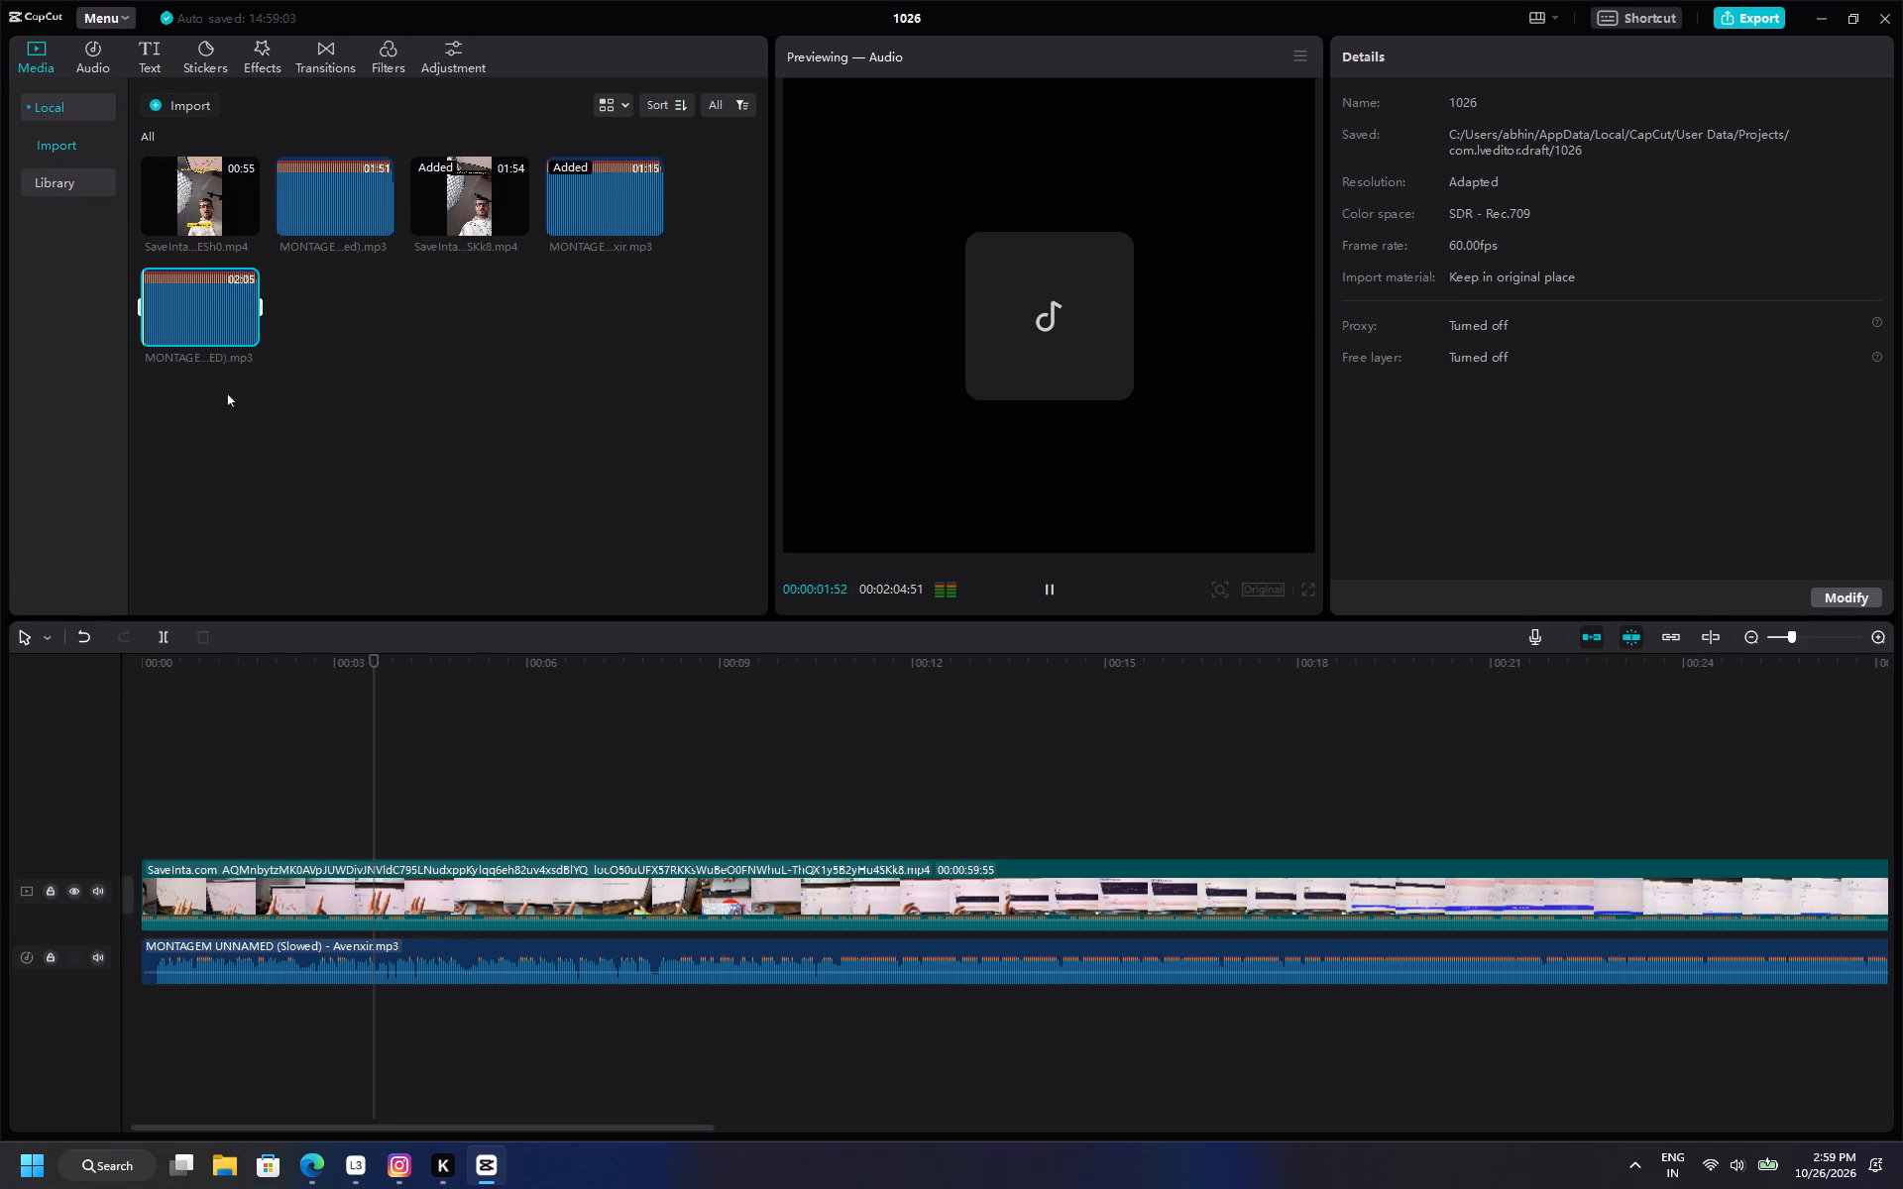
Delete the MONTAGEM UNNAMED music clip from under the chart footage.
{"action": "left_click", "coordinate": [472, 955]}
{"action": "key", "text": "Delete"}
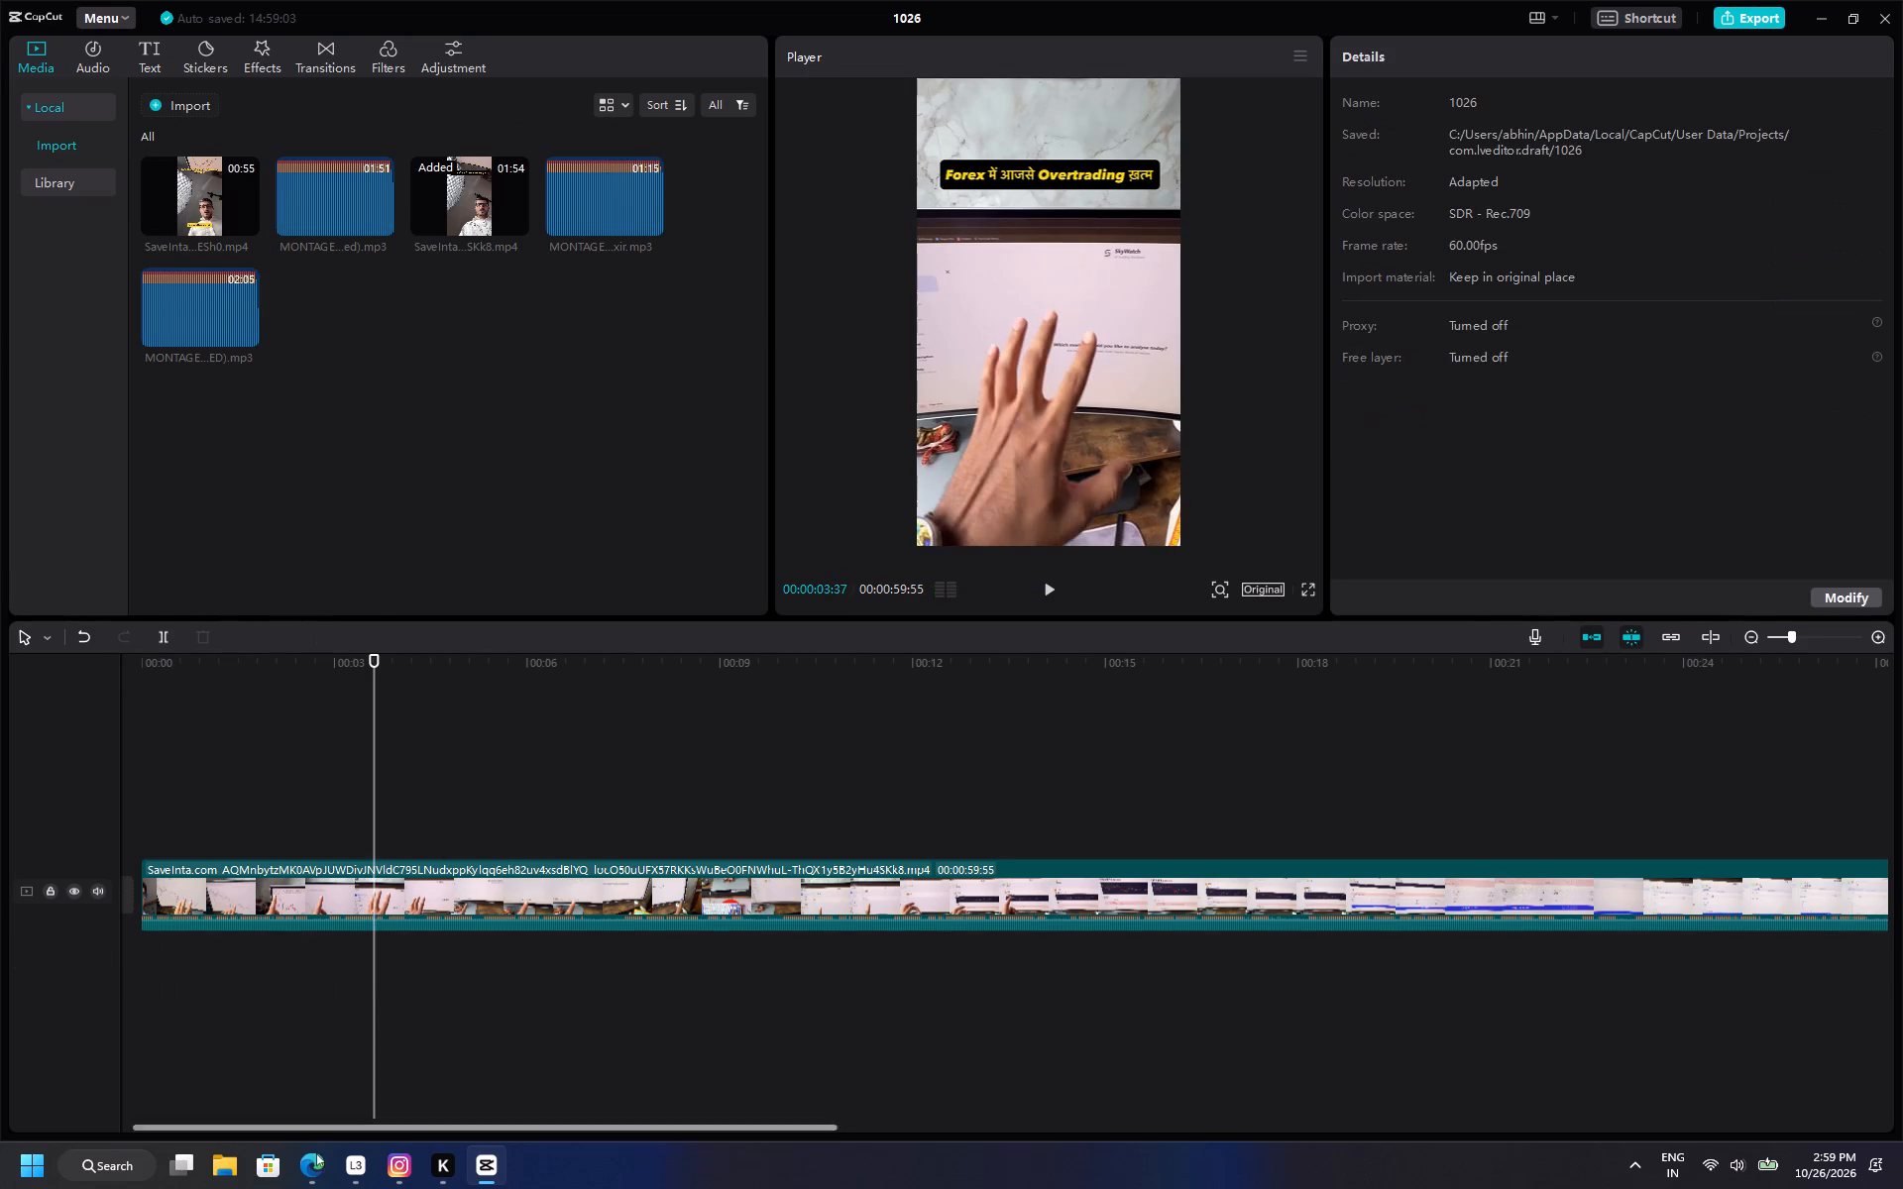
Switch to YouTube in Microsoft Edge and open the PAPI DE MI VIDA PAPI AMOR FUNK 2 (Super Ultra Slowed) mix from the home feed.
{"action": "left_click", "coordinate": [308, 1185]}
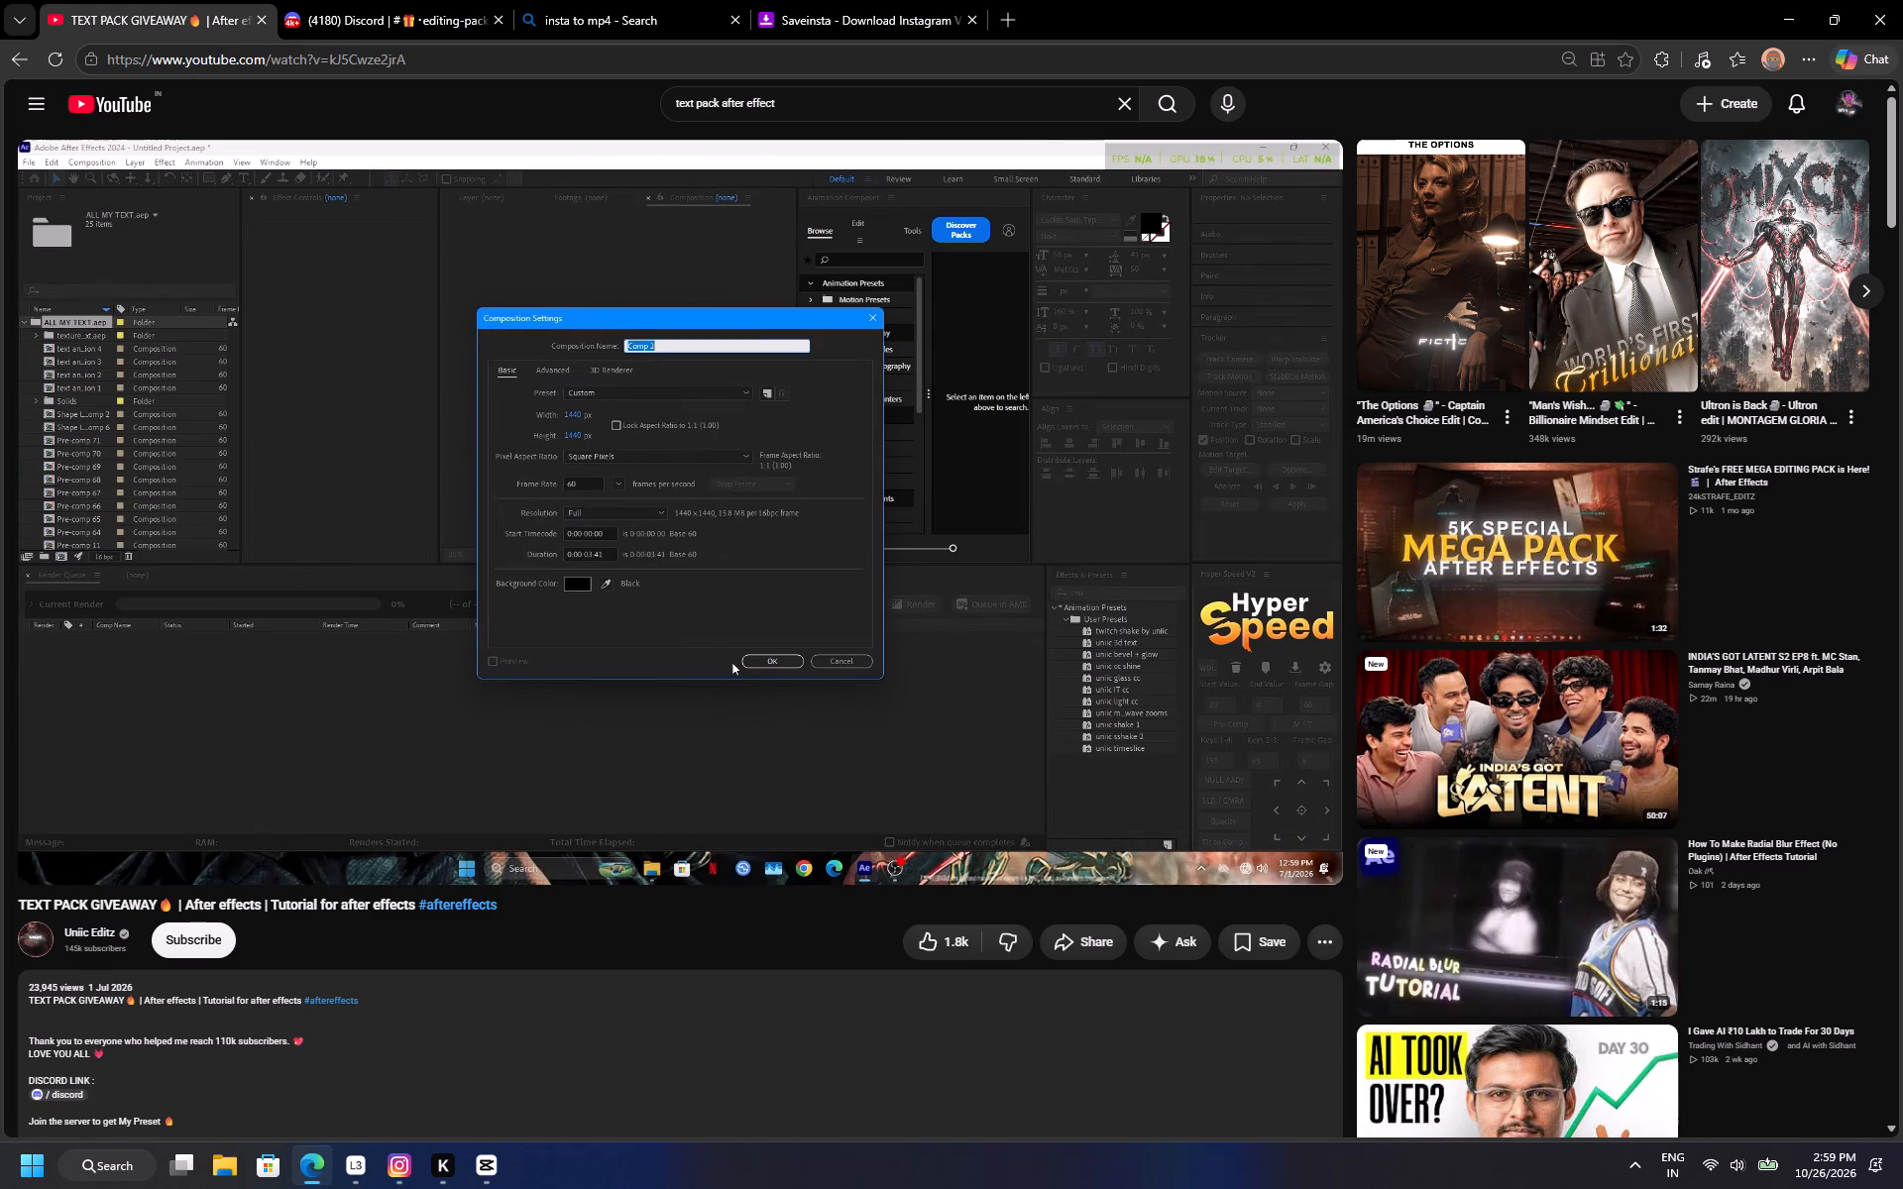
{"action": "left_click", "coordinate": [1118, 100]}
{"action": "type", "text": "phonk"}
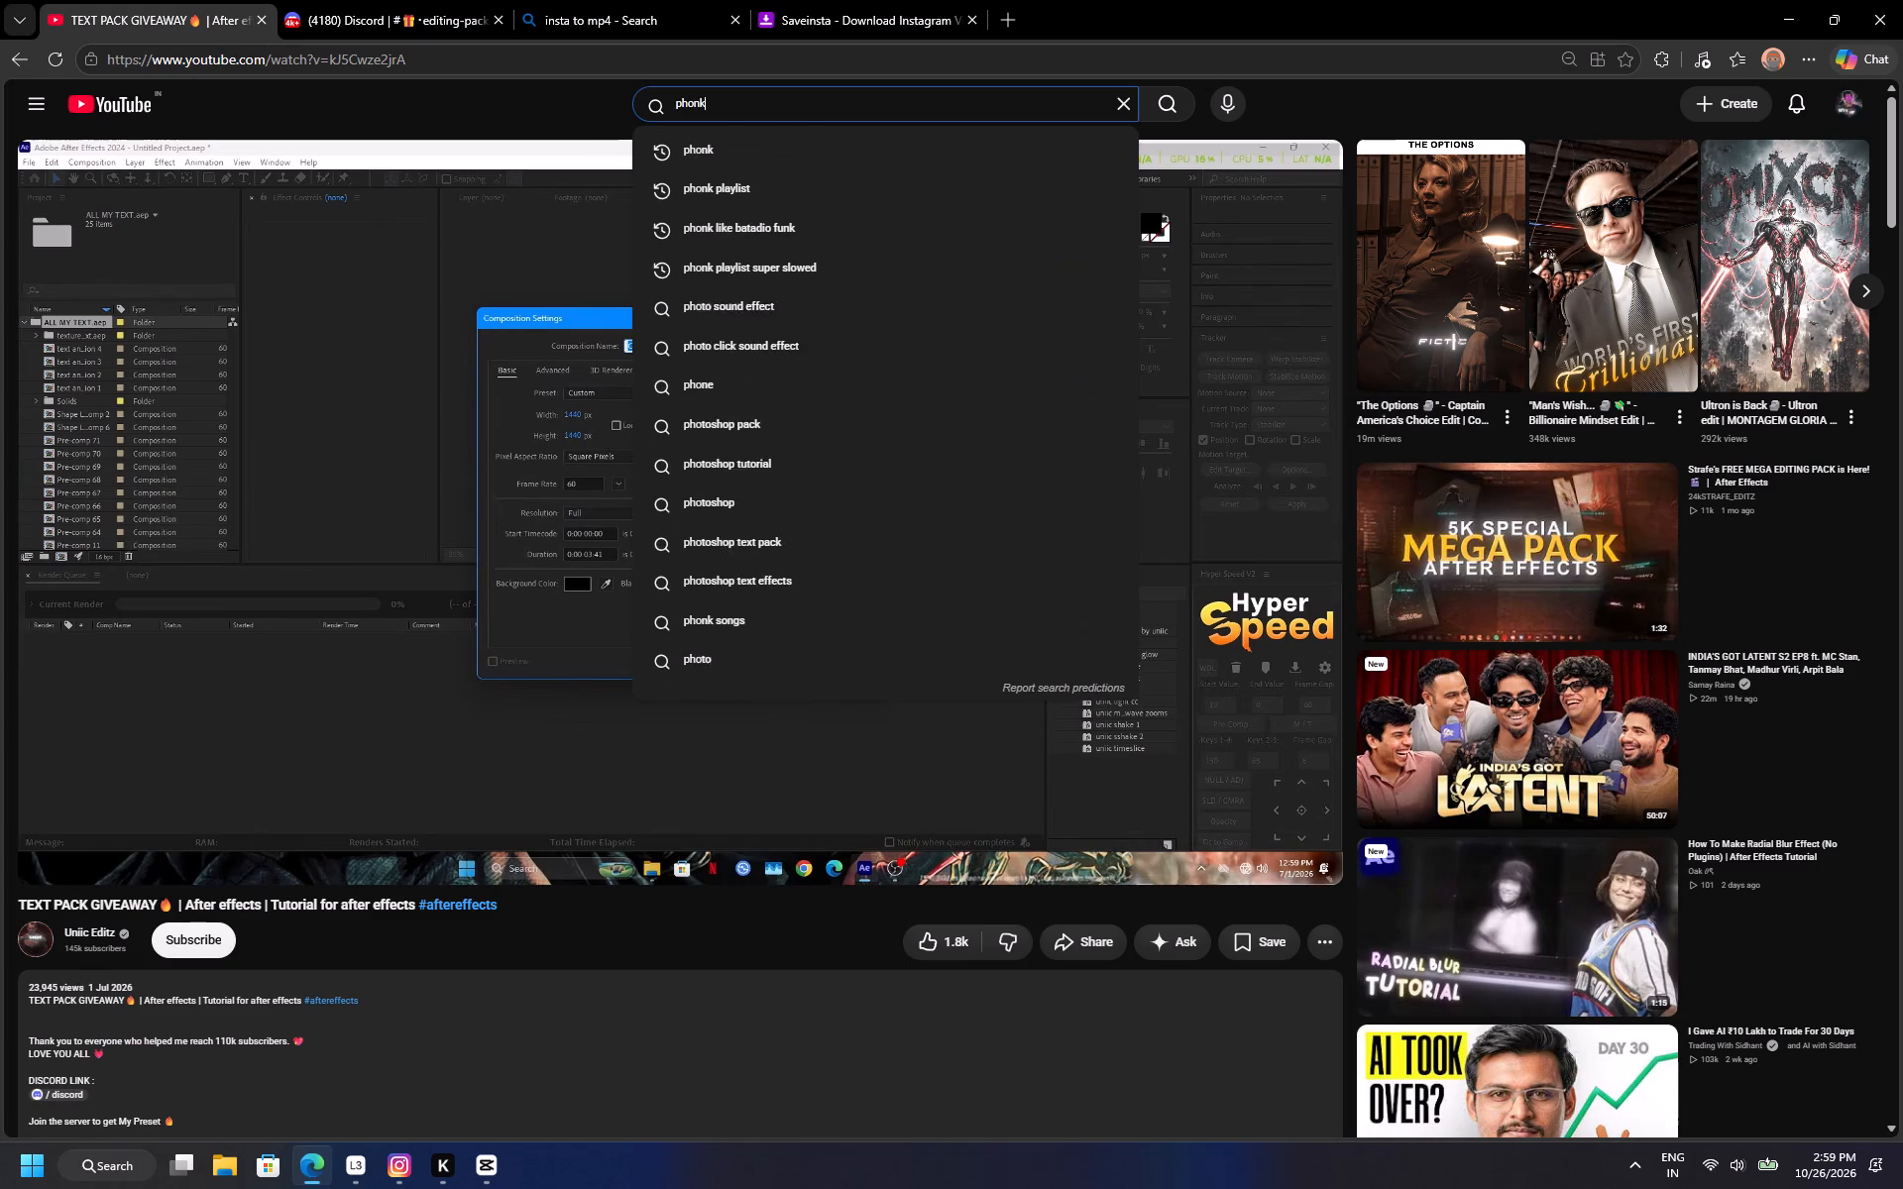
{"action": "left_click", "coordinate": [87, 126]}
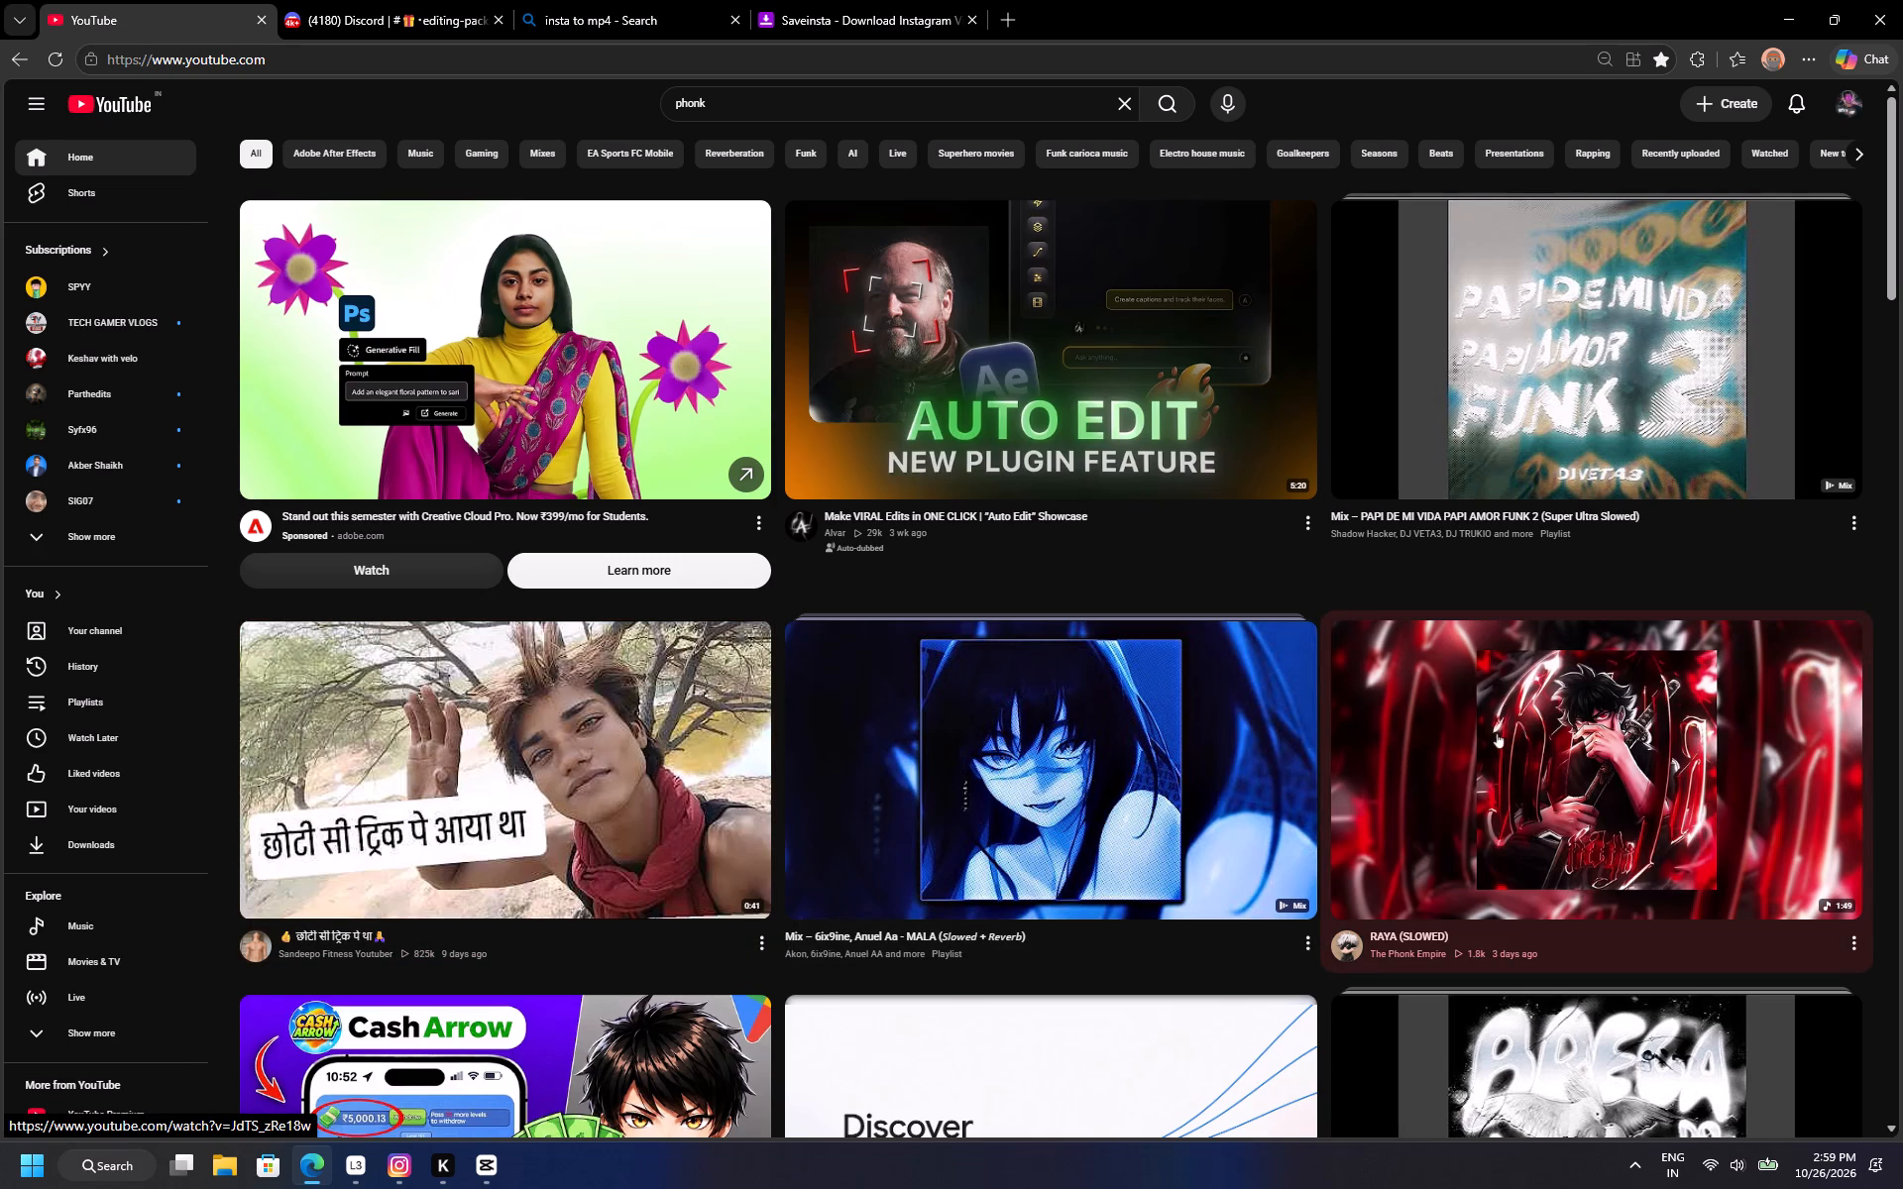
{"action": "scroll", "coordinate": [1543, 345], "scroll_direction": "down", "scroll_amount": 2}
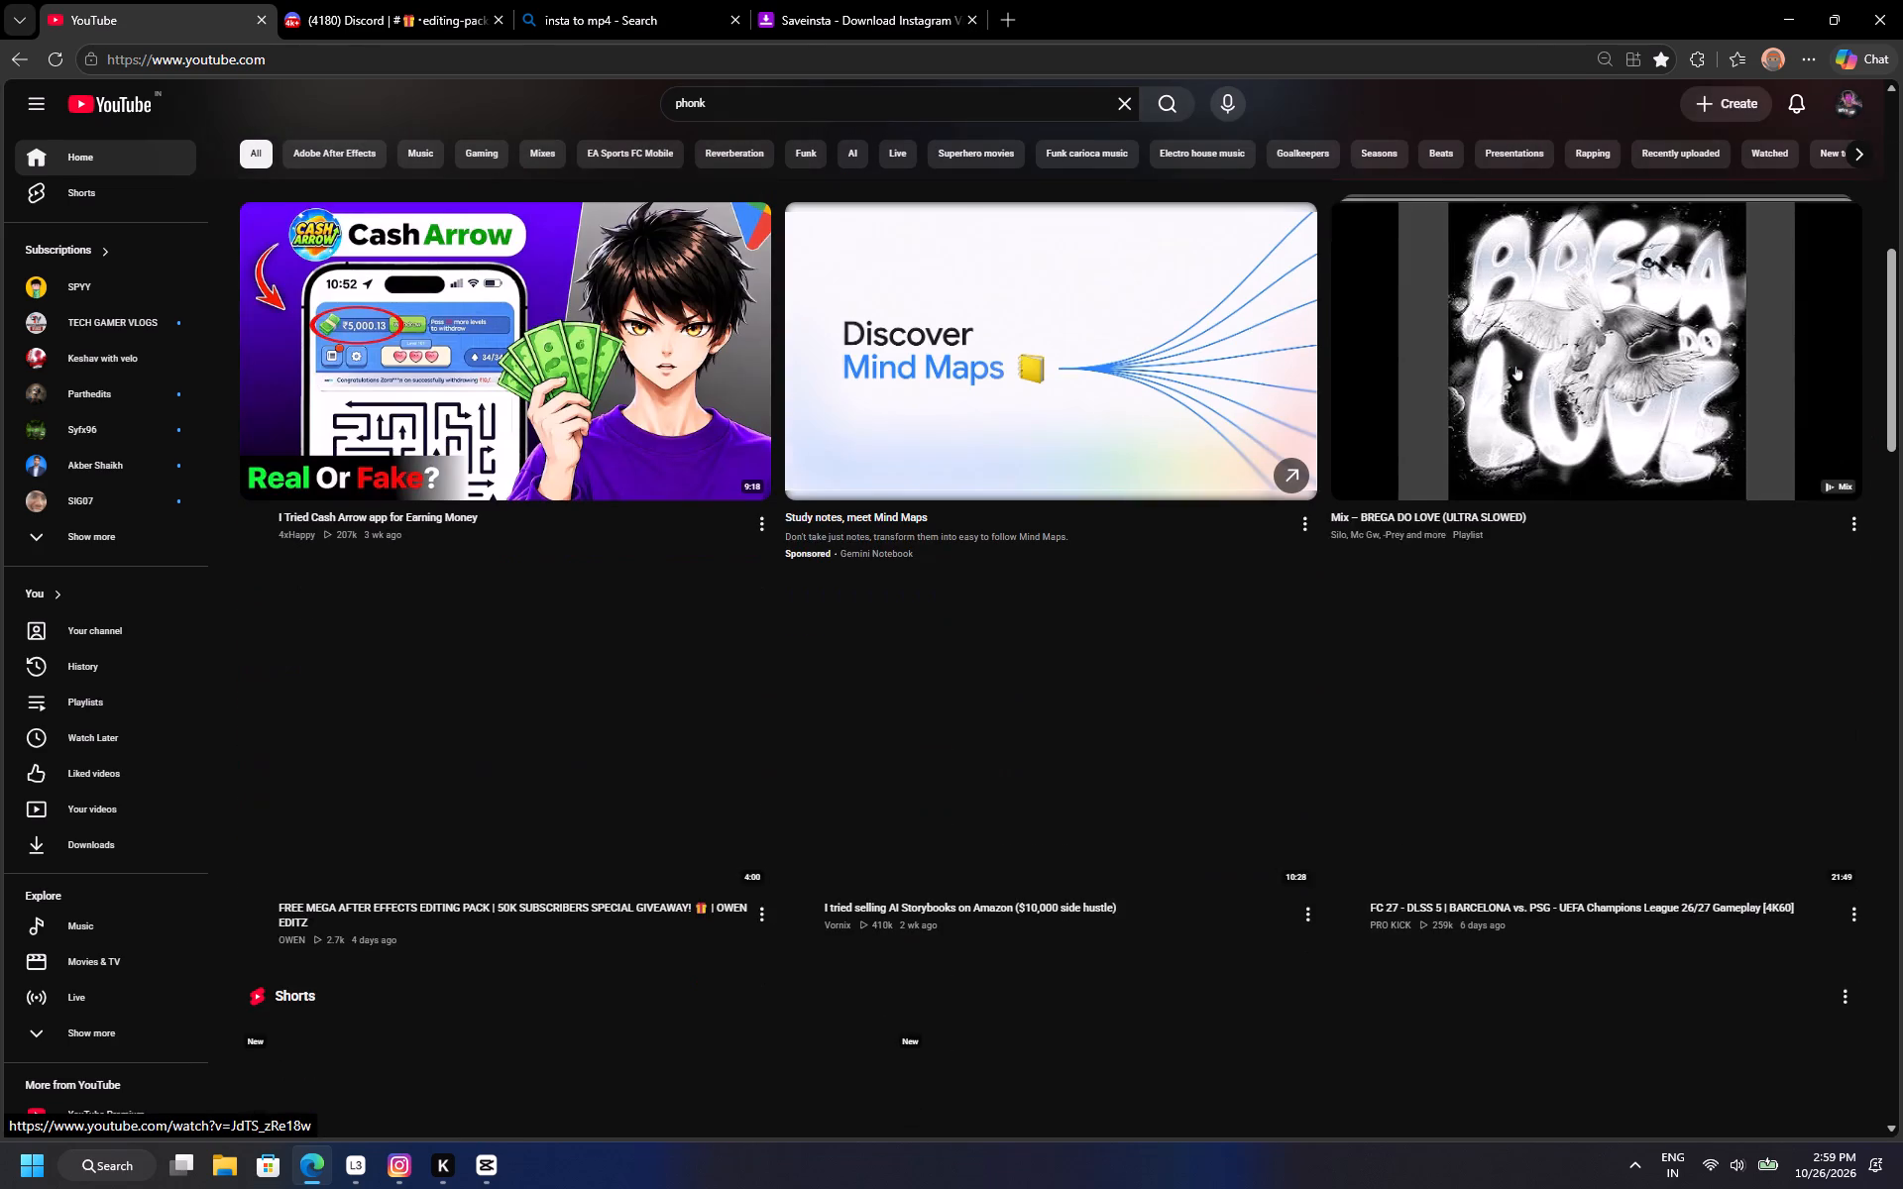
{"action": "scroll", "coordinate": [1479, 478], "scroll_direction": "up", "scroll_amount": 2}
{"action": "scroll", "coordinate": [1541, 377], "scroll_direction": "down", "scroll_amount": 2}
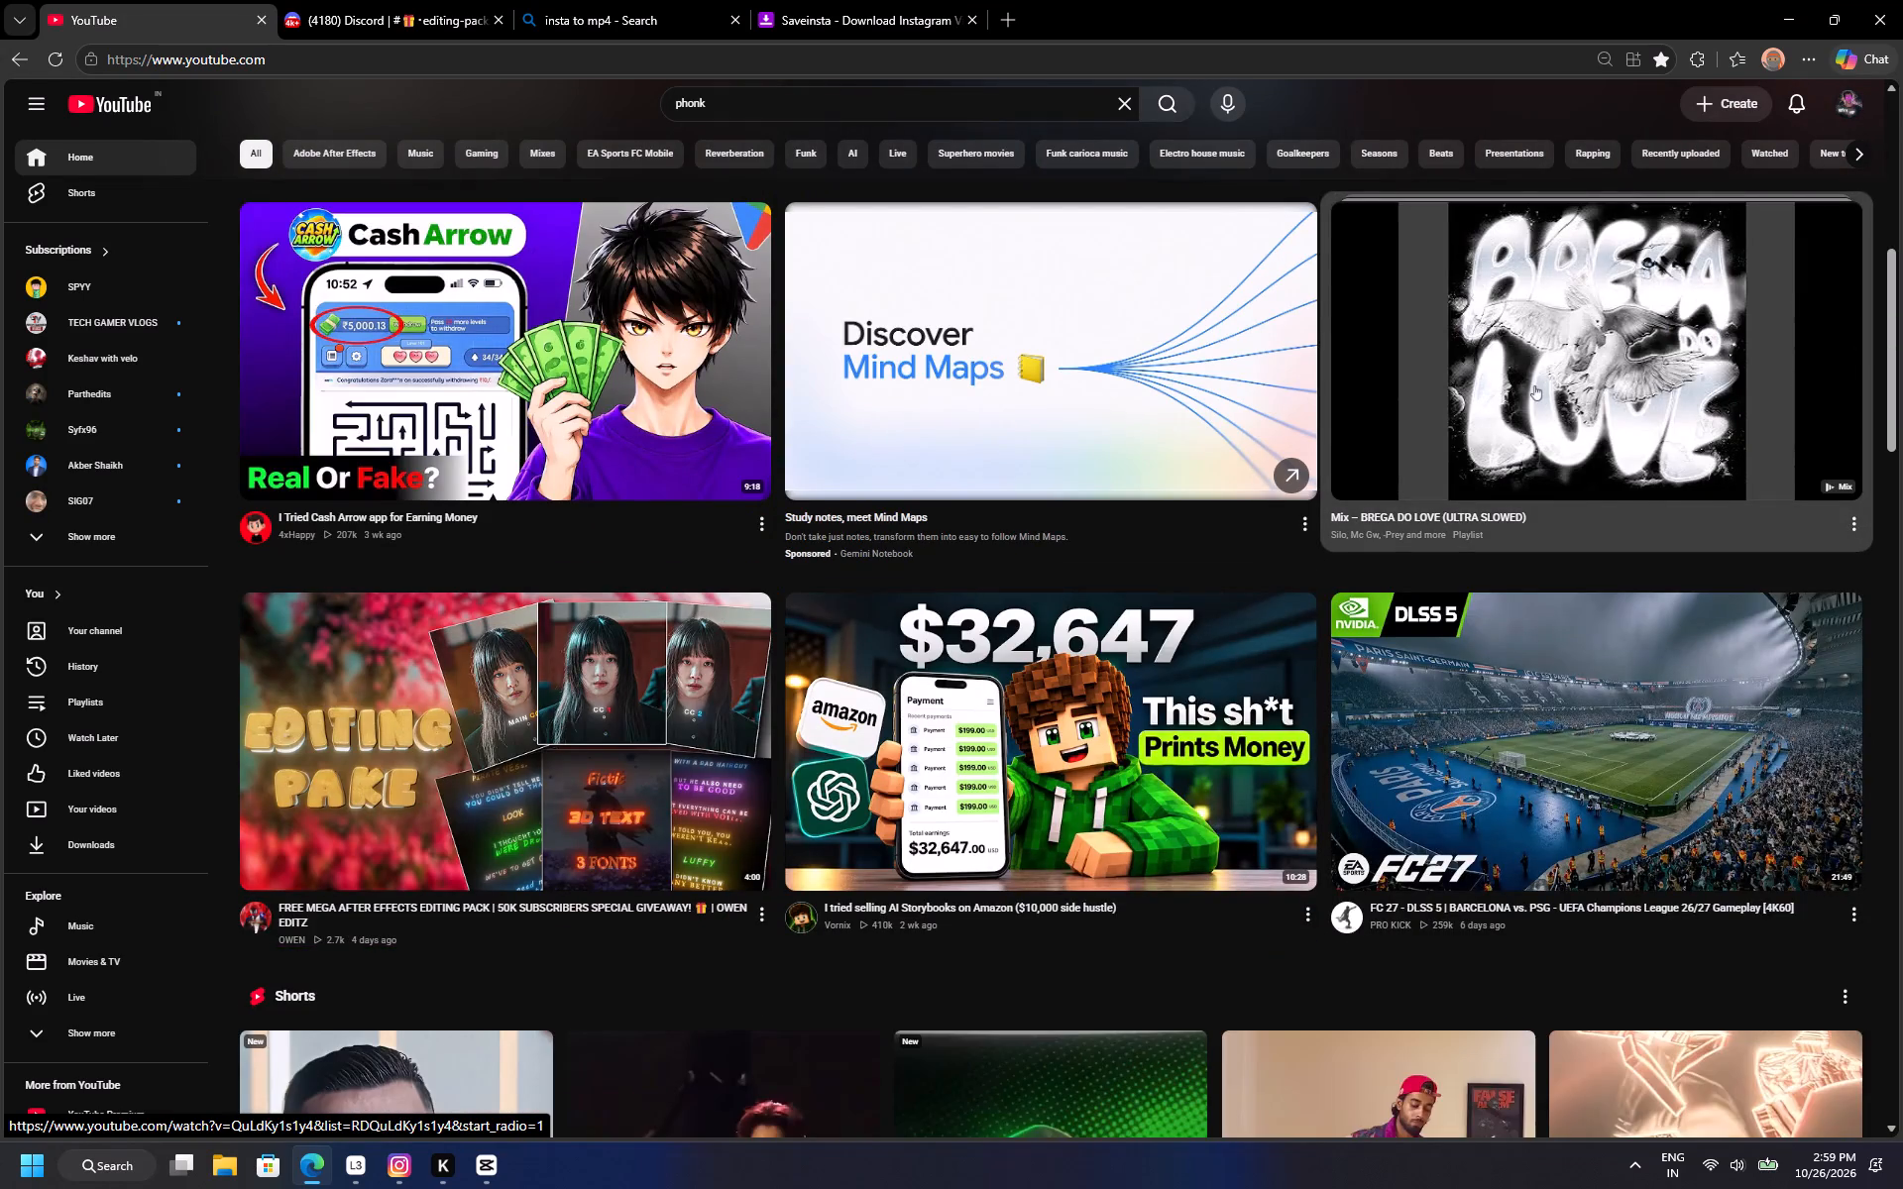
{"action": "scroll", "coordinate": [1536, 385], "scroll_direction": "up", "scroll_amount": 4}
{"action": "left_click", "coordinate": [1573, 302]}
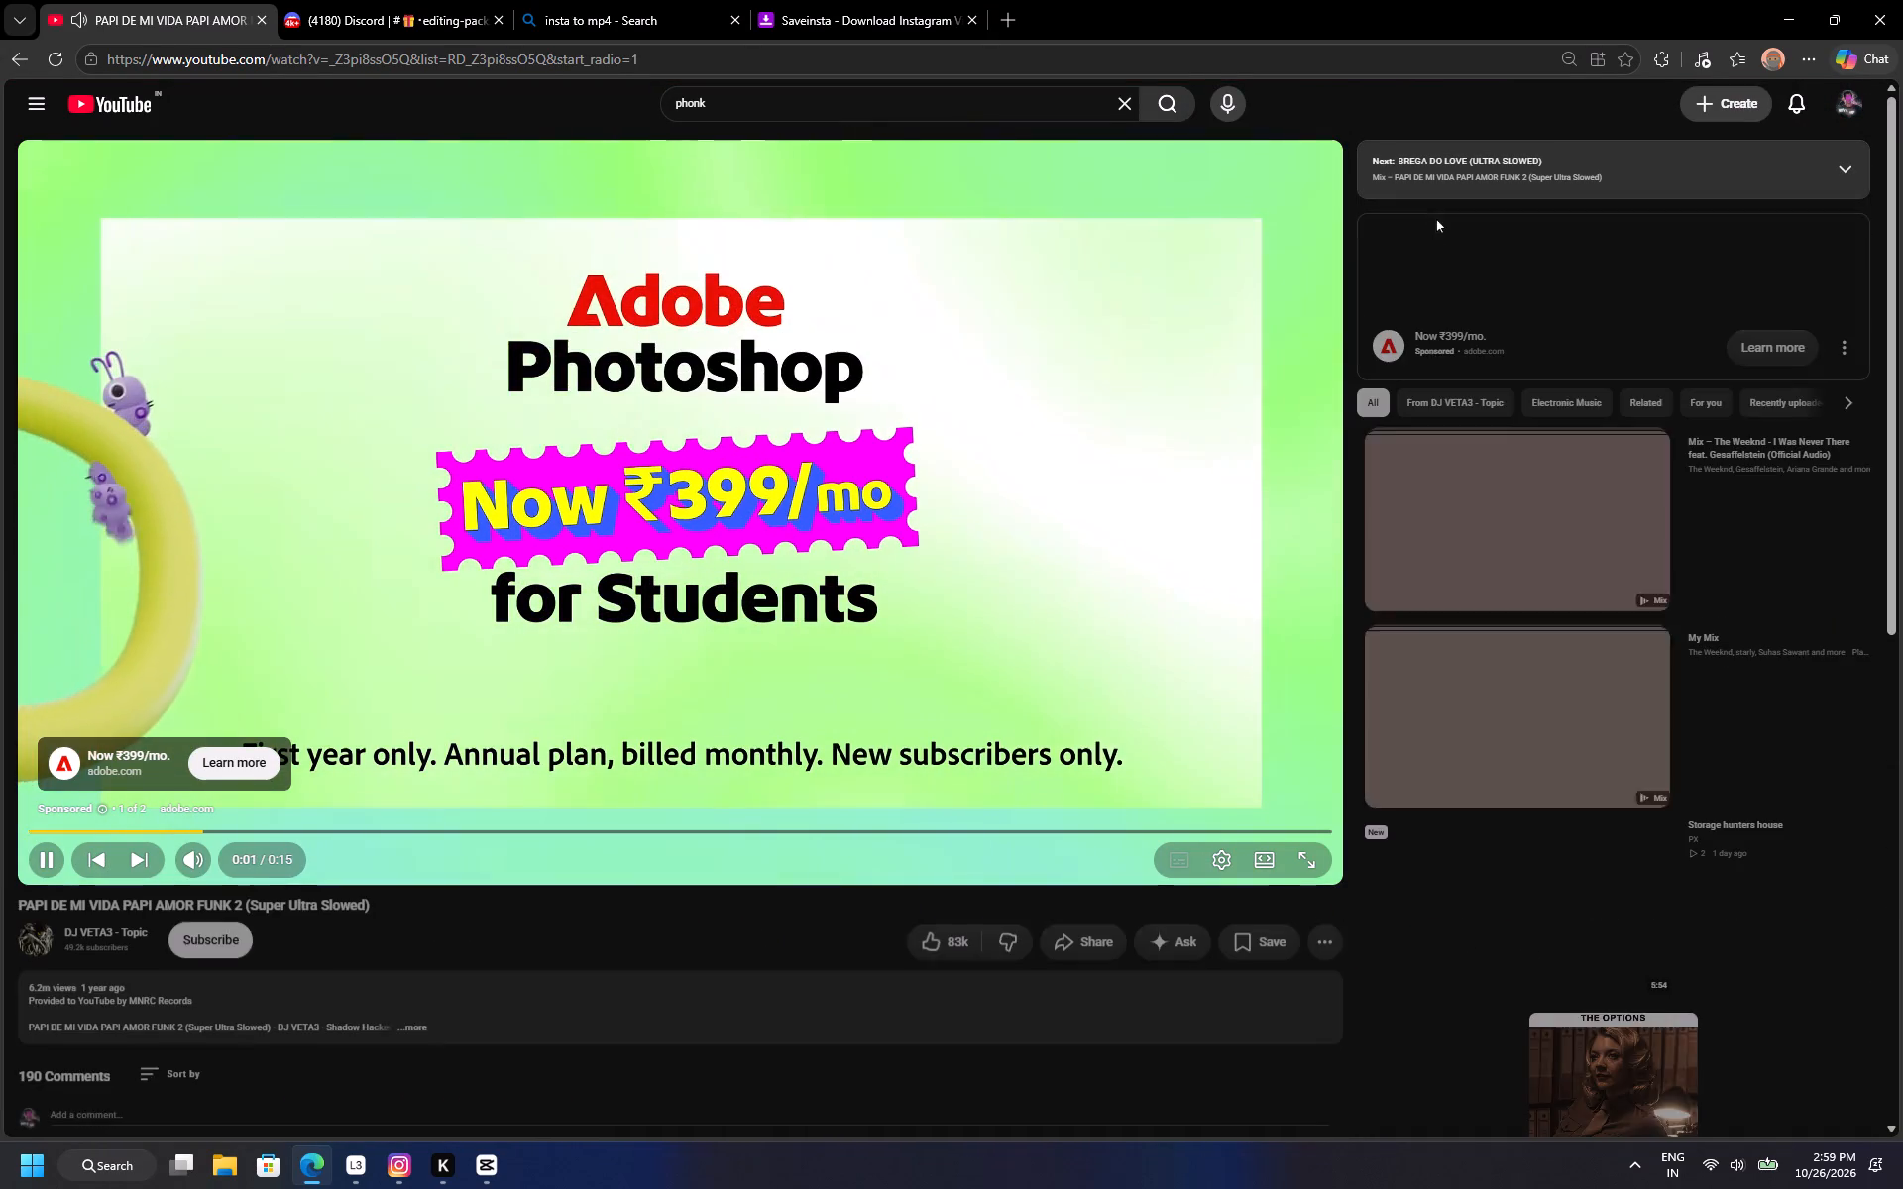
Browse the recommendations beside the track and play the Short "Atlético's biggest fear".
{"action": "scroll", "coordinate": [244, 926], "scroll_direction": "down", "scroll_amount": 1}
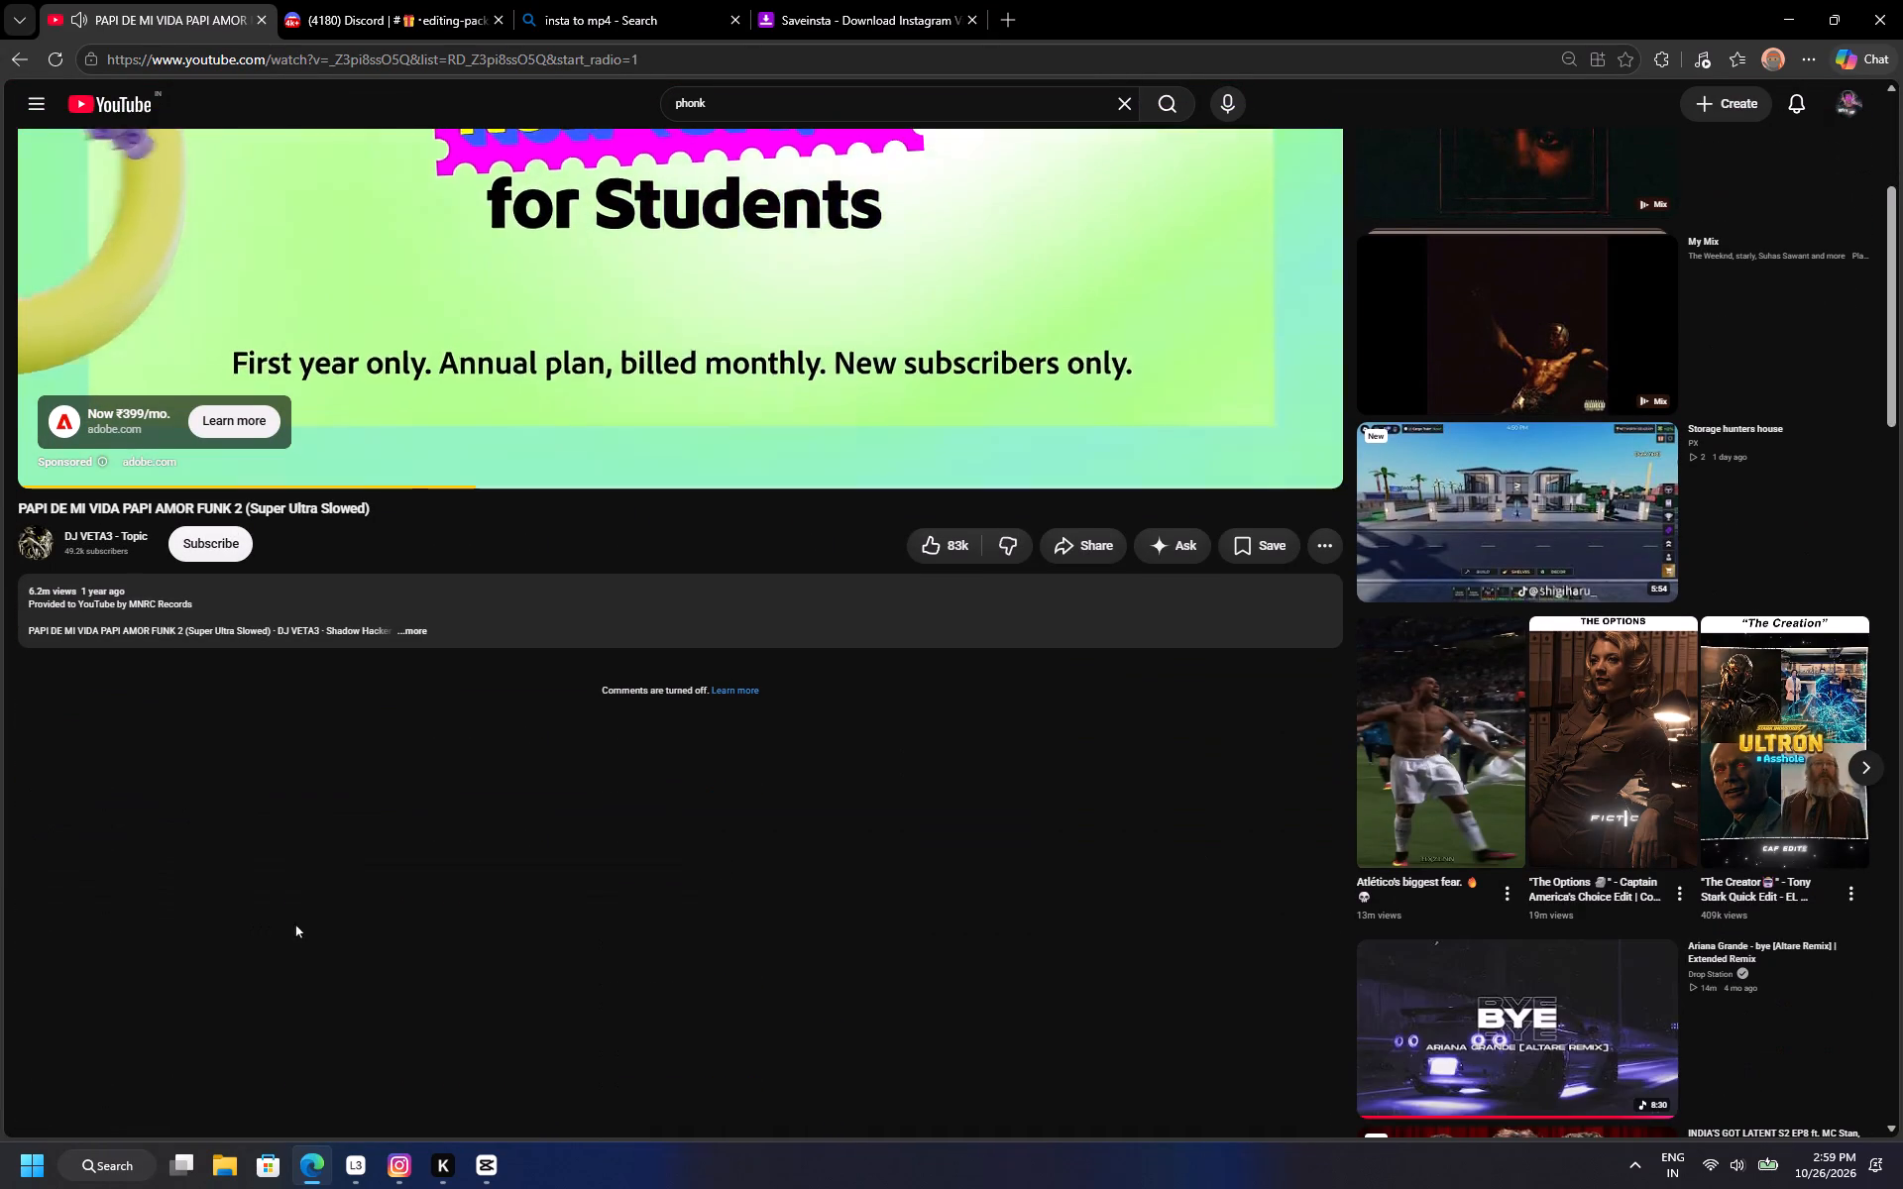
{"action": "scroll", "coordinate": [653, 873], "scroll_direction": "up", "scroll_amount": 1}
{"action": "scroll", "coordinate": [672, 873], "scroll_direction": "down", "scroll_amount": 2}
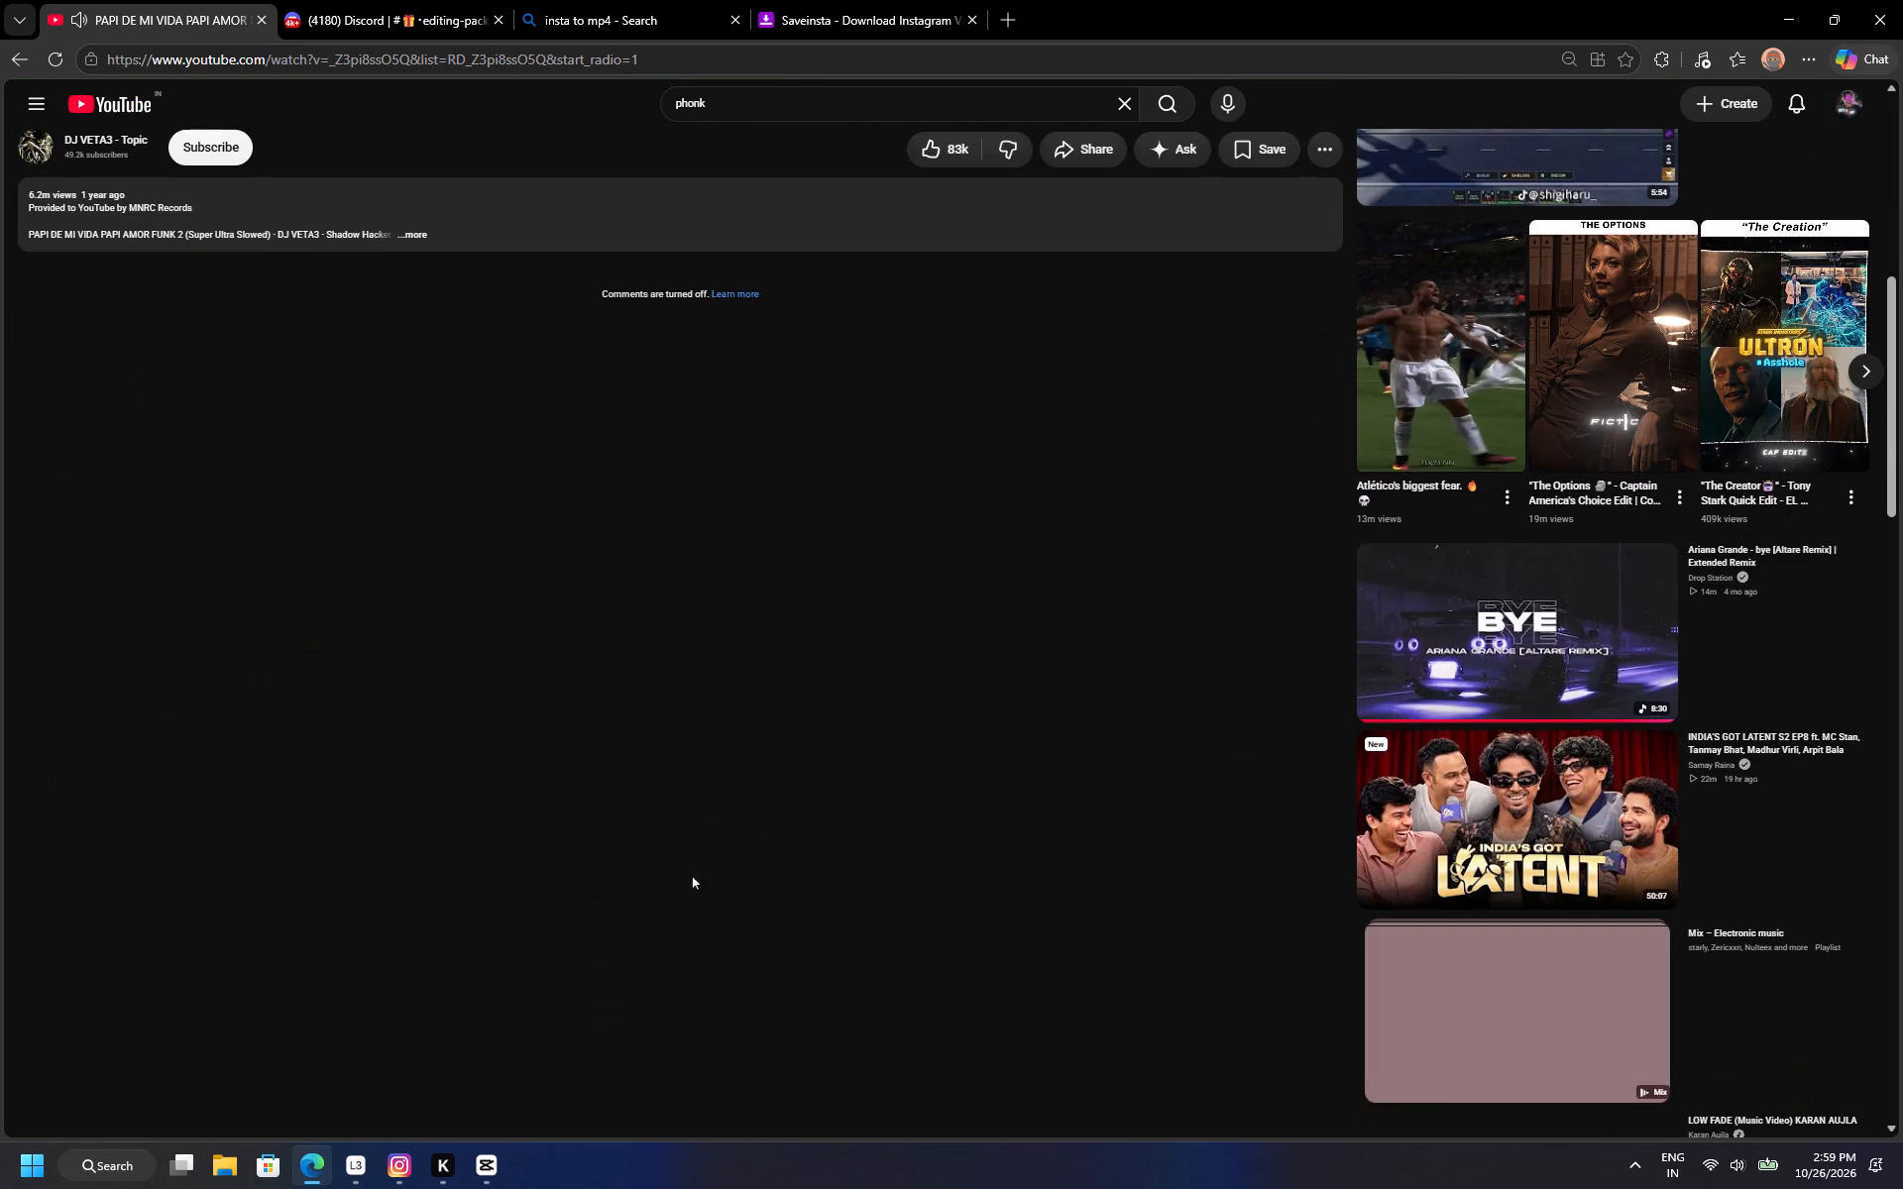
{"action": "left_click", "coordinate": [1413, 386]}
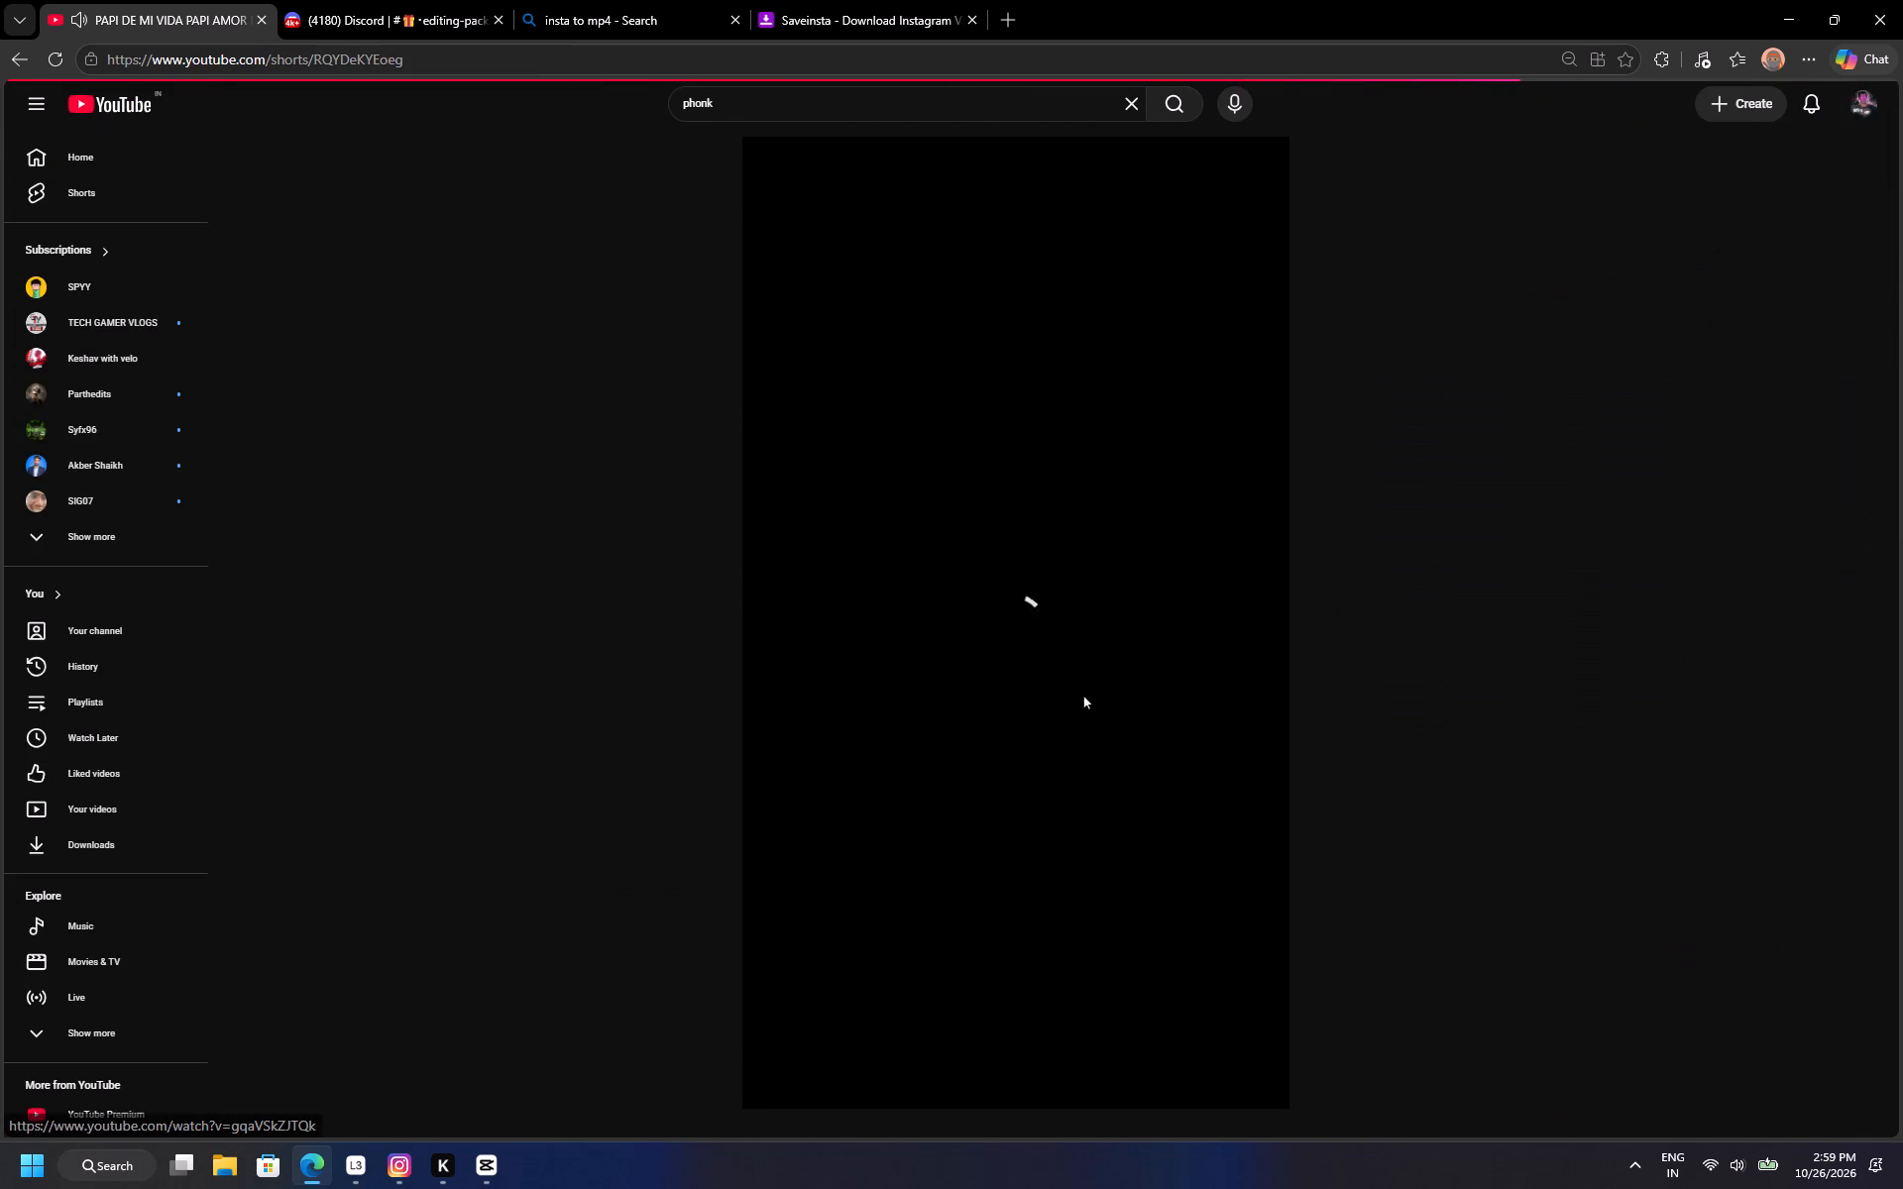
{"action": "scroll", "coordinate": [294, 720], "scroll_direction": "up", "scroll_amount": 1}
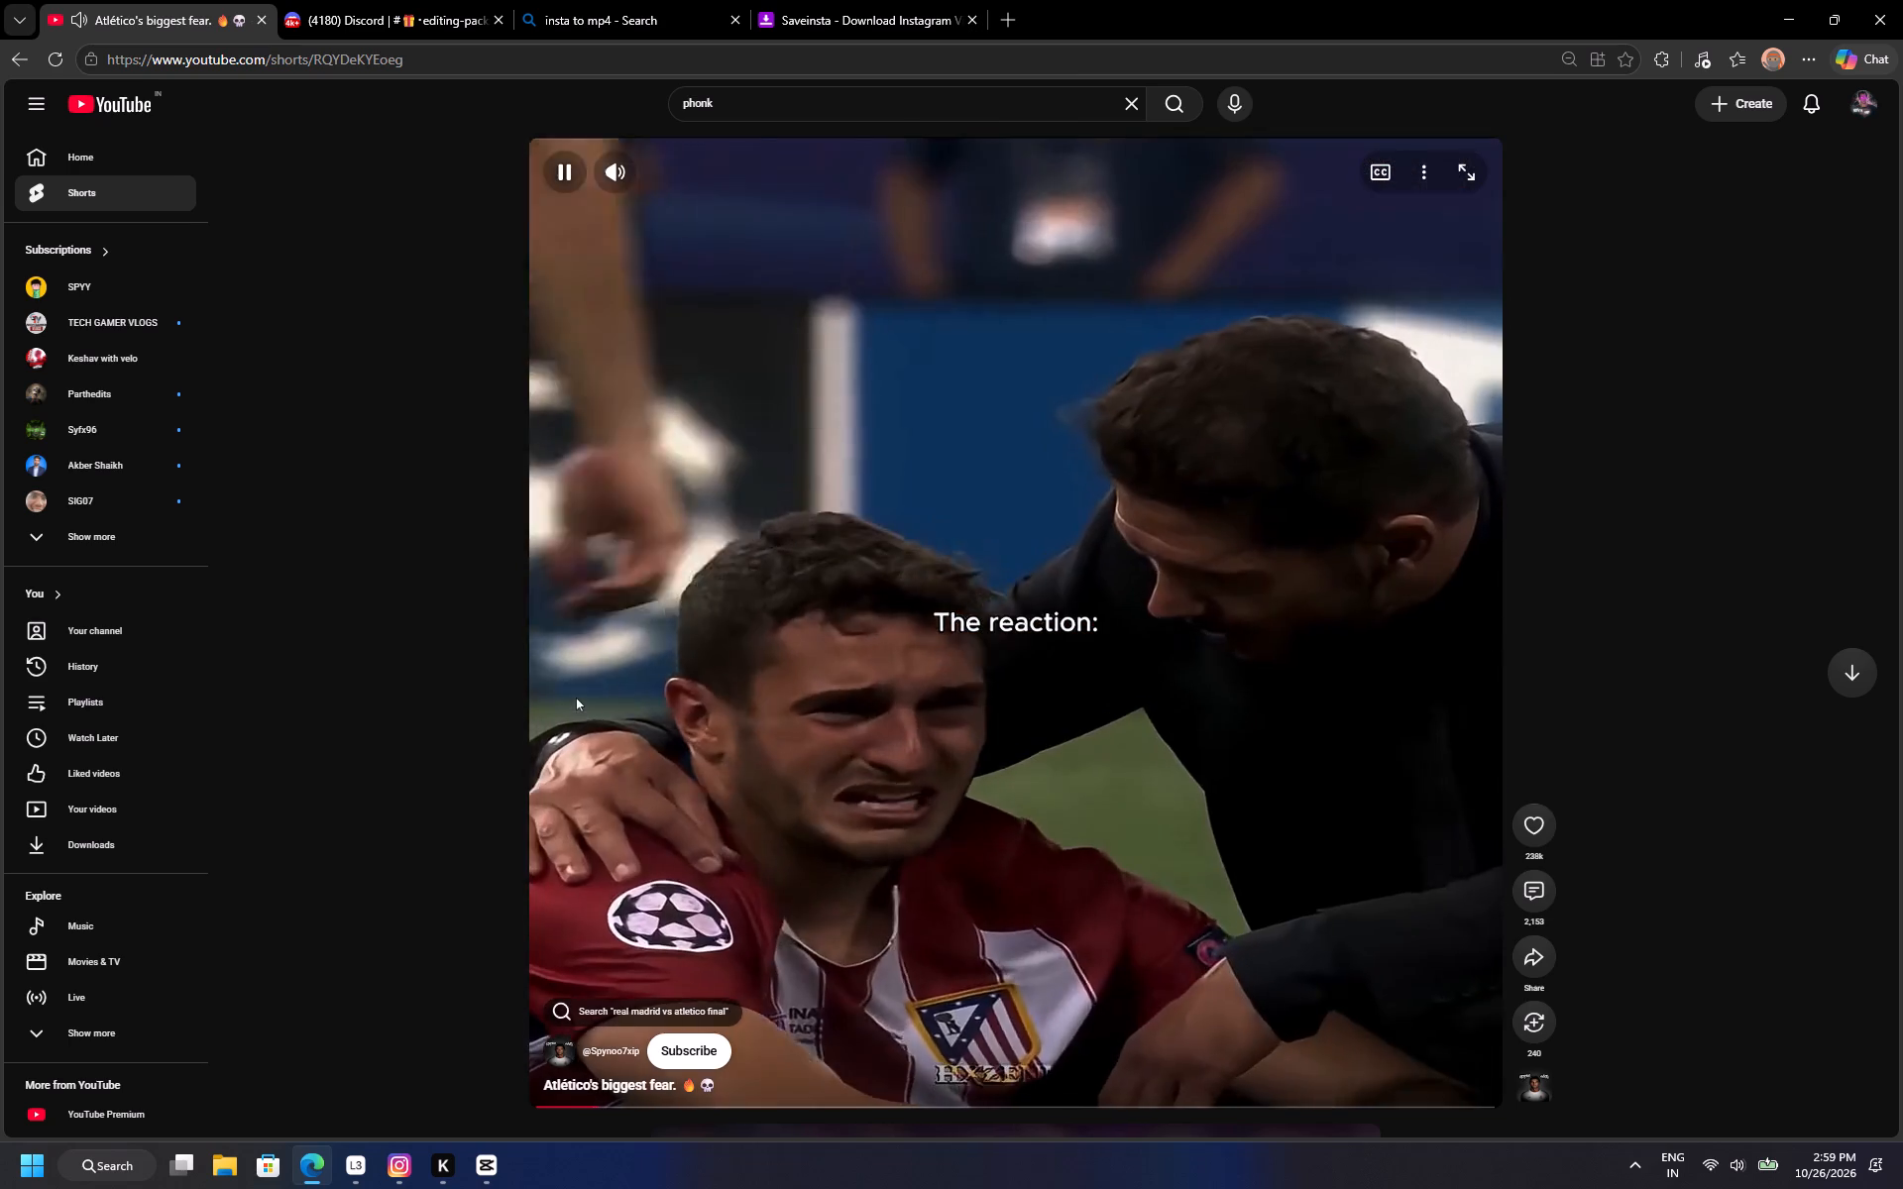
{"action": "left_click", "coordinate": [1069, 1104]}
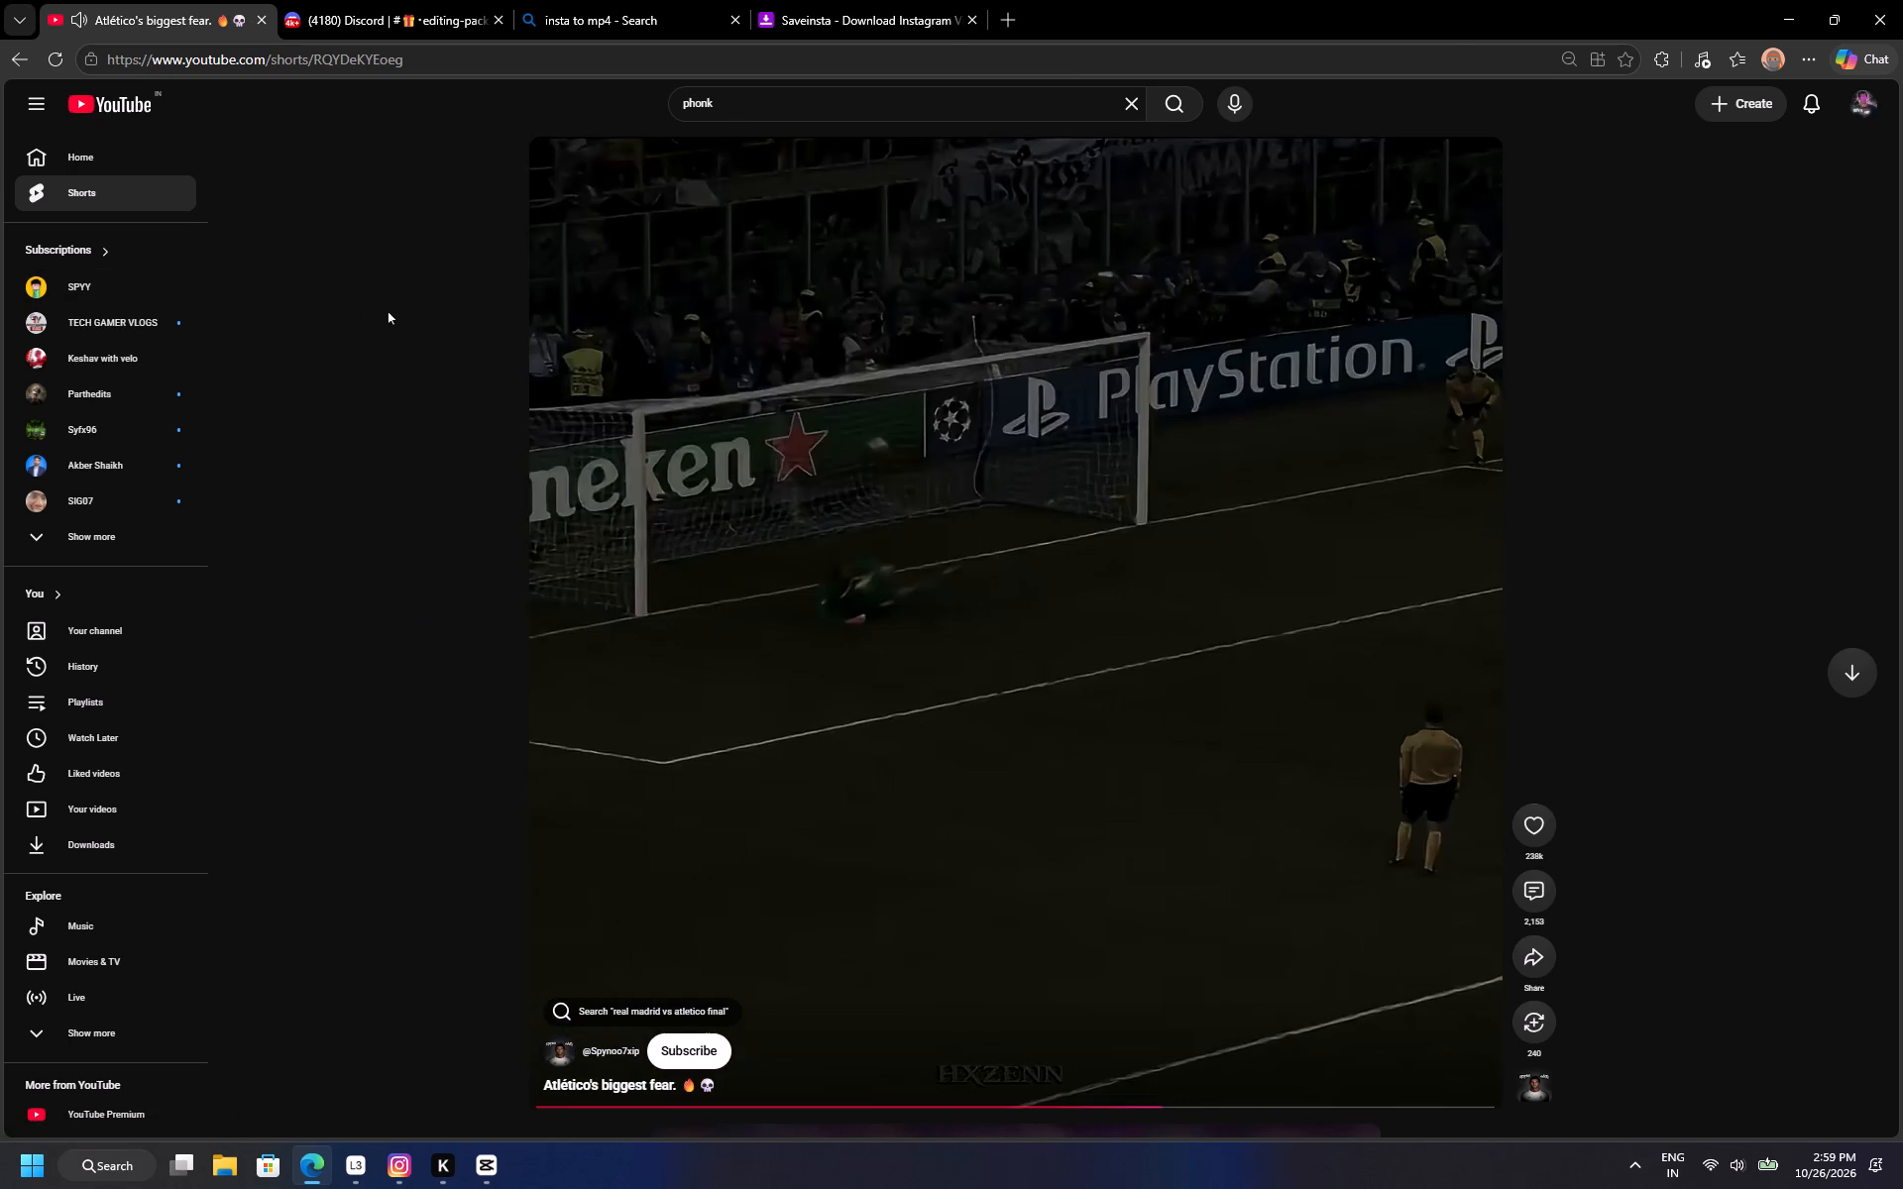
Go back to the YouTube home feed and reopen the PAPI DE MI VIDA PAPI AMOR FUNK 2 mix.
{"action": "double_click", "coordinate": [11, 64]}
{"action": "scroll", "coordinate": [482, 463], "scroll_direction": "up", "scroll_amount": 2}
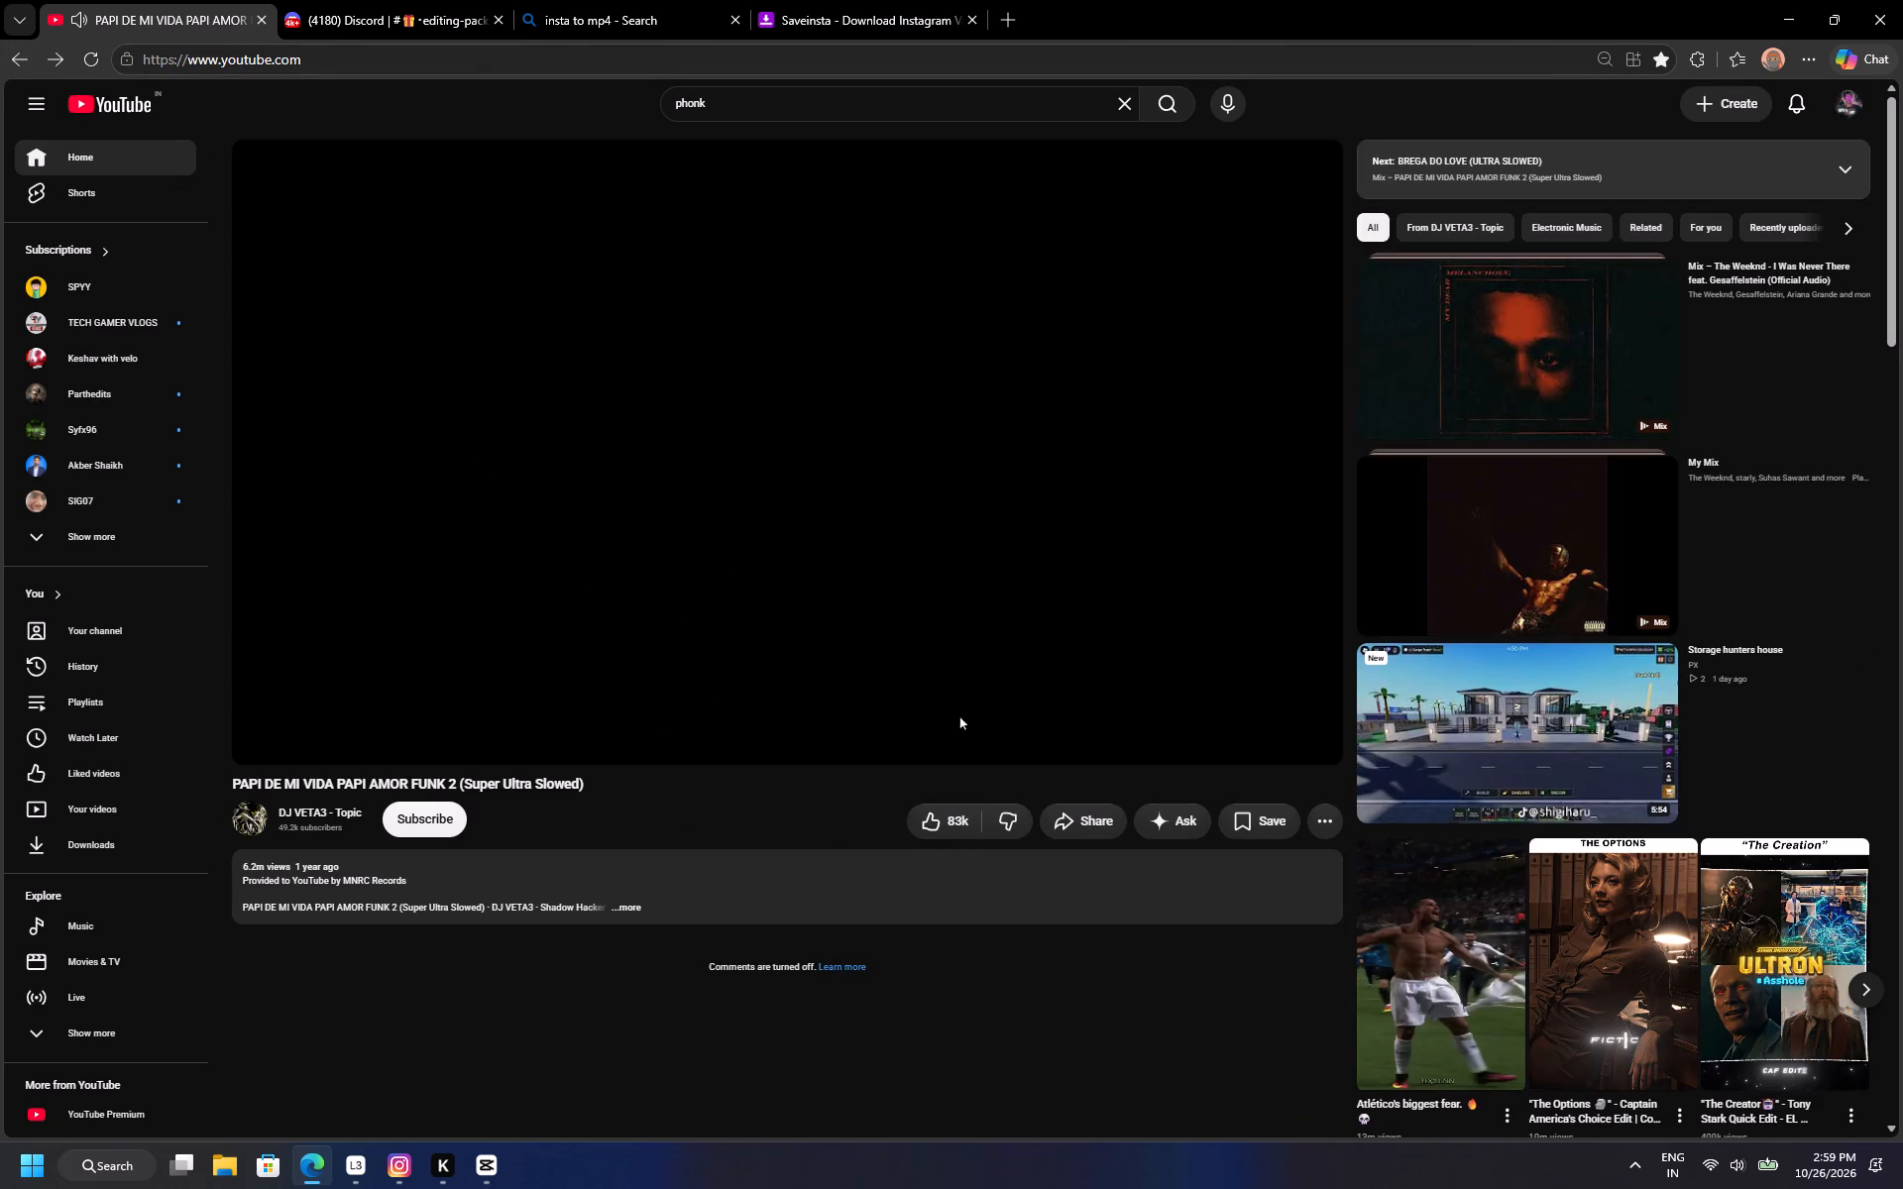
{"action": "scroll", "coordinate": [782, 571], "scroll_direction": "down", "scroll_amount": 1}
{"action": "scroll", "coordinate": [782, 571], "scroll_direction": "up", "scroll_amount": 4}
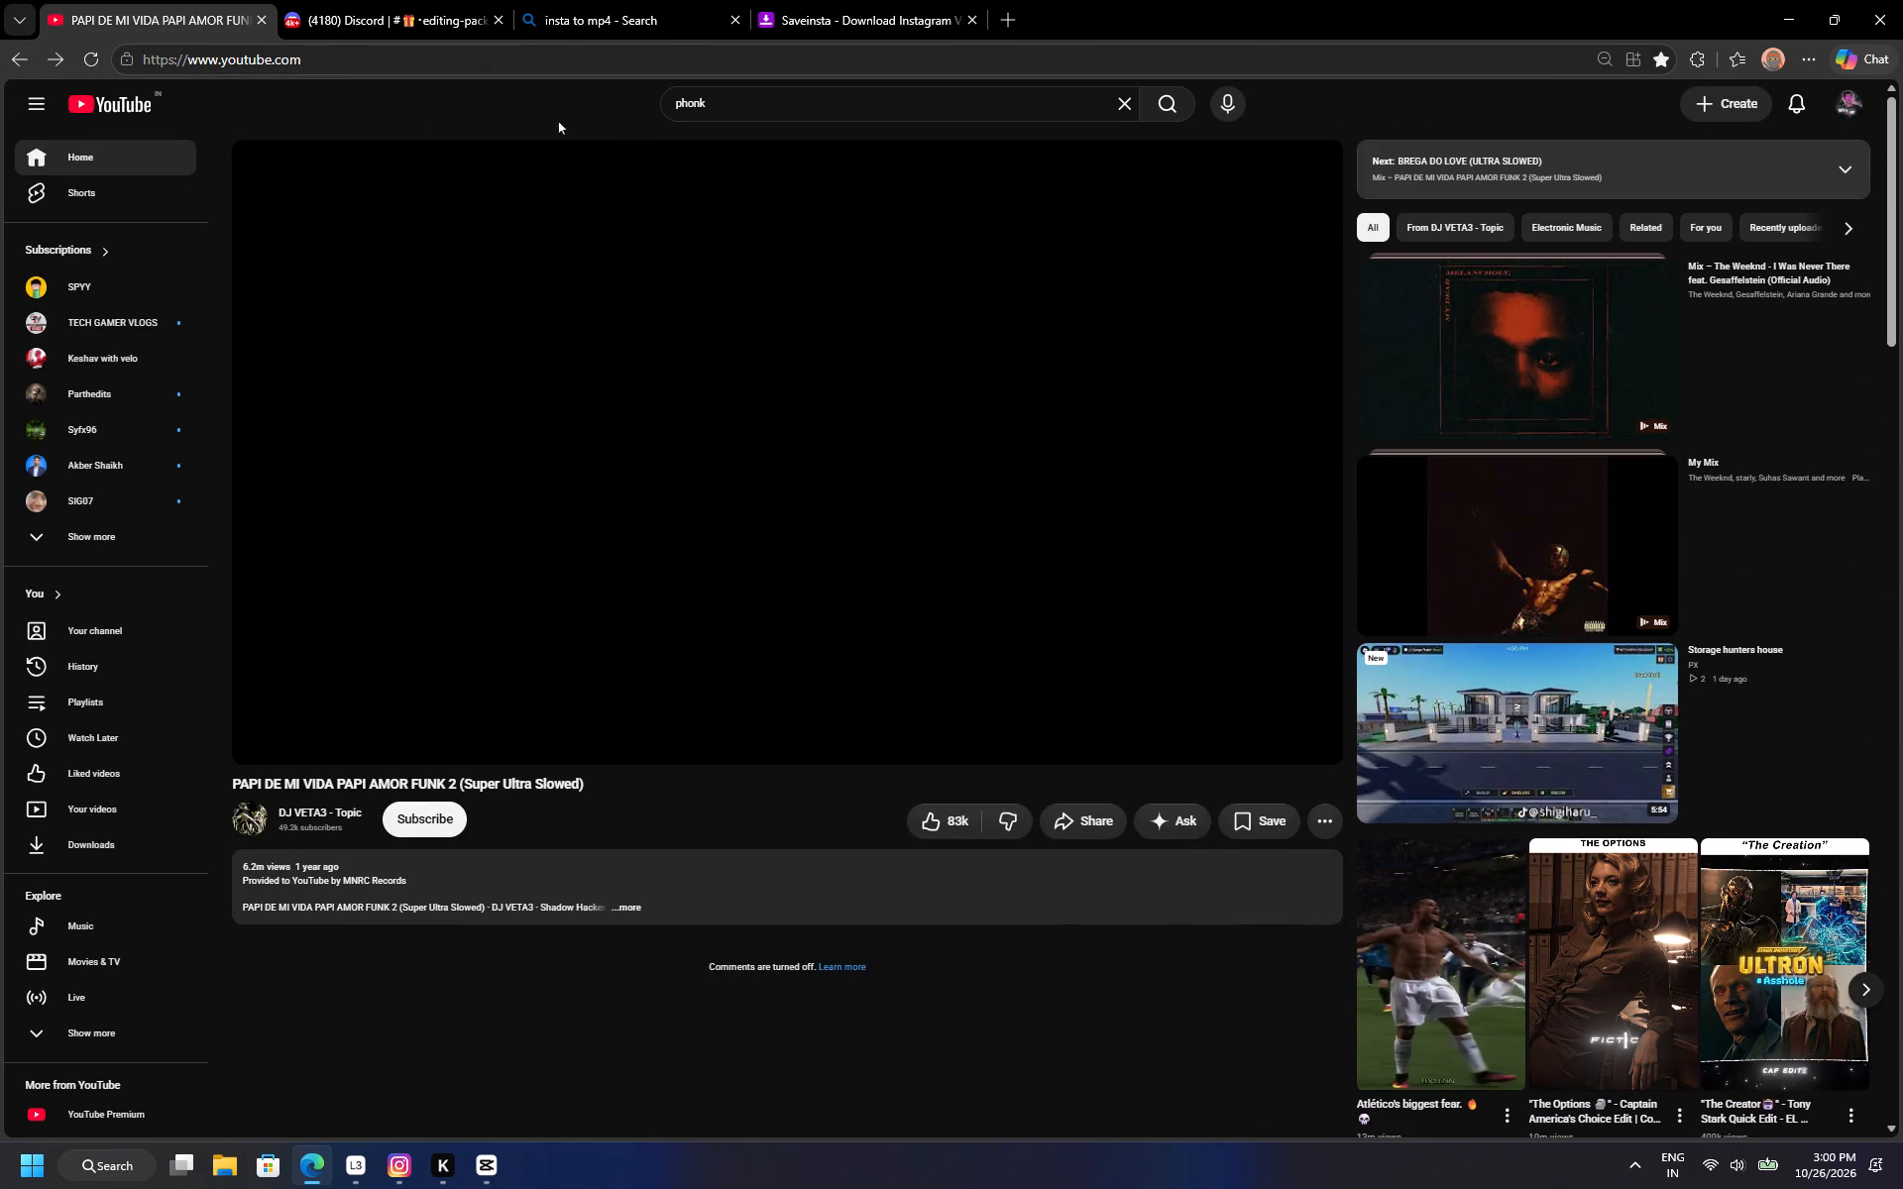
{"action": "left_click", "coordinate": [101, 94]}
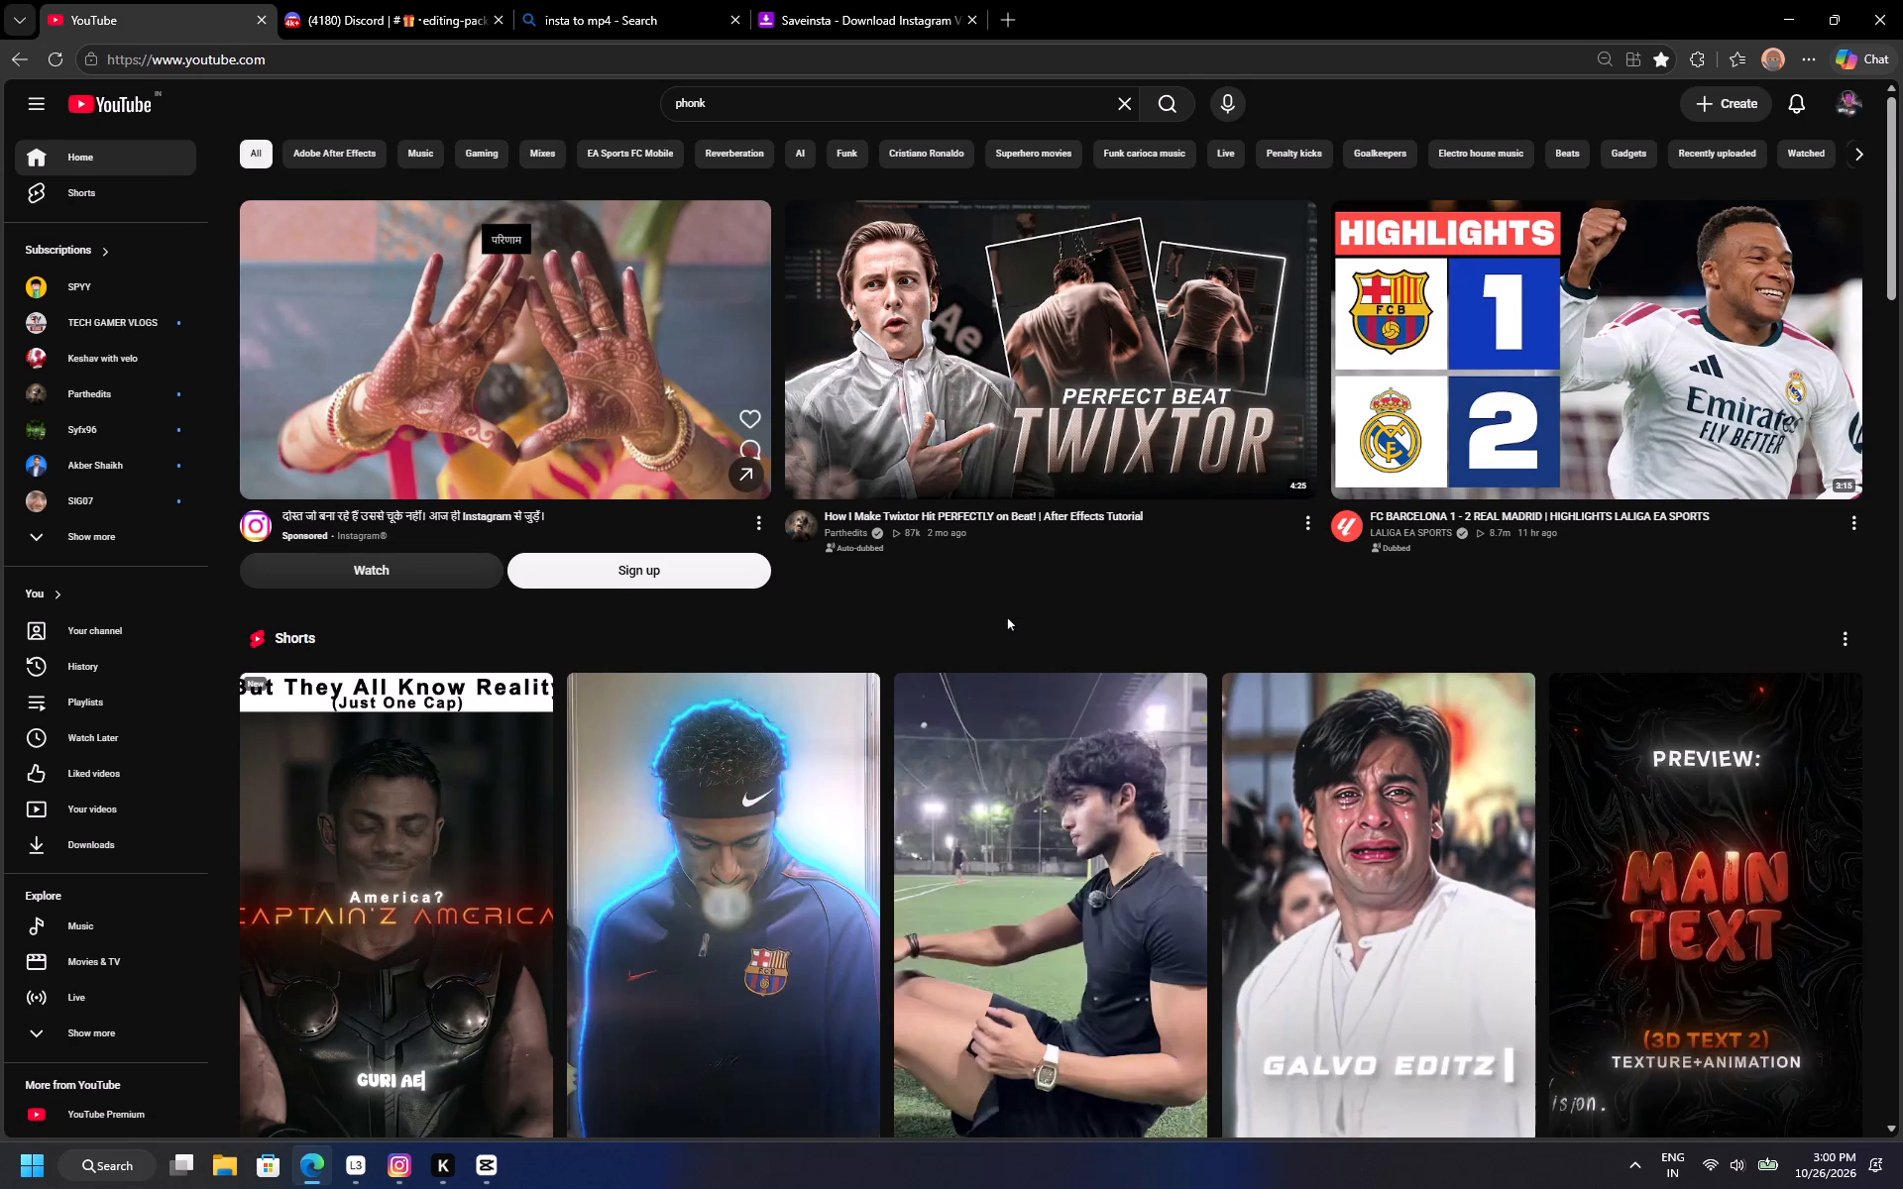
{"action": "scroll", "coordinate": [1007, 617], "scroll_direction": "down", "scroll_amount": 1}
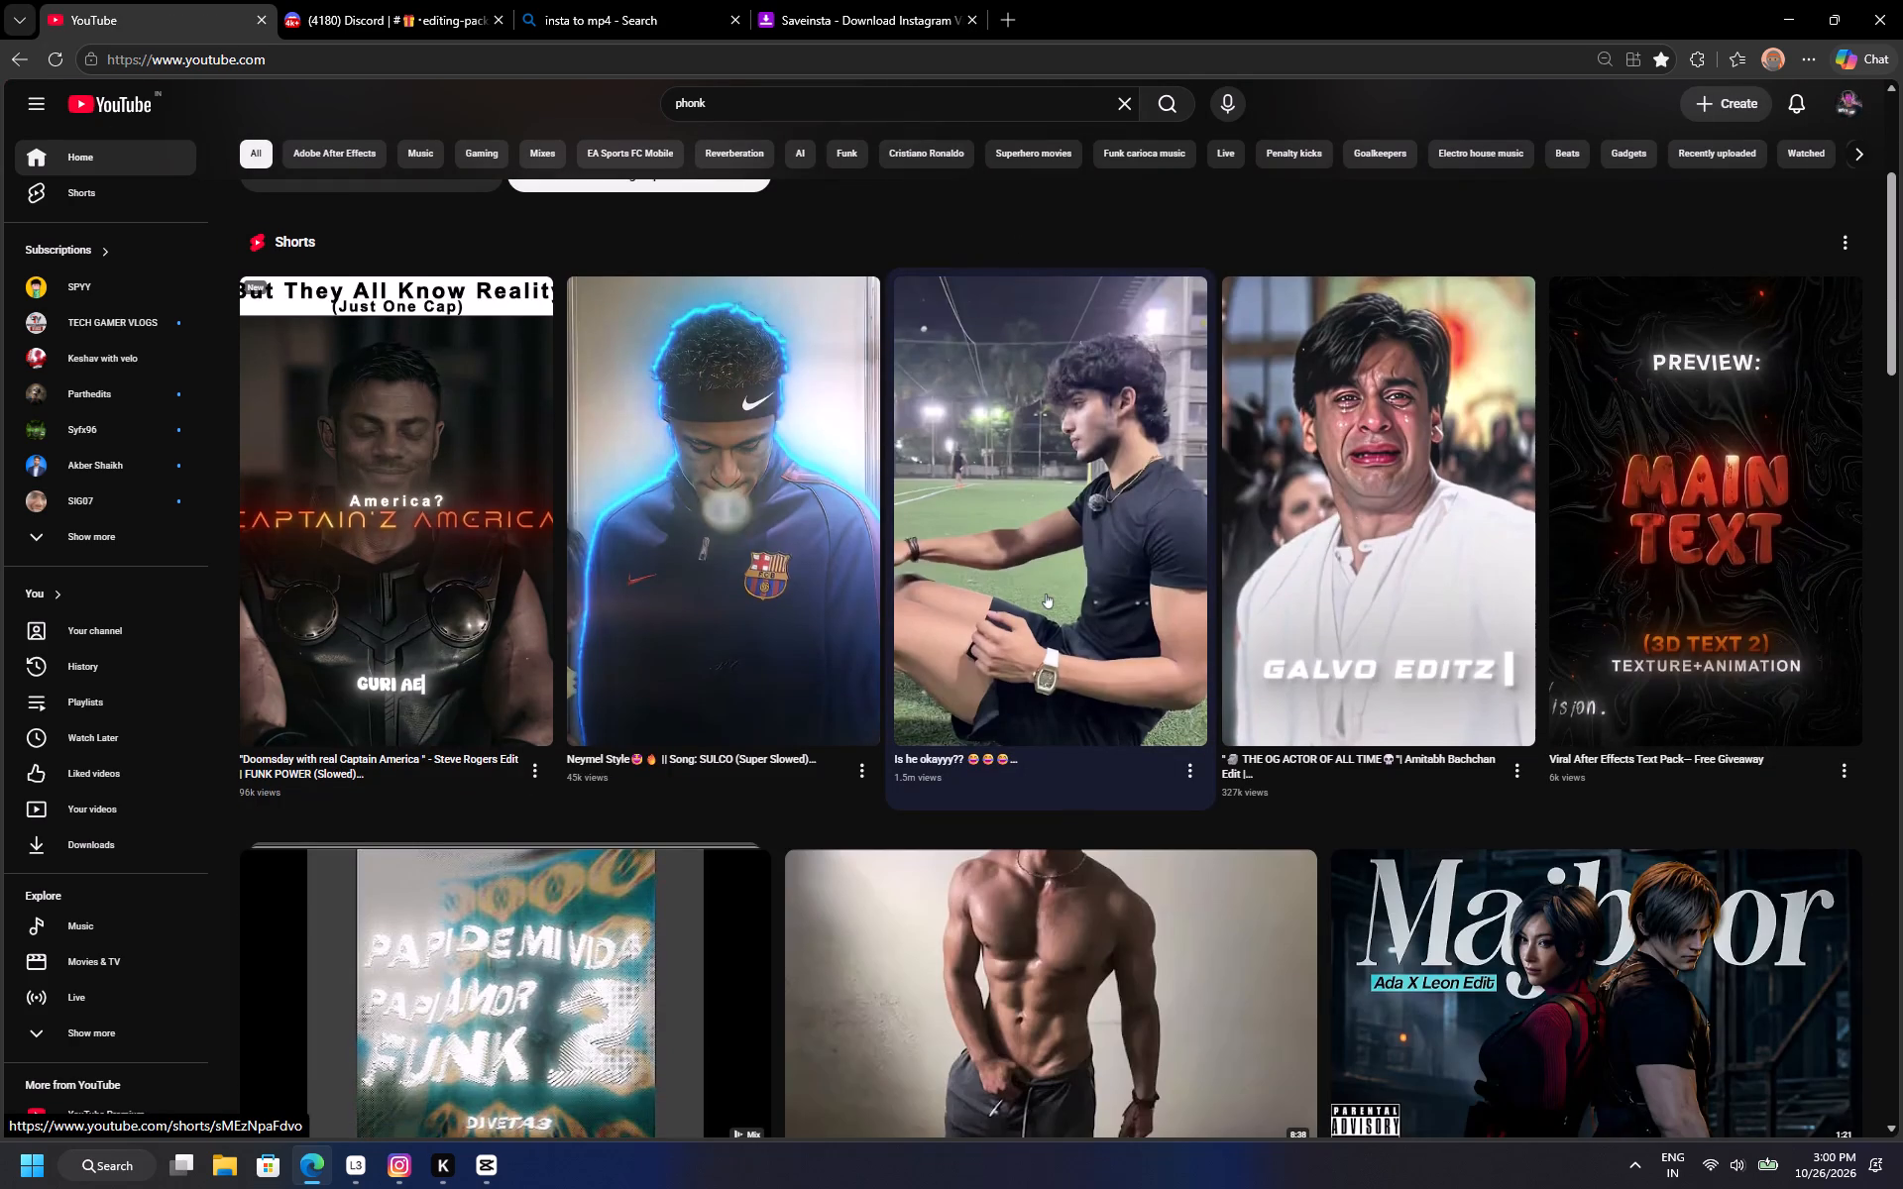
{"action": "scroll", "coordinate": [1009, 594], "scroll_direction": "down", "scroll_amount": 1}
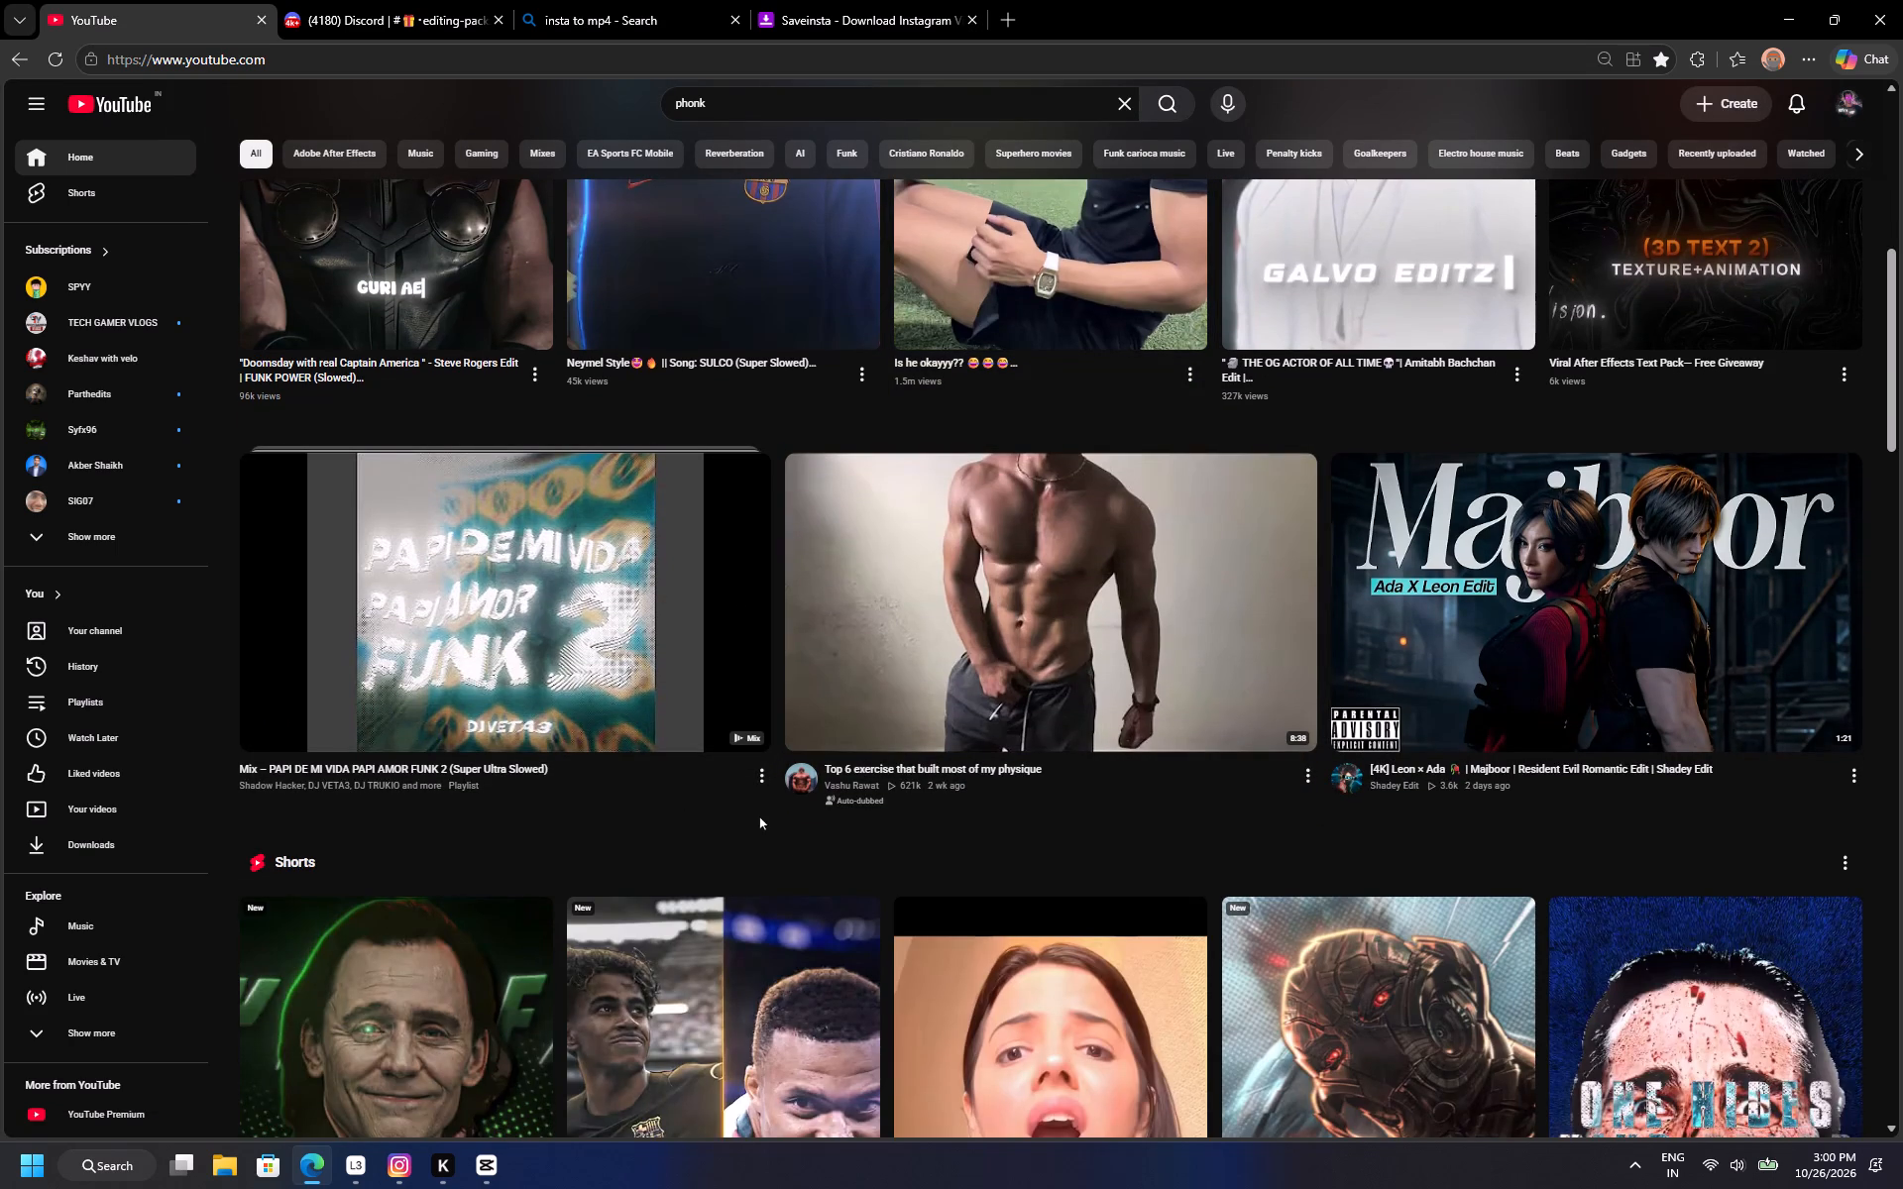
{"action": "scroll", "coordinate": [727, 773], "scroll_direction": "down", "scroll_amount": 3}
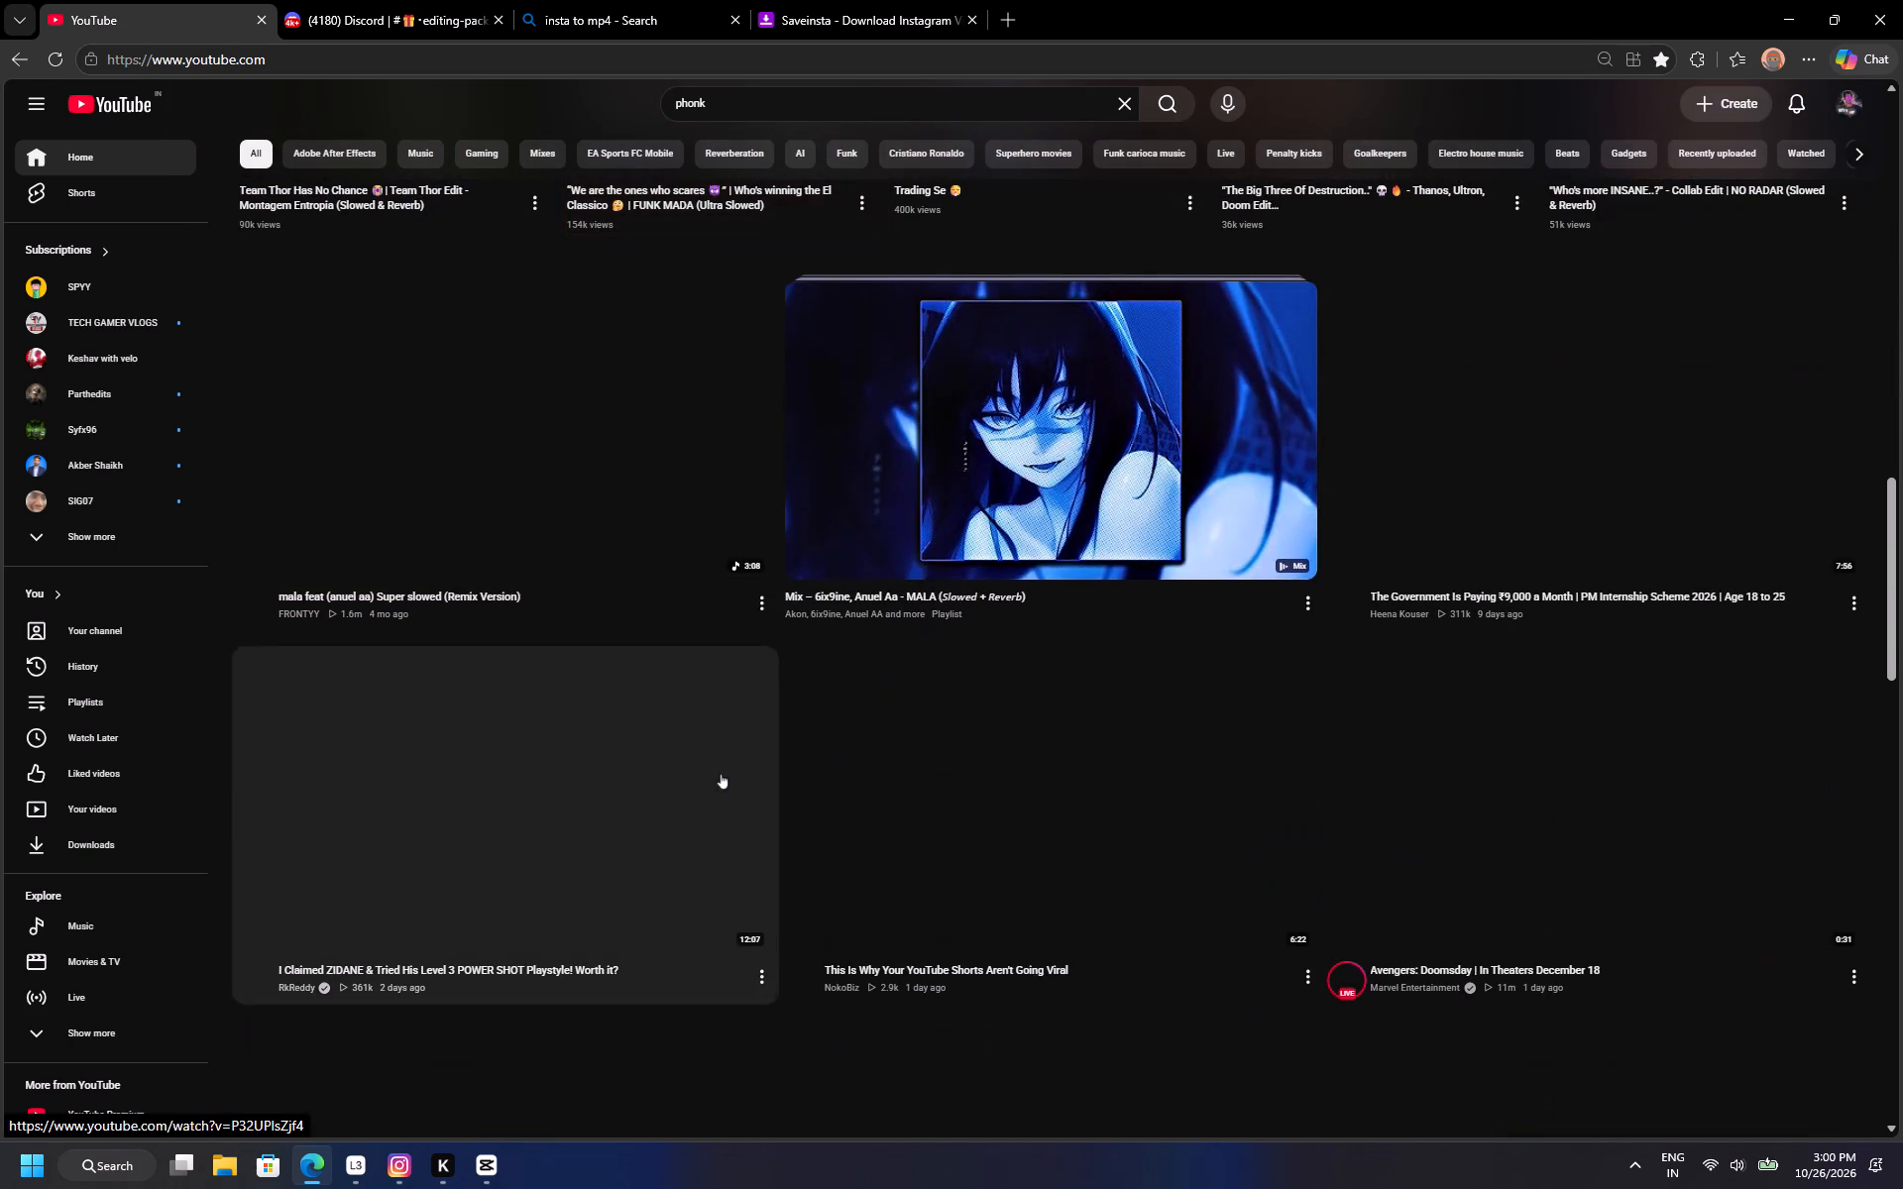
{"action": "scroll", "coordinate": [770, 676], "scroll_direction": "up", "scroll_amount": 2}
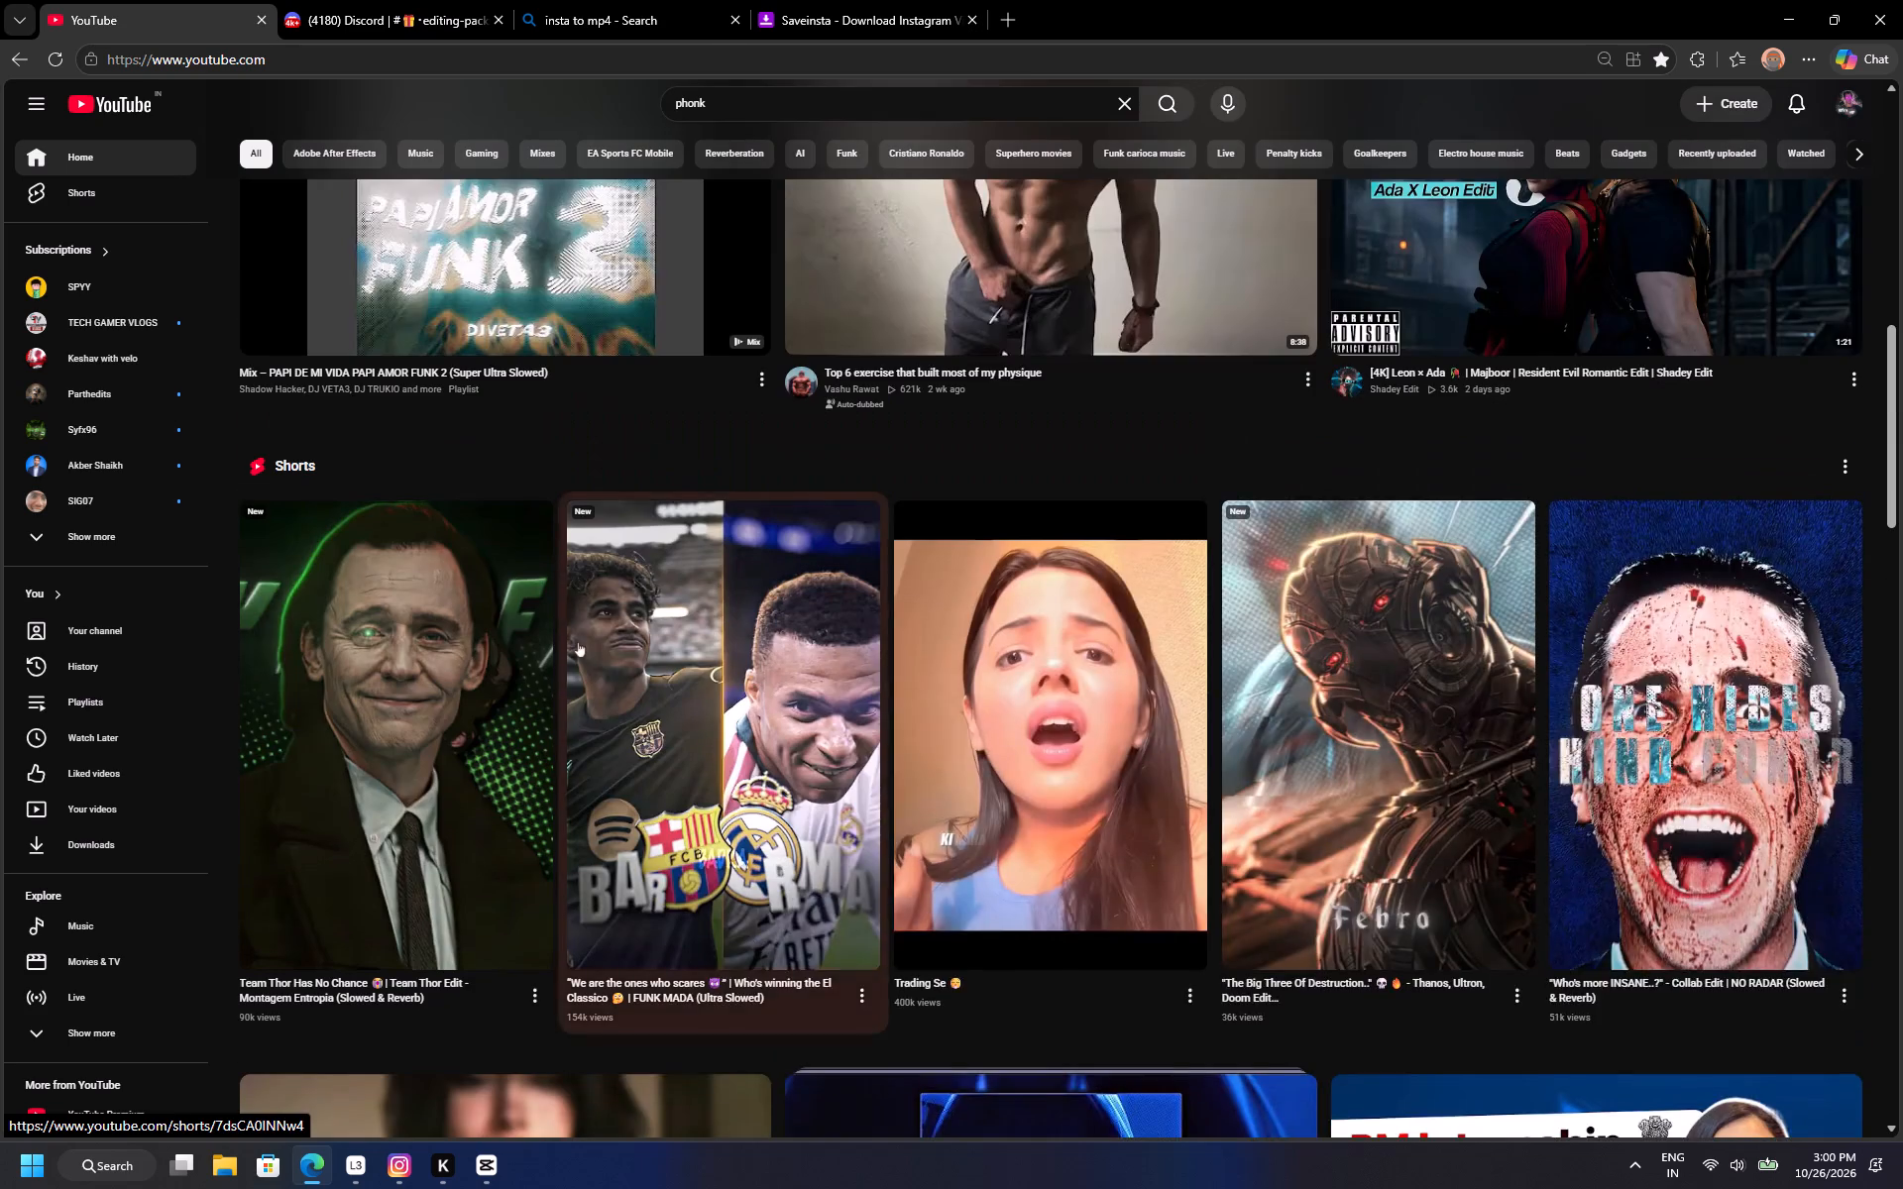
{"action": "scroll", "coordinate": [571, 644], "scroll_direction": "up", "scroll_amount": 2}
{"action": "left_click", "coordinate": [565, 897]}
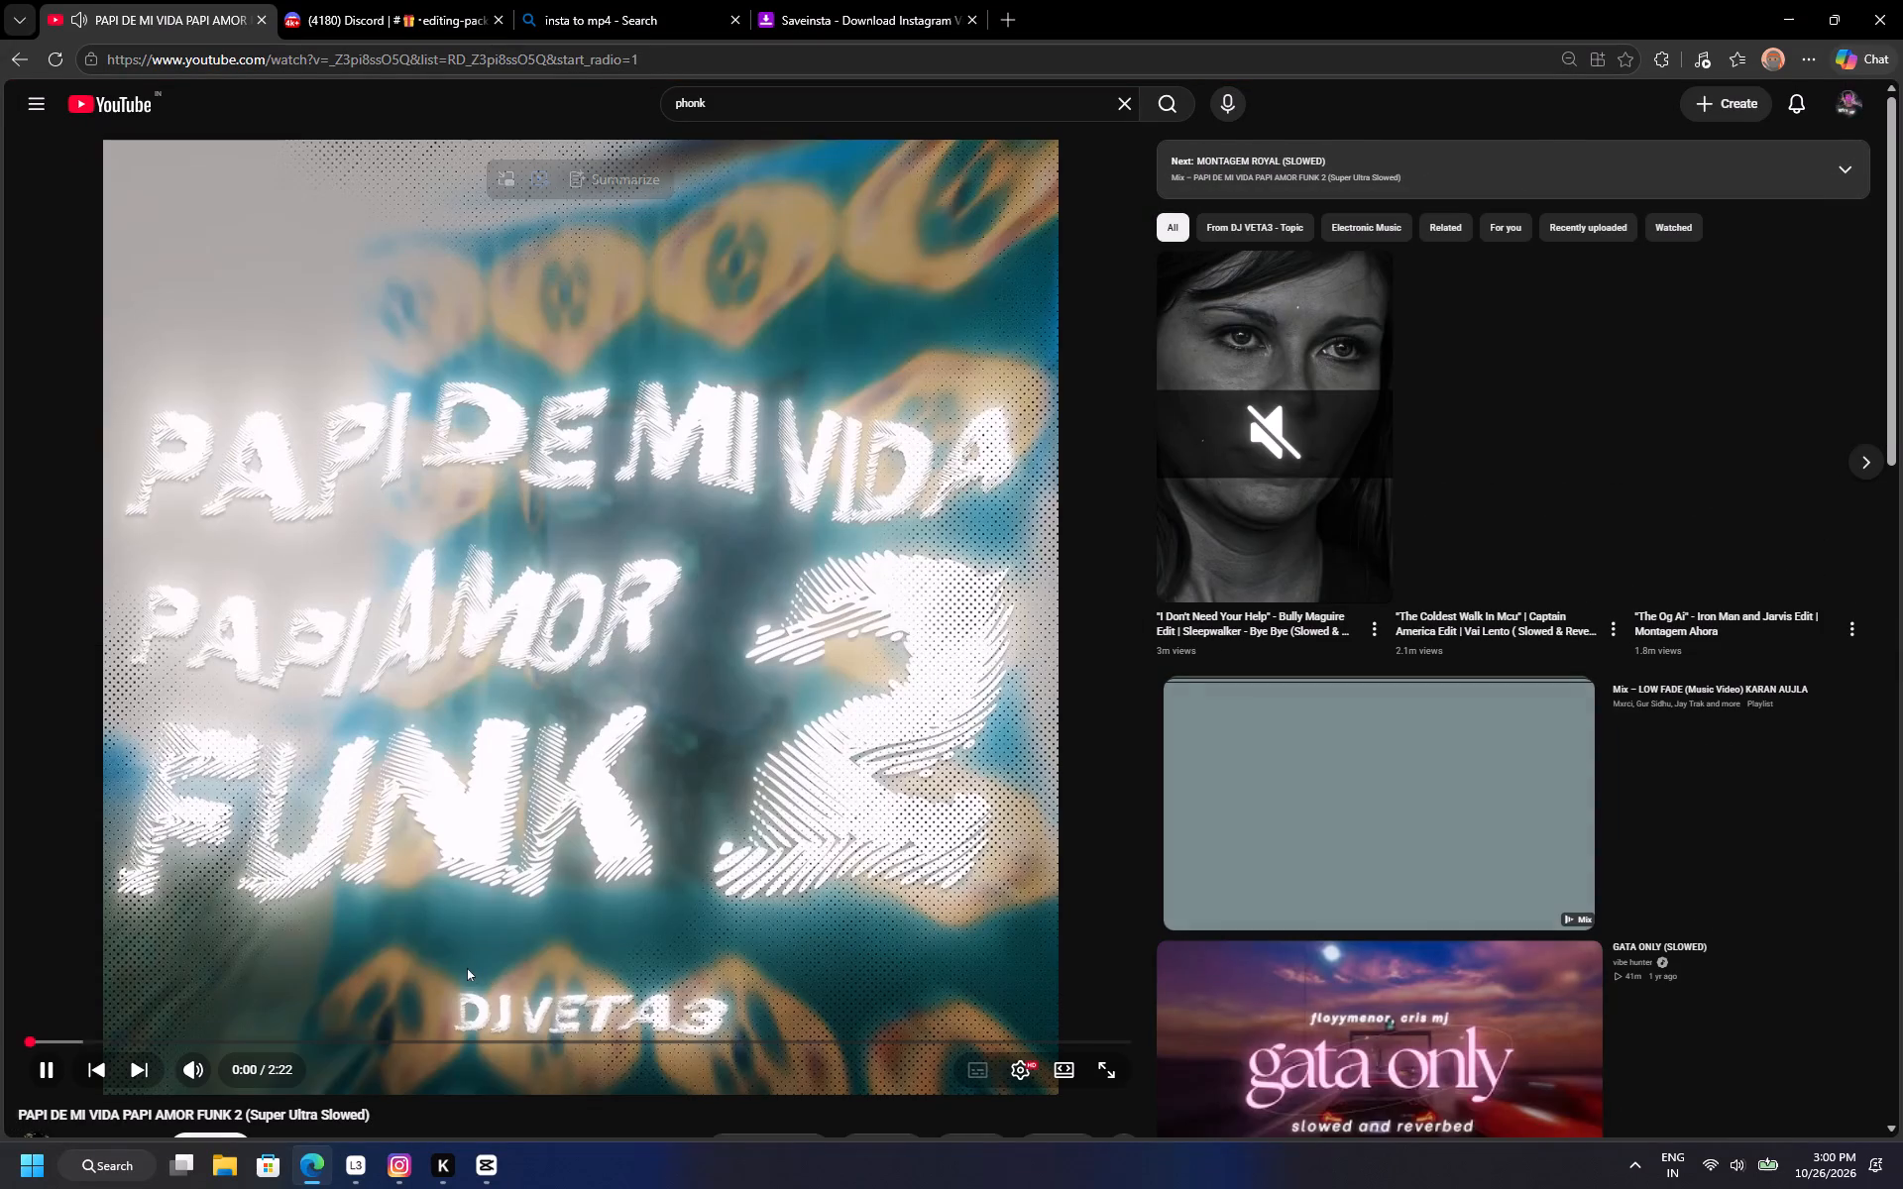
Listen to PAPI DE MI VIDA PAPI AMOR FUNK 2, skipping ahead to about 0:21 and 0:25.
{"action": "scroll", "coordinate": [338, 906], "scroll_direction": "down", "scroll_amount": 1}
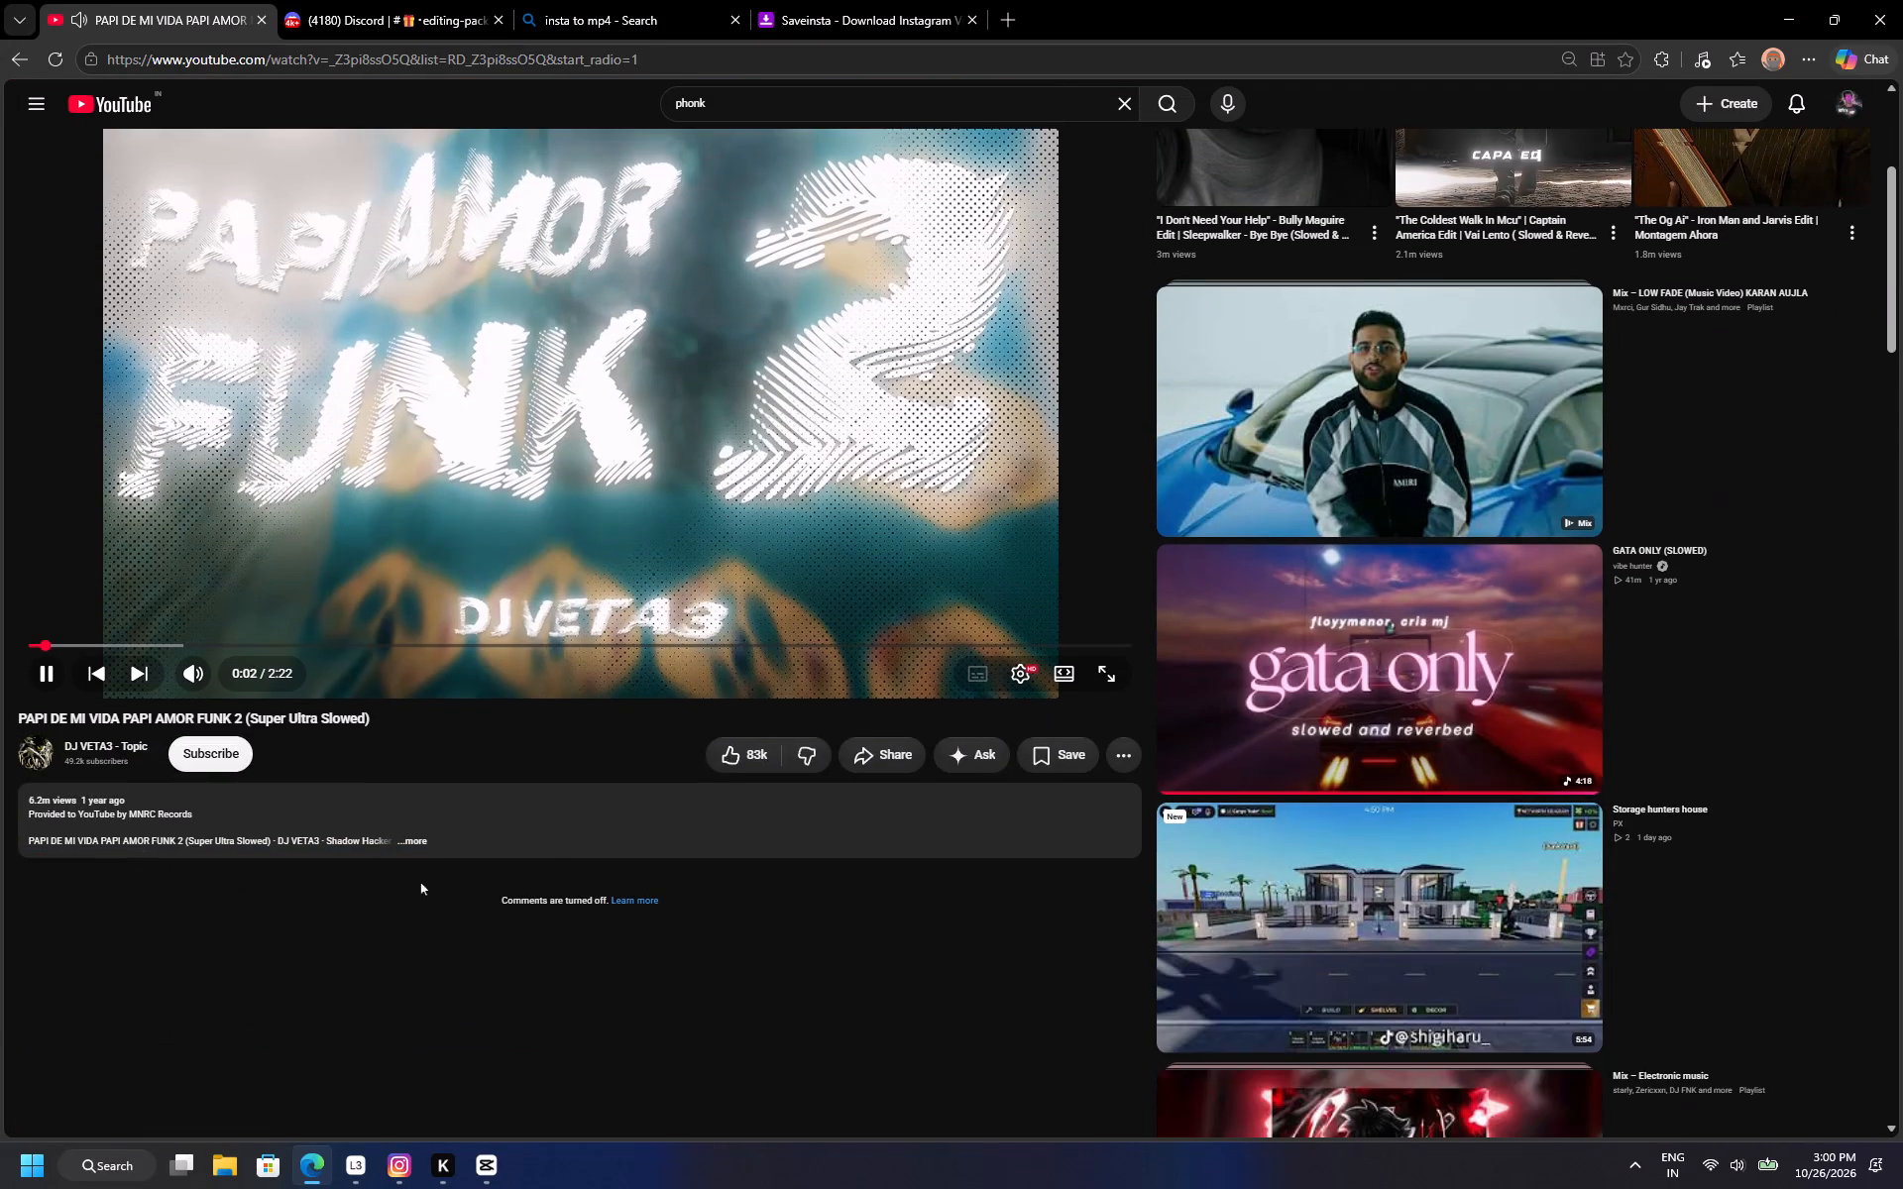
{"action": "scroll", "coordinate": [555, 864], "scroll_direction": "up", "scroll_amount": 2}
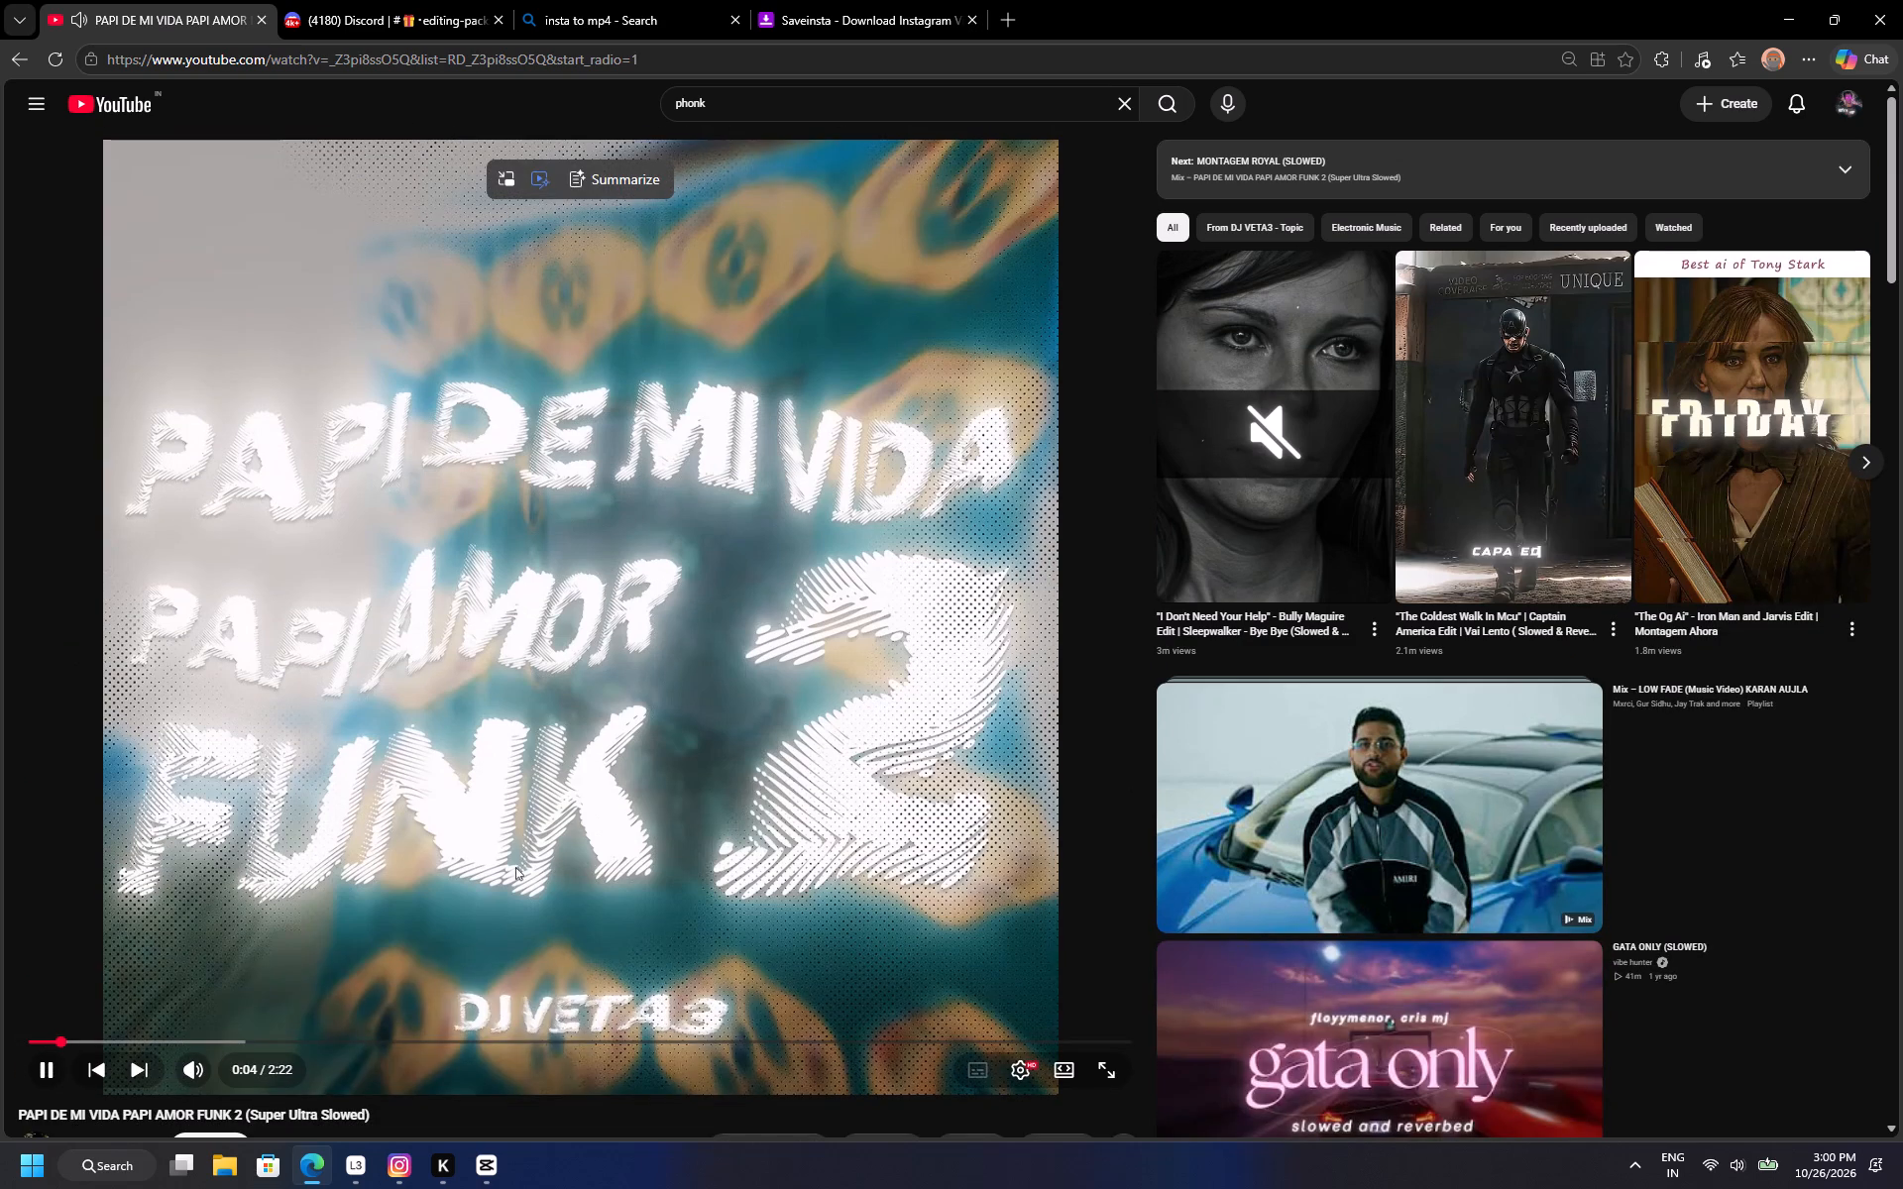
{"action": "left_click", "coordinate": [193, 1038]}
{"action": "left_click", "coordinate": [228, 1037]}
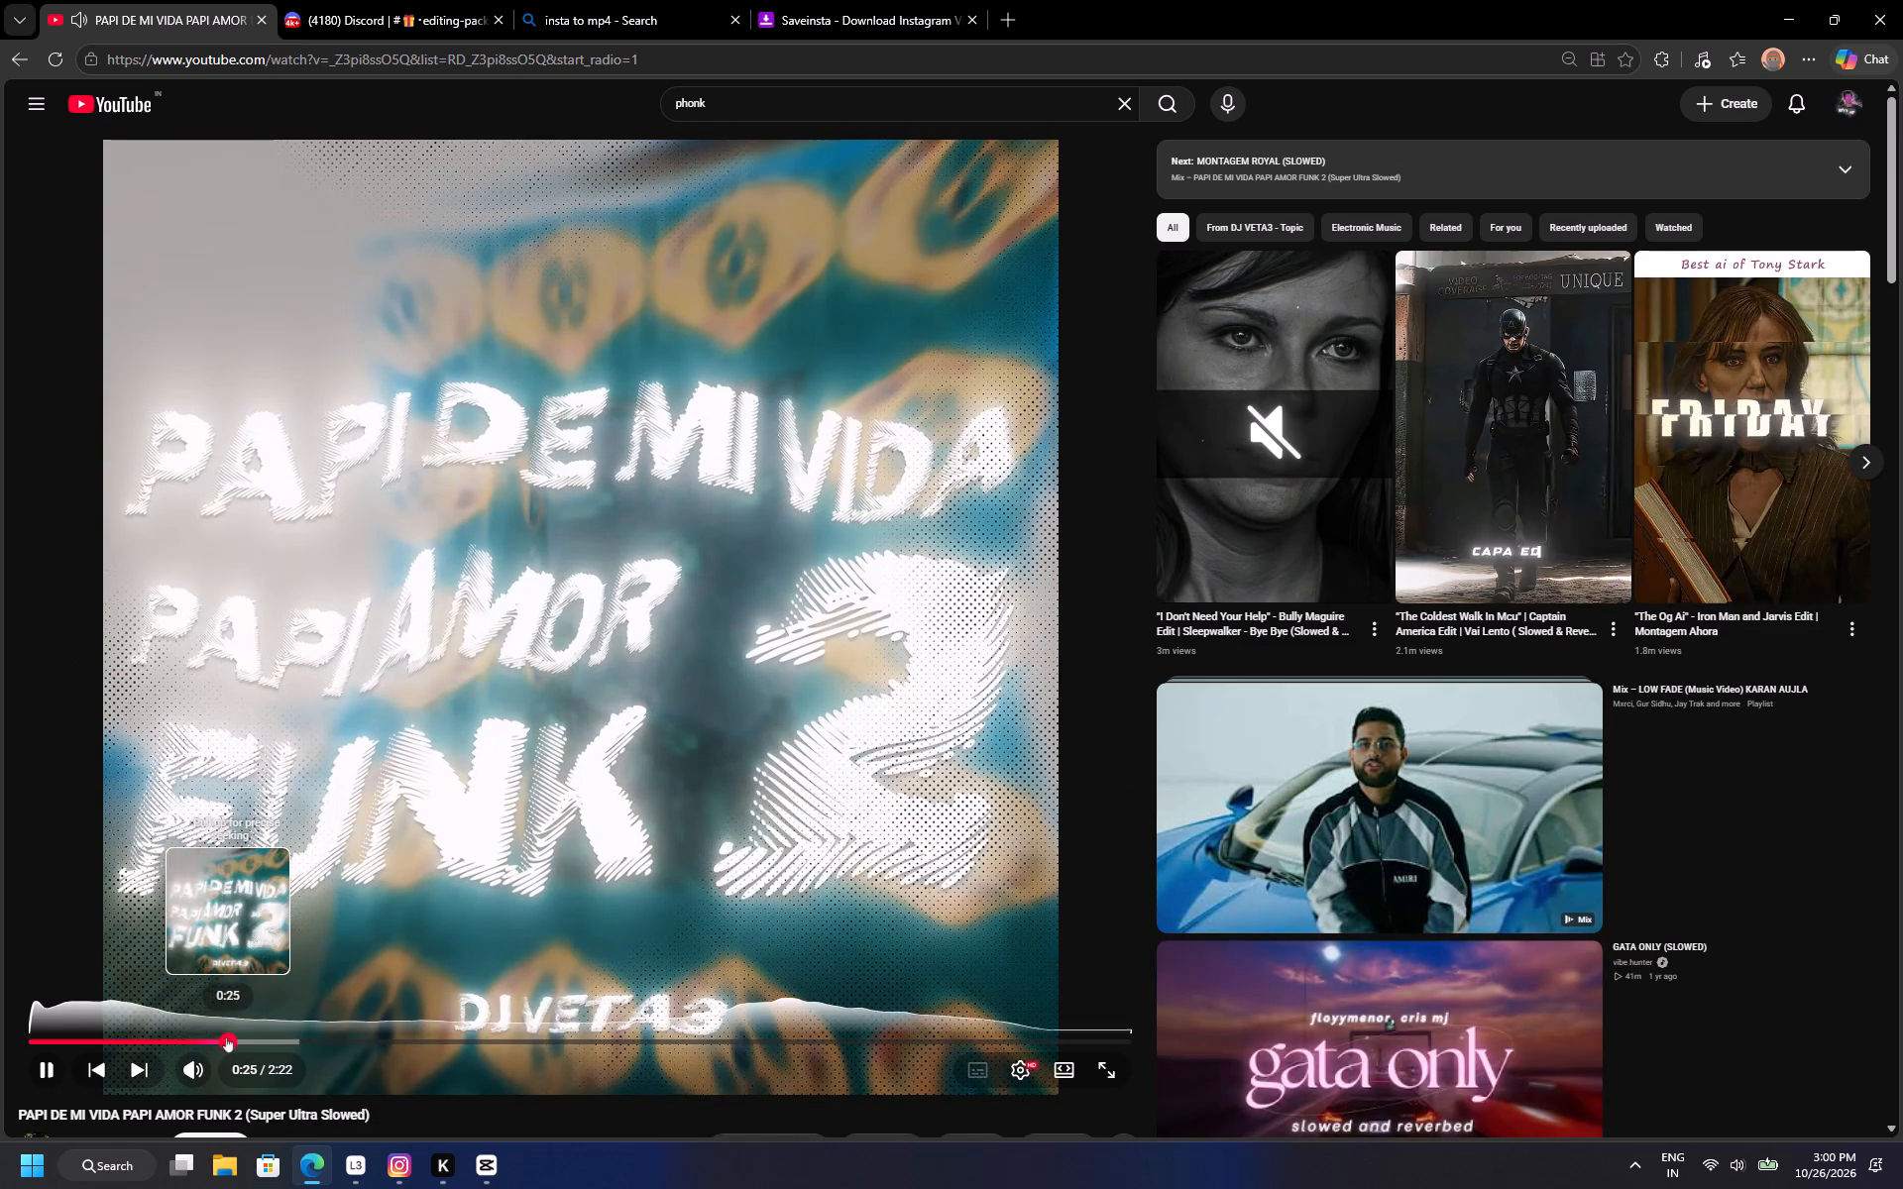
{"action": "scroll", "coordinate": [486, 916], "scroll_direction": "down", "scroll_amount": 1}
{"action": "scroll", "coordinate": [491, 914], "scroll_direction": "up", "scroll_amount": 2}
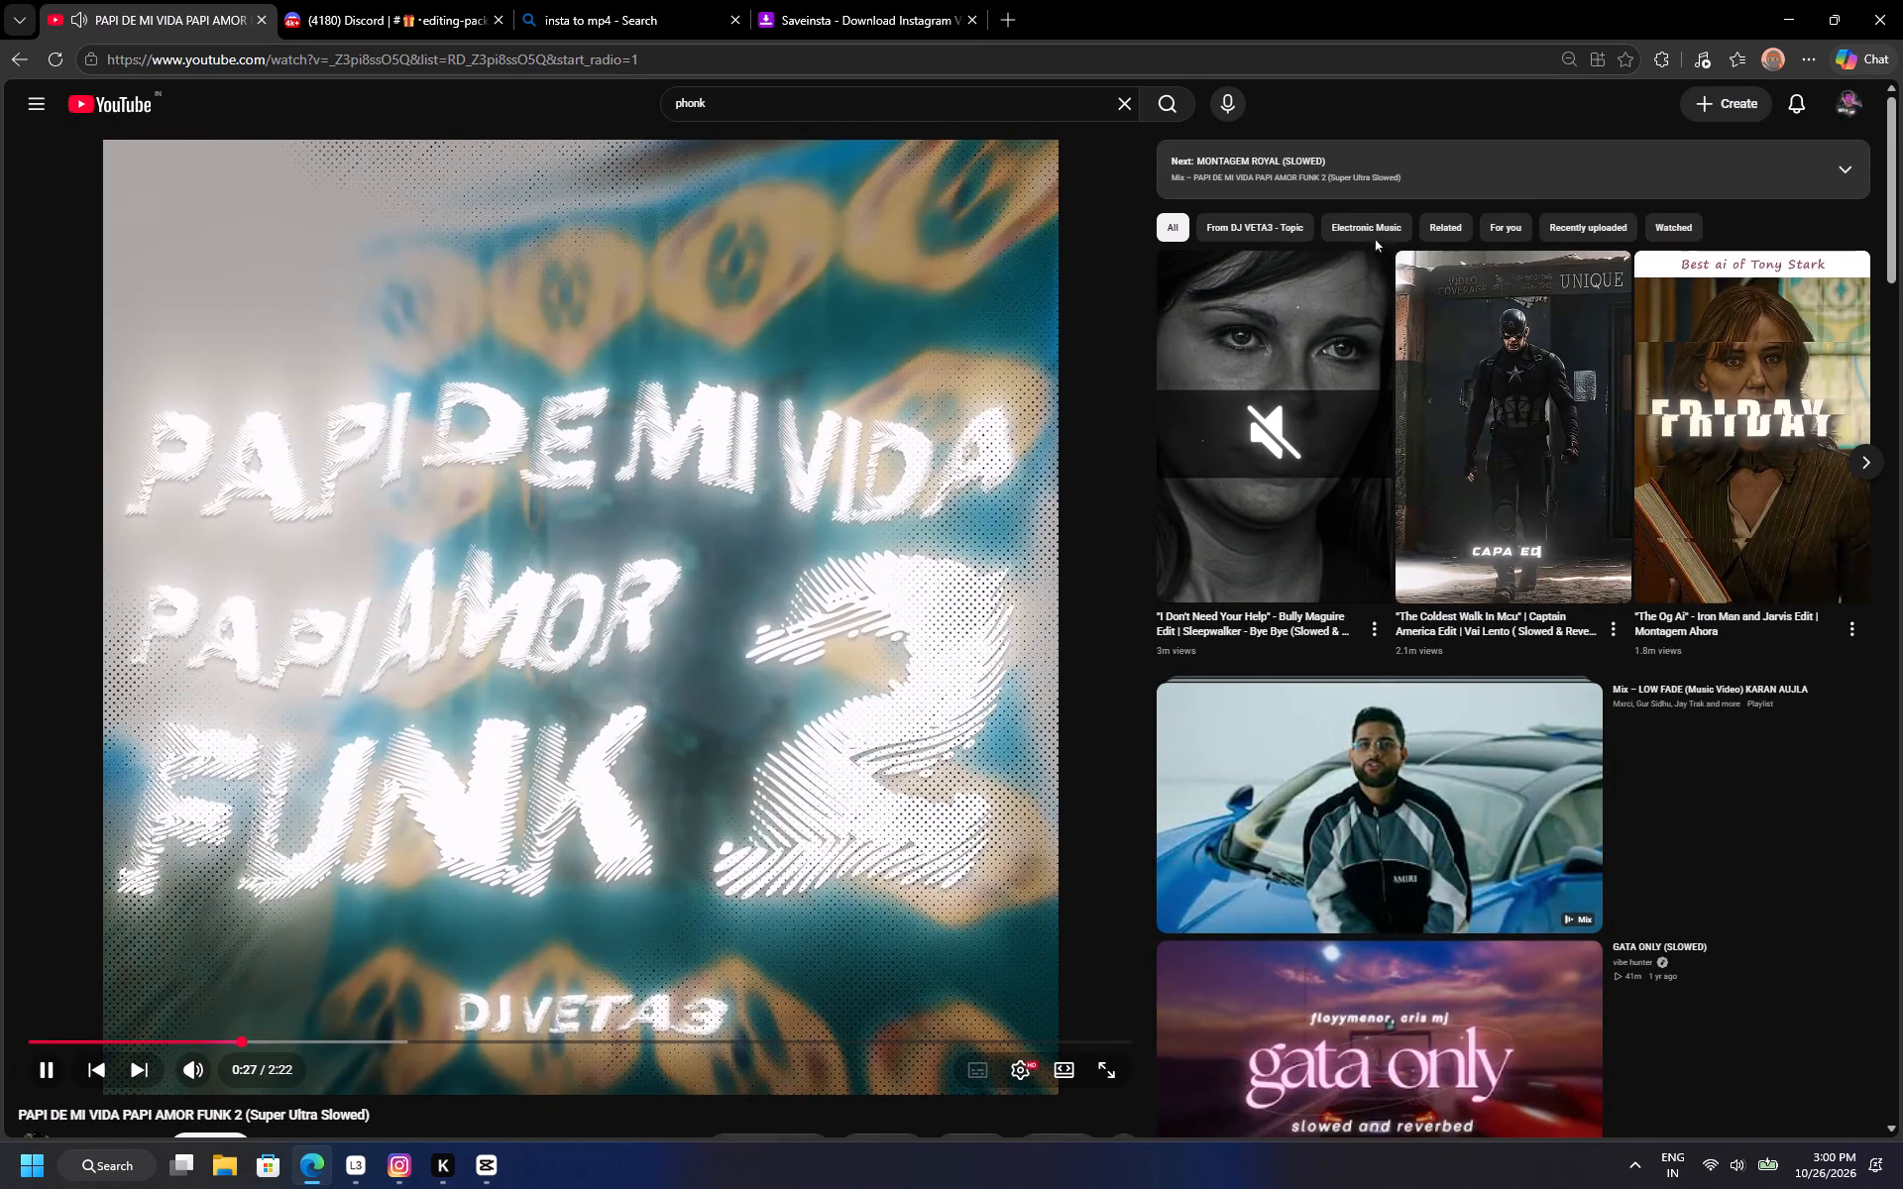
Open the mix's playlist and audition MONTAGEM ROYAL (SLOWED), skipping ahead through the first half minute before pausing it.
{"action": "left_click", "coordinate": [1493, 152]}
{"action": "left_click", "coordinate": [1338, 296]}
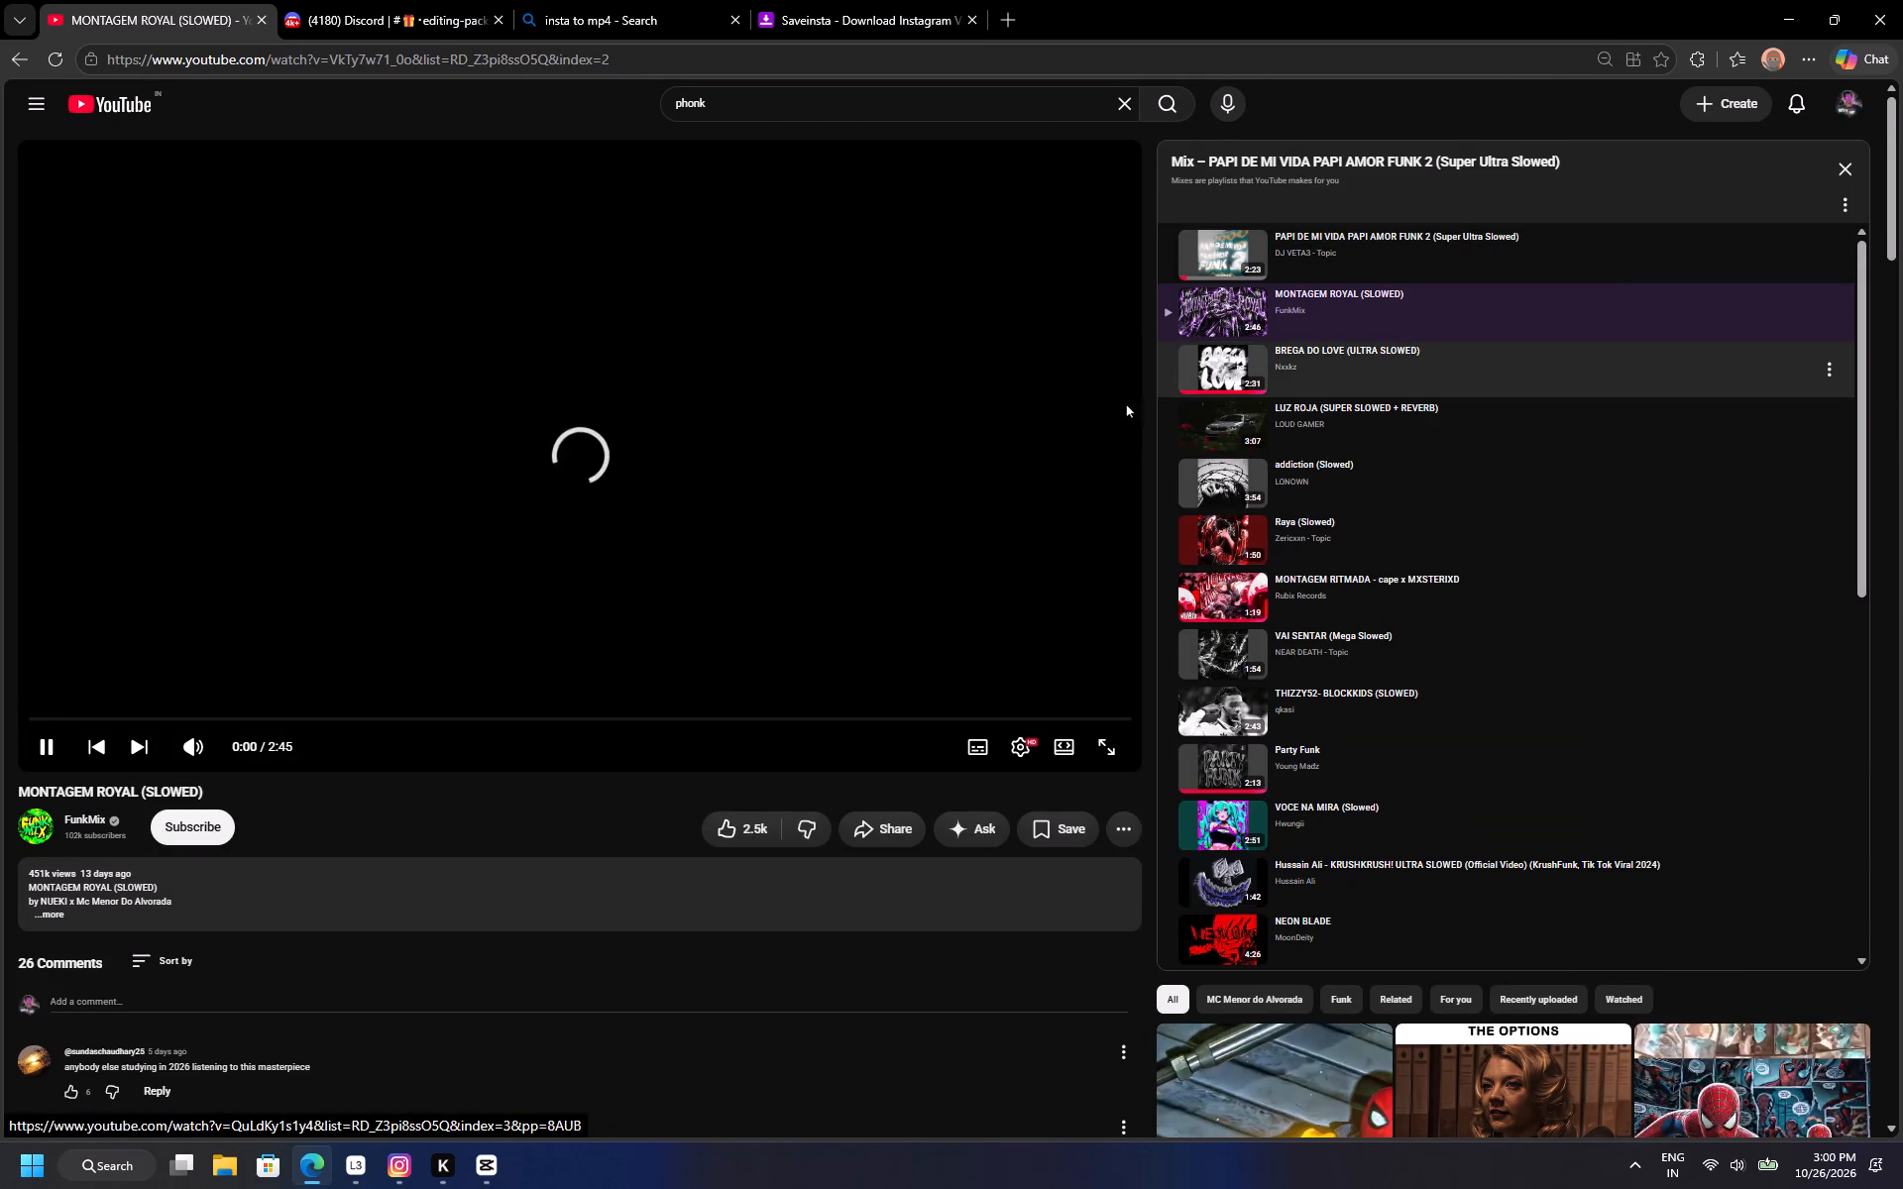
{"action": "scroll", "coordinate": [431, 596], "scroll_direction": "up", "scroll_amount": 2}
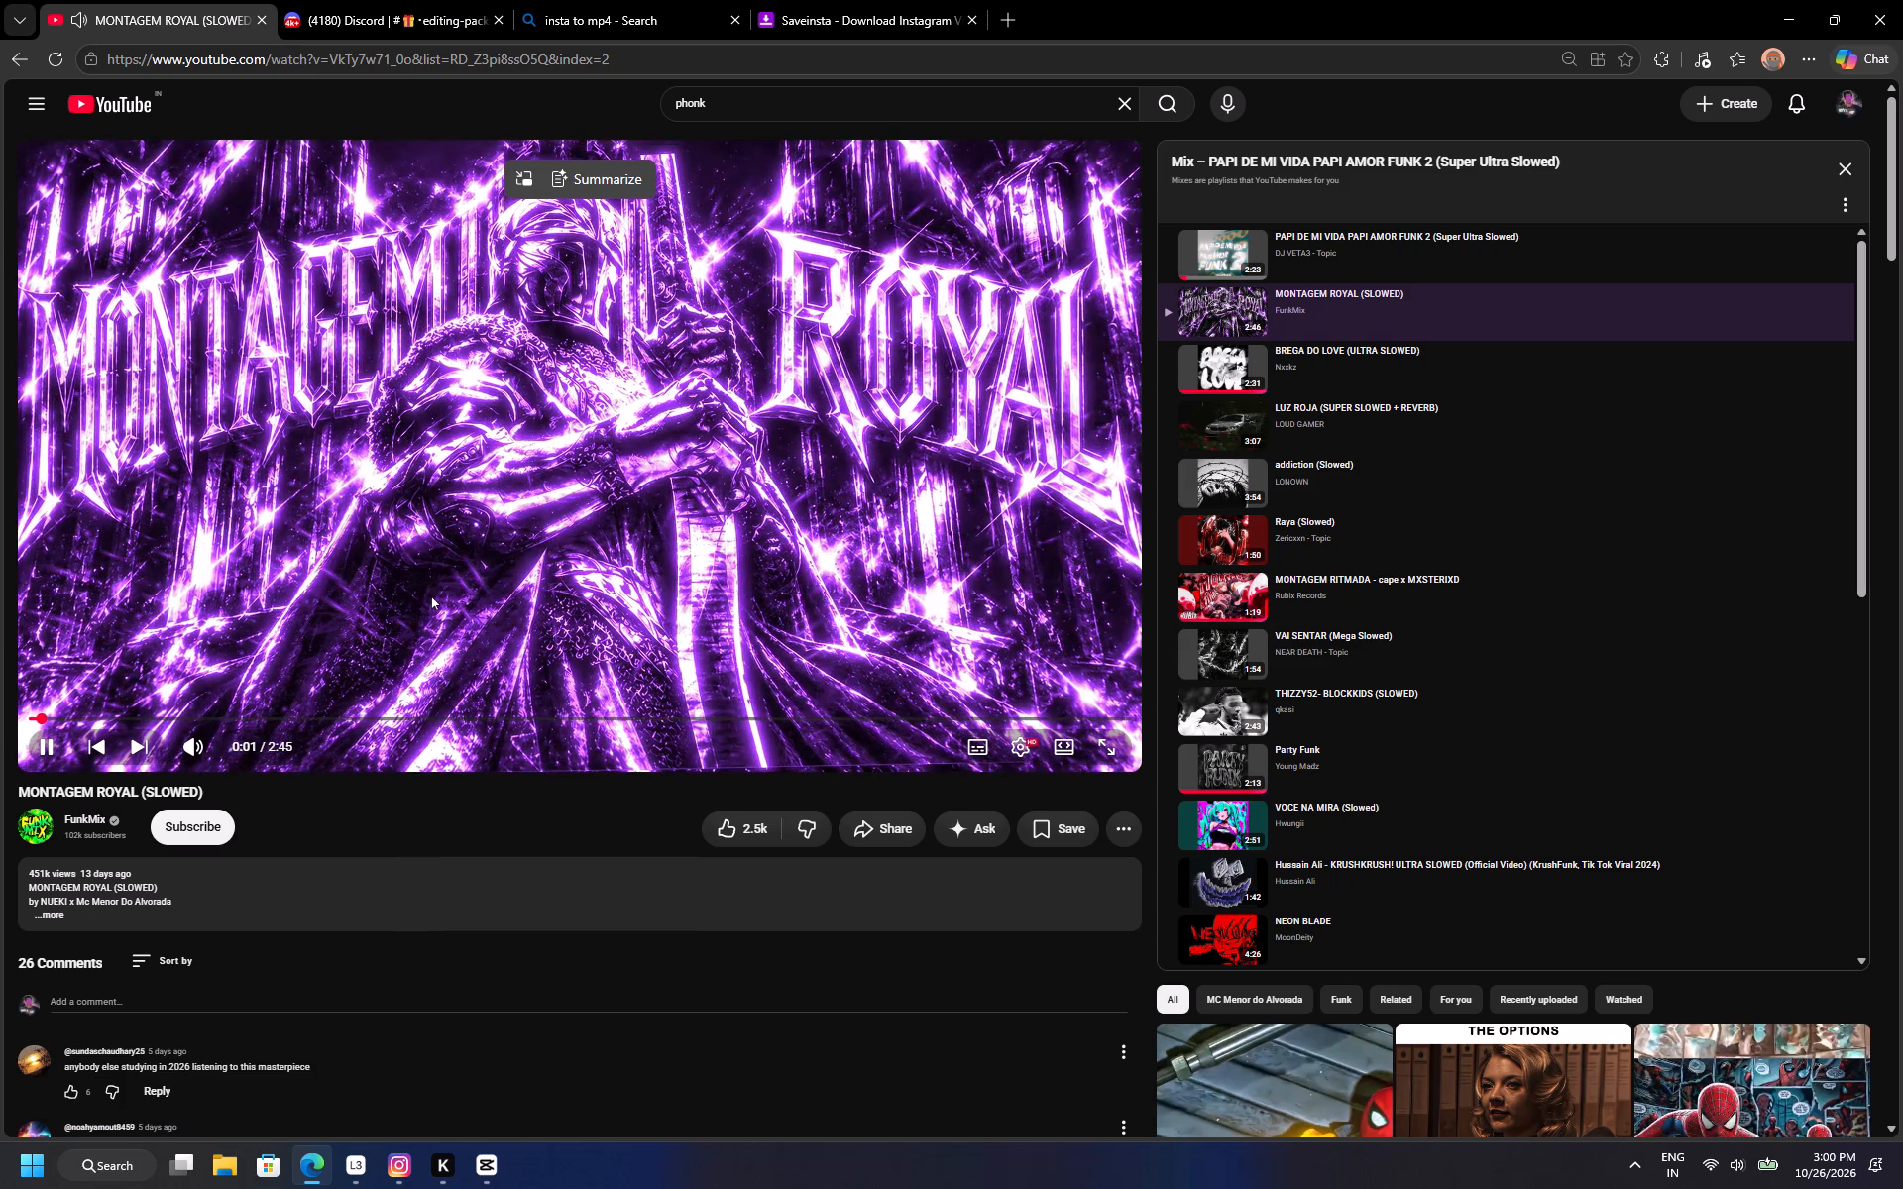
{"action": "left_click_drag", "start_coordinate": [54, 718], "coordinate": [0, 727]}
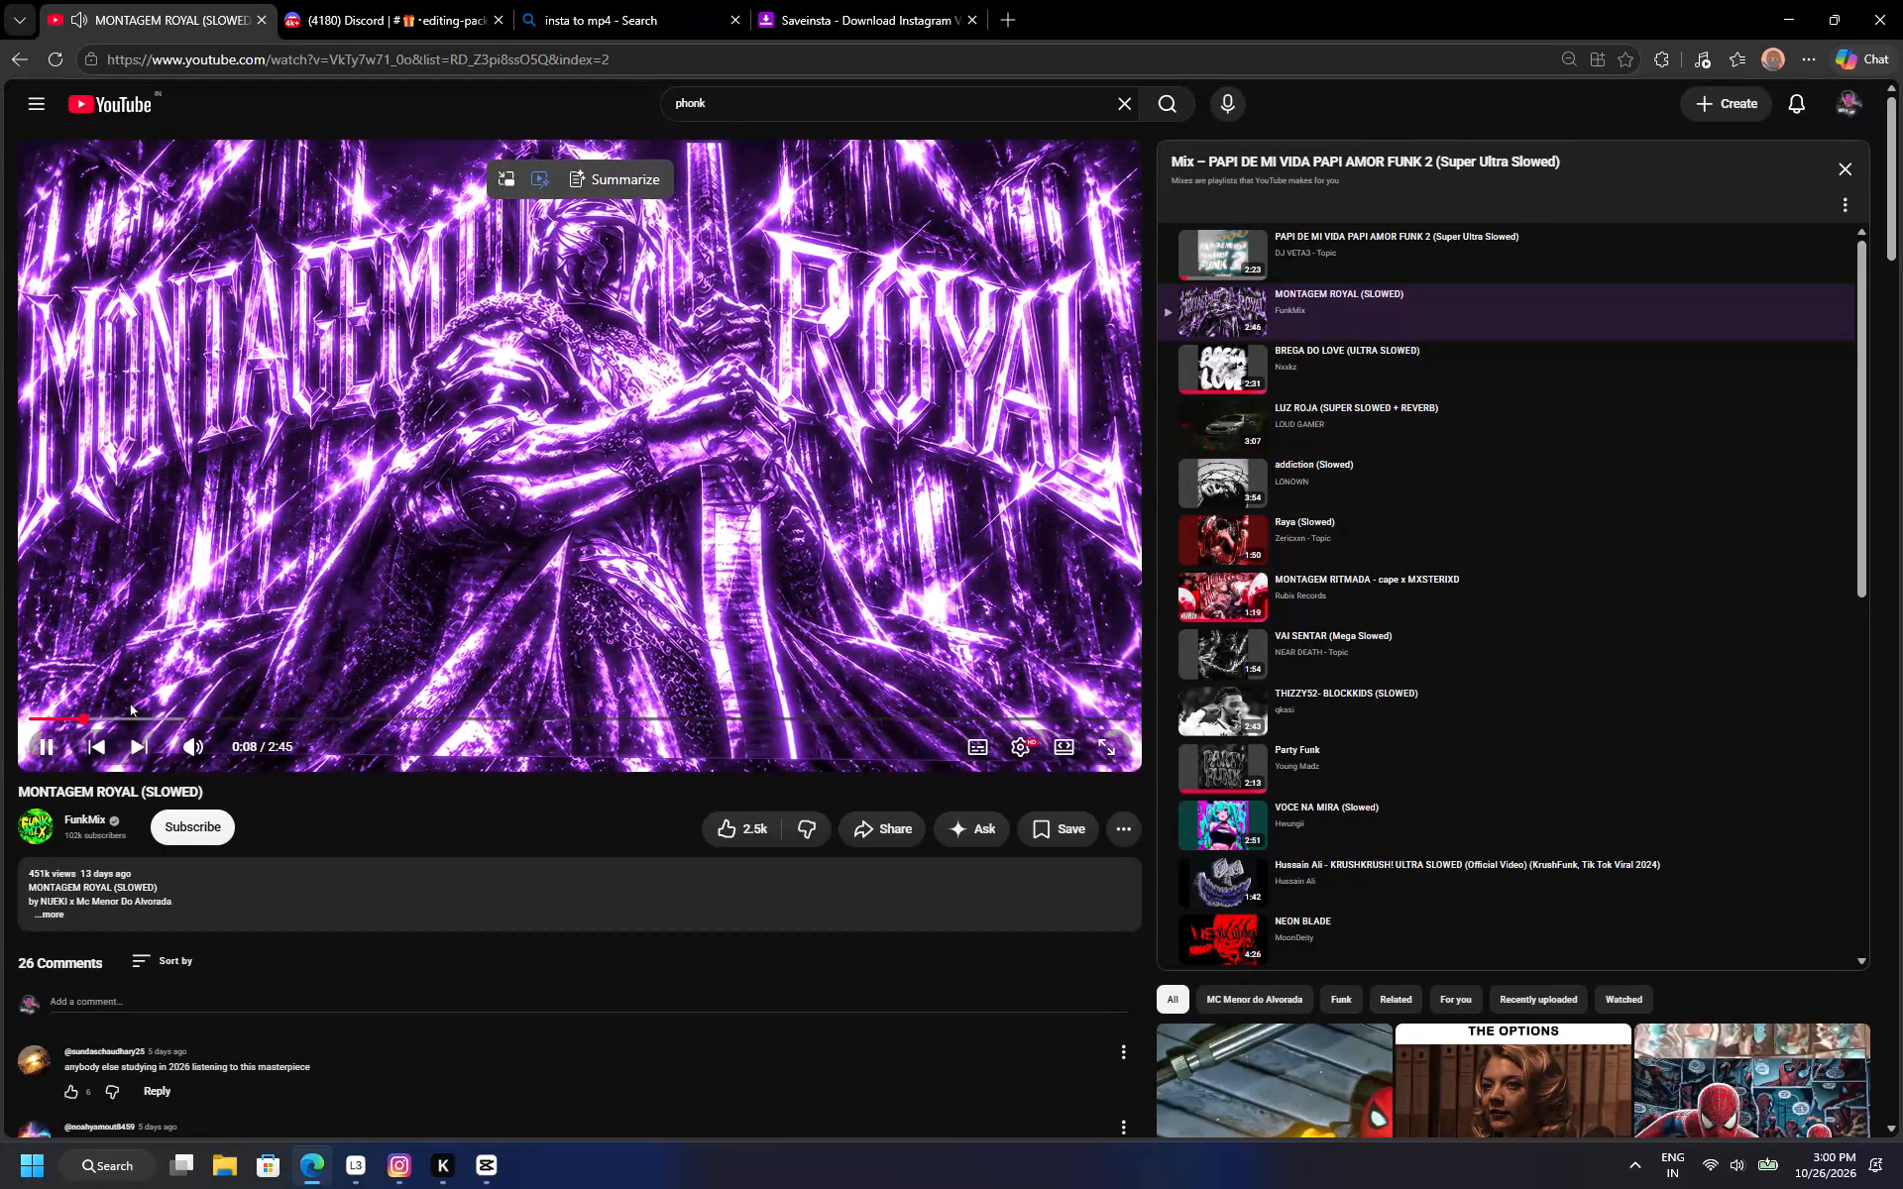
{"action": "left_click", "coordinate": [143, 712]}
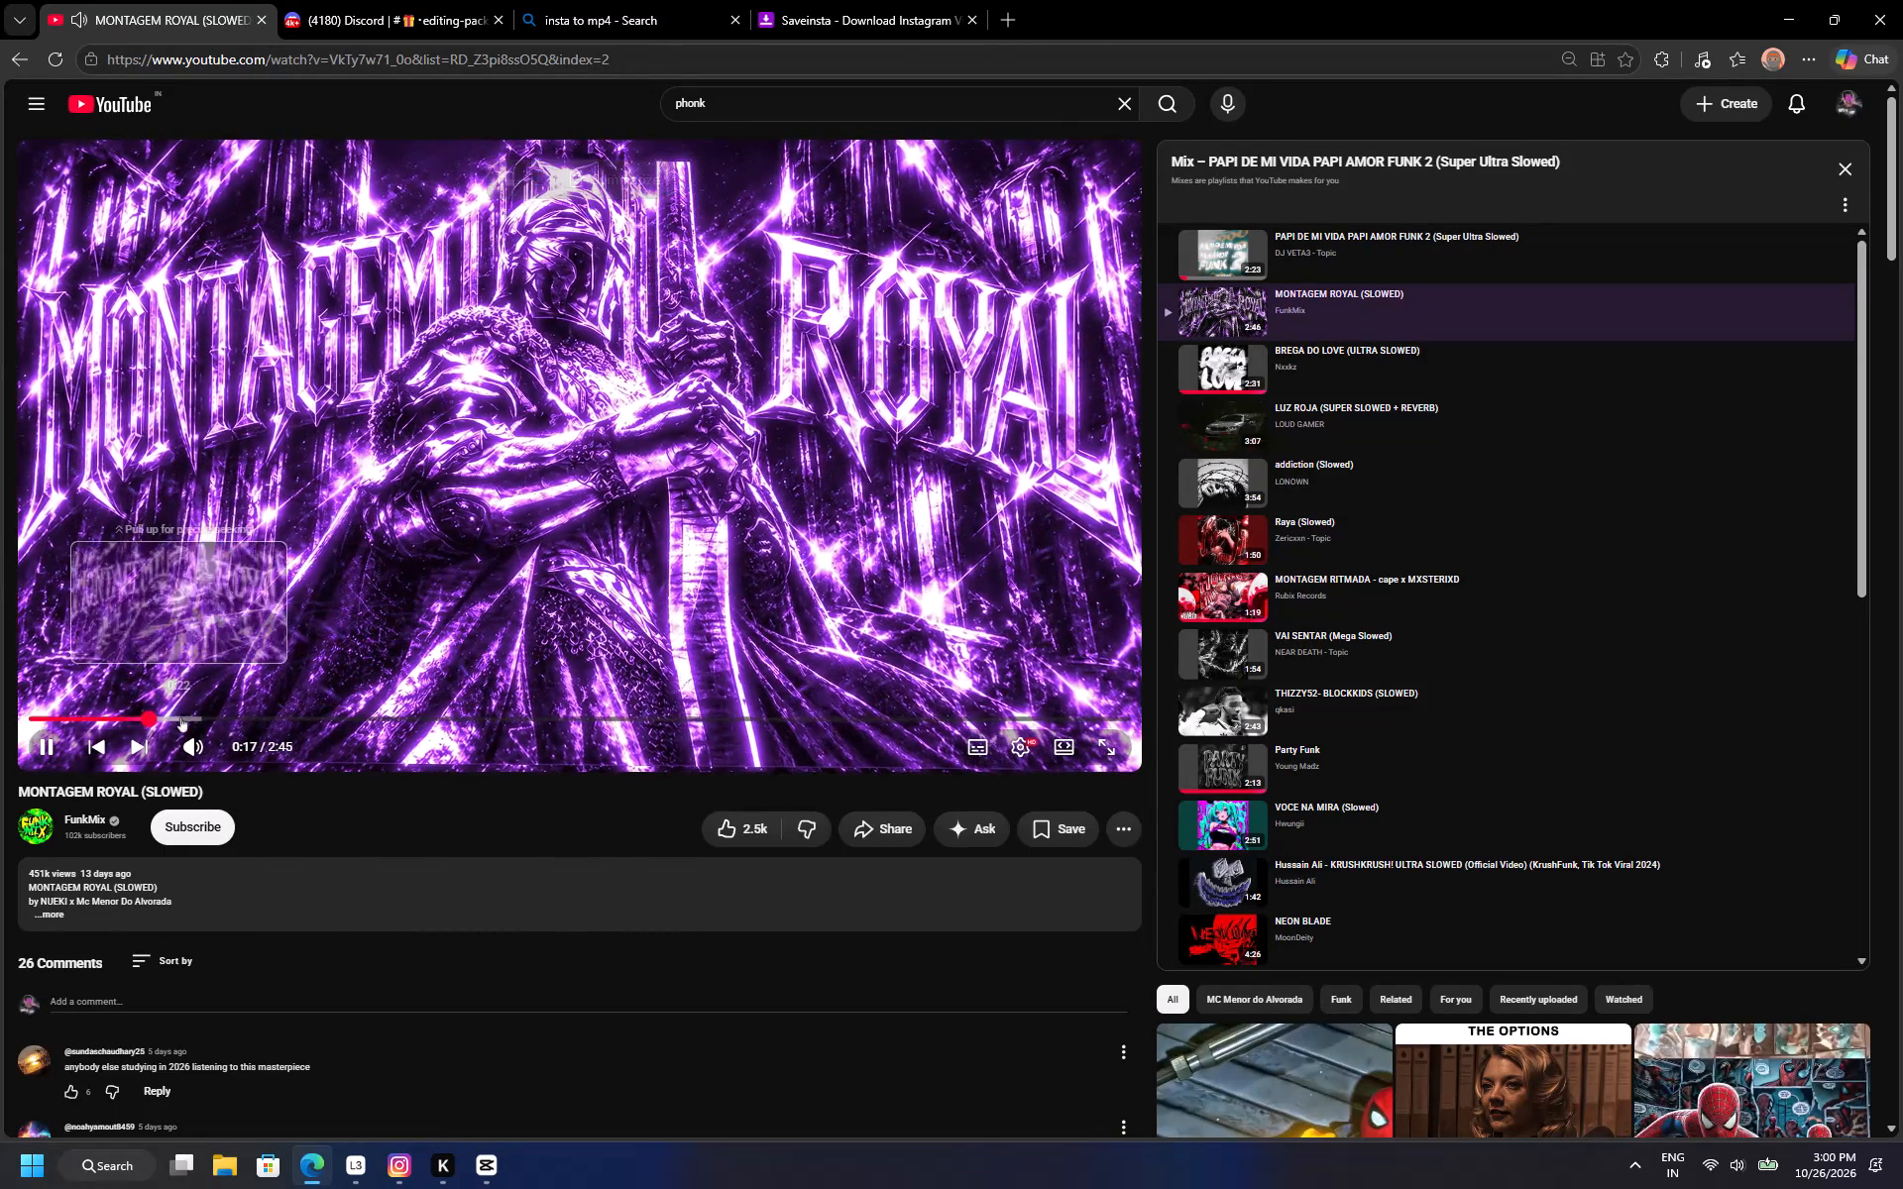
{"action": "left_click", "coordinate": [186, 721]}
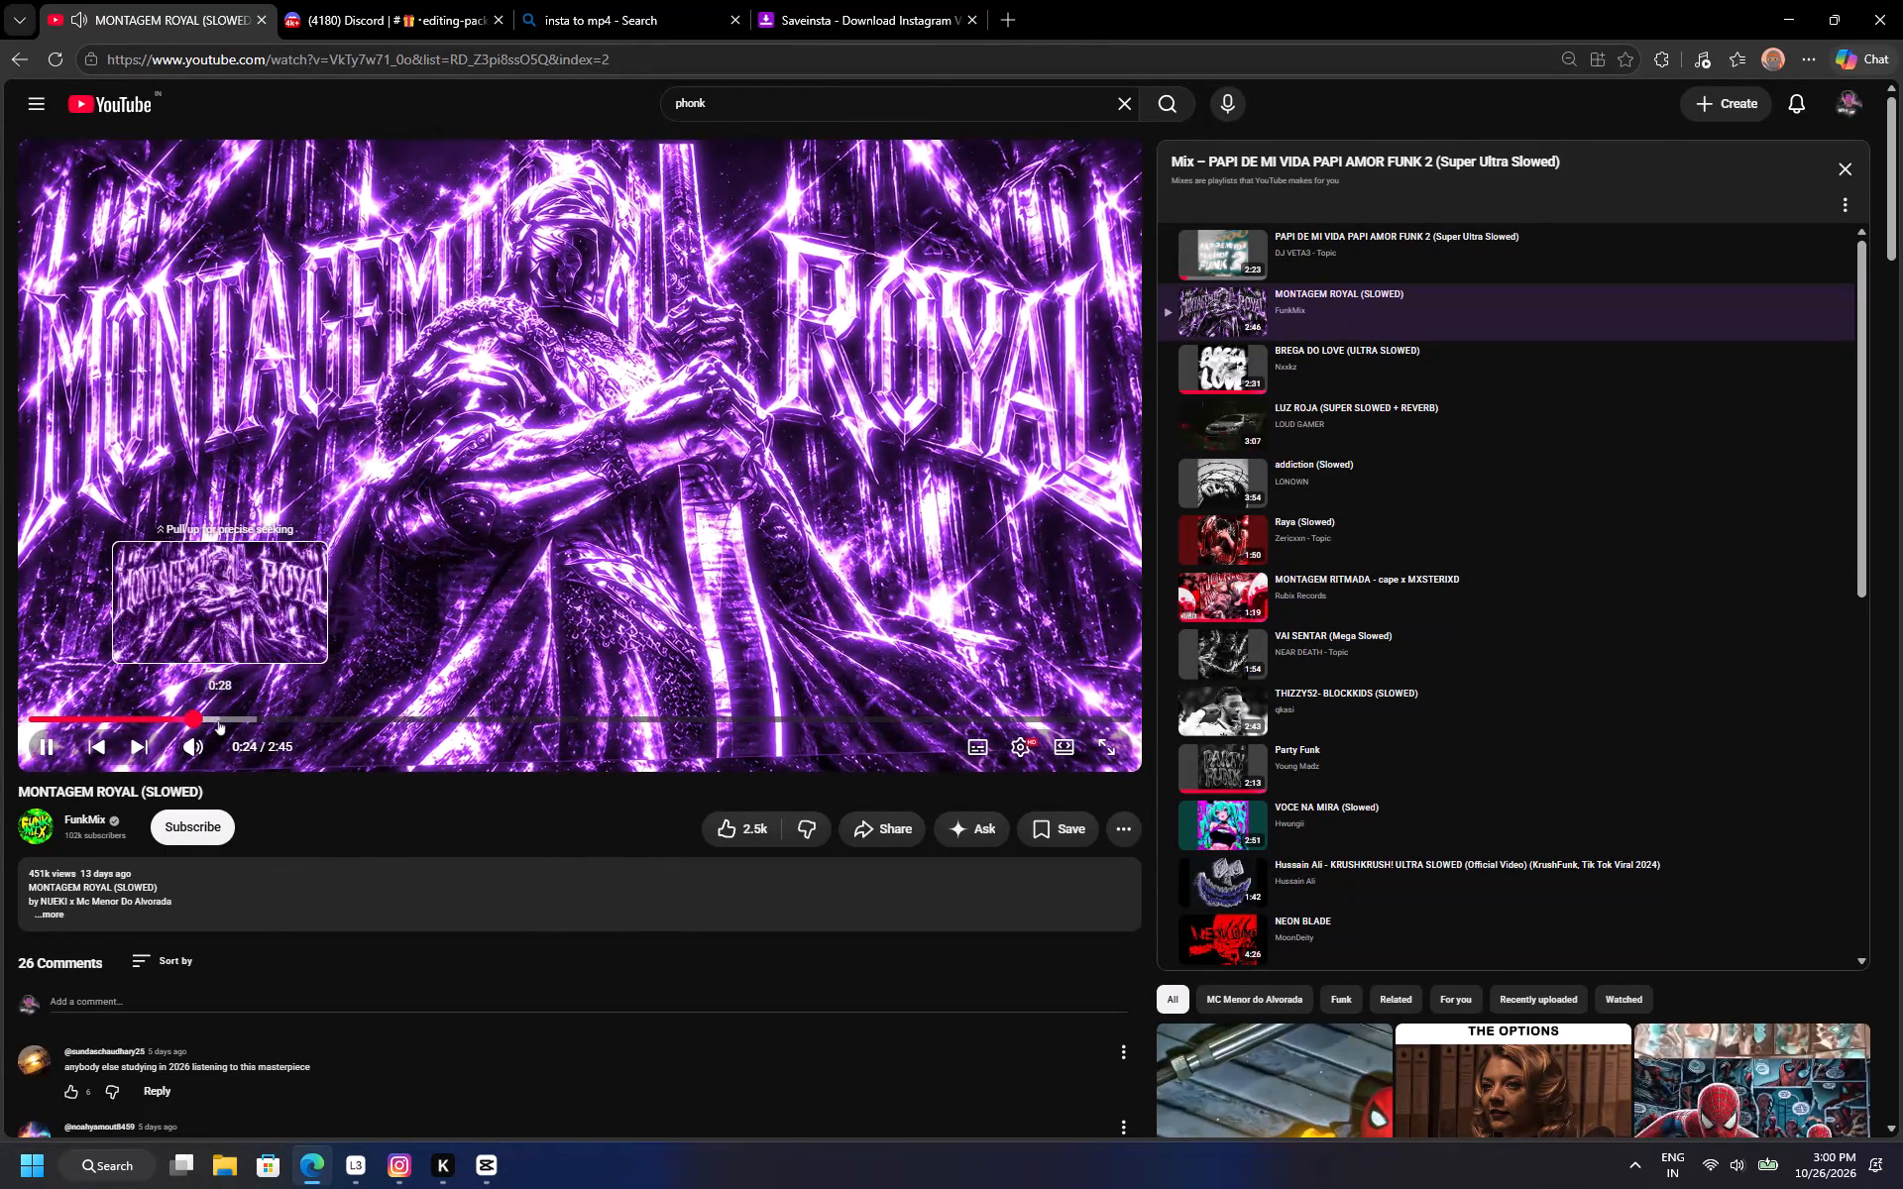
{"action": "left_click", "coordinate": [220, 720]}
{"action": "left_click", "coordinate": [246, 718]}
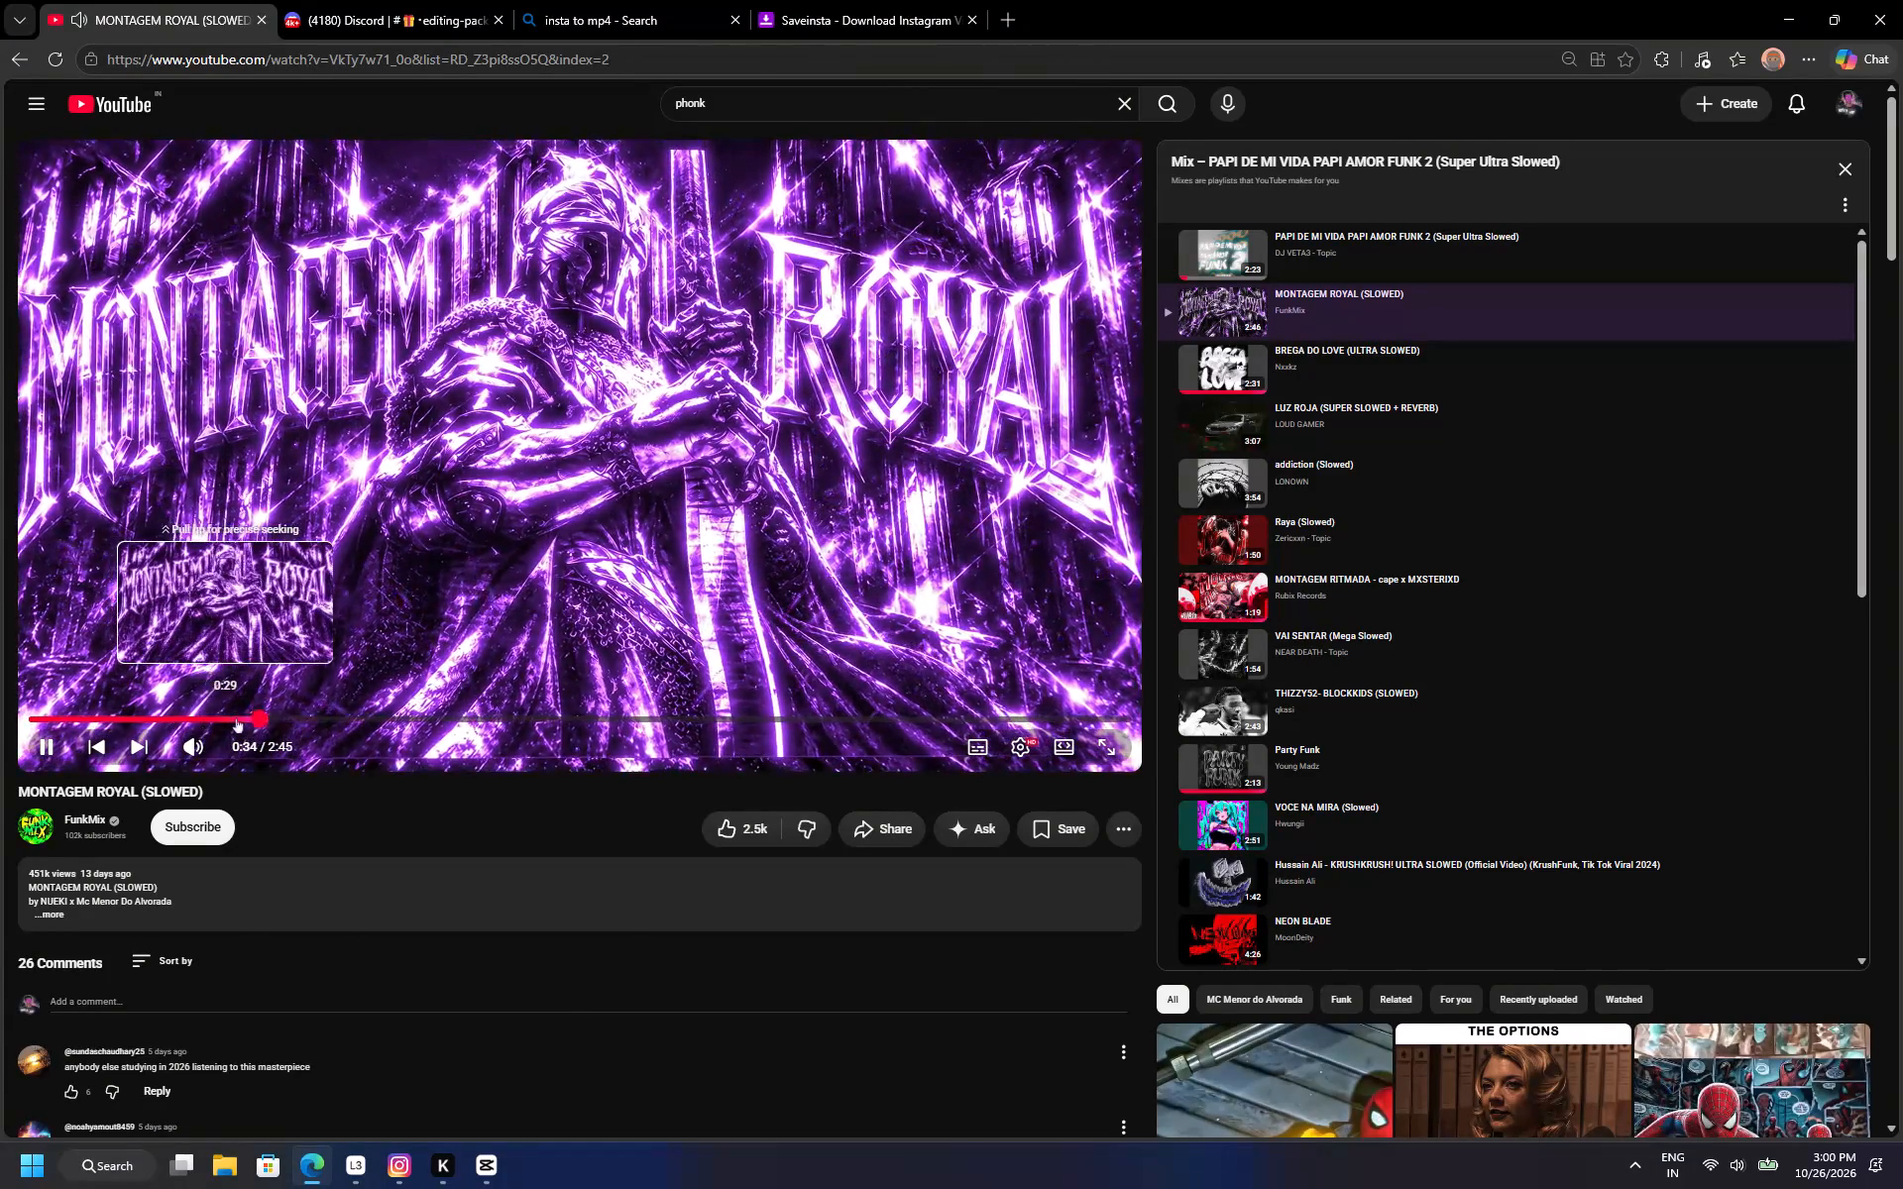
{"action": "left_click", "coordinate": [722, 537]}
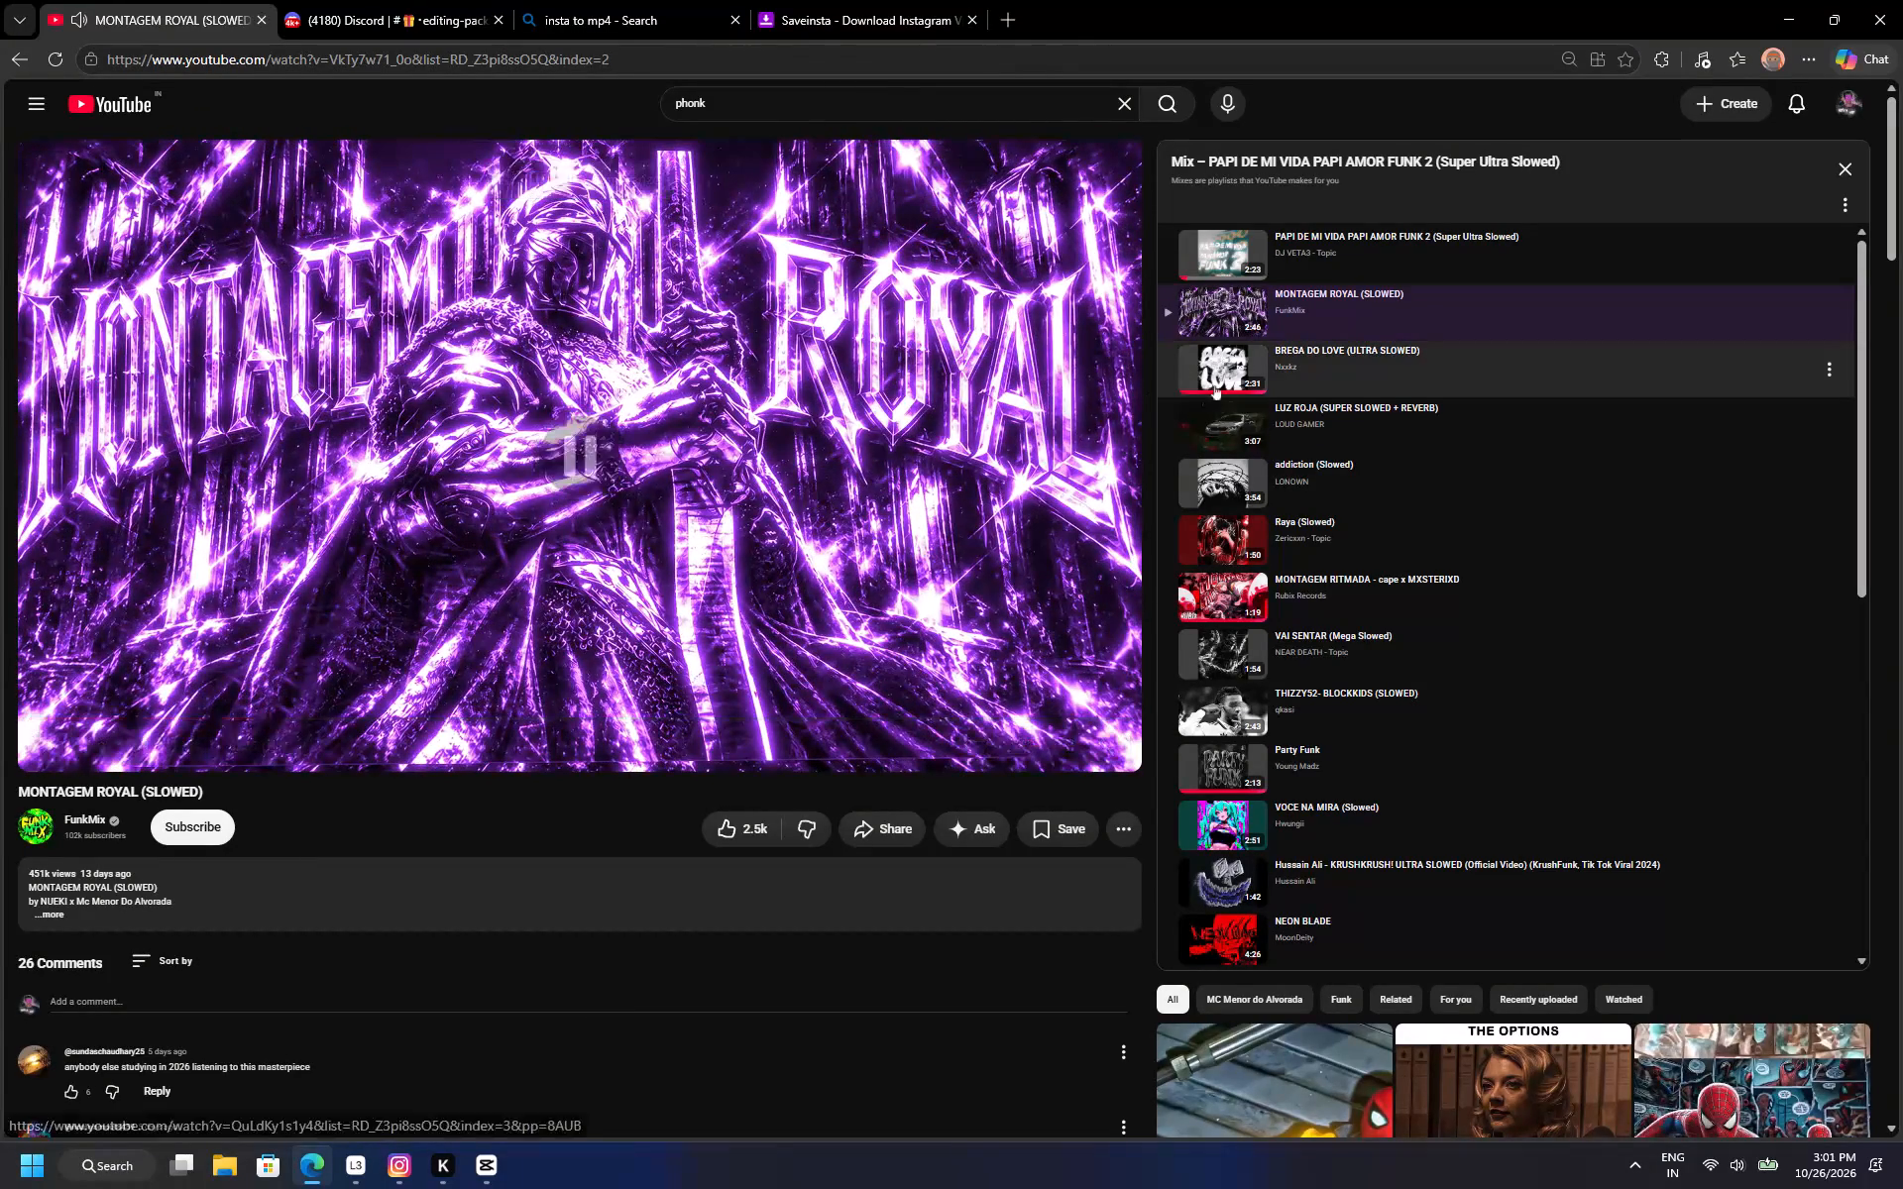
Sample LUZ ROJA (SUPER SLOWED + REVERB), addiction (Slowed) and Raya (Slowed) from the mix playlist.
{"action": "left_click", "coordinate": [1207, 418]}
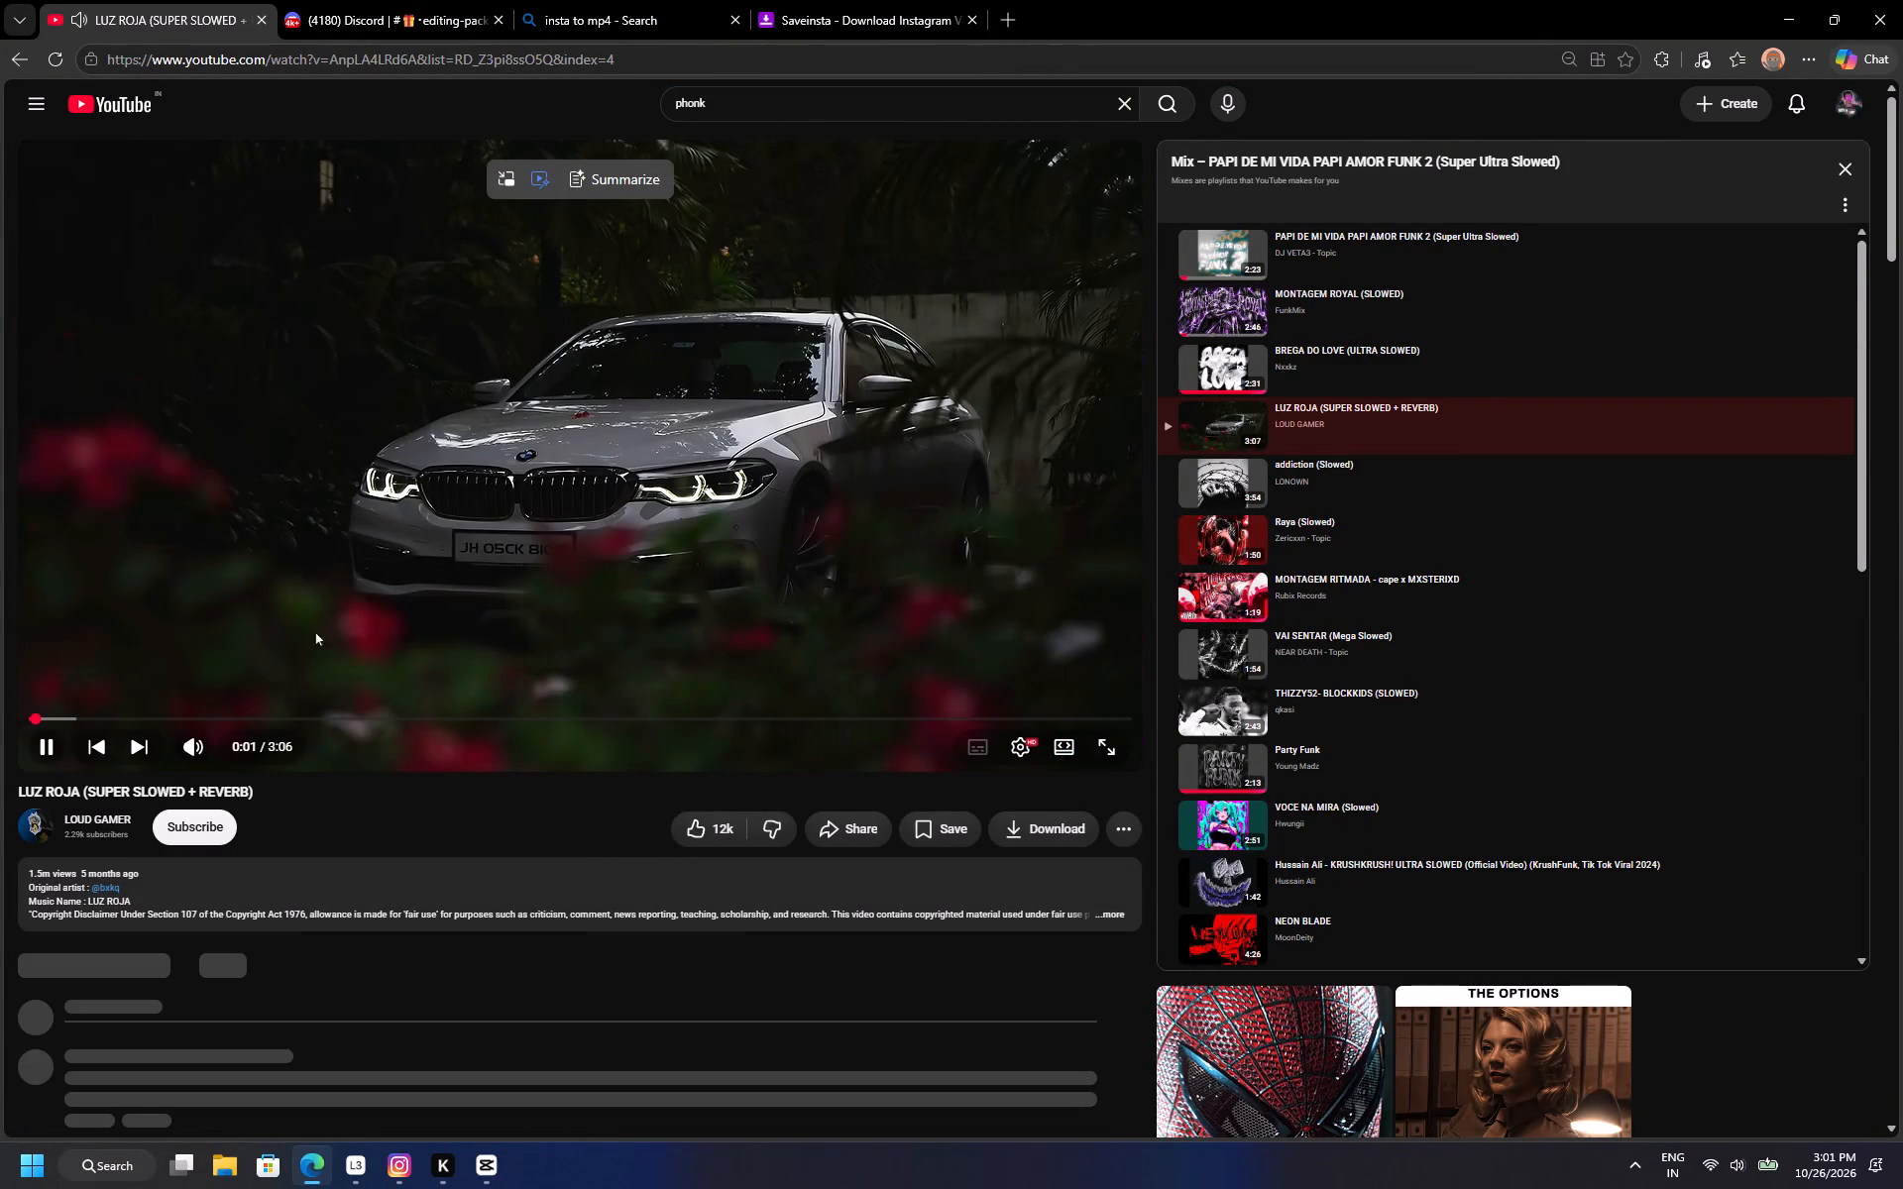
{"action": "left_click", "coordinate": [1230, 480]}
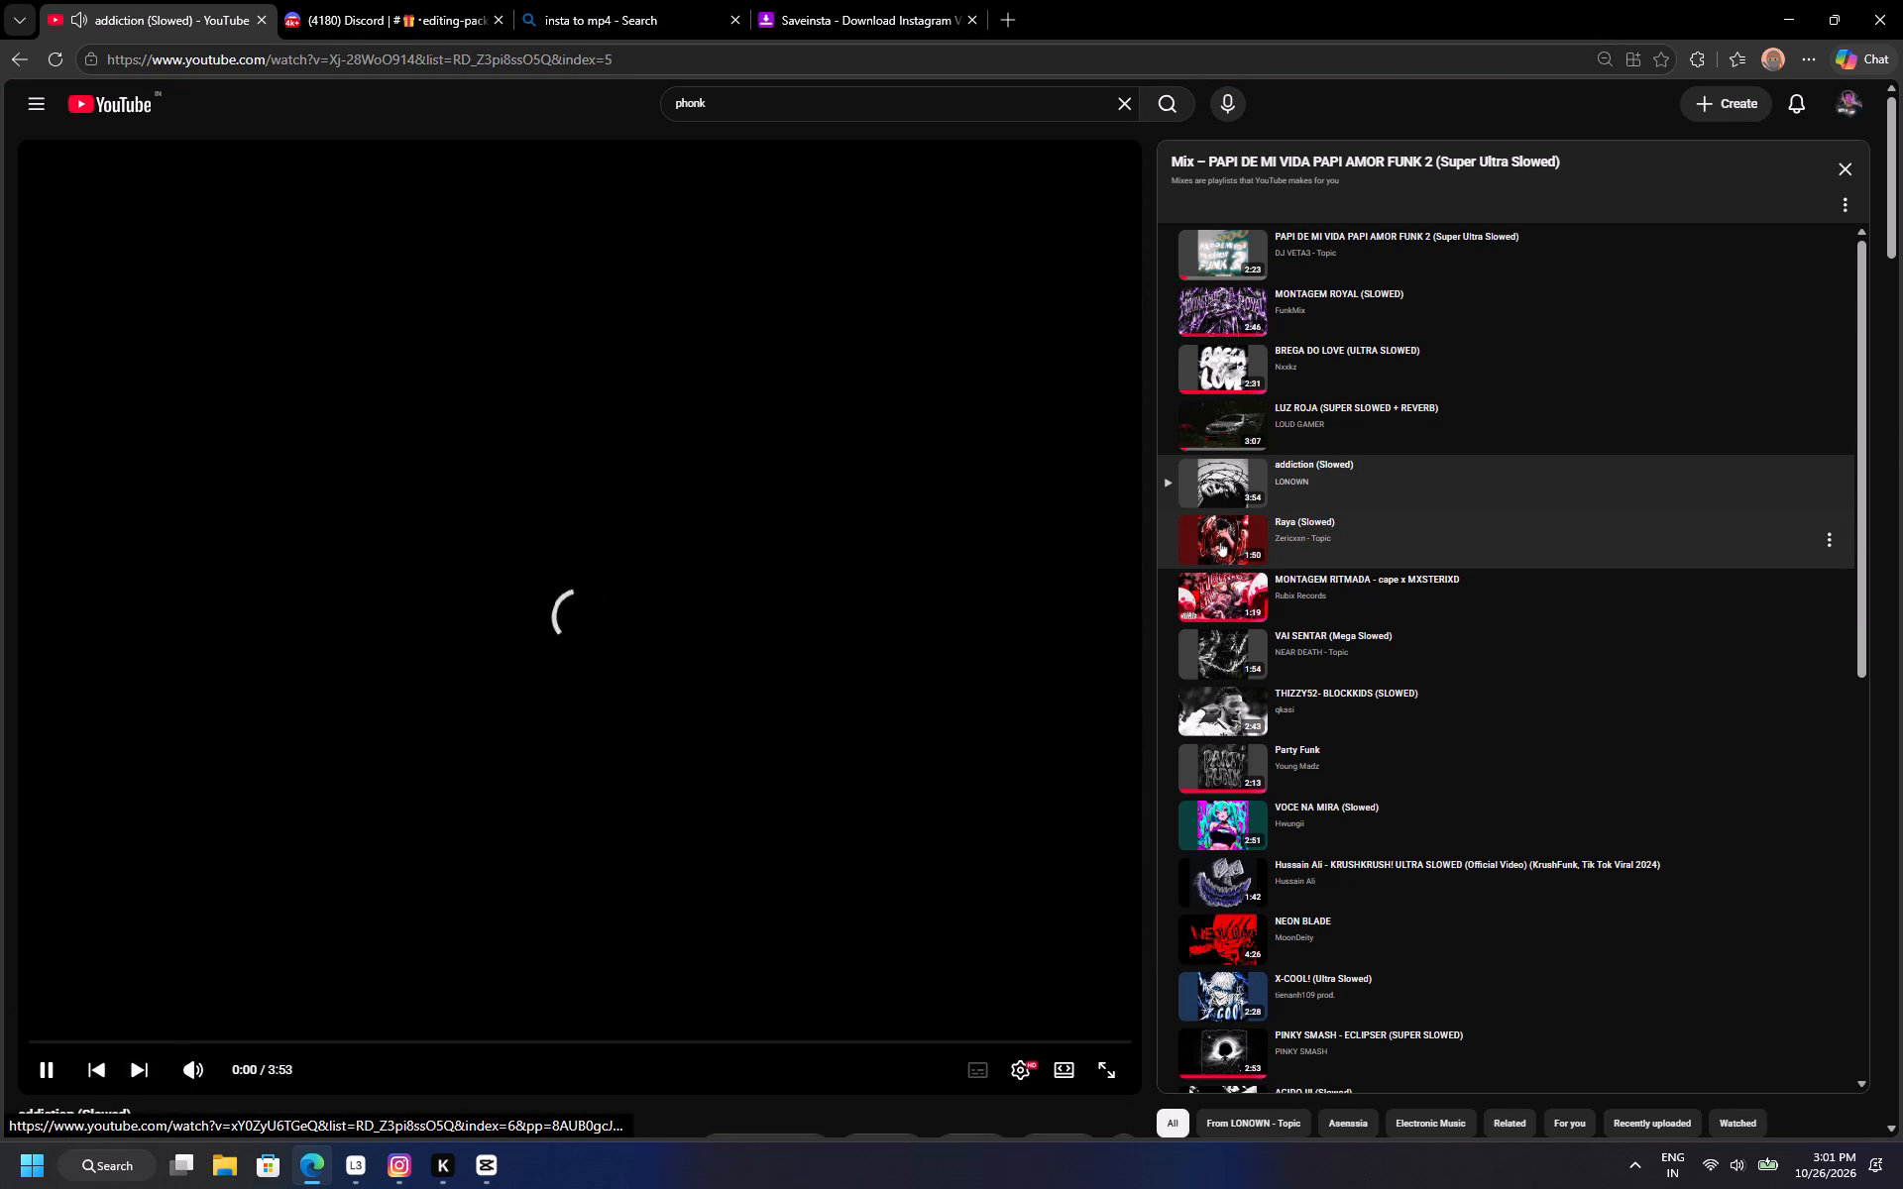
{"action": "left_click", "coordinate": [1222, 542]}
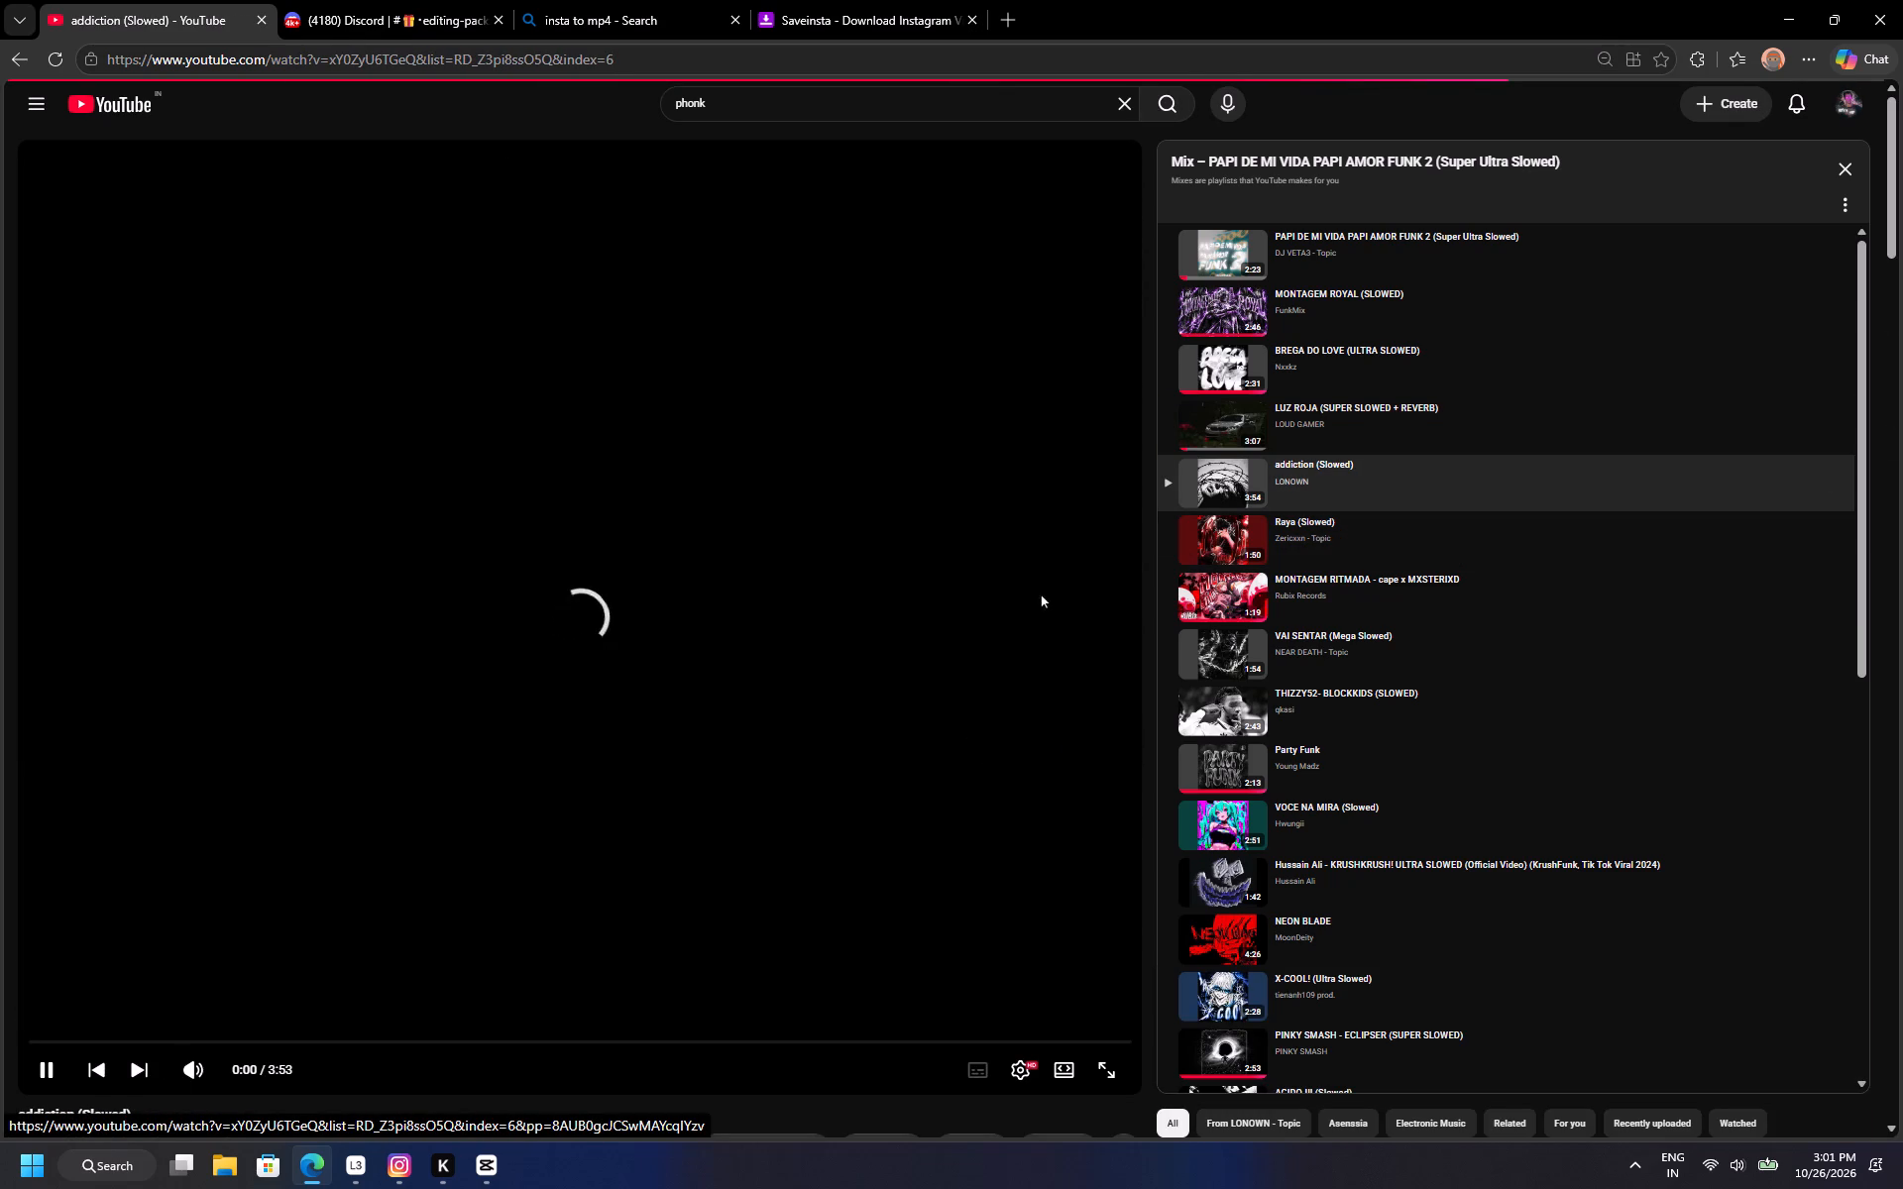
Switch to CapCut and import Raya (Slowed).mp3 from the HDD (E:) drive into project 1026's media.
{"action": "left_click", "coordinate": [486, 1155]}
{"action": "left_click", "coordinate": [197, 106]}
{"action": "scroll", "coordinate": [309, 275], "scroll_direction": "down", "scroll_amount": 3}
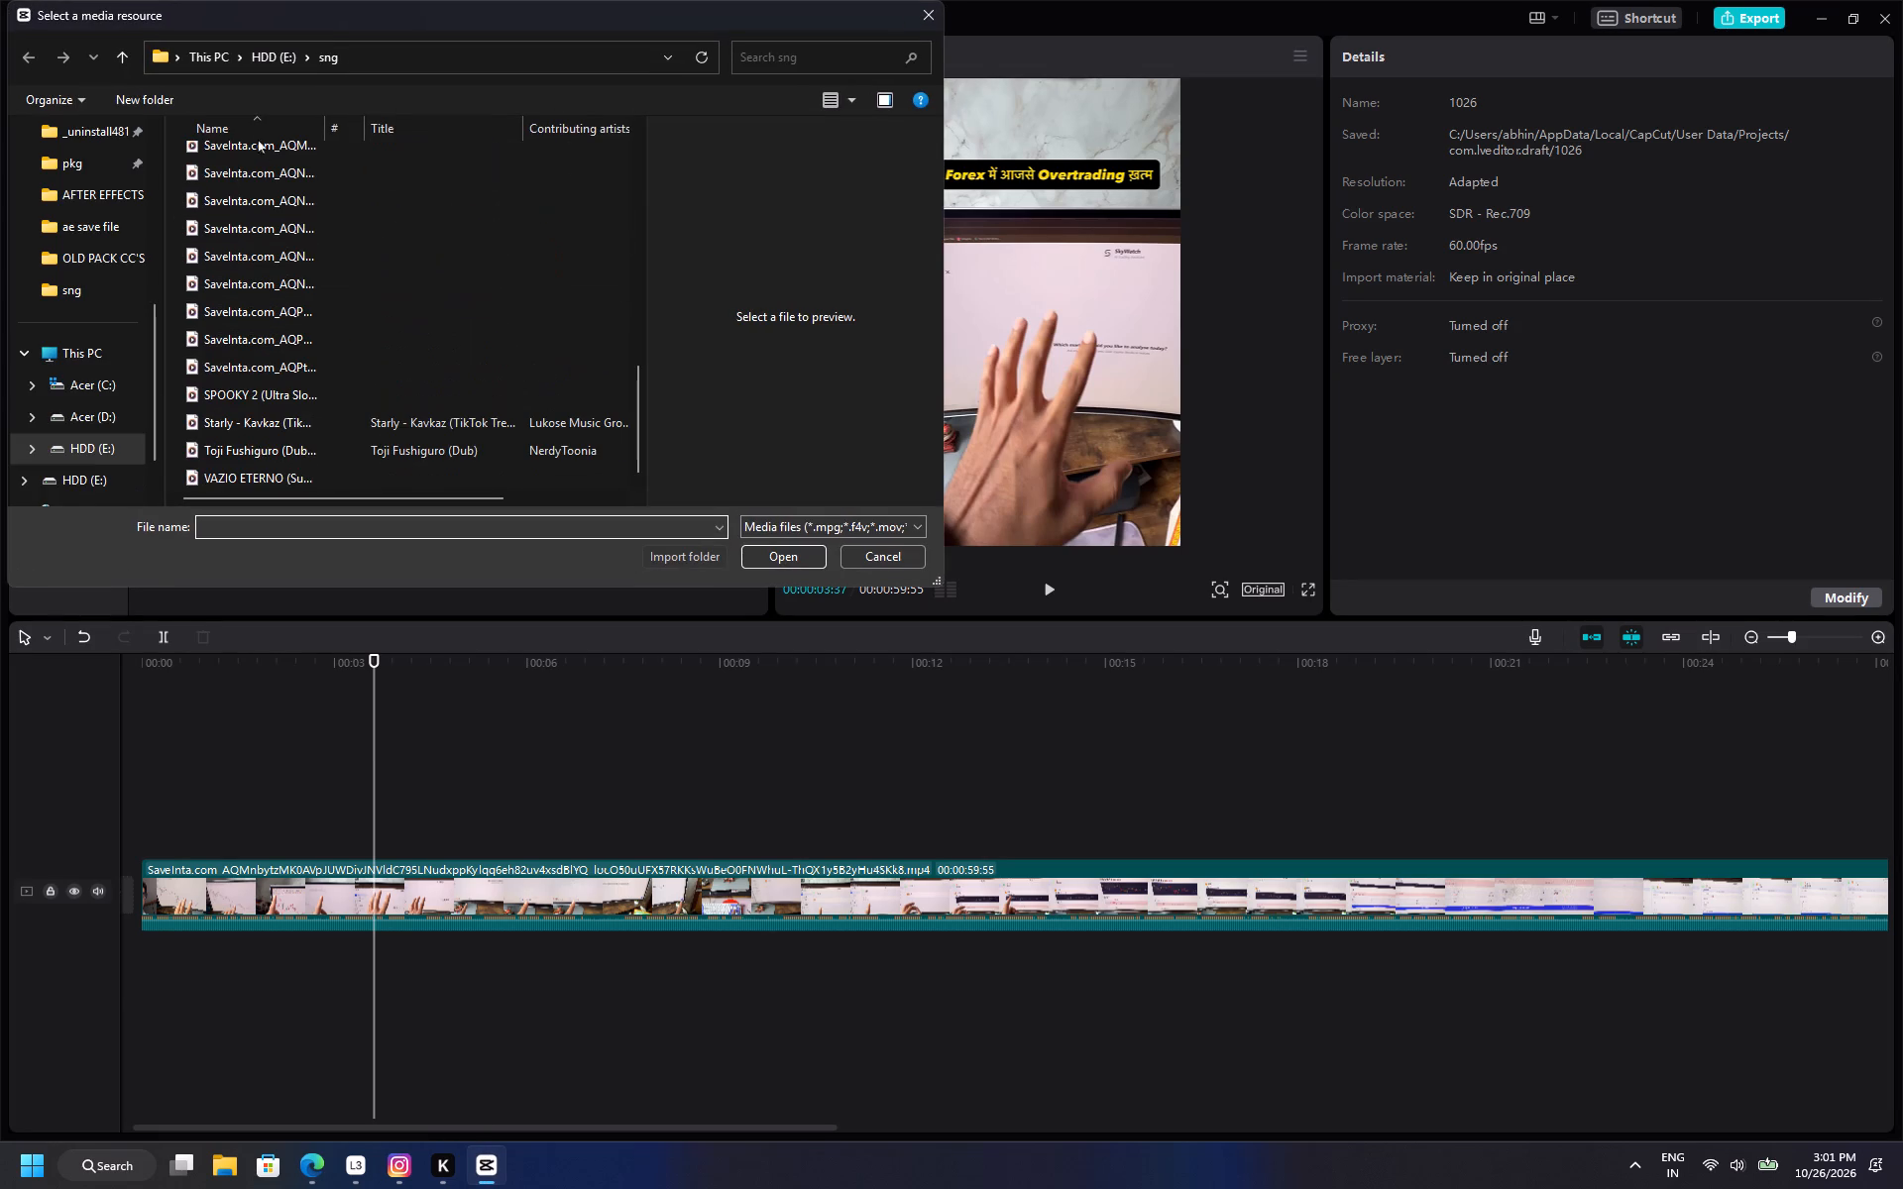
{"action": "left_click", "coordinate": [269, 58]}
{"action": "scroll", "coordinate": [359, 355], "scroll_direction": "down", "scroll_amount": 4}
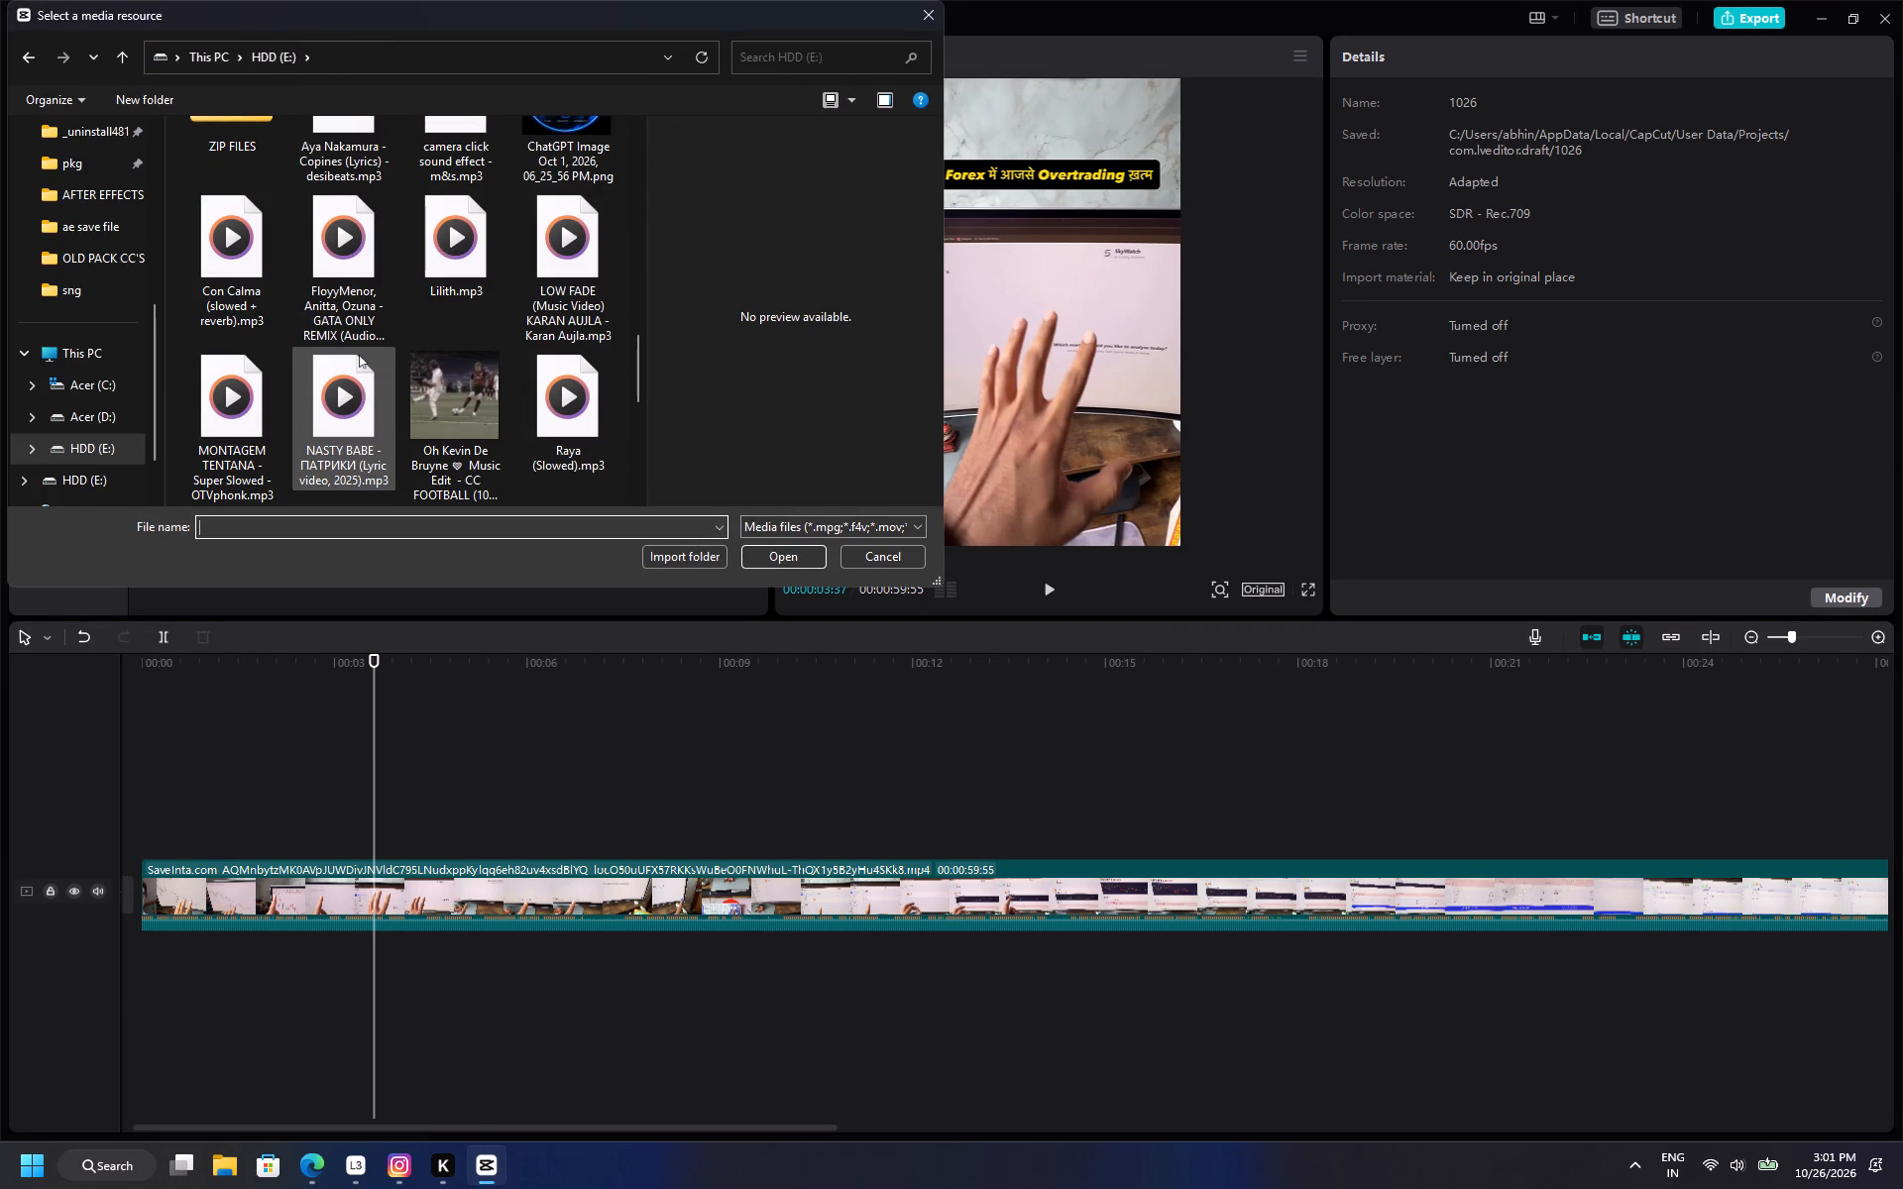
{"action": "left_click", "coordinate": [561, 393]}
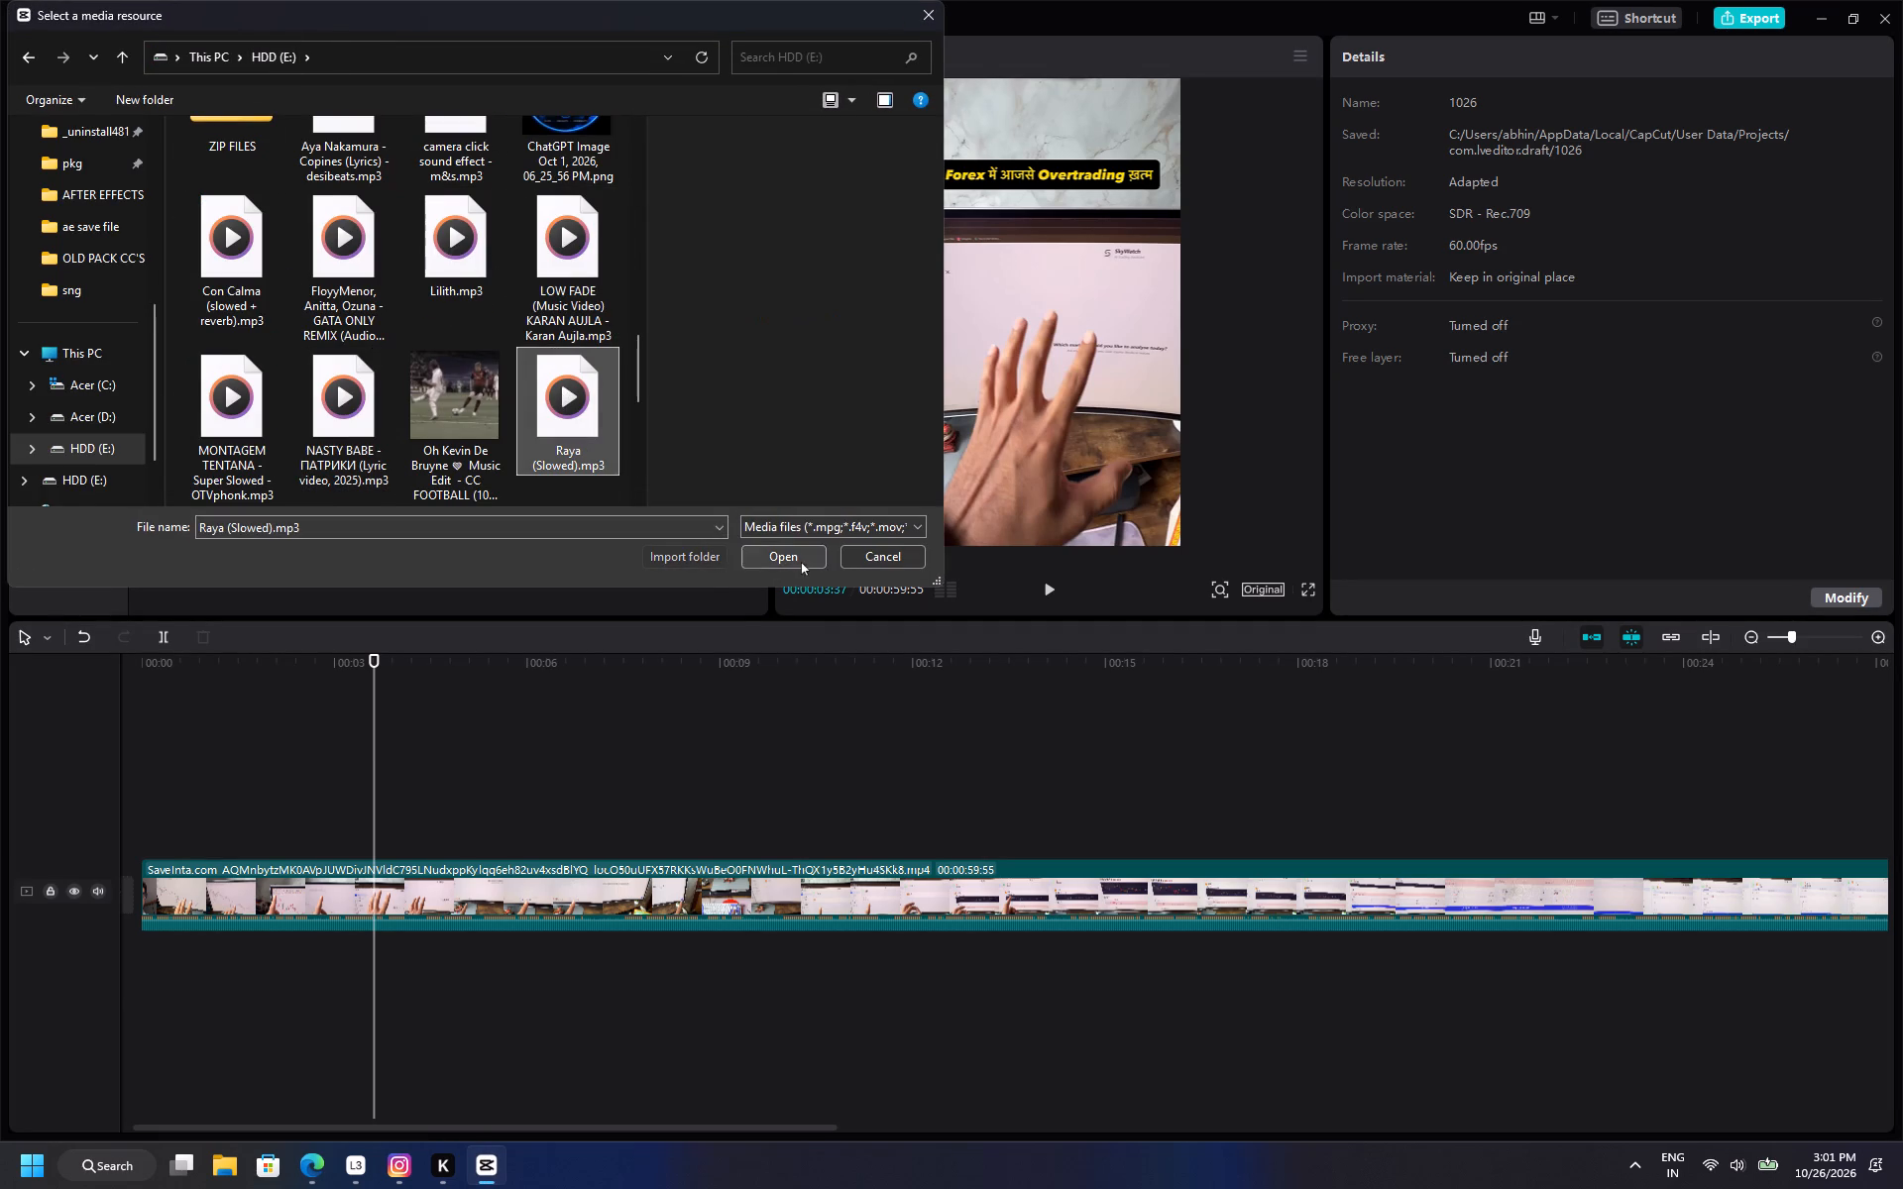
{"action": "left_click", "coordinate": [803, 555]}
Pause Raya (Slowed) on YouTube in Microsoft Edge and return to CapCut.
{"action": "left_click", "coordinate": [315, 1180]}
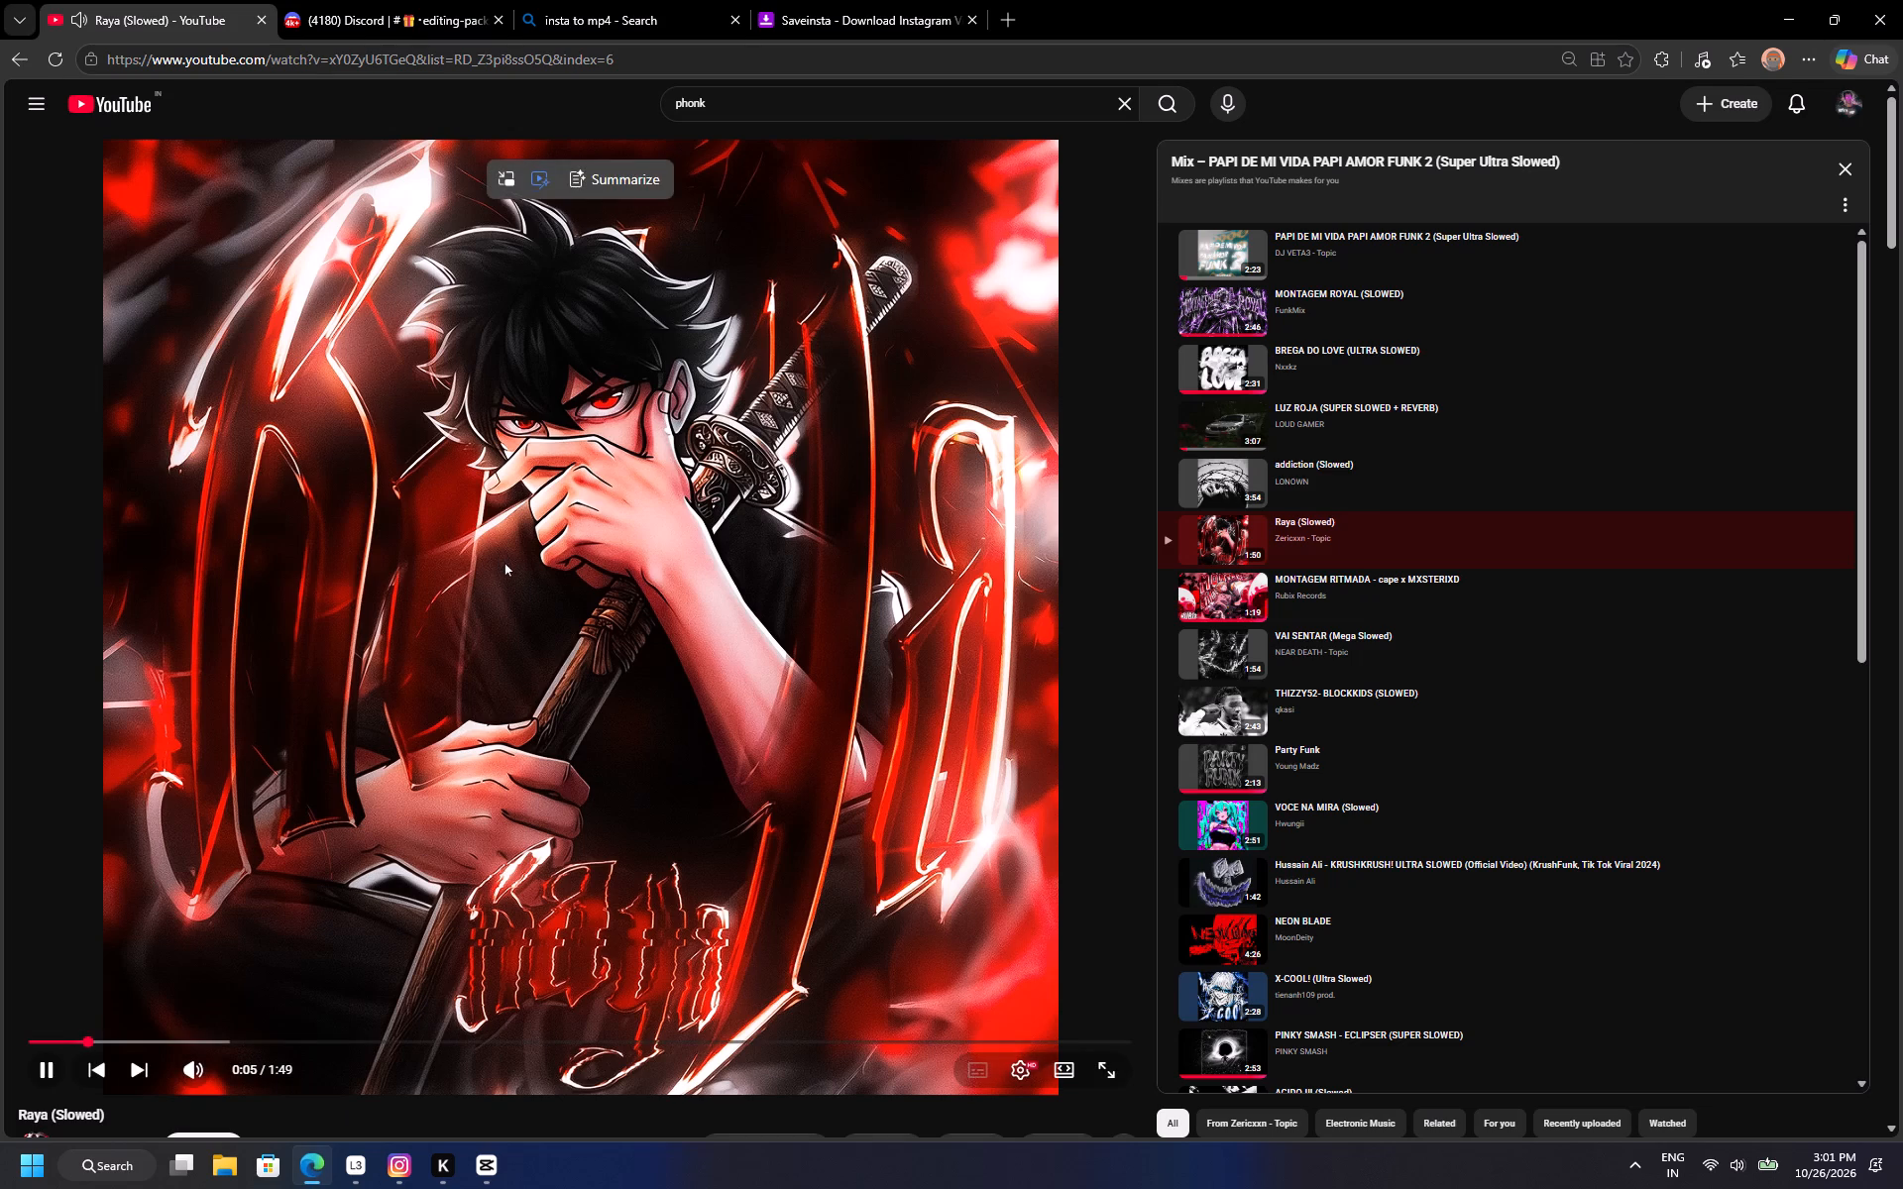
{"action": "left_click", "coordinate": [888, 674]}
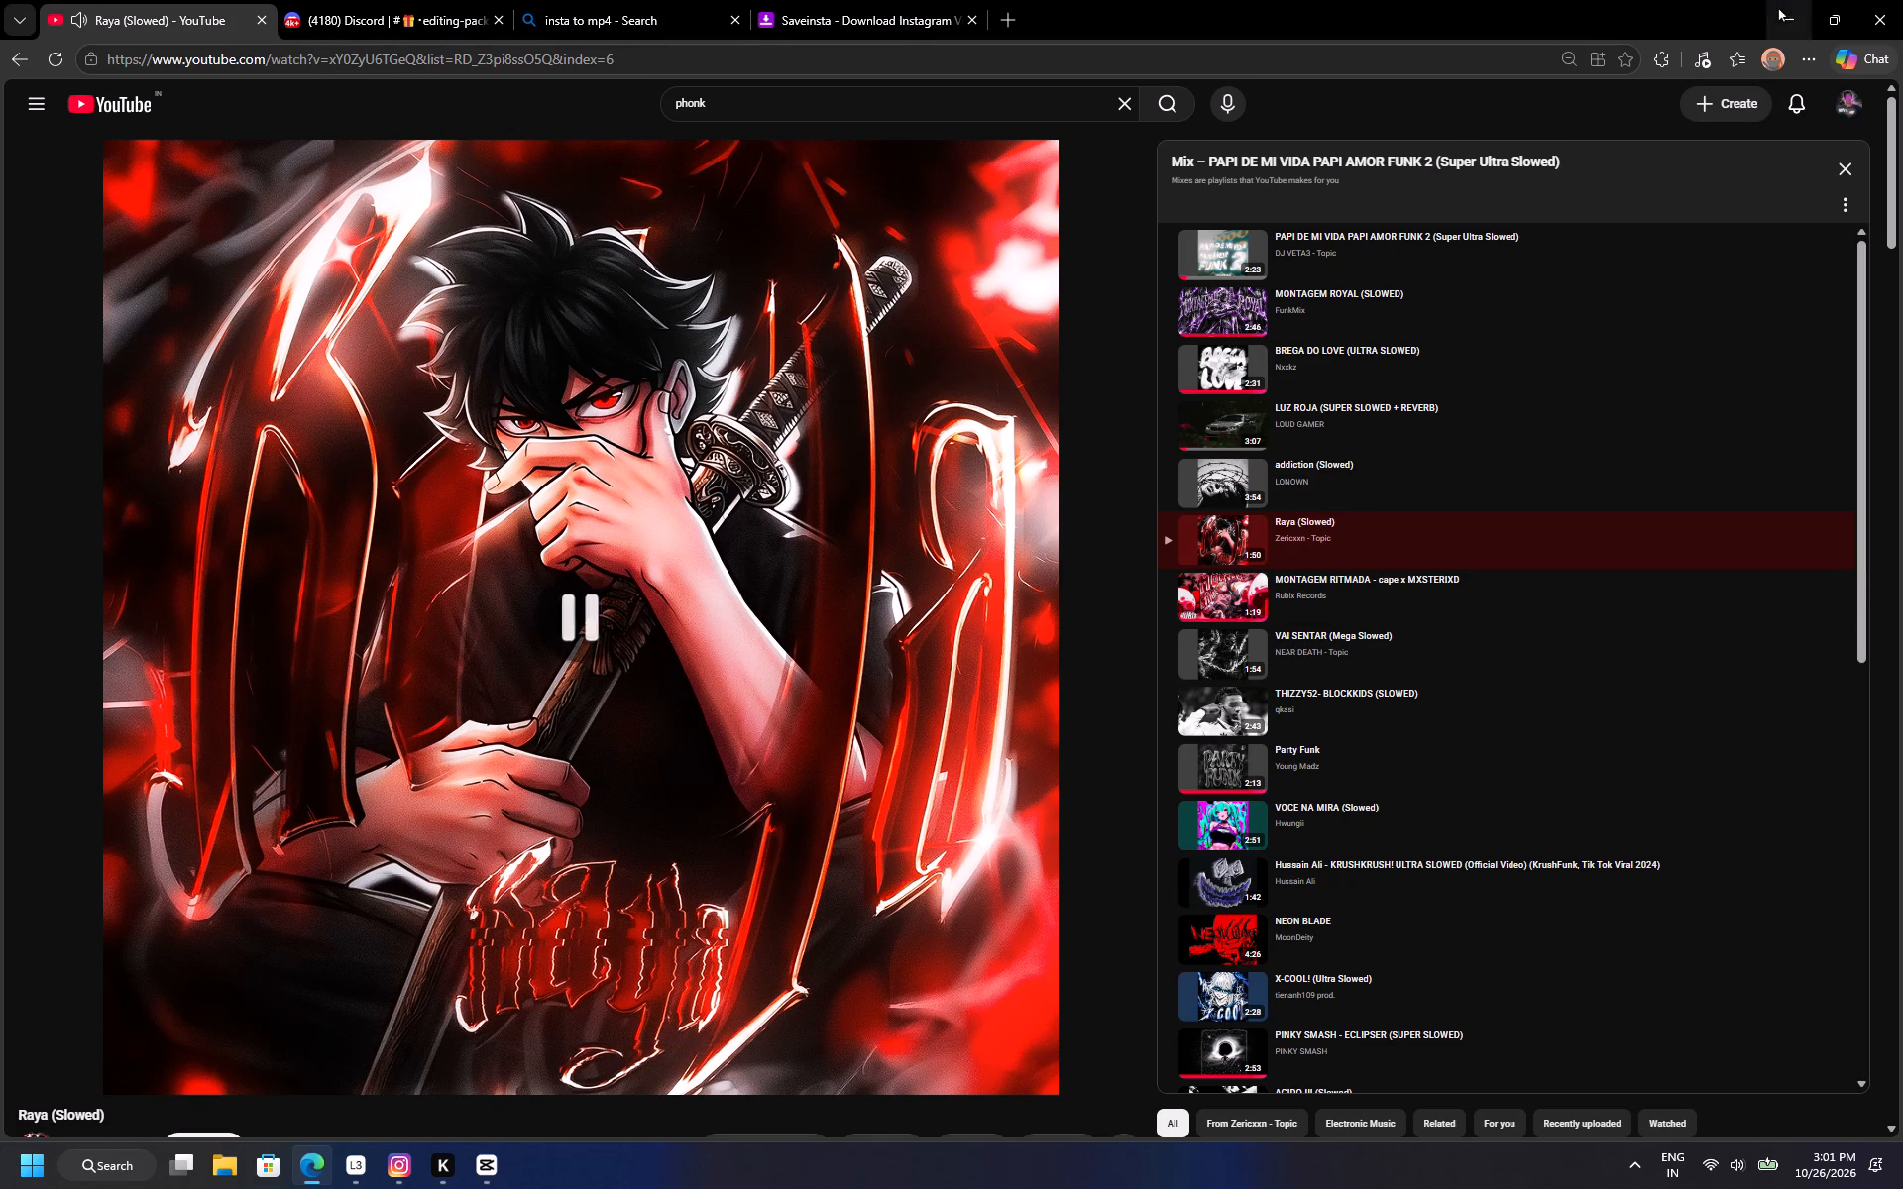
{"action": "left_click", "coordinate": [1778, 8]}
Place Raya (Slowed).mp3 on an audio track beneath the reel at the timeline start and play it from the beginning.
{"action": "left_click_drag", "start_coordinate": [348, 292], "coordinate": [122, 971]}
{"action": "left_click", "coordinate": [205, 791]}
{"action": "left_click_drag", "start_coordinate": [206, 791], "coordinate": [88, 815]}
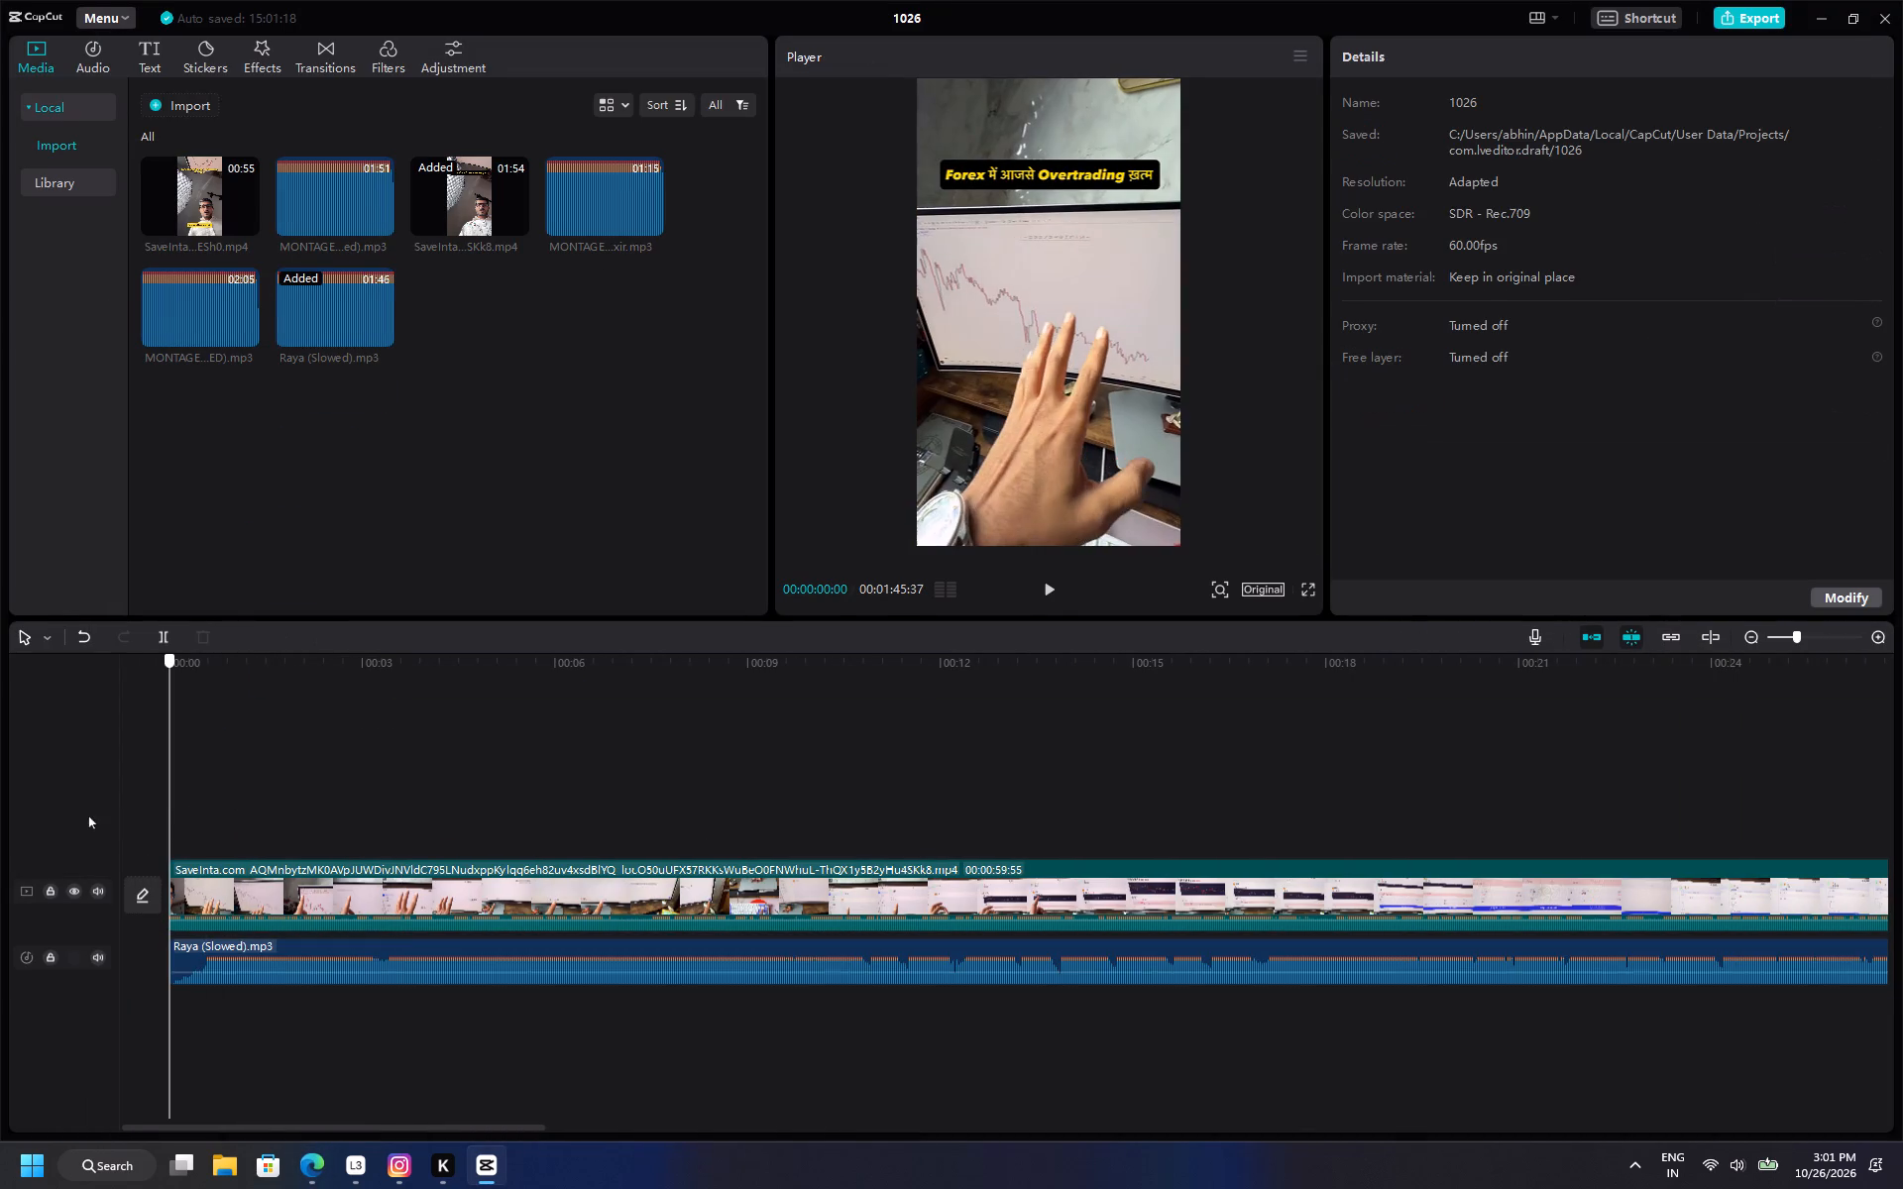
{"action": "key", "text": "space"}
{"action": "scroll", "coordinate": [383, 878], "scroll_direction": "up", "scroll_amount": 3, "text": "ctrl"}
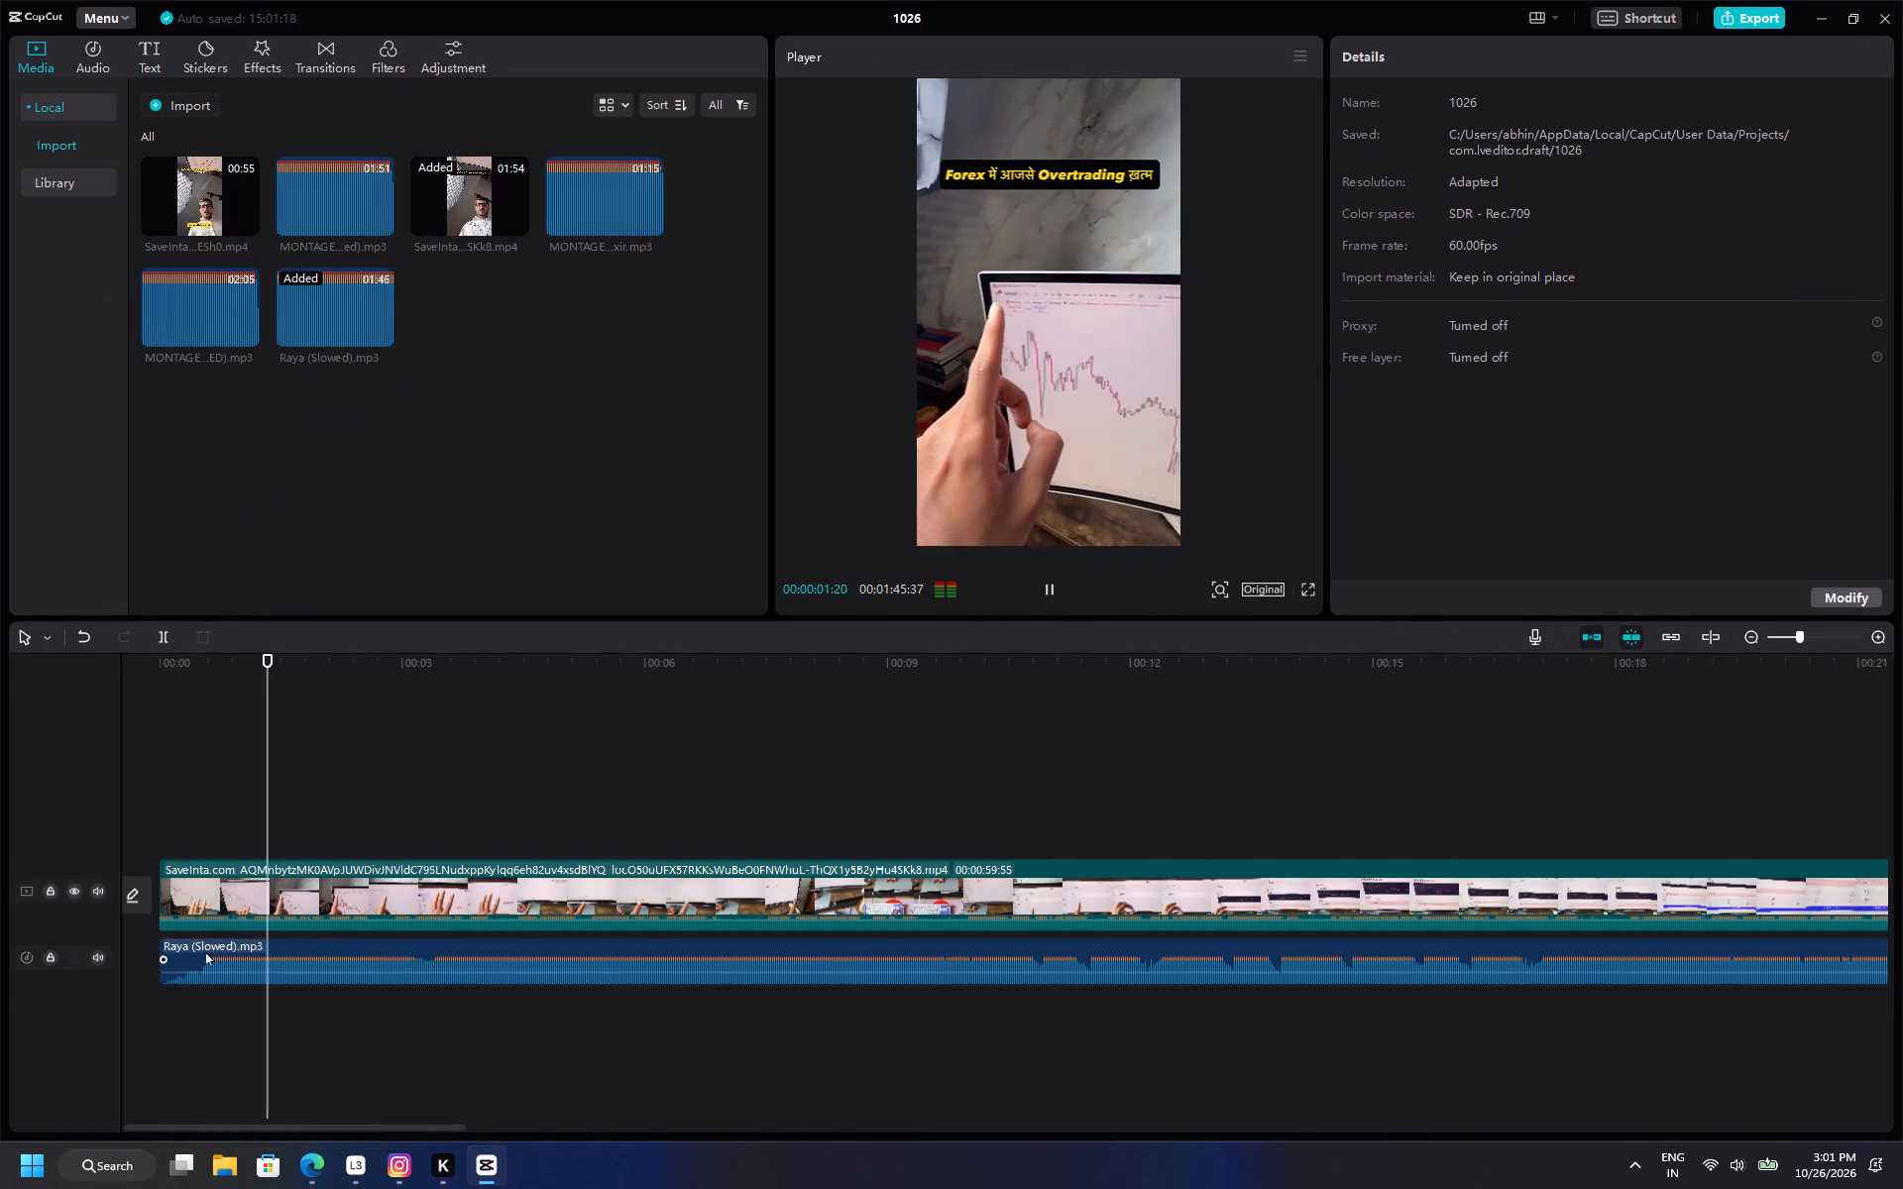
Trim about half a second off the beginning of Raya (Slowed).mp3 and move the clip back to the timeline start.
{"action": "left_click", "coordinate": [199, 952]}
{"action": "left_click_drag", "start_coordinate": [155, 946], "coordinate": [197, 946]}
{"action": "left_click_drag", "start_coordinate": [232, 951], "coordinate": [114, 947]}
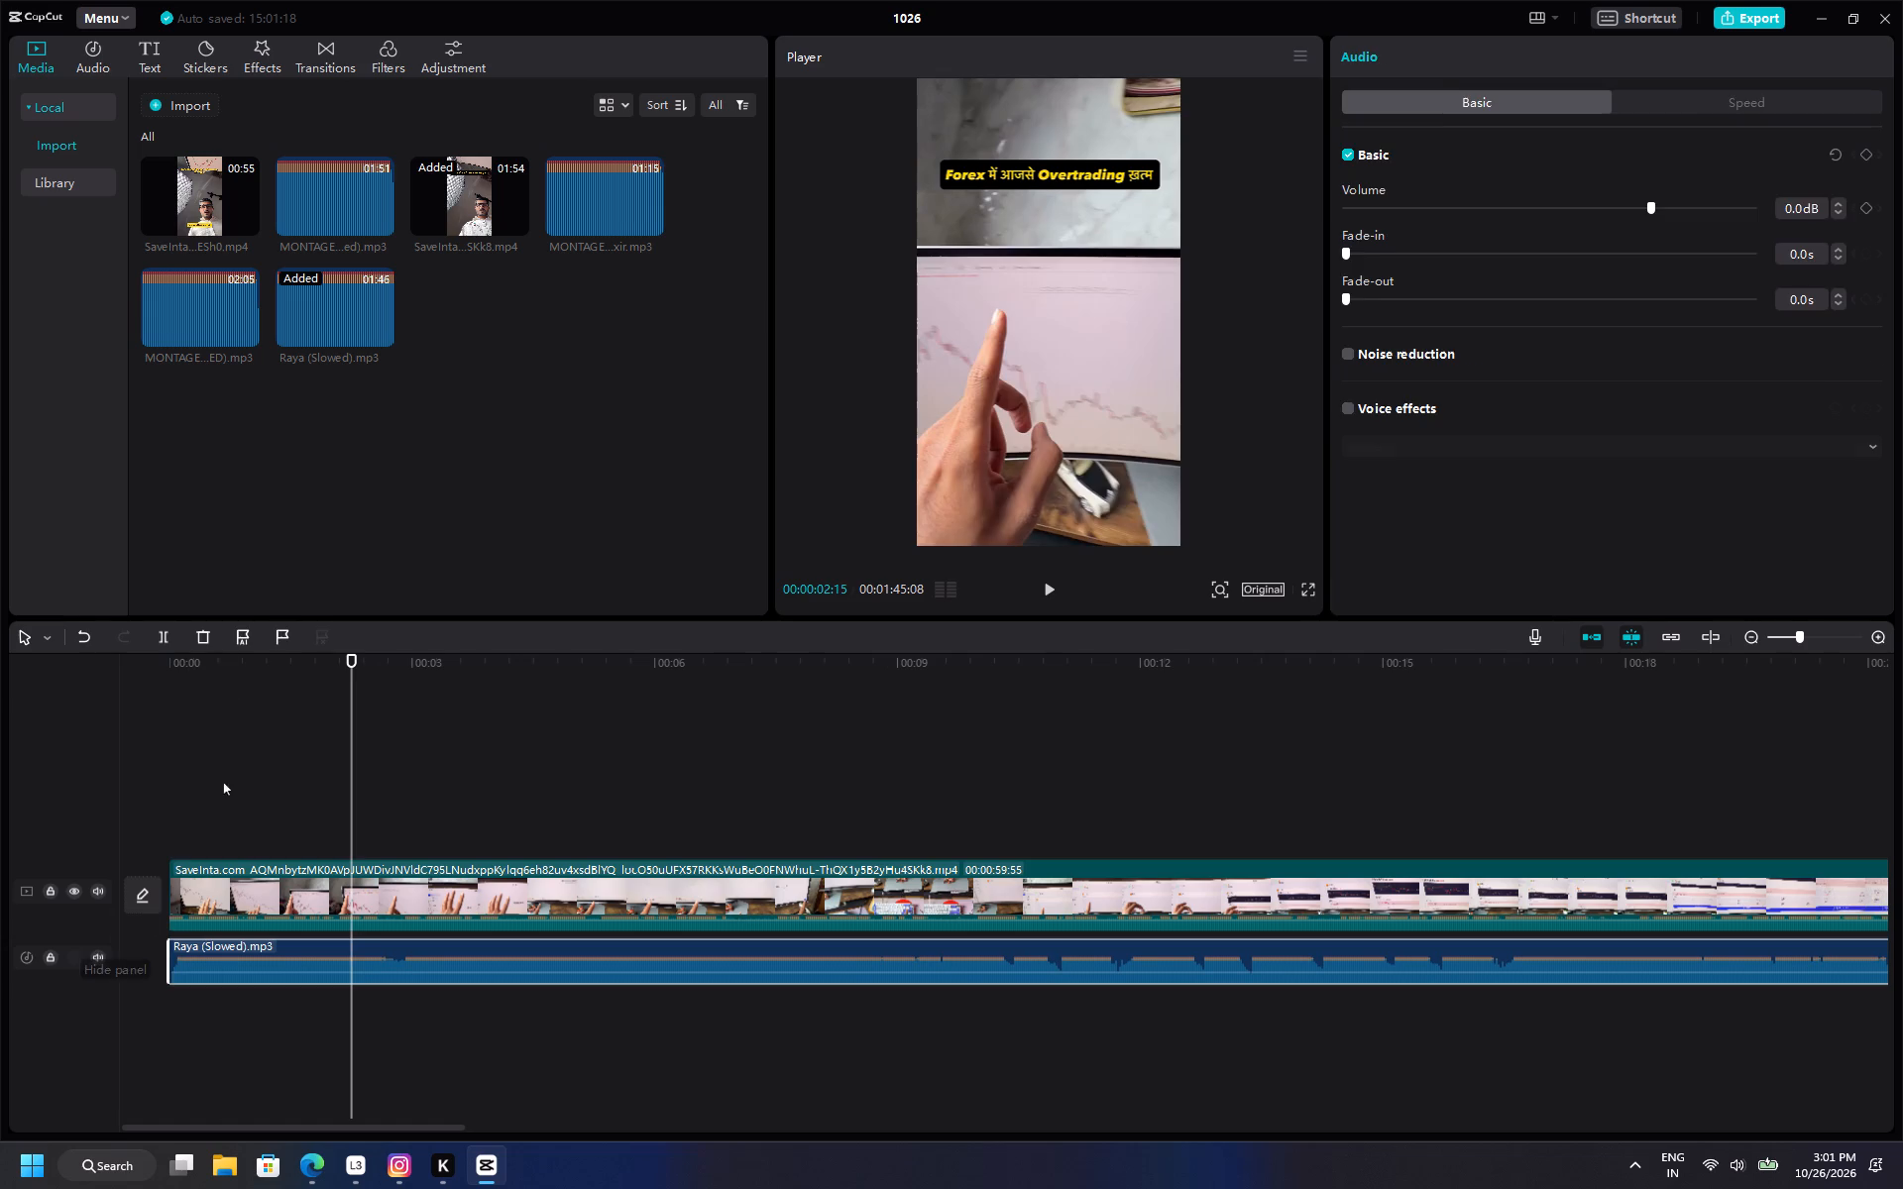
Play the reel with the trimmed Raya (Slowed) music from the start through to about 27 seconds.
{"action": "left_click", "coordinate": [223, 782]}
{"action": "left_click_drag", "start_coordinate": [223, 782], "coordinate": [94, 810]}
{"action": "key", "text": "space"}
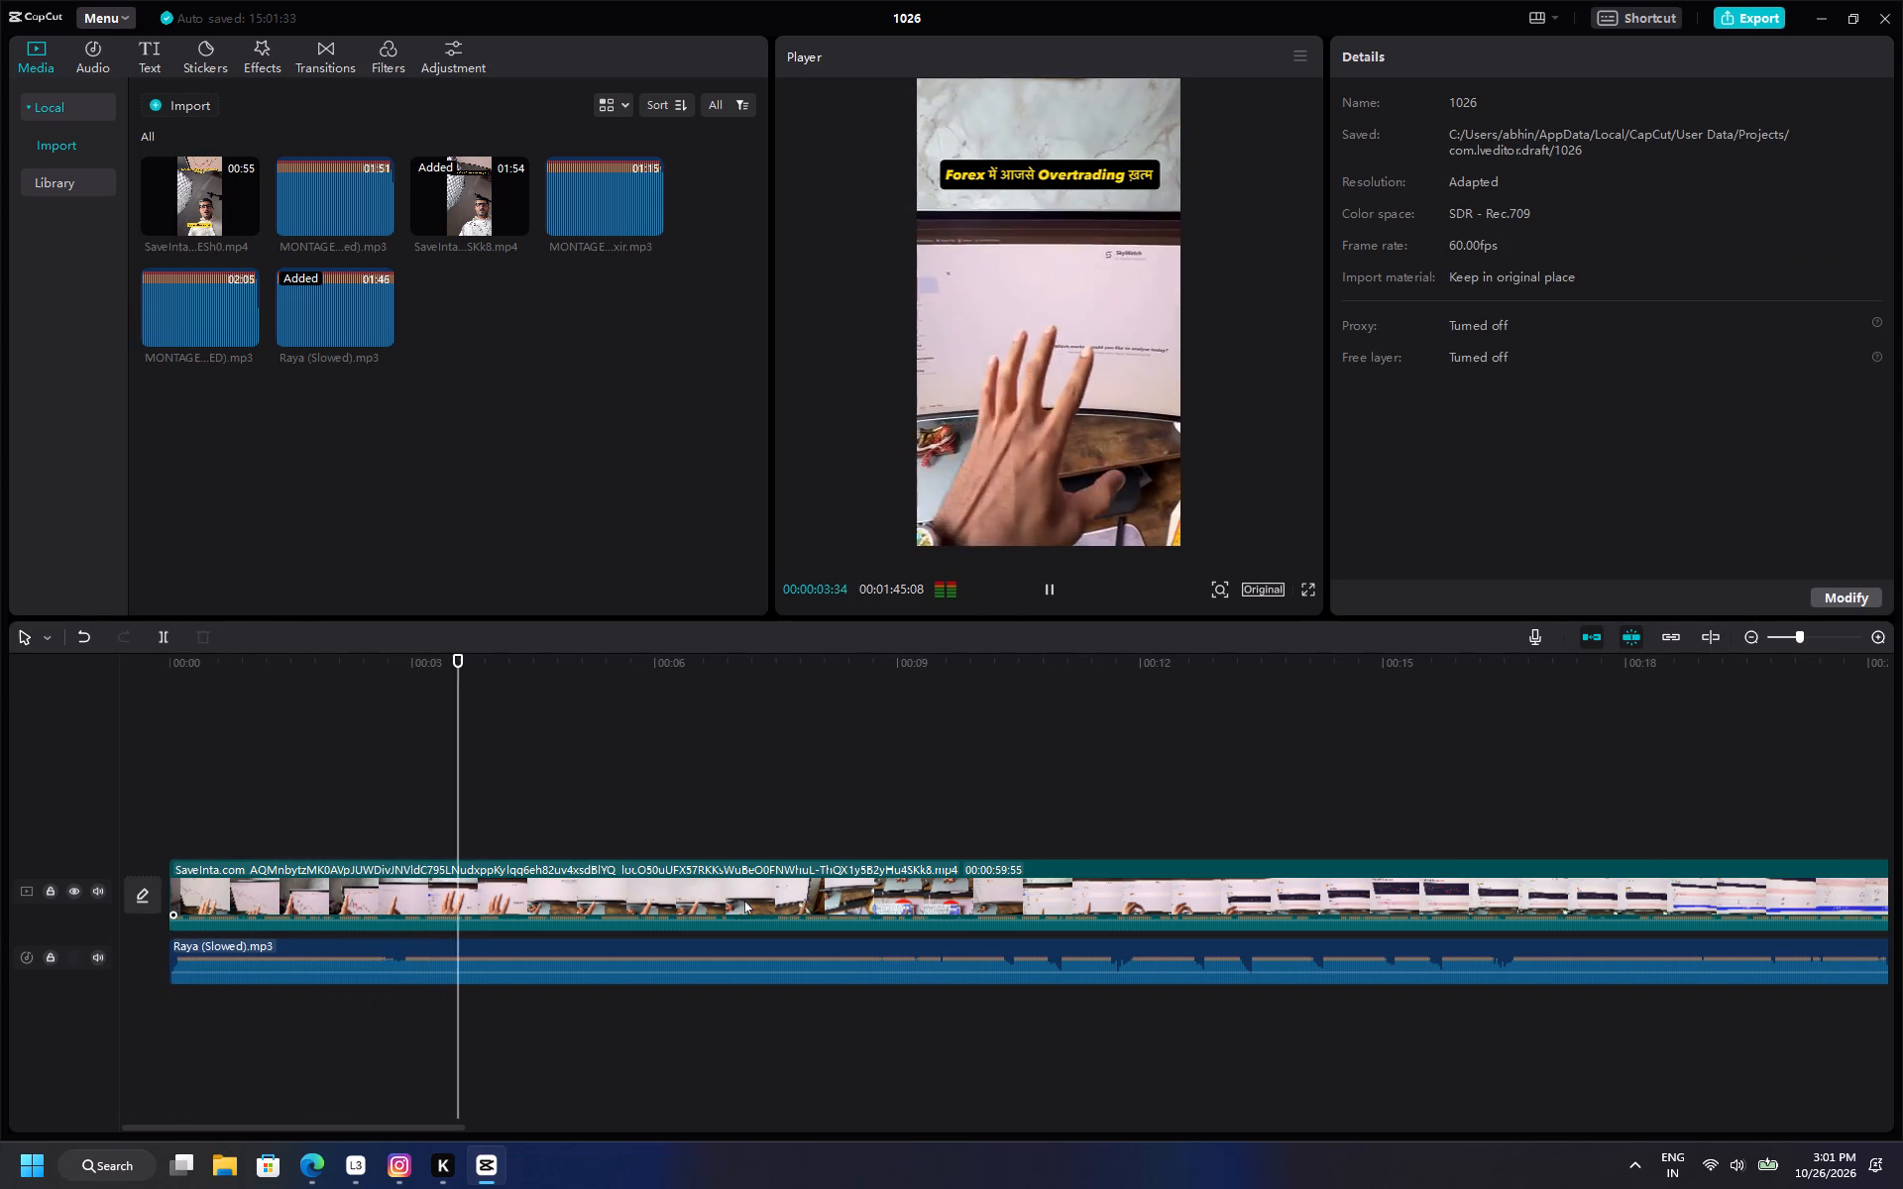
{"action": "scroll", "coordinate": [749, 895], "scroll_direction": "down", "scroll_amount": 4, "text": "ctrl"}
{"action": "scroll", "coordinate": [749, 886], "scroll_direction": "up", "scroll_amount": 3}
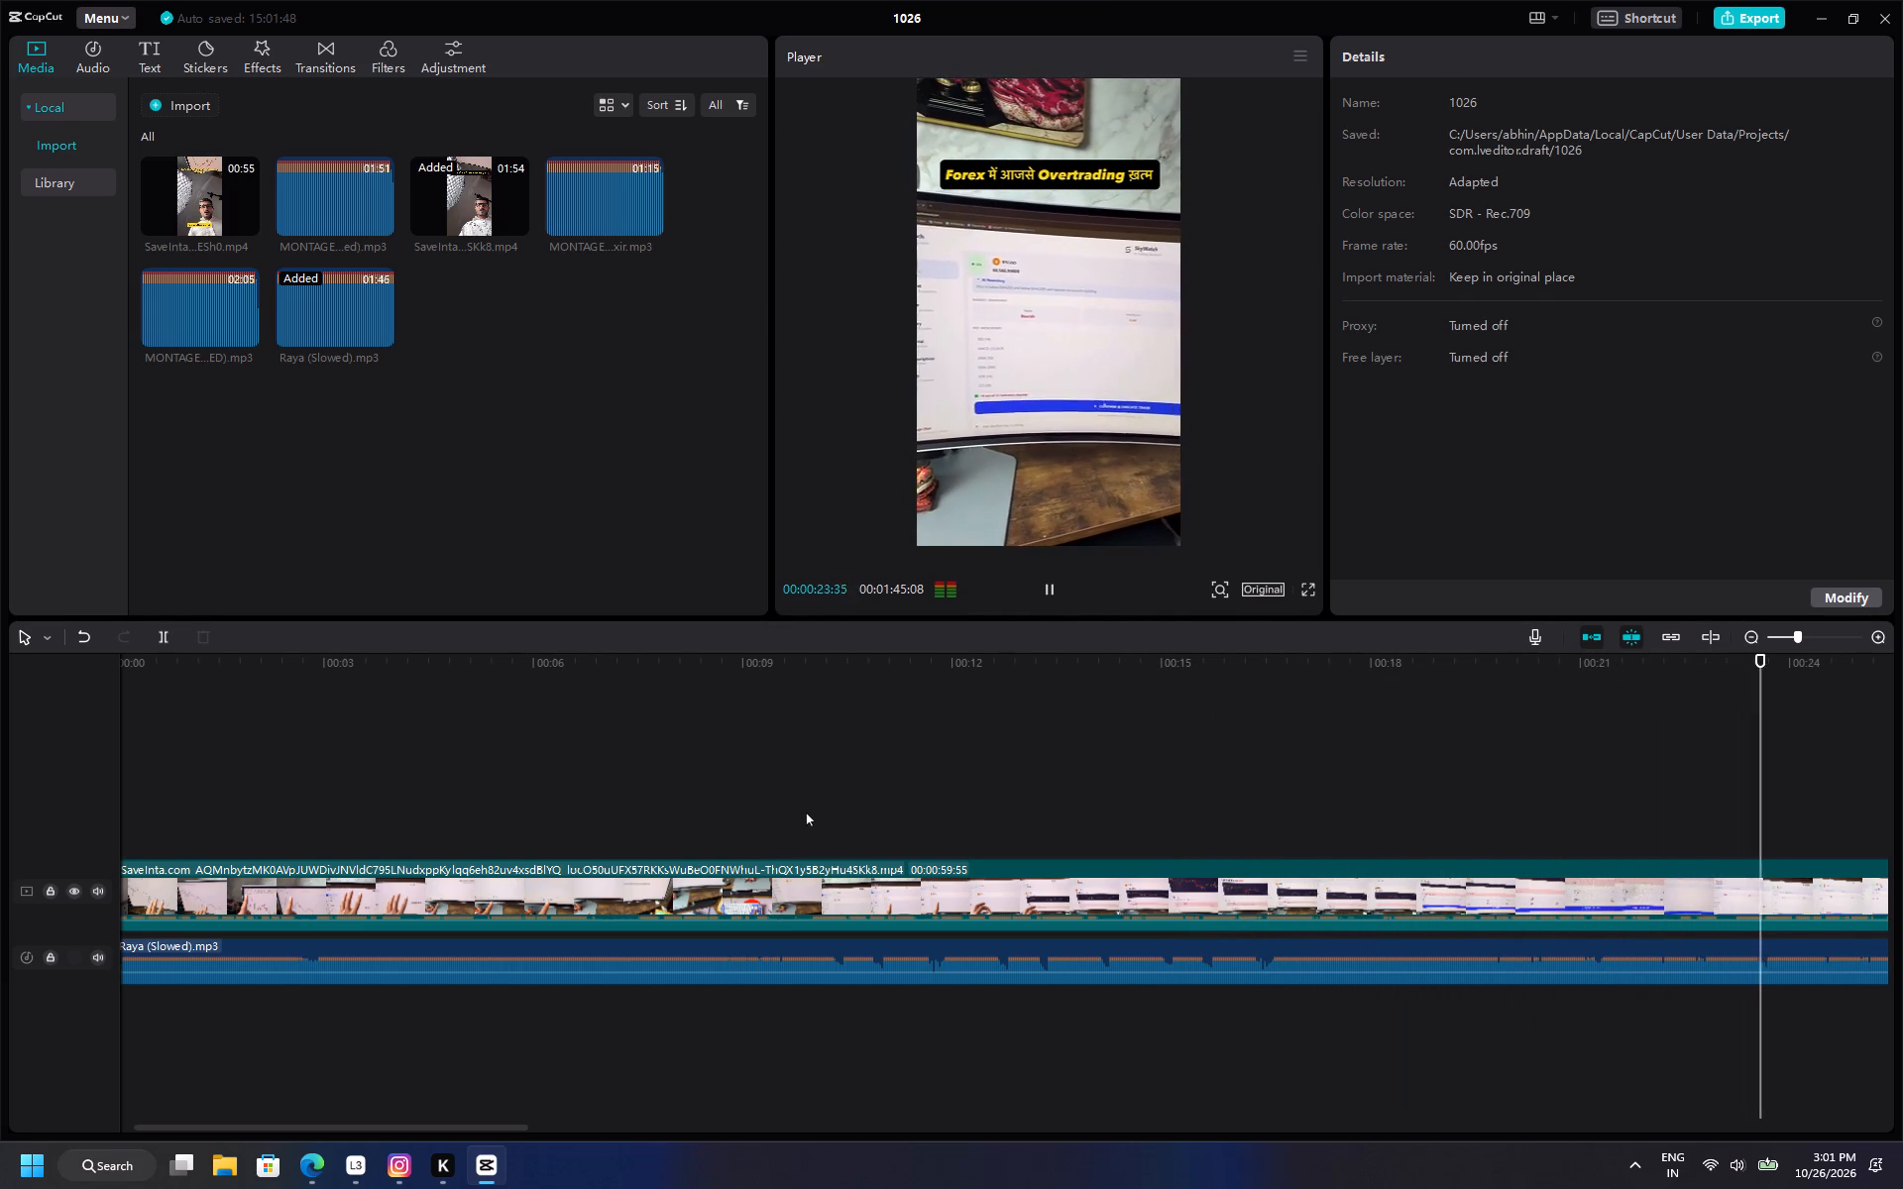
{"action": "scroll", "coordinate": [760, 806], "scroll_direction": "down", "scroll_amount": 9, "text": "ctrl"}
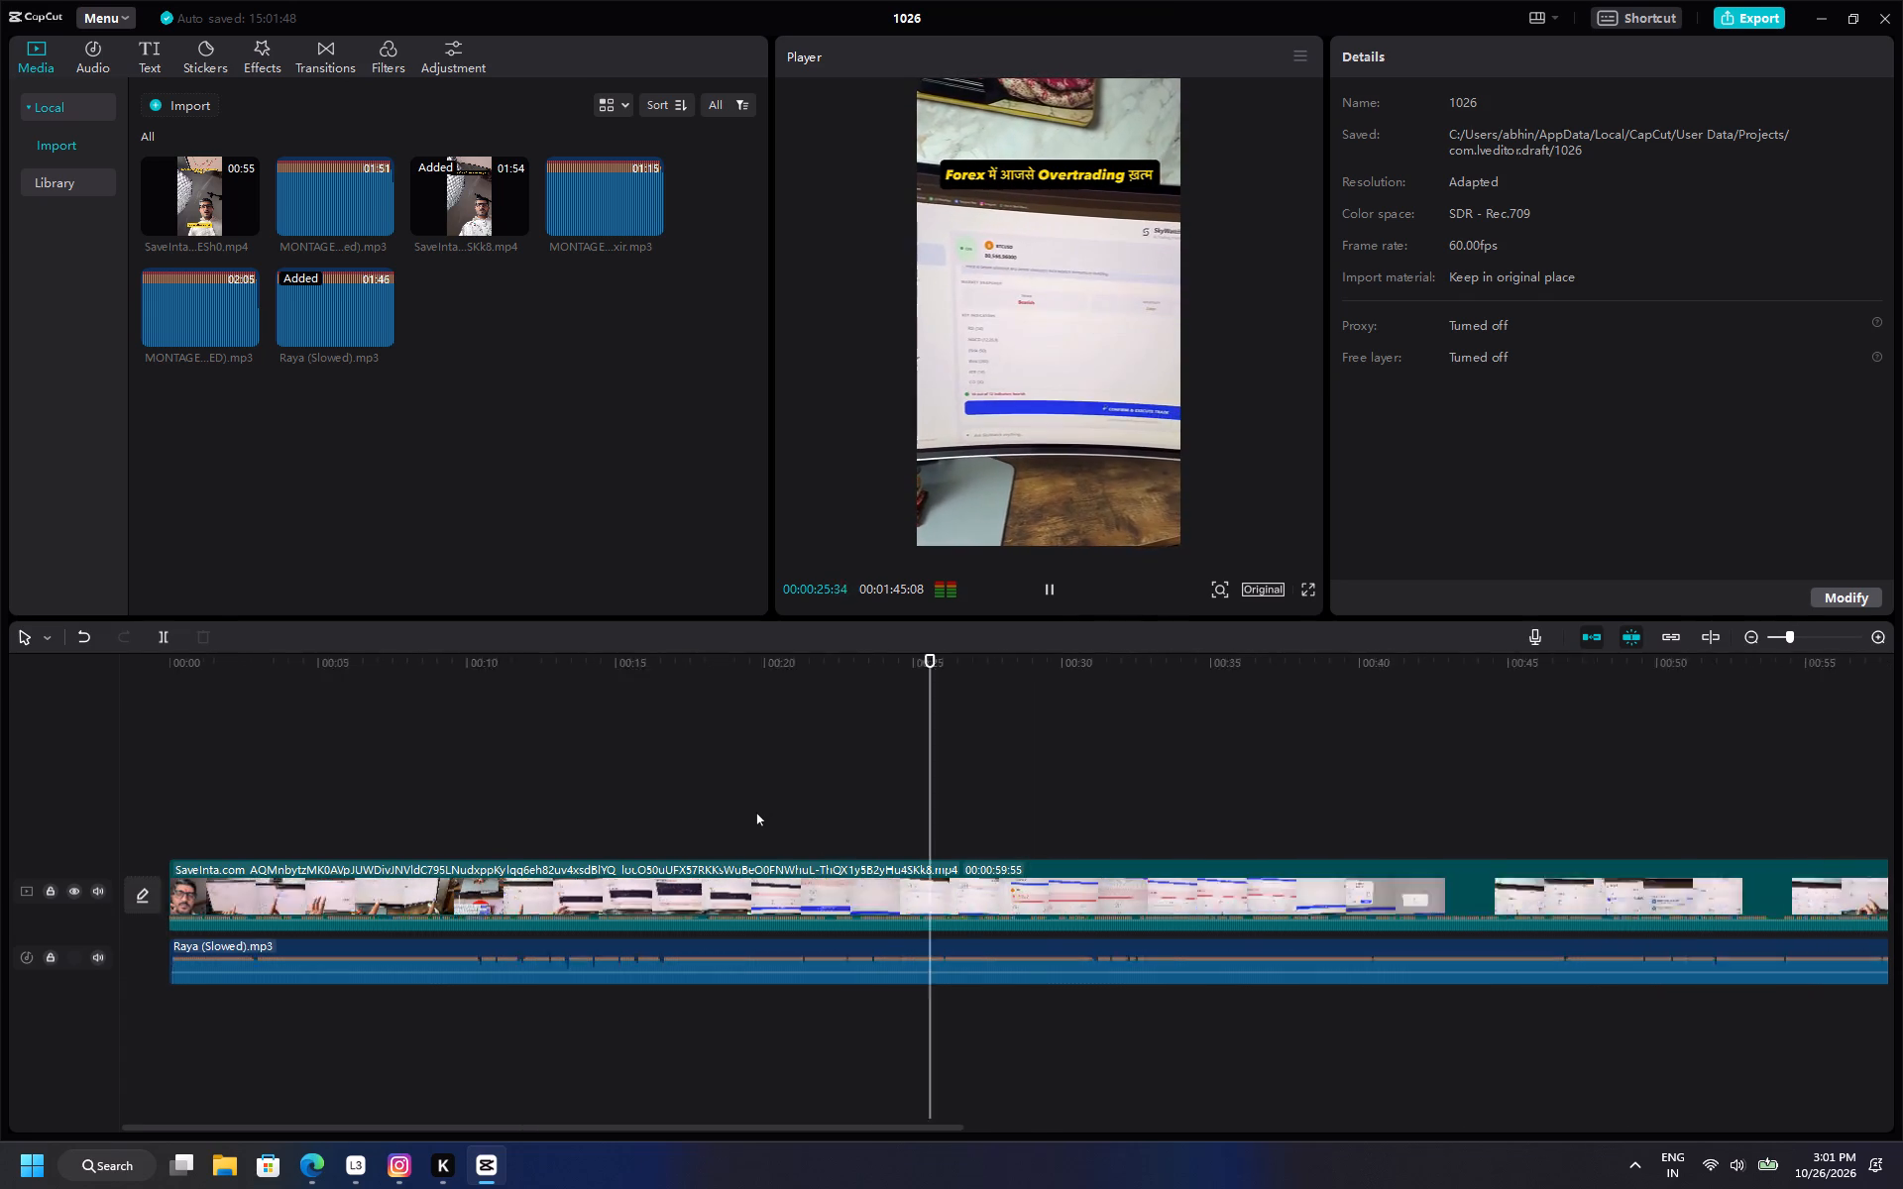
{"action": "scroll", "coordinate": [756, 812], "scroll_direction": "down", "scroll_amount": 1, "text": "ctrl"}
{"action": "scroll", "coordinate": [751, 816], "scroll_direction": "up", "scroll_amount": 3, "text": "ctrl"}
{"action": "scroll", "coordinate": [723, 830], "scroll_direction": "down", "scroll_amount": 5, "text": "ctrl"}
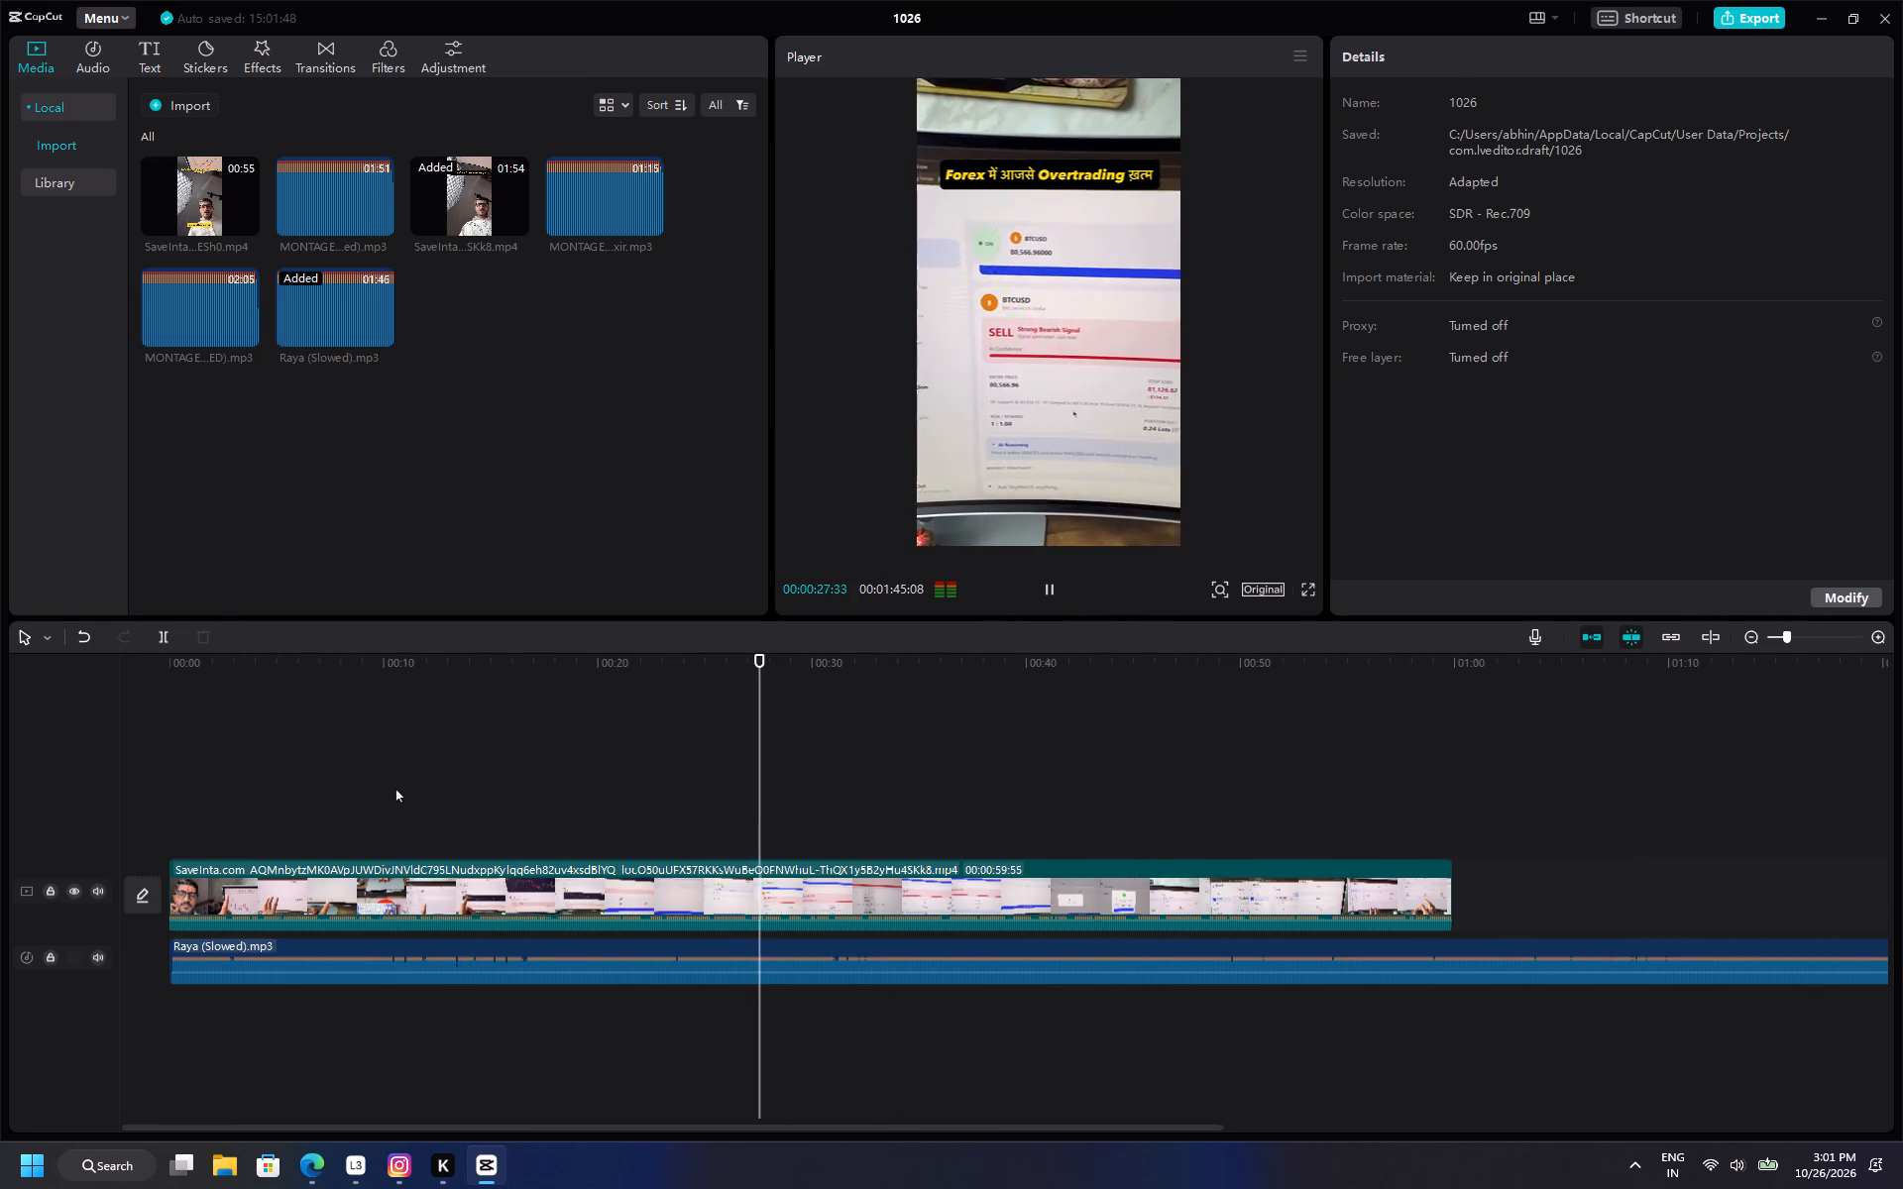
Replay the reel with Raya (Slowed) from the start and stop at about 10 seconds.
{"action": "left_click", "coordinate": [238, 791]}
{"action": "left_click_drag", "start_coordinate": [237, 791], "coordinate": [82, 810]}
{"action": "key", "text": "space"}
{"action": "scroll", "coordinate": [585, 833], "scroll_direction": "up", "scroll_amount": 7, "text": "ctrl"}
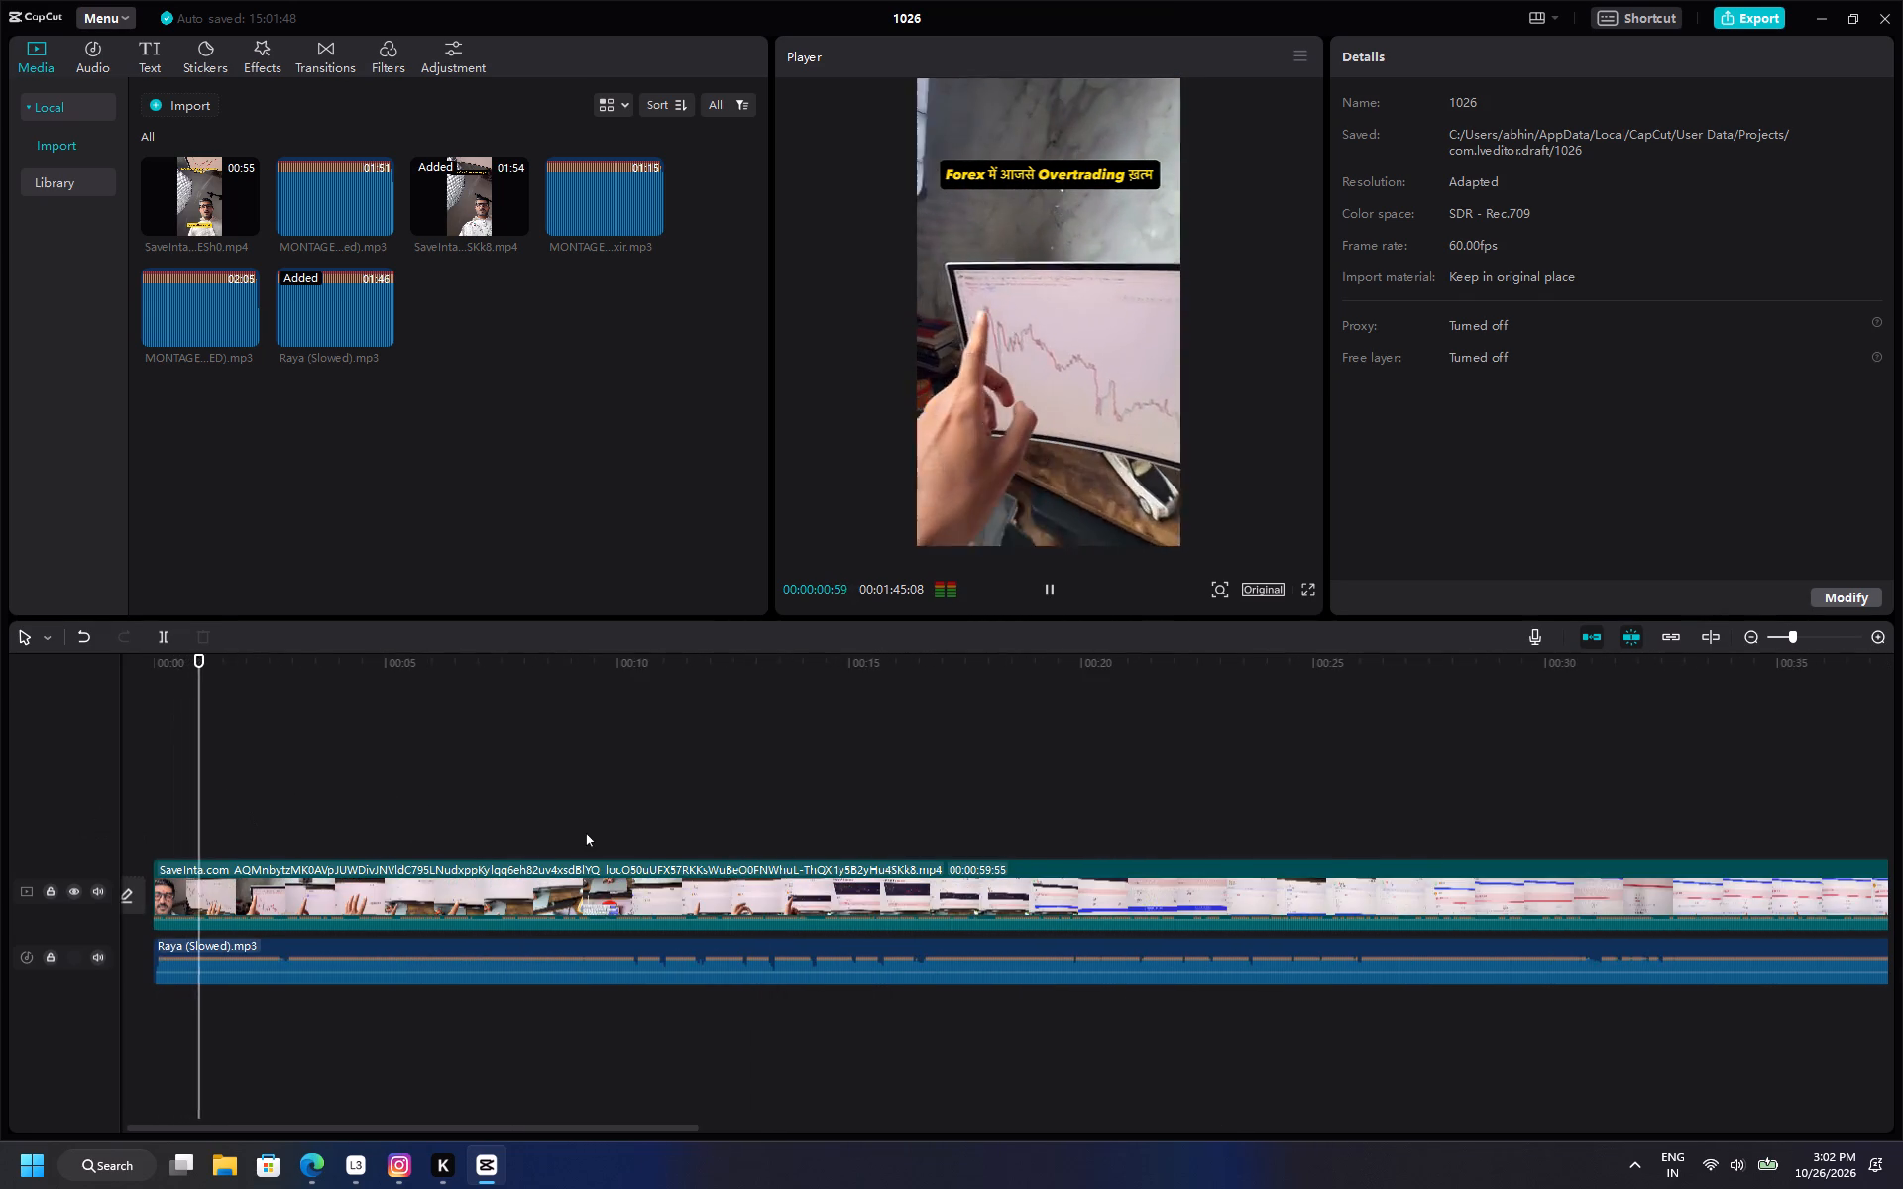
{"action": "scroll", "coordinate": [586, 833], "scroll_direction": "up", "scroll_amount": 5, "text": "ctrl"}
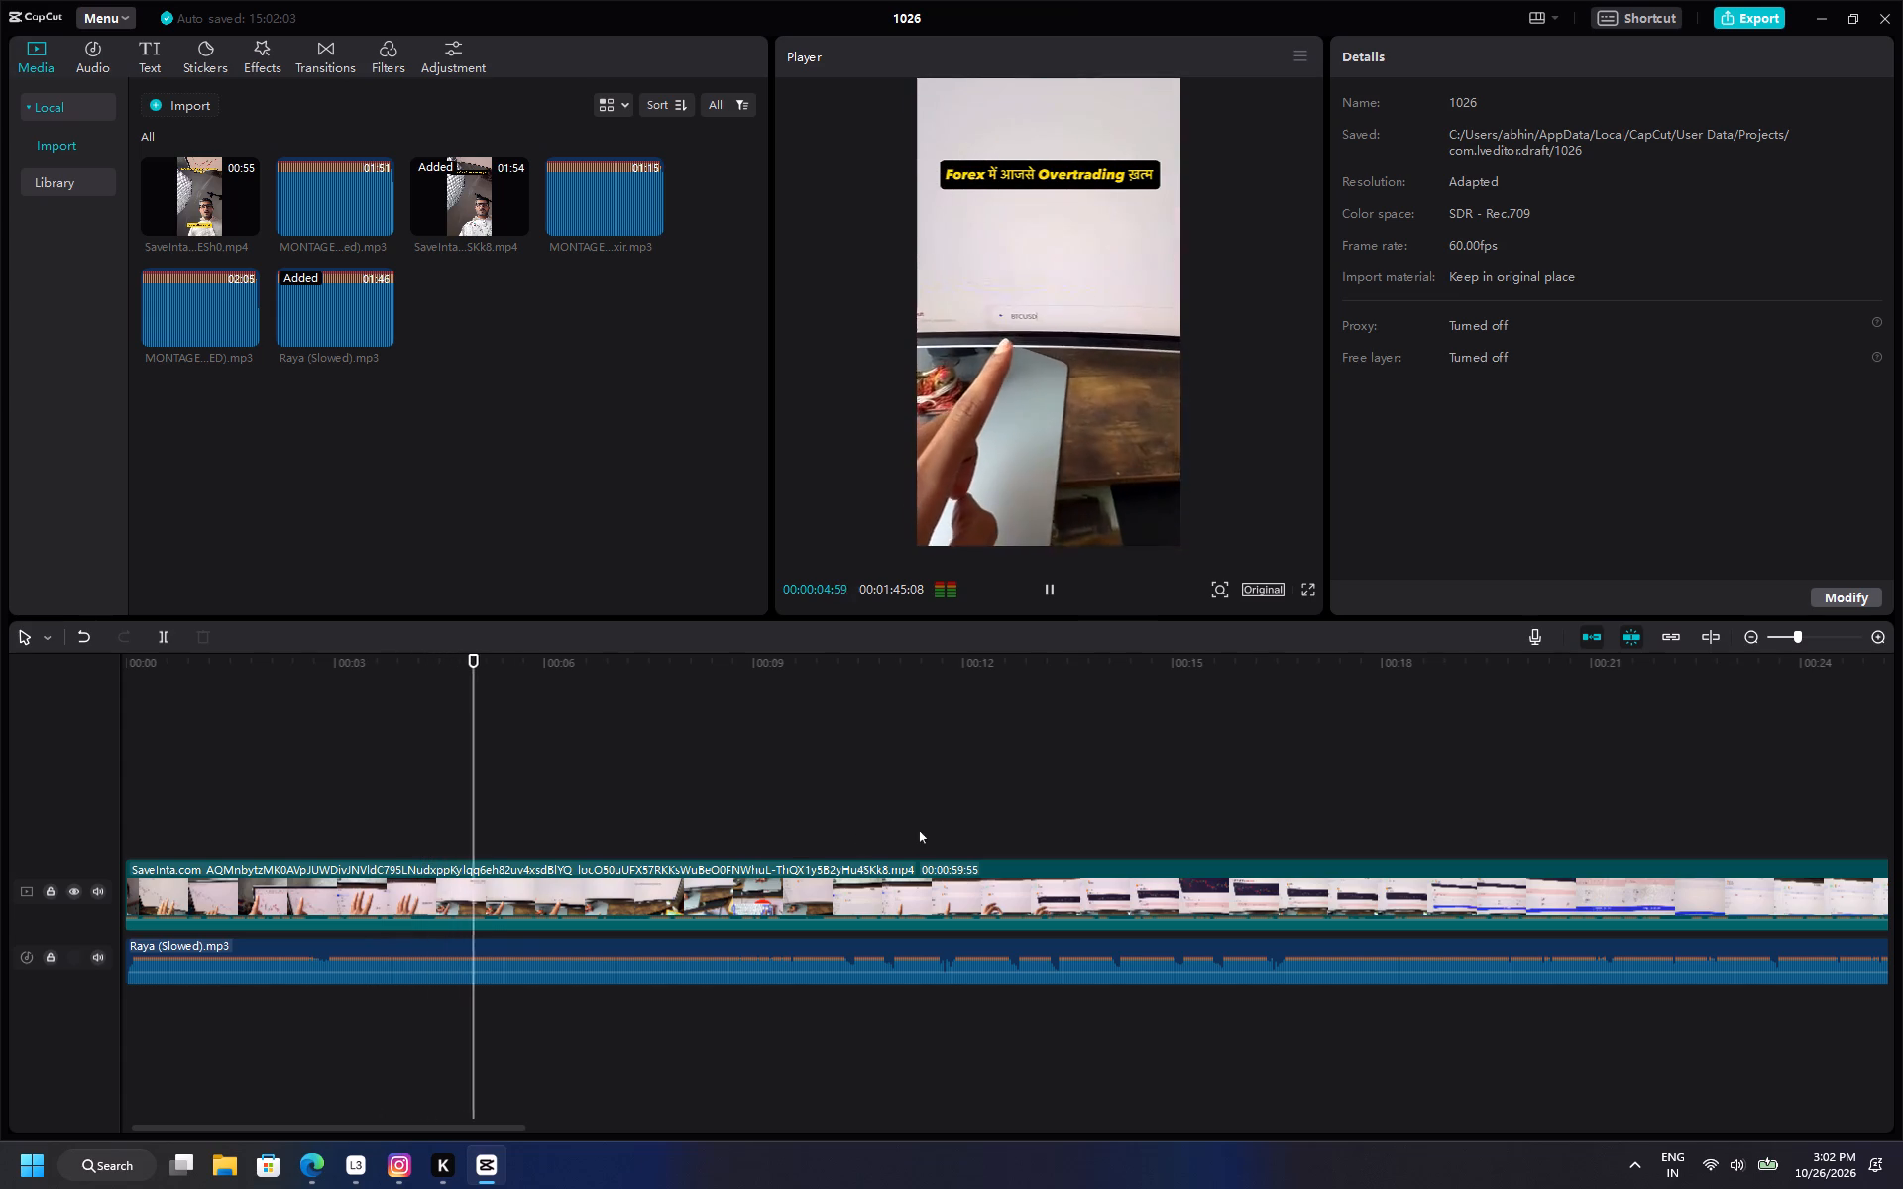
{"action": "left_click", "coordinate": [919, 883]}
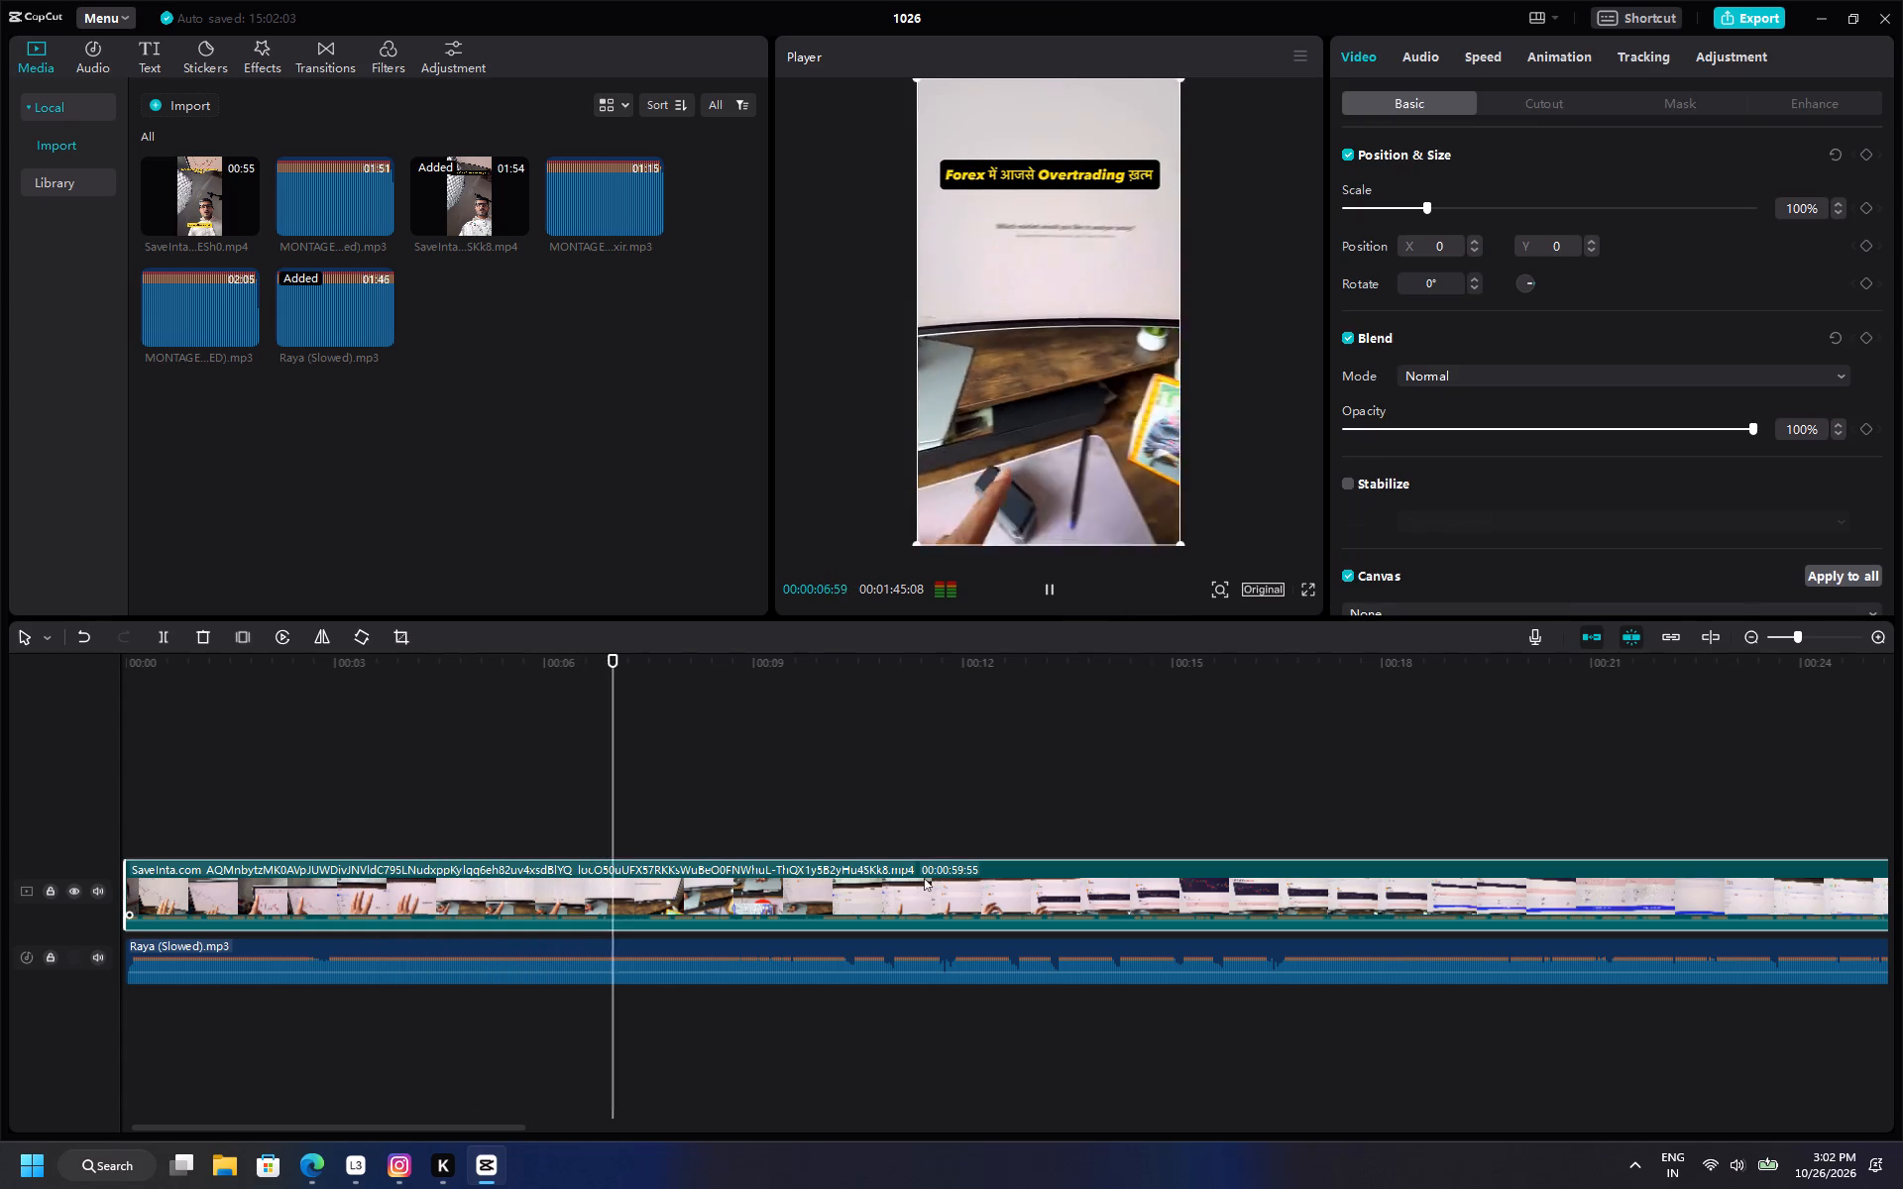
{"action": "left_click", "coordinate": [859, 964]}
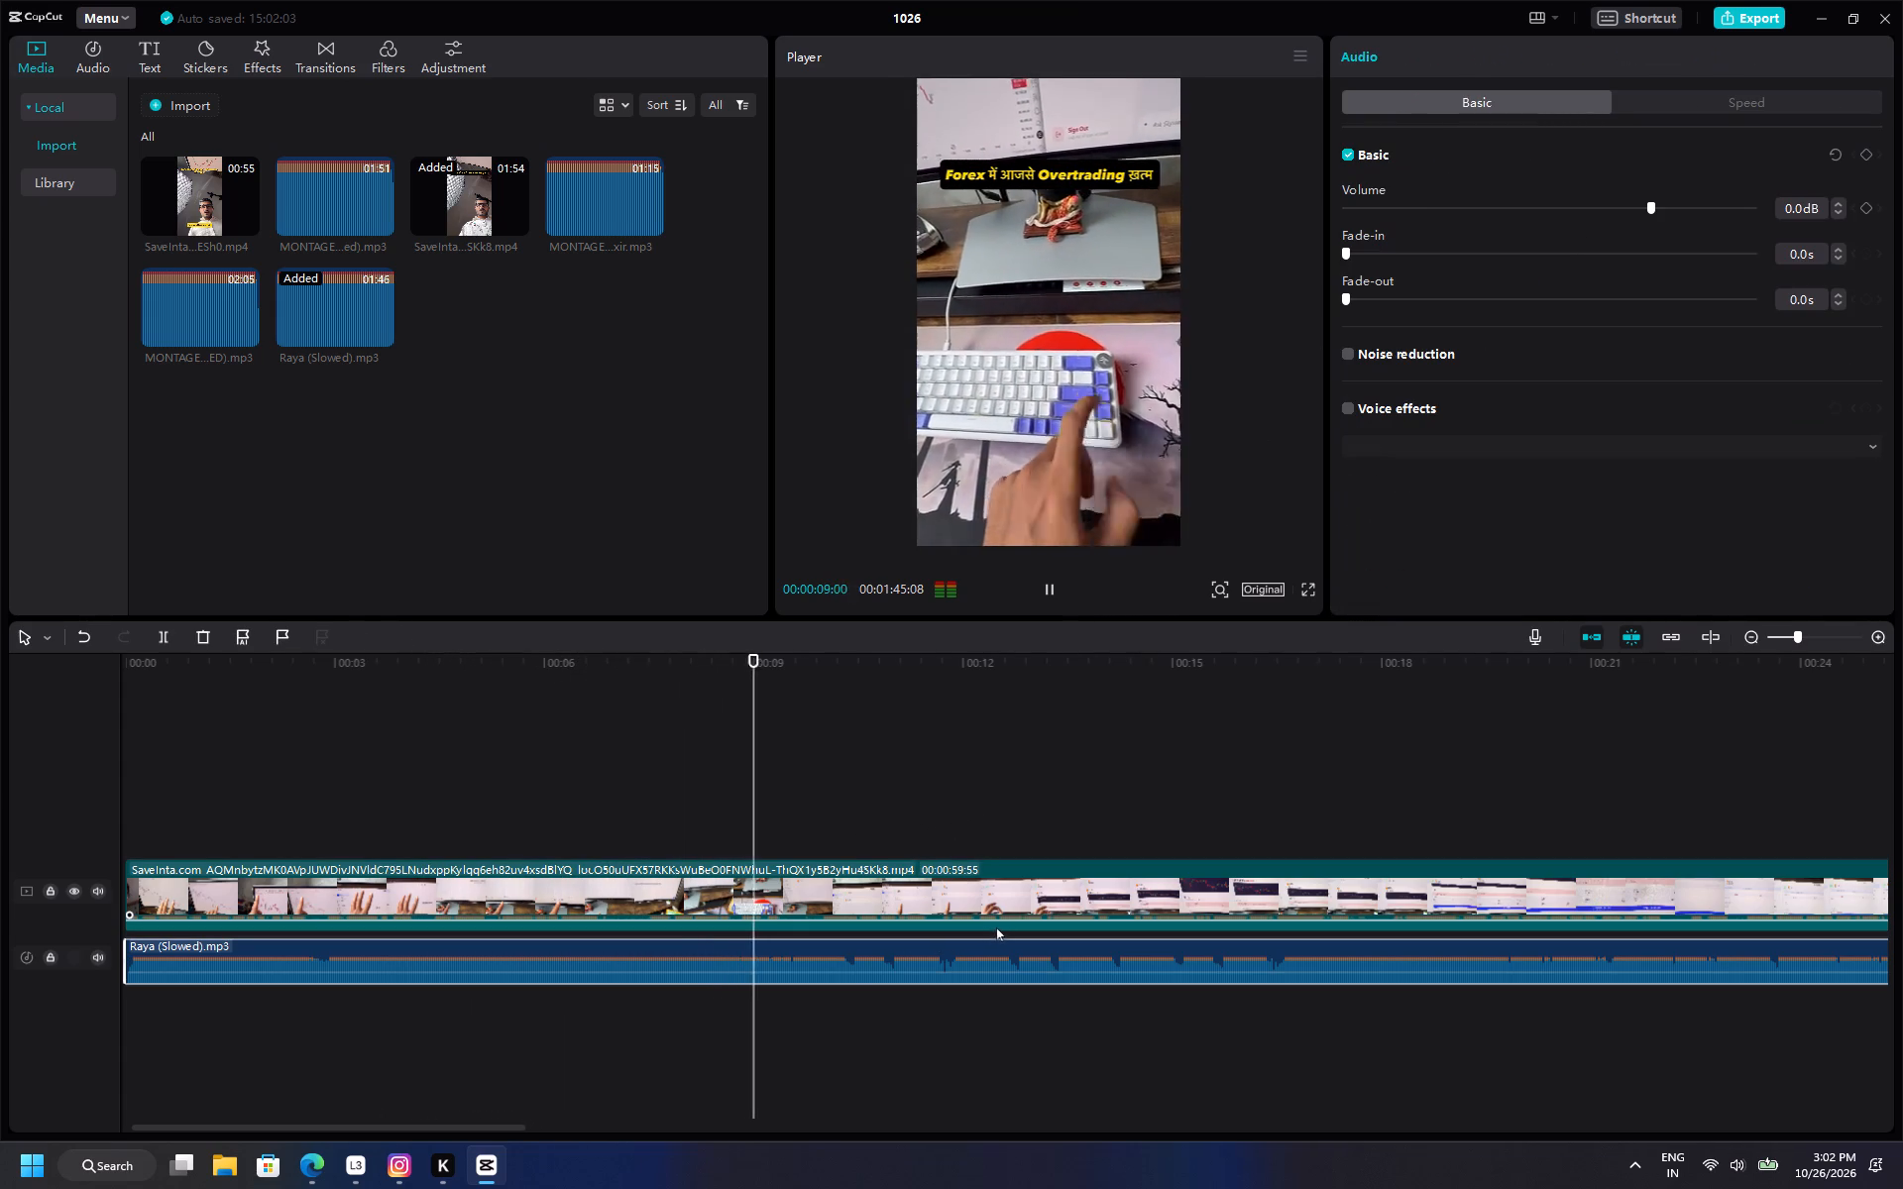
{"action": "key", "text": "space"}
Zoom in on the music waveform and replay the section from about 7 to 15 seconds to check the beat build-up.
{"action": "scroll", "coordinate": [934, 914], "scroll_direction": "up", "scroll_amount": 7, "text": "ctrl"}
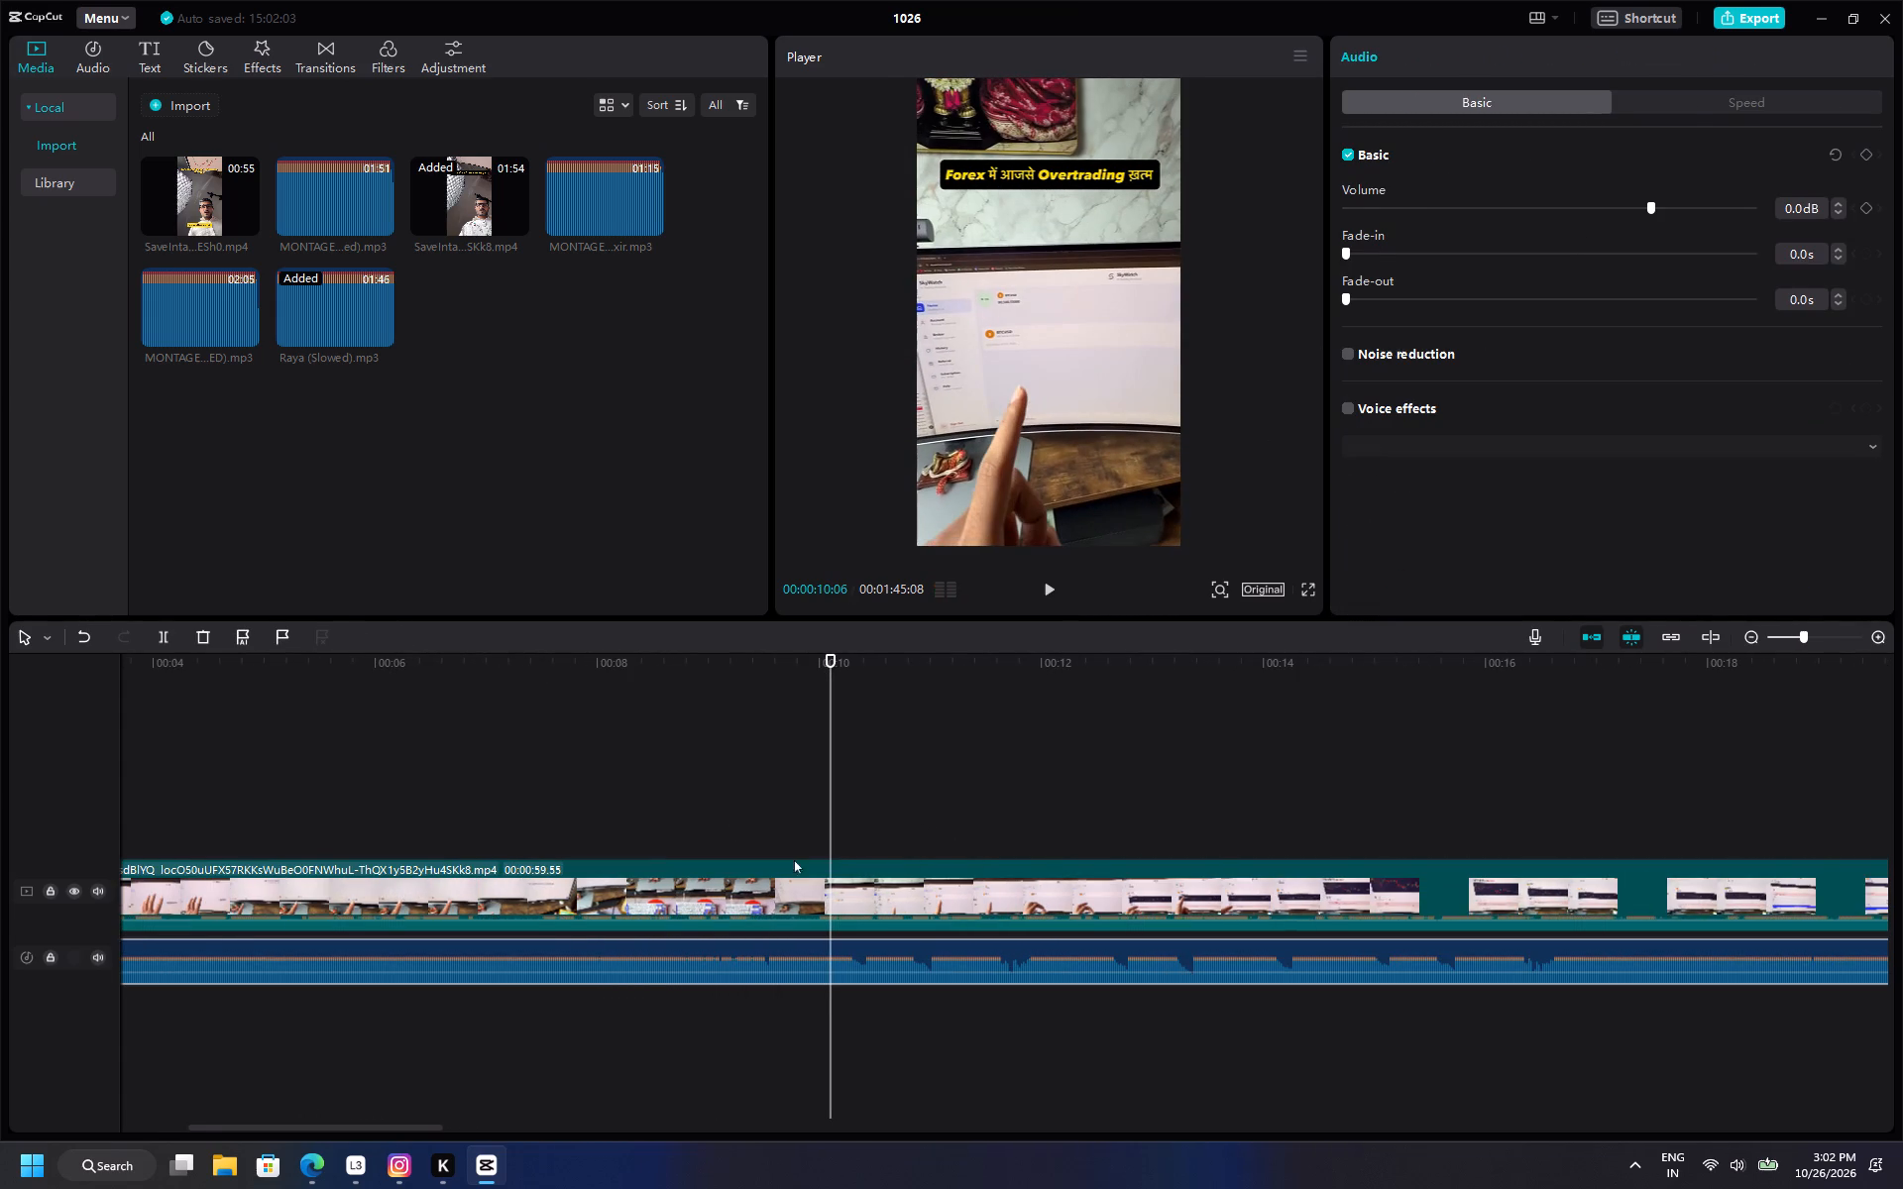
{"action": "left_click", "coordinate": [664, 792]}
{"action": "key", "text": "space"}
{"action": "scroll", "coordinate": [824, 873], "scroll_direction": "up", "scroll_amount": 6}
{"action": "key", "text": "space"}
{"action": "left_click", "coordinate": [633, 803]}
{"action": "left_click_drag", "start_coordinate": [632, 803], "coordinate": [469, 820]}
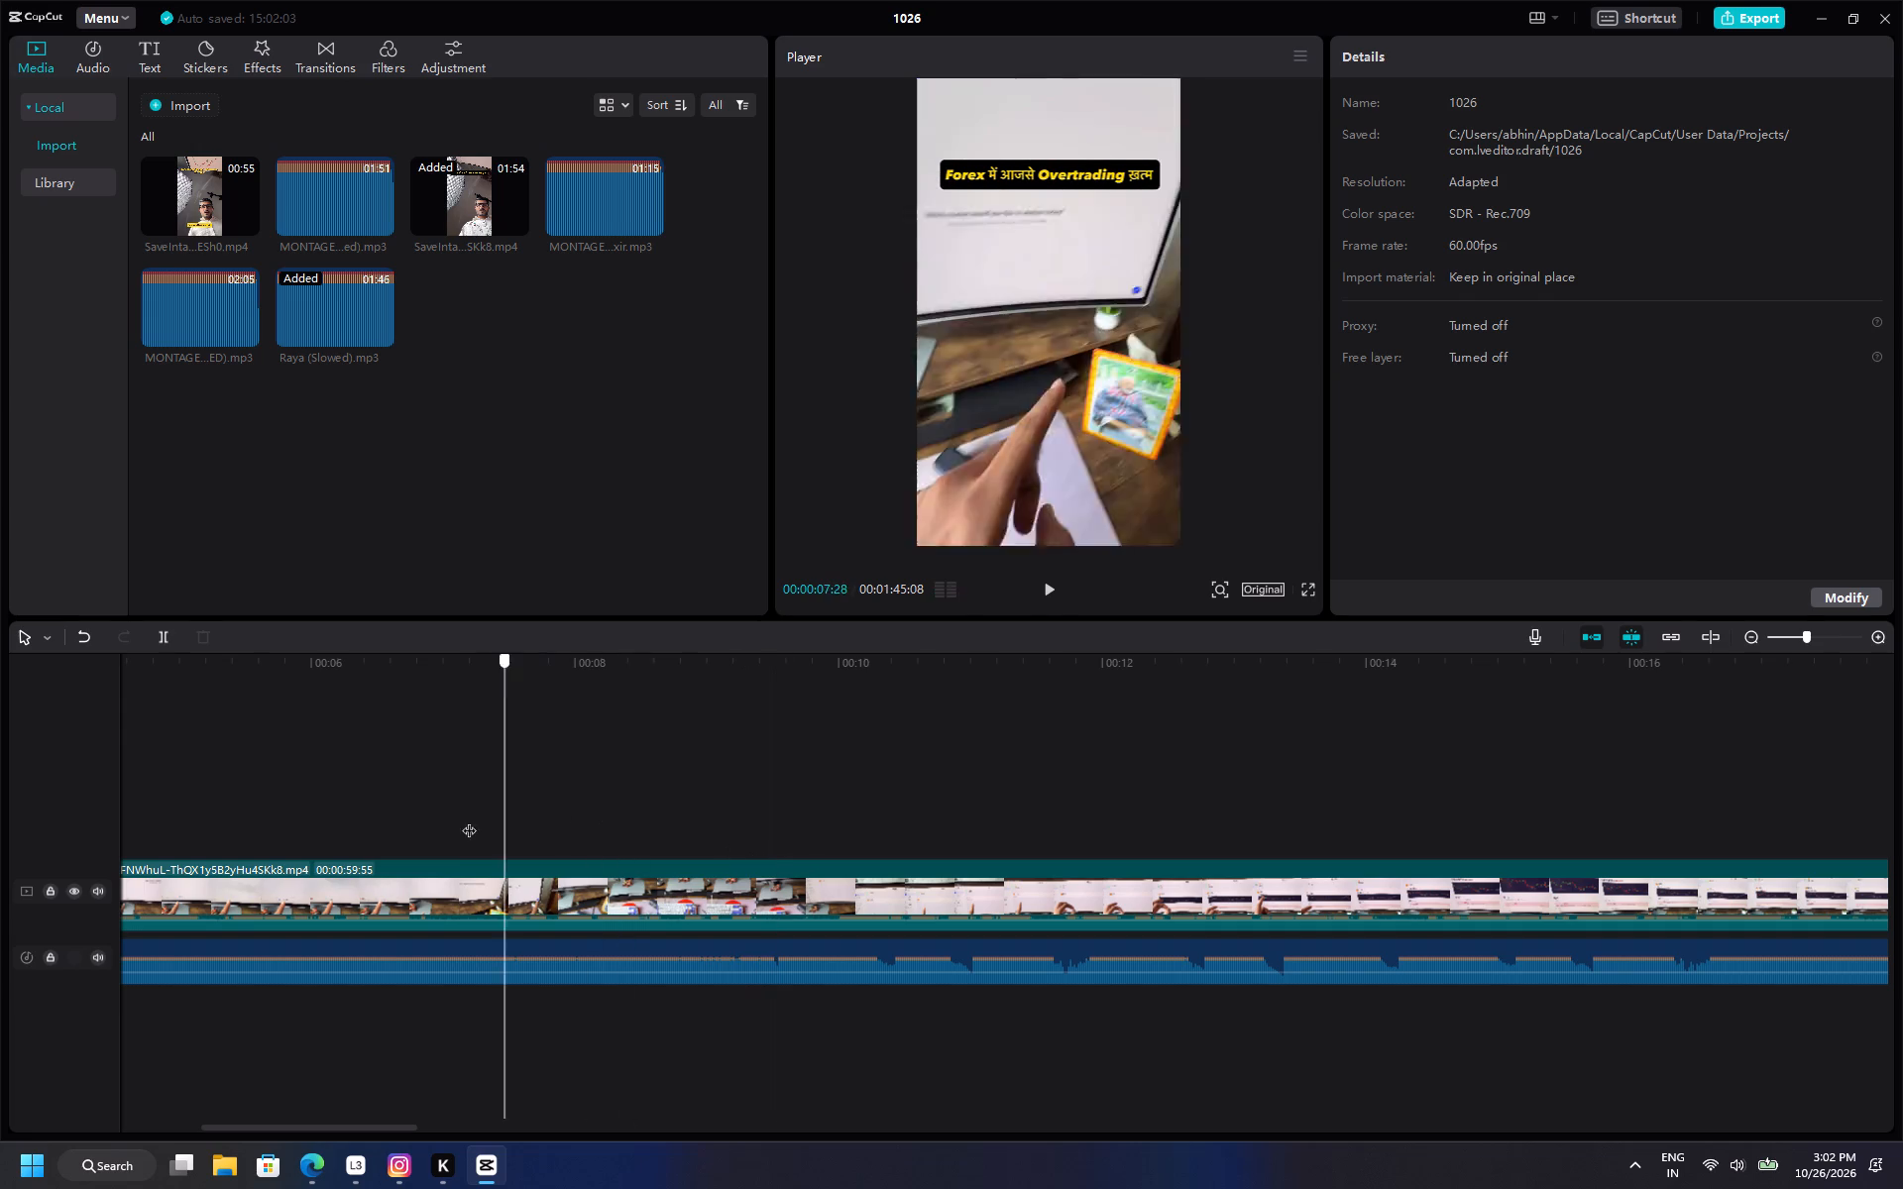
{"action": "left_click_drag", "start_coordinate": [469, 820], "coordinate": [457, 821]}
{"action": "key", "text": "space"}
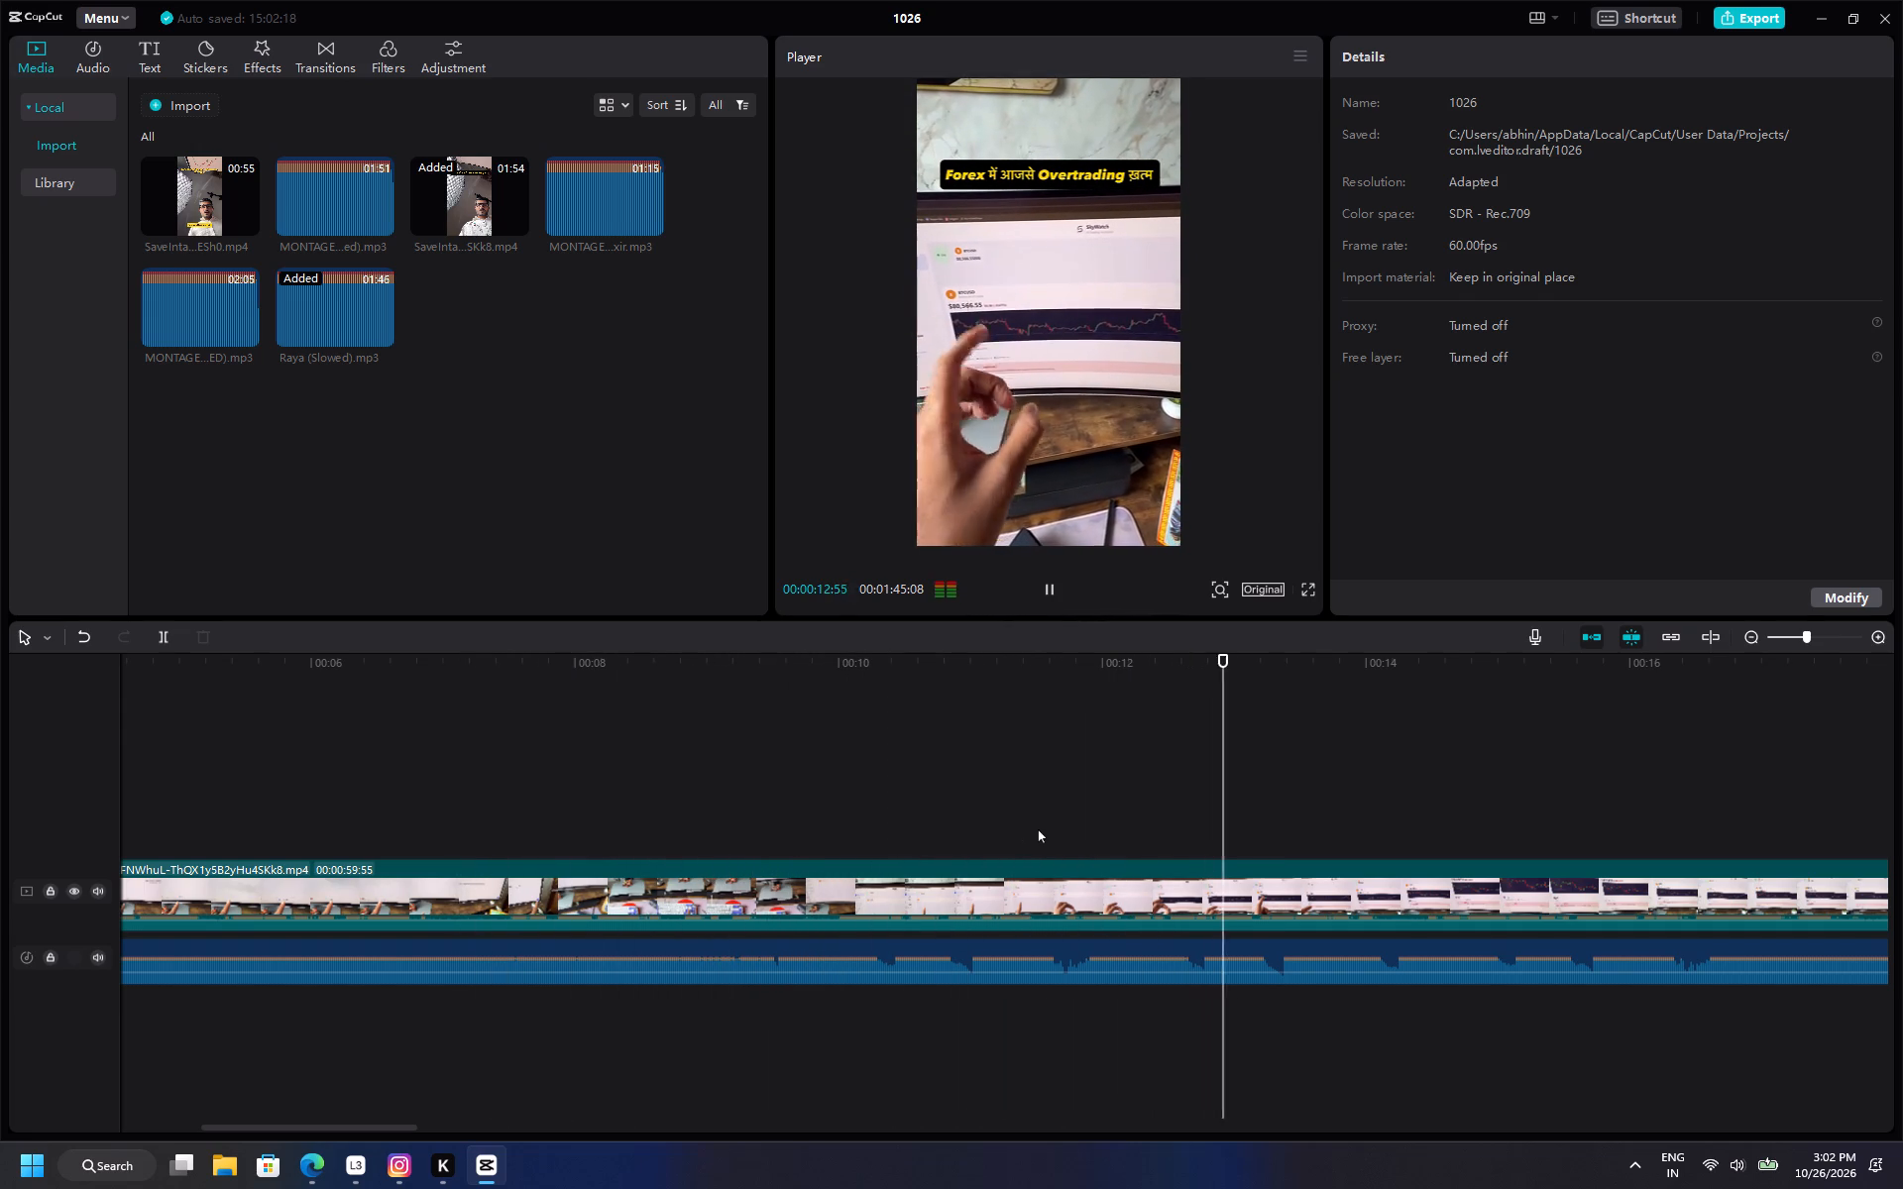
{"action": "key", "text": "space"}
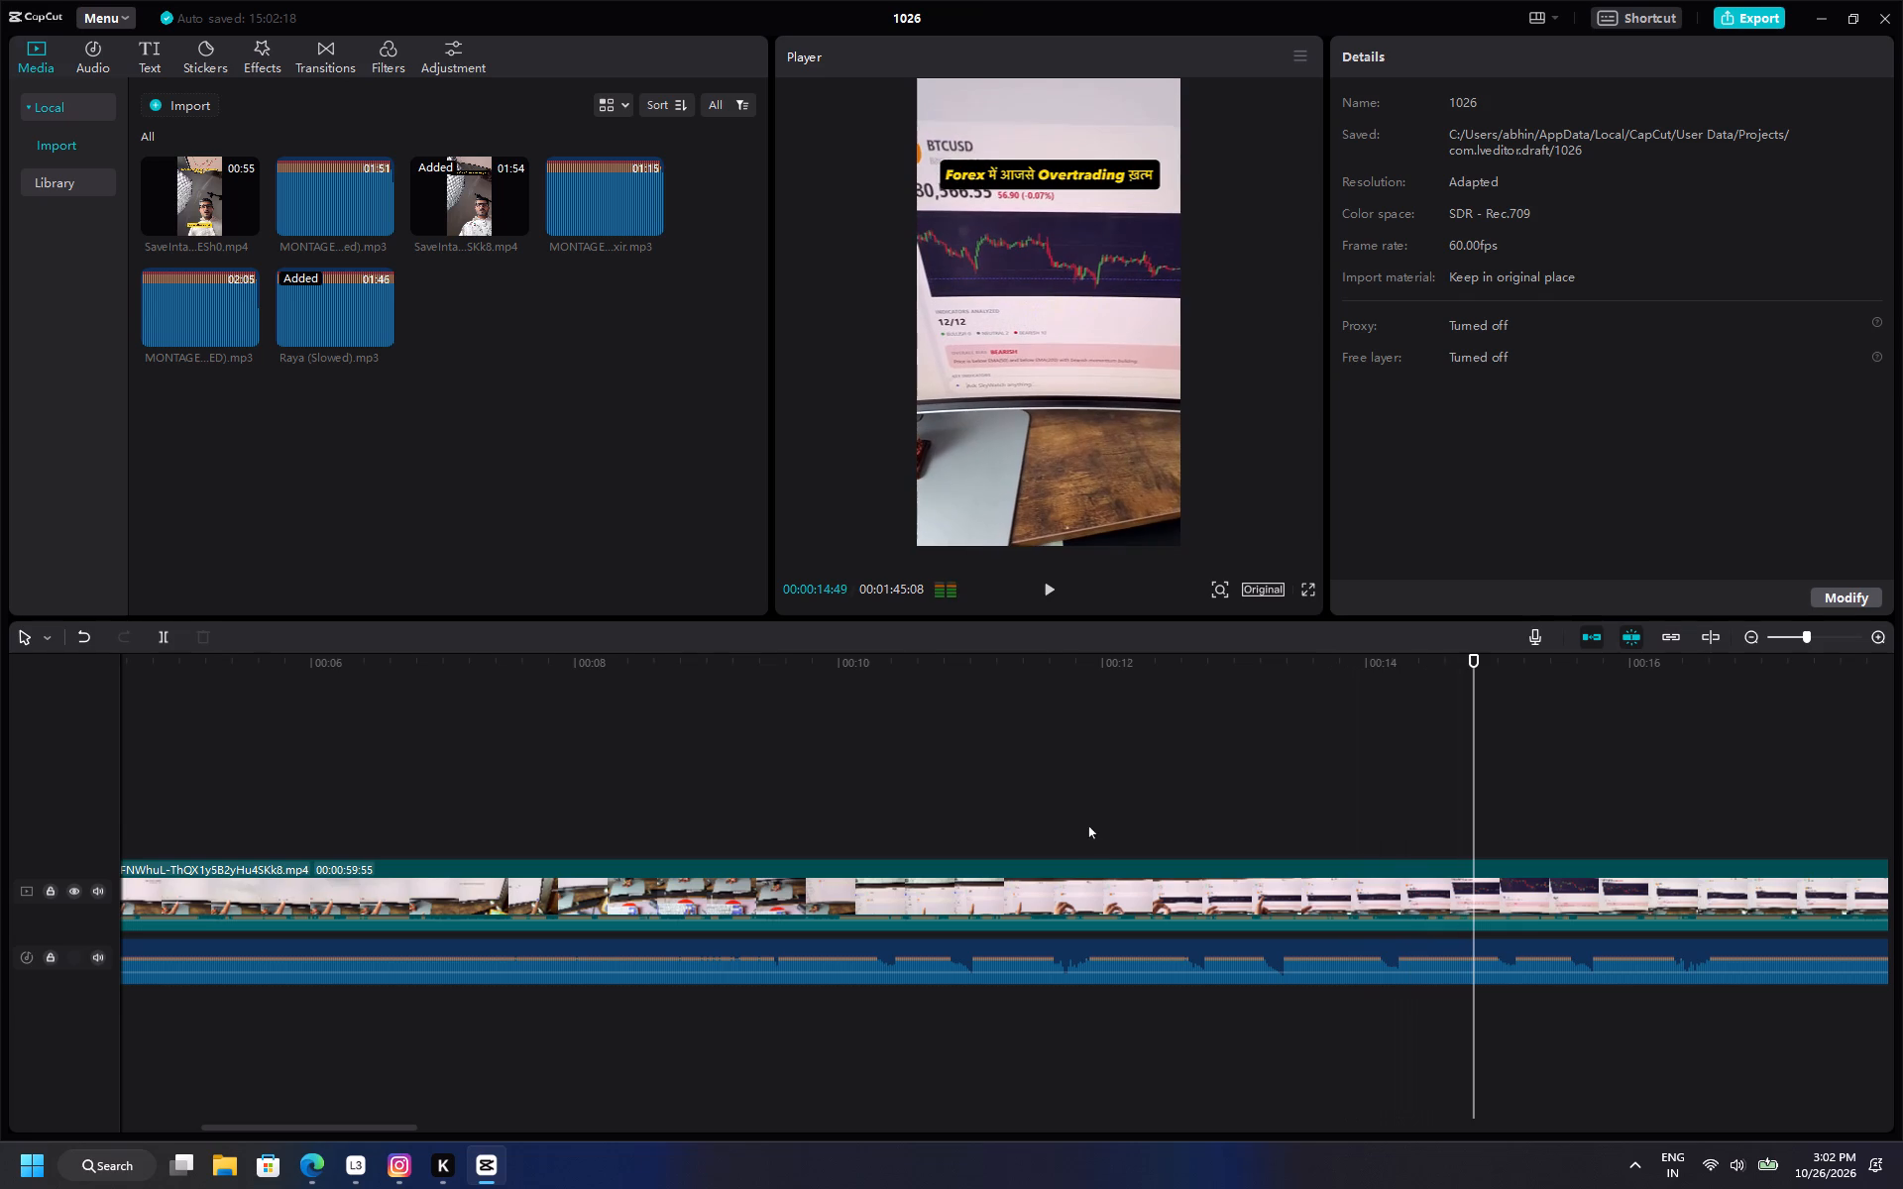
Scrub through the reel and music to about 16.5 seconds, and replay from about 11.7 seconds.
{"action": "left_click_drag", "start_coordinate": [1472, 804], "coordinate": [1519, 801]}
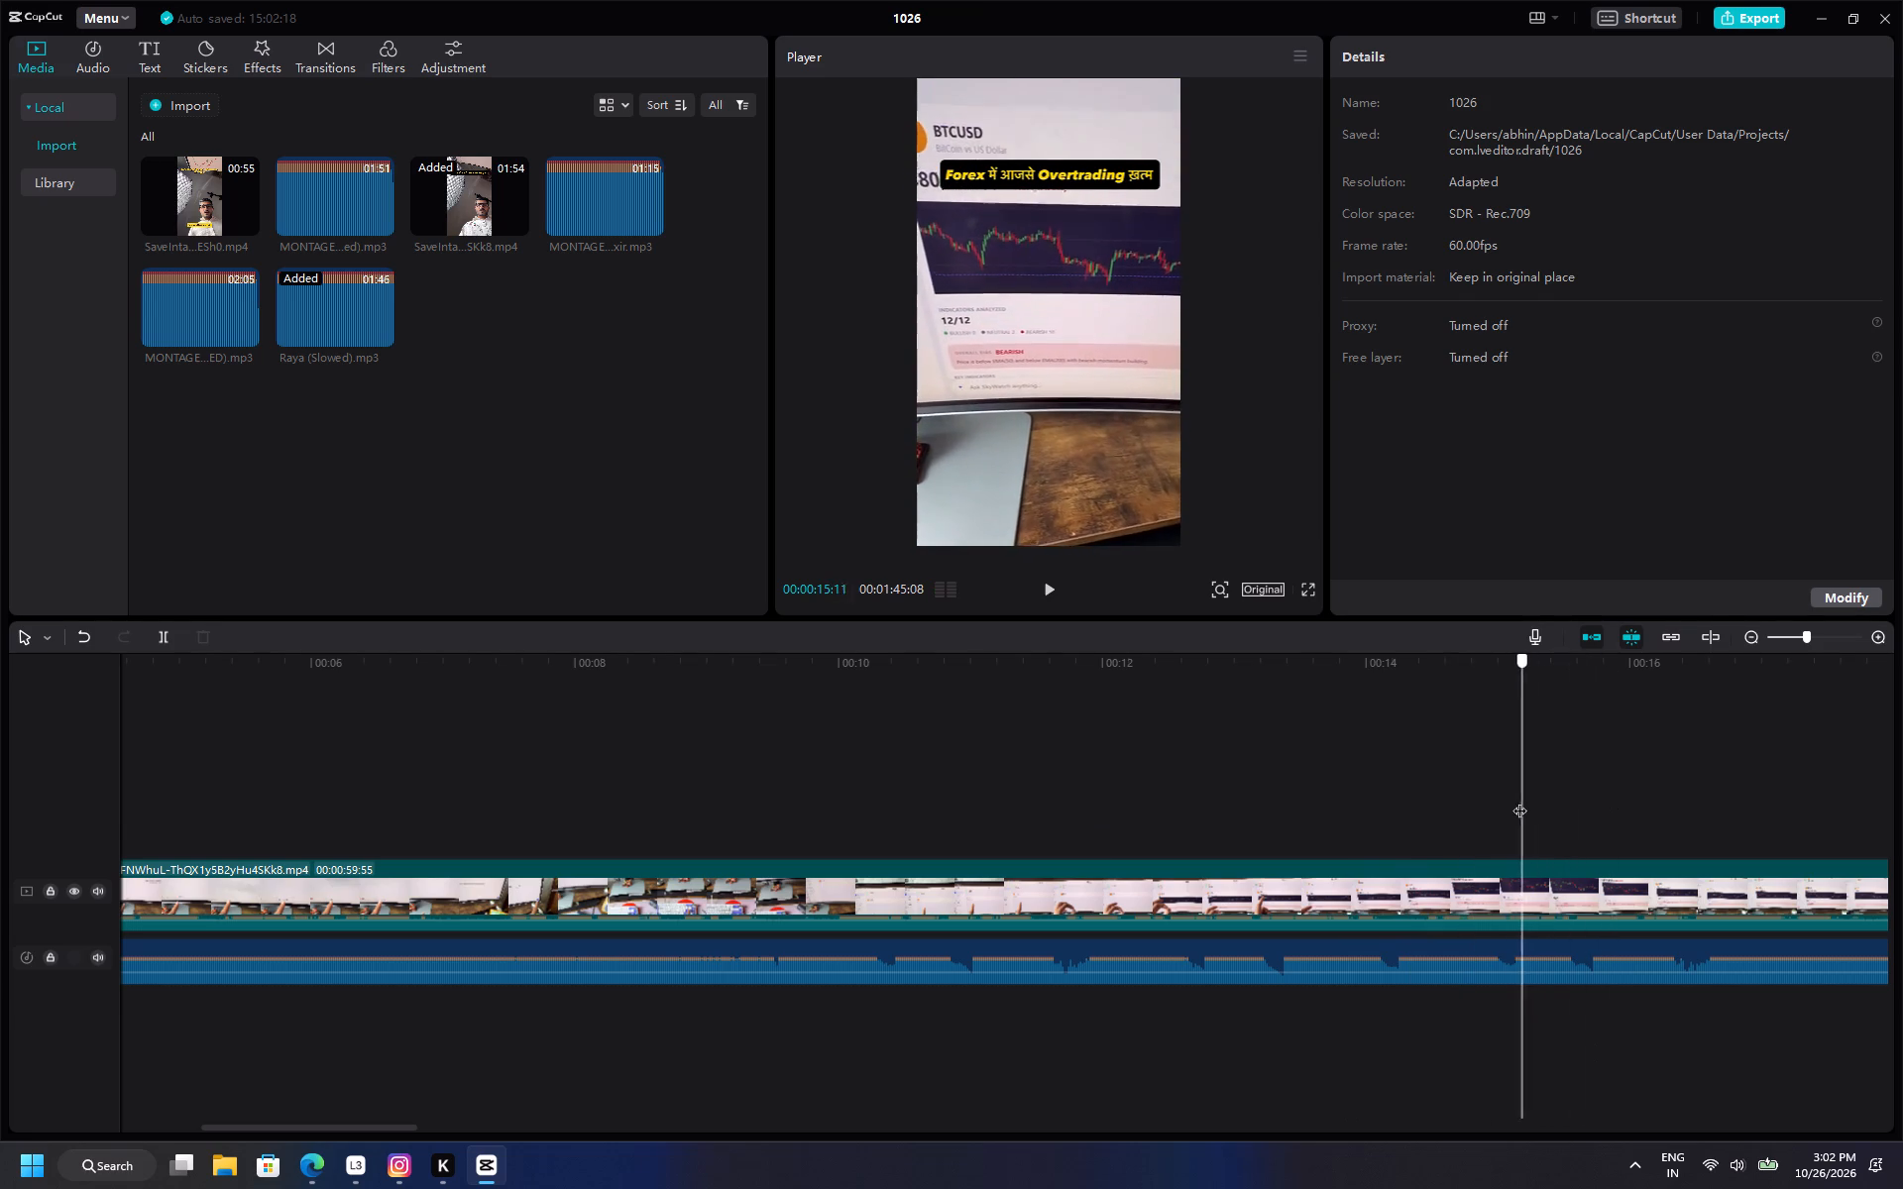
{"action": "left_click_drag", "start_coordinate": [1519, 801], "coordinate": [1641, 794]}
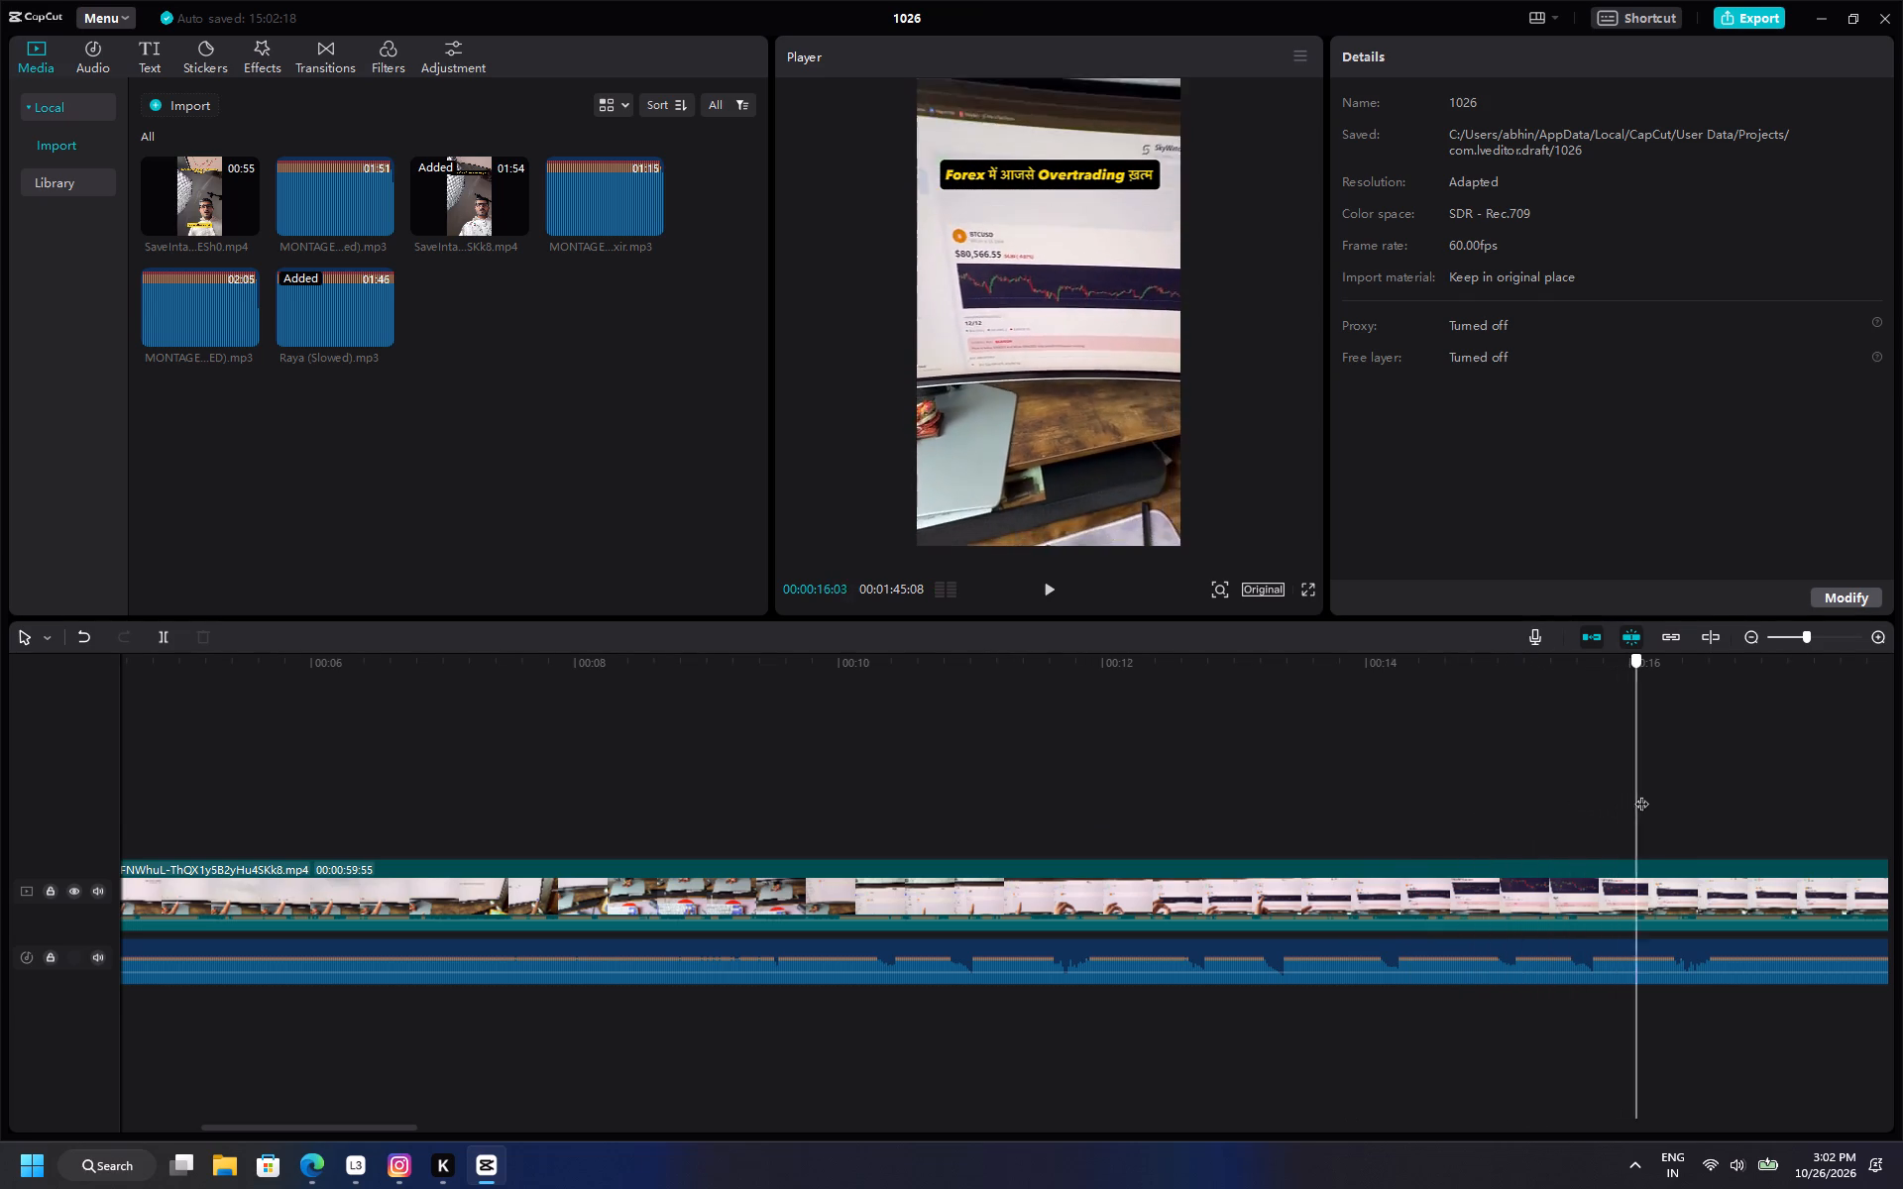
{"action": "left_click_drag", "start_coordinate": [1641, 794], "coordinate": [1697, 789]}
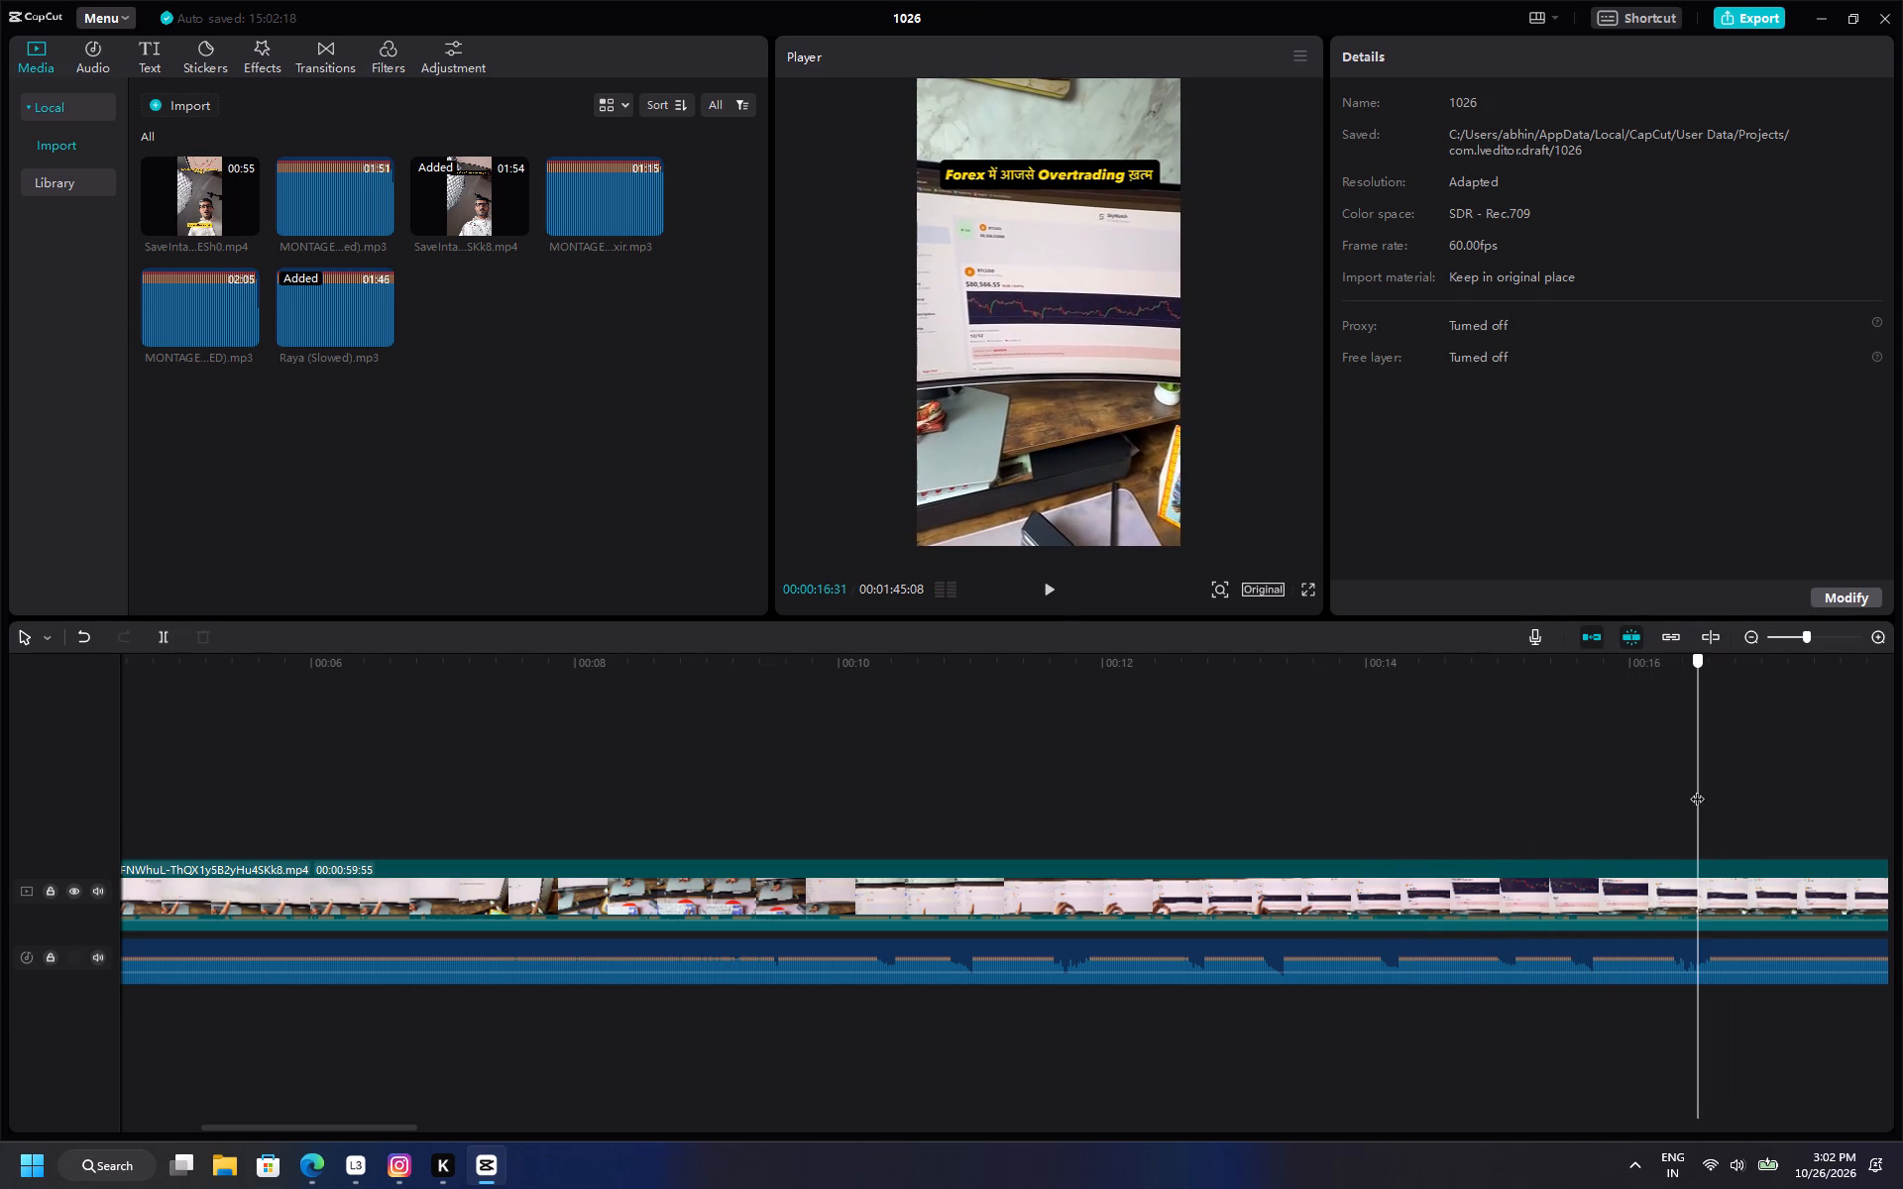
{"action": "left_click_drag", "start_coordinate": [1697, 789], "coordinate": [1077, 804]}
{"action": "key", "text": "space"}
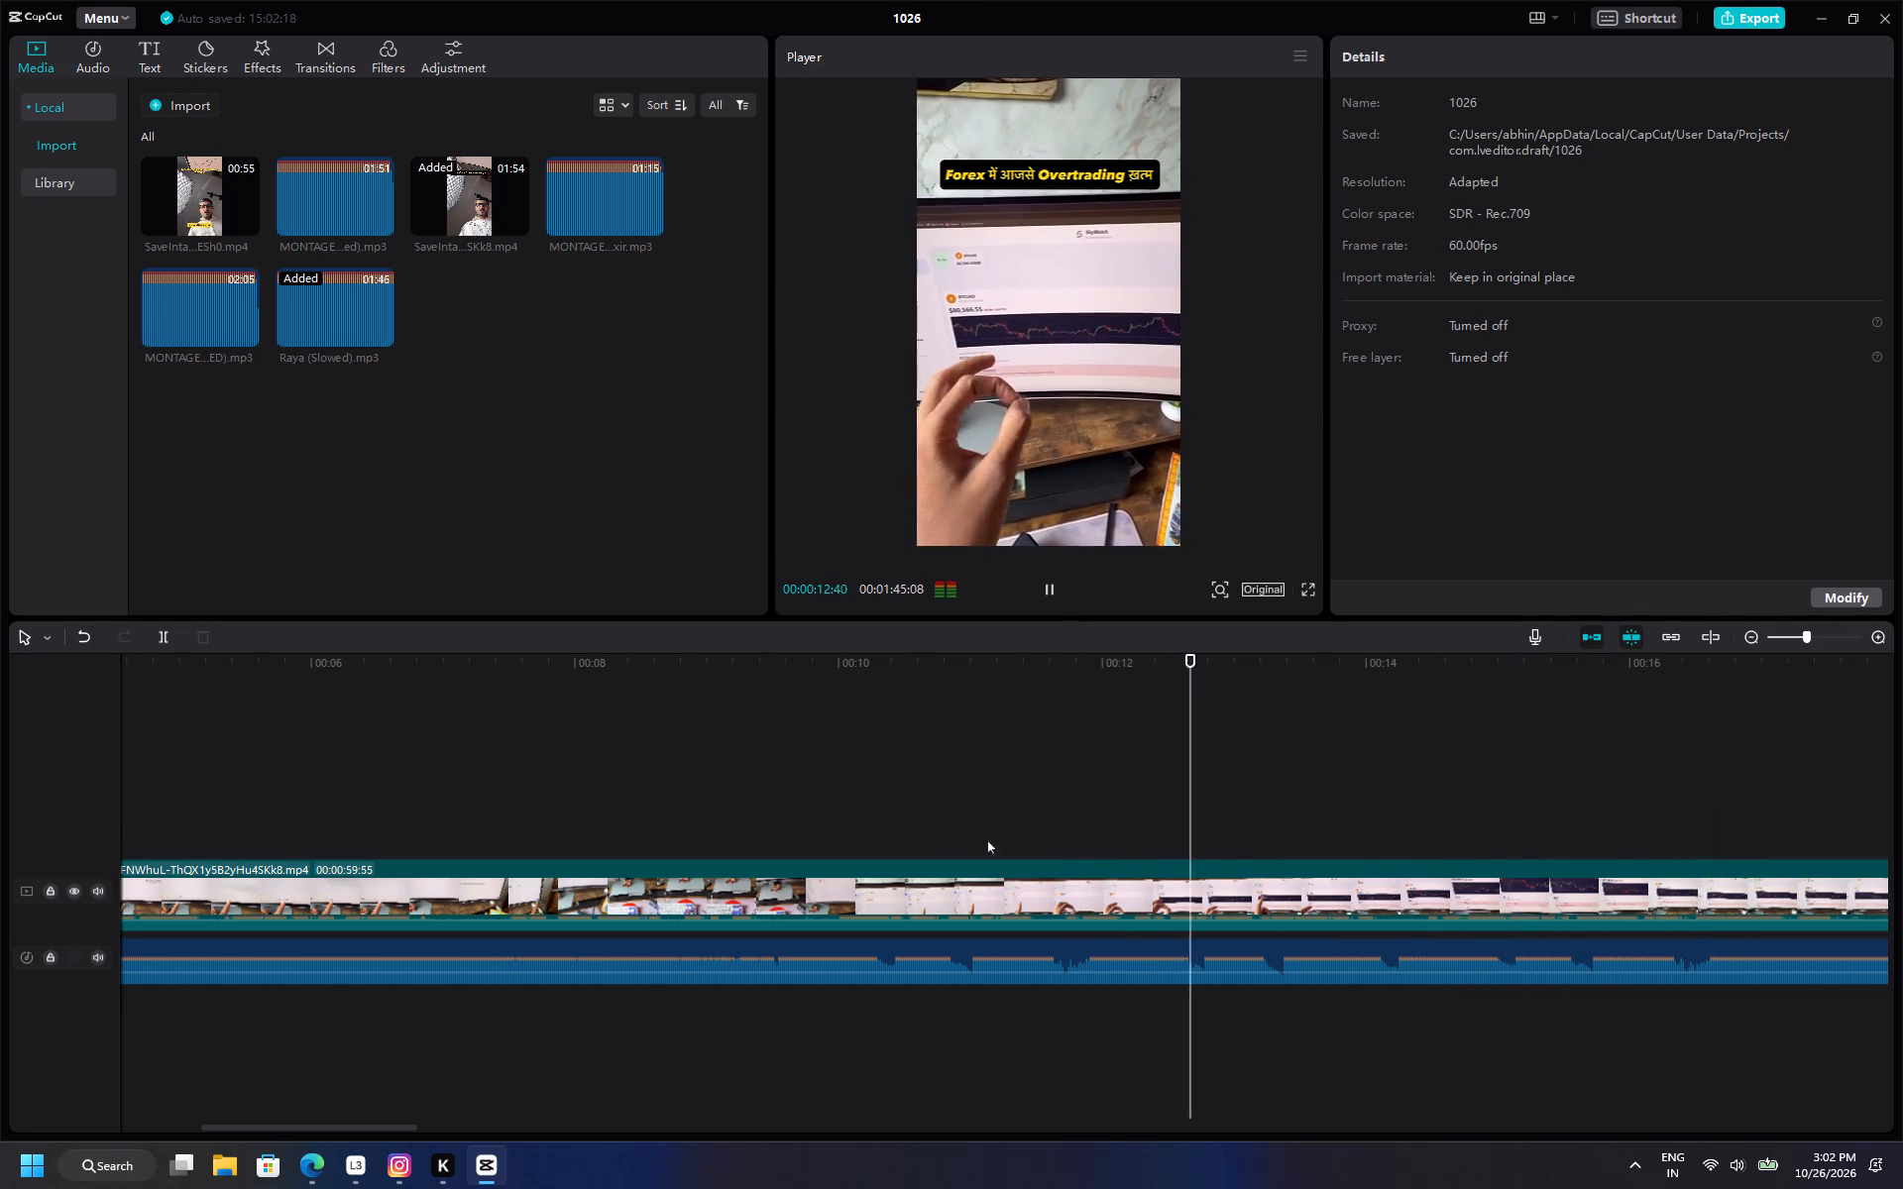
Replay the reel from about 10 to 14 seconds and again from about 11.5 seconds to check the music beats.
{"action": "left_click", "coordinate": [898, 814]}
{"action": "key", "text": "space"}
{"action": "scroll", "coordinate": [1214, 891], "scroll_direction": "down", "scroll_amount": 8, "text": "ctrl"}
{"action": "scroll", "coordinate": [1130, 876], "scroll_direction": "down", "scroll_amount": 5, "text": "ctrl"}
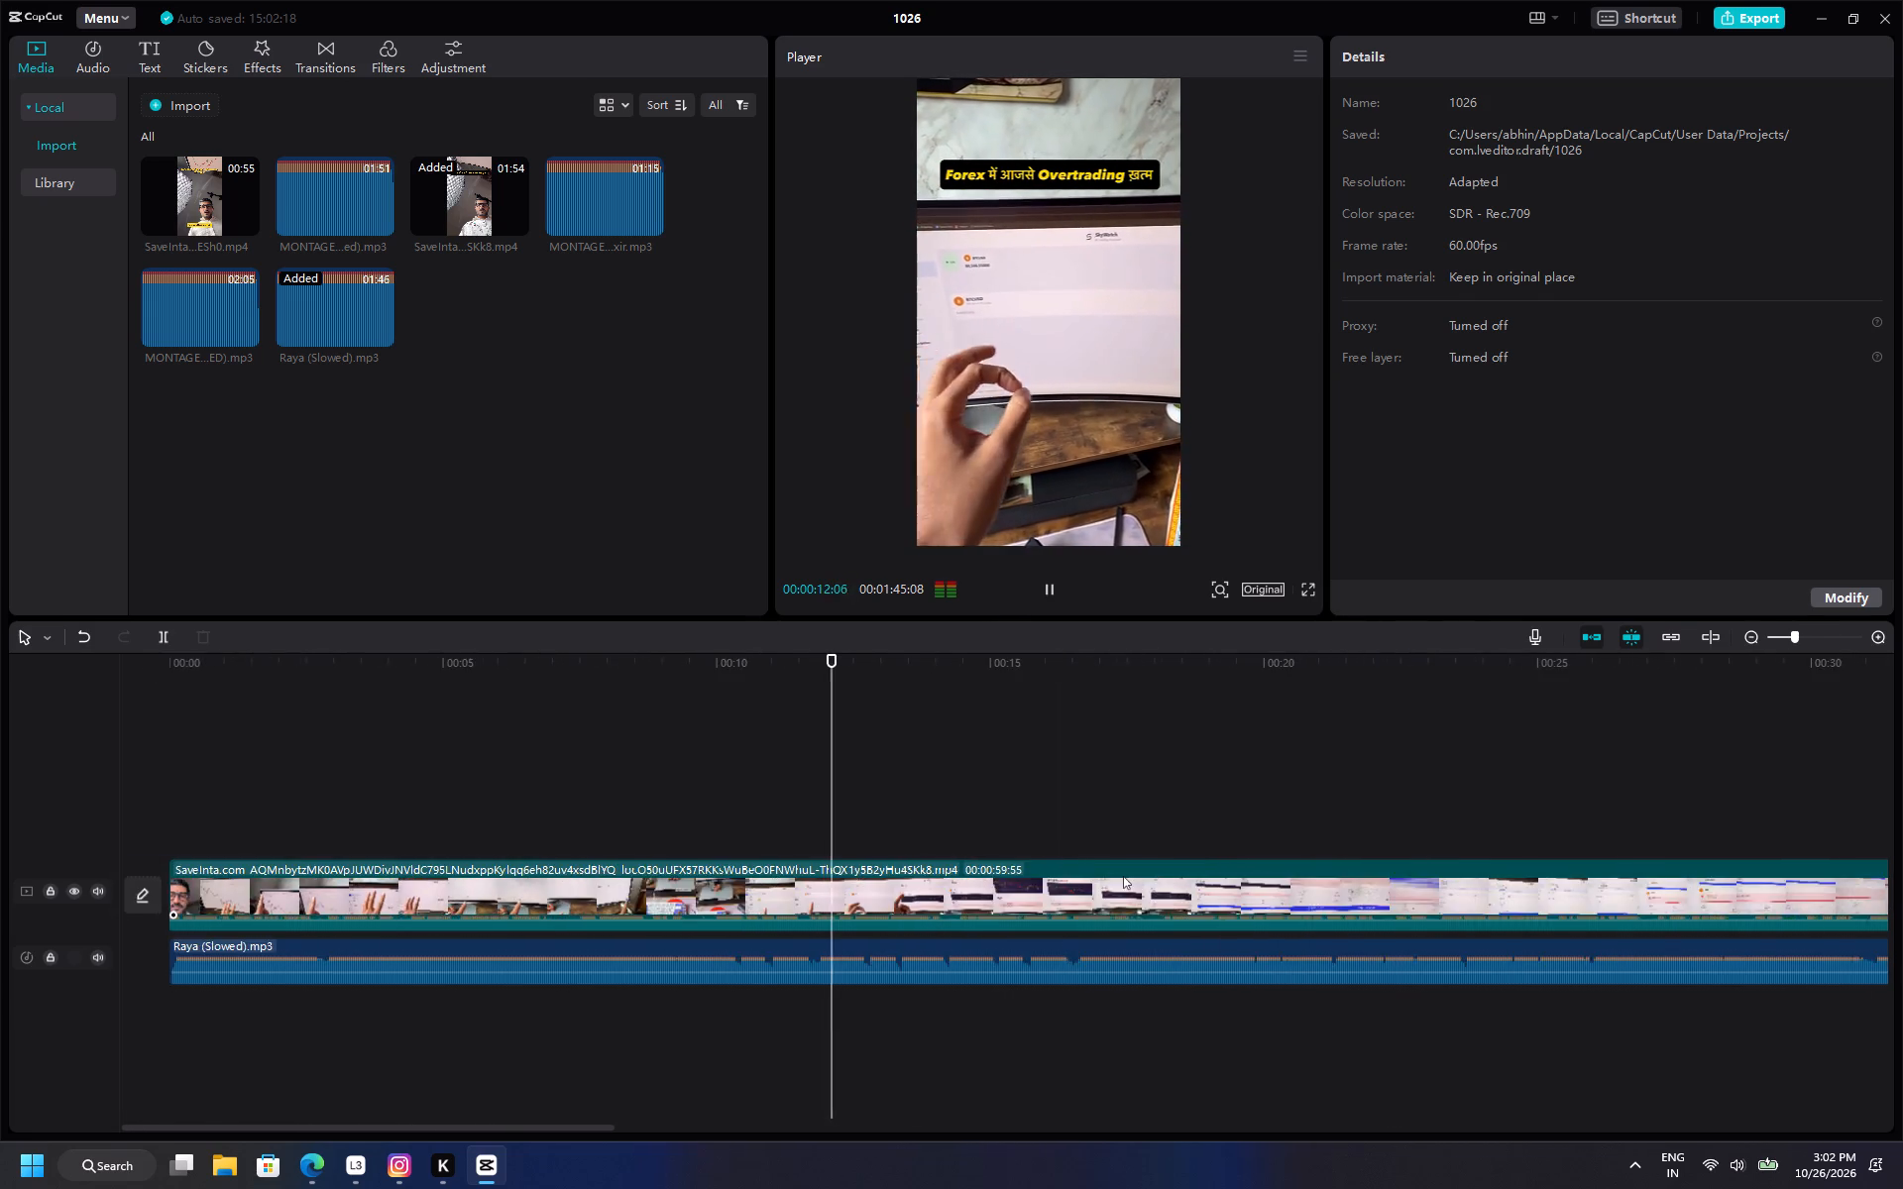
{"action": "scroll", "coordinate": [1123, 876], "scroll_direction": "up", "scroll_amount": 13, "text": "ctrl"}
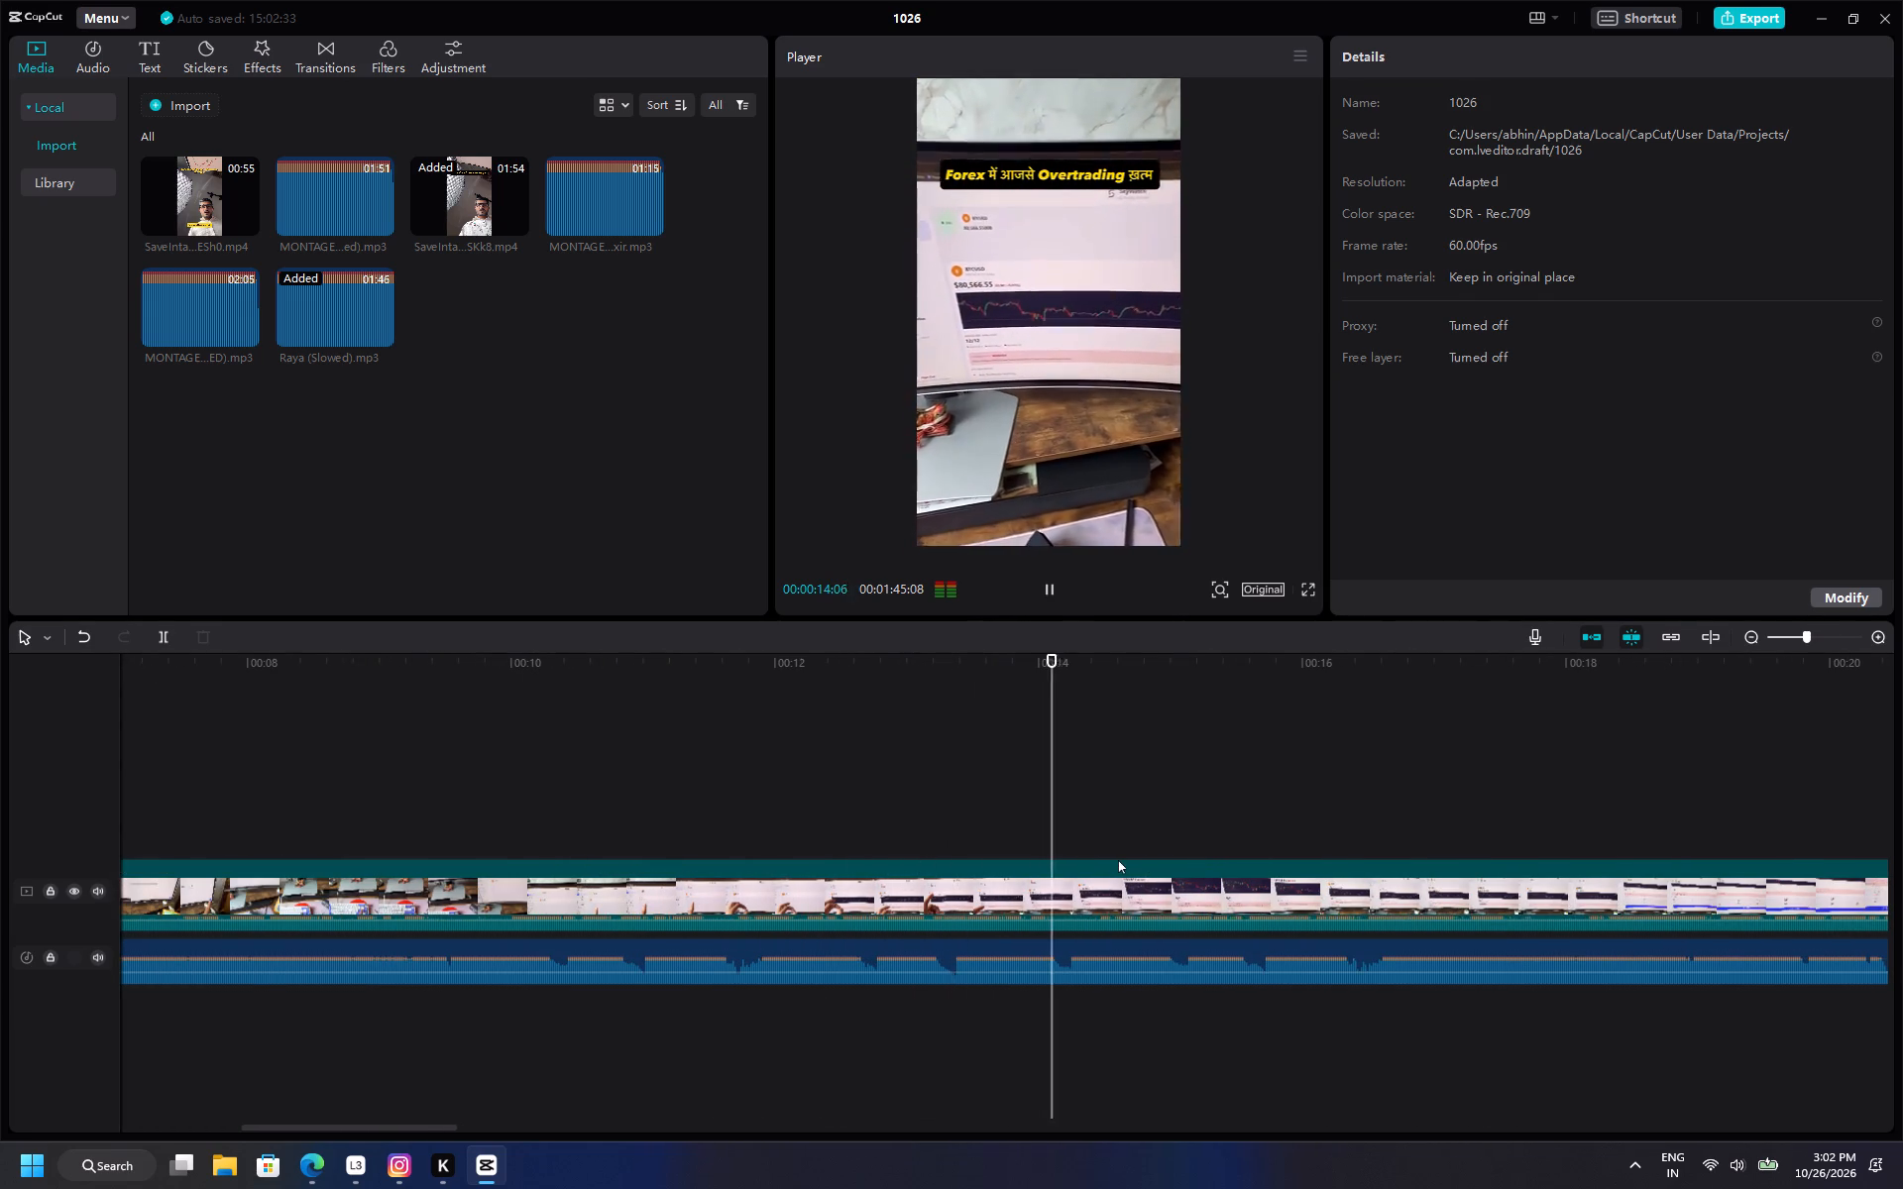
{"action": "key", "text": "space"}
{"action": "left_click", "coordinate": [987, 823]}
{"action": "left_click_drag", "start_coordinate": [987, 823], "coordinate": [903, 823]}
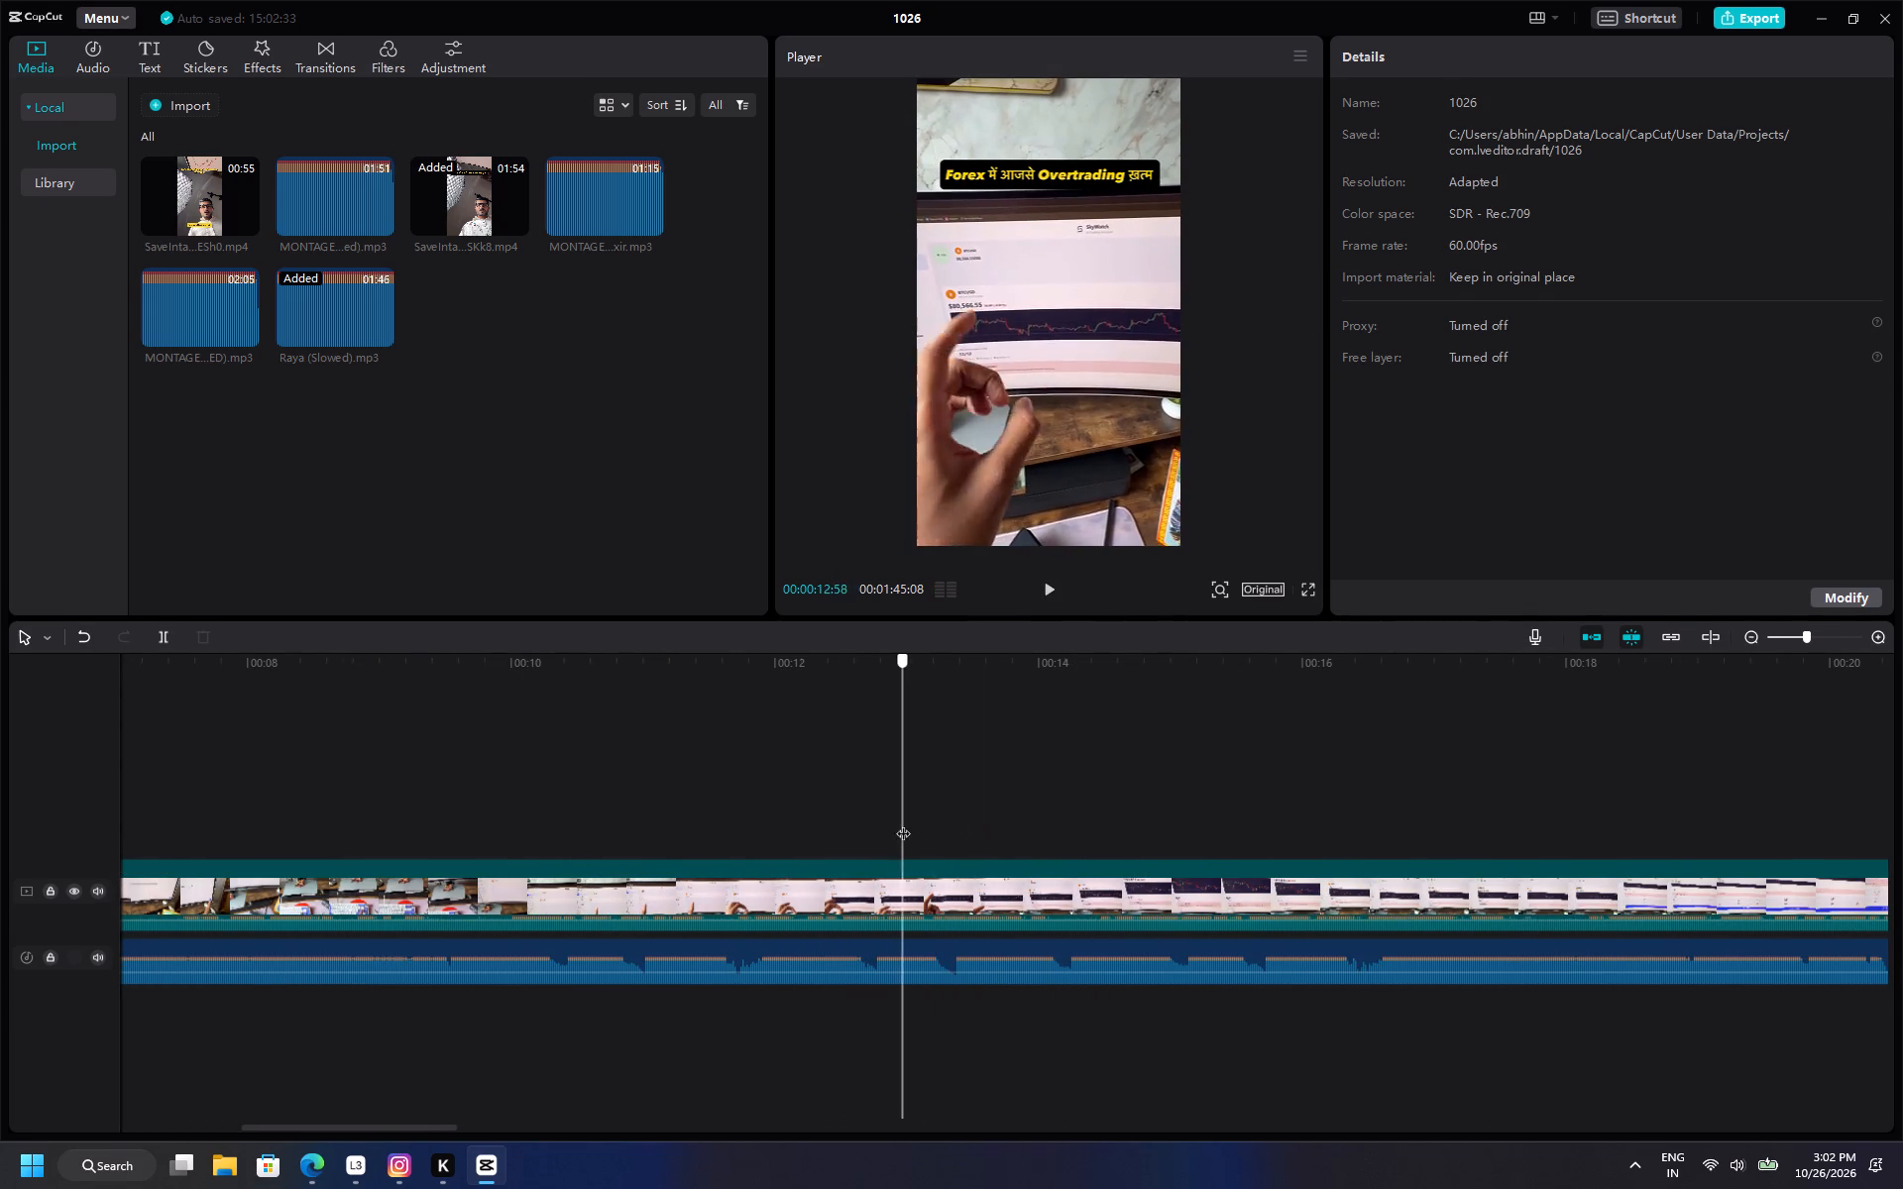
{"action": "left_click_drag", "start_coordinate": [903, 823], "coordinate": [732, 828]}
{"action": "key", "text": "space"}
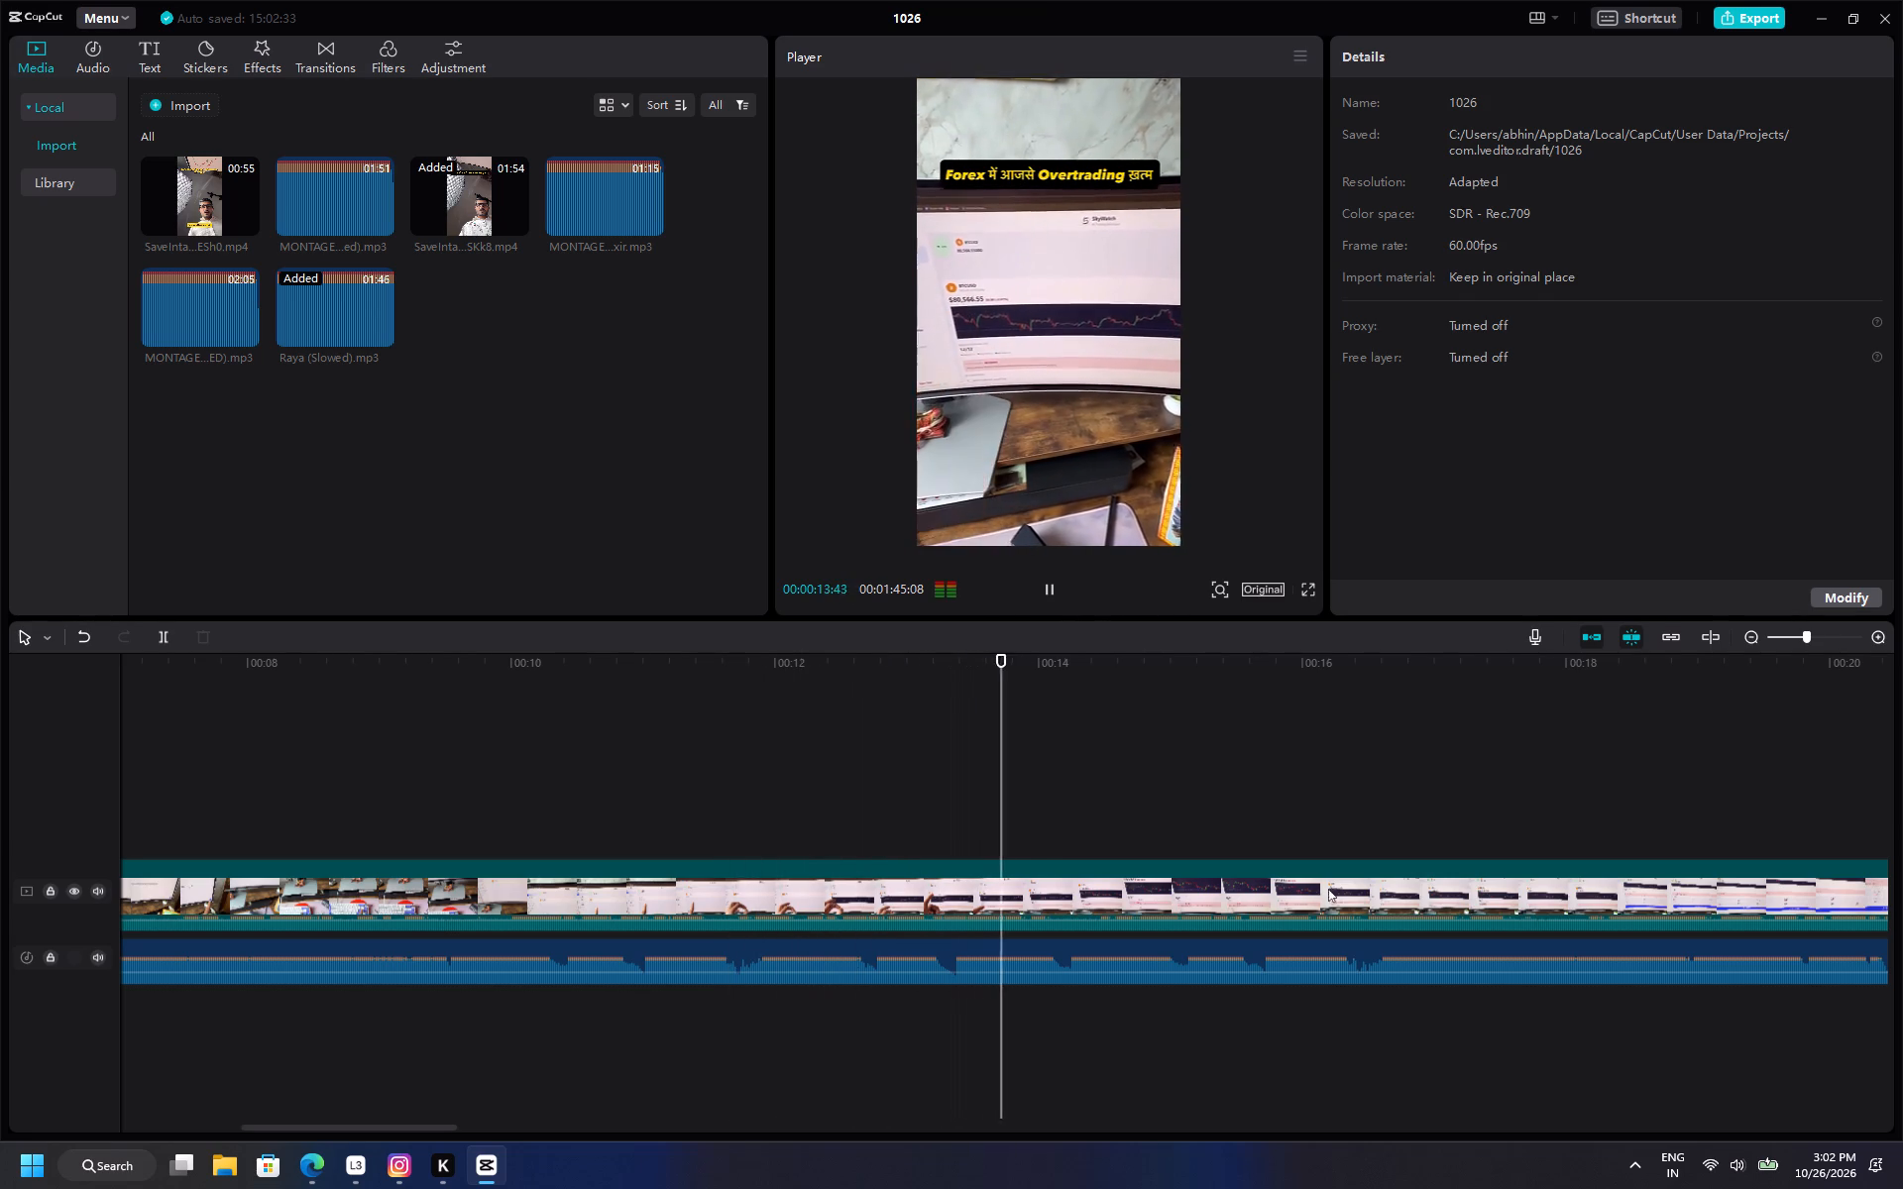
{"action": "scroll", "coordinate": [1322, 889], "scroll_direction": "down", "scroll_amount": 9, "text": "ctrl"}
{"action": "scroll", "coordinate": [670, 801], "scroll_direction": "down", "scroll_amount": 5, "text": "ctrl"}
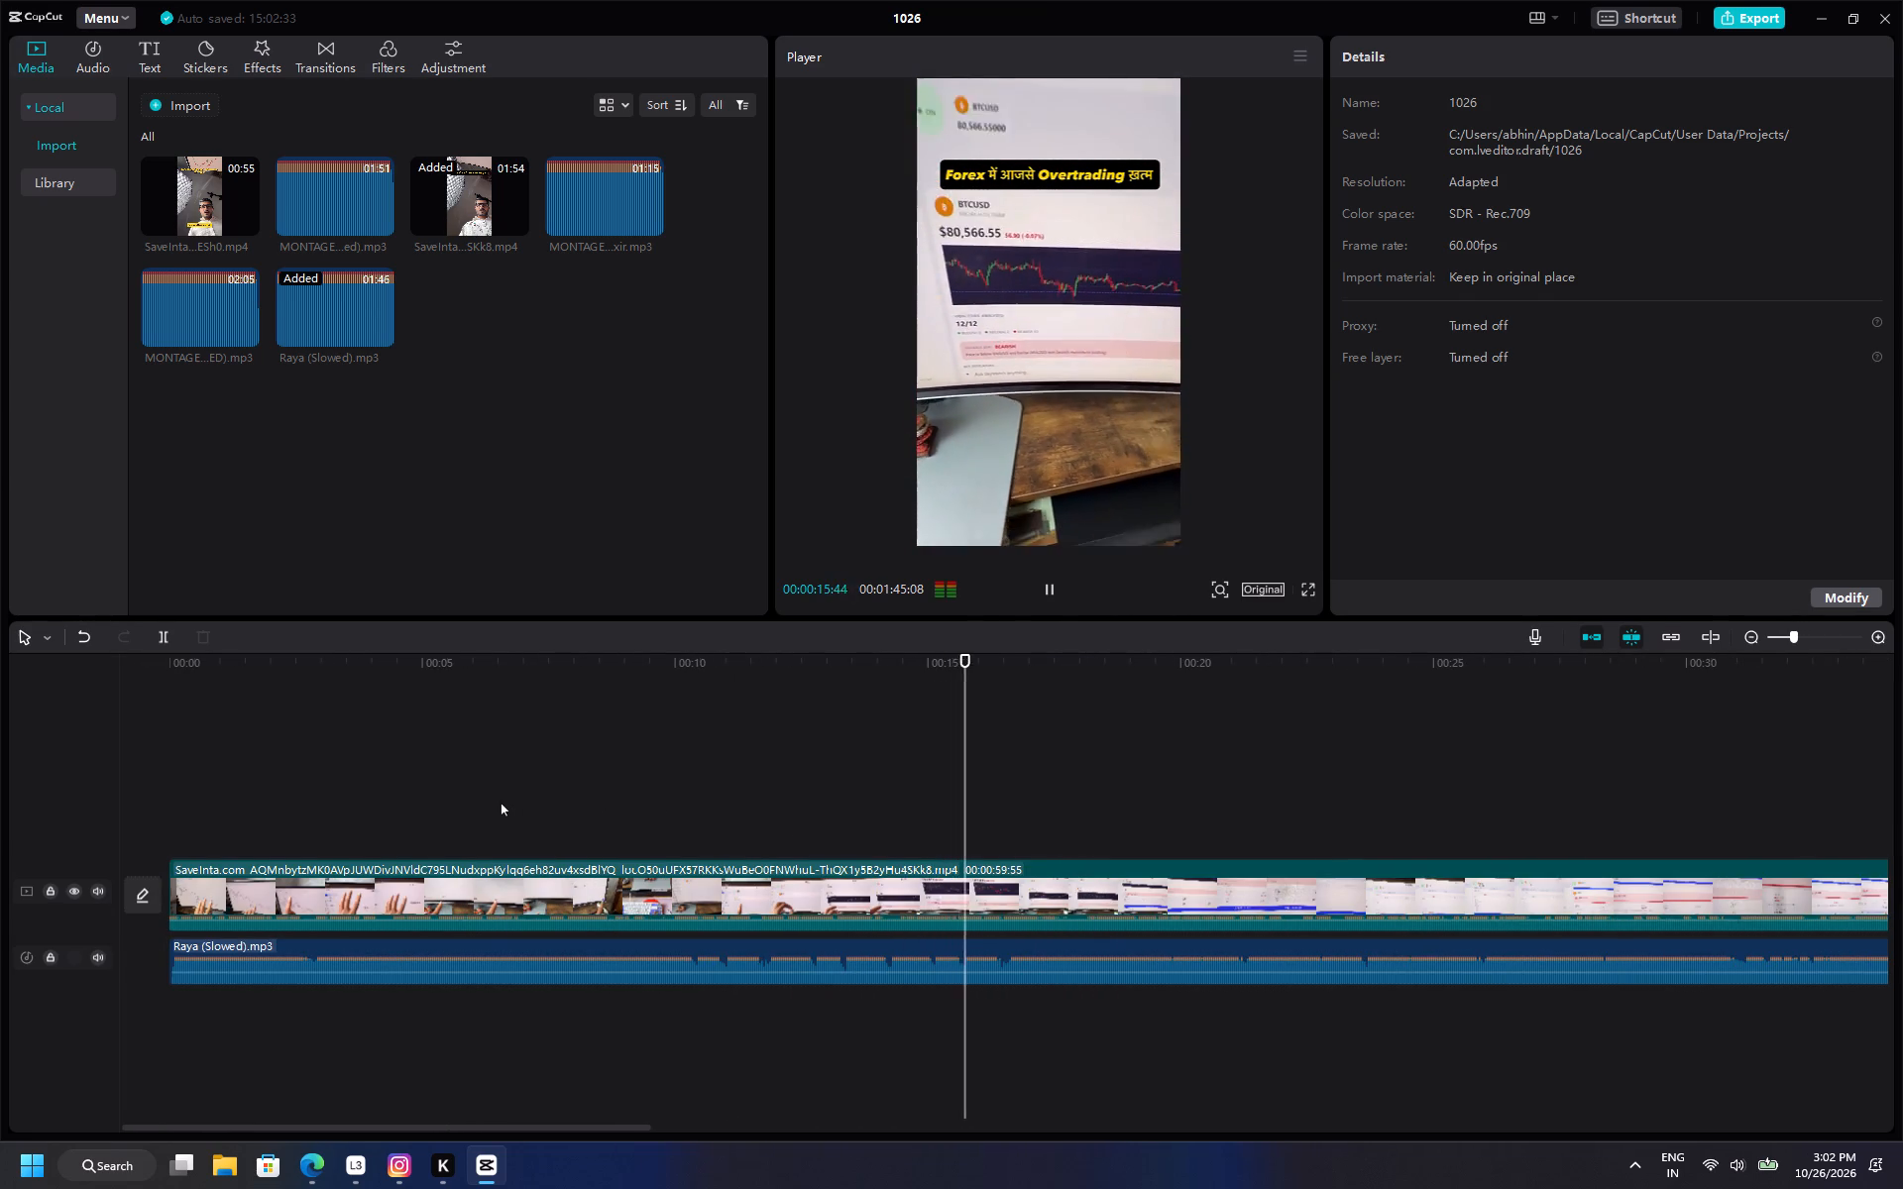
Set the reel clip's audio volume to 12.4 dB, and bring it down to 6.8 dB after listening.
{"action": "scroll", "coordinate": [593, 816], "scroll_direction": "down", "scroll_amount": 6, "text": "ctrl"}
{"action": "left_click", "coordinate": [755, 899]}
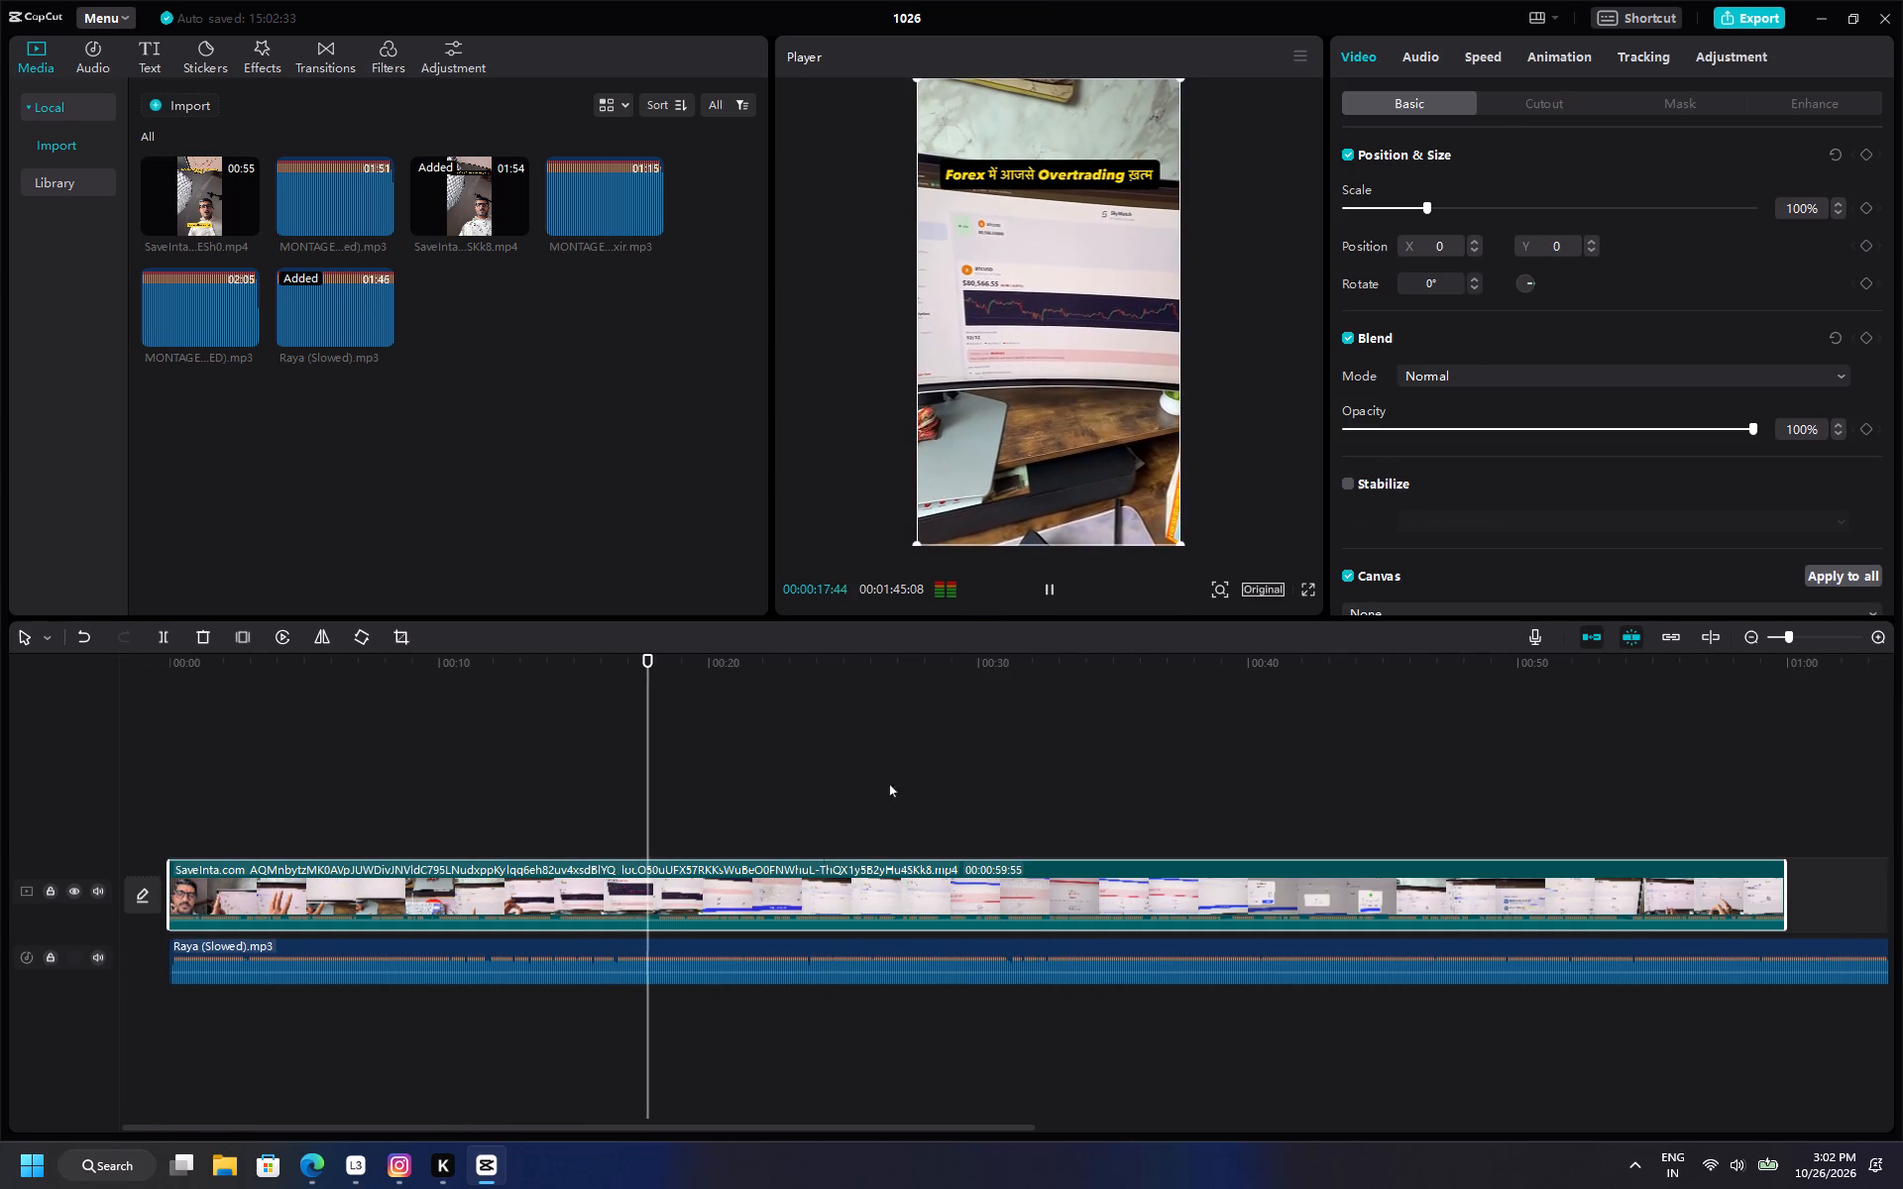
{"action": "left_click", "coordinate": [1429, 65]}
{"action": "left_click_drag", "start_coordinate": [1701, 162], "coordinate": [1711, 162]}
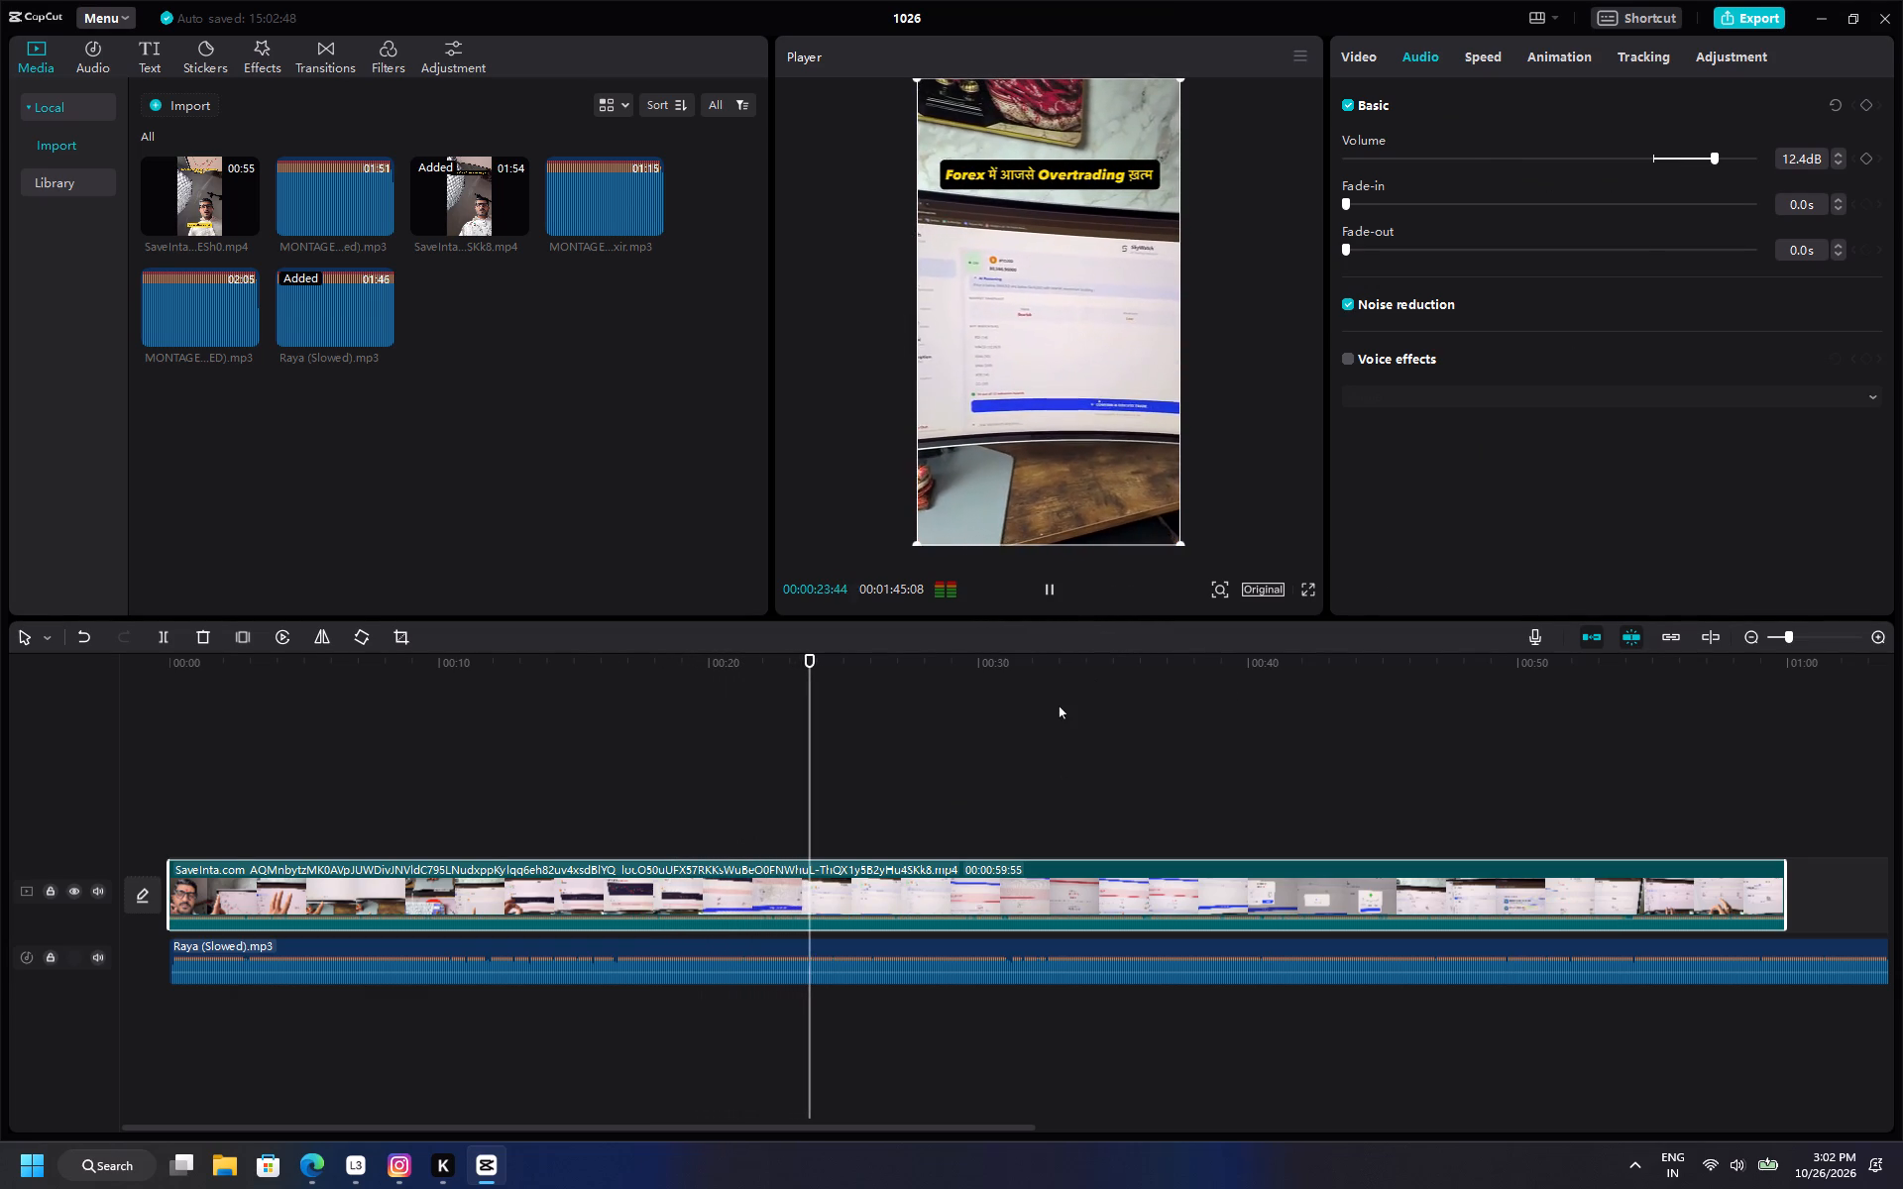
{"action": "left_click", "coordinate": [1682, 156]}
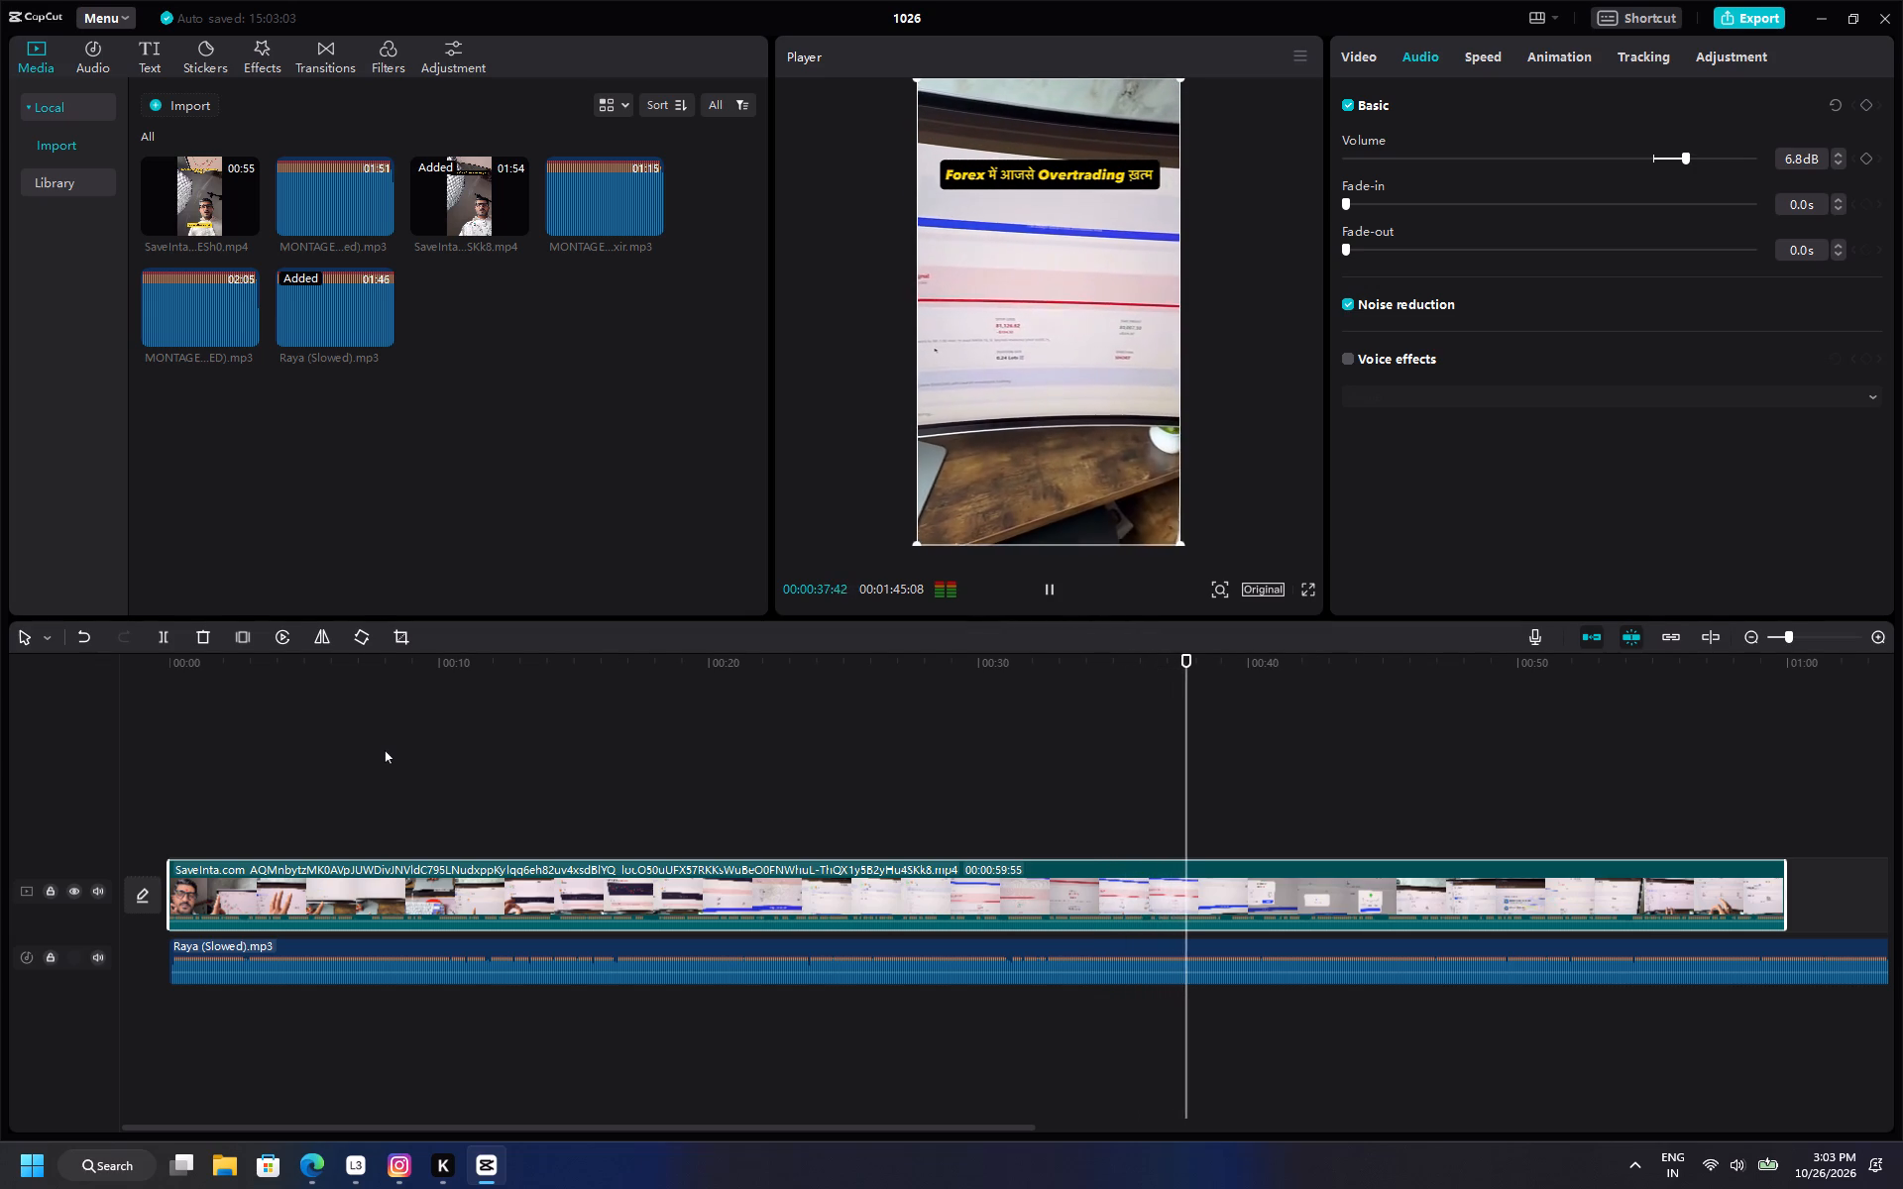
Play the reel with Raya (Slowed) from the start to about 10 seconds to check the voice and music balance.
{"action": "left_click", "coordinate": [349, 754]}
{"action": "left_click_drag", "start_coordinate": [349, 754], "coordinate": [82, 809]}
{"action": "key", "text": "space"}
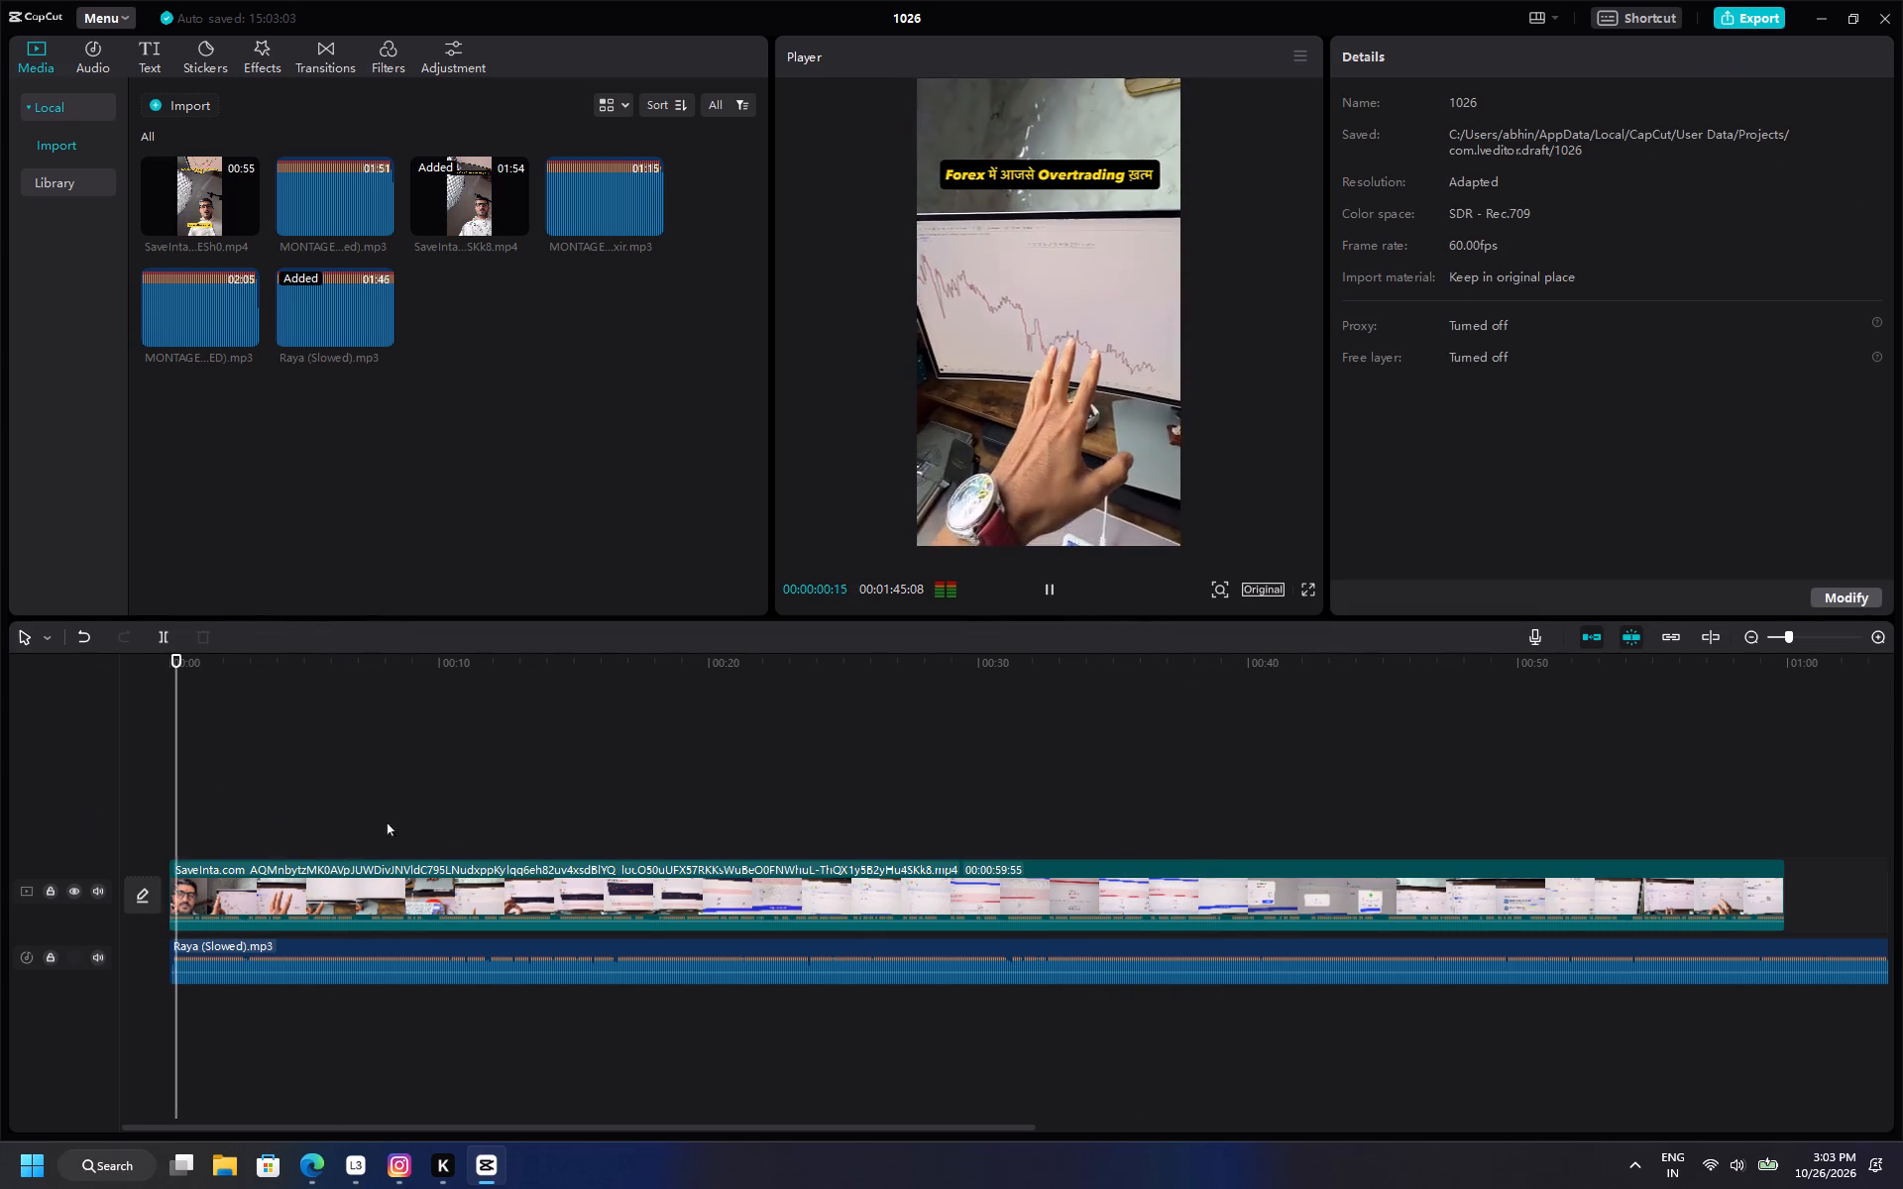
{"action": "scroll", "coordinate": [630, 827], "scroll_direction": "up", "scroll_amount": 8, "text": "ctrl"}
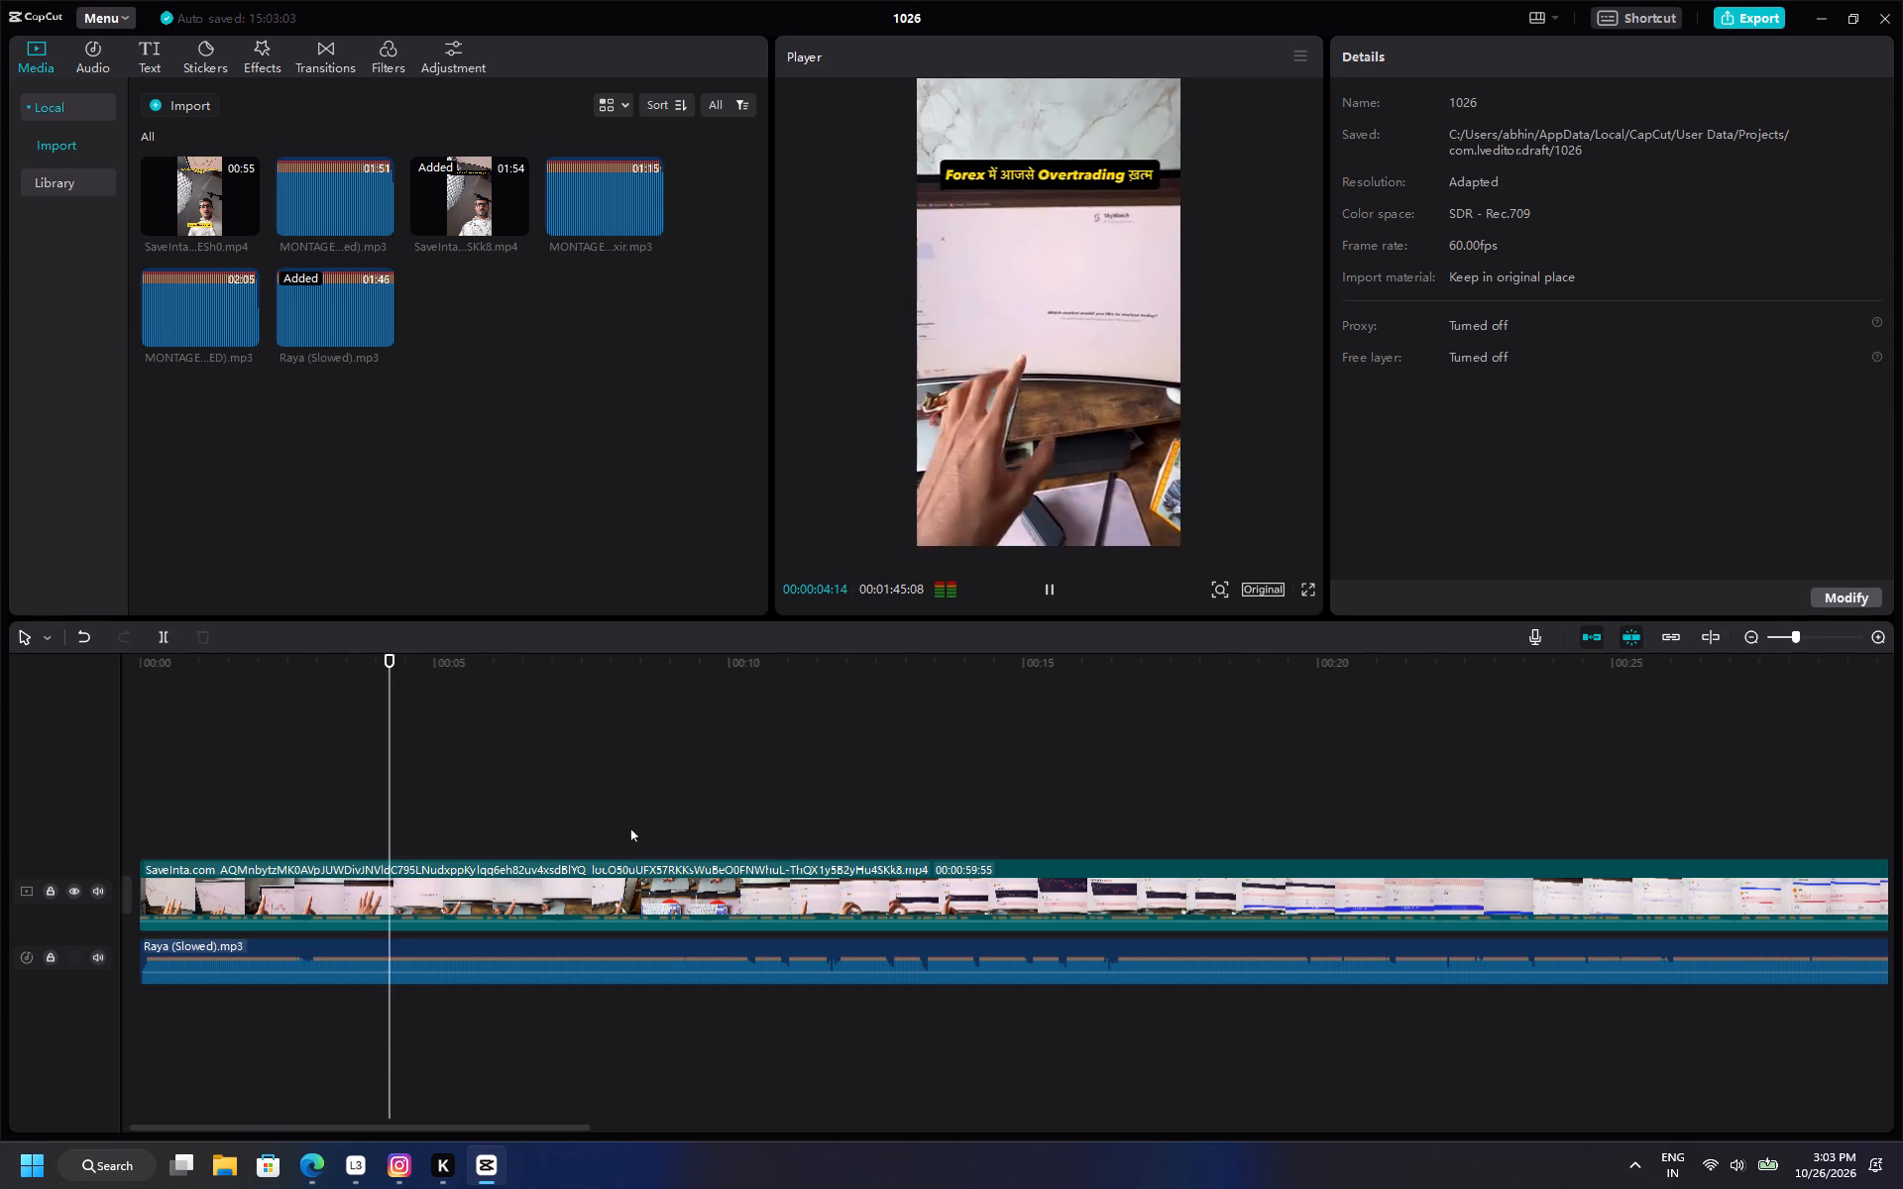
{"action": "scroll", "coordinate": [592, 891], "scroll_direction": "up", "scroll_amount": 1, "text": "ctrl"}
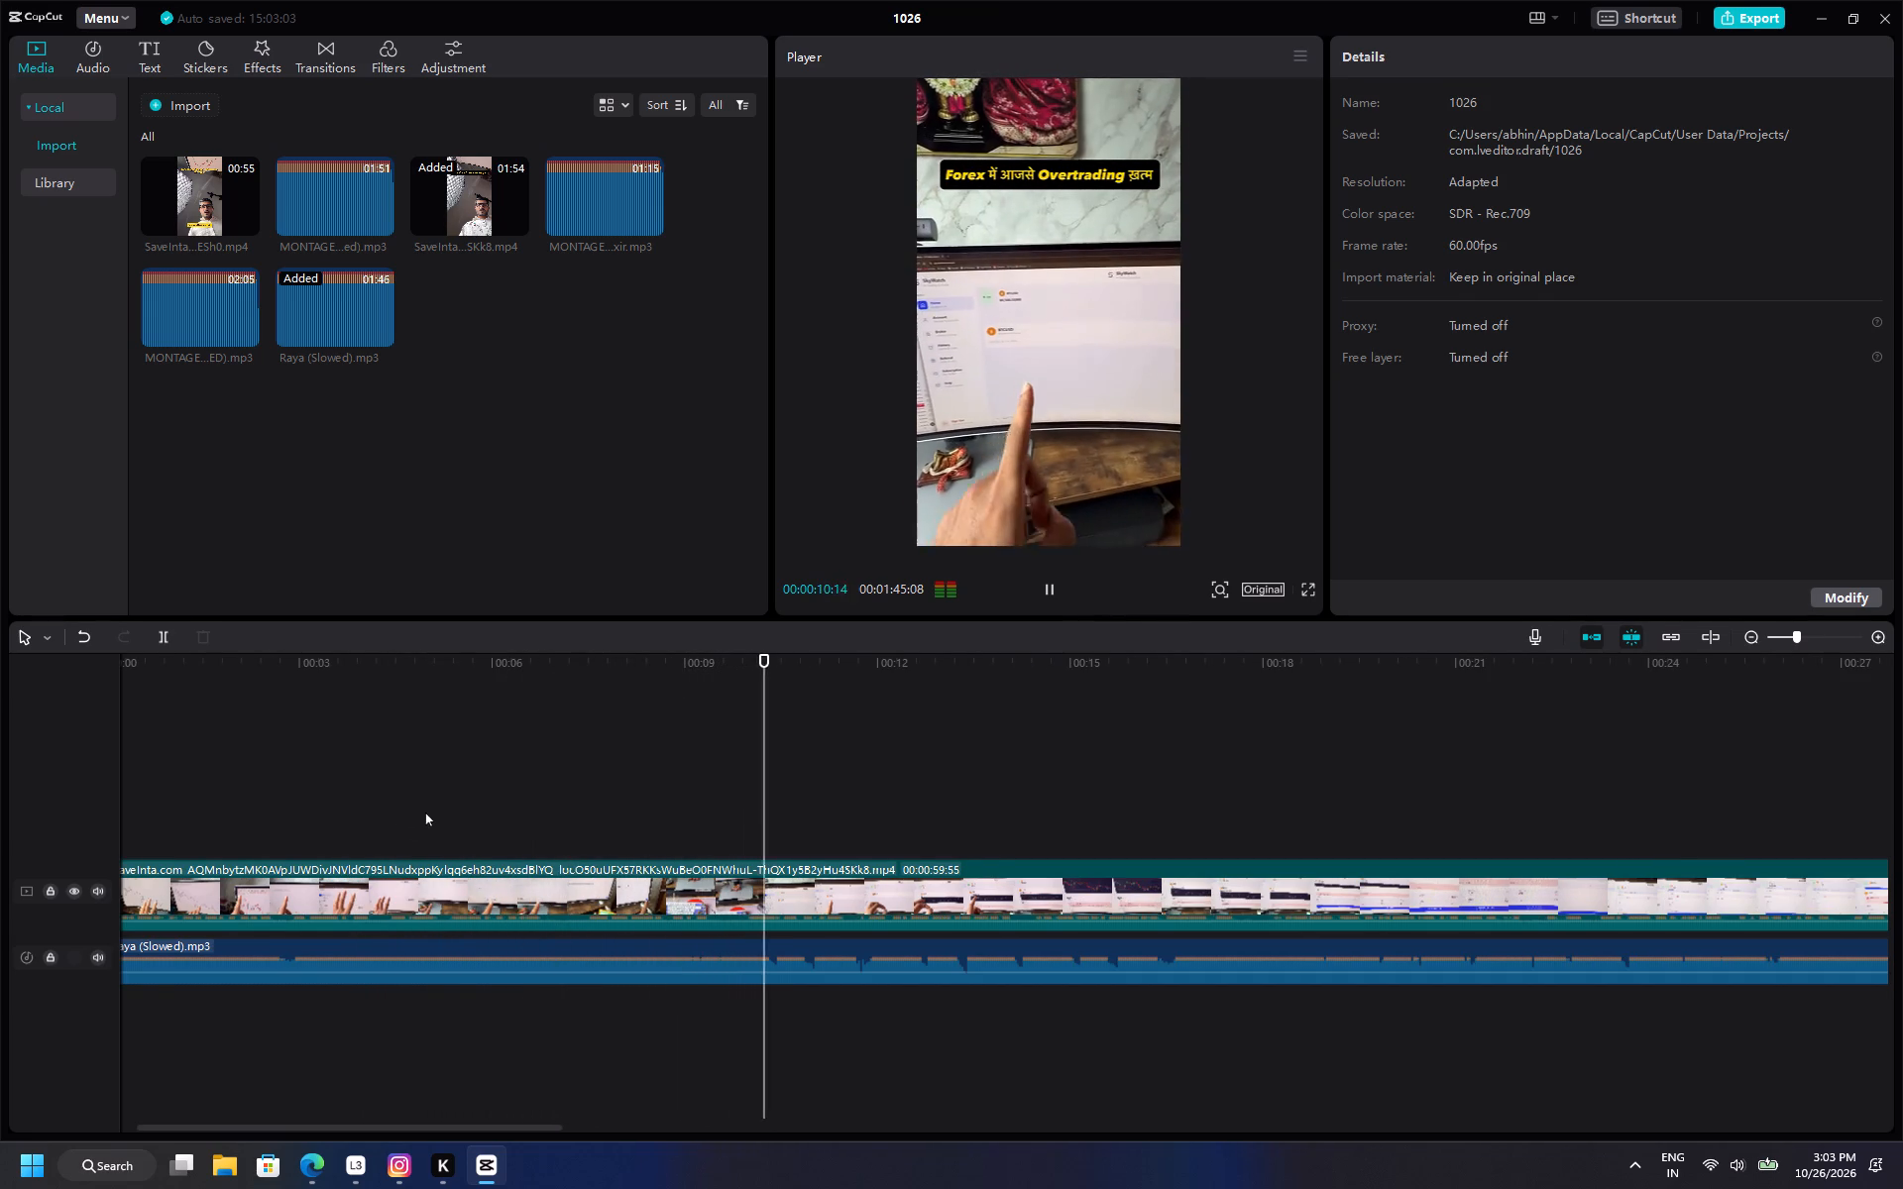
Replay the short section from about 7 seconds several times, examining the music waveform there.
{"action": "left_click", "coordinate": [577, 791]}
{"action": "key", "text": "space"}
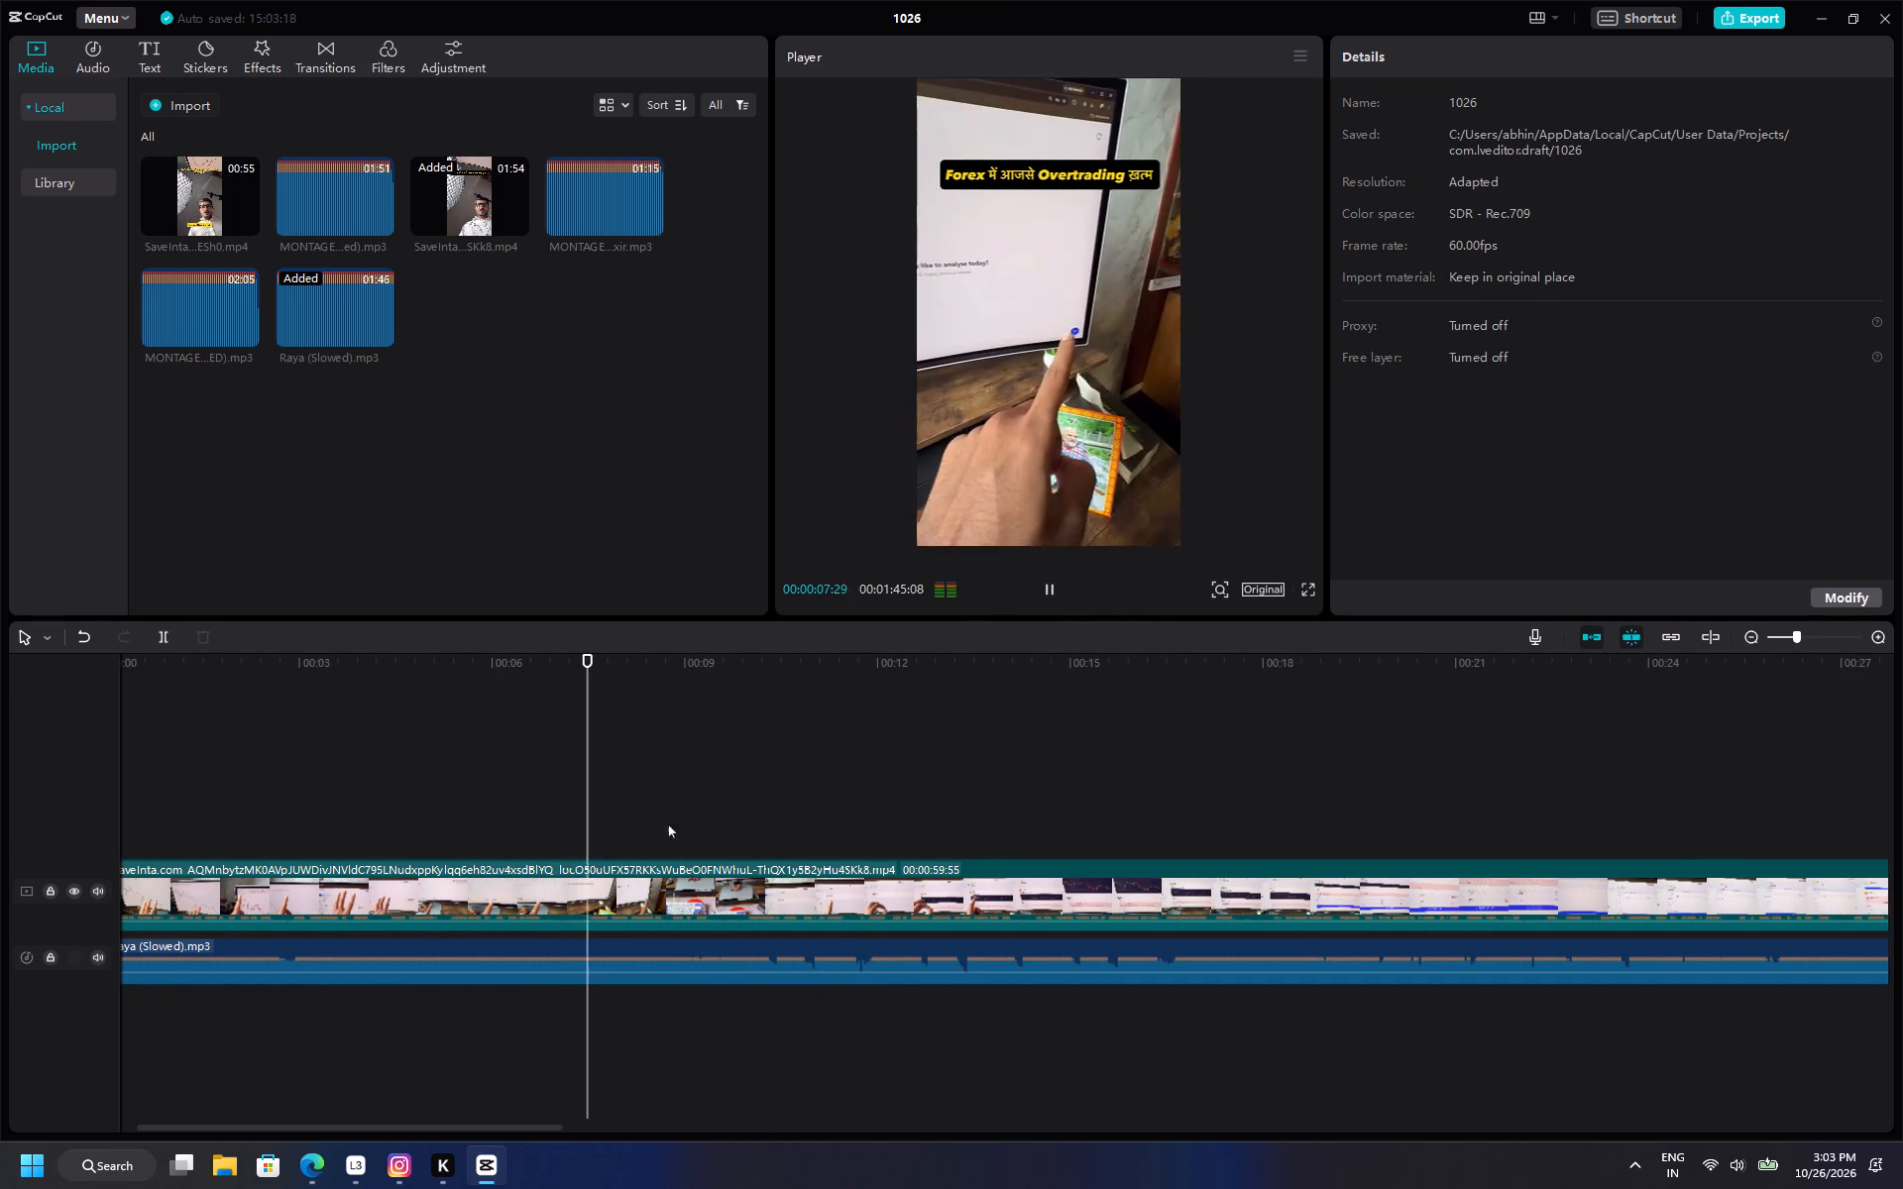
{"action": "scroll", "coordinate": [870, 936], "scroll_direction": "down", "scroll_amount": 6, "text": "ctrl"}
{"action": "scroll", "coordinate": [868, 936], "scroll_direction": "up", "scroll_amount": 2, "text": "ctrl"}
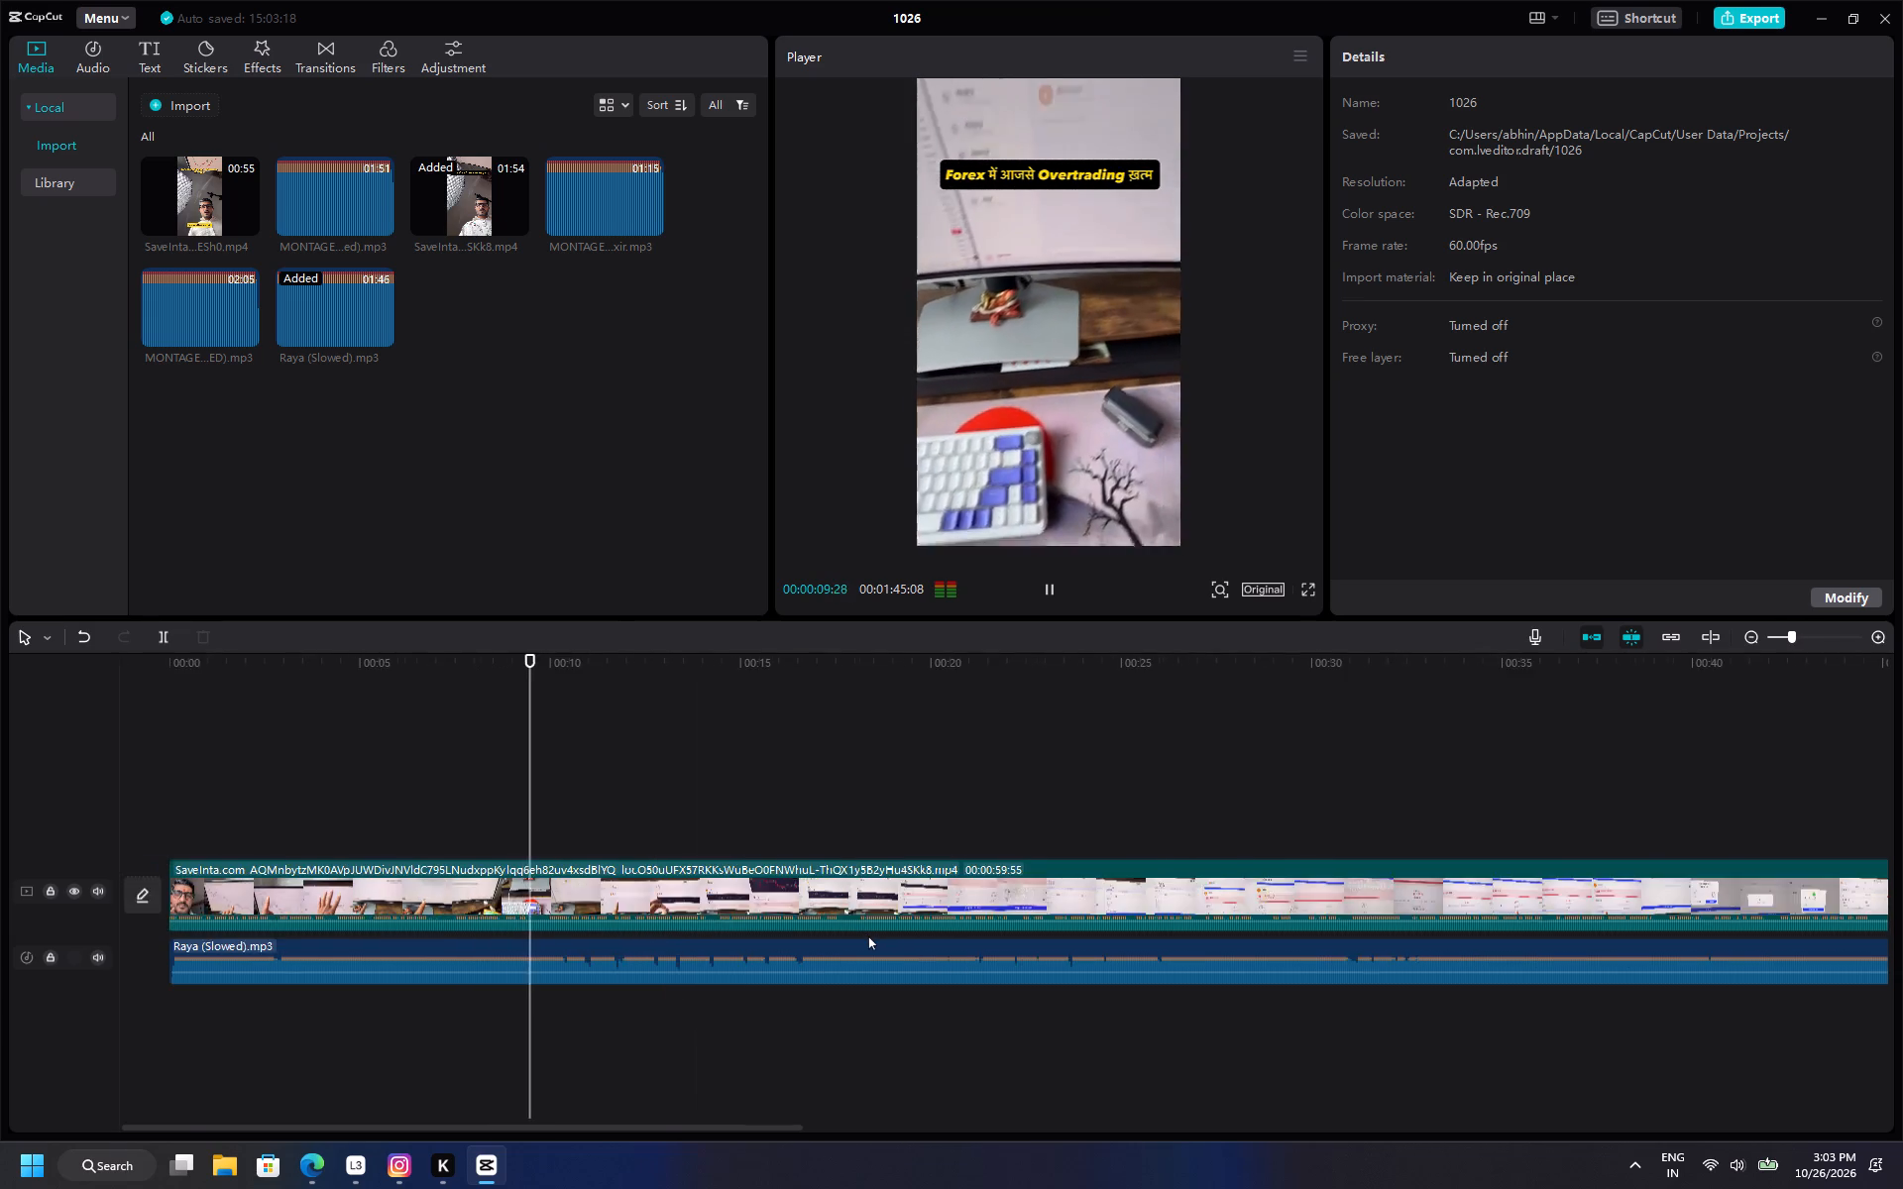
{"action": "scroll", "coordinate": [868, 936], "scroll_direction": "up", "scroll_amount": 6, "text": "ctrl"}
{"action": "left_click", "coordinate": [366, 792]}
{"action": "key", "text": "space"}
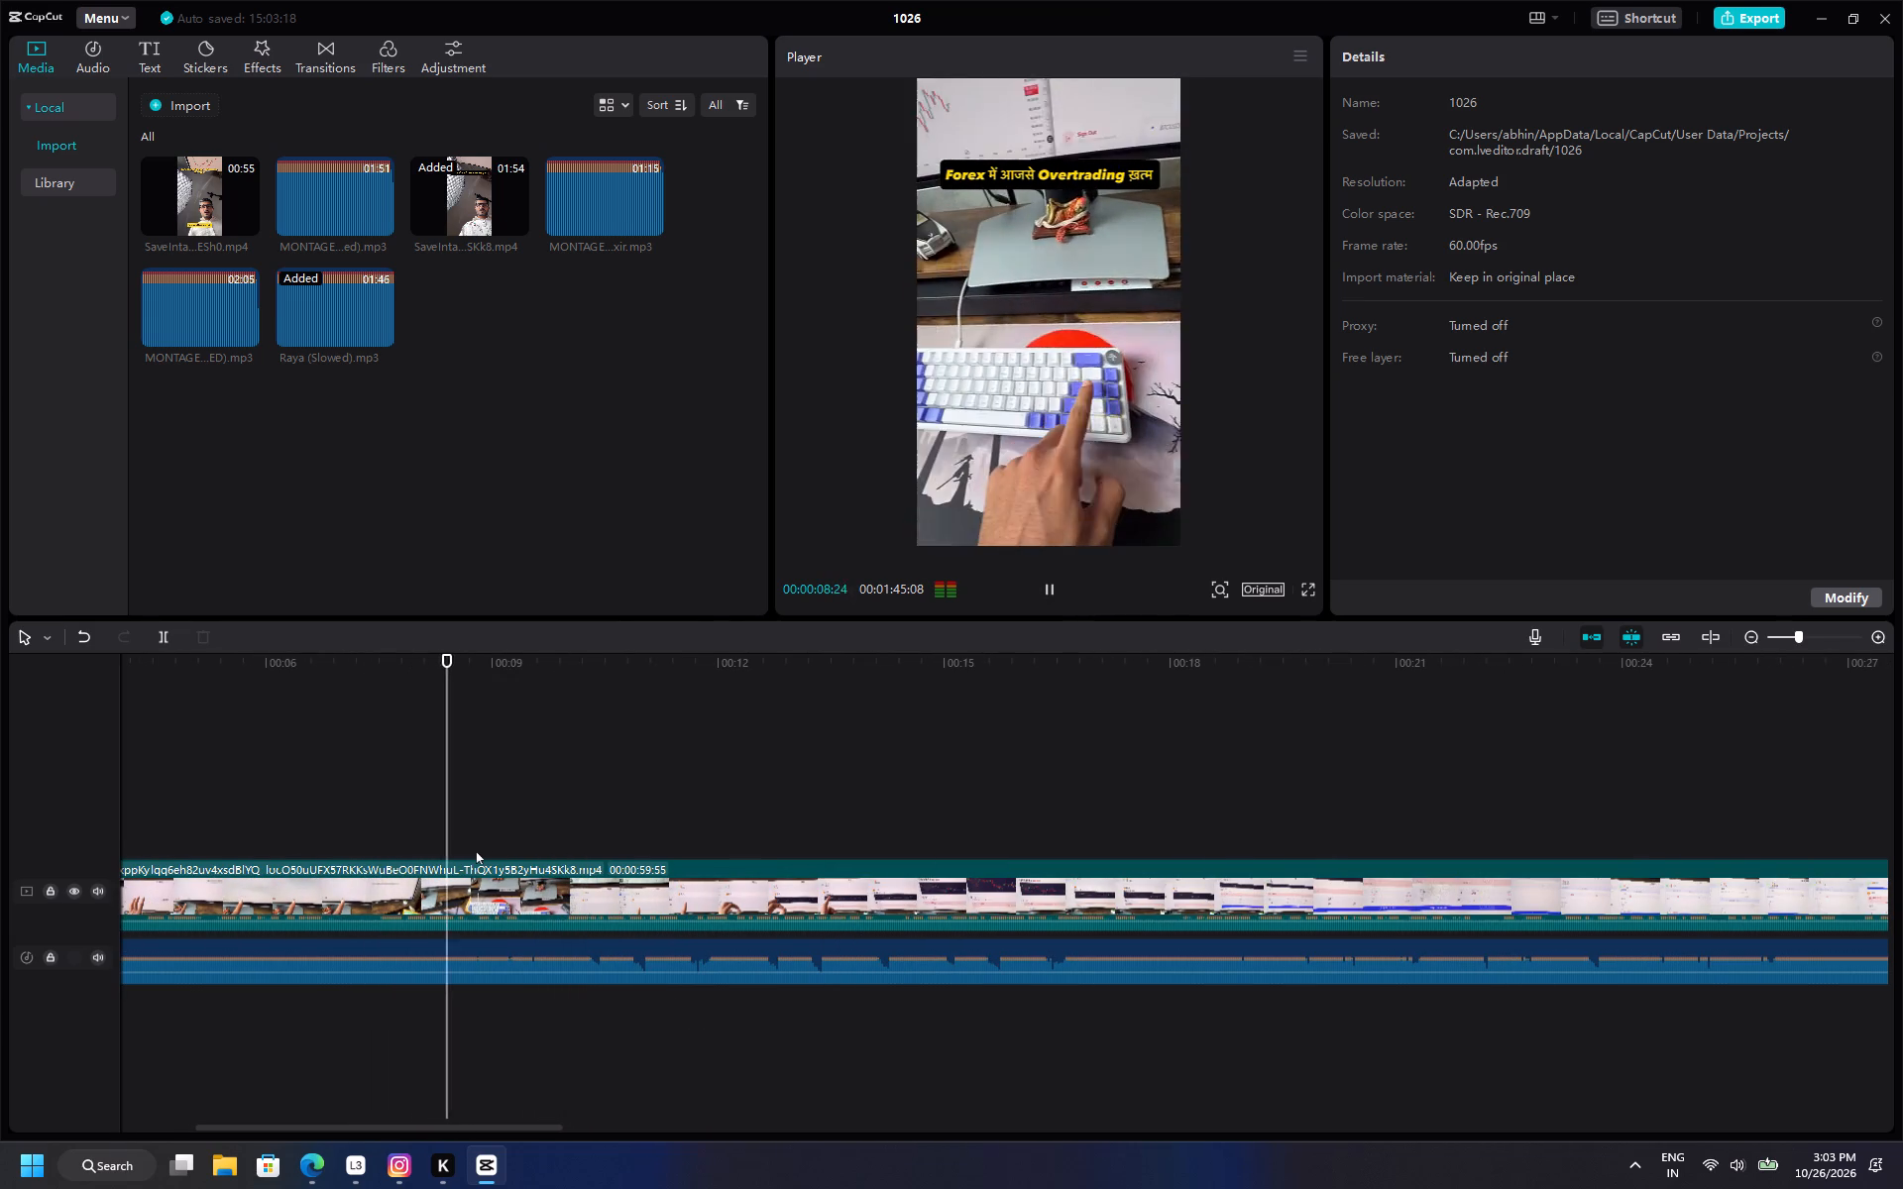
{"action": "left_click", "coordinate": [335, 767]}
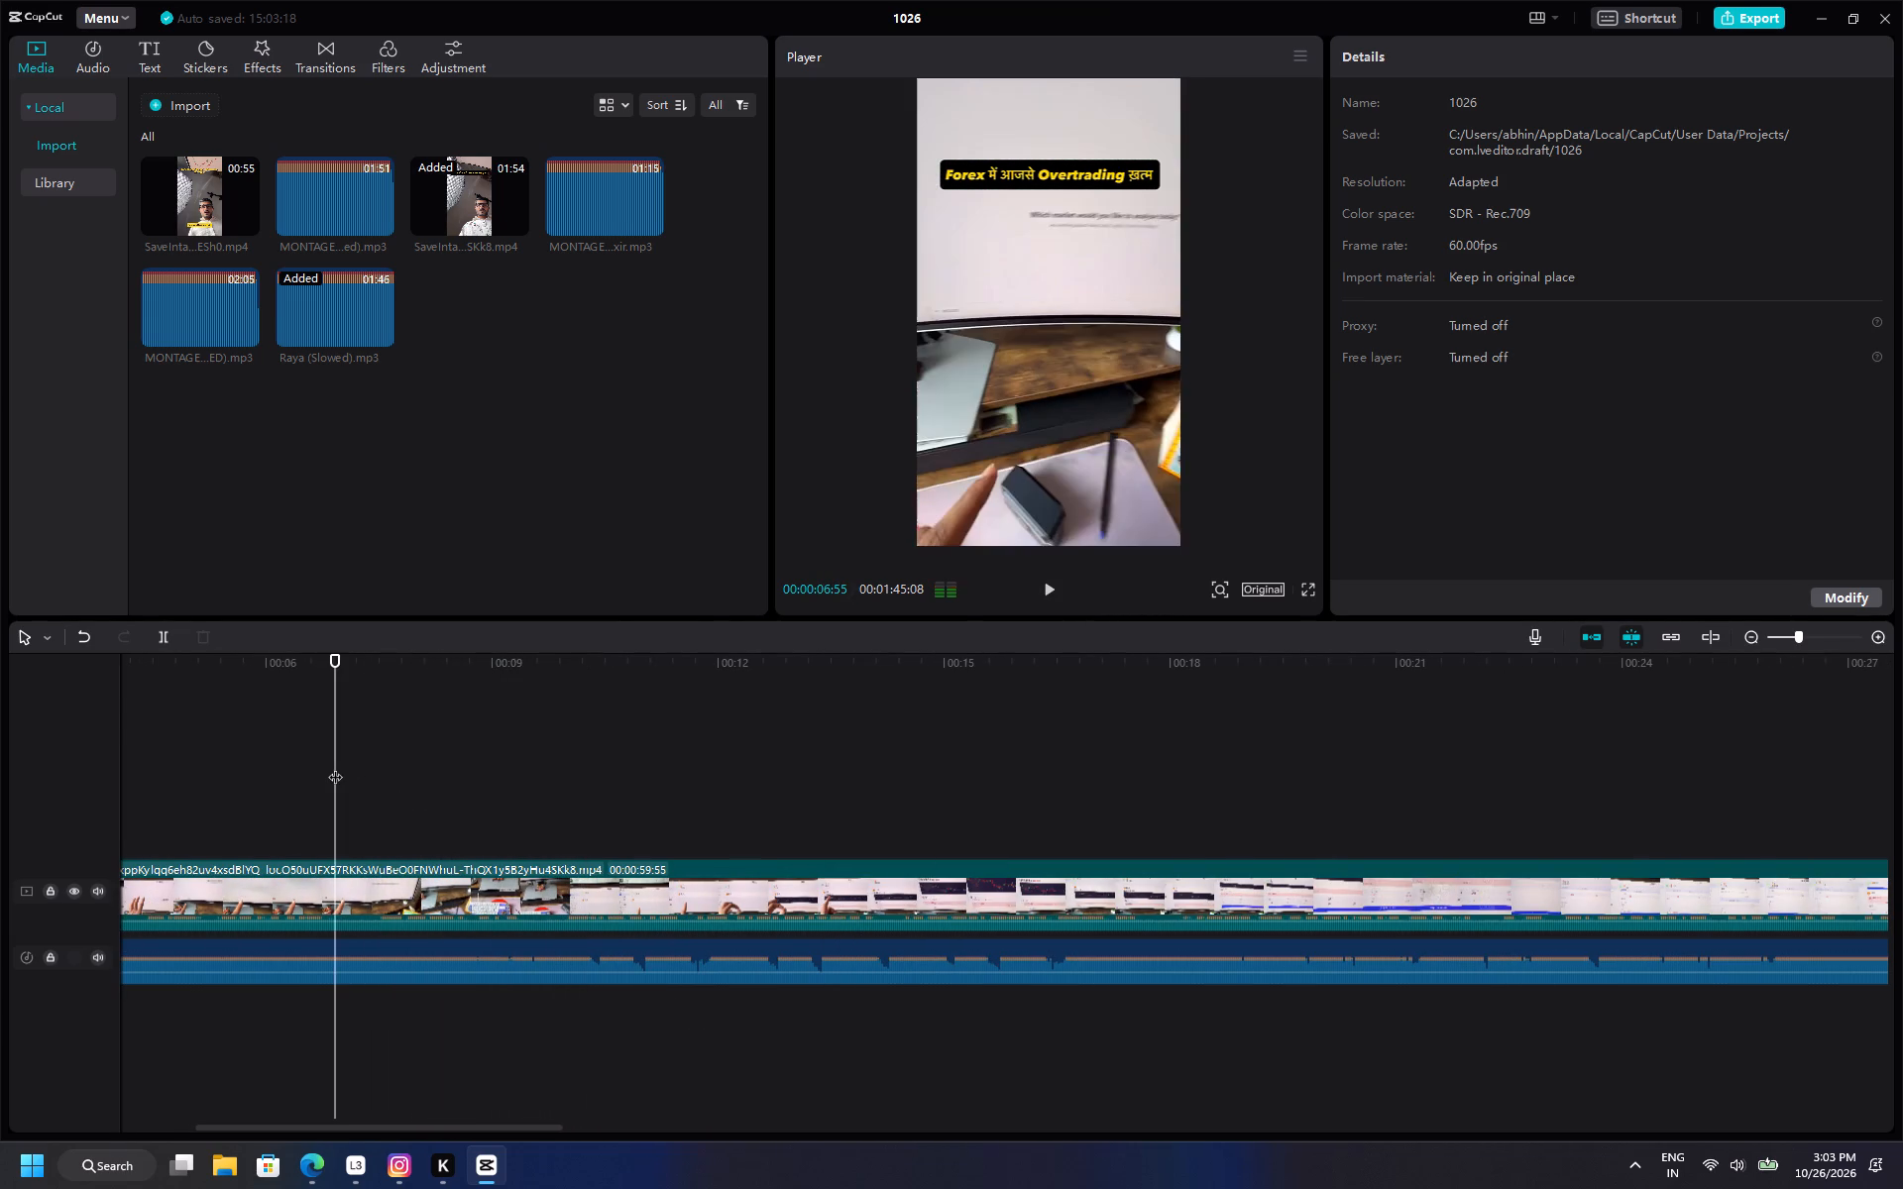
{"action": "key", "text": "space"}
Replay the reel with Raya (Slowed) from the start through to about 13 seconds.
{"action": "left_click", "coordinate": [342, 785]}
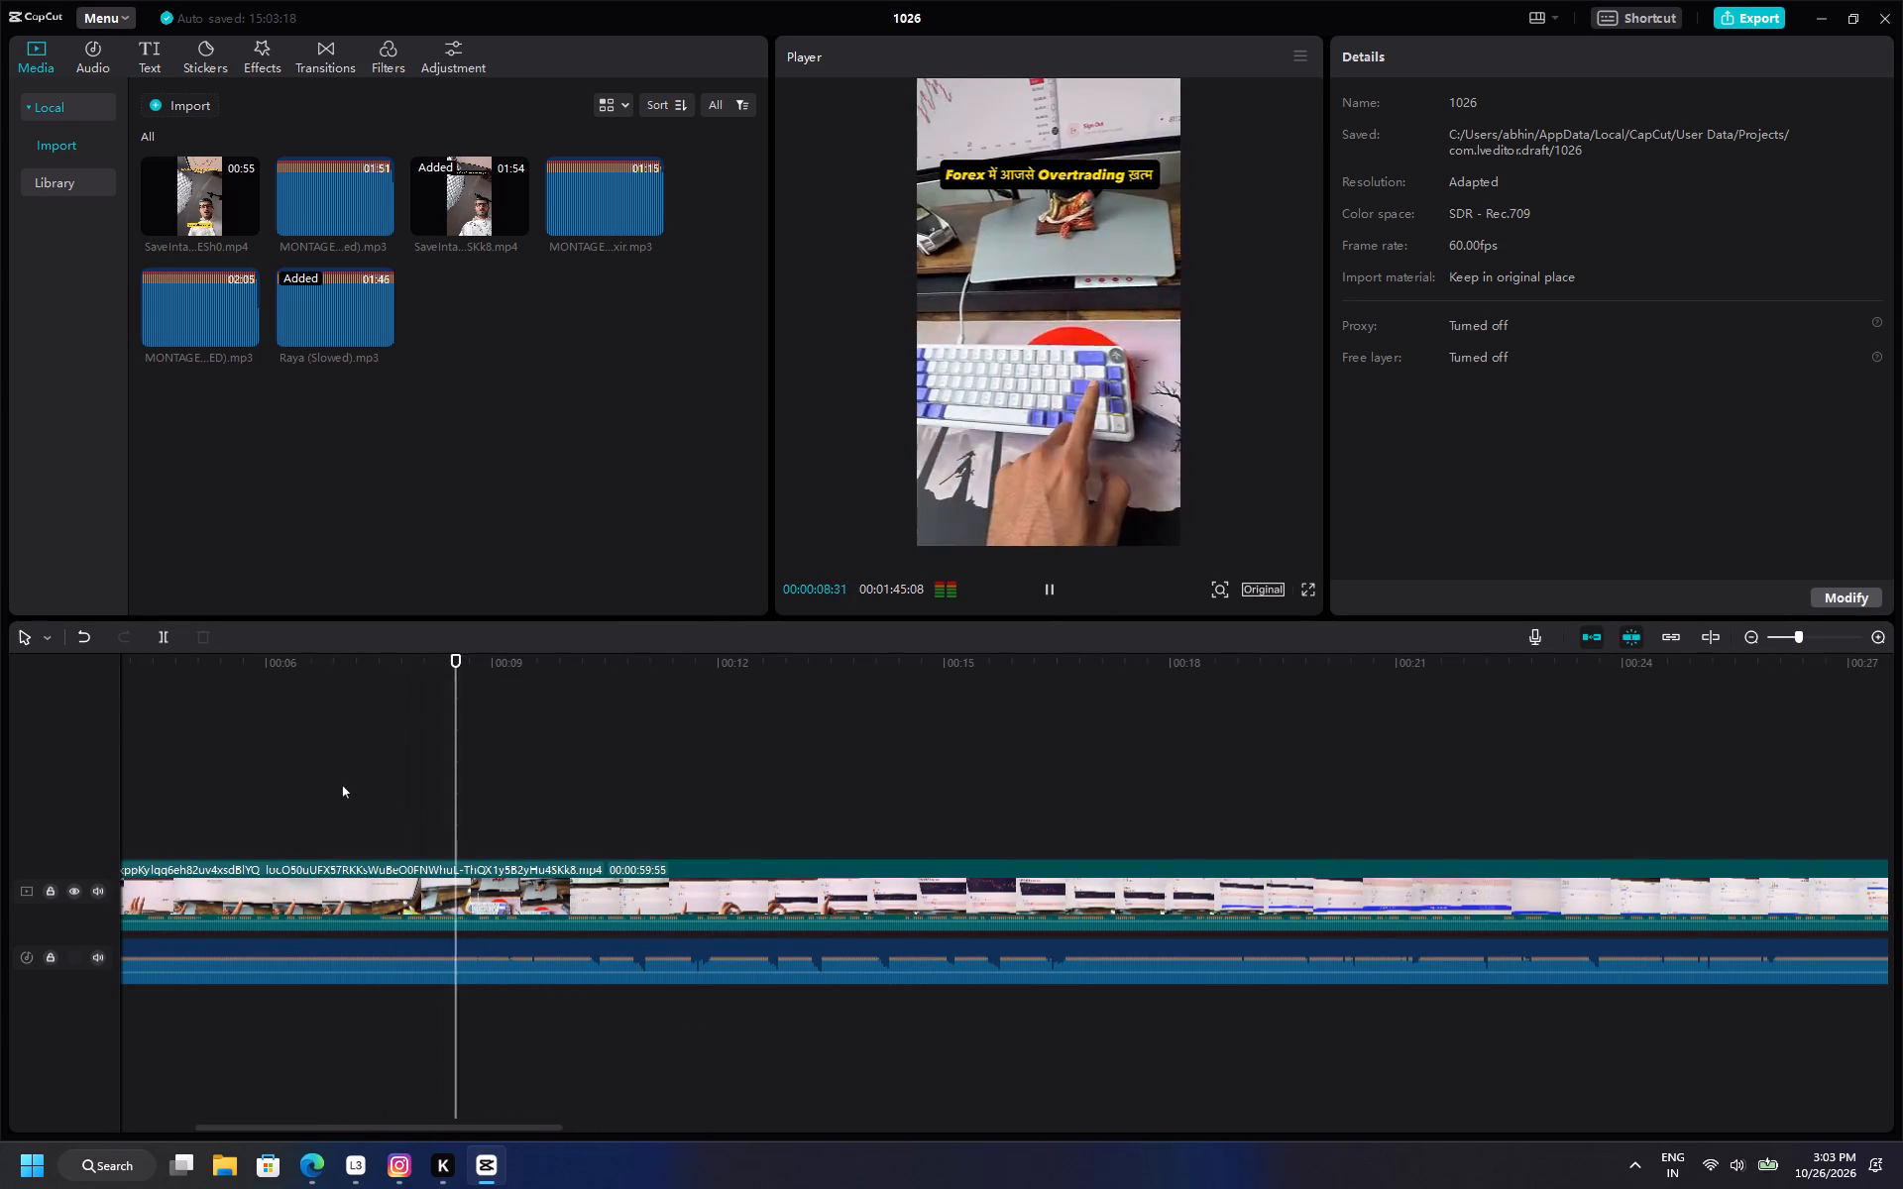
{"action": "left_click_drag", "start_coordinate": [342, 785], "coordinate": [16, 832]}
{"action": "key", "text": "space"}
{"action": "scroll", "coordinate": [520, 887], "scroll_direction": "up", "scroll_amount": 3, "text": "ctrl"}
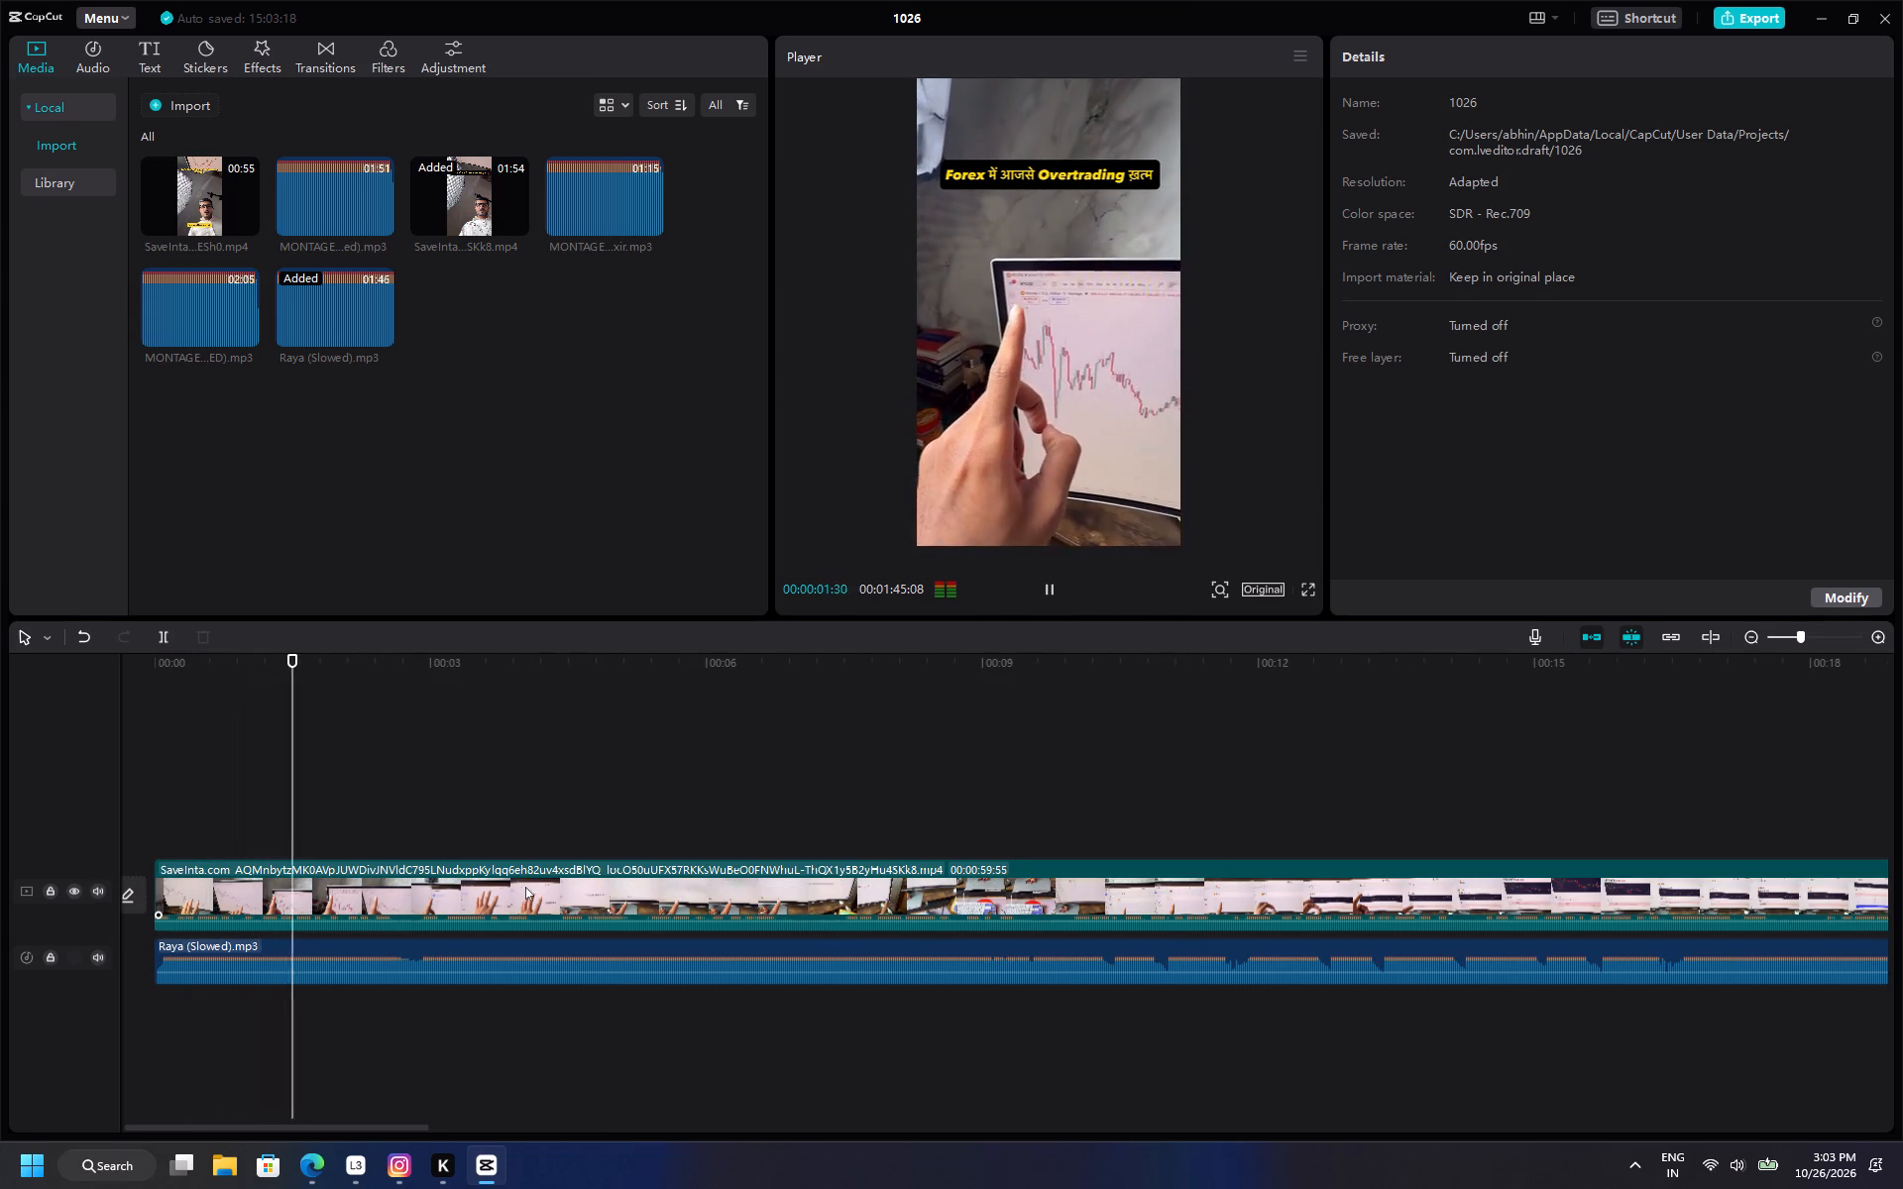
{"action": "scroll", "coordinate": [525, 887], "scroll_direction": "up", "scroll_amount": 2, "text": "ctrl"}
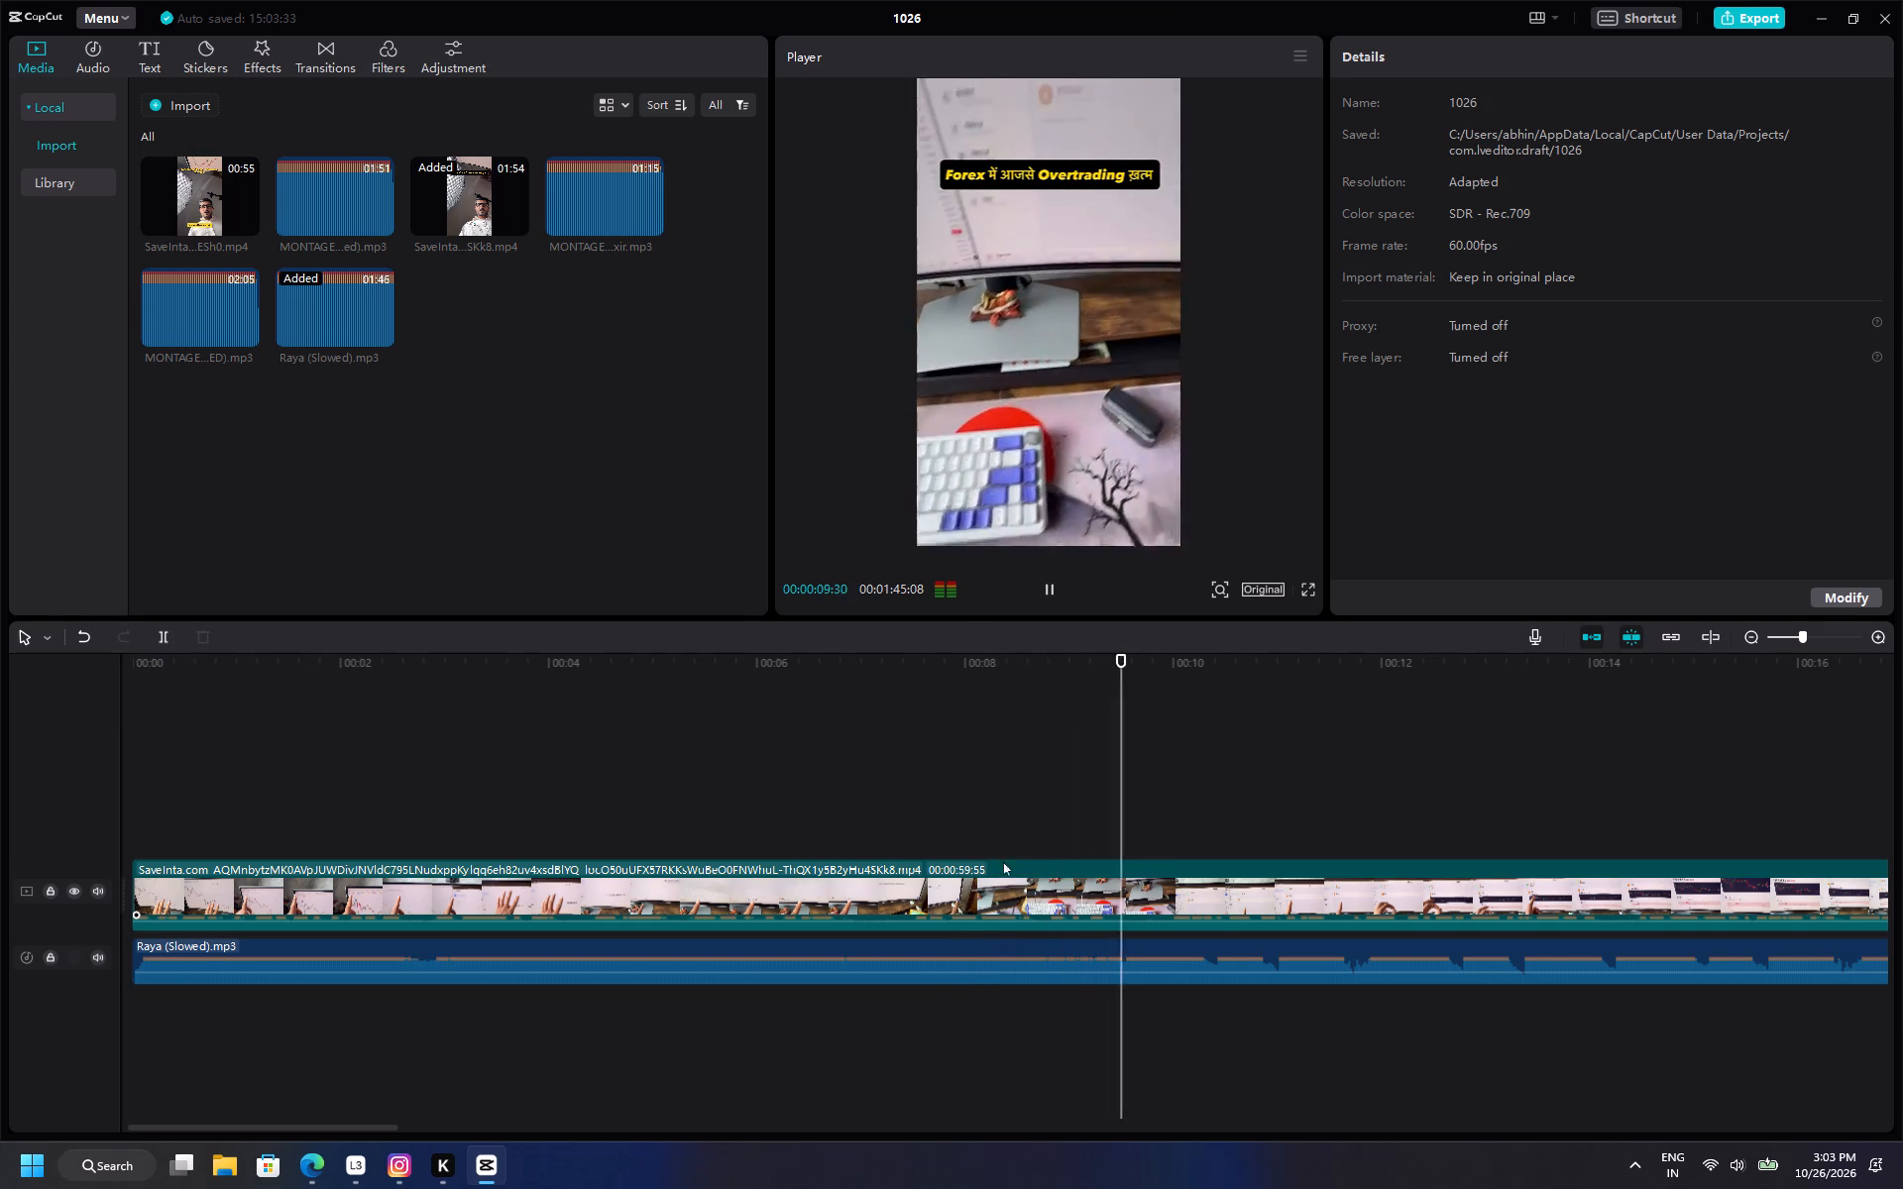
{"action": "scroll", "coordinate": [1050, 863], "scroll_direction": "down", "scroll_amount": 8}
{"action": "scroll", "coordinate": [1036, 864], "scroll_direction": "up", "scroll_amount": 7, "text": "ctrl"}
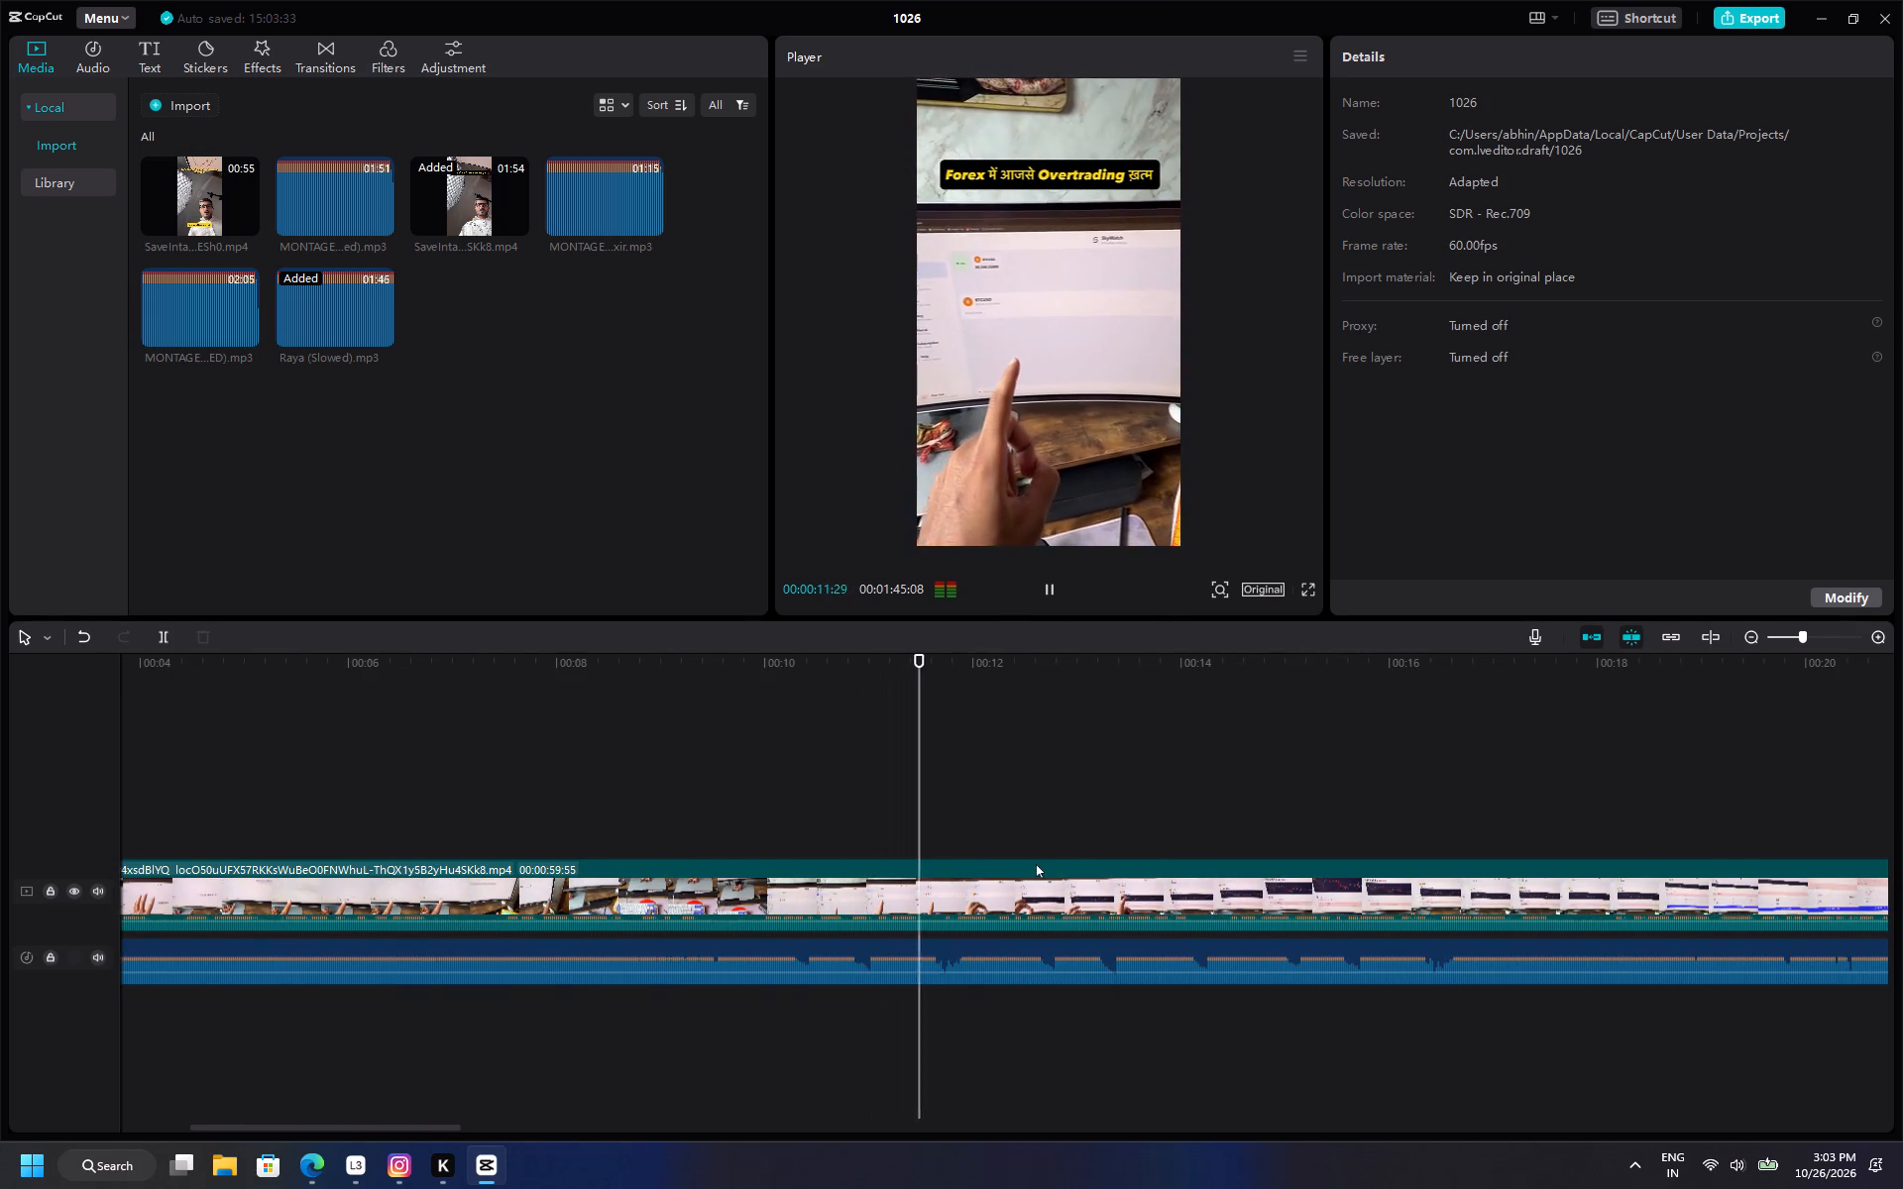
{"action": "scroll", "coordinate": [1036, 864], "scroll_direction": "up", "scroll_amount": 2, "text": "ctrl"}
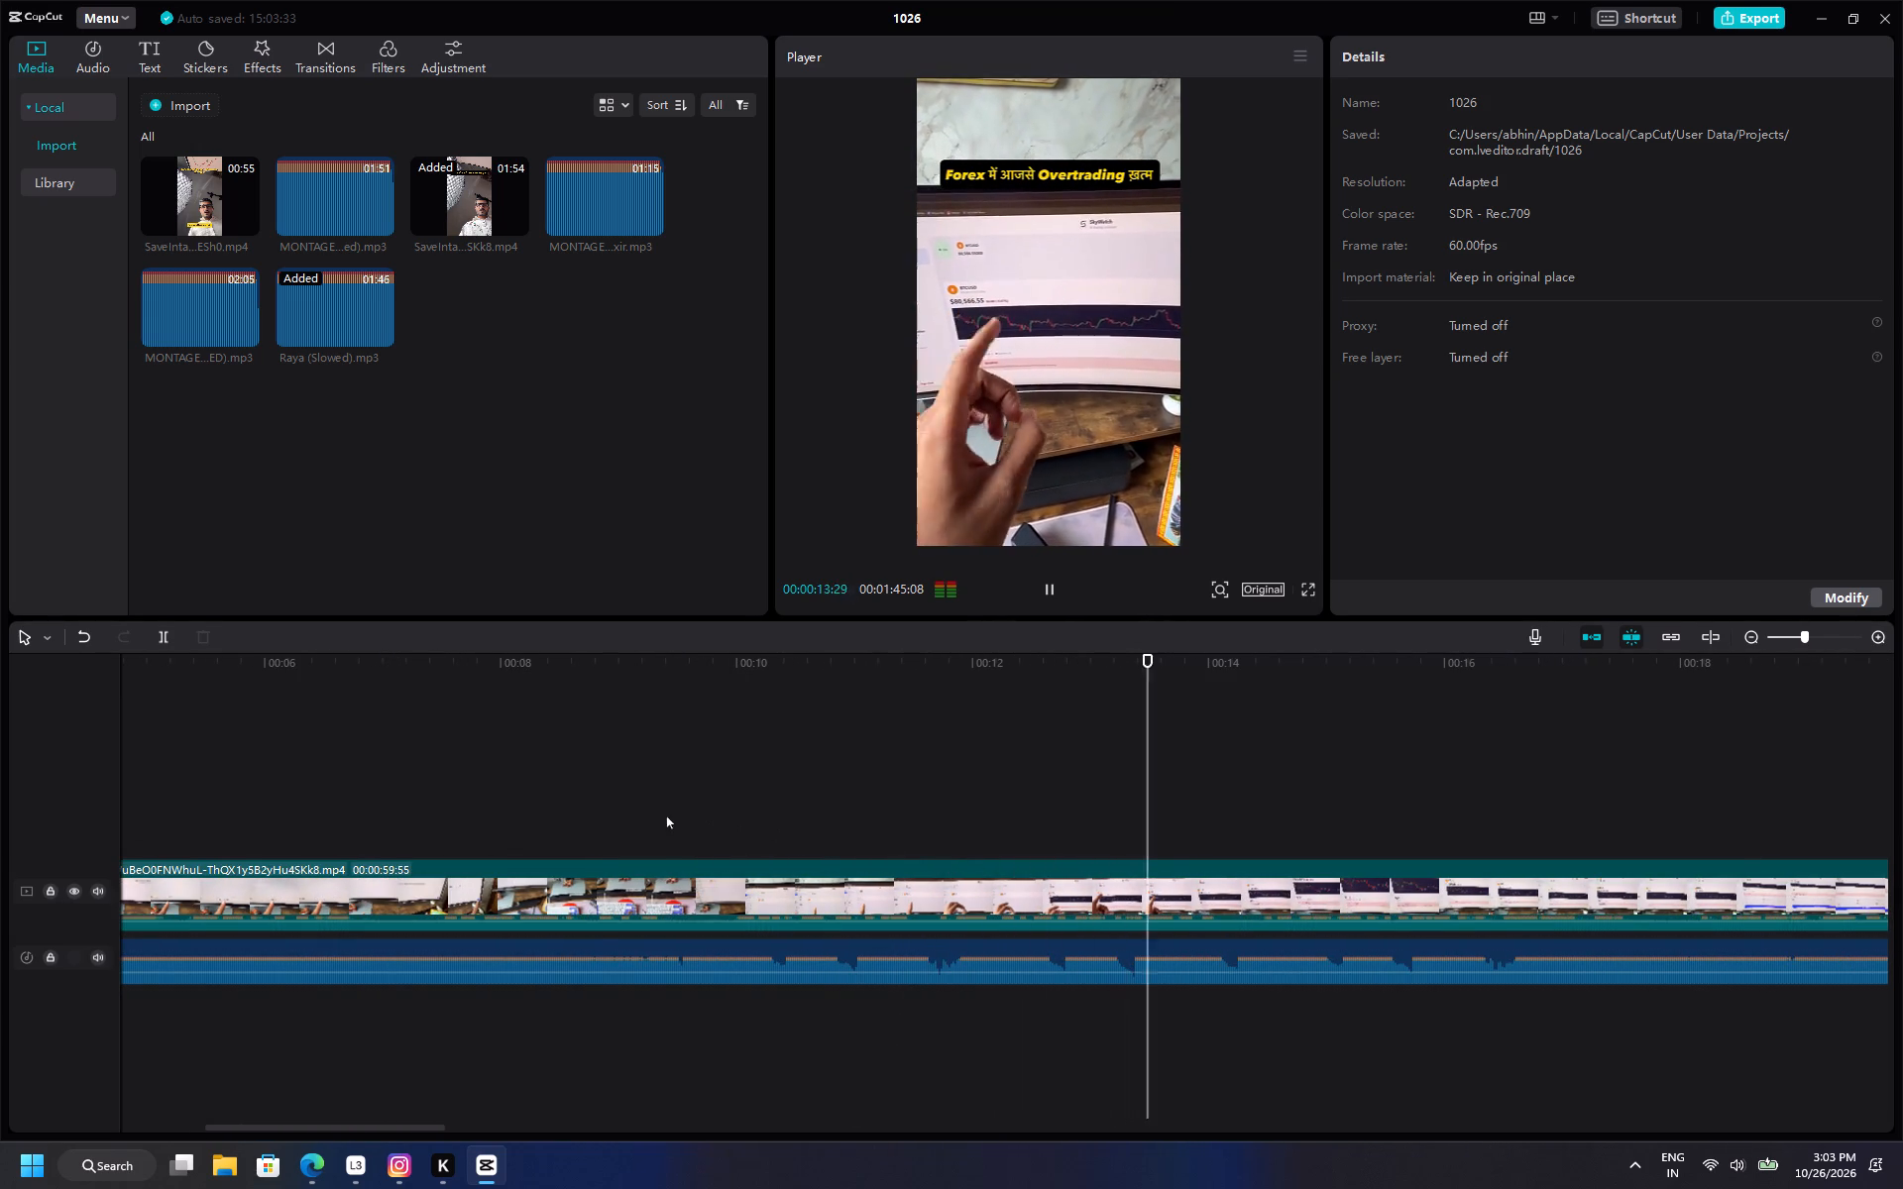
Replay the section from about 7 to 14 seconds to check how the beats fall on the chart footage.
{"action": "left_click", "coordinate": [602, 807]}
{"action": "left_click_drag", "start_coordinate": [602, 807], "coordinate": [387, 821]}
{"action": "key", "text": "space"}
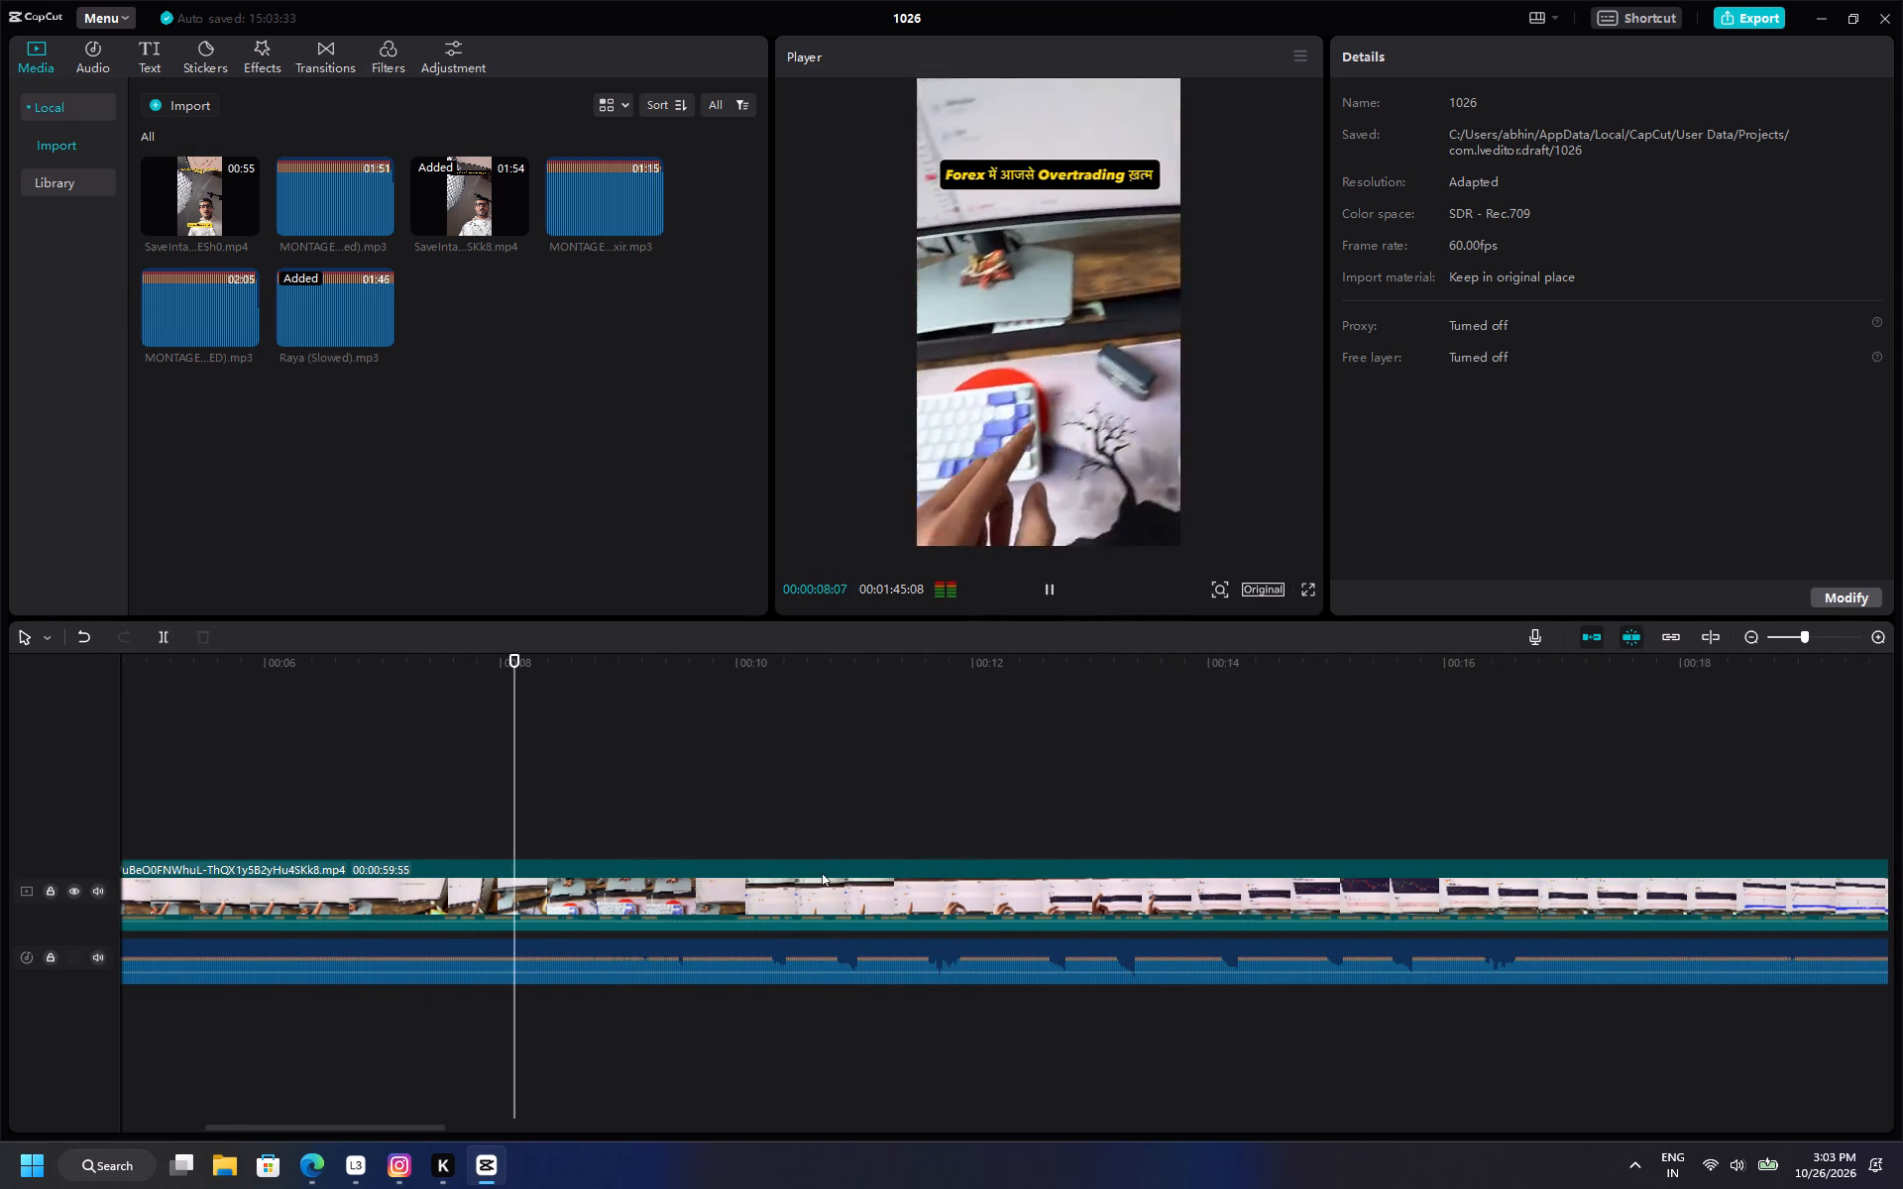
{"action": "scroll", "coordinate": [803, 878], "scroll_direction": "down", "scroll_amount": 8, "text": "ctrl"}
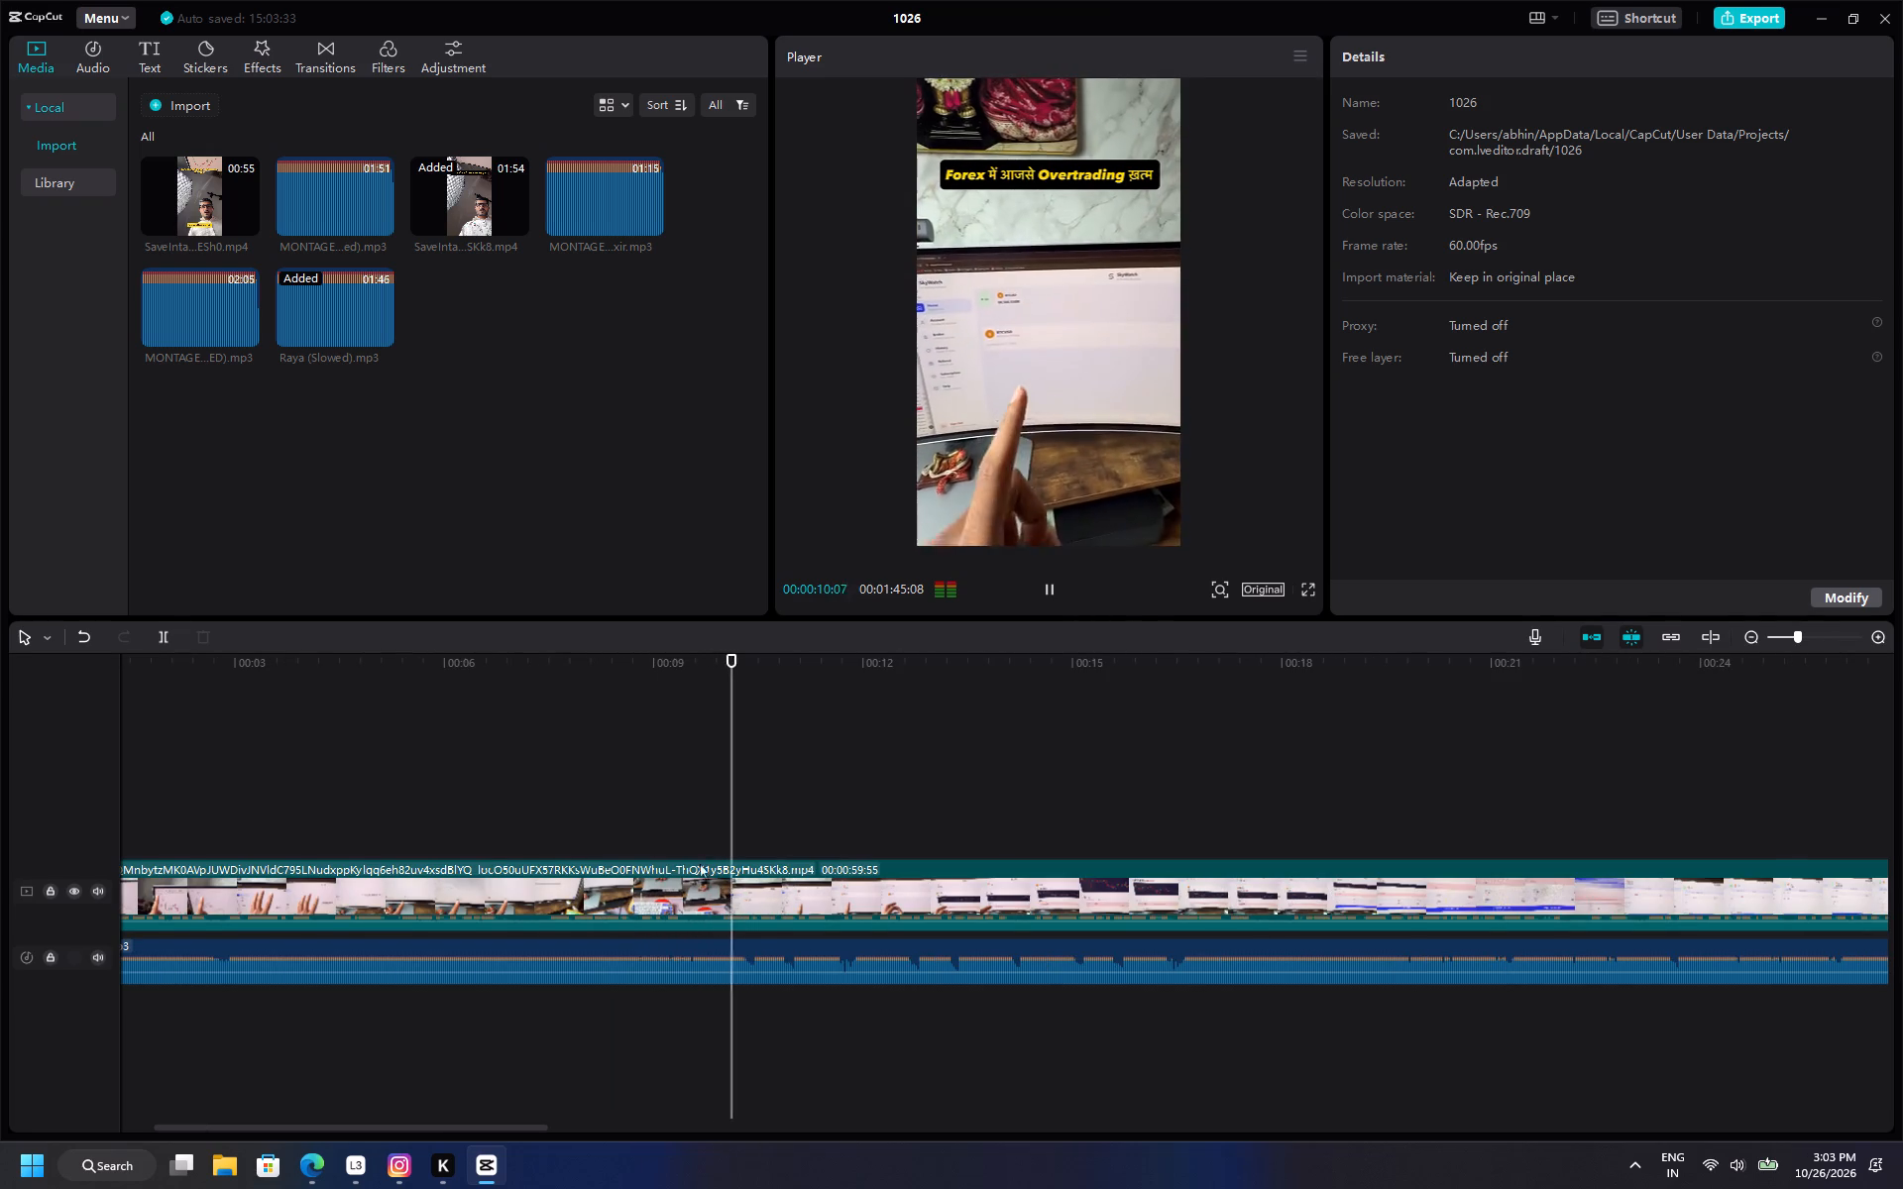
{"action": "scroll", "coordinate": [765, 875], "scroll_direction": "up", "scroll_amount": 7, "text": "ctrl"}
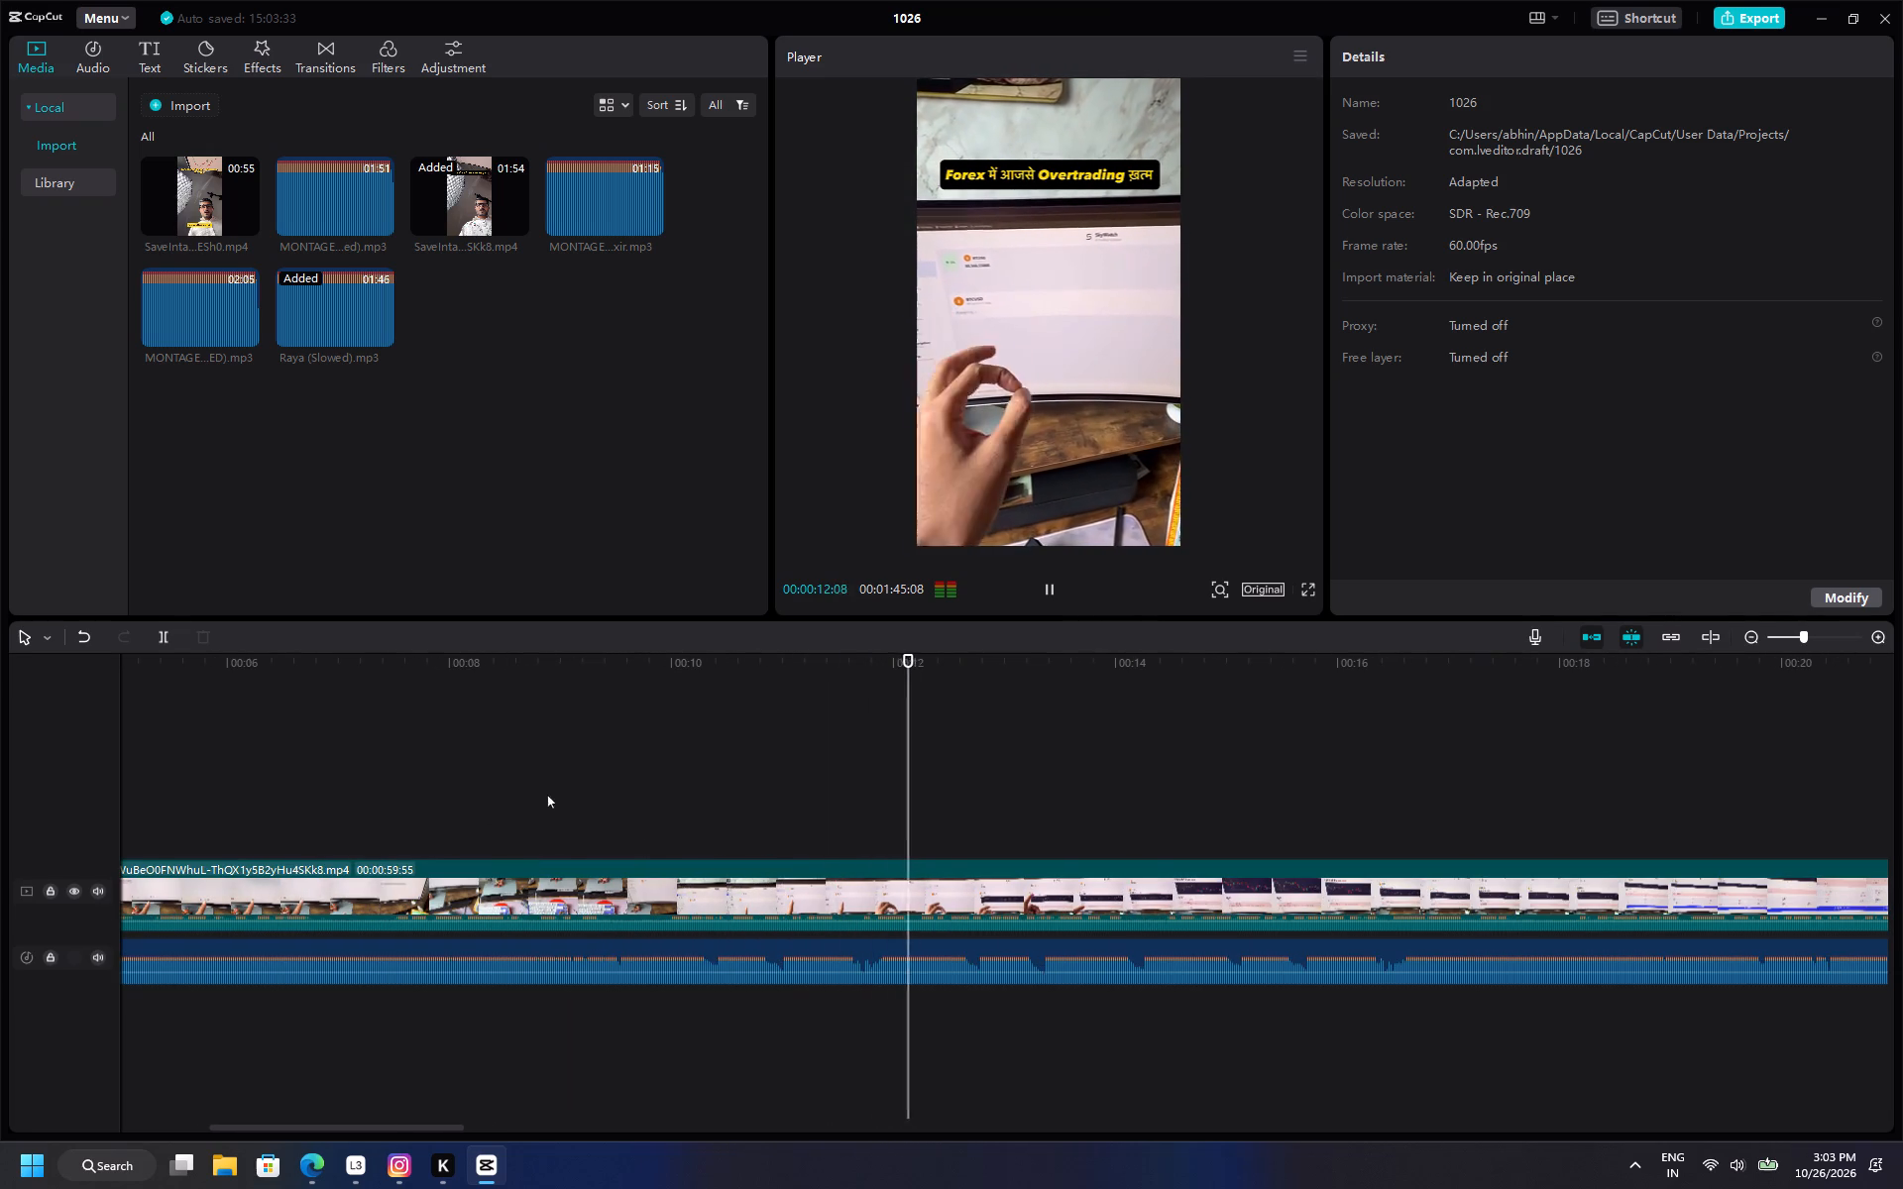
{"action": "scroll", "coordinate": [1172, 857], "scroll_direction": "down", "scroll_amount": 15, "text": "ctrl"}
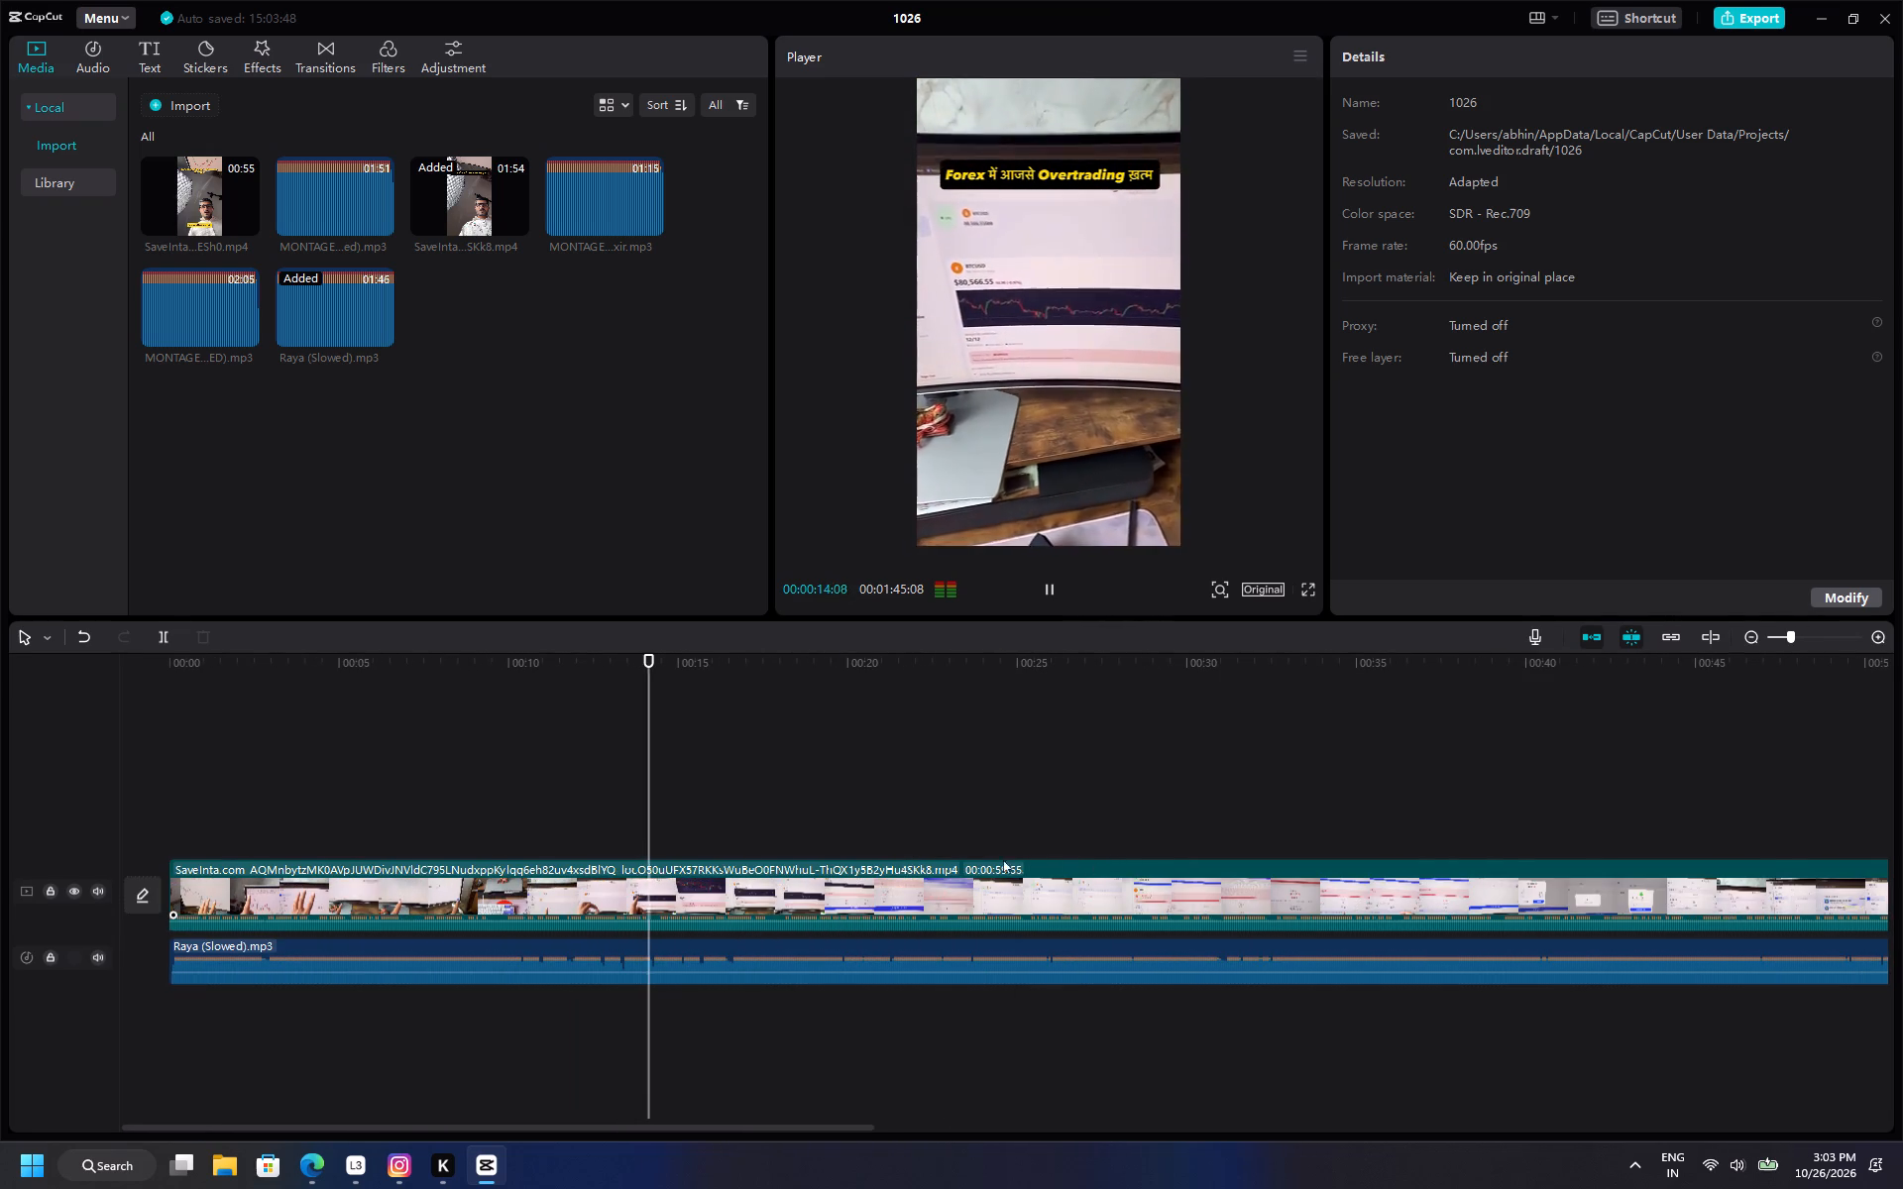
Jump ahead and sample the reel with its music at about 23 seconds and from about 40 to 42 seconds.
{"action": "left_click", "coordinate": [961, 818]}
{"action": "key", "text": "space"}
{"action": "scroll", "coordinate": [1140, 833], "scroll_direction": "down", "scroll_amount": 7}
{"action": "left_click", "coordinate": [1020, 821]}
{"action": "key", "text": "space"}
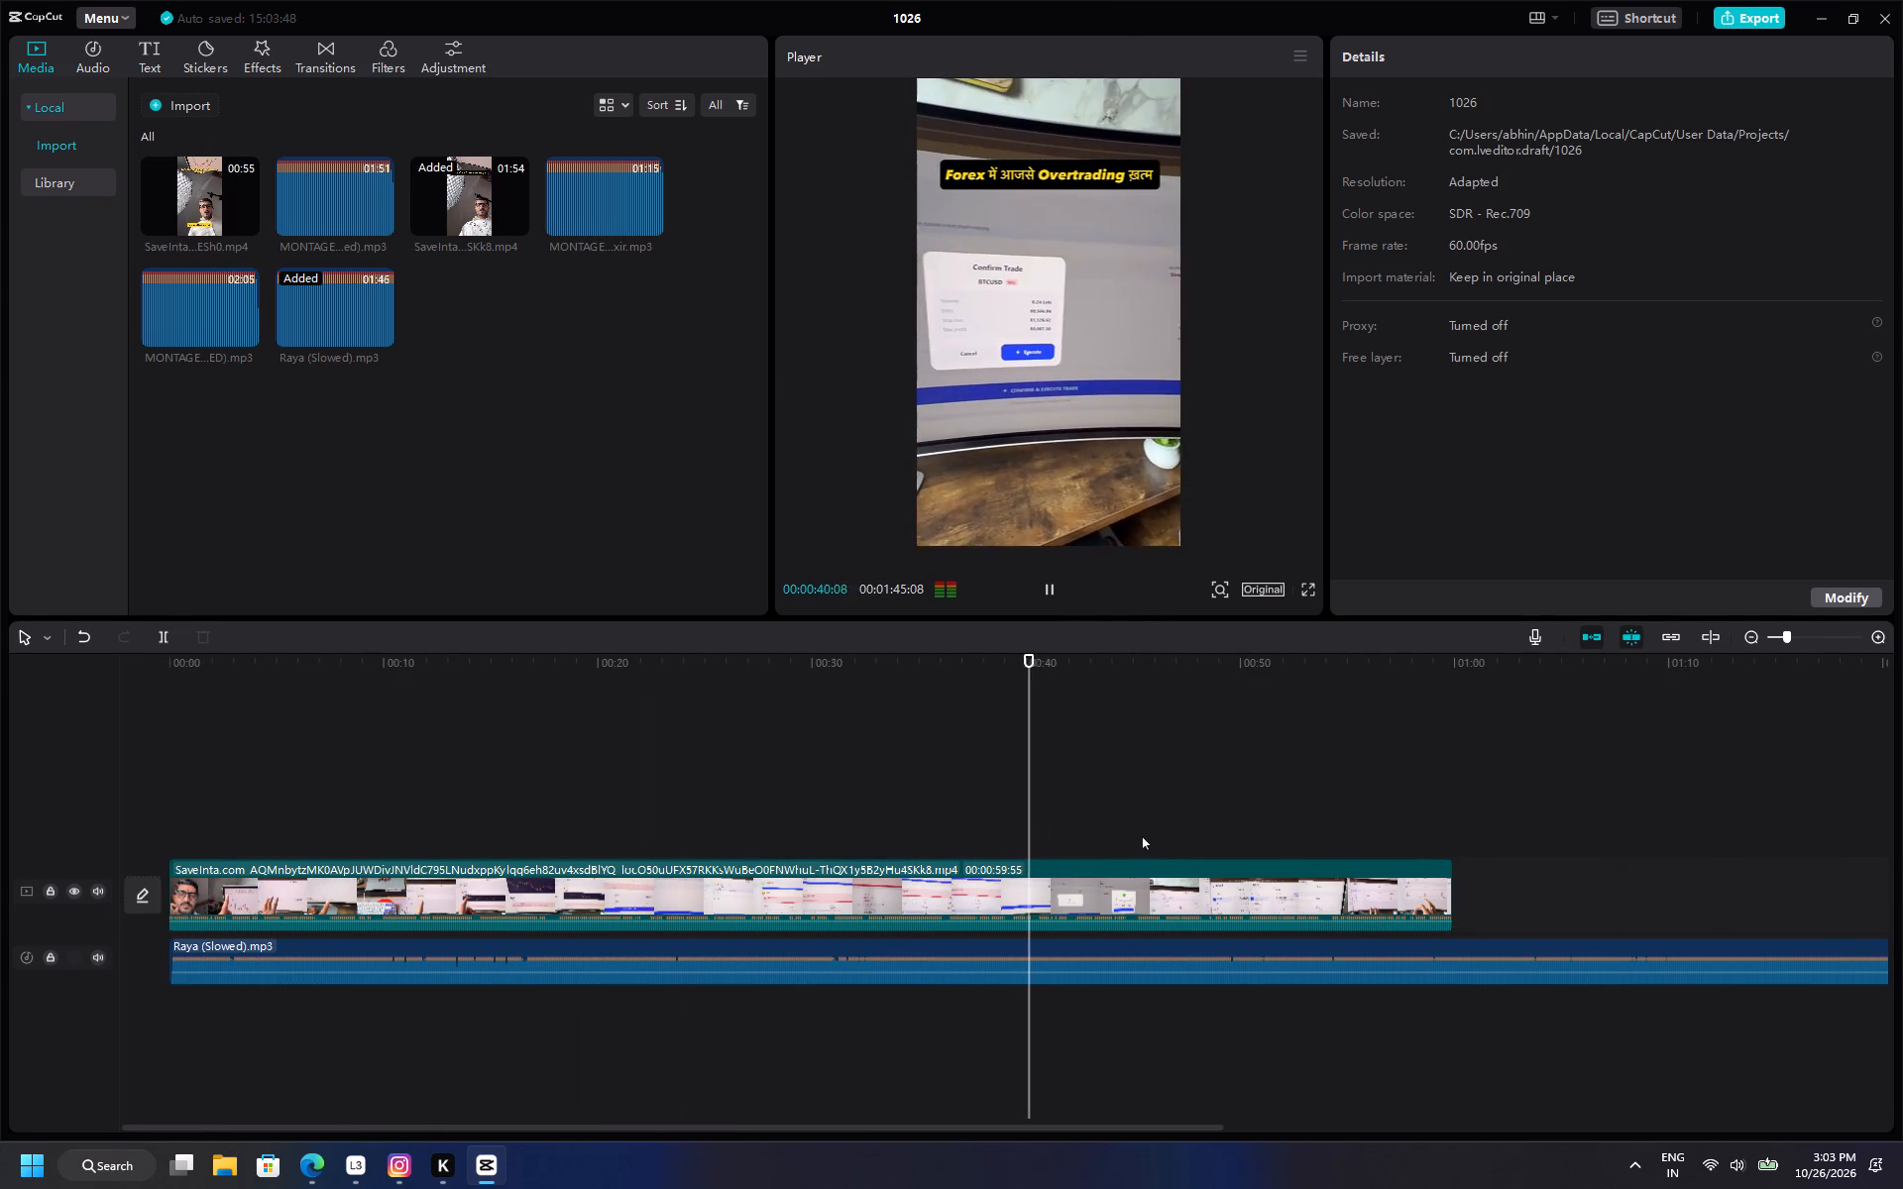
{"action": "scroll", "coordinate": [1146, 836], "scroll_direction": "down", "scroll_amount": 6}
{"action": "scroll", "coordinate": [1145, 836], "scroll_direction": "up", "scroll_amount": 5, "text": "ctrl"}
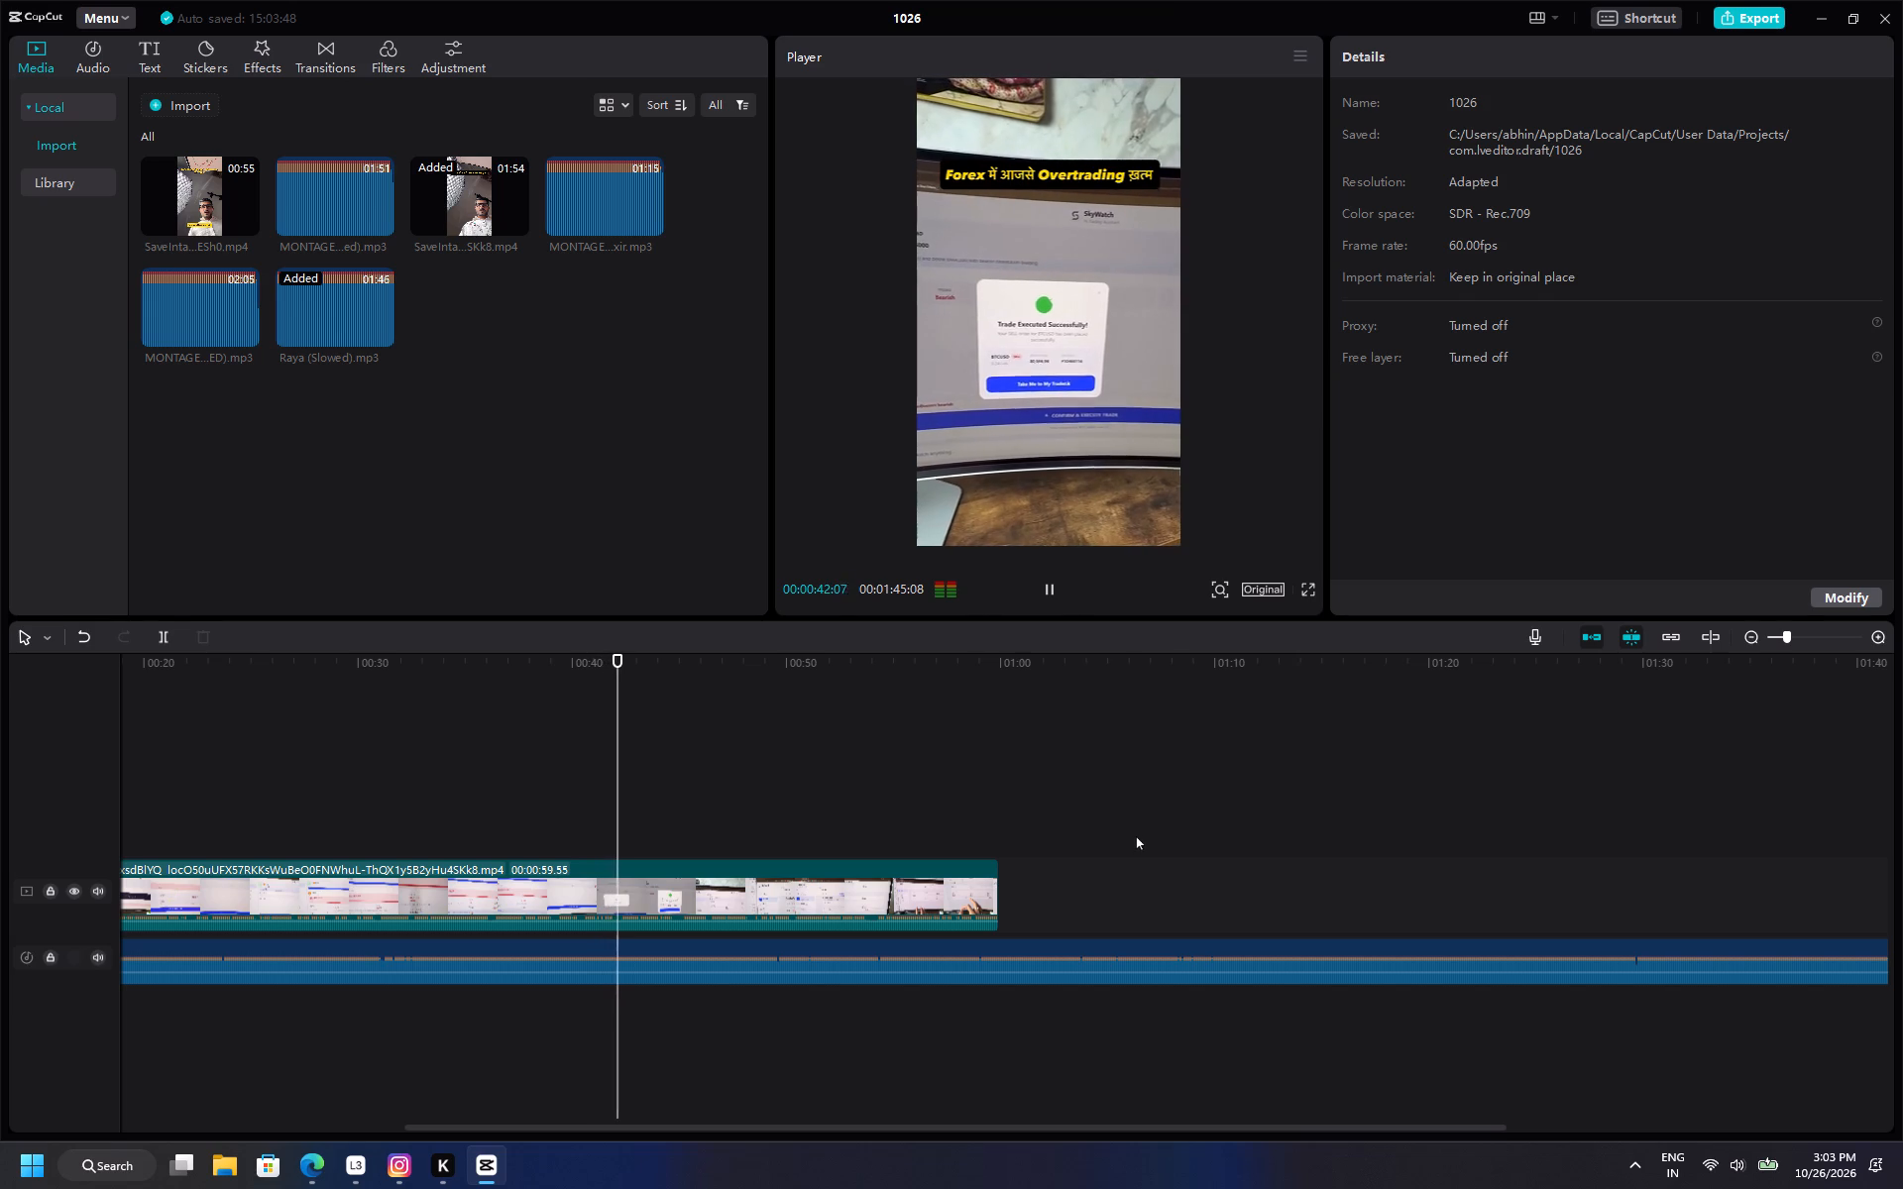
Go back to the start of the reel and play it with the music to about 9.5 seconds.
{"action": "left_click", "coordinate": [383, 760]}
{"action": "left_click_drag", "start_coordinate": [383, 760], "coordinate": [224, 786]}
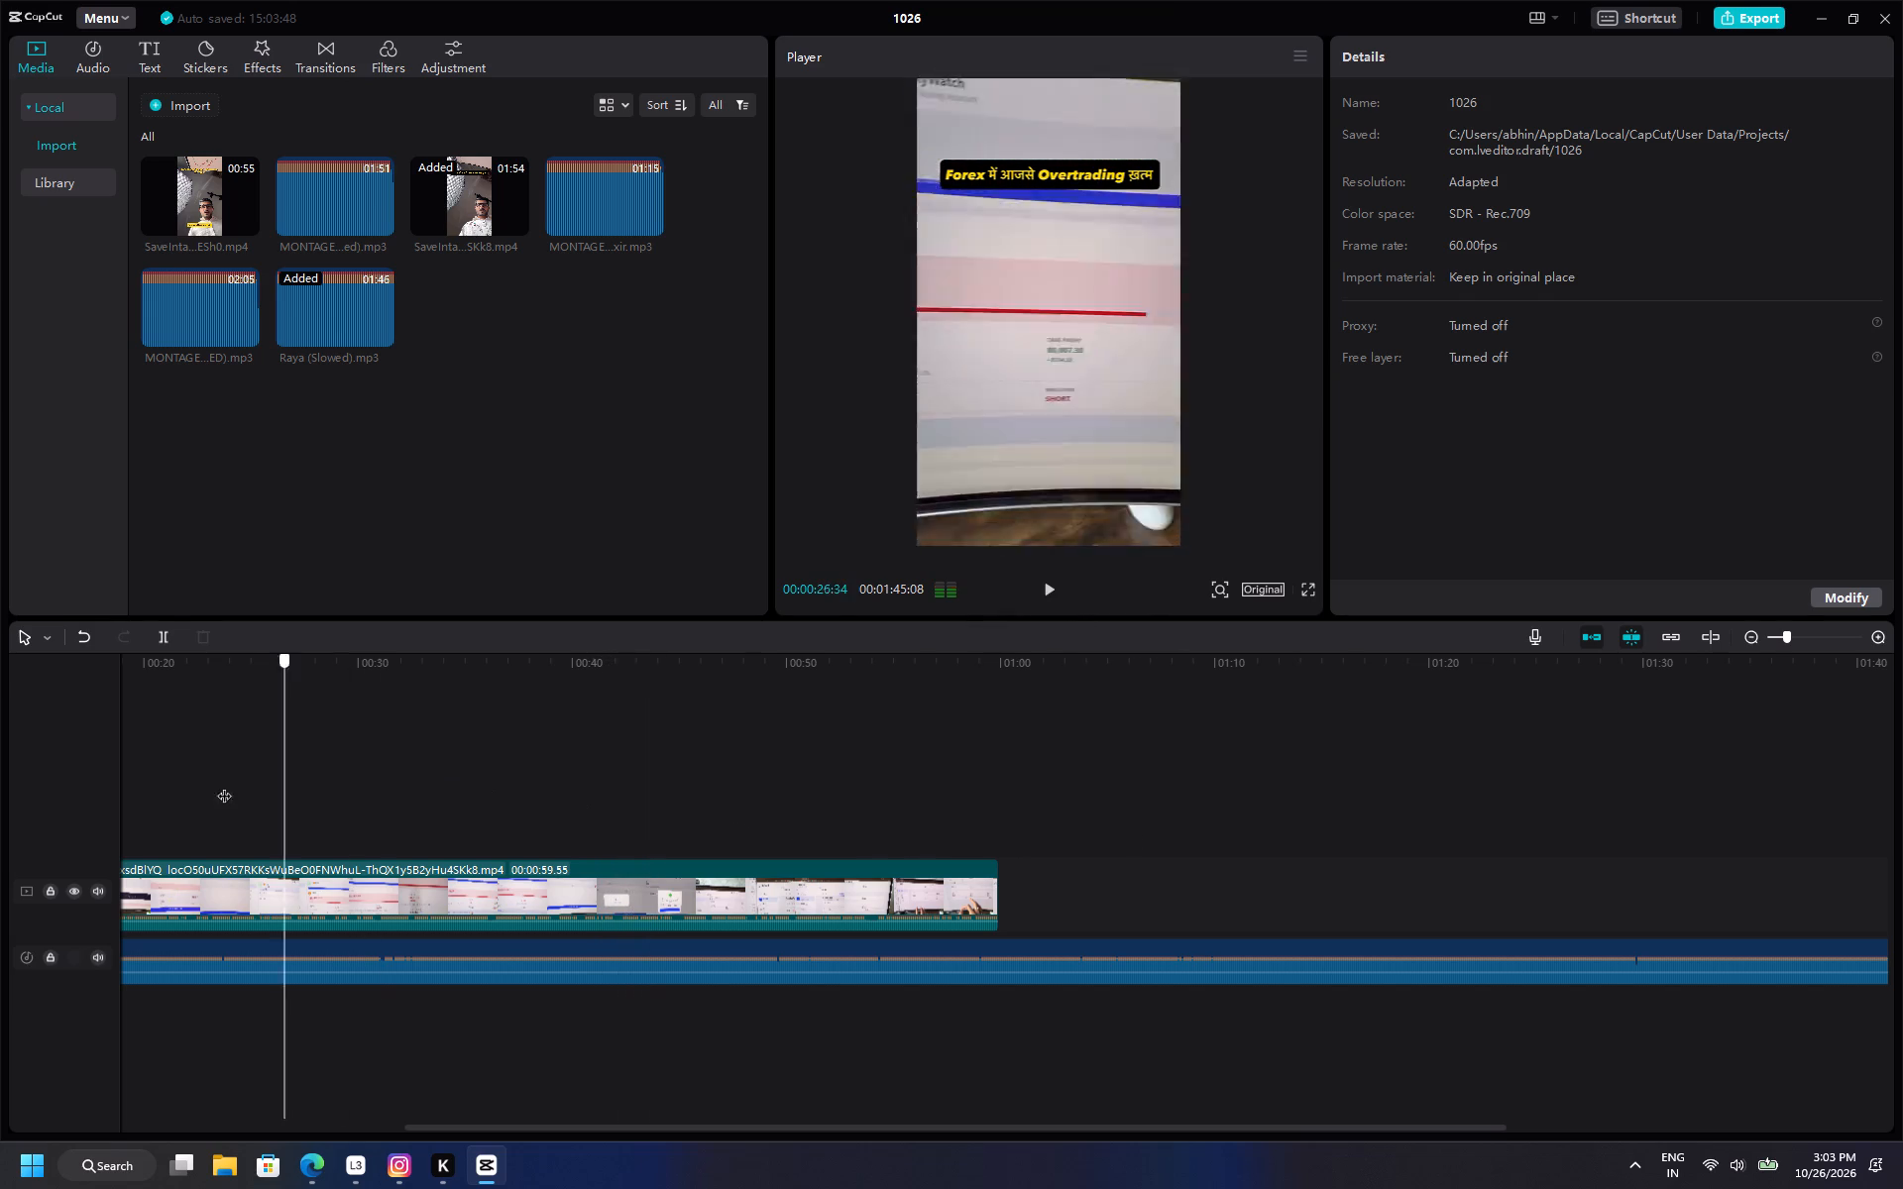
{"action": "left_click_drag", "start_coordinate": [224, 786], "coordinate": [0, 814]}
{"action": "key", "text": "space"}
{"action": "scroll", "coordinate": [528, 834], "scroll_direction": "up", "scroll_amount": 10, "text": "ctrl"}
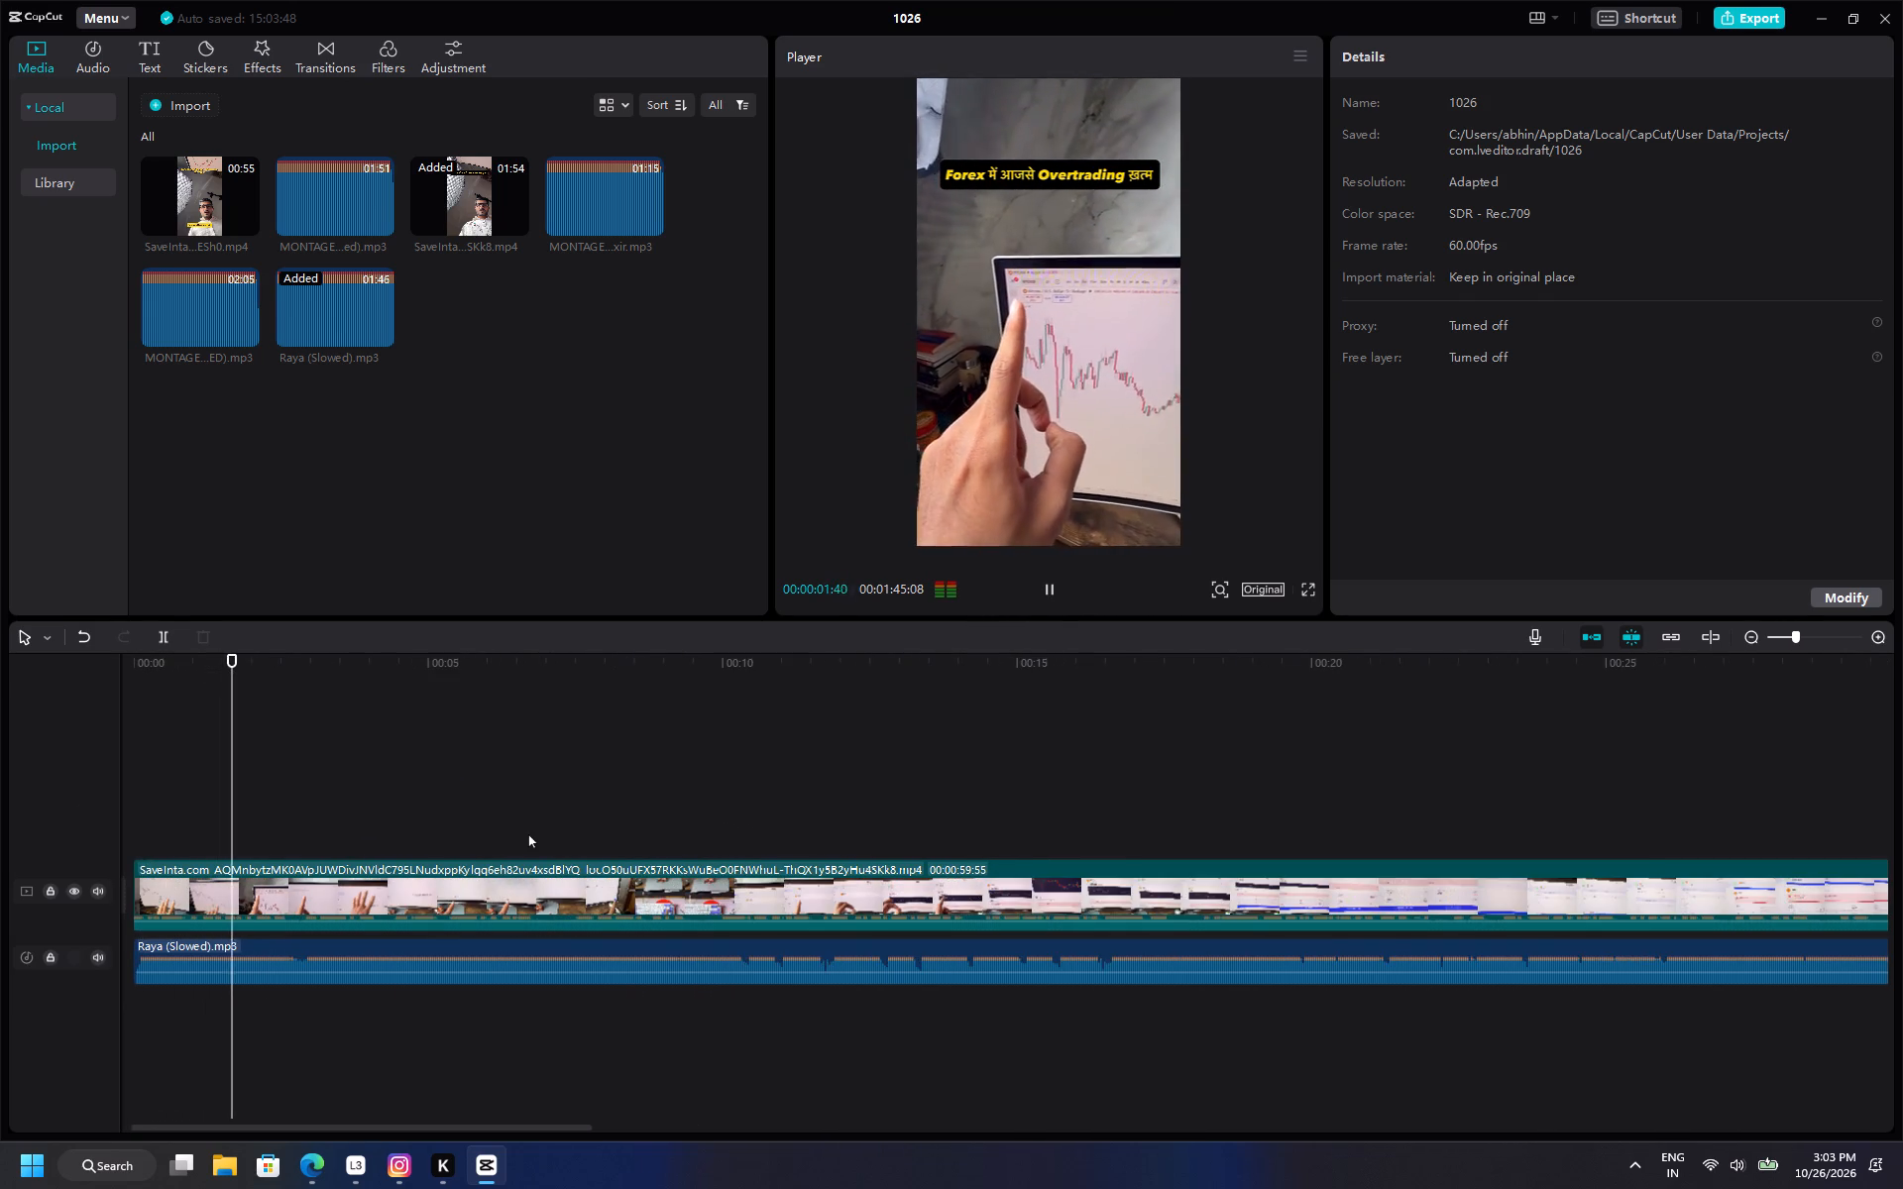
{"action": "scroll", "coordinate": [528, 834], "scroll_direction": "up", "scroll_amount": 2, "text": "ctrl"}
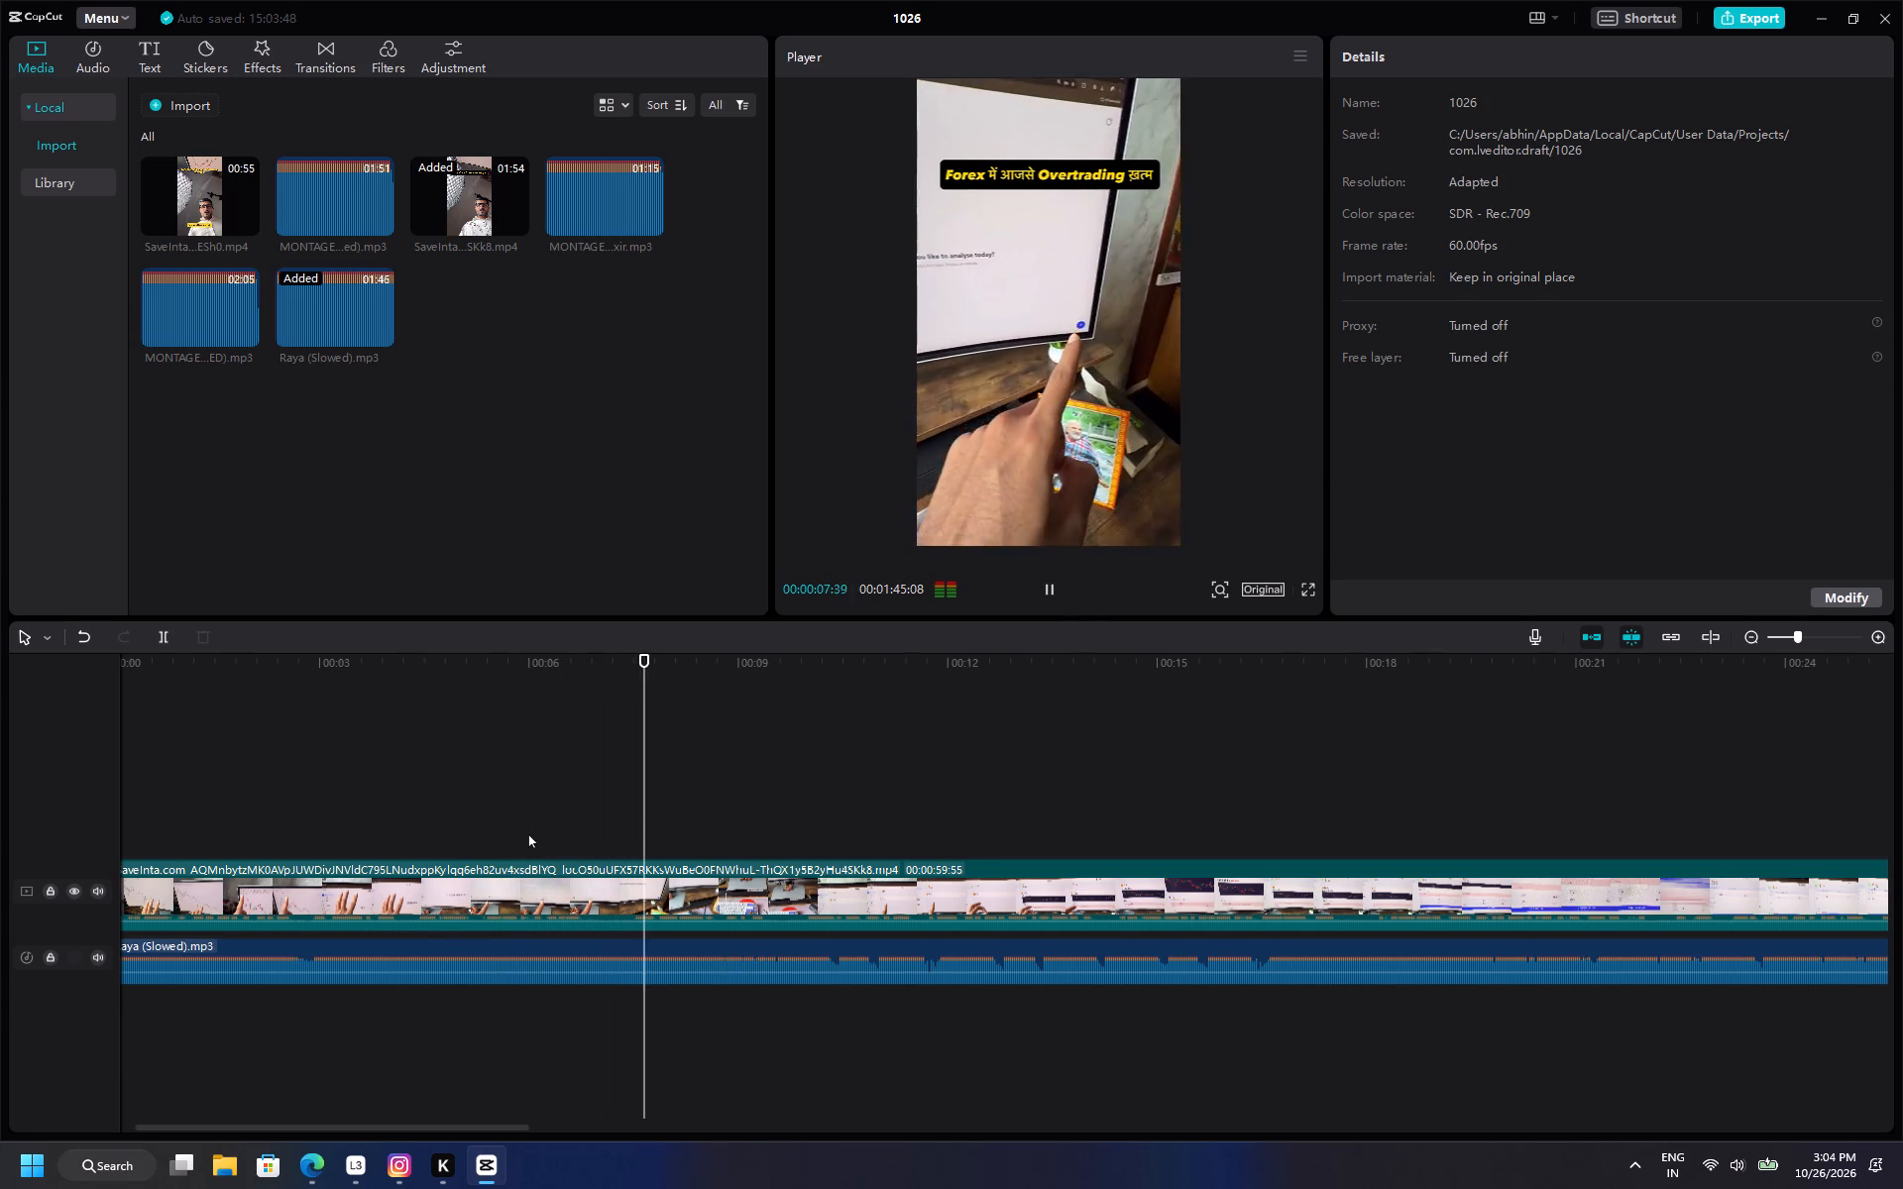
Replay the reel with the music from the start to about 9.5 seconds.
{"action": "left_click", "coordinate": [227, 791]}
{"action": "left_click_drag", "start_coordinate": [227, 791], "coordinate": [46, 815]}
{"action": "key", "text": "space"}
{"action": "scroll", "coordinate": [504, 863], "scroll_direction": "up", "scroll_amount": 5}
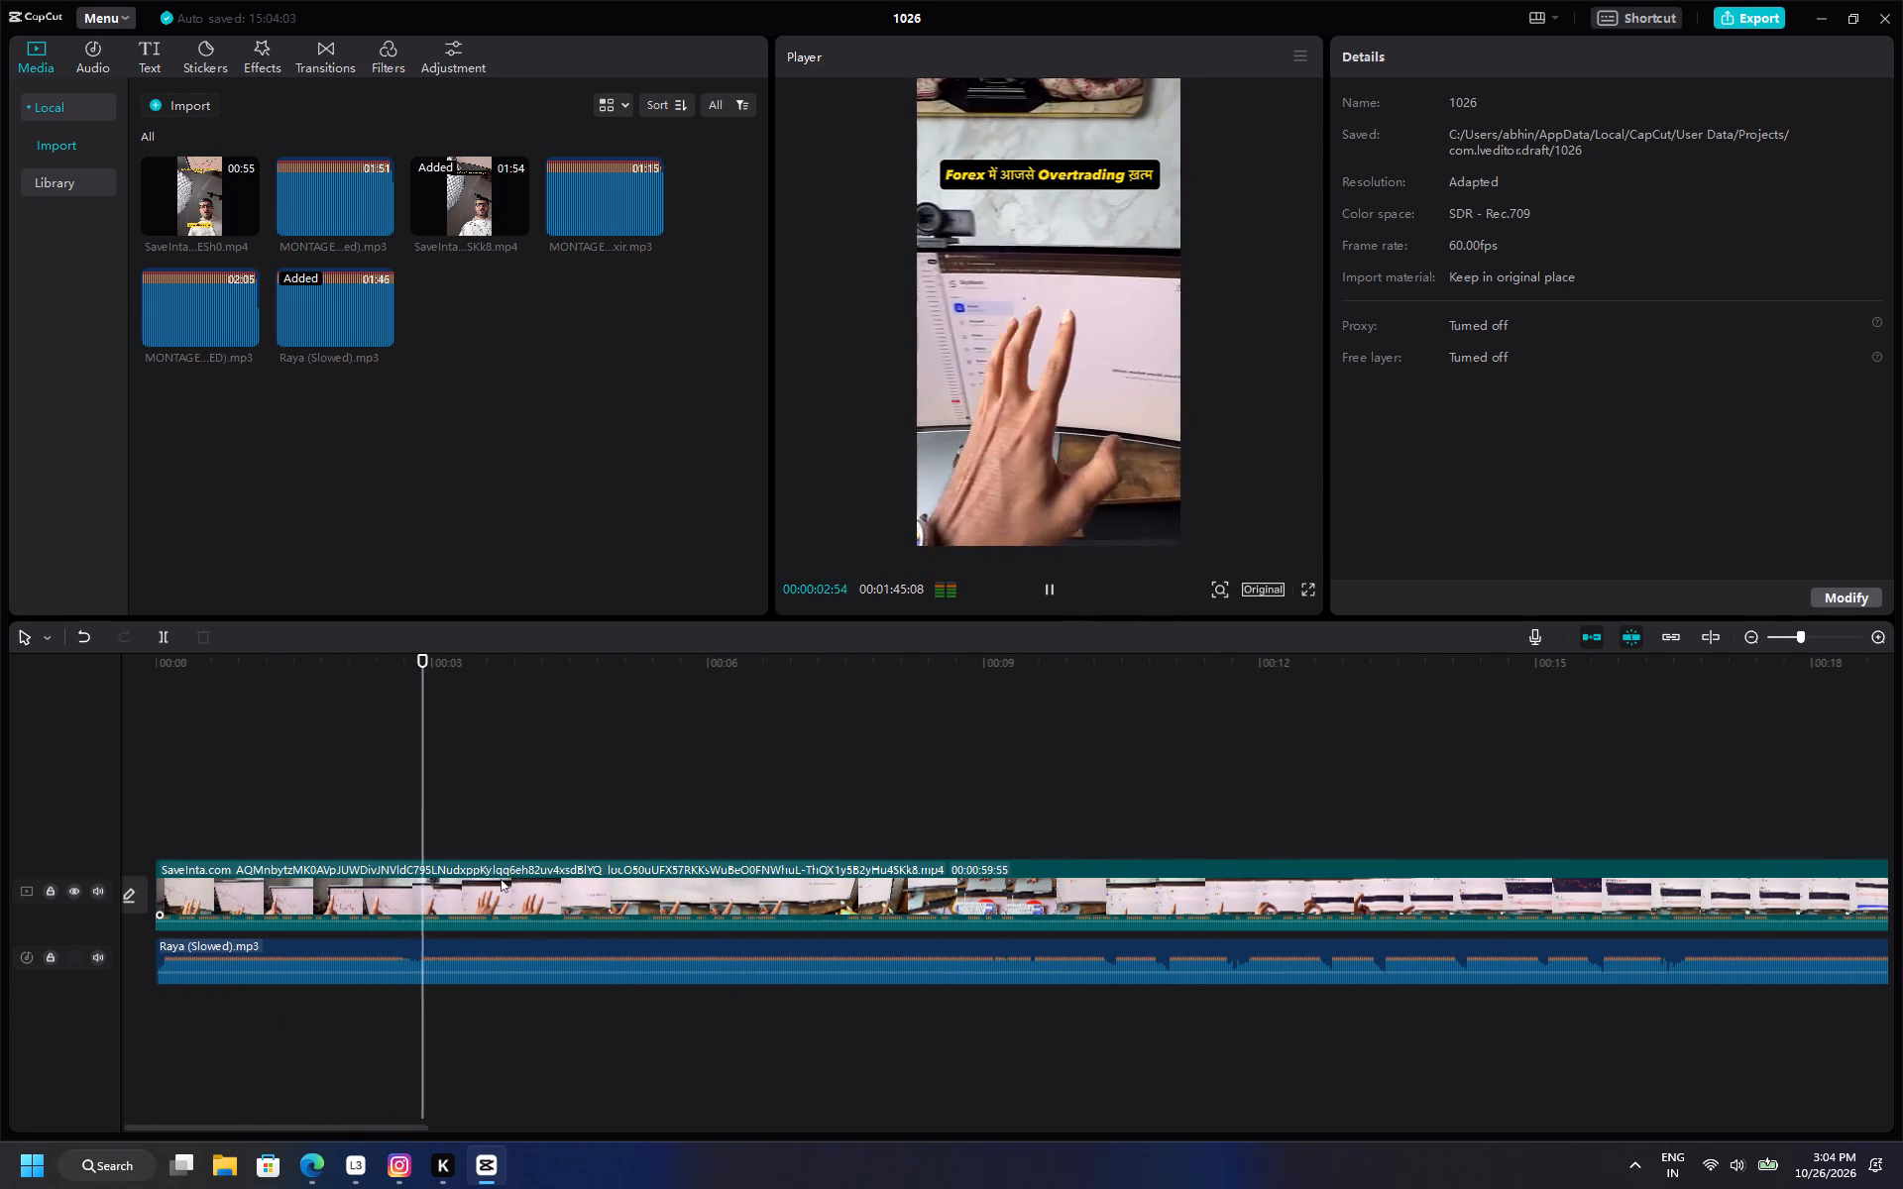
{"action": "key", "text": "space"}
{"action": "left_click", "coordinate": [501, 879]}
{"action": "key", "text": "space"}
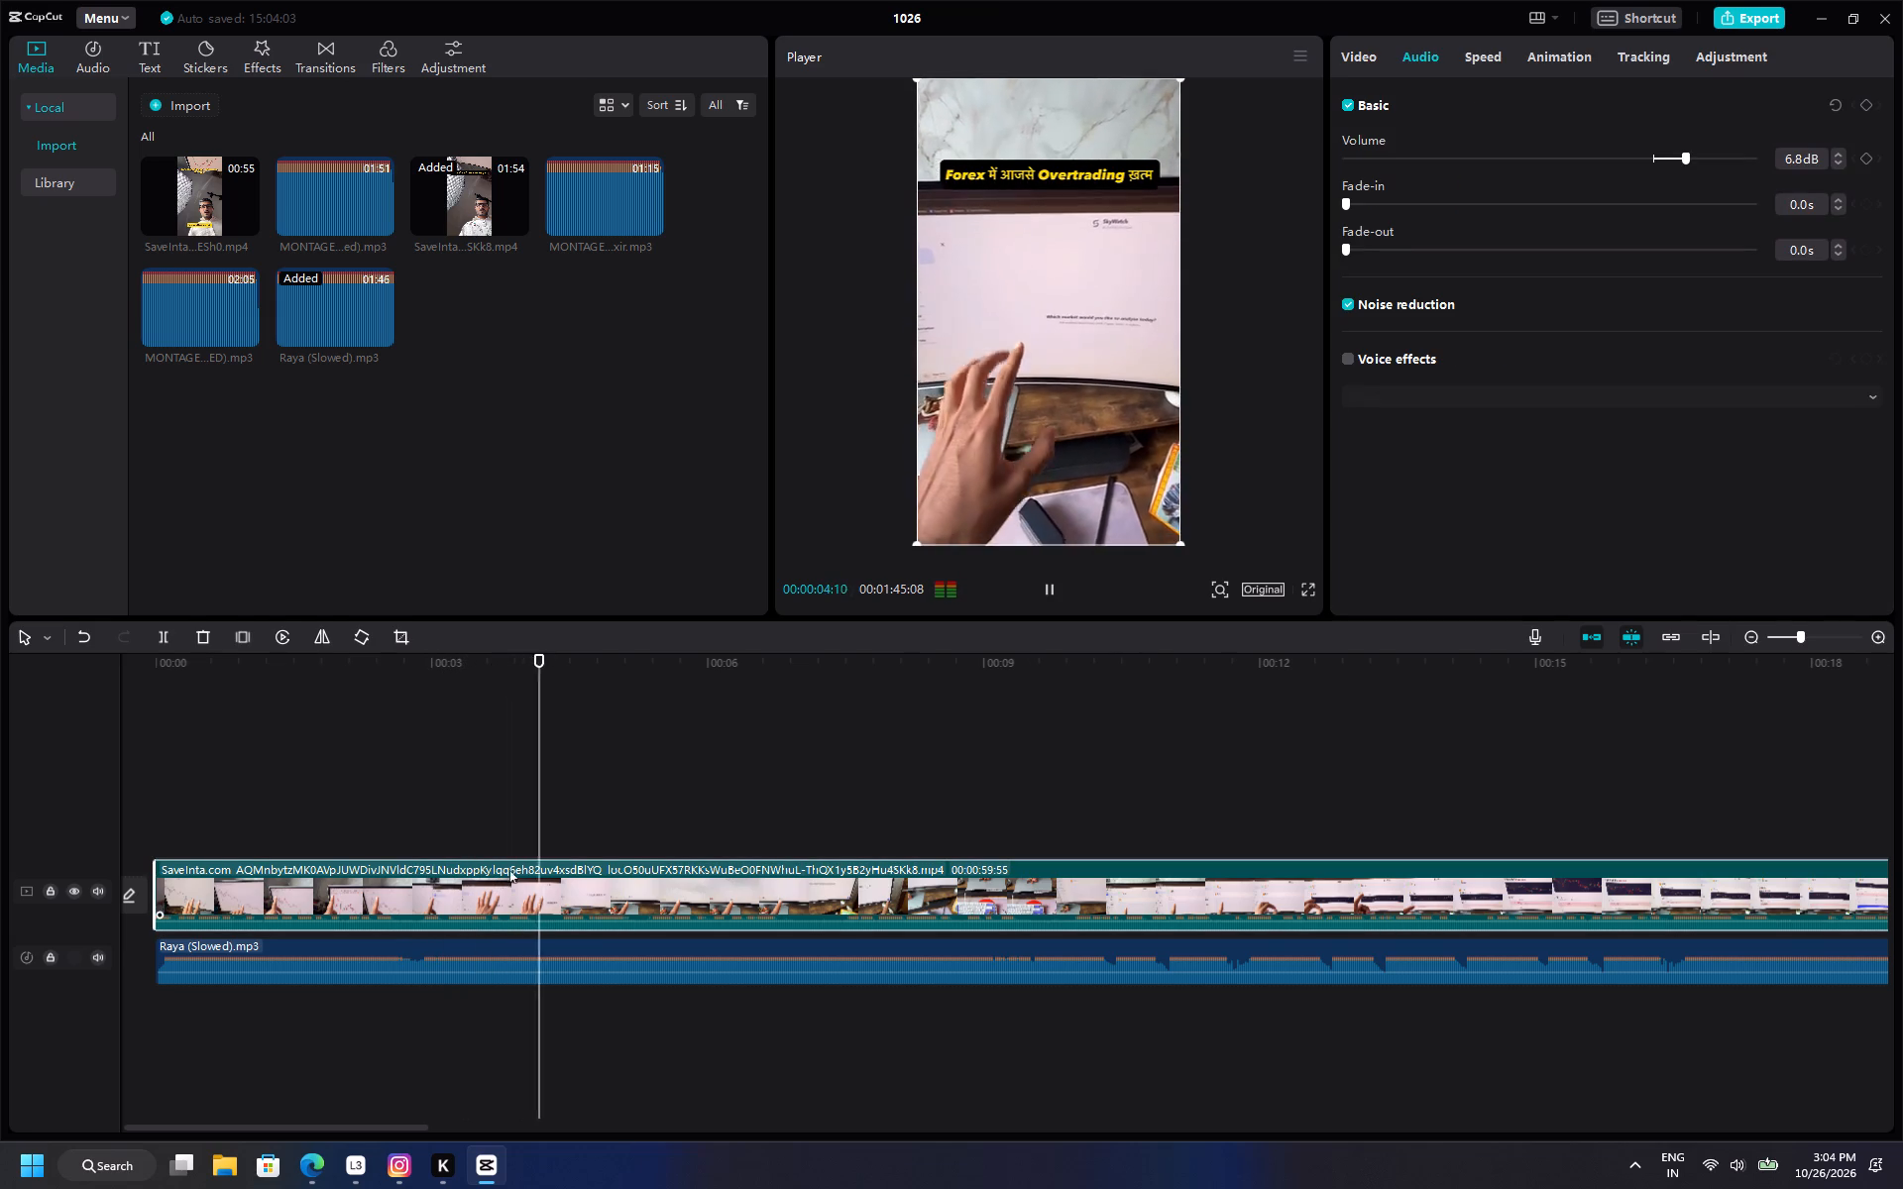
{"action": "key", "text": "space"}
{"action": "left_click_drag", "start_coordinate": [593, 807], "coordinate": [649, 805]}
{"action": "key", "text": "space"}
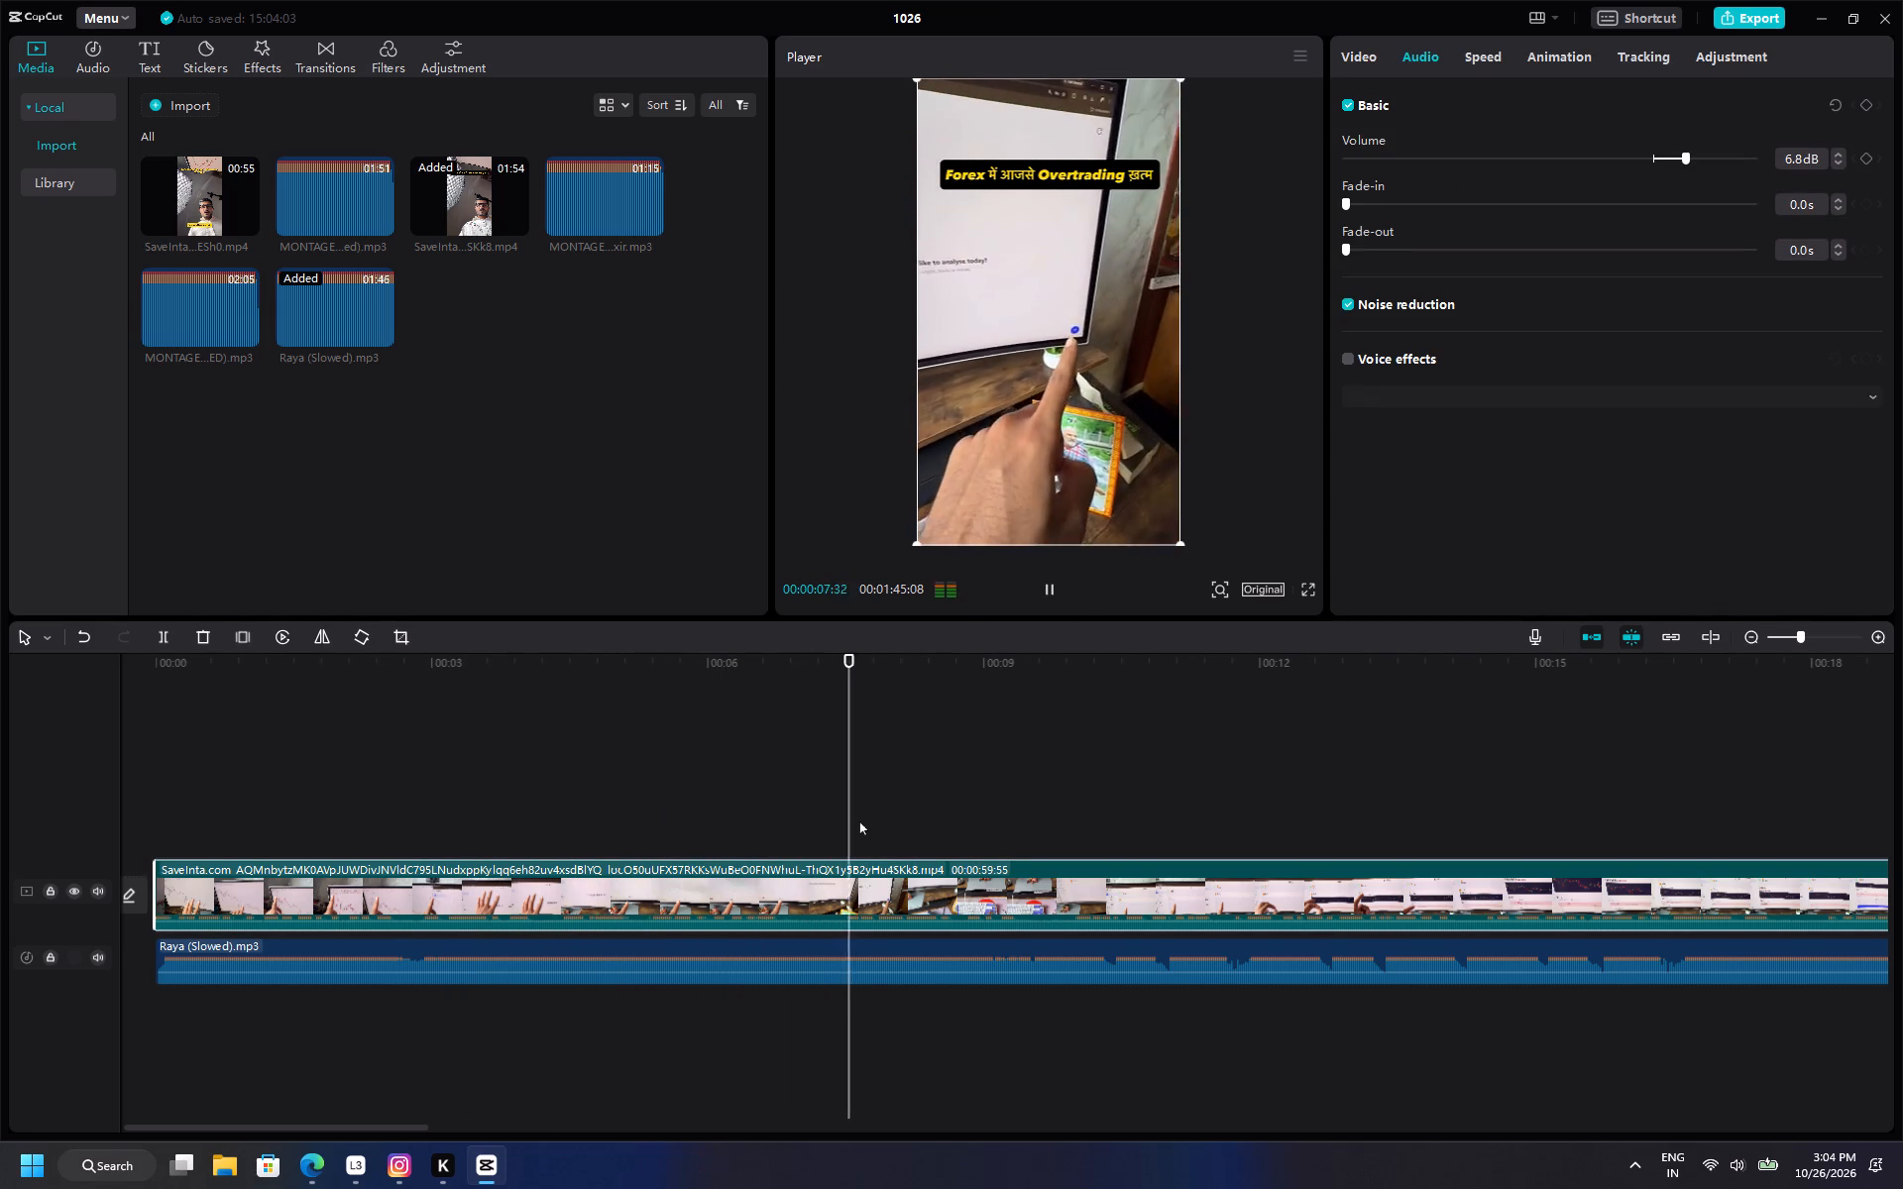
{"action": "scroll", "coordinate": [1001, 830], "scroll_direction": "down", "scroll_amount": 8, "text": "ctrl"}
{"action": "scroll", "coordinate": [1000, 830], "scroll_direction": "up", "scroll_amount": 7, "text": "ctrl"}
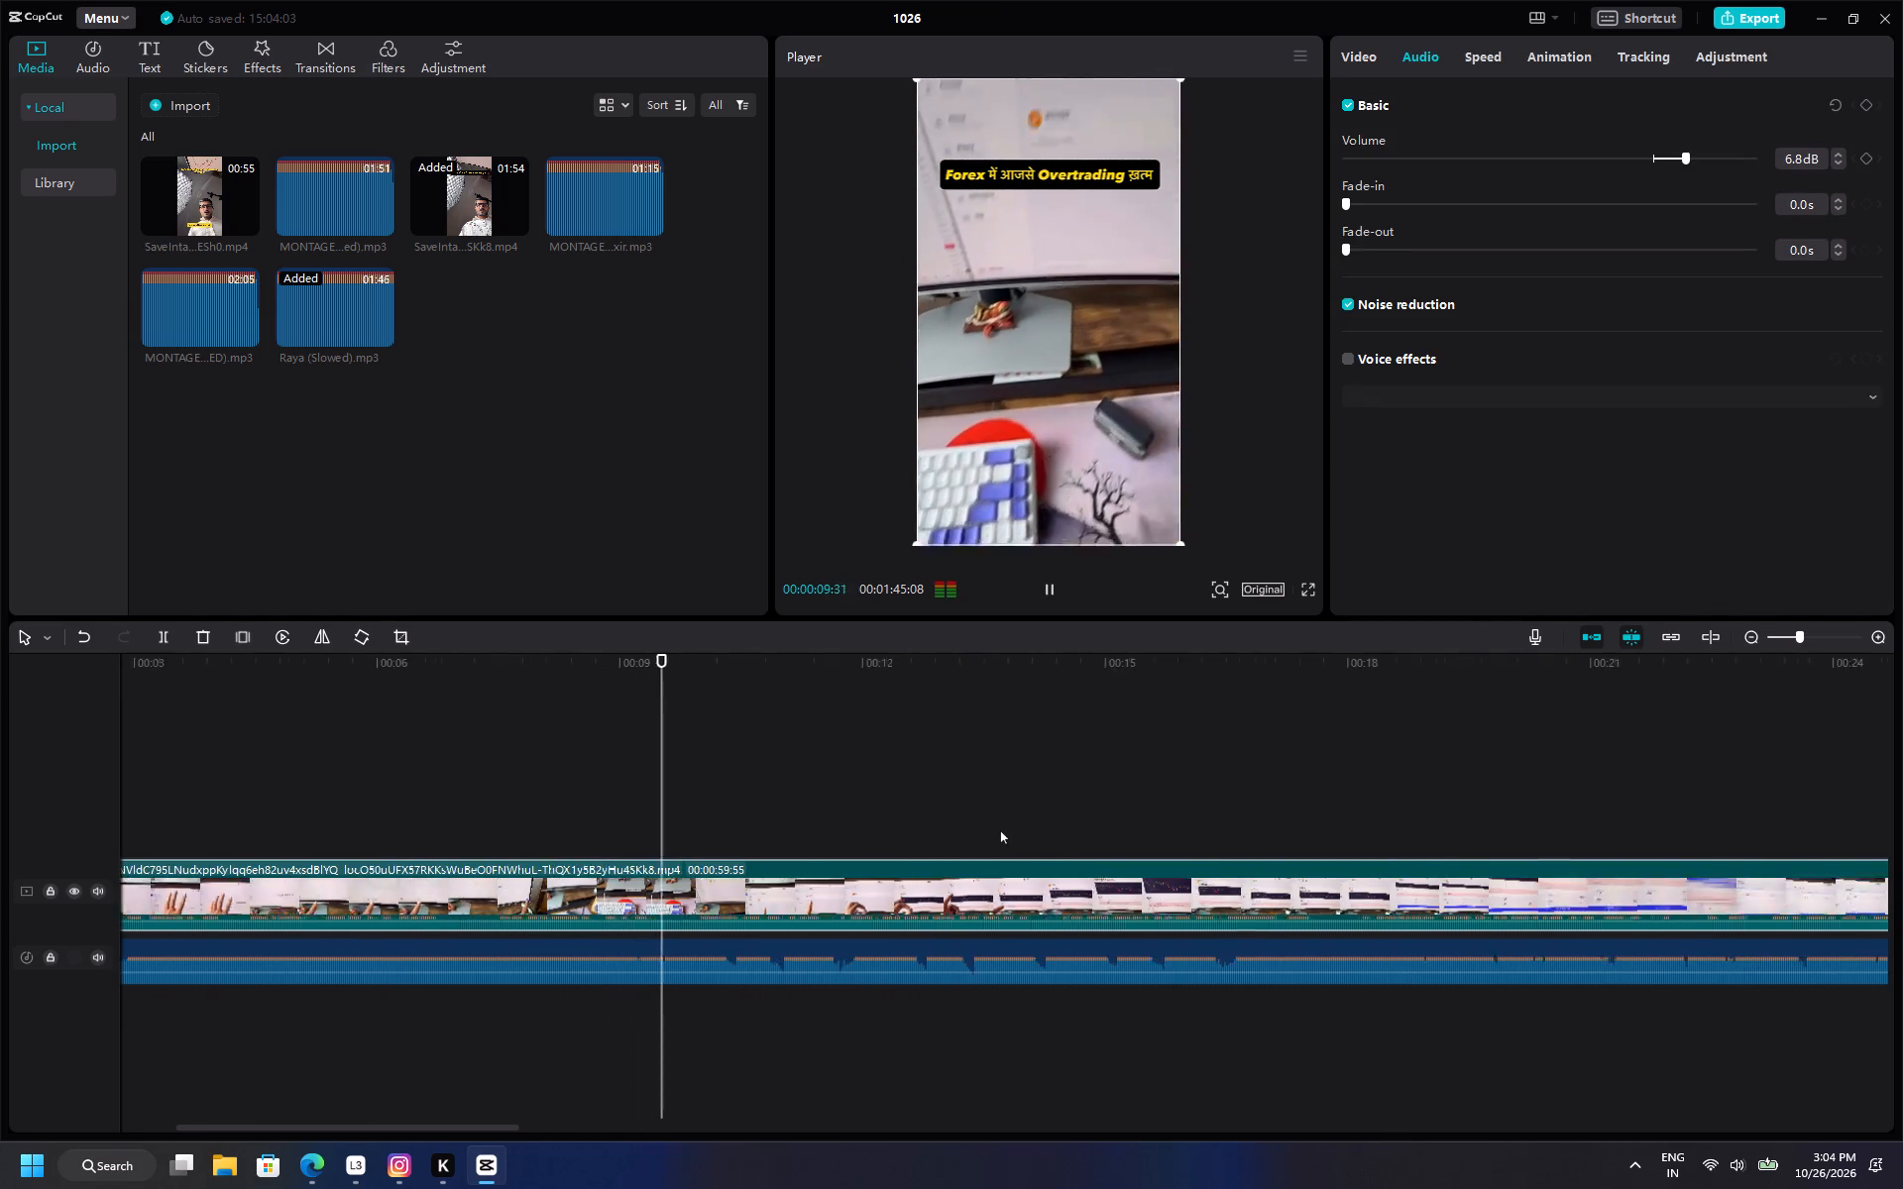
{"action": "scroll", "coordinate": [1000, 830], "scroll_direction": "up", "scroll_amount": 2, "text": "ctrl"}
Replay the section from about 9 to 12 seconds against the music's waveform.
{"action": "key", "text": "space"}
{"action": "left_click", "coordinate": [655, 791]}
{"action": "left_click_drag", "start_coordinate": [647, 792], "coordinate": [617, 795]}
{"action": "left_click", "coordinate": [617, 795]}
{"action": "key", "text": "space"}
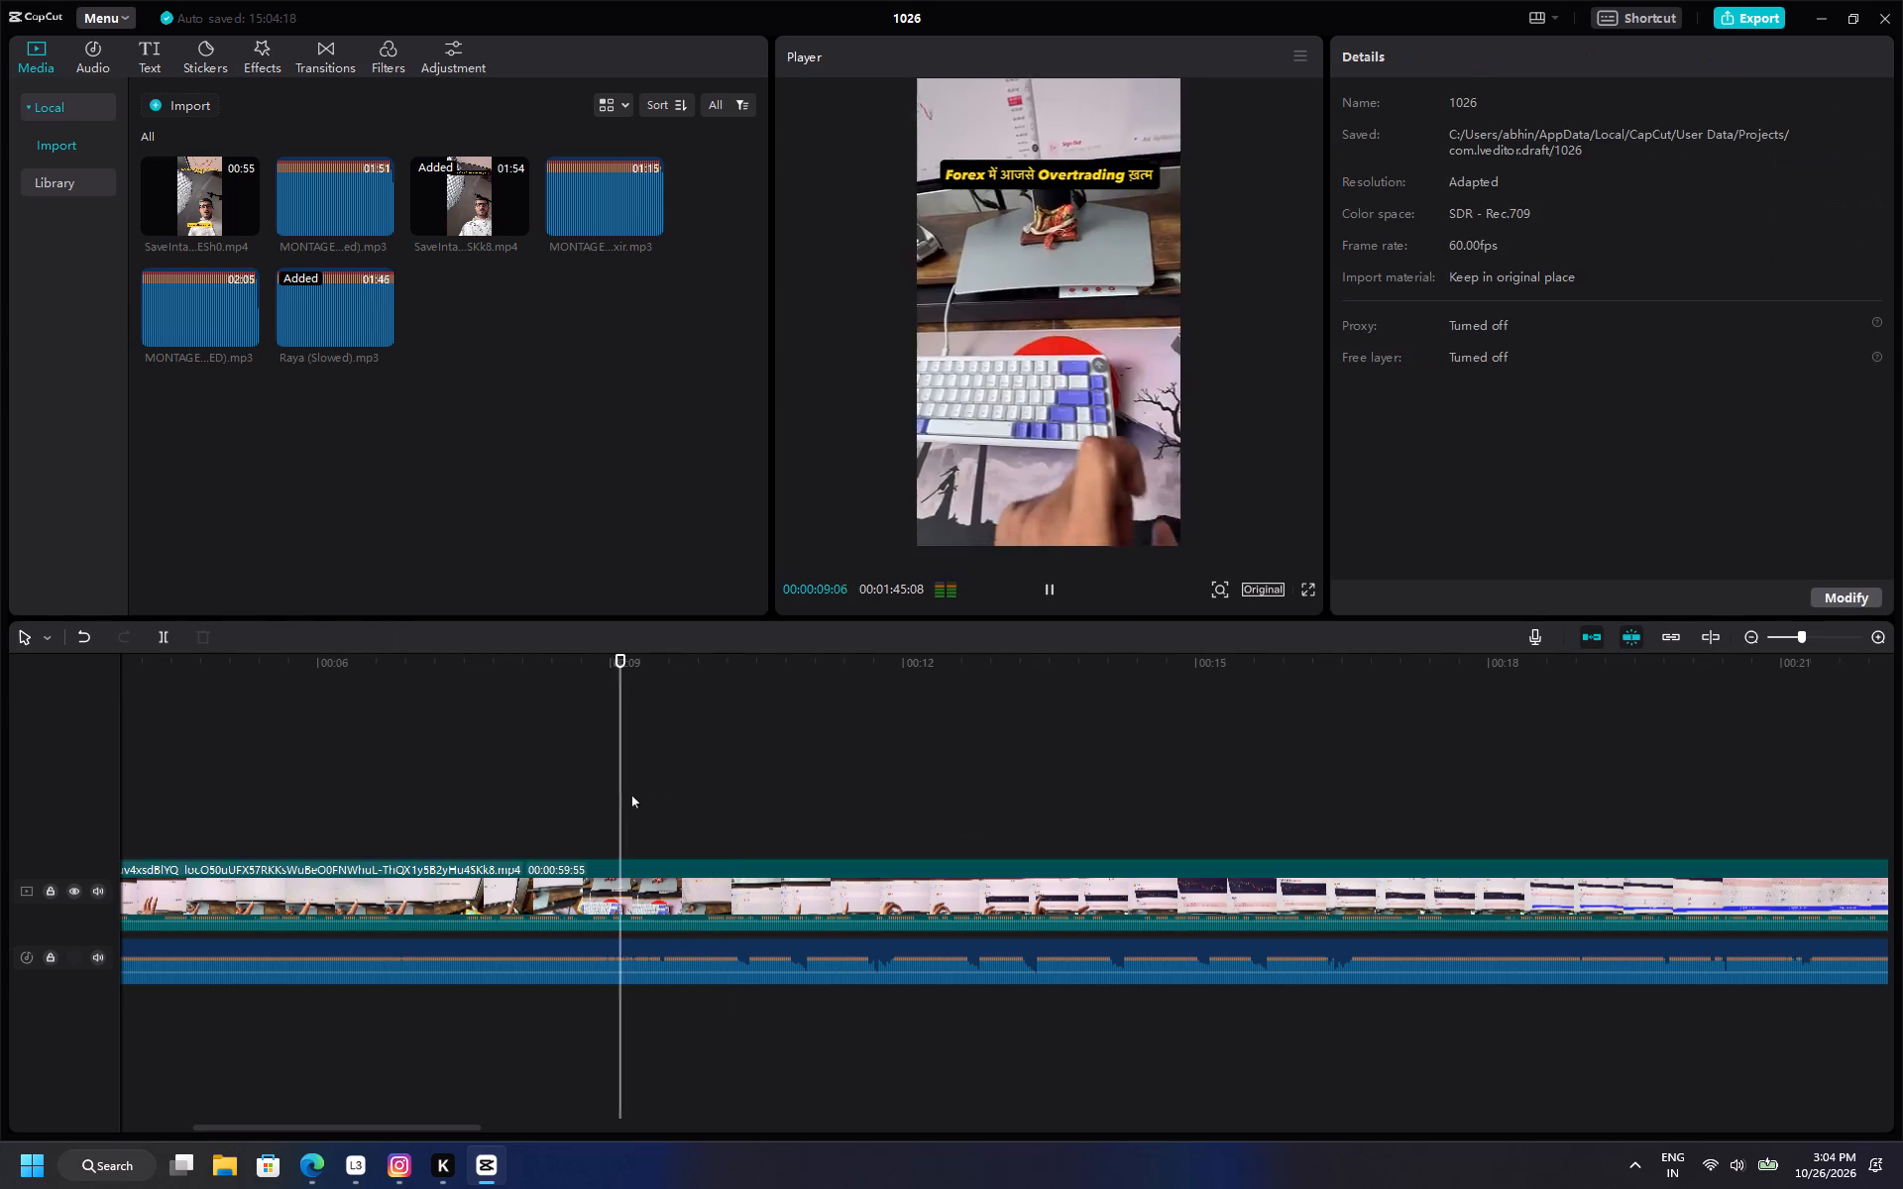
{"action": "scroll", "coordinate": [782, 812], "scroll_direction": "up", "scroll_amount": 6}
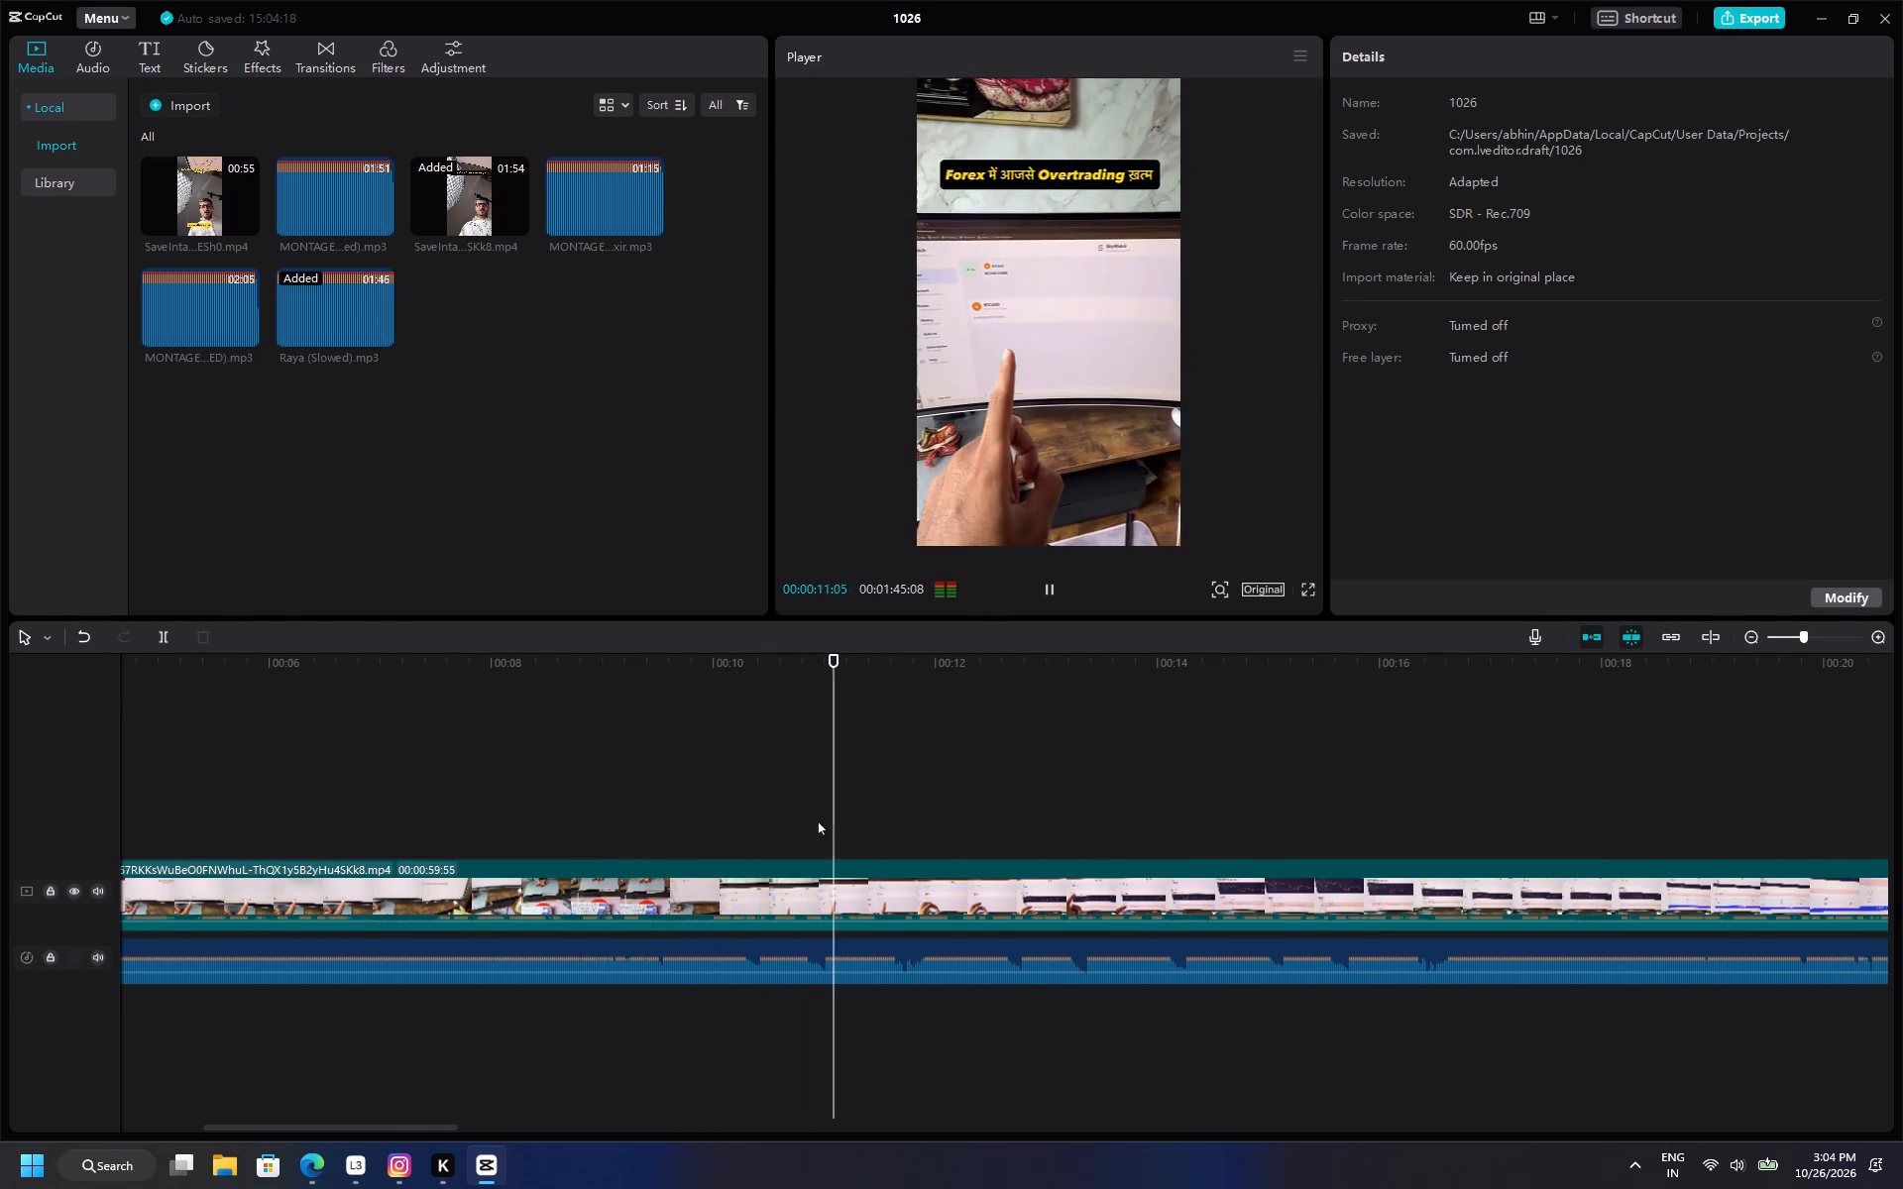
{"action": "key", "text": "space"}
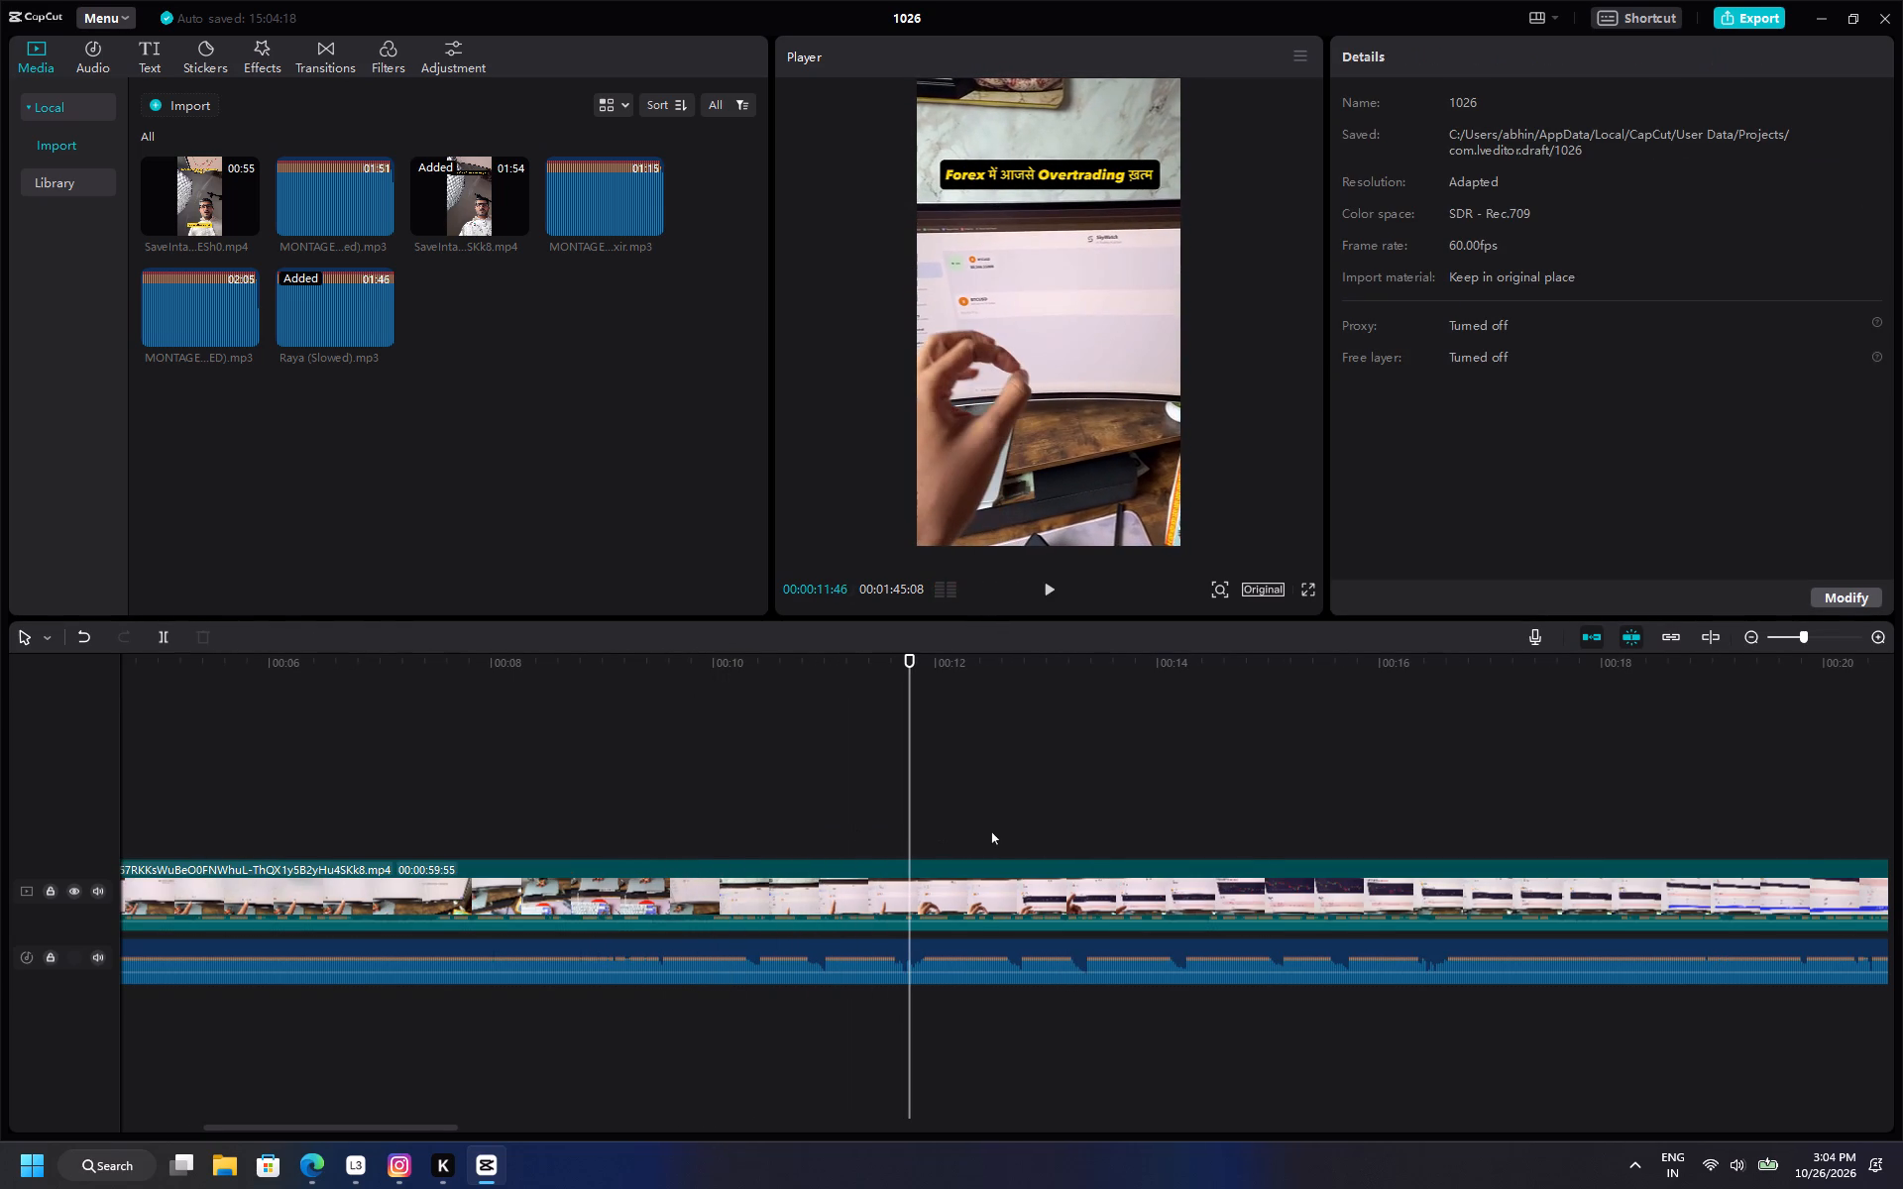
Replay the section from about 9 to 12.5 seconds to judge where the beat falls on the chart footage.
{"action": "left_click", "coordinate": [587, 760]}
{"action": "key", "text": "space"}
{"action": "scroll", "coordinate": [926, 807], "scroll_direction": "down", "scroll_amount": 4, "text": "ctrl"}
{"action": "scroll", "coordinate": [926, 807], "scroll_direction": "up", "scroll_amount": 2, "text": "ctrl"}
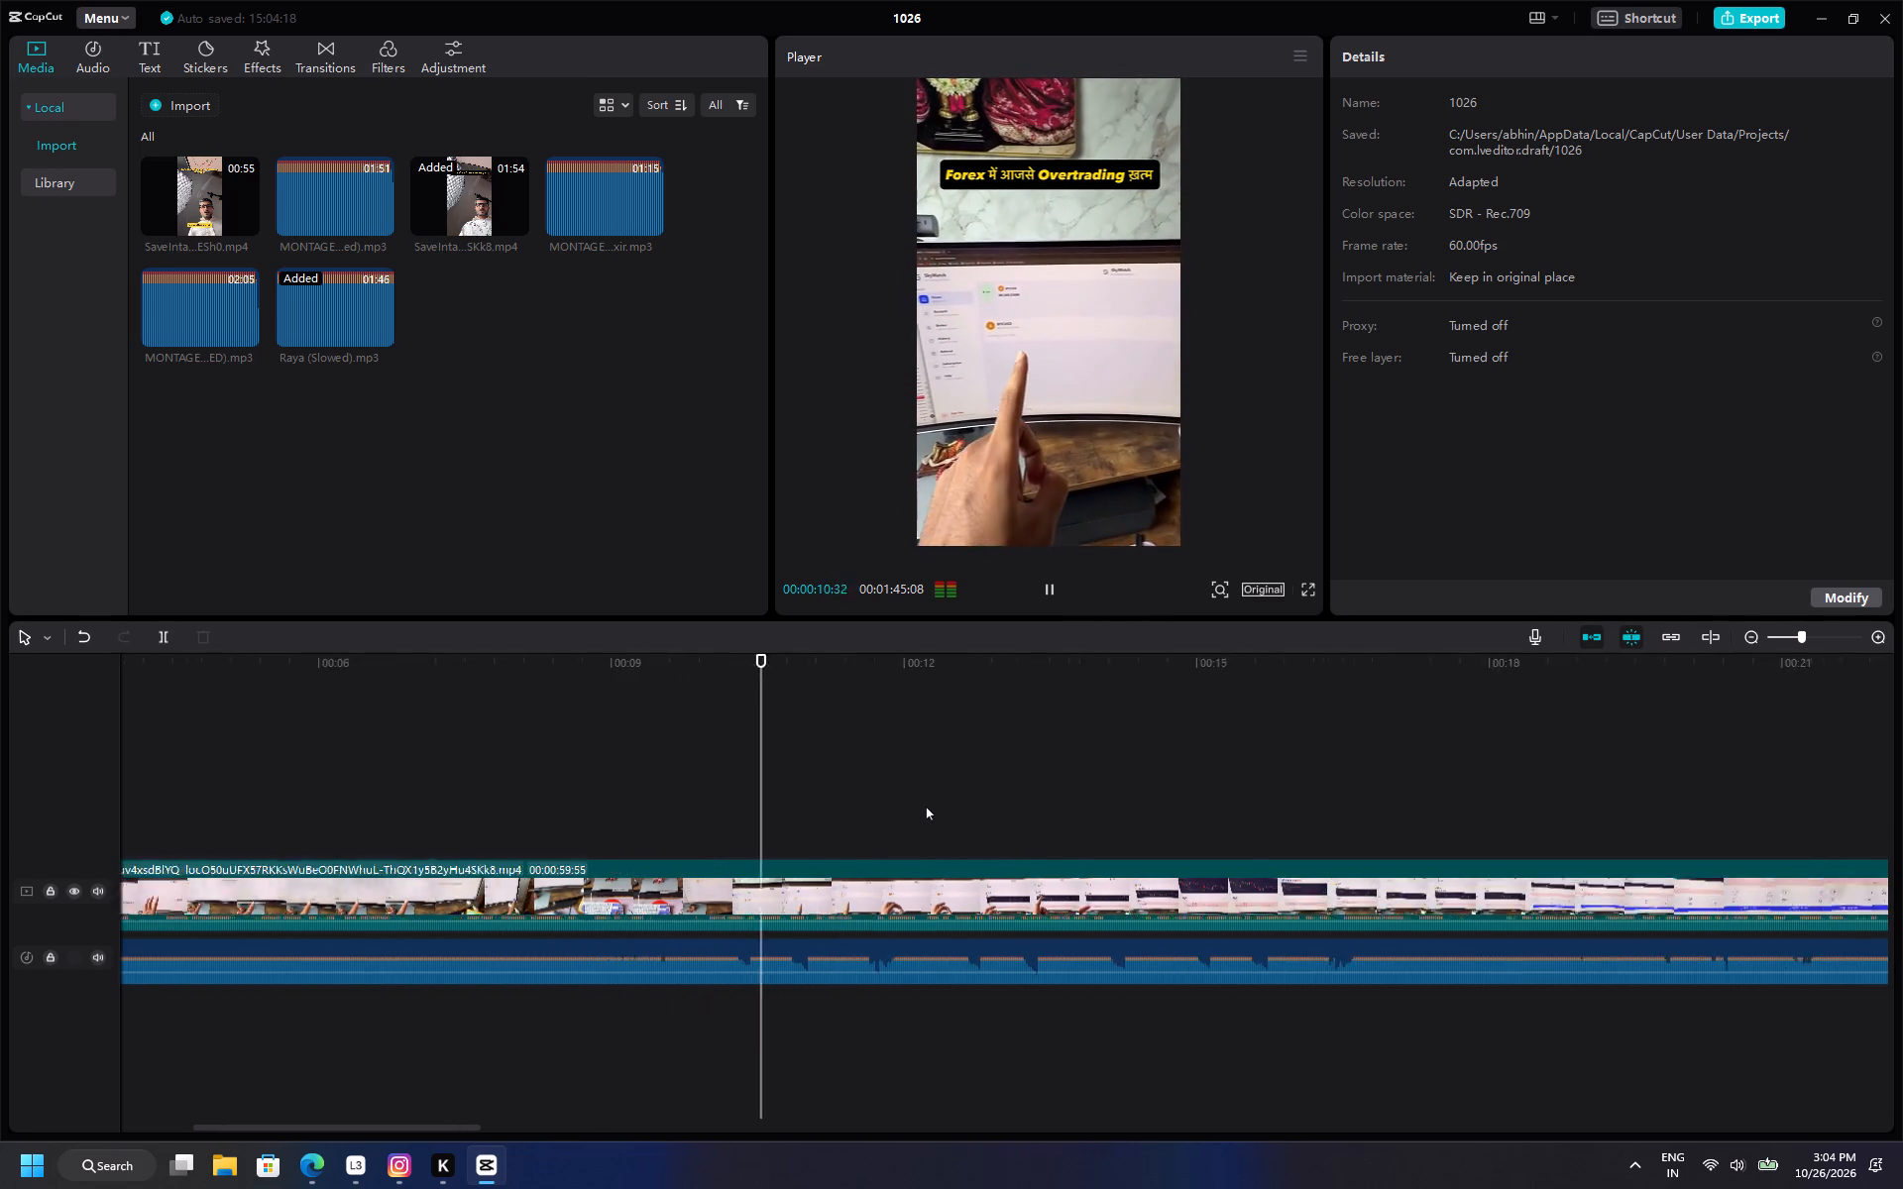
{"action": "scroll", "coordinate": [926, 807], "scroll_direction": "up", "scroll_amount": 6, "text": "ctrl"}
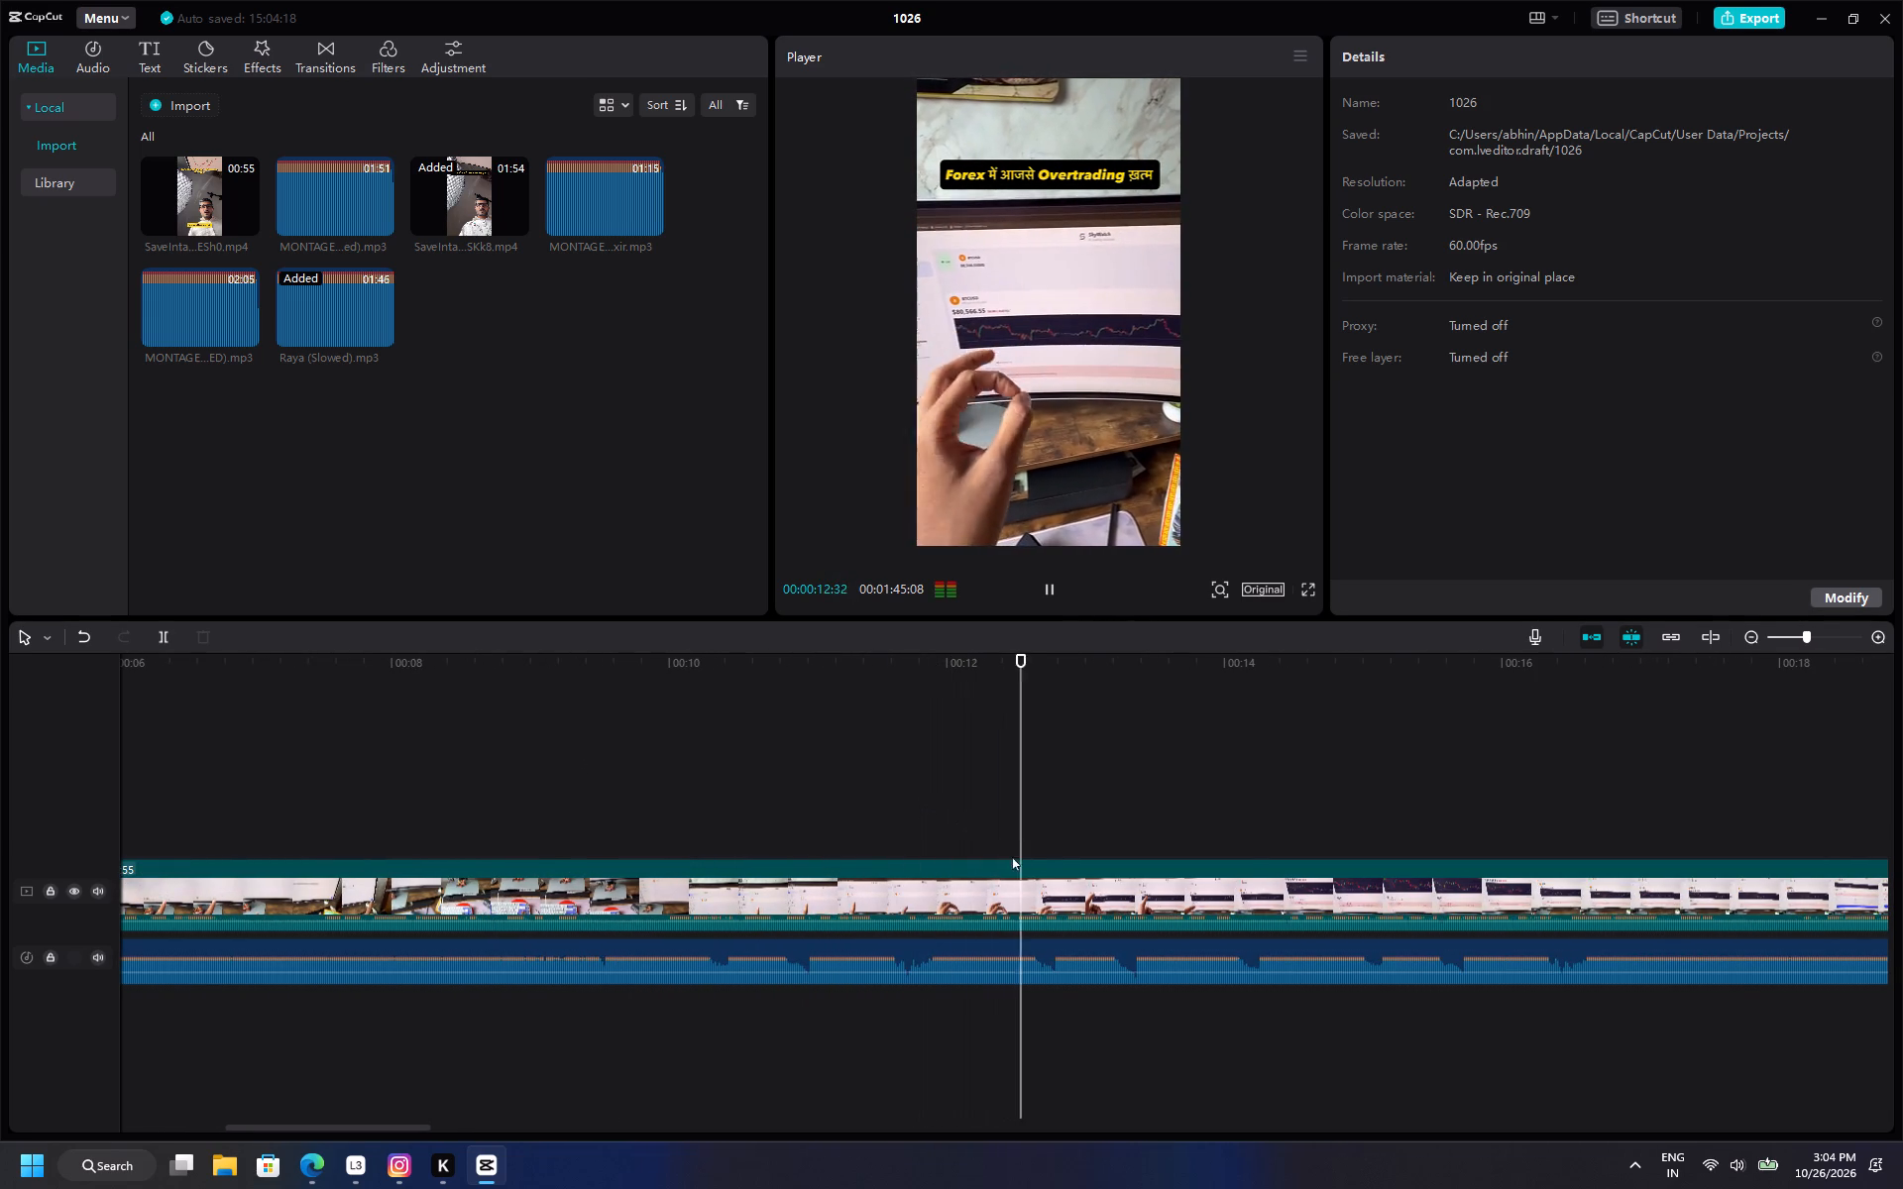
{"action": "key", "text": "space"}
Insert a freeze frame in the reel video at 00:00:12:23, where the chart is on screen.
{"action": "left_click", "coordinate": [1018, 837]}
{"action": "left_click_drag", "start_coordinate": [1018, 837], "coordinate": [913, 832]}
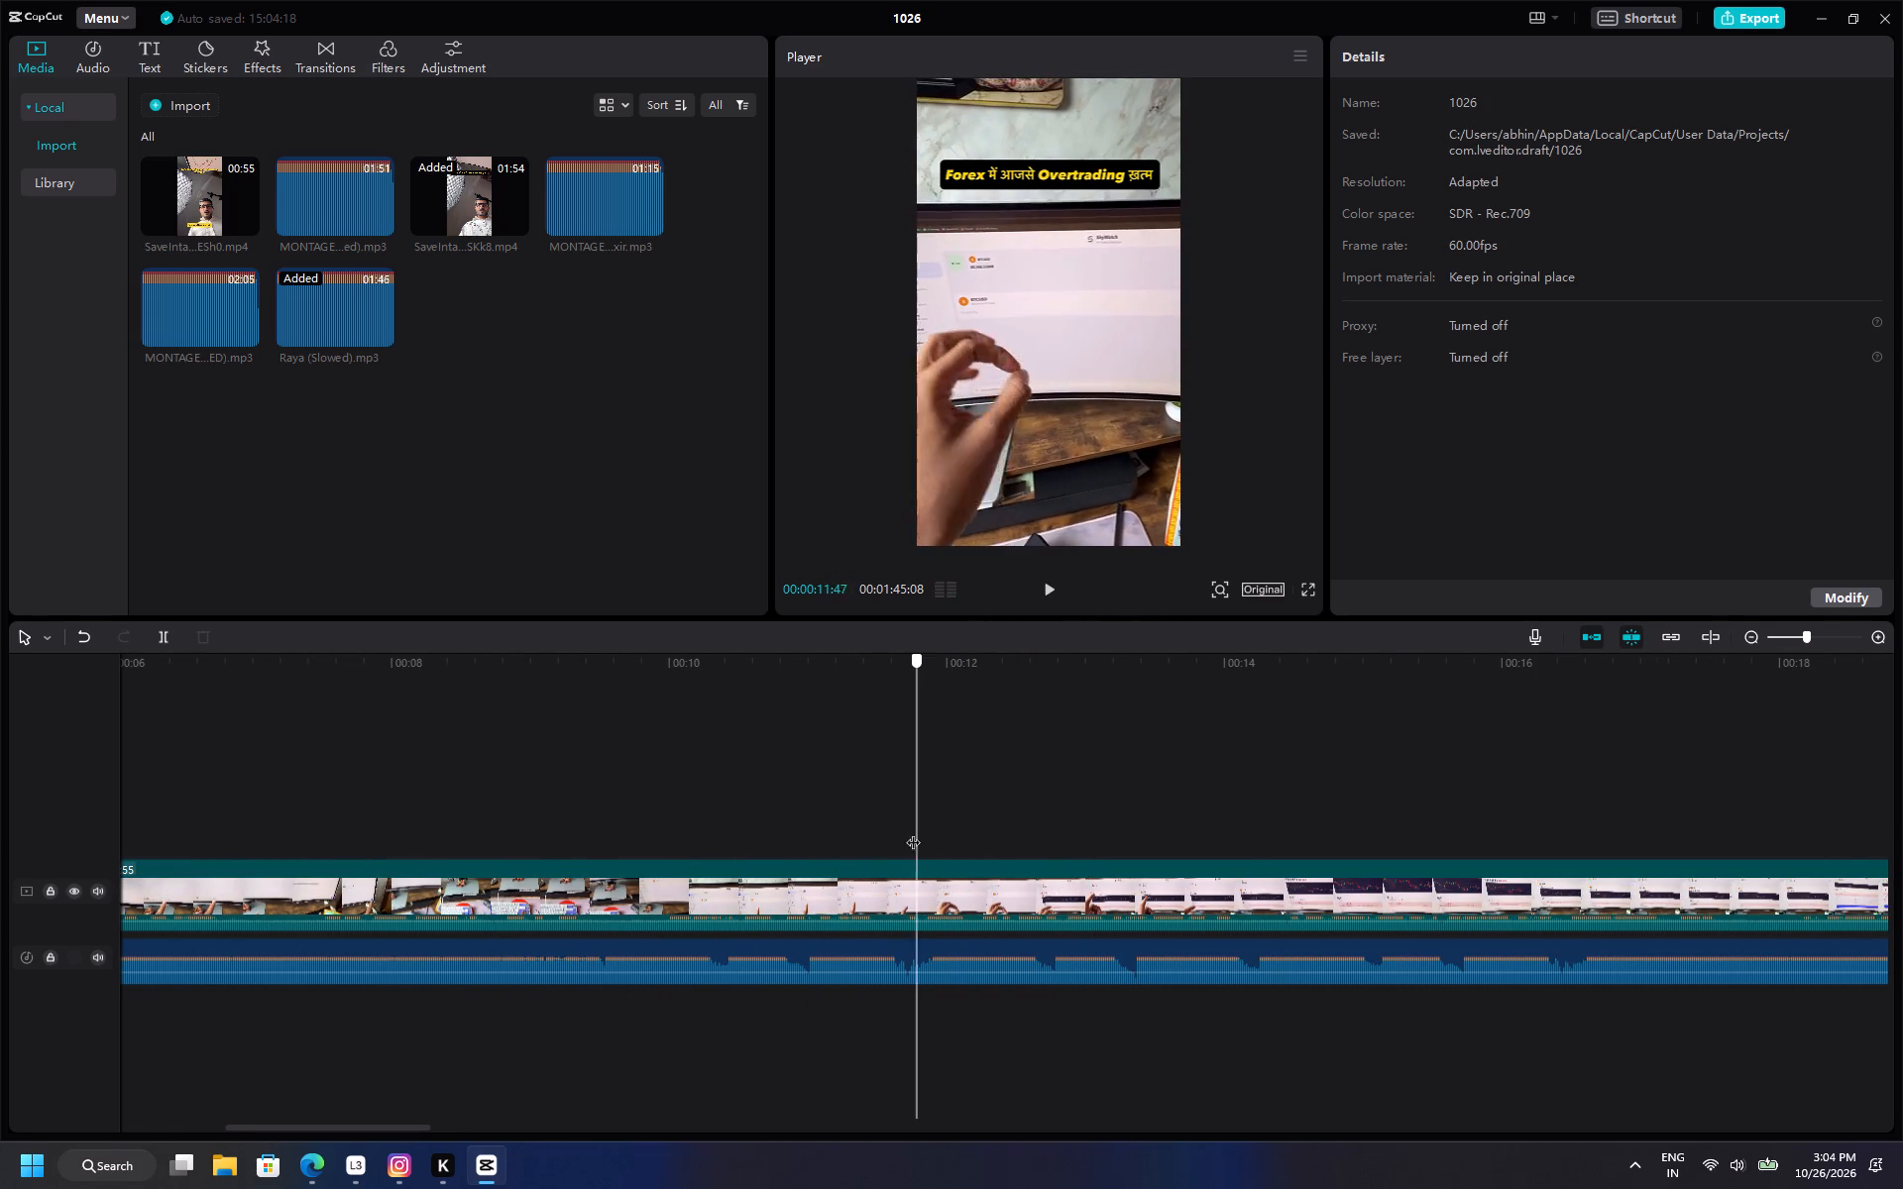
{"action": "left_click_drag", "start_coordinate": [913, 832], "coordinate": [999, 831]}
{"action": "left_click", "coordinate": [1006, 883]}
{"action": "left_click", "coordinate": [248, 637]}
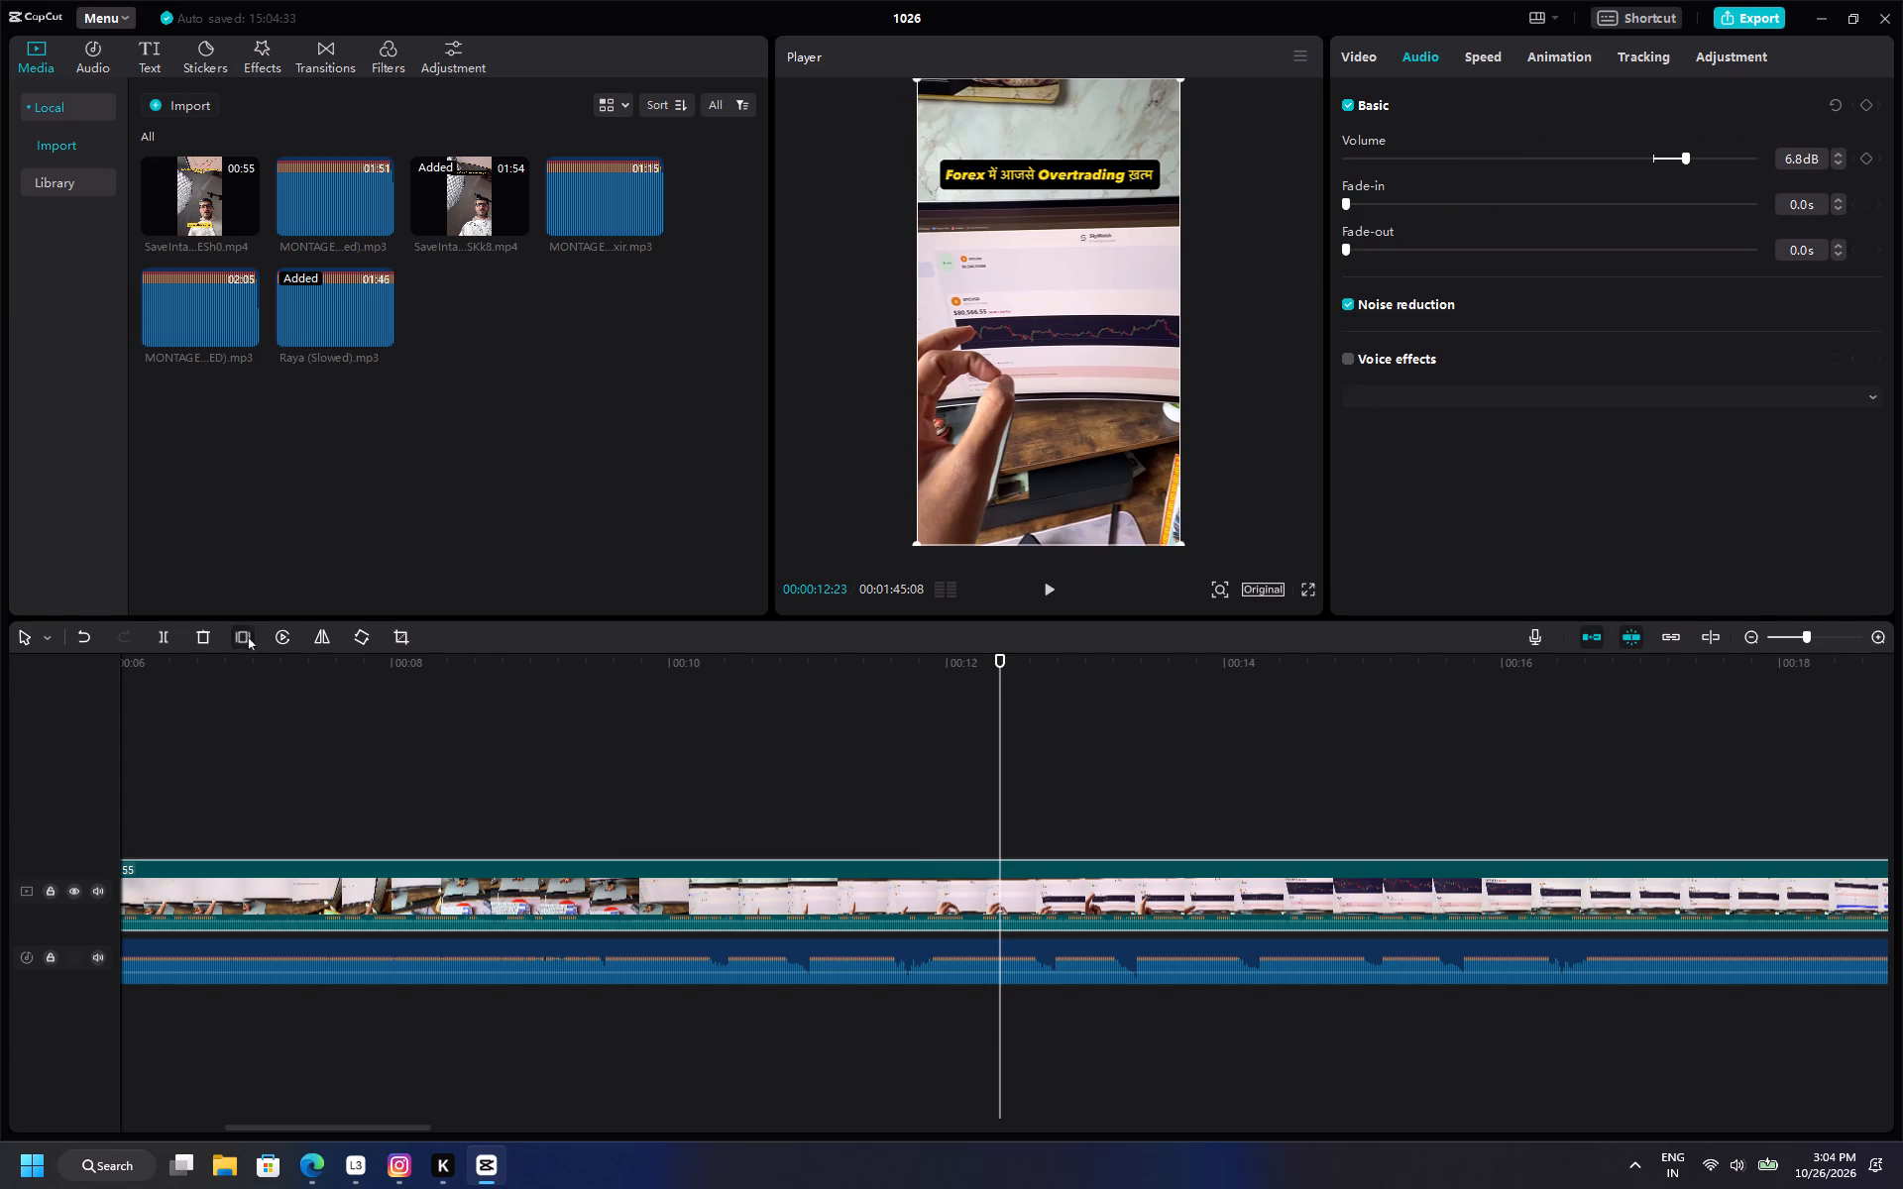
Play through the freeze frame from about 9.5 to 15 seconds and replay the opening of the reel.
{"action": "left_click", "coordinate": [617, 766]}
{"action": "key", "text": "space"}
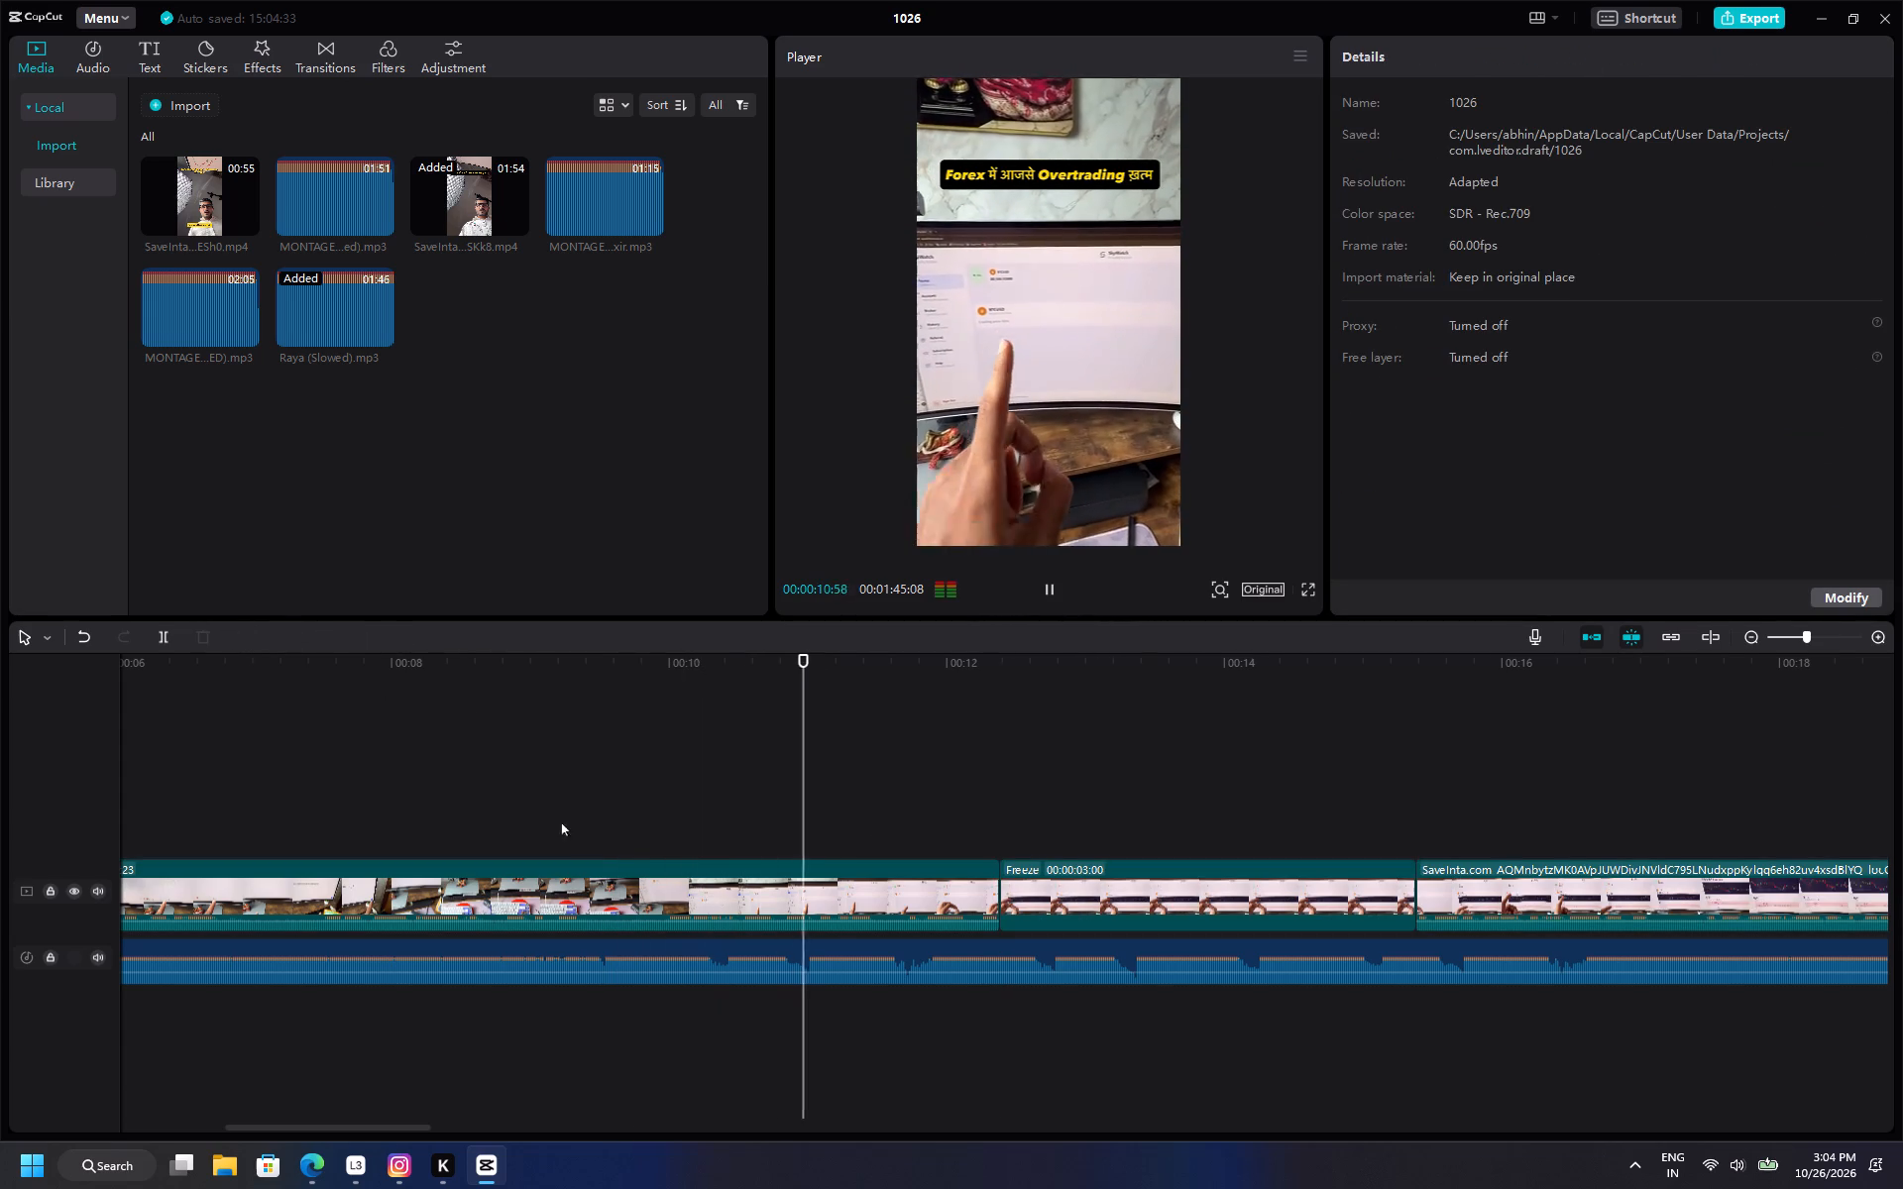
{"action": "left_click", "coordinate": [648, 791]}
{"action": "left_click_drag", "start_coordinate": [644, 793], "coordinate": [479, 820]}
{"action": "left_click", "coordinate": [479, 820]}
{"action": "left_click_drag", "start_coordinate": [479, 820], "coordinate": [0, 876]}
{"action": "key", "text": "space"}
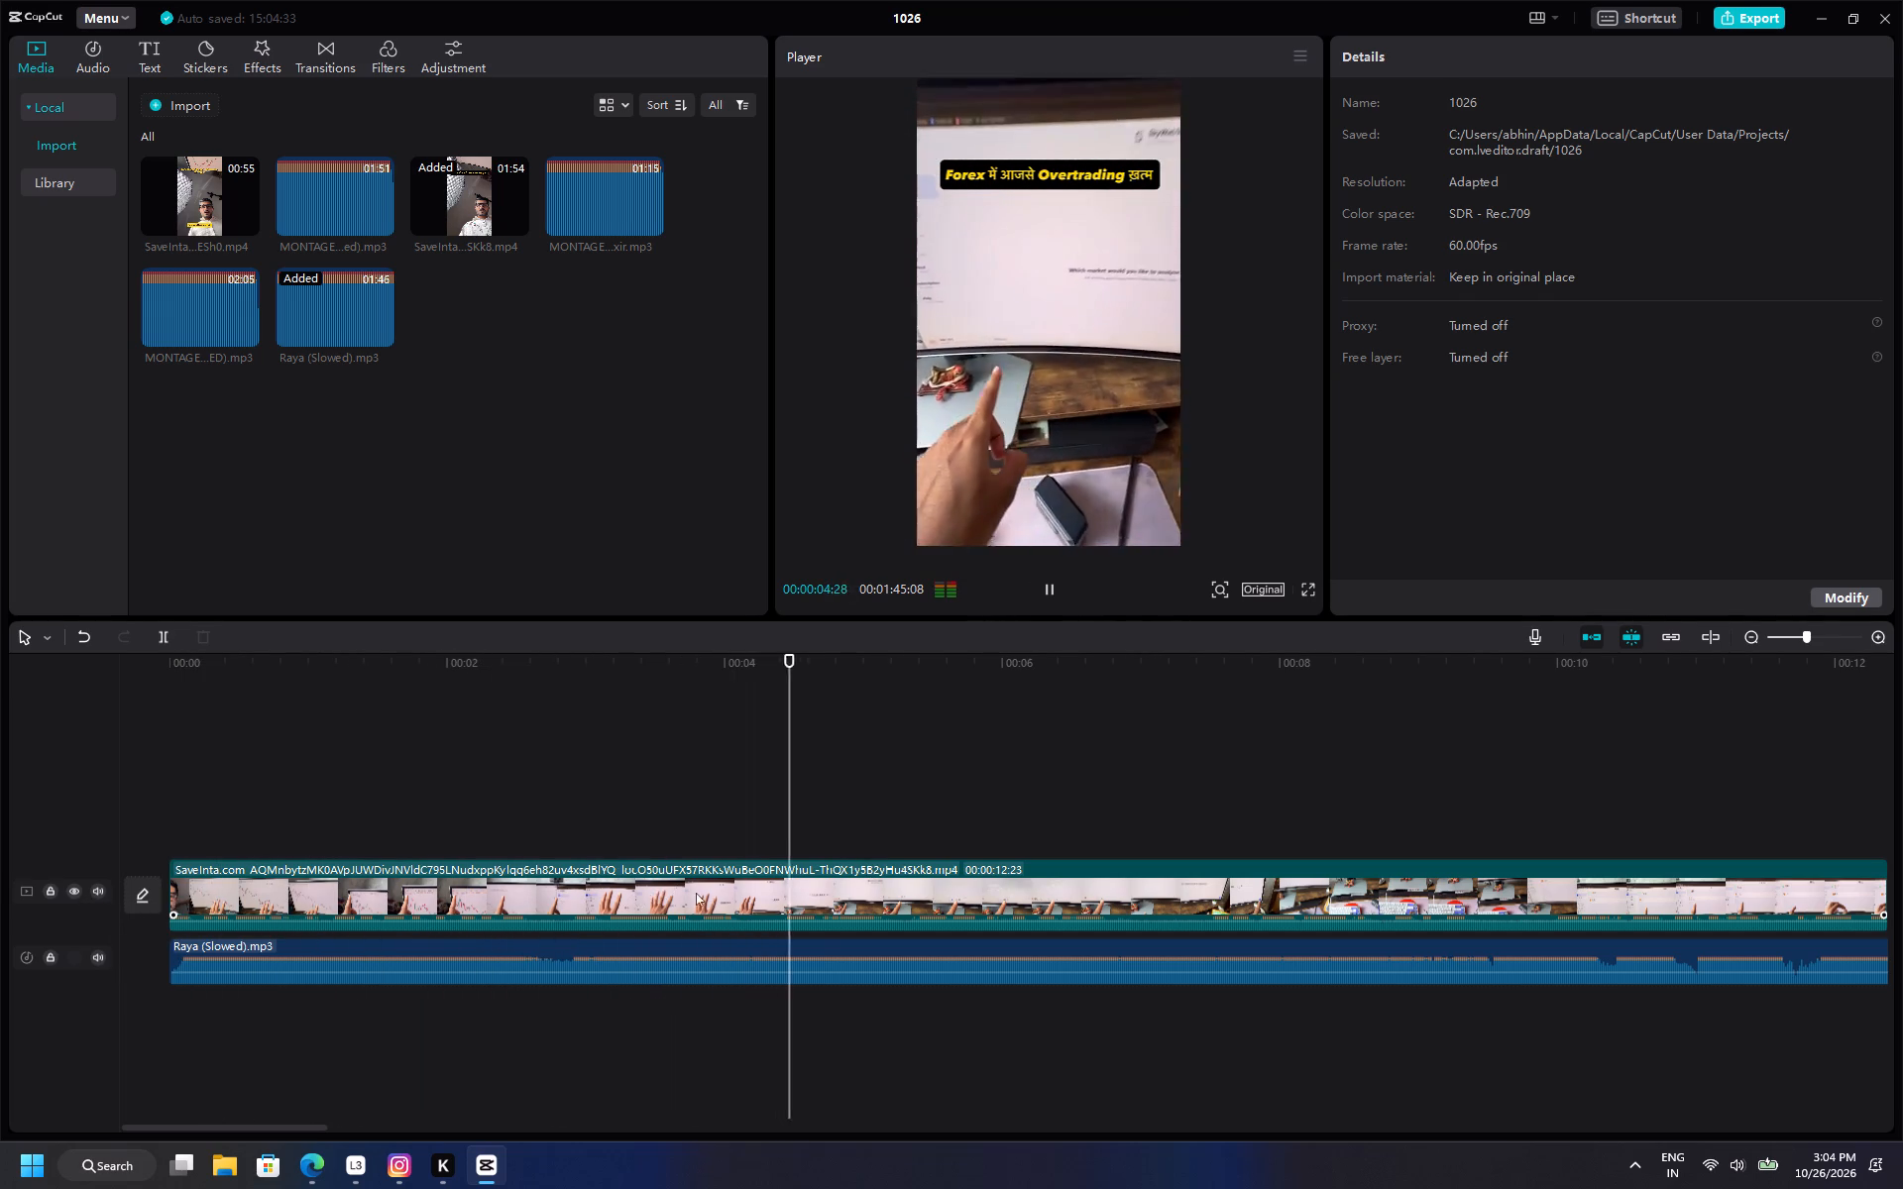
{"action": "left_click", "coordinate": [420, 806]}
{"action": "key", "text": "space"}
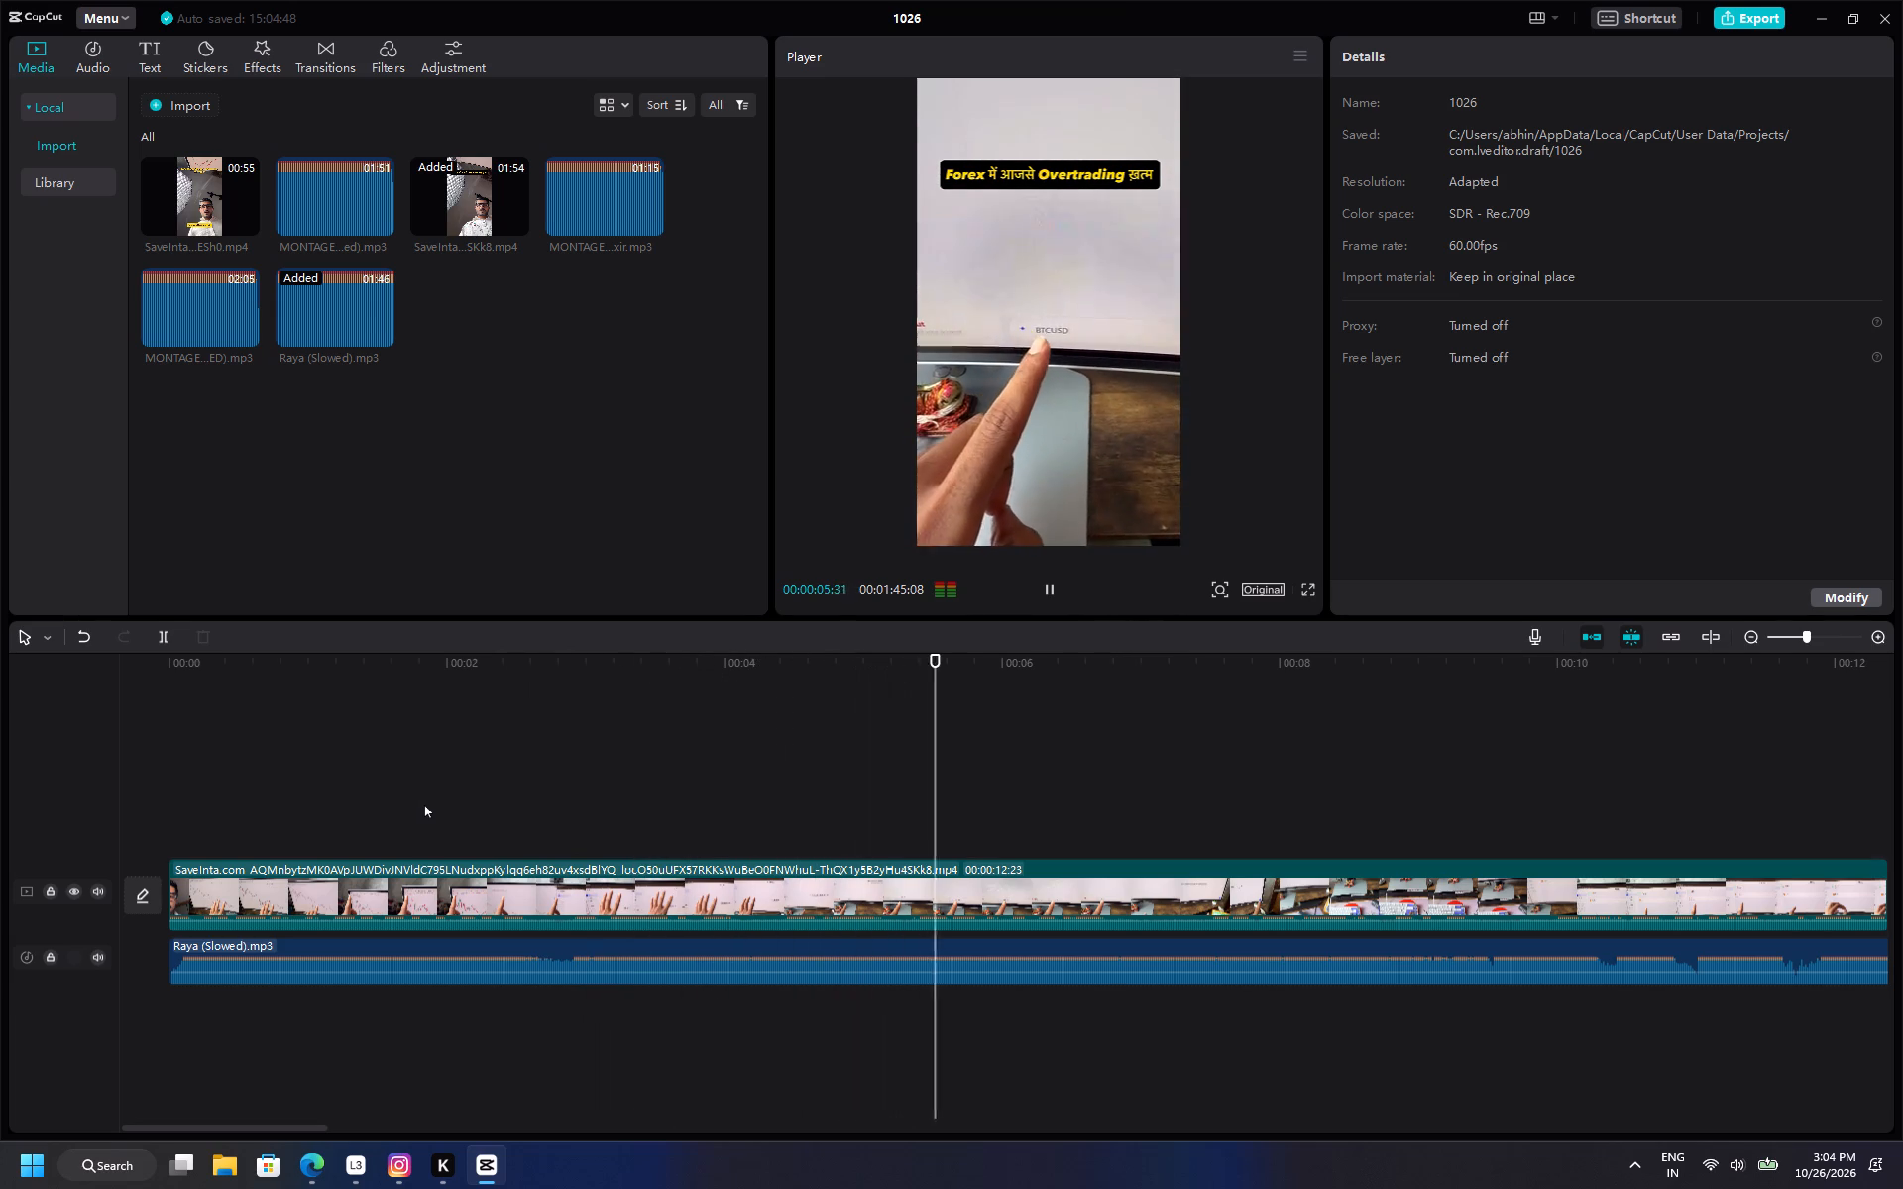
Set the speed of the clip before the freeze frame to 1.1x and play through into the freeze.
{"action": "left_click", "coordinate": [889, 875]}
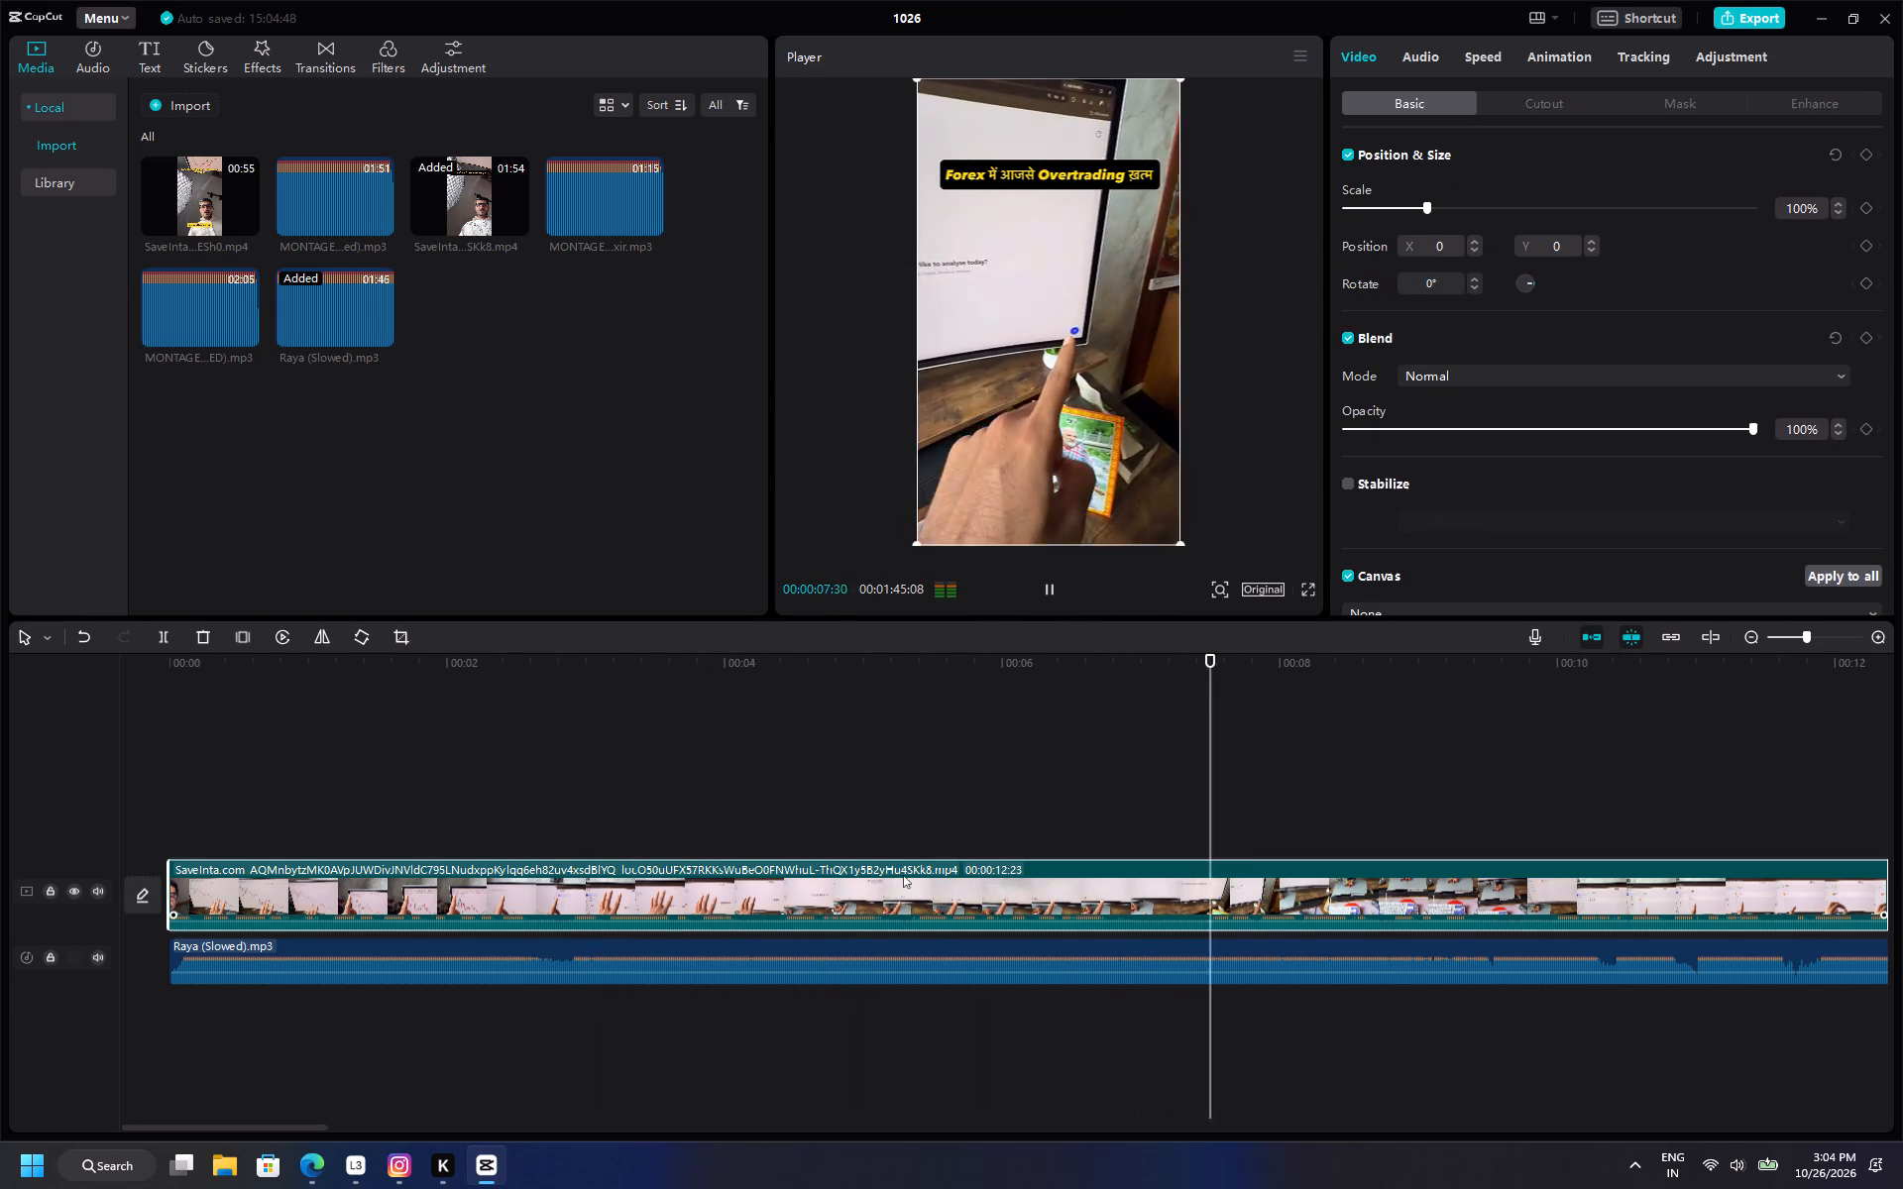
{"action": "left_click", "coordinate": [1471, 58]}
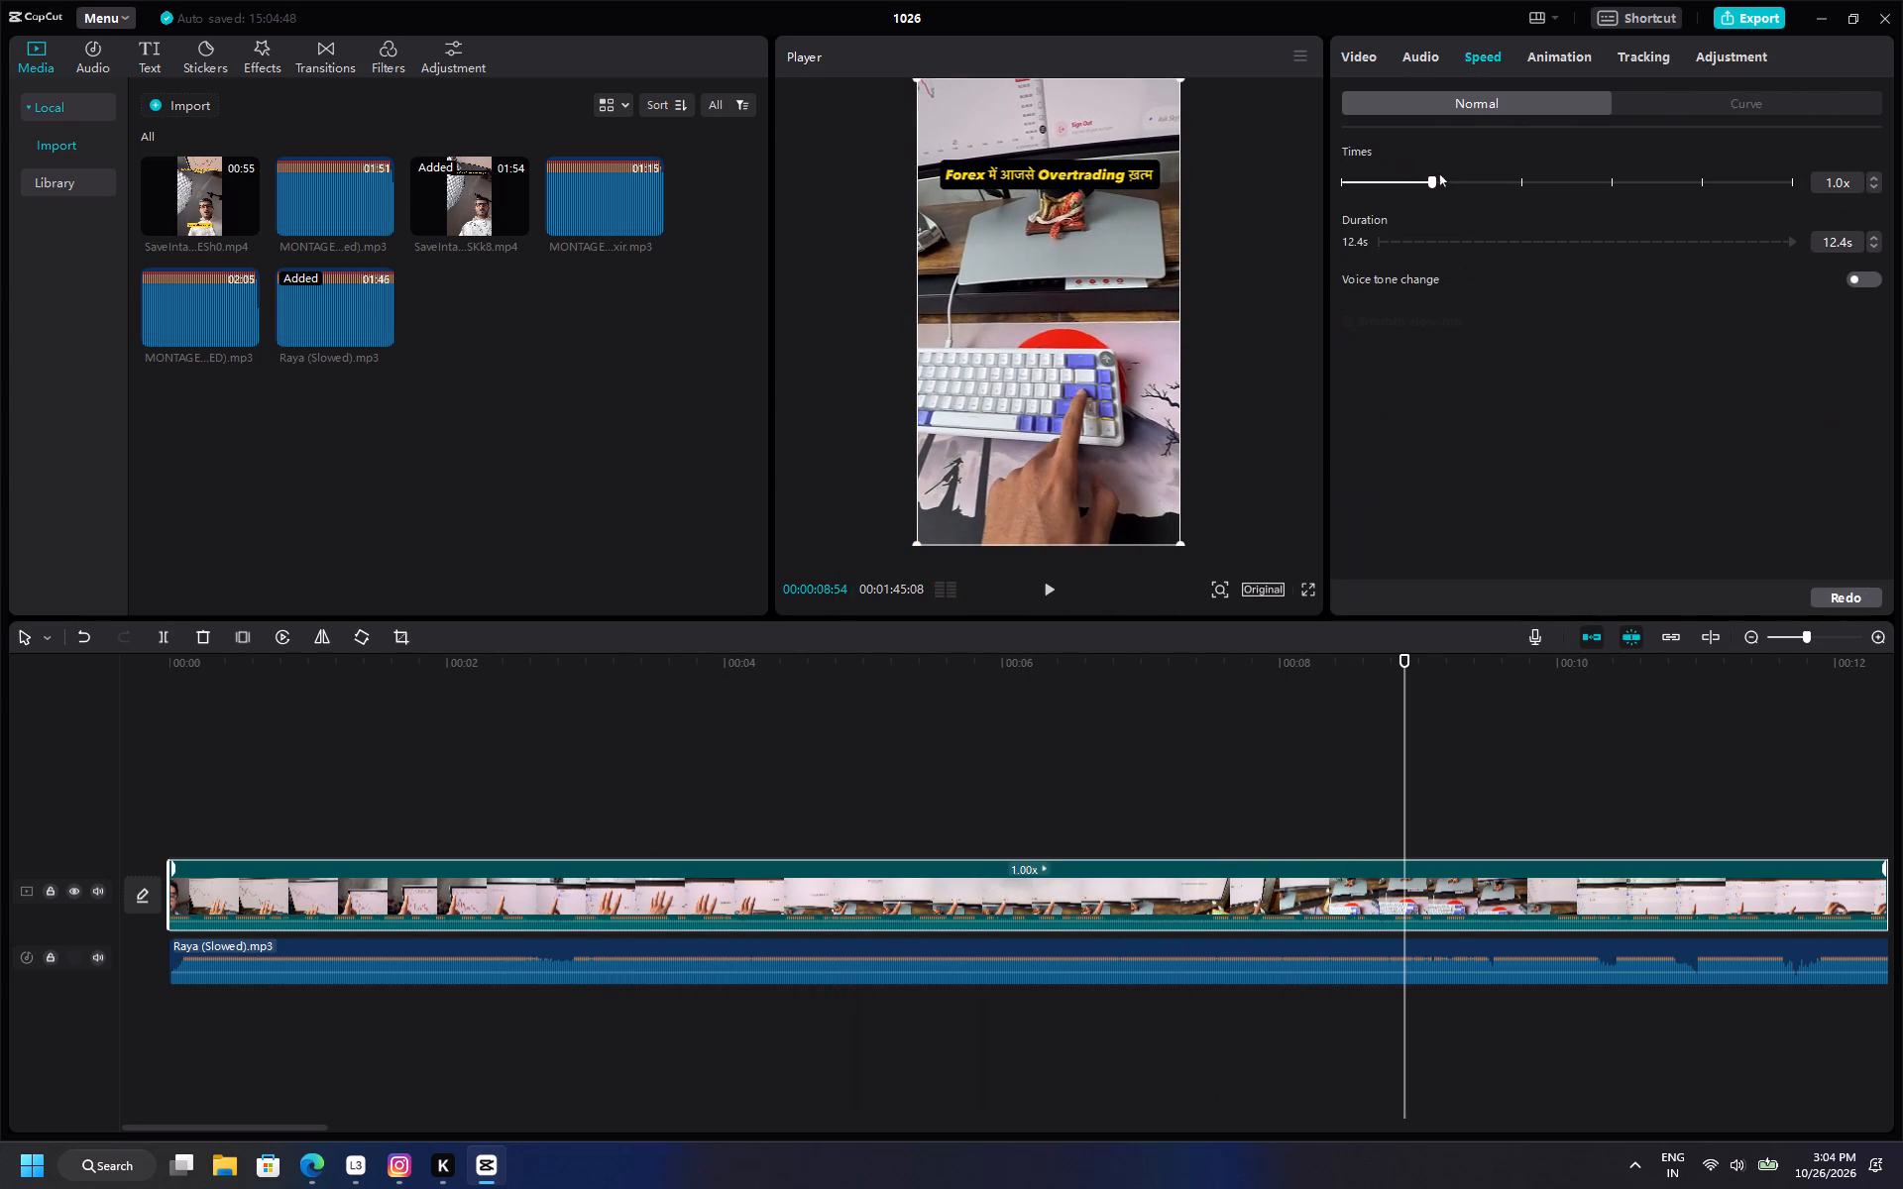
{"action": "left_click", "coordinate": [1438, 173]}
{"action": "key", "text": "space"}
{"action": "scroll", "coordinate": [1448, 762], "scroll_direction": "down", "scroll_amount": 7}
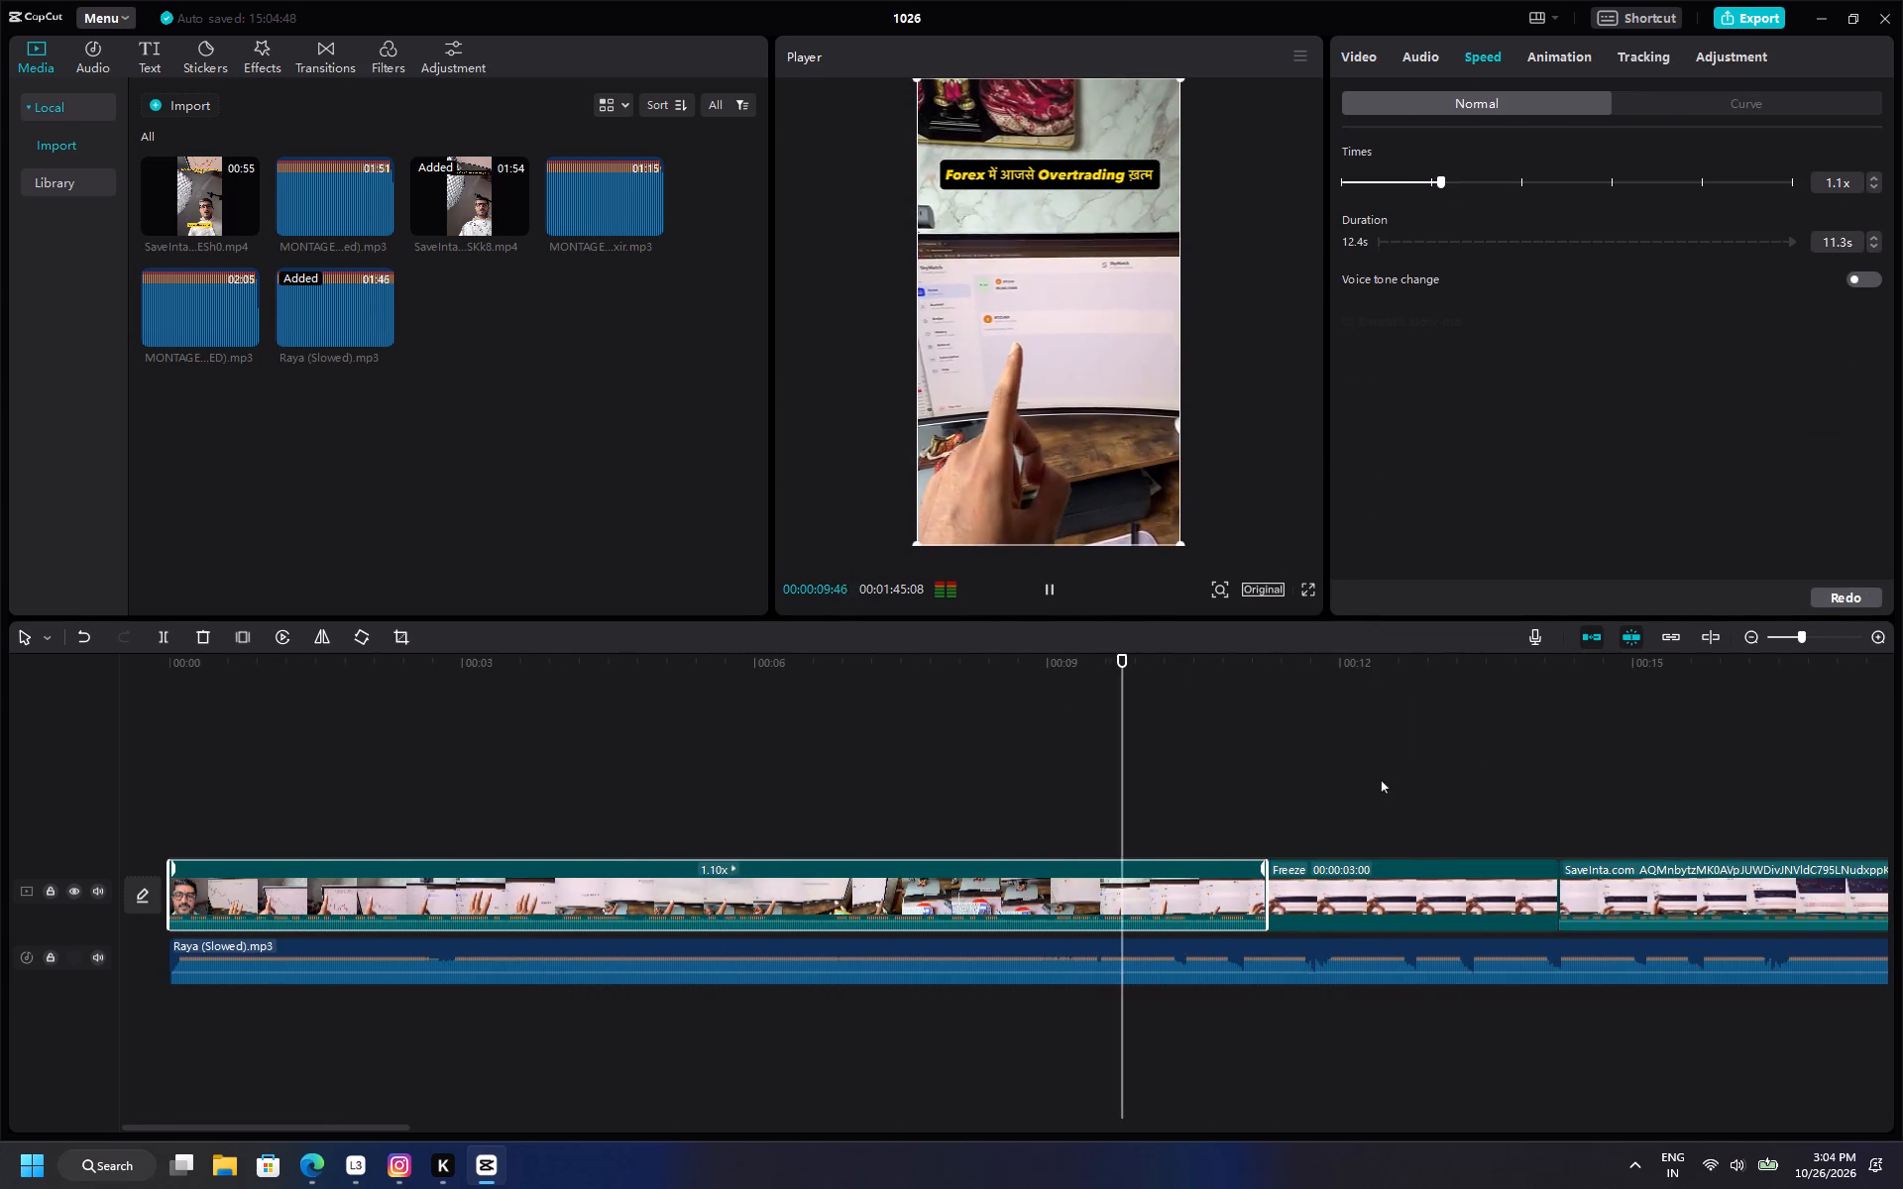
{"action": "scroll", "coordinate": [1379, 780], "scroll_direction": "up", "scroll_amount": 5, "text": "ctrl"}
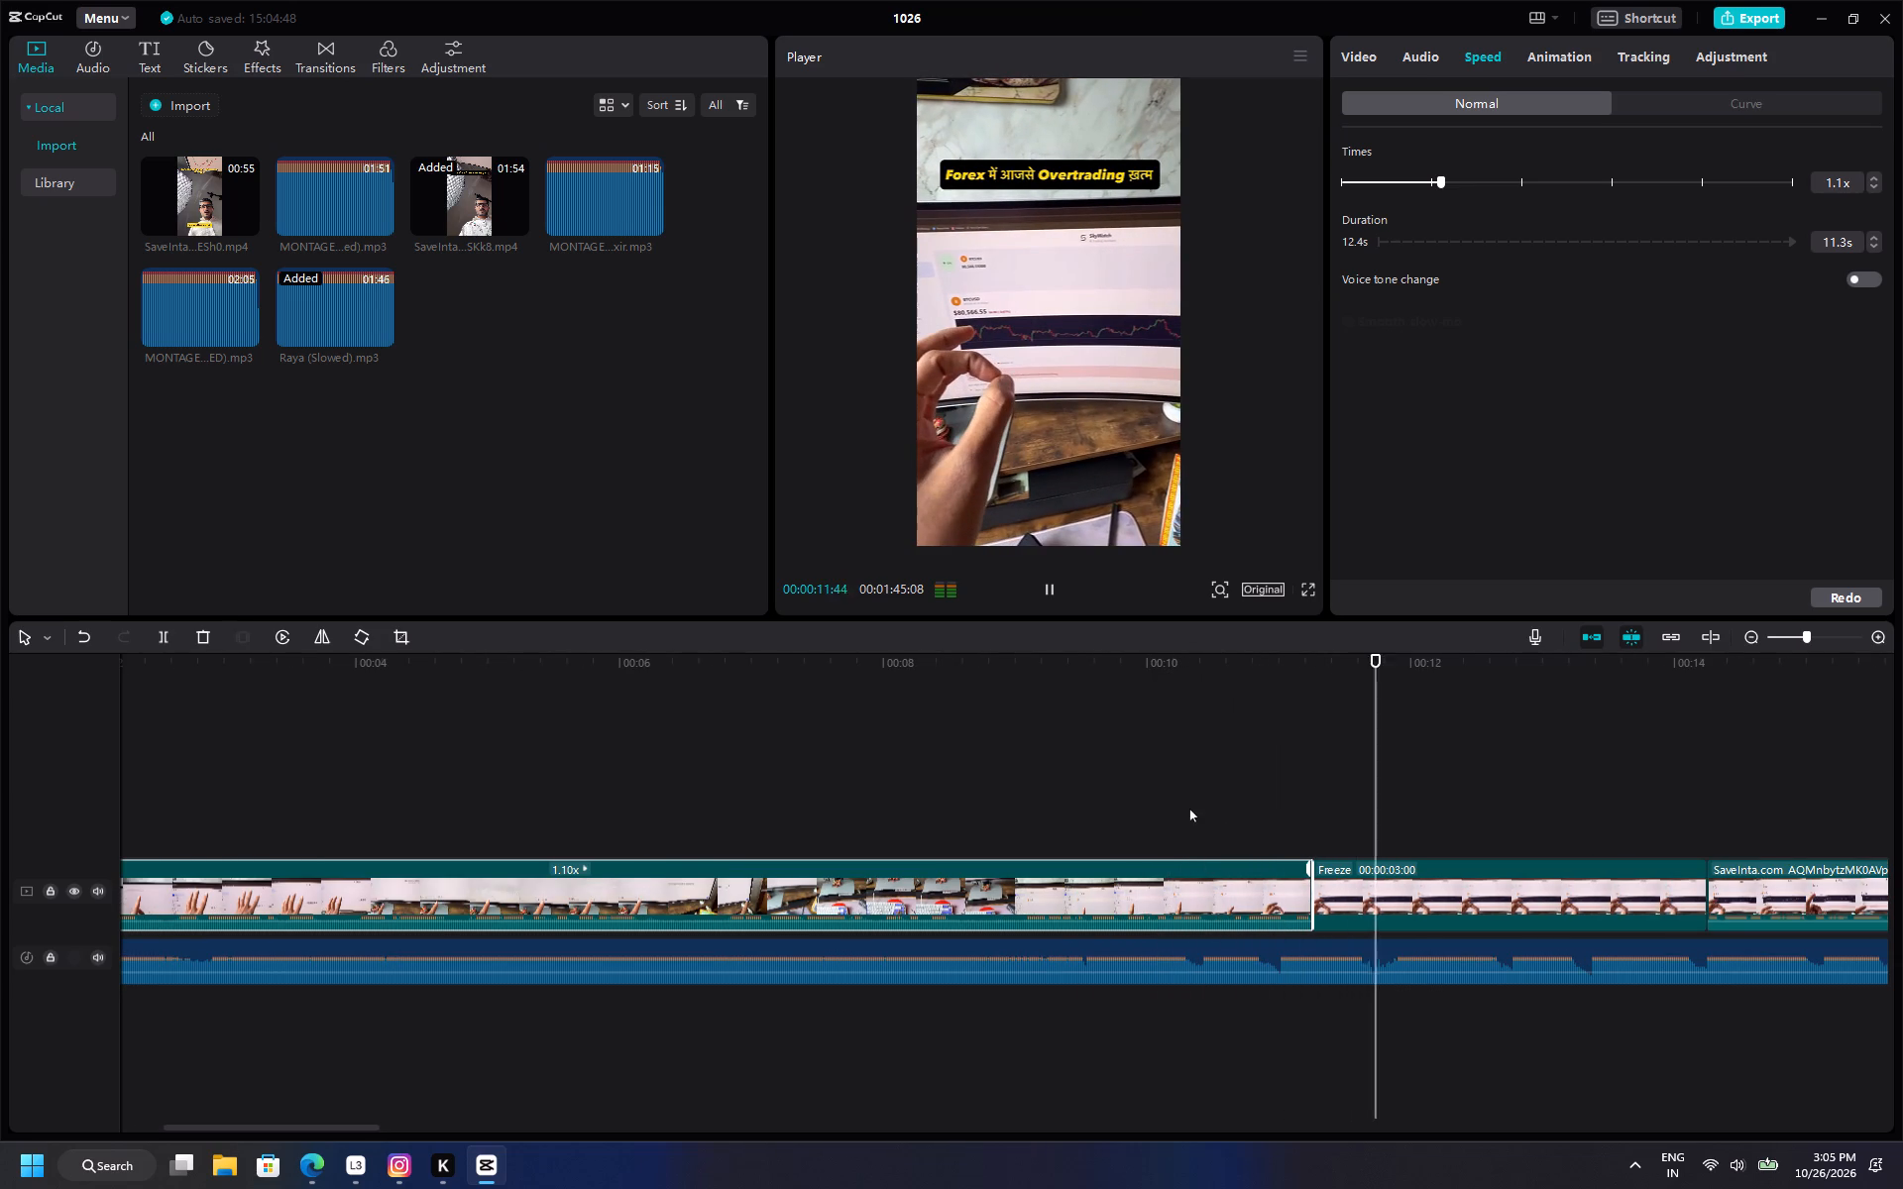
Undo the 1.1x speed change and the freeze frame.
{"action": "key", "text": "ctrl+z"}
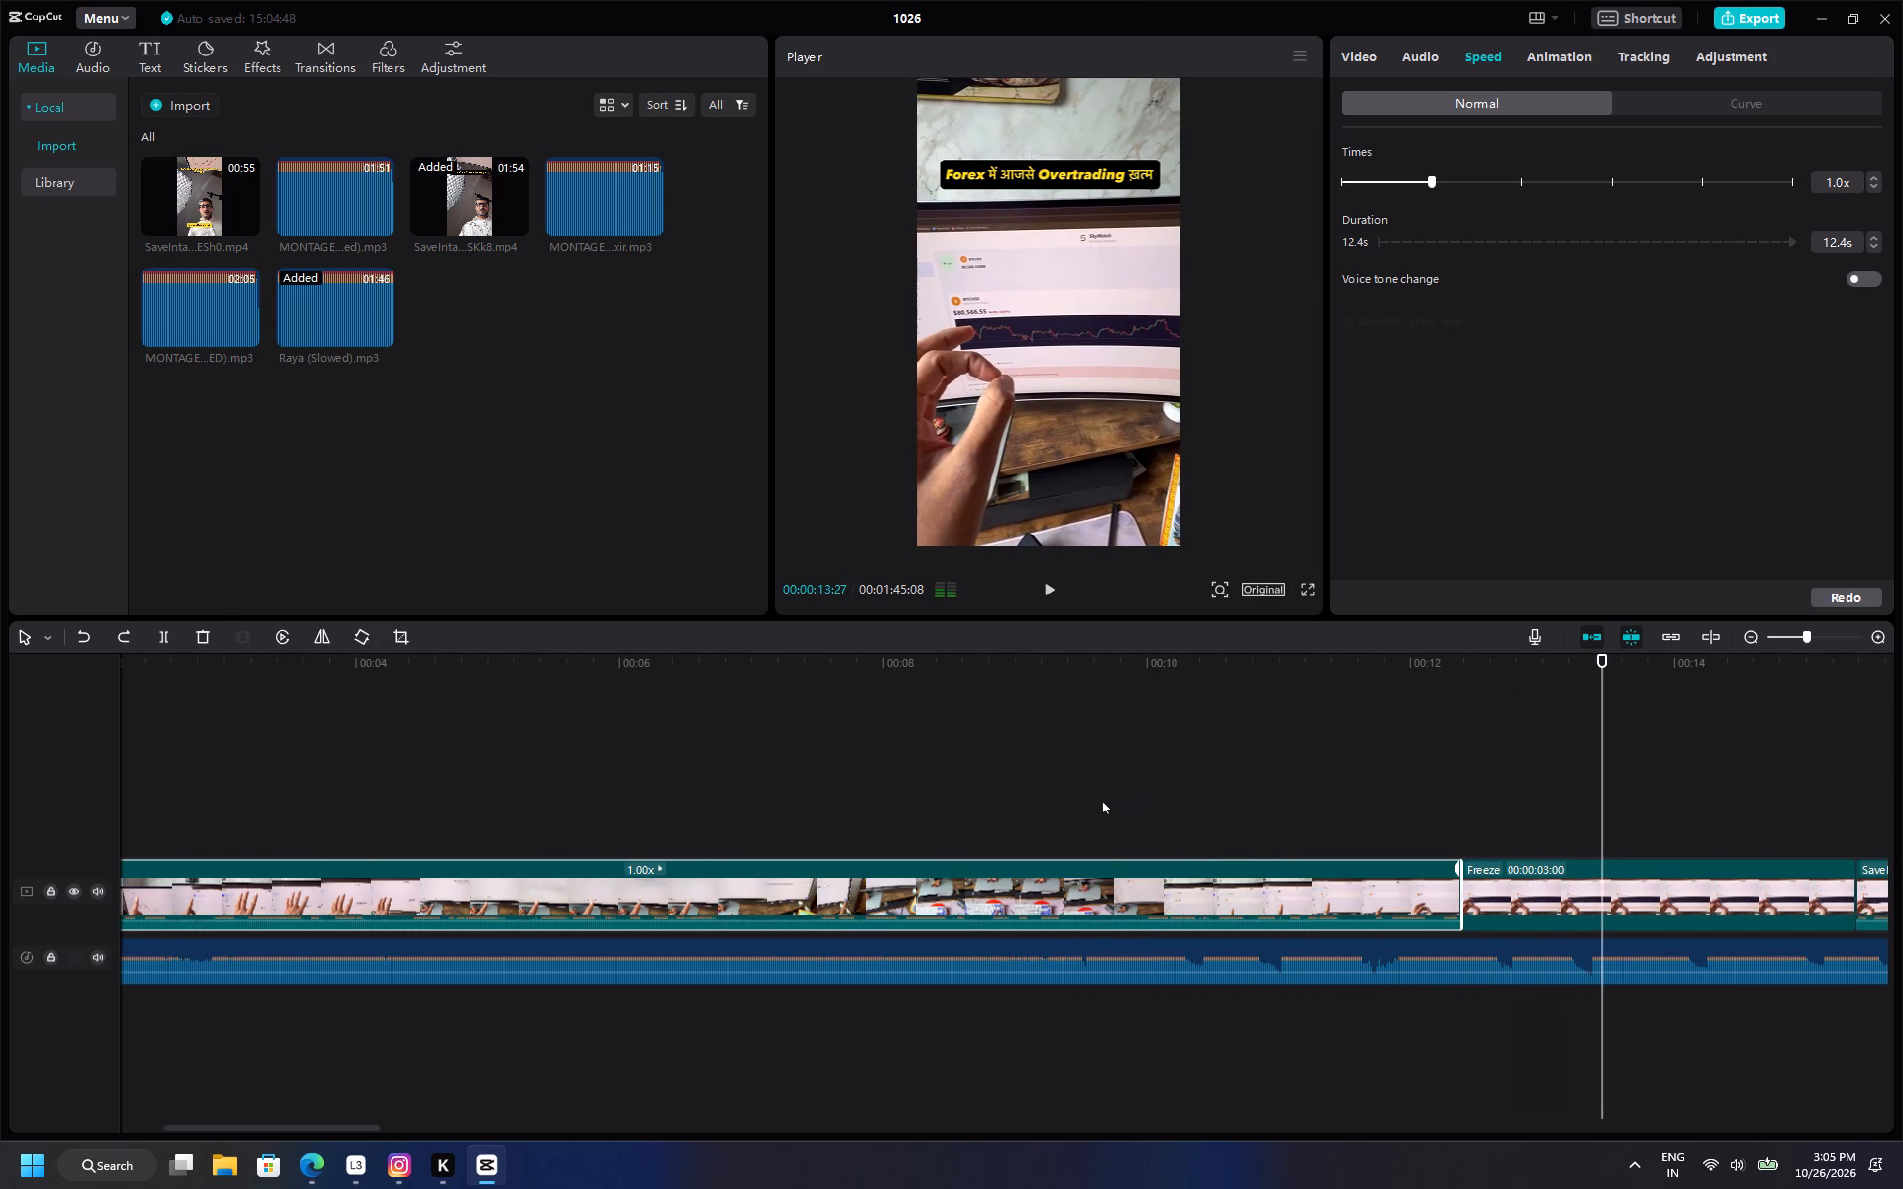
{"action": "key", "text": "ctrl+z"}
Replay the reel from near the start to about 9.7 seconds with the music waveform in view.
{"action": "left_click", "coordinate": [1008, 792]}
{"action": "left_click_drag", "start_coordinate": [1008, 792], "coordinate": [133, 800]}
{"action": "key", "text": "space"}
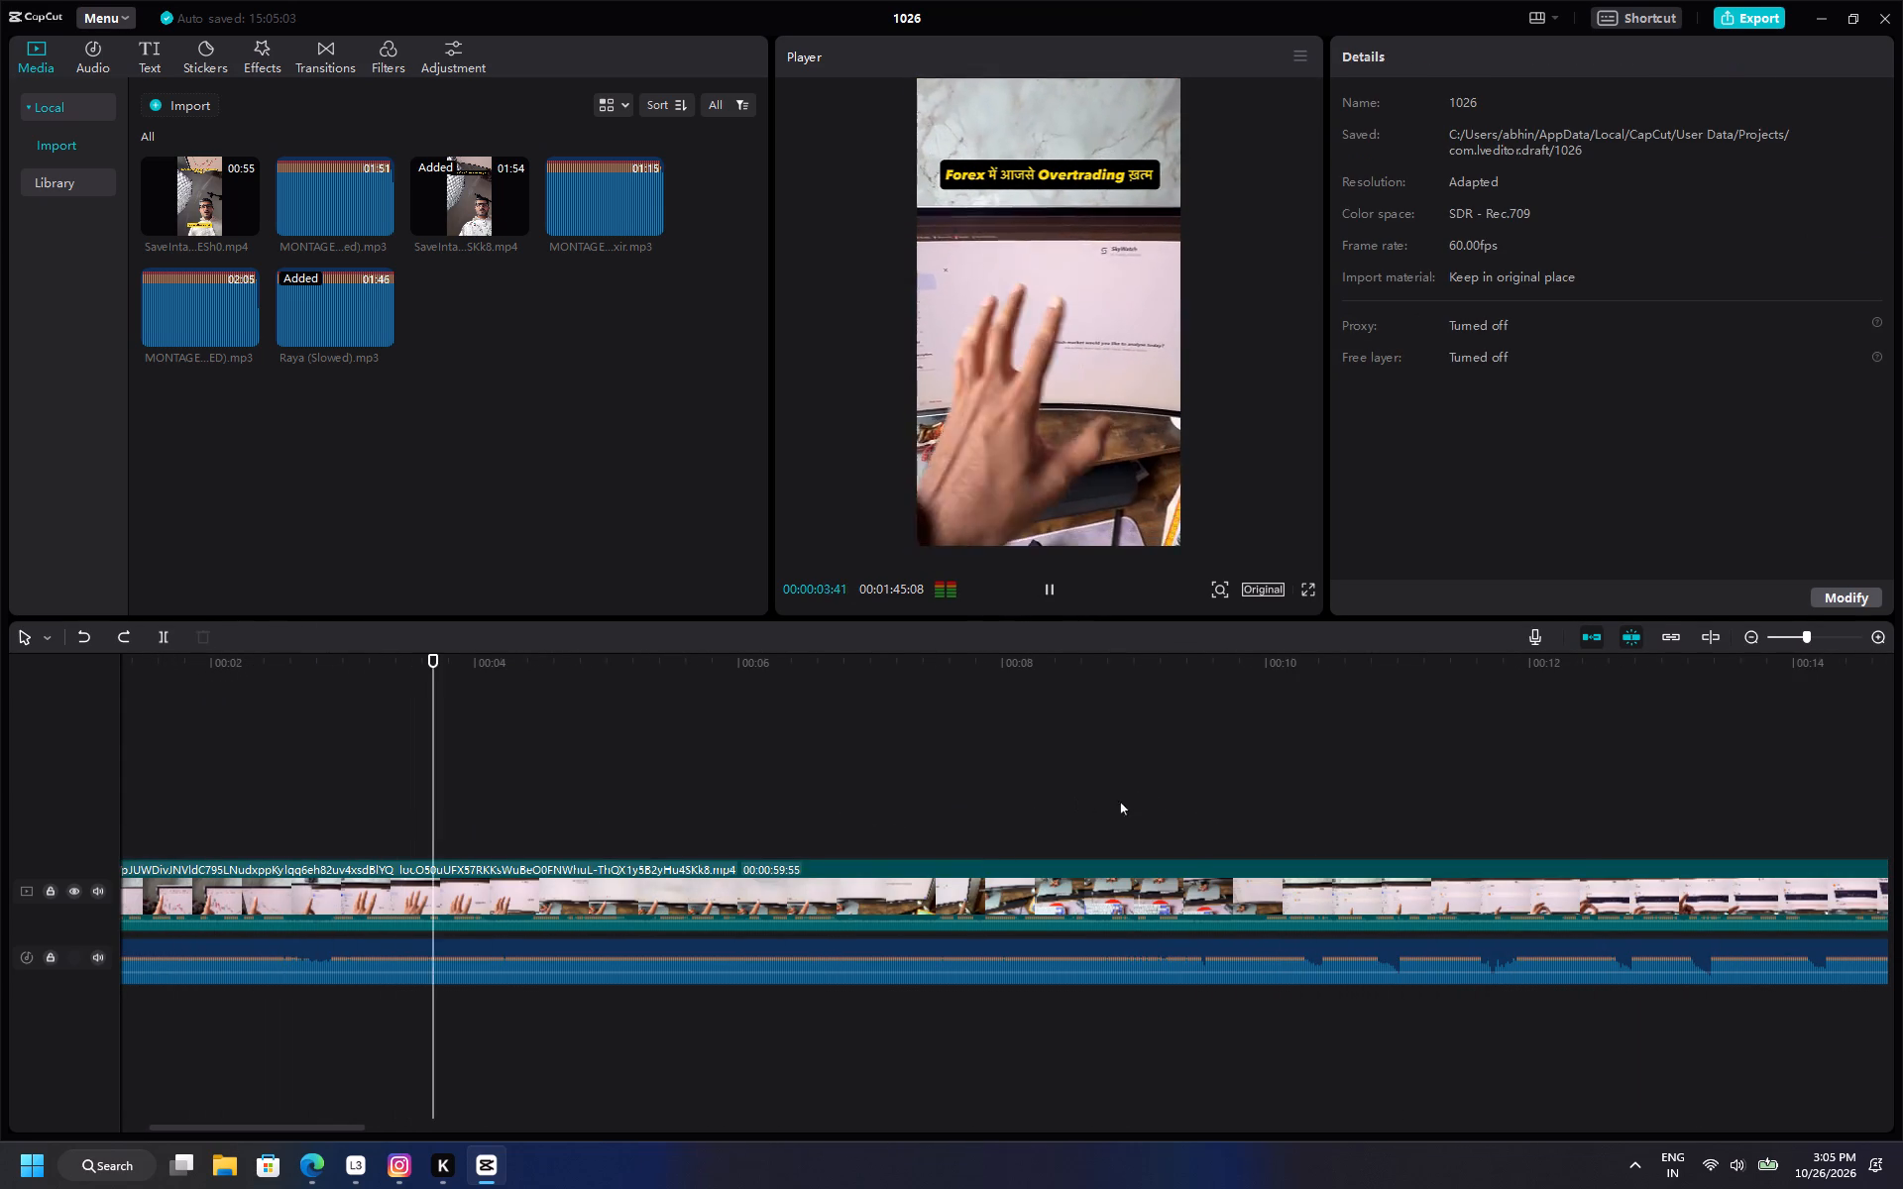
{"action": "scroll", "coordinate": [1219, 800], "scroll_direction": "down", "scroll_amount": 11}
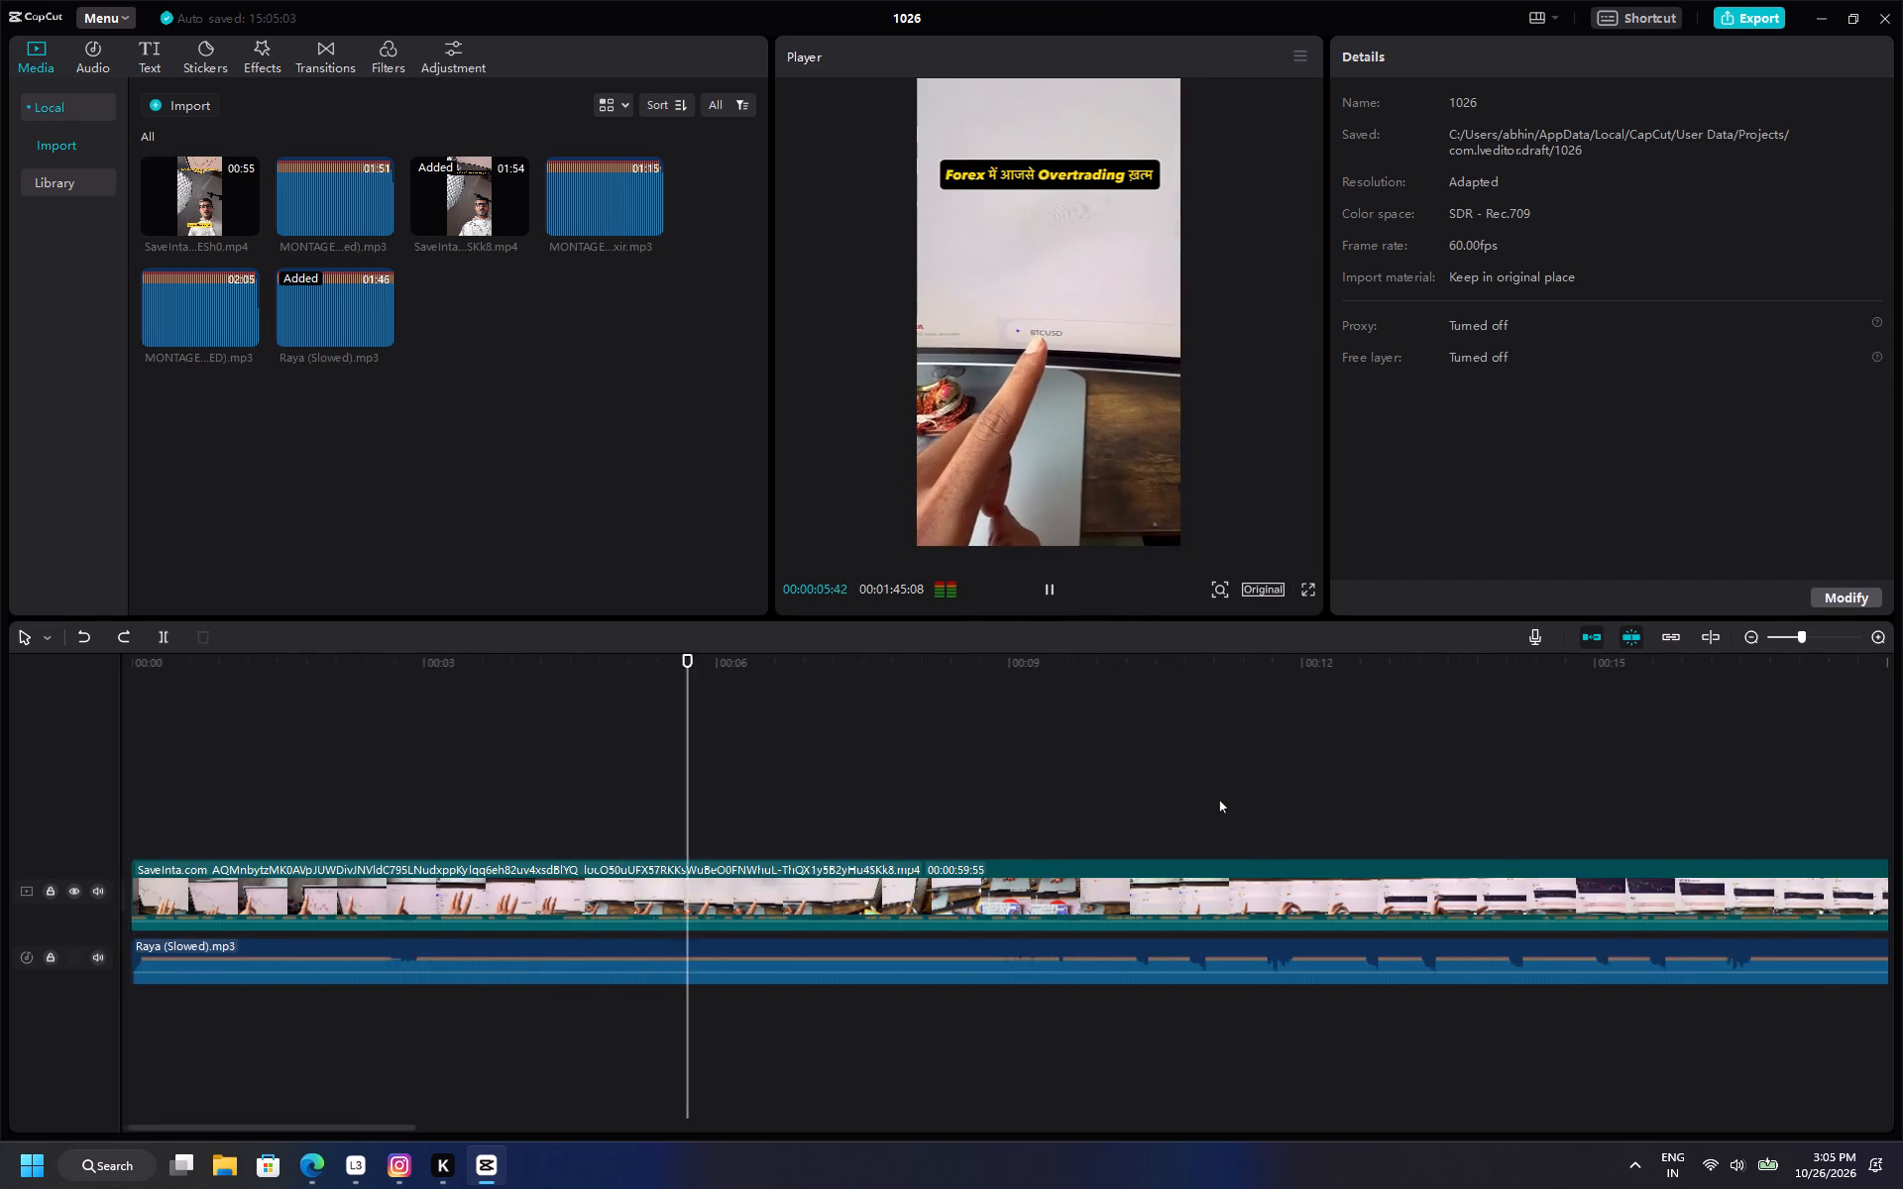
{"action": "scroll", "coordinate": [1219, 800], "scroll_direction": "down", "scroll_amount": 4}
{"action": "scroll", "coordinate": [1206, 787], "scroll_direction": "down", "scroll_amount": 5, "text": "ctrl"}
{"action": "scroll", "coordinate": [1203, 786], "scroll_direction": "up", "scroll_amount": 13, "text": "ctrl"}
{"action": "scroll", "coordinate": [1089, 793], "scroll_direction": "up", "scroll_amount": 5, "text": "ctrl"}
{"action": "scroll", "coordinate": [899, 841], "scroll_direction": "up", "scroll_amount": 2, "text": "ctrl"}
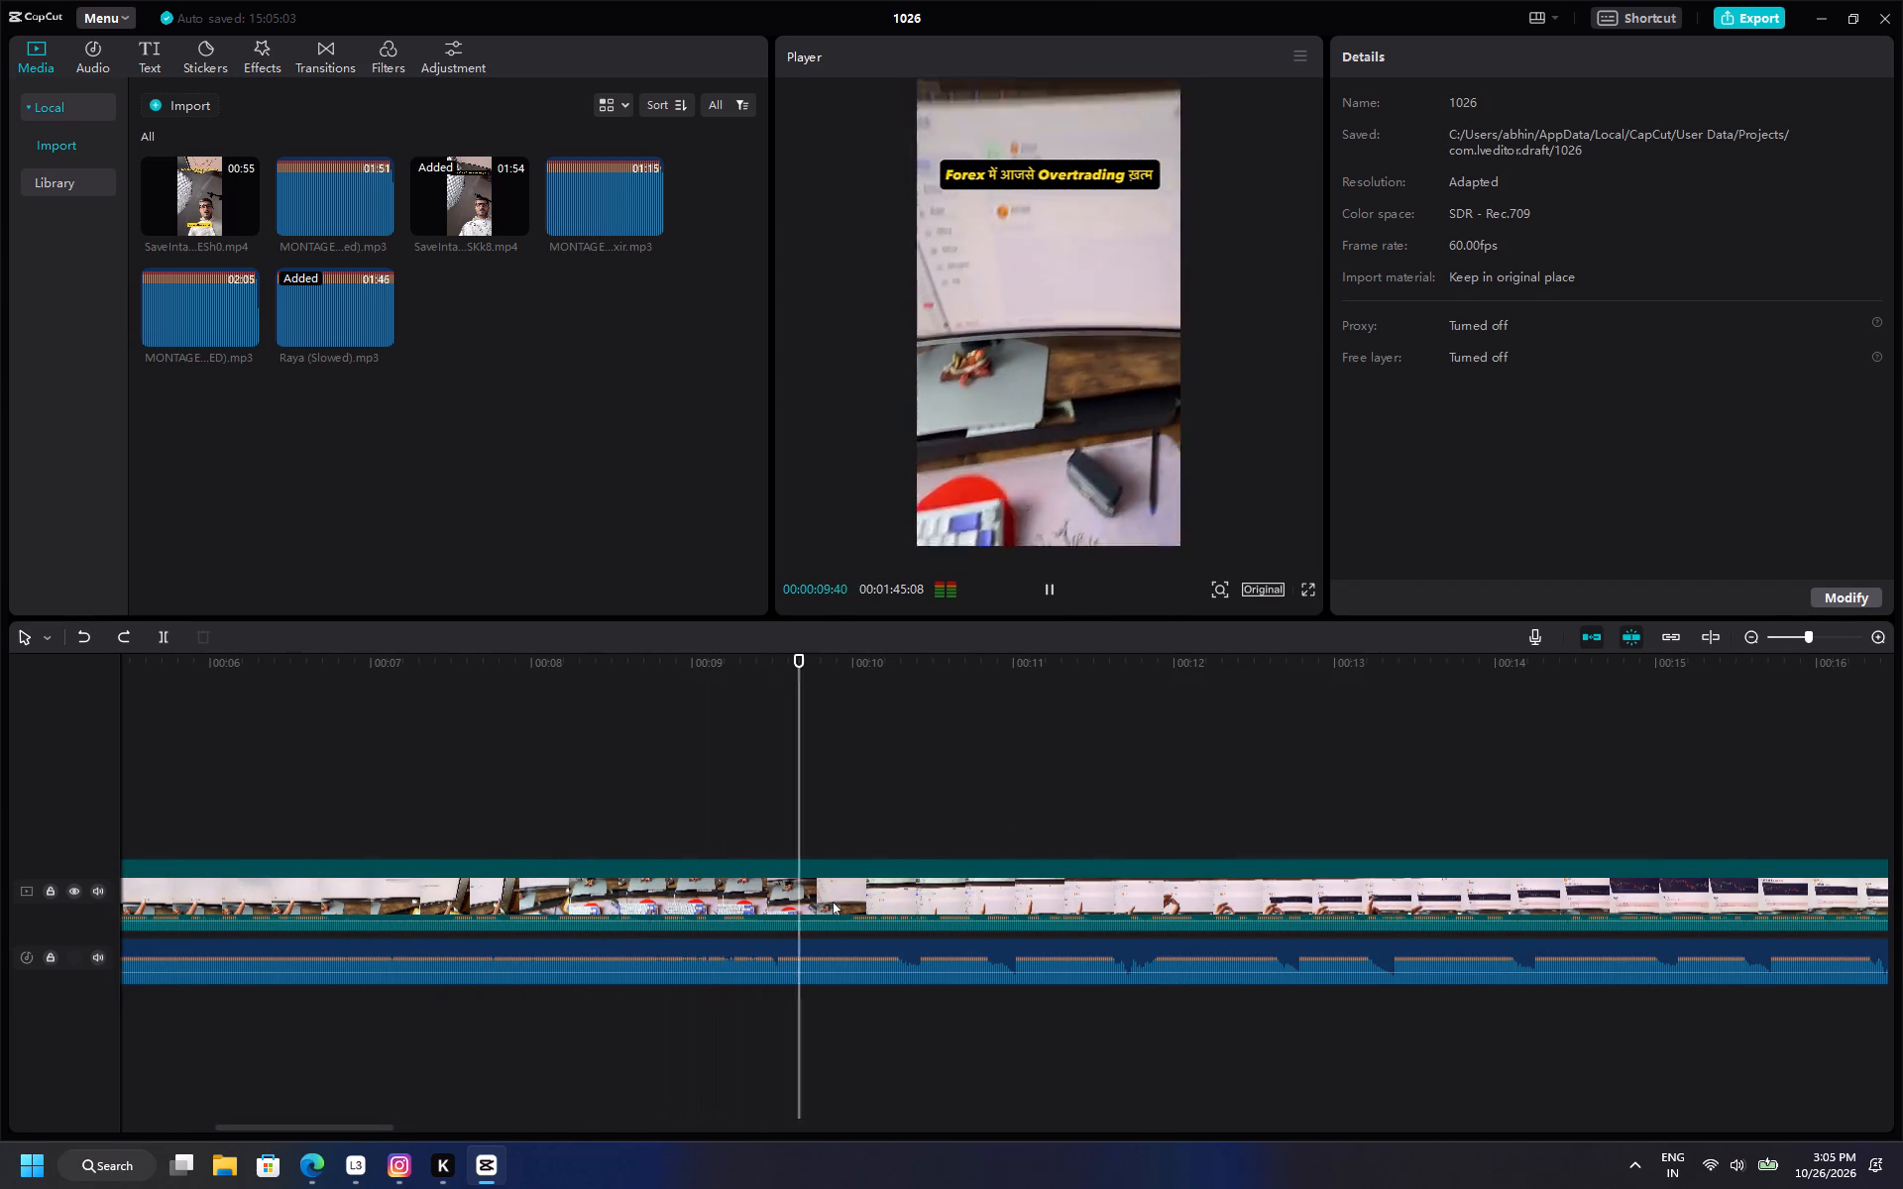
Scrub the footage between about 8.8 and 9.4 seconds and replay the reel from the start to about 6 seconds.
{"action": "left_click", "coordinate": [687, 833]}
{"action": "left_click_drag", "start_coordinate": [687, 833], "coordinate": [668, 839]}
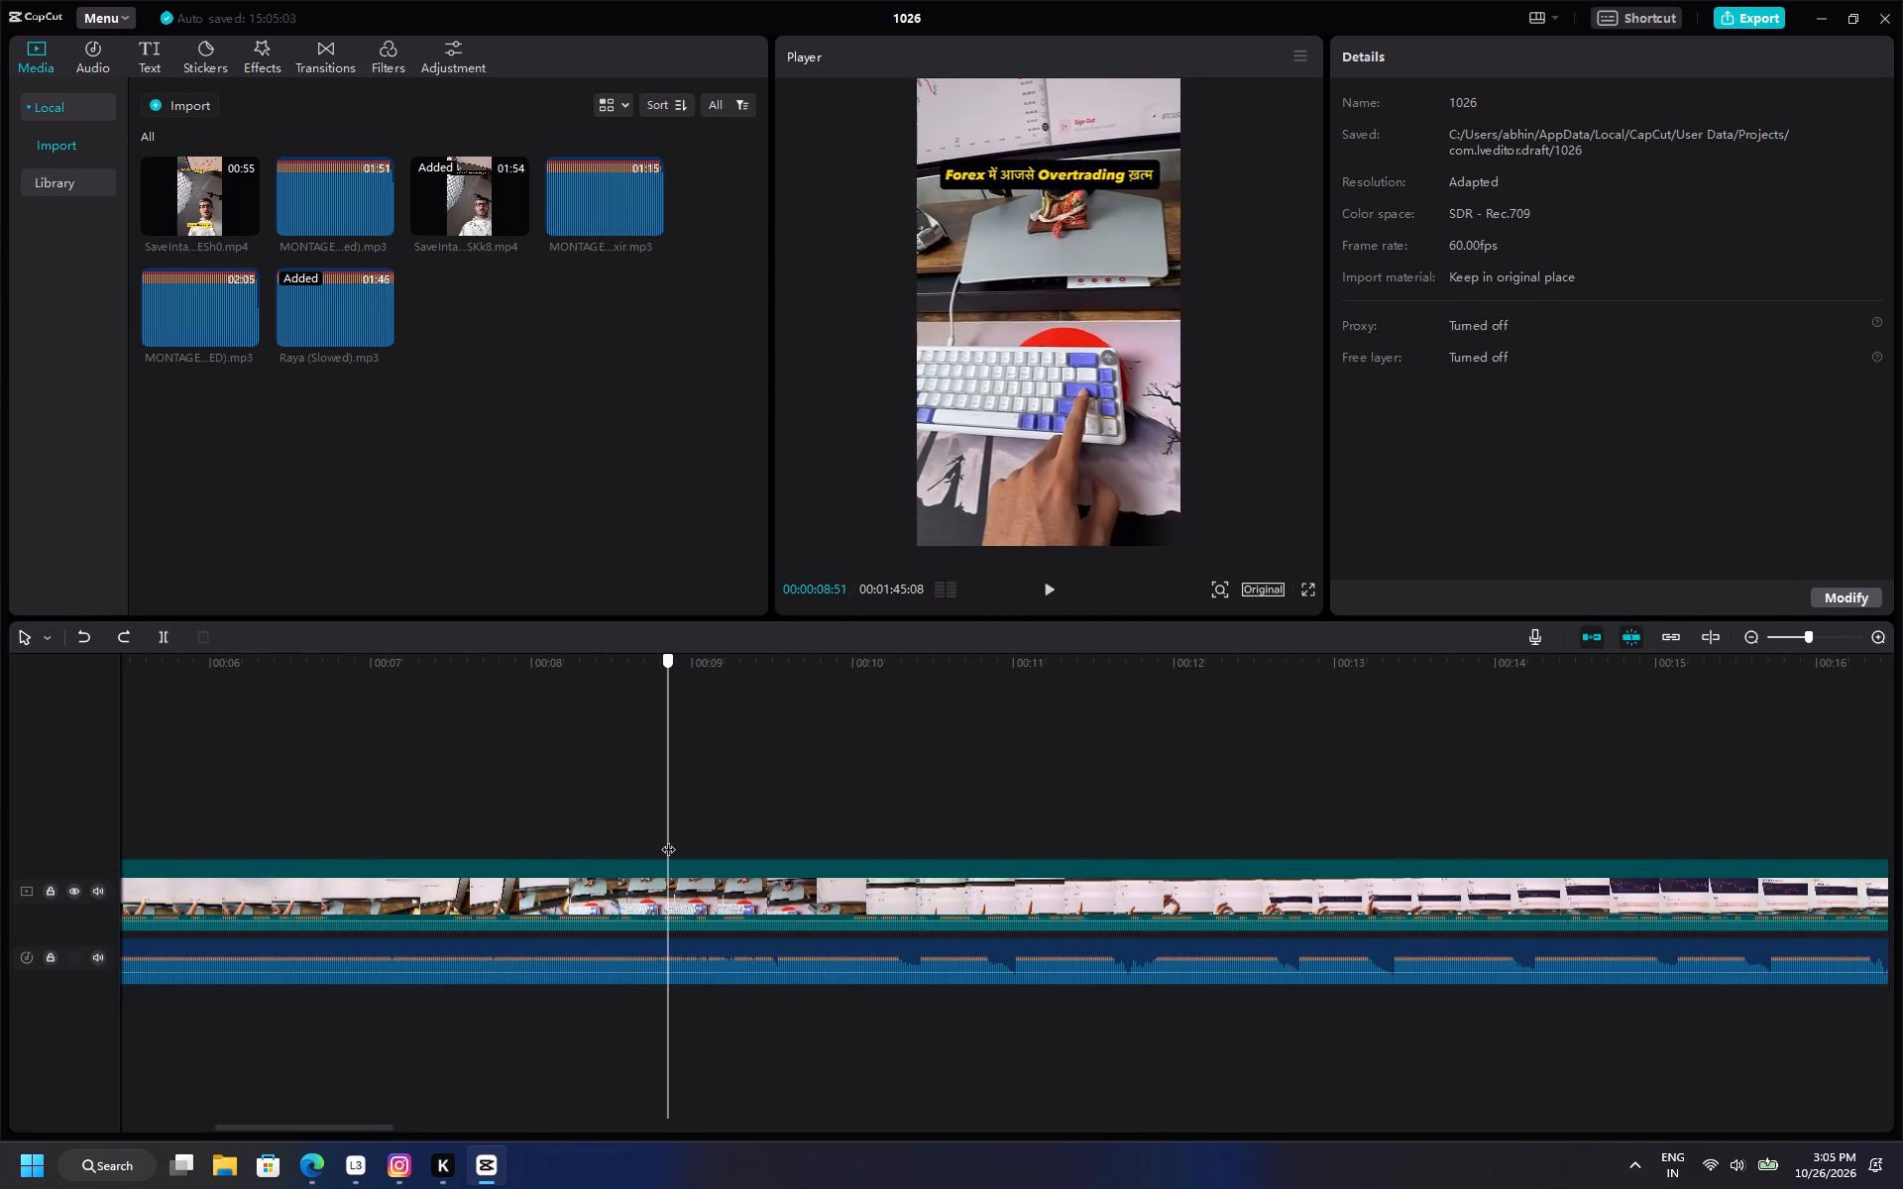
{"action": "left_click_drag", "start_coordinate": [668, 839], "coordinate": [749, 843]}
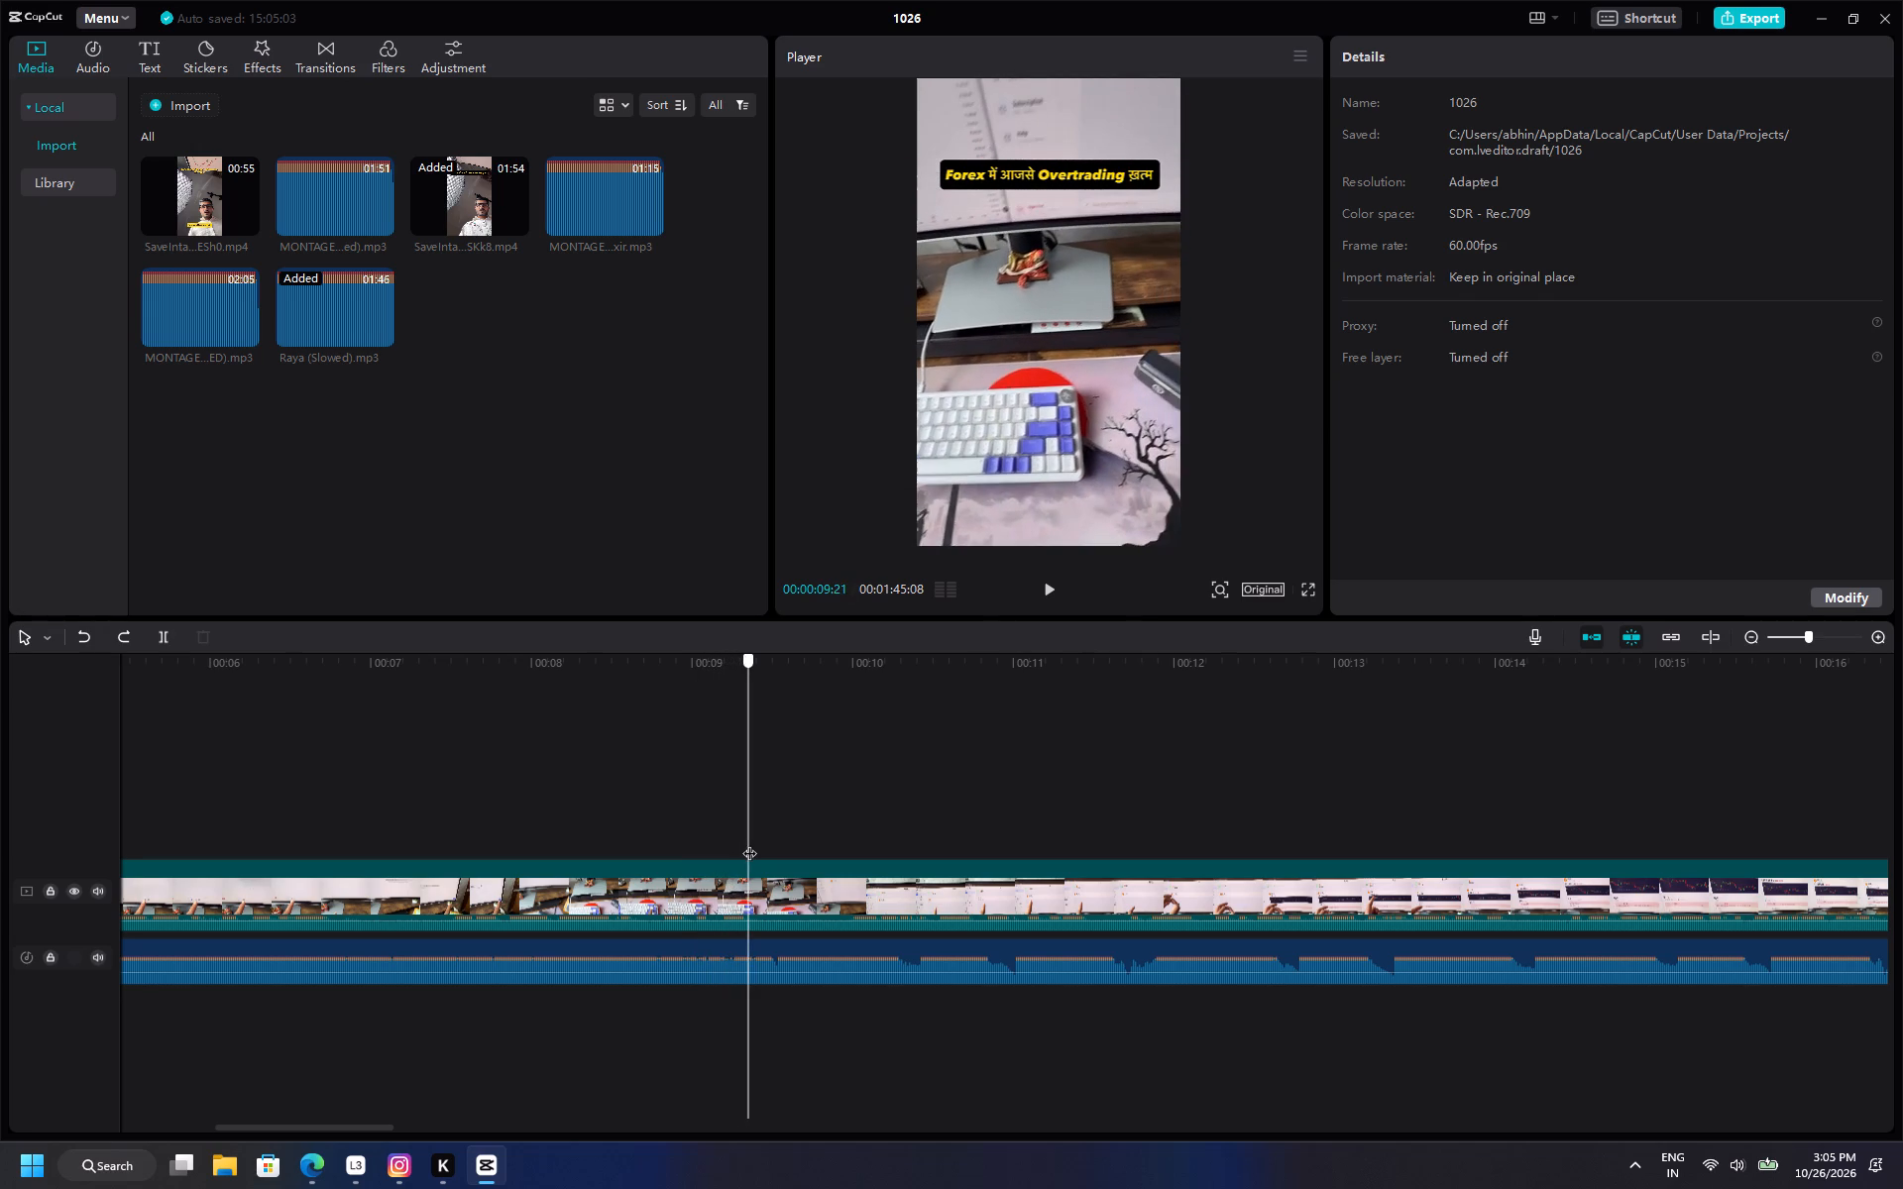
{"action": "left_click_drag", "start_coordinate": [749, 843], "coordinate": [0, 871]}
{"action": "key", "text": "space"}
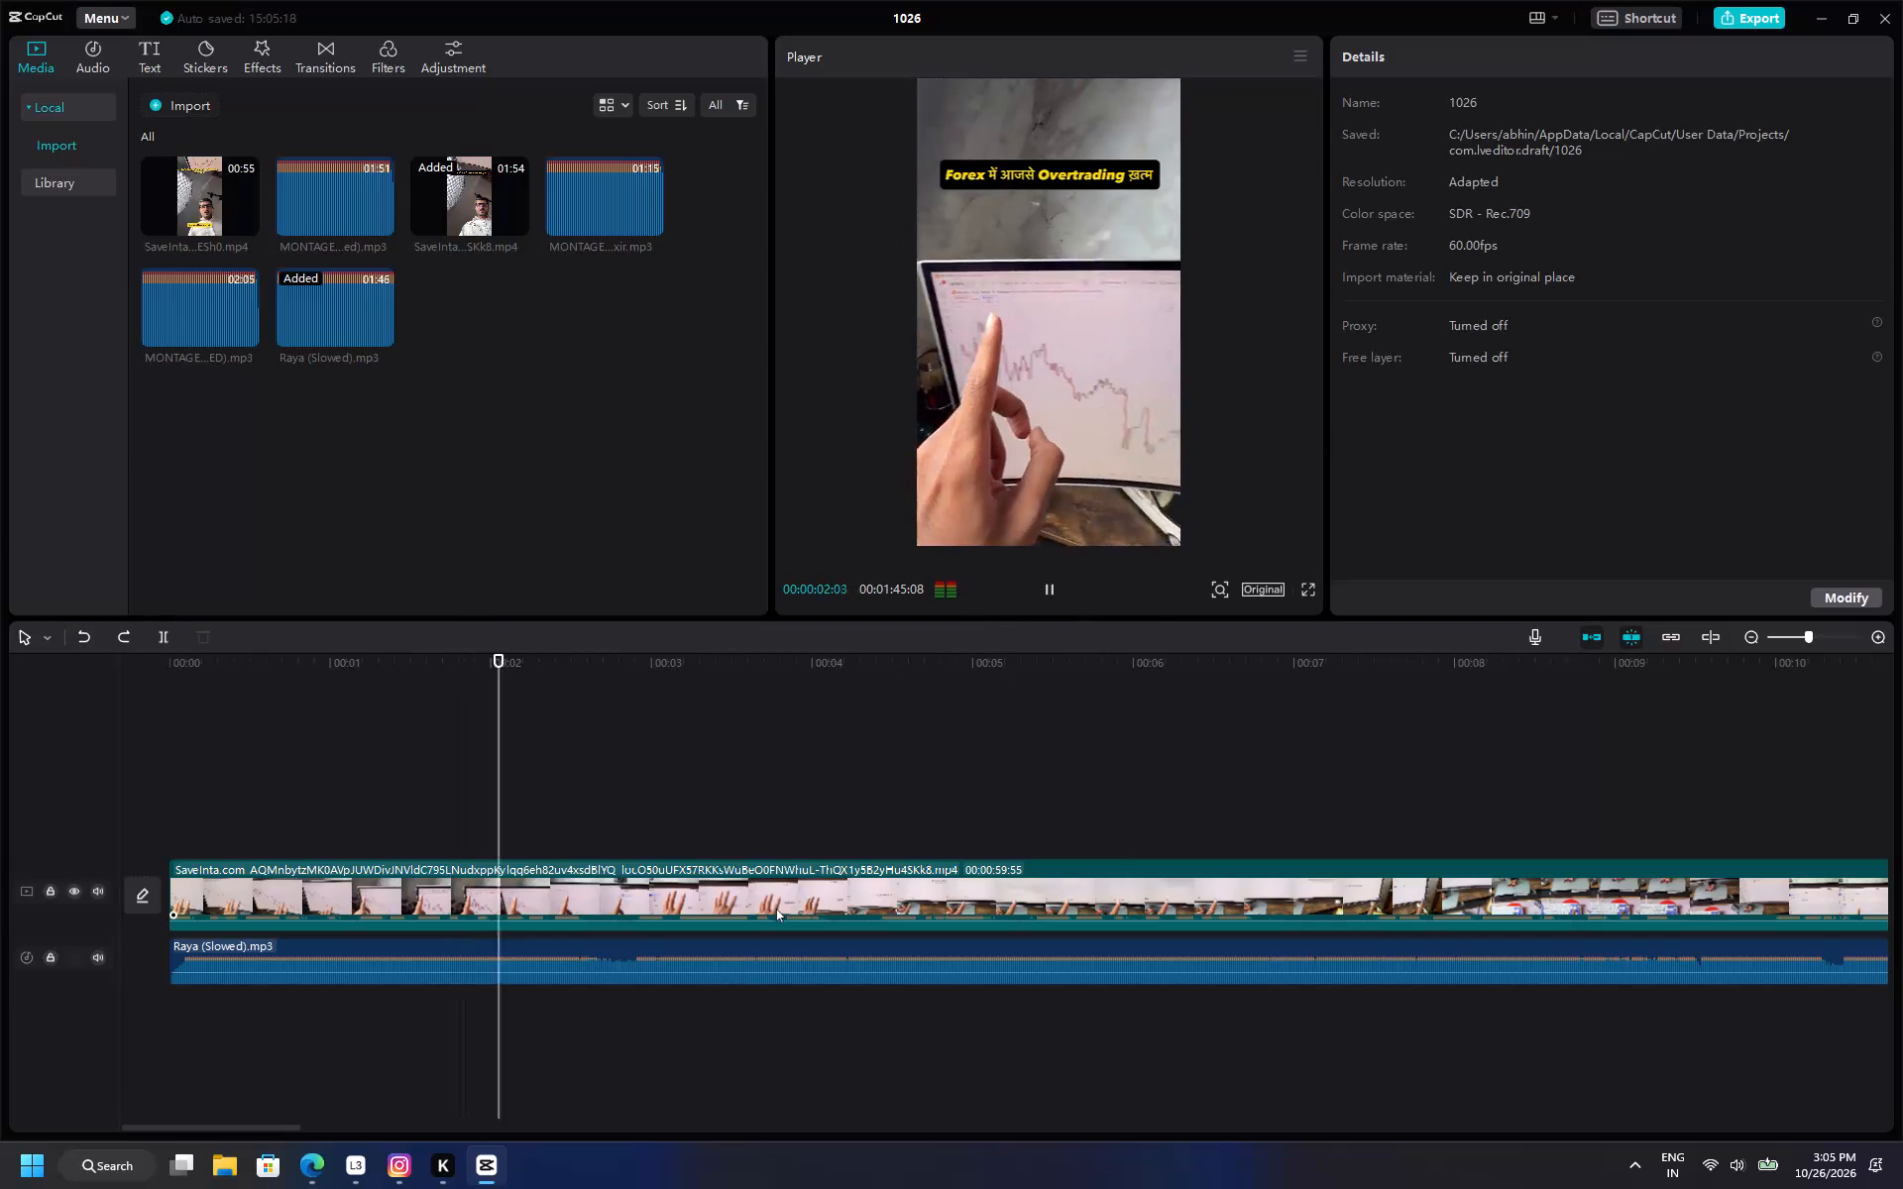
{"action": "scroll", "coordinate": [1177, 898], "scroll_direction": "down", "scroll_amount": 7, "text": "ctrl"}
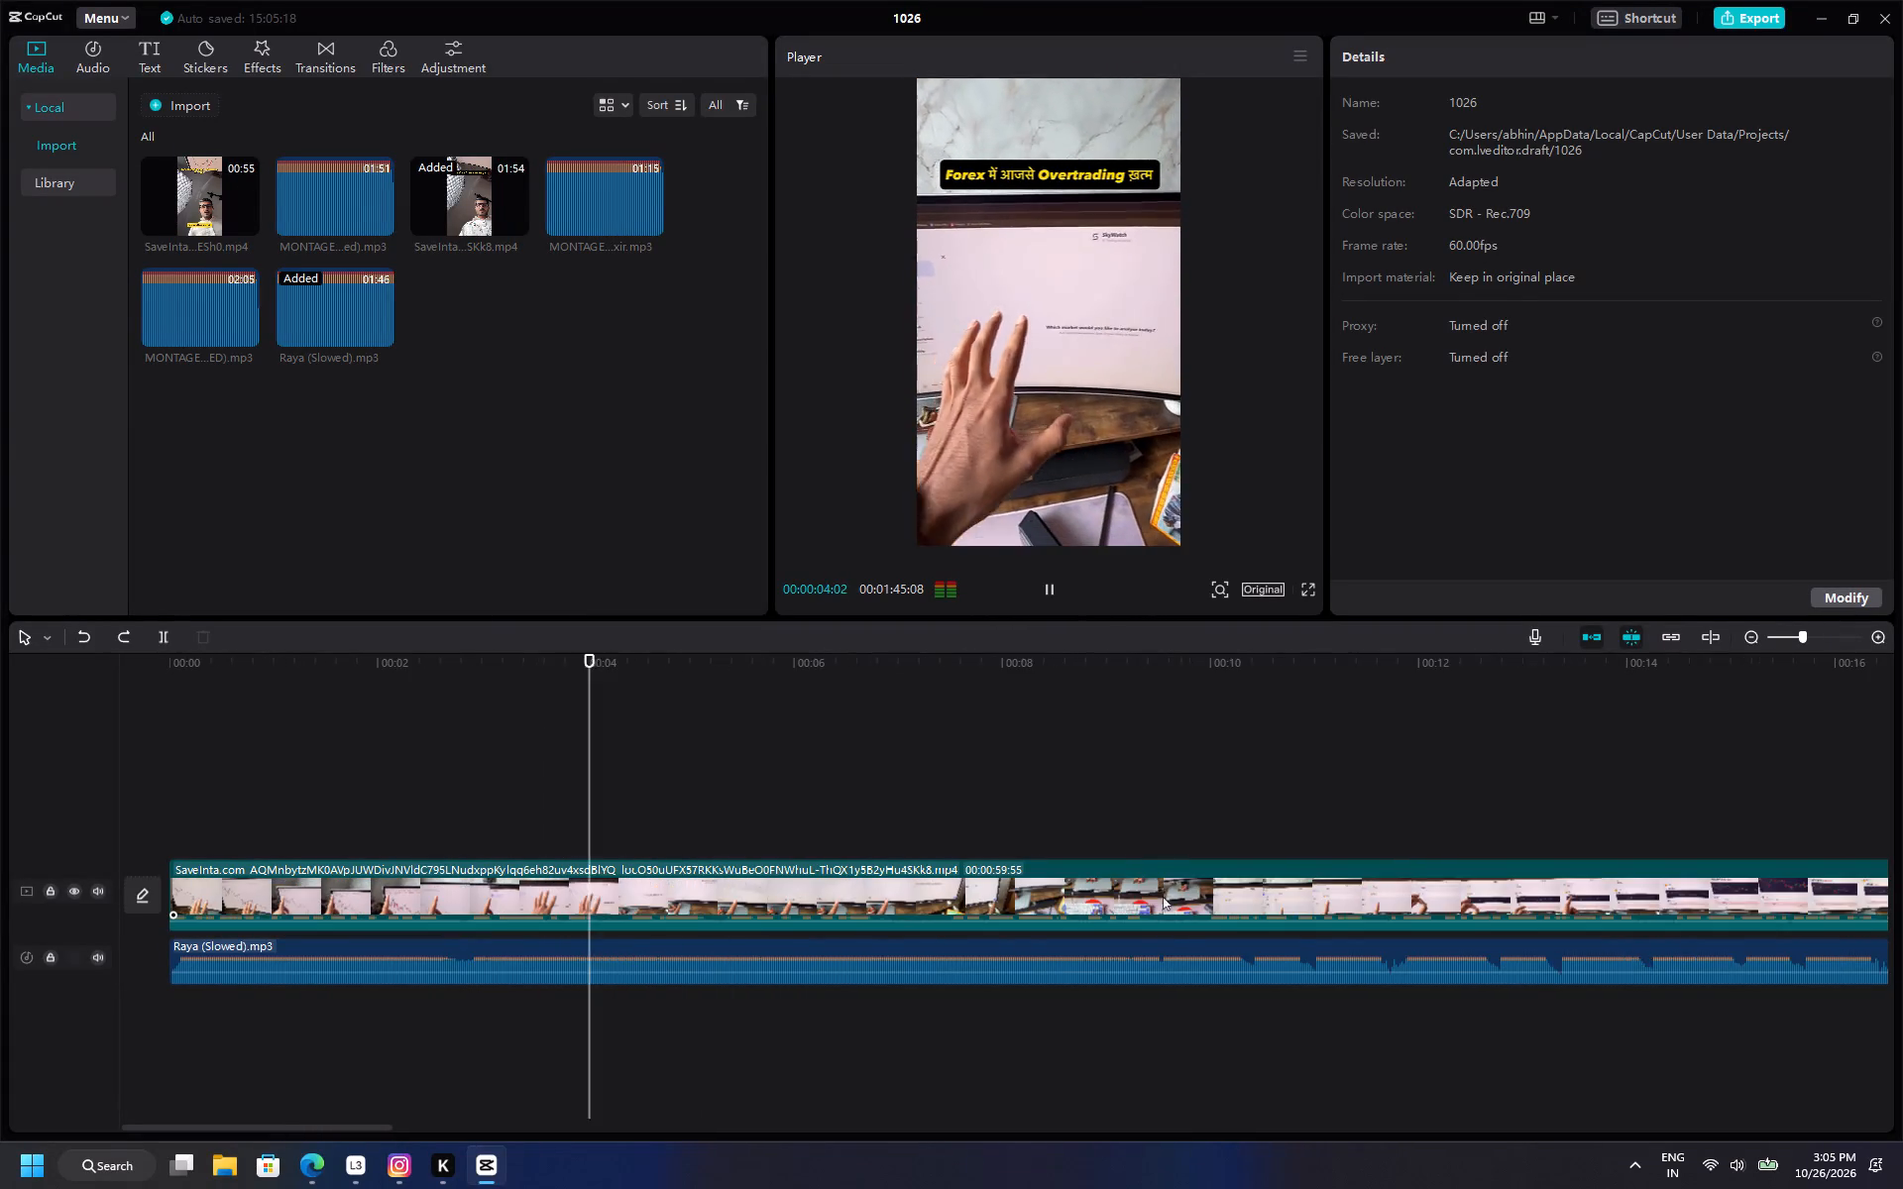
{"action": "scroll", "coordinate": [1148, 893], "scroll_direction": "down", "scroll_amount": 4, "text": "ctrl"}
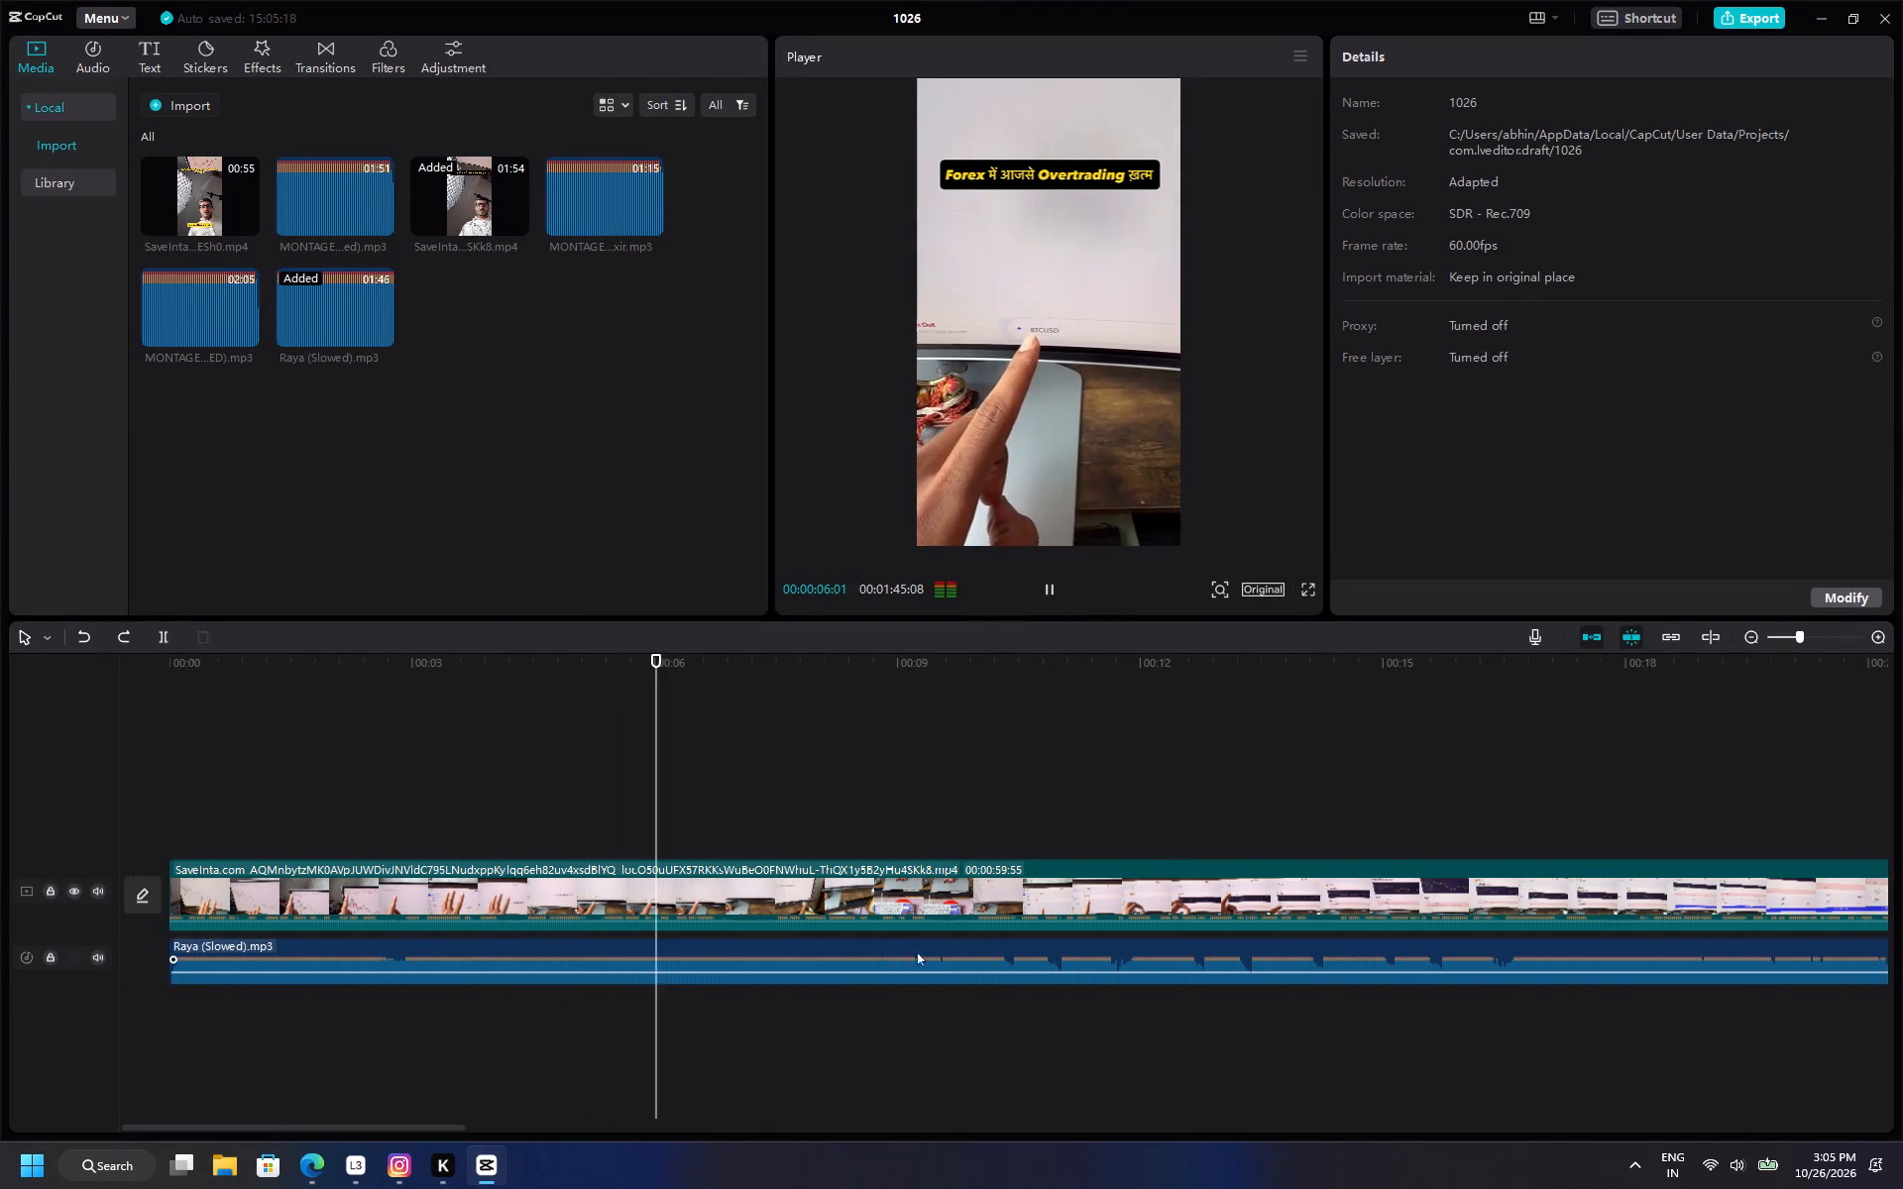
Trim about 9 seconds off the beginning of the Raya (Slowed) music and move the clip back to the timeline's start.
{"action": "left_click", "coordinate": [904, 951]}
{"action": "left_click_drag", "start_coordinate": [170, 946], "coordinate": [1453, 959]}
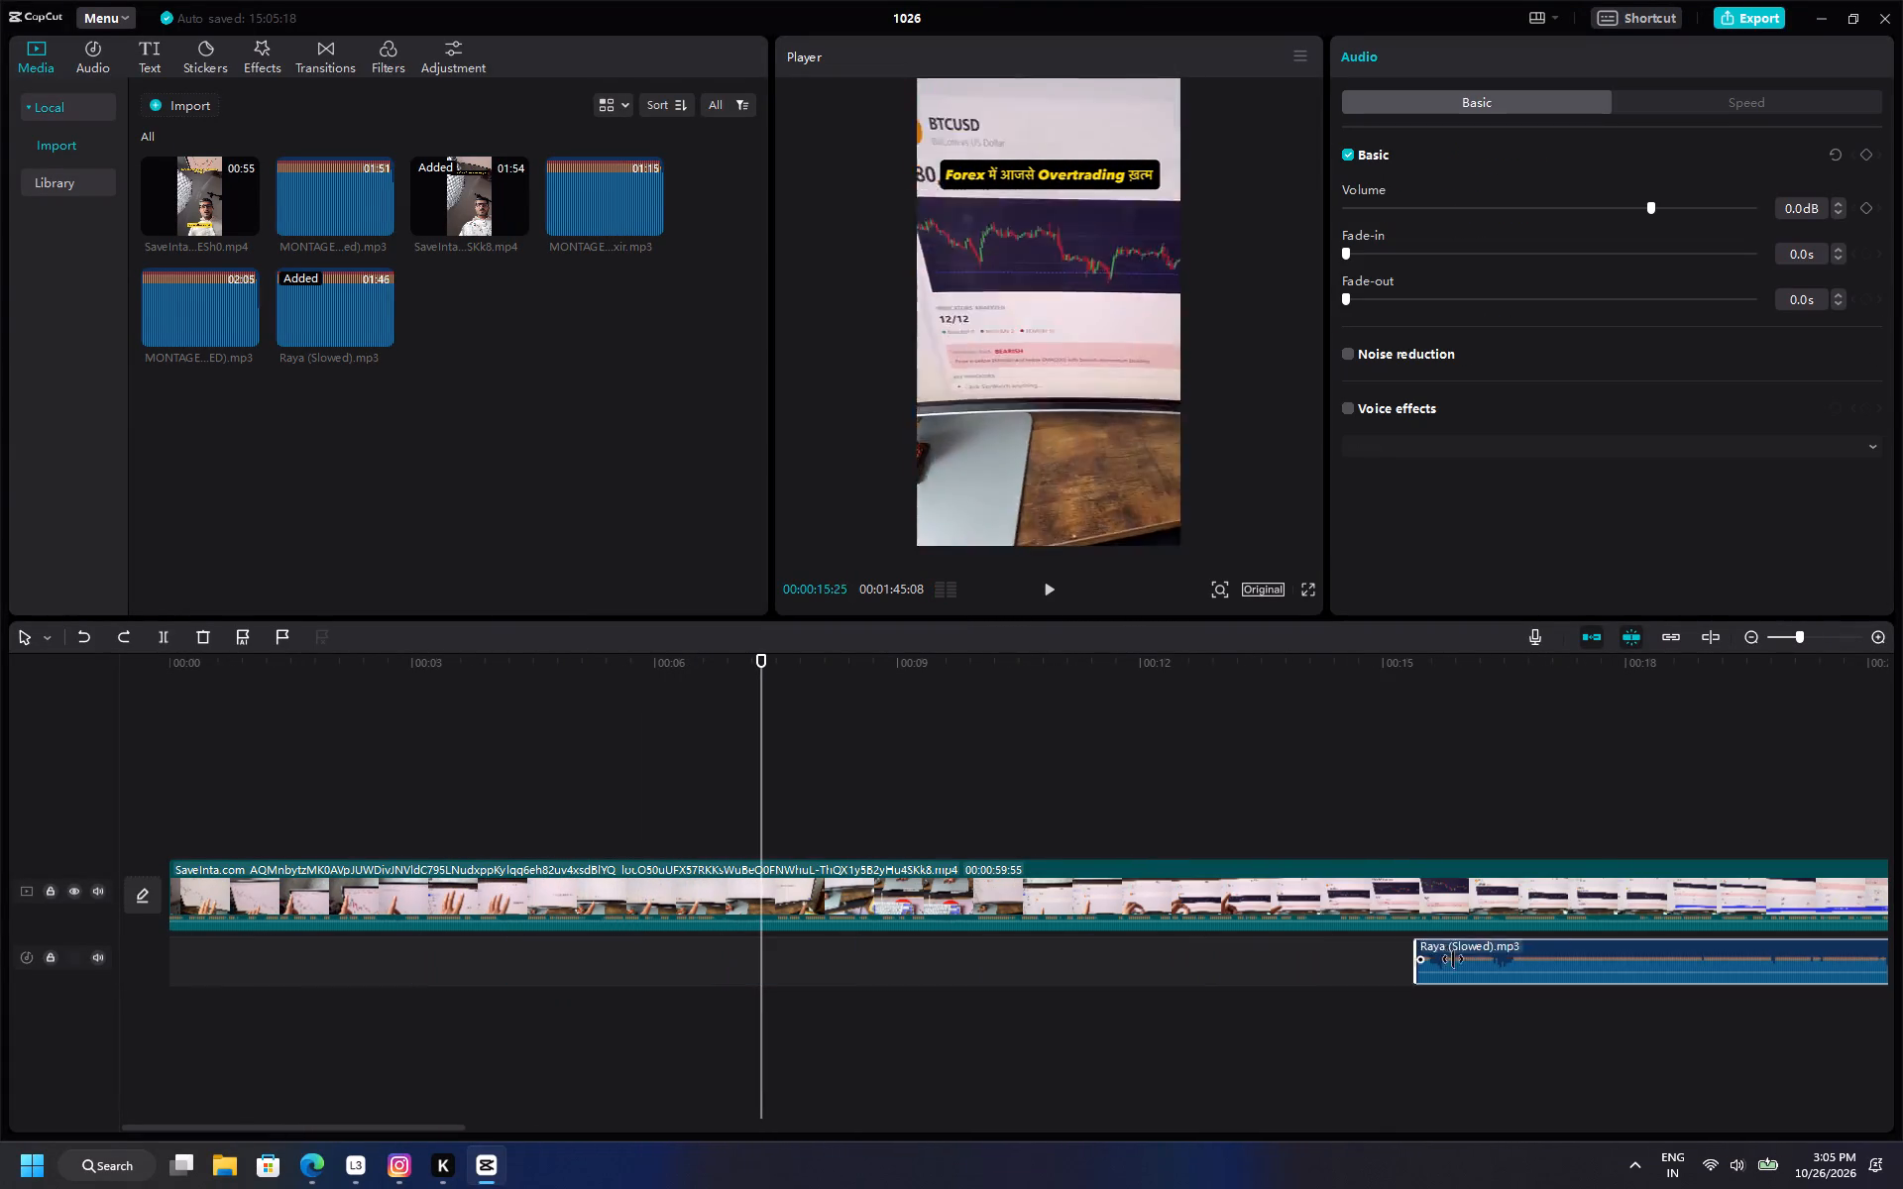
{"action": "left_click_drag", "start_coordinate": [1453, 959], "coordinate": [882, 980]}
{"action": "left_click_drag", "start_coordinate": [1010, 955], "coordinate": [892, 970]}
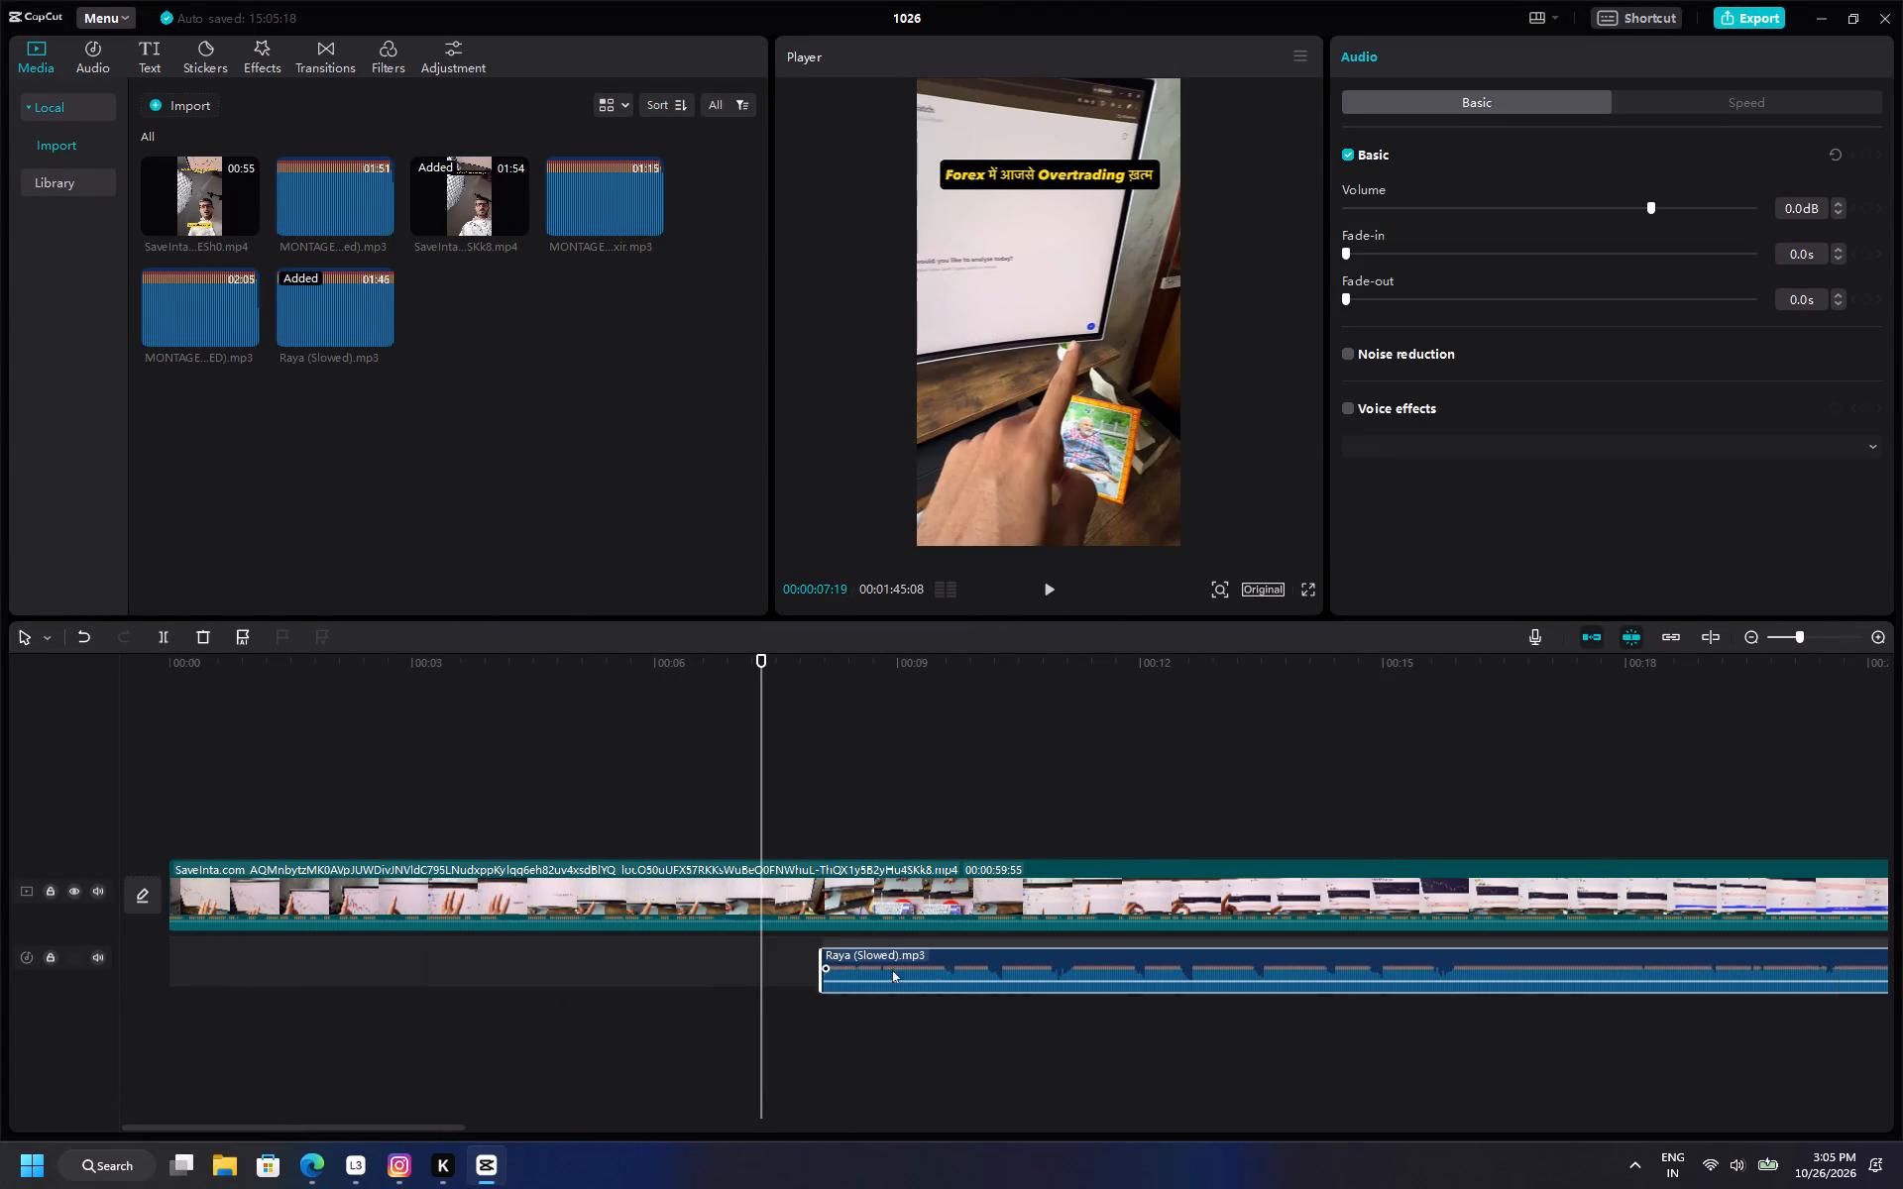
{"action": "left_click_drag", "start_coordinate": [892, 970], "coordinate": [131, 953]}
Play the reel from the start to about 22 seconds to check the trimmed music against the footage.
{"action": "left_click", "coordinate": [191, 804]}
{"action": "left_click_drag", "start_coordinate": [188, 803], "coordinate": [42, 836]}
{"action": "key", "text": "space"}
{"action": "left_click", "coordinate": [727, 944]}
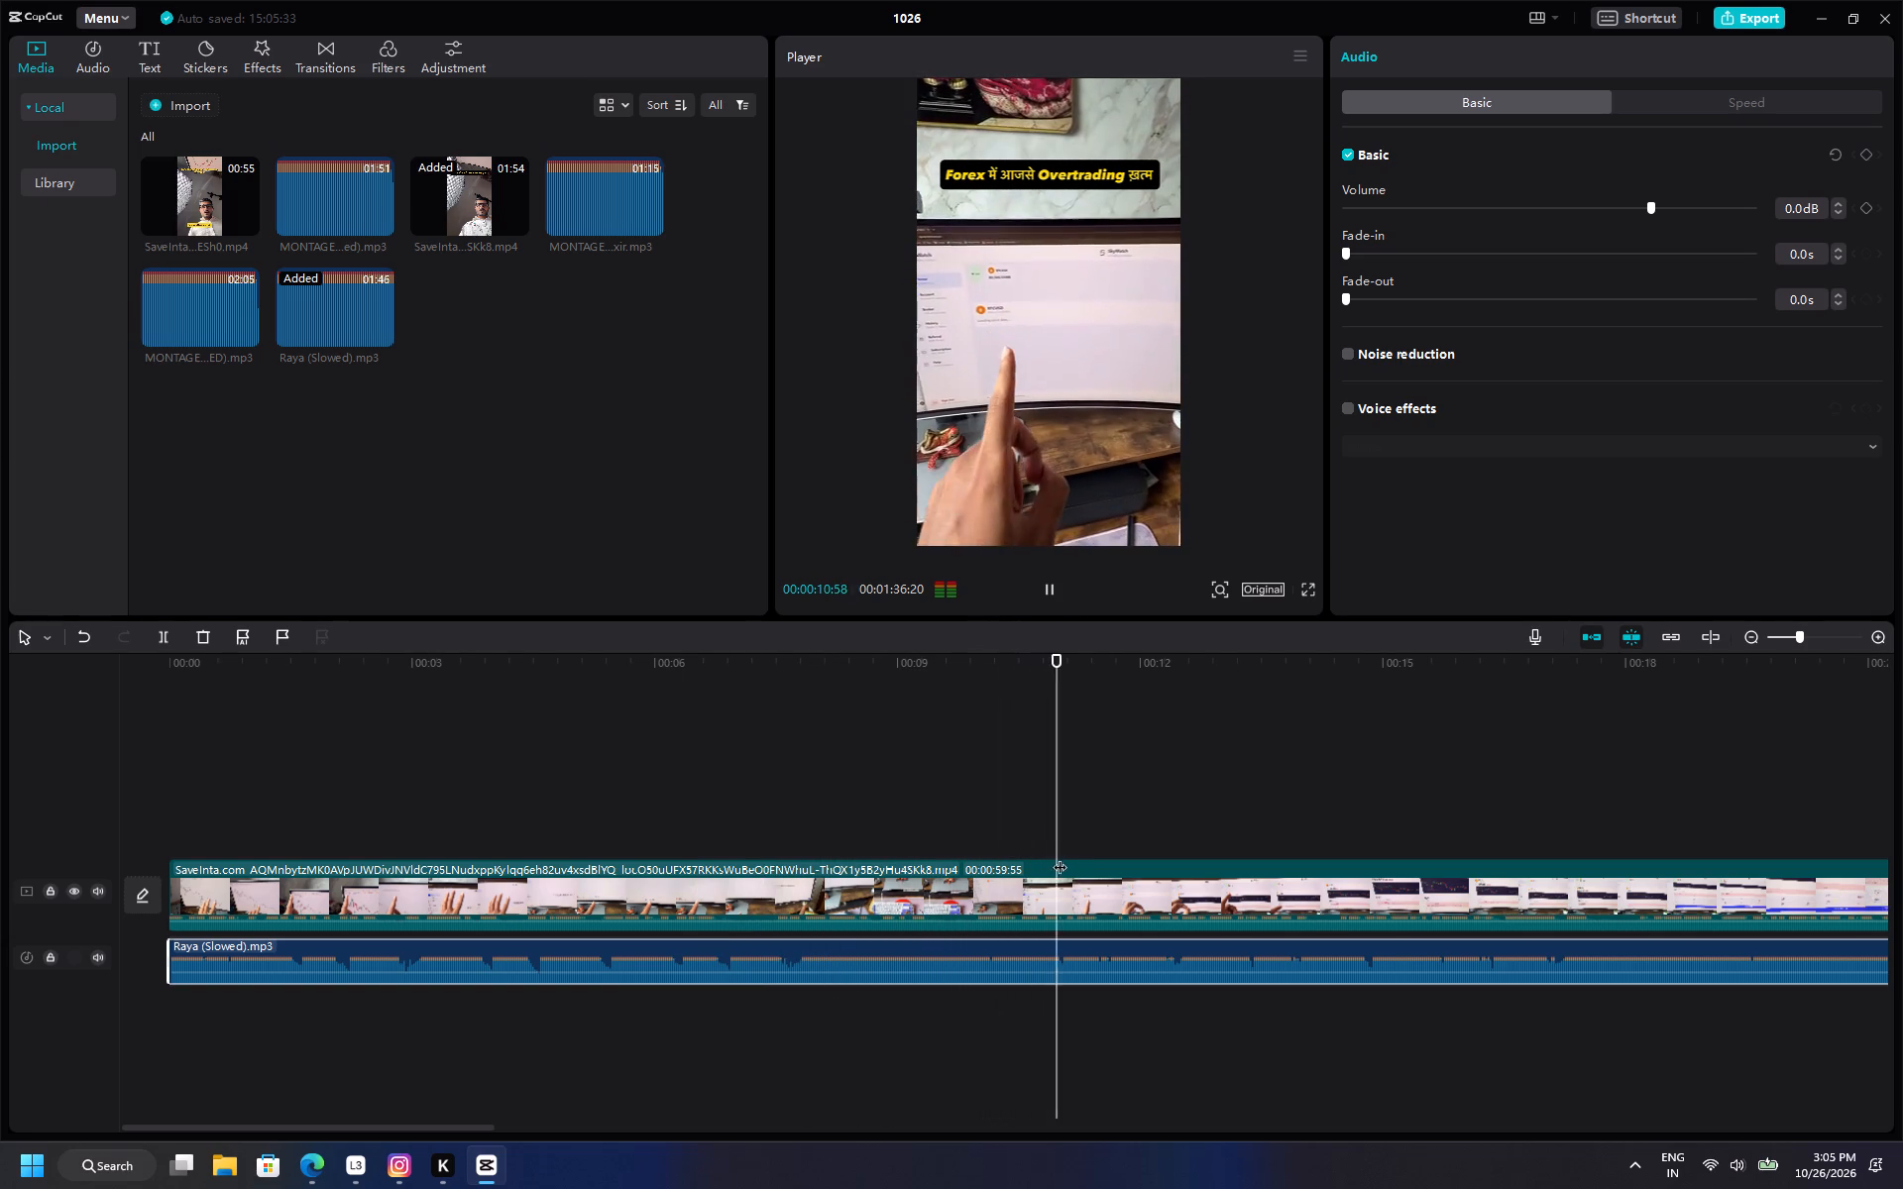
{"action": "scroll", "coordinate": [1091, 854], "scroll_direction": "down", "scroll_amount": 7, "text": "ctrl"}
{"action": "scroll", "coordinate": [1088, 854], "scroll_direction": "up", "scroll_amount": 5, "text": "ctrl"}
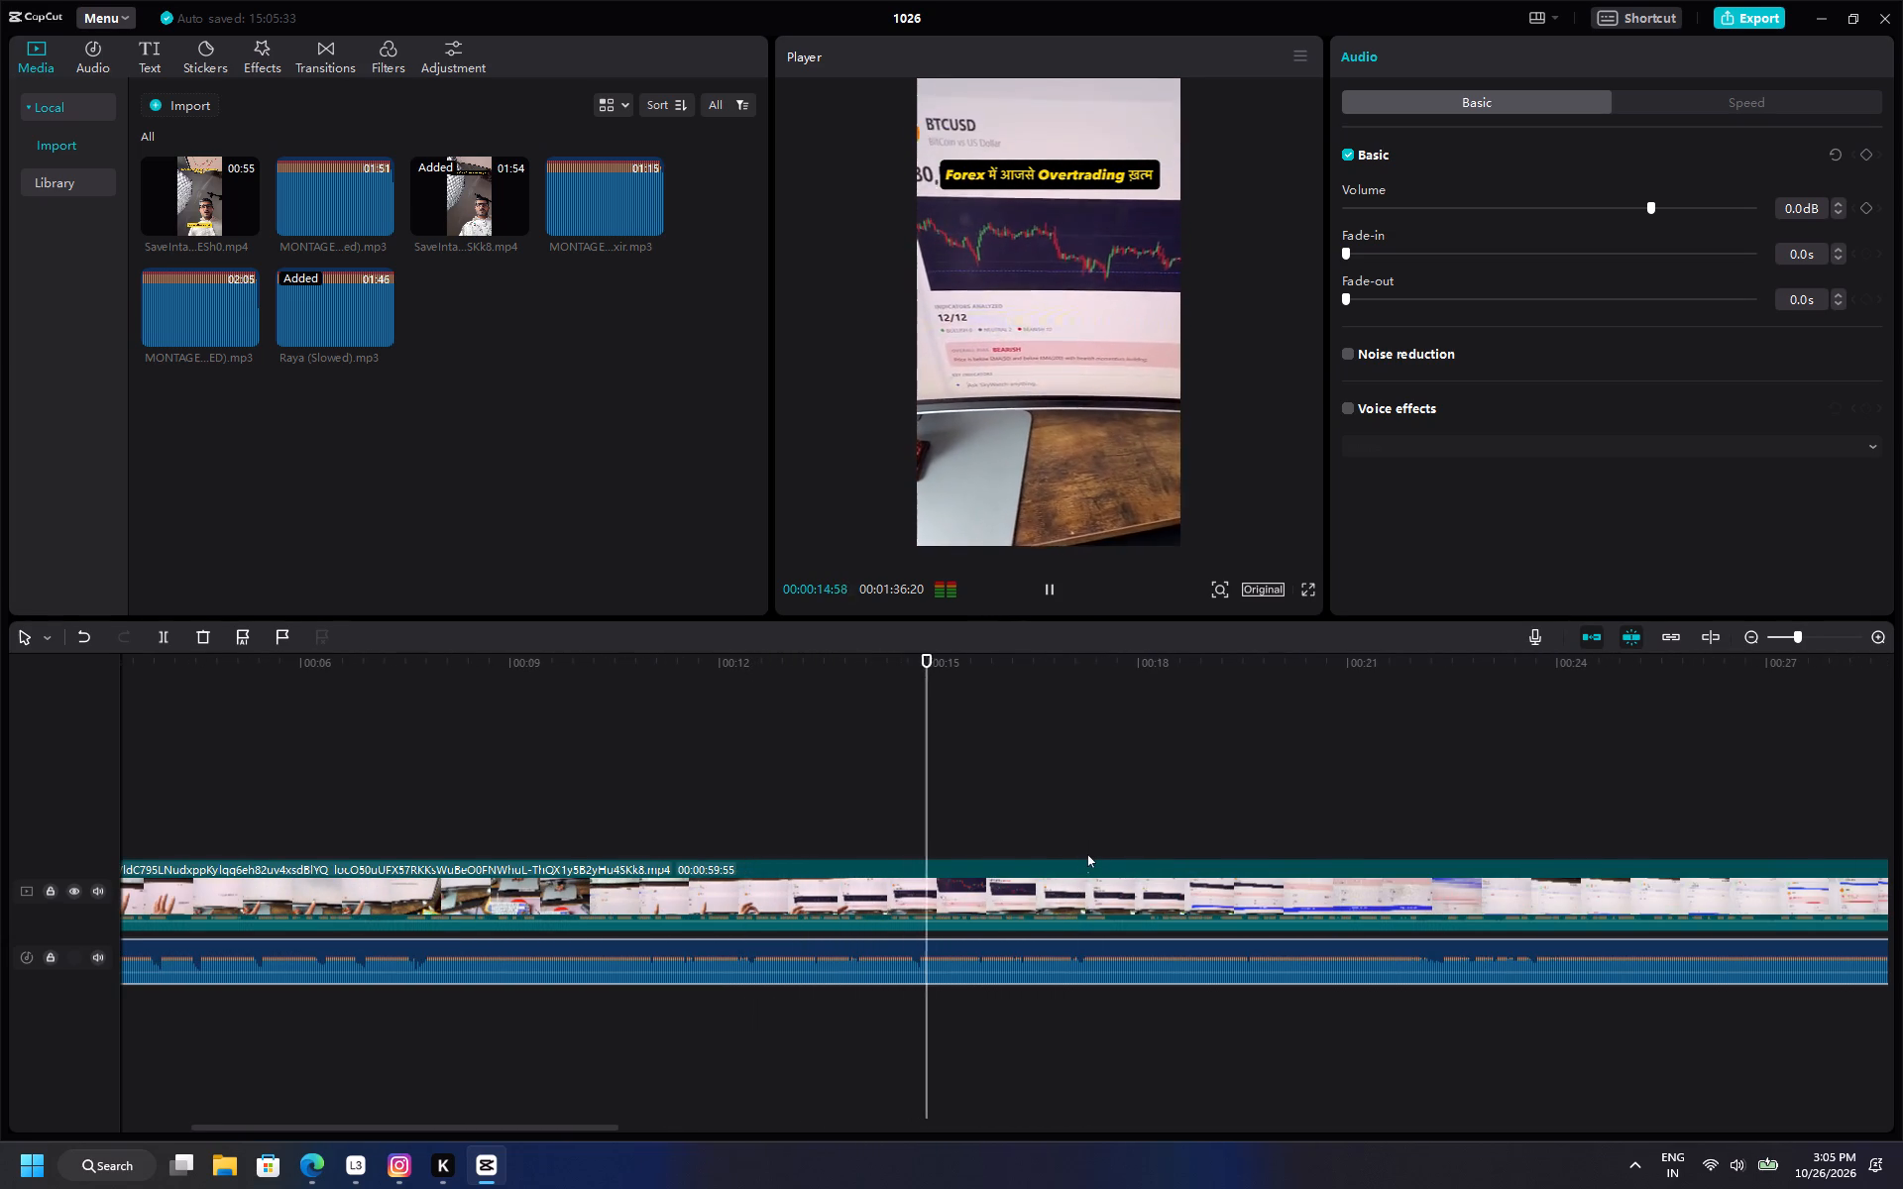
{"action": "left_click", "coordinate": [1016, 884]}
{"action": "key", "text": "space"}
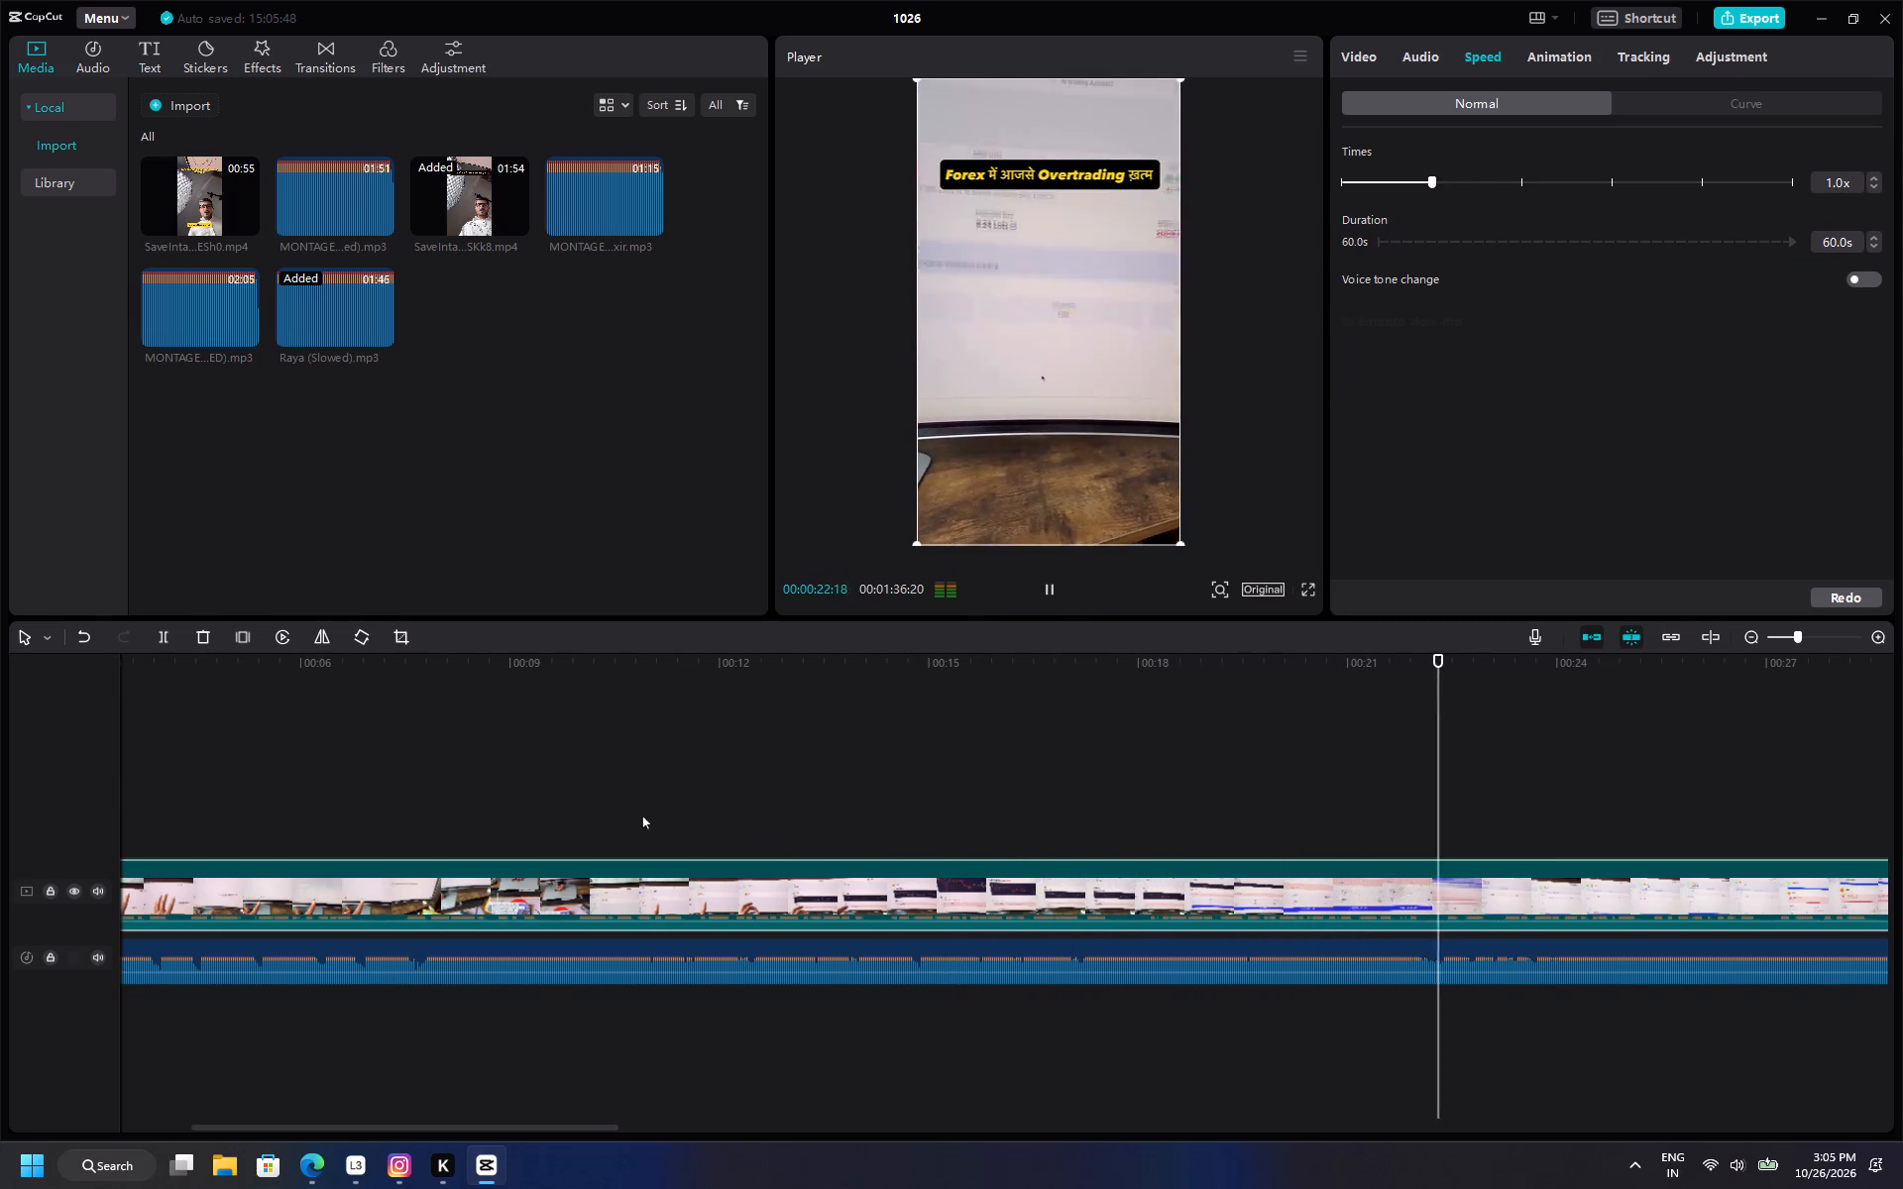
Replay the chart section from about 9 to 16 seconds with the trimmed music.
{"action": "left_click", "coordinate": [532, 795]}
{"action": "key", "text": "space"}
{"action": "left_click", "coordinate": [836, 886]}
{"action": "key", "text": "space"}
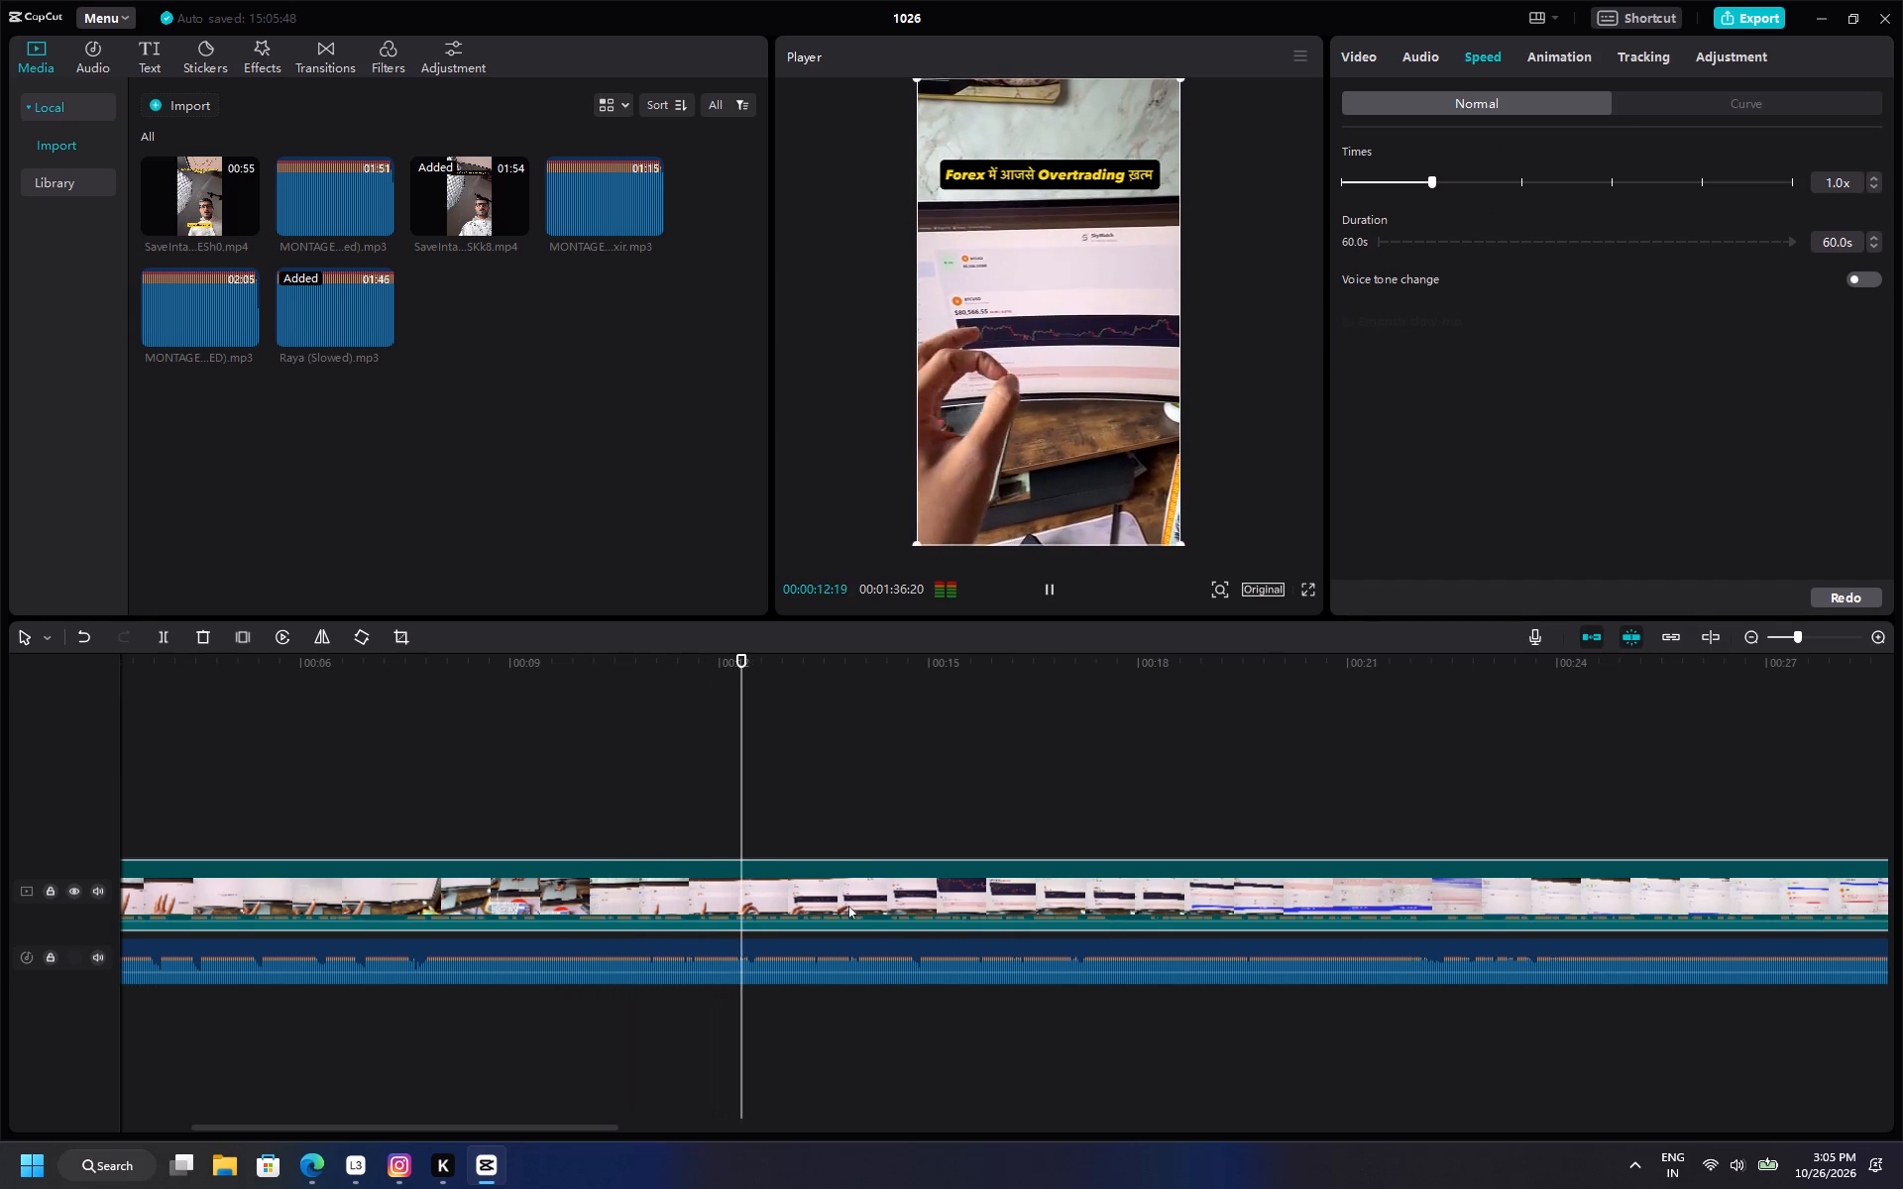
{"action": "left_click", "coordinate": [1025, 960]}
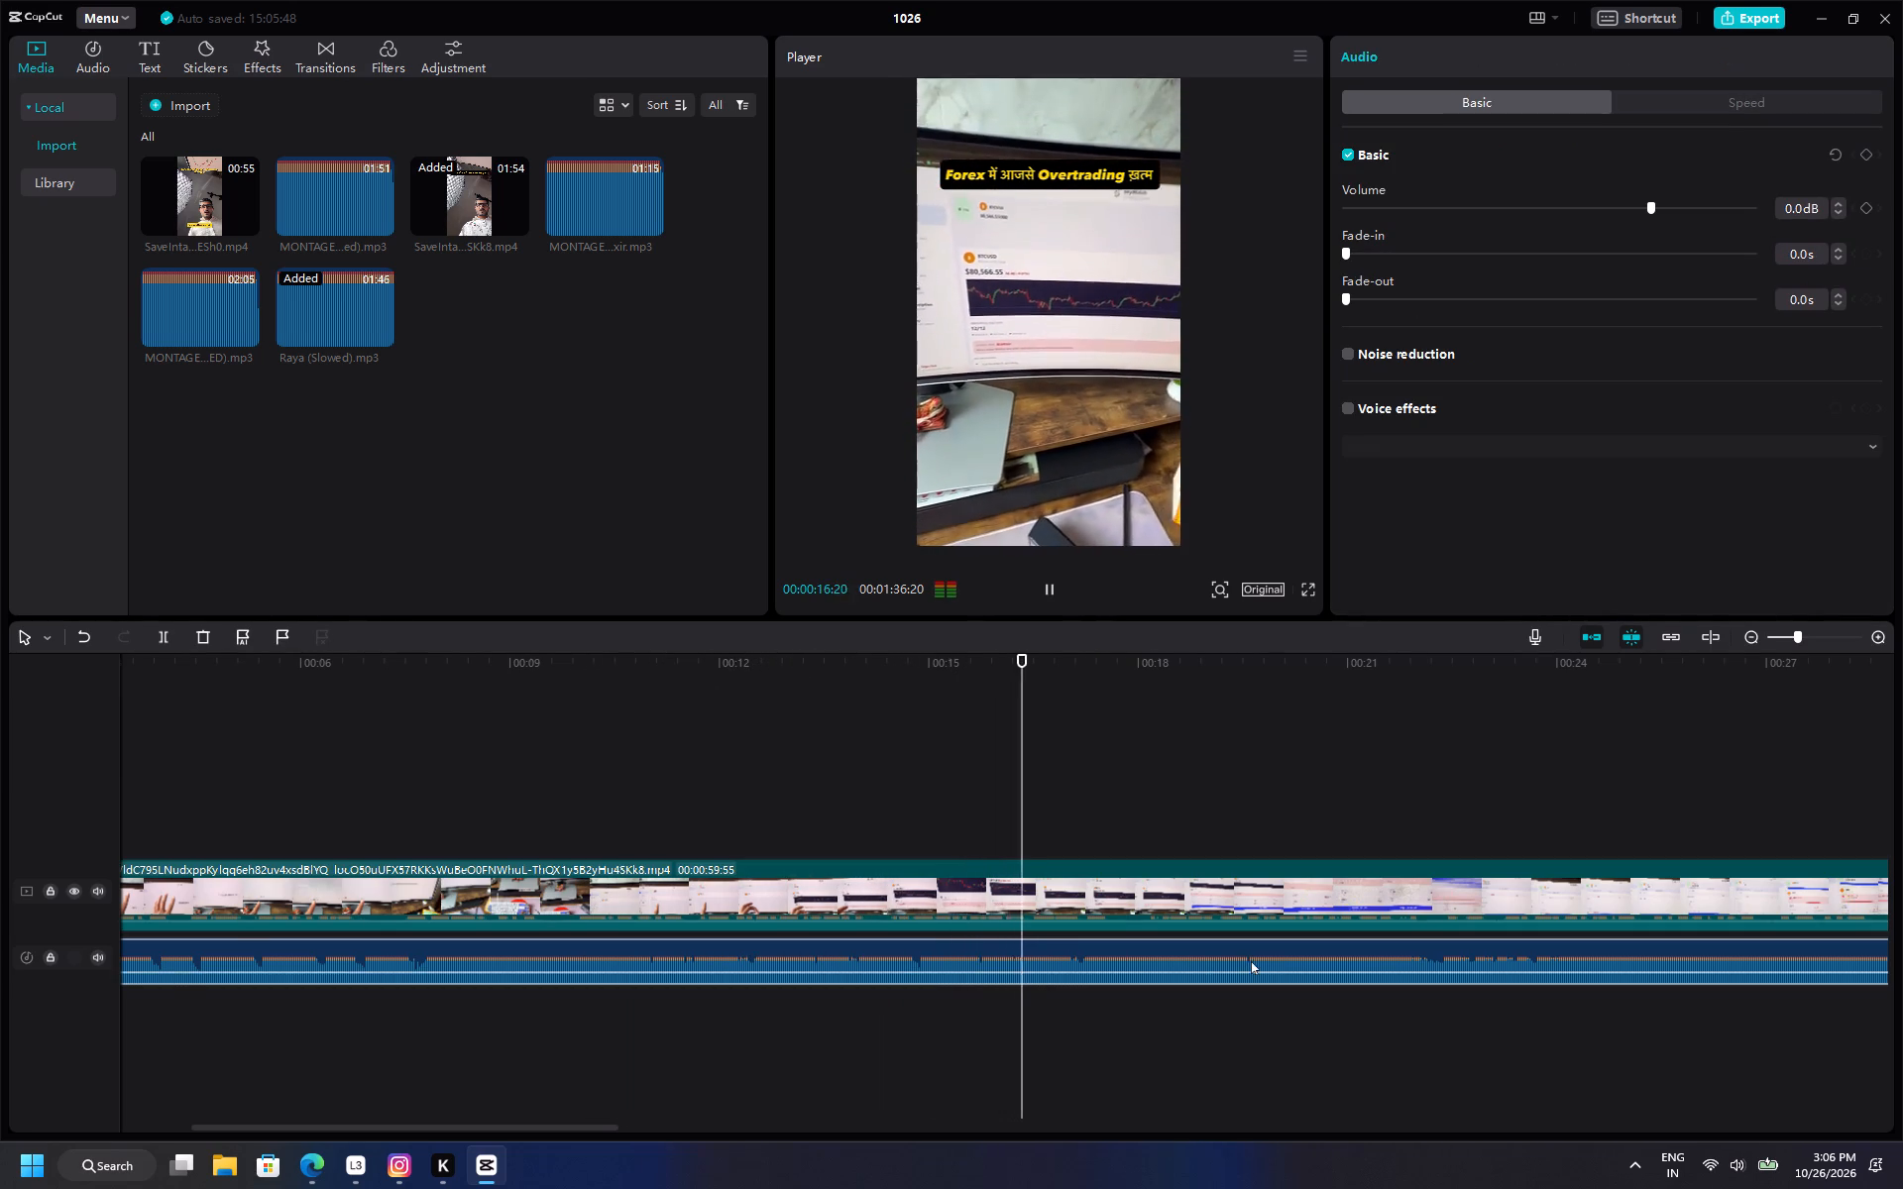
Split the Raya (Slowed) music at about 19.5 seconds, delete the first part and move the remainder to the timeline's start.
{"action": "scroll", "coordinate": [1251, 961], "scroll_direction": "down", "scroll_amount": 15}
{"action": "scroll", "coordinate": [1041, 953], "scroll_direction": "down", "scroll_amount": 2, "text": "ctrl"}
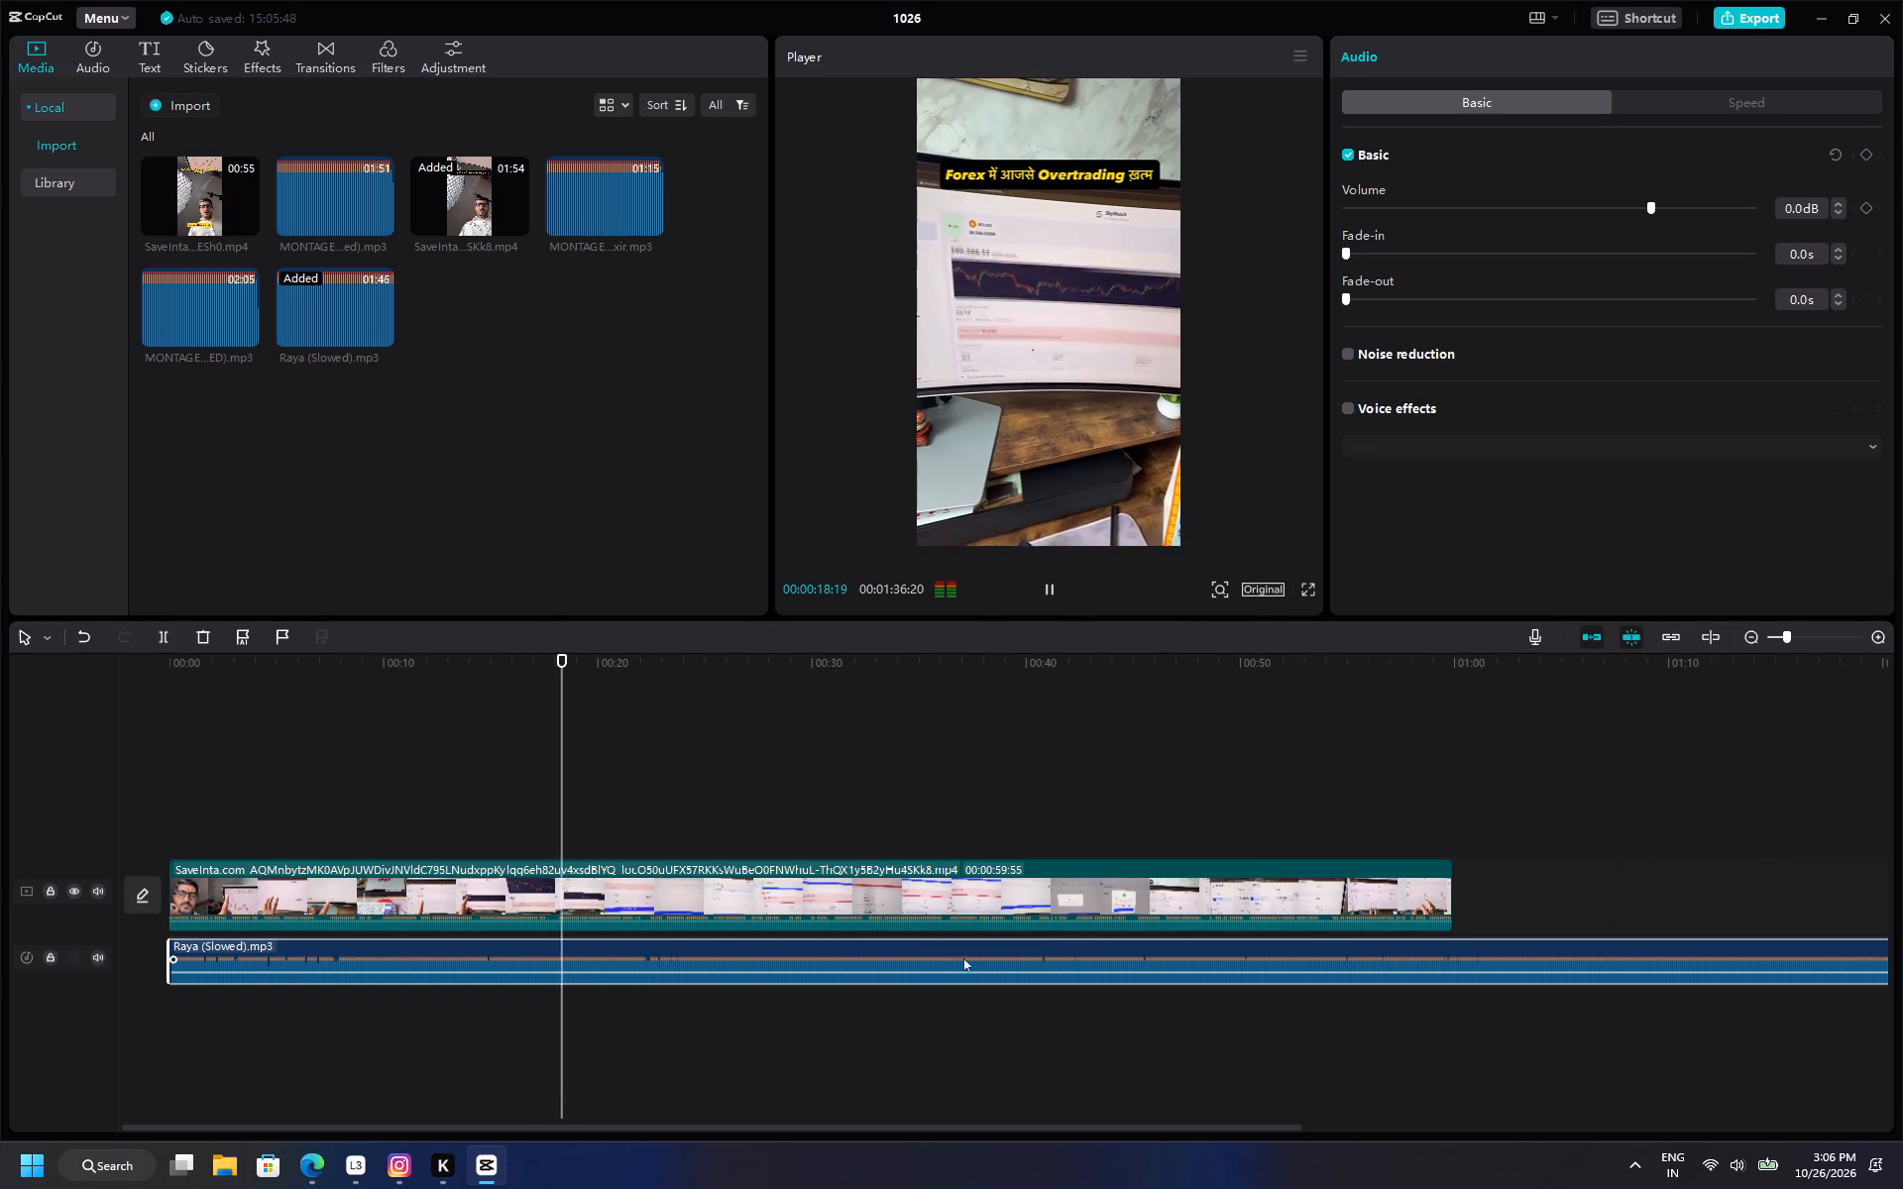
{"action": "scroll", "coordinate": [765, 952], "scroll_direction": "up", "scroll_amount": 5, "text": "ctrl"}
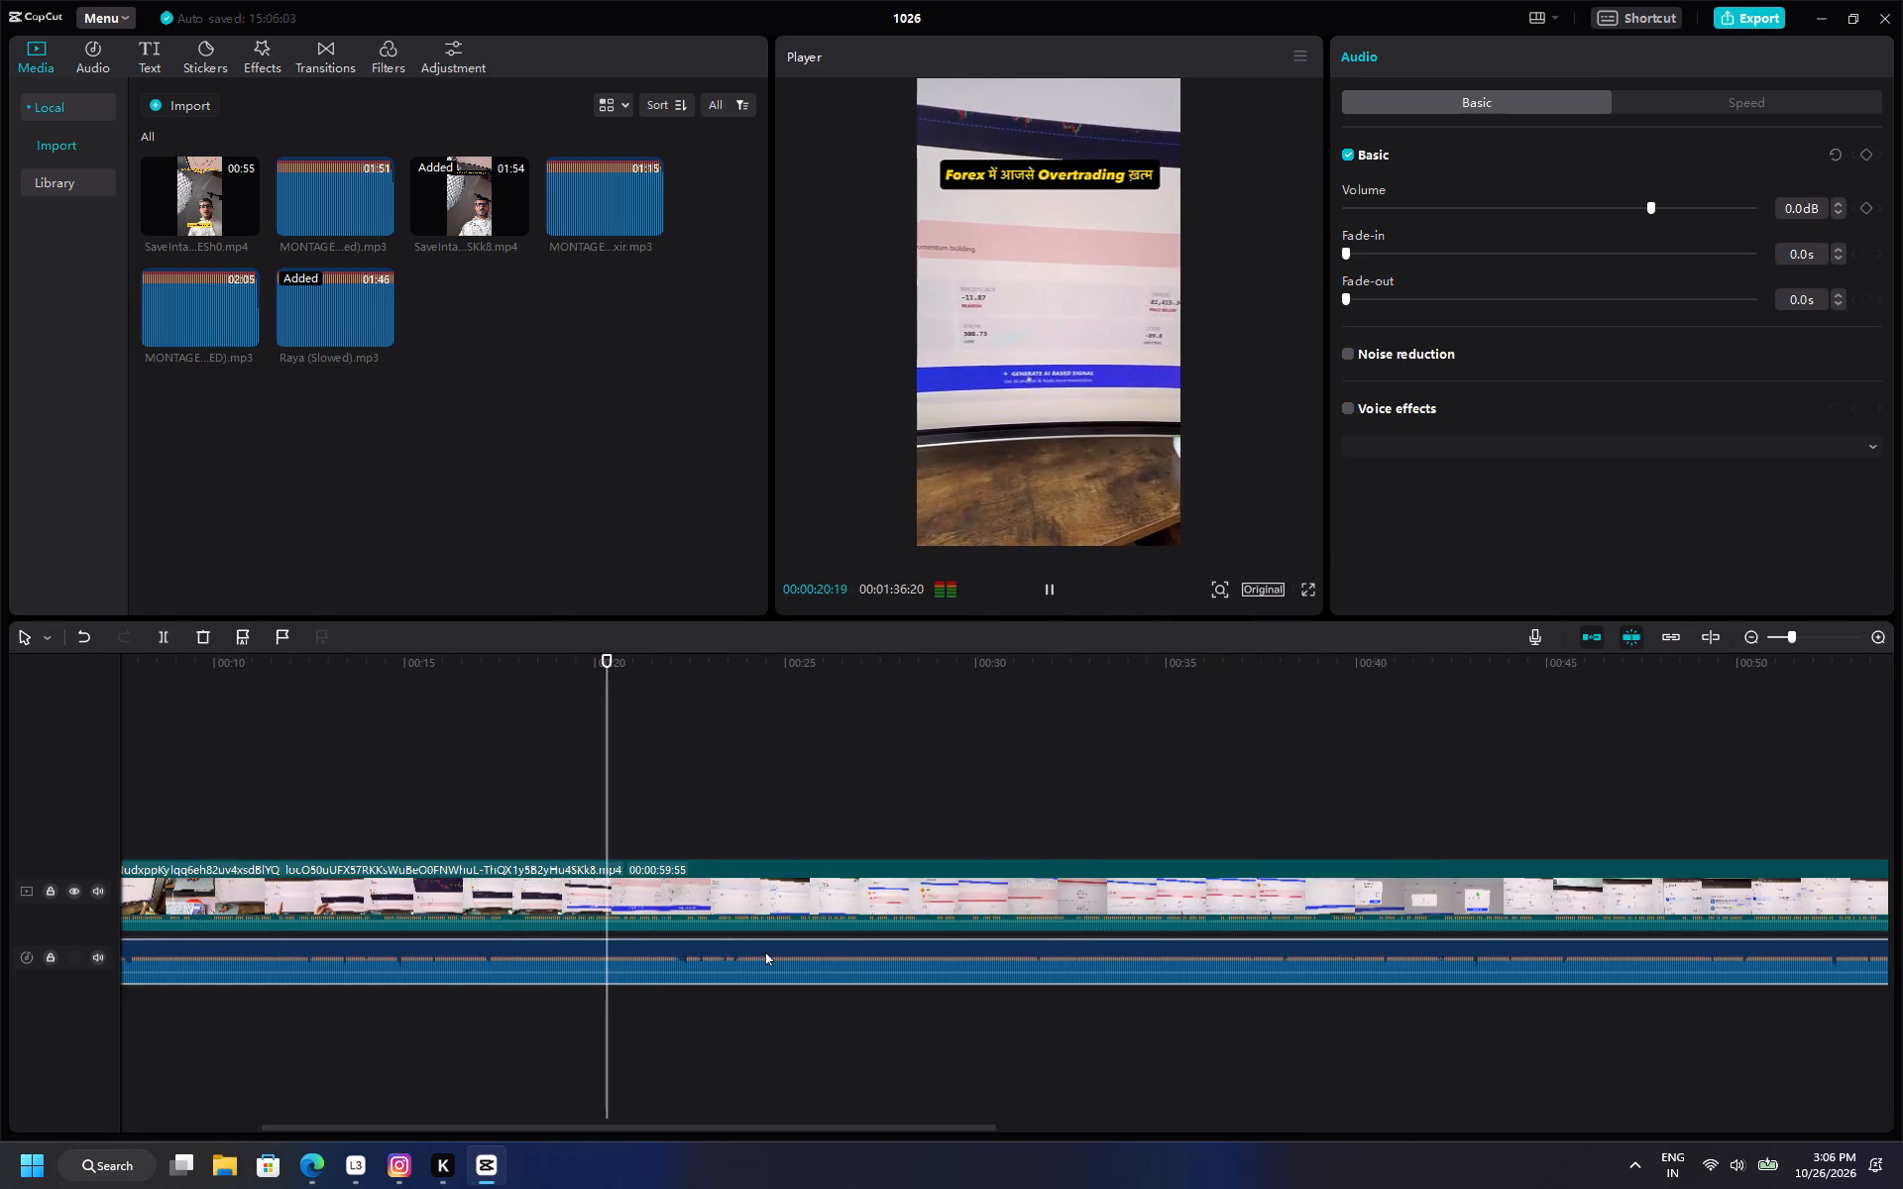
{"action": "scroll", "coordinate": [764, 952], "scroll_direction": "up", "scroll_amount": 5, "text": "ctrl"}
{"action": "scroll", "coordinate": [651, 931], "scroll_direction": "up", "scroll_amount": 1, "text": "ctrl"}
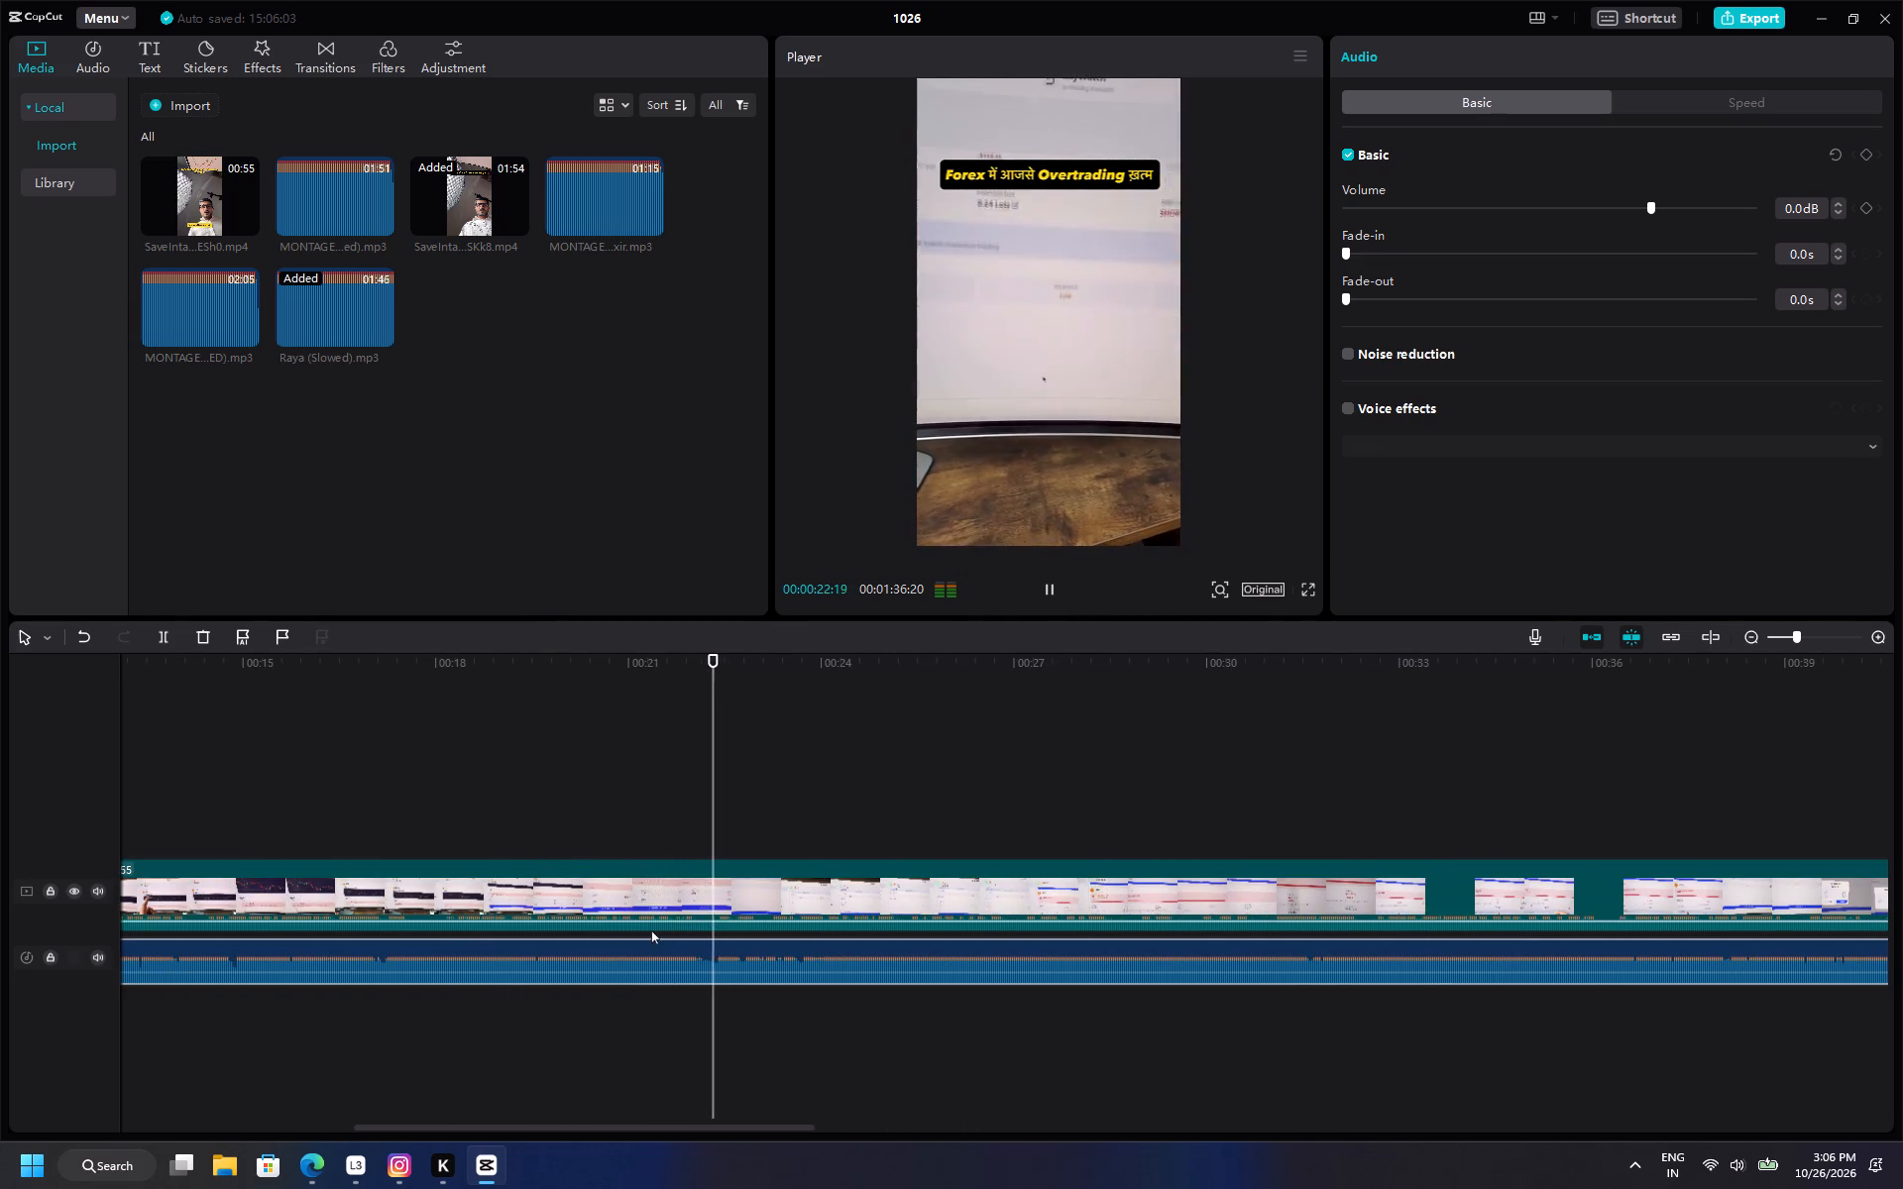
{"action": "left_click", "coordinate": [535, 815]}
{"action": "left_click", "coordinate": [573, 964]}
{"action": "left_click", "coordinate": [165, 630]}
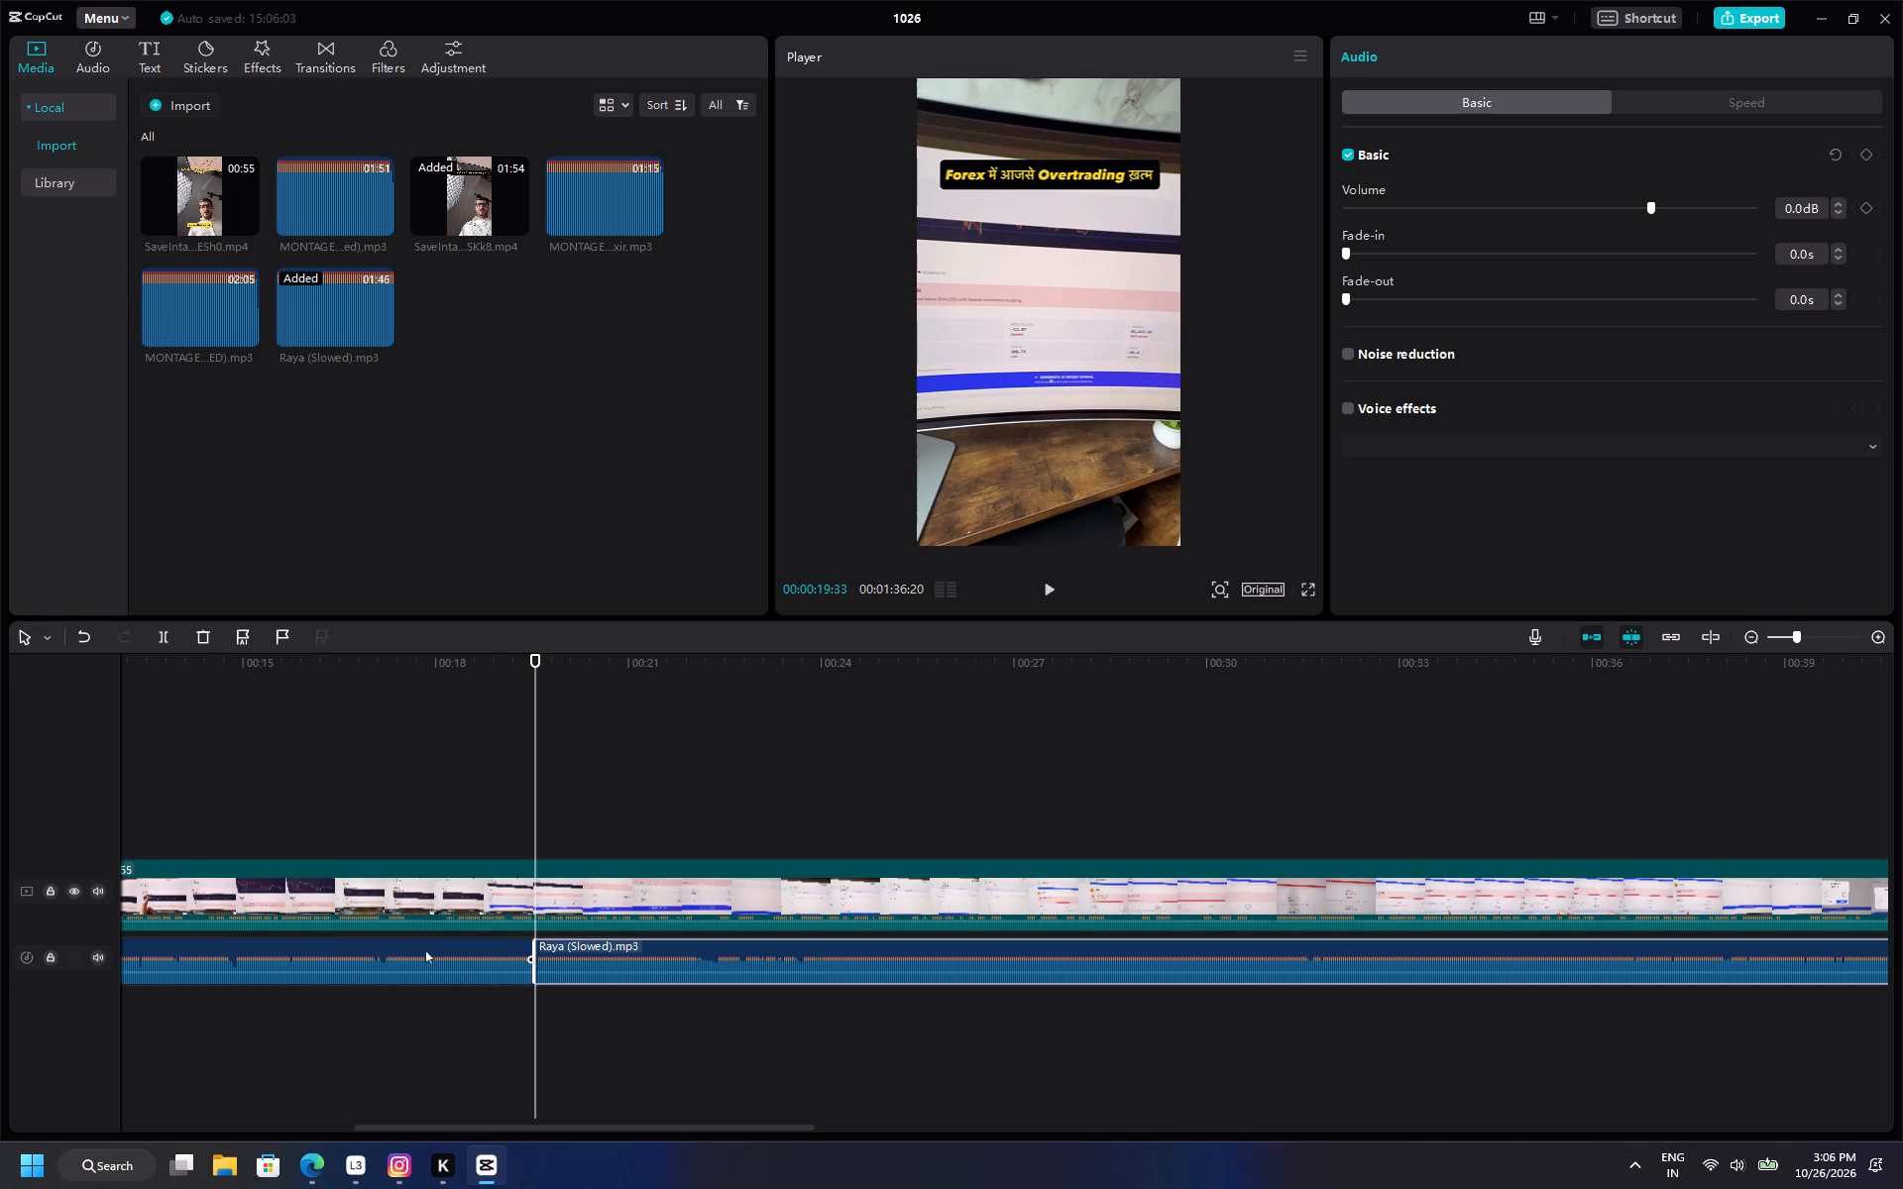
{"action": "left_click", "coordinate": [425, 950]}
{"action": "key", "text": "Delete"}
{"action": "left_click_drag", "start_coordinate": [760, 940], "coordinate": [0, 946]}
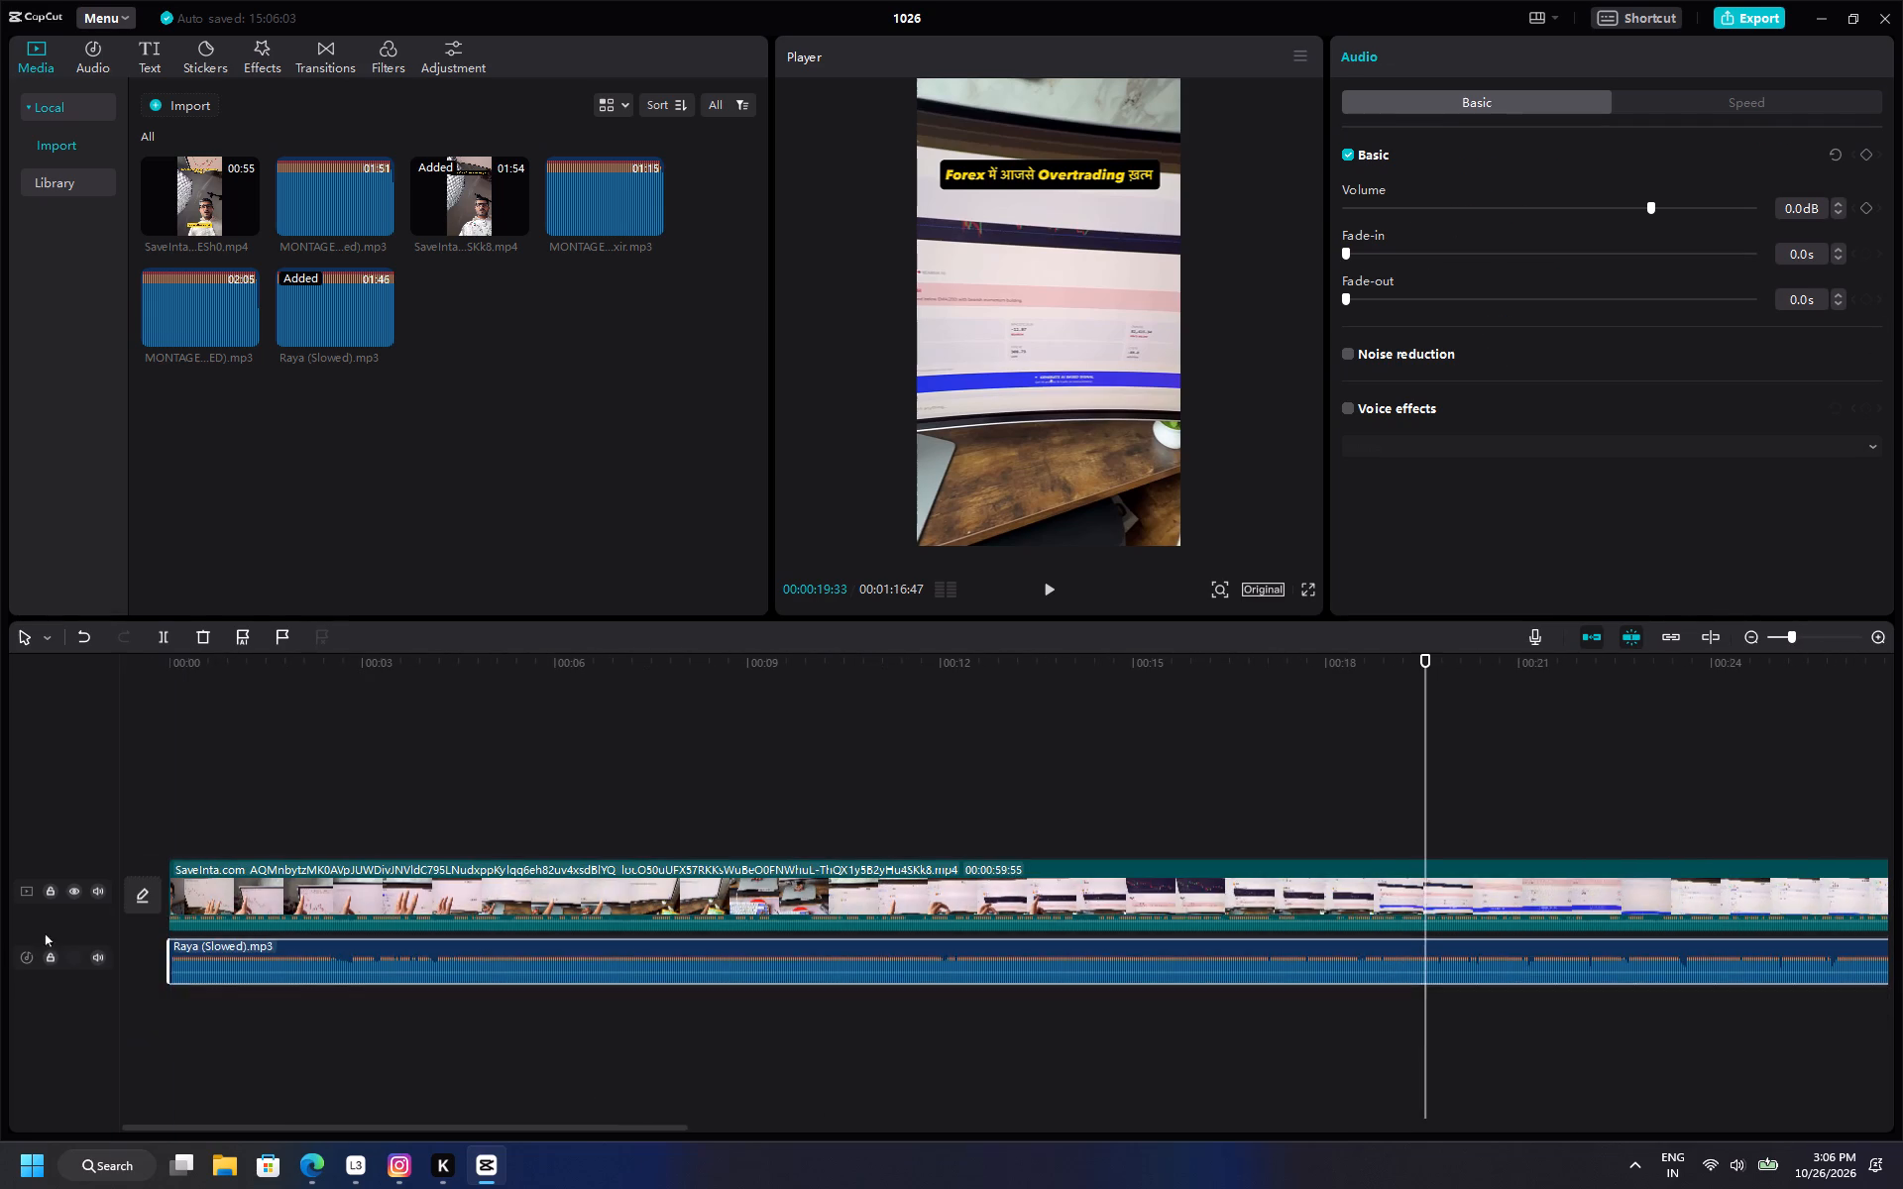
Play the footage from about 17 seconds with the trimmed music, and replay the reel from the start.
{"action": "left_click", "coordinate": [948, 819]}
{"action": "left_click_drag", "start_coordinate": [948, 819], "coordinate": [1289, 811]}
{"action": "key", "text": "space"}
{"action": "scroll", "coordinate": [1520, 827], "scroll_direction": "down", "scroll_amount": 7, "text": "ctrl"}
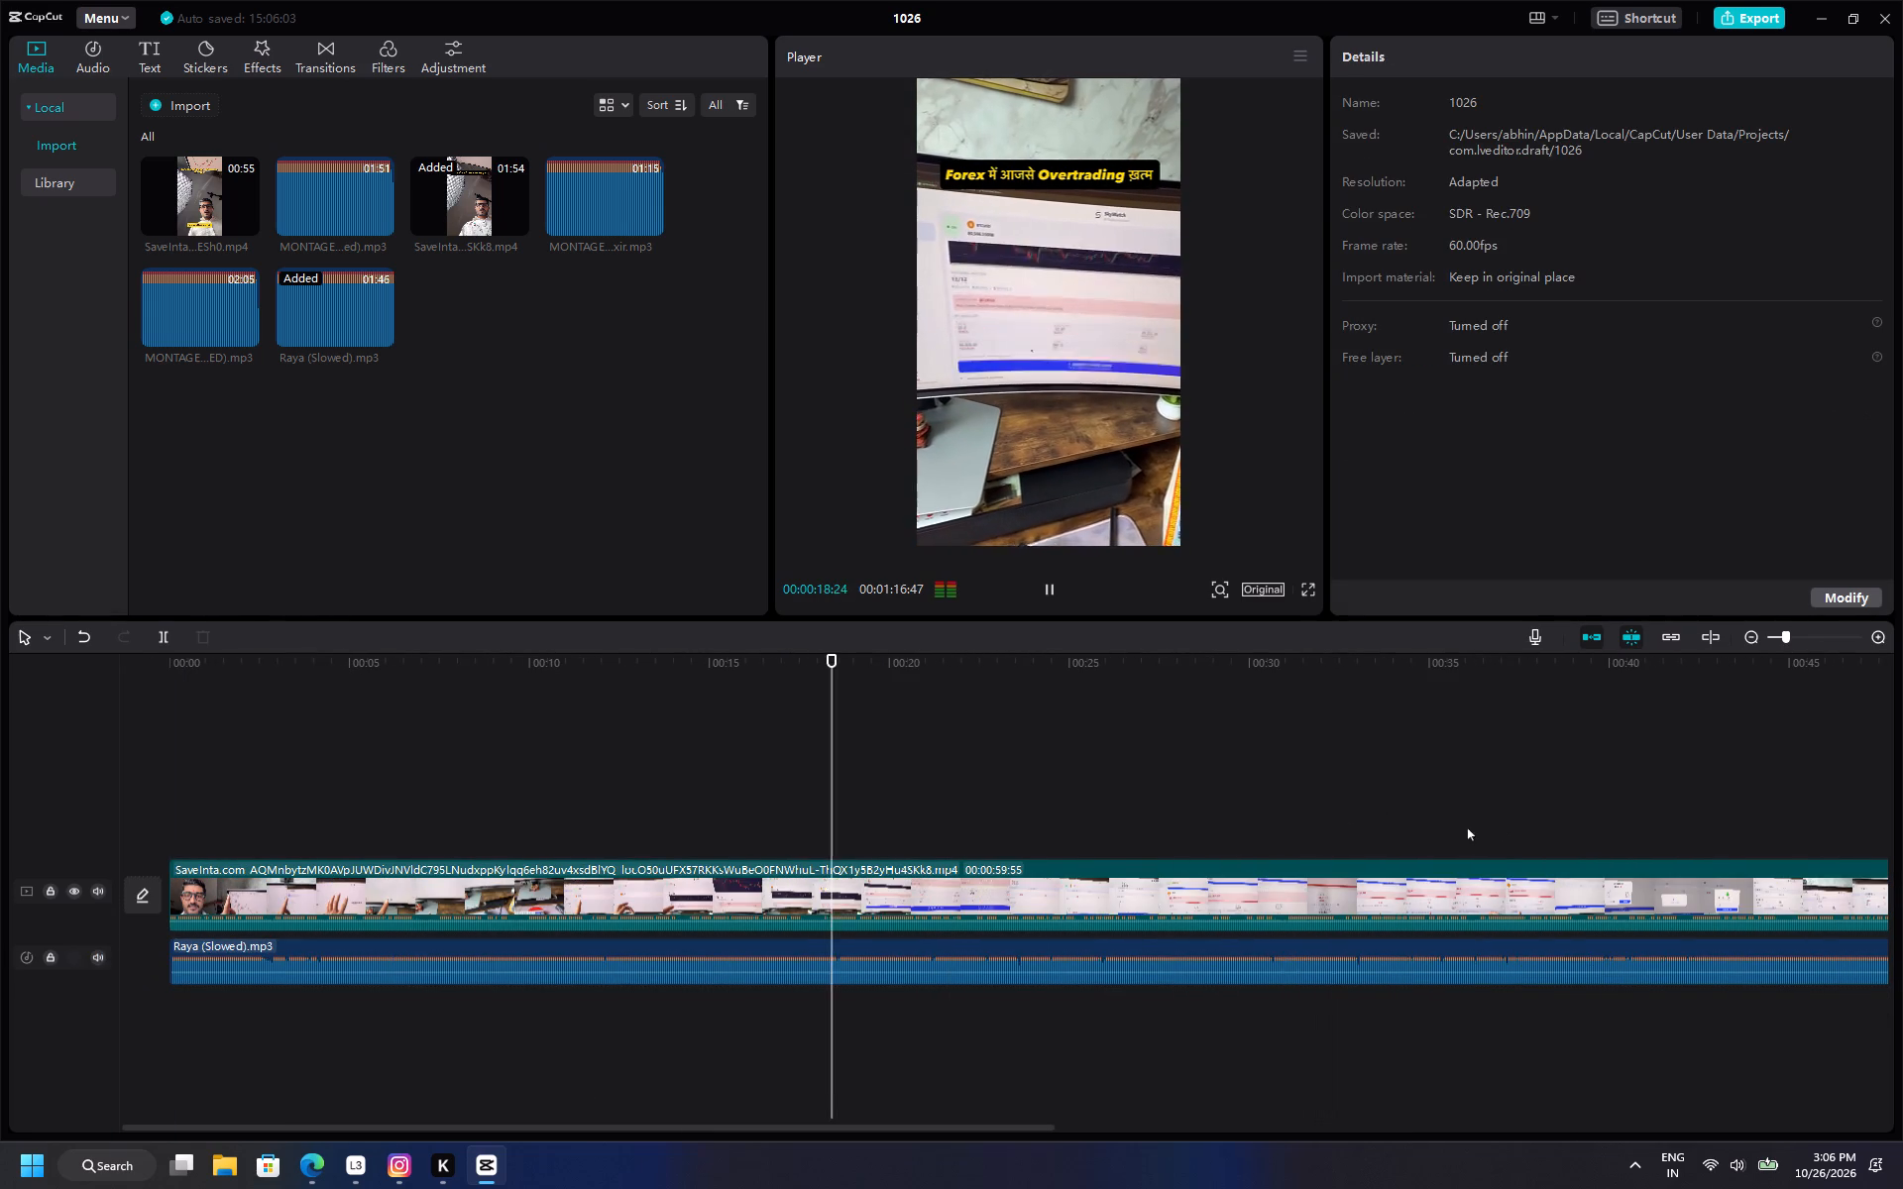
{"action": "scroll", "coordinate": [1375, 812], "scroll_direction": "up", "scroll_amount": 6, "text": "ctrl"}
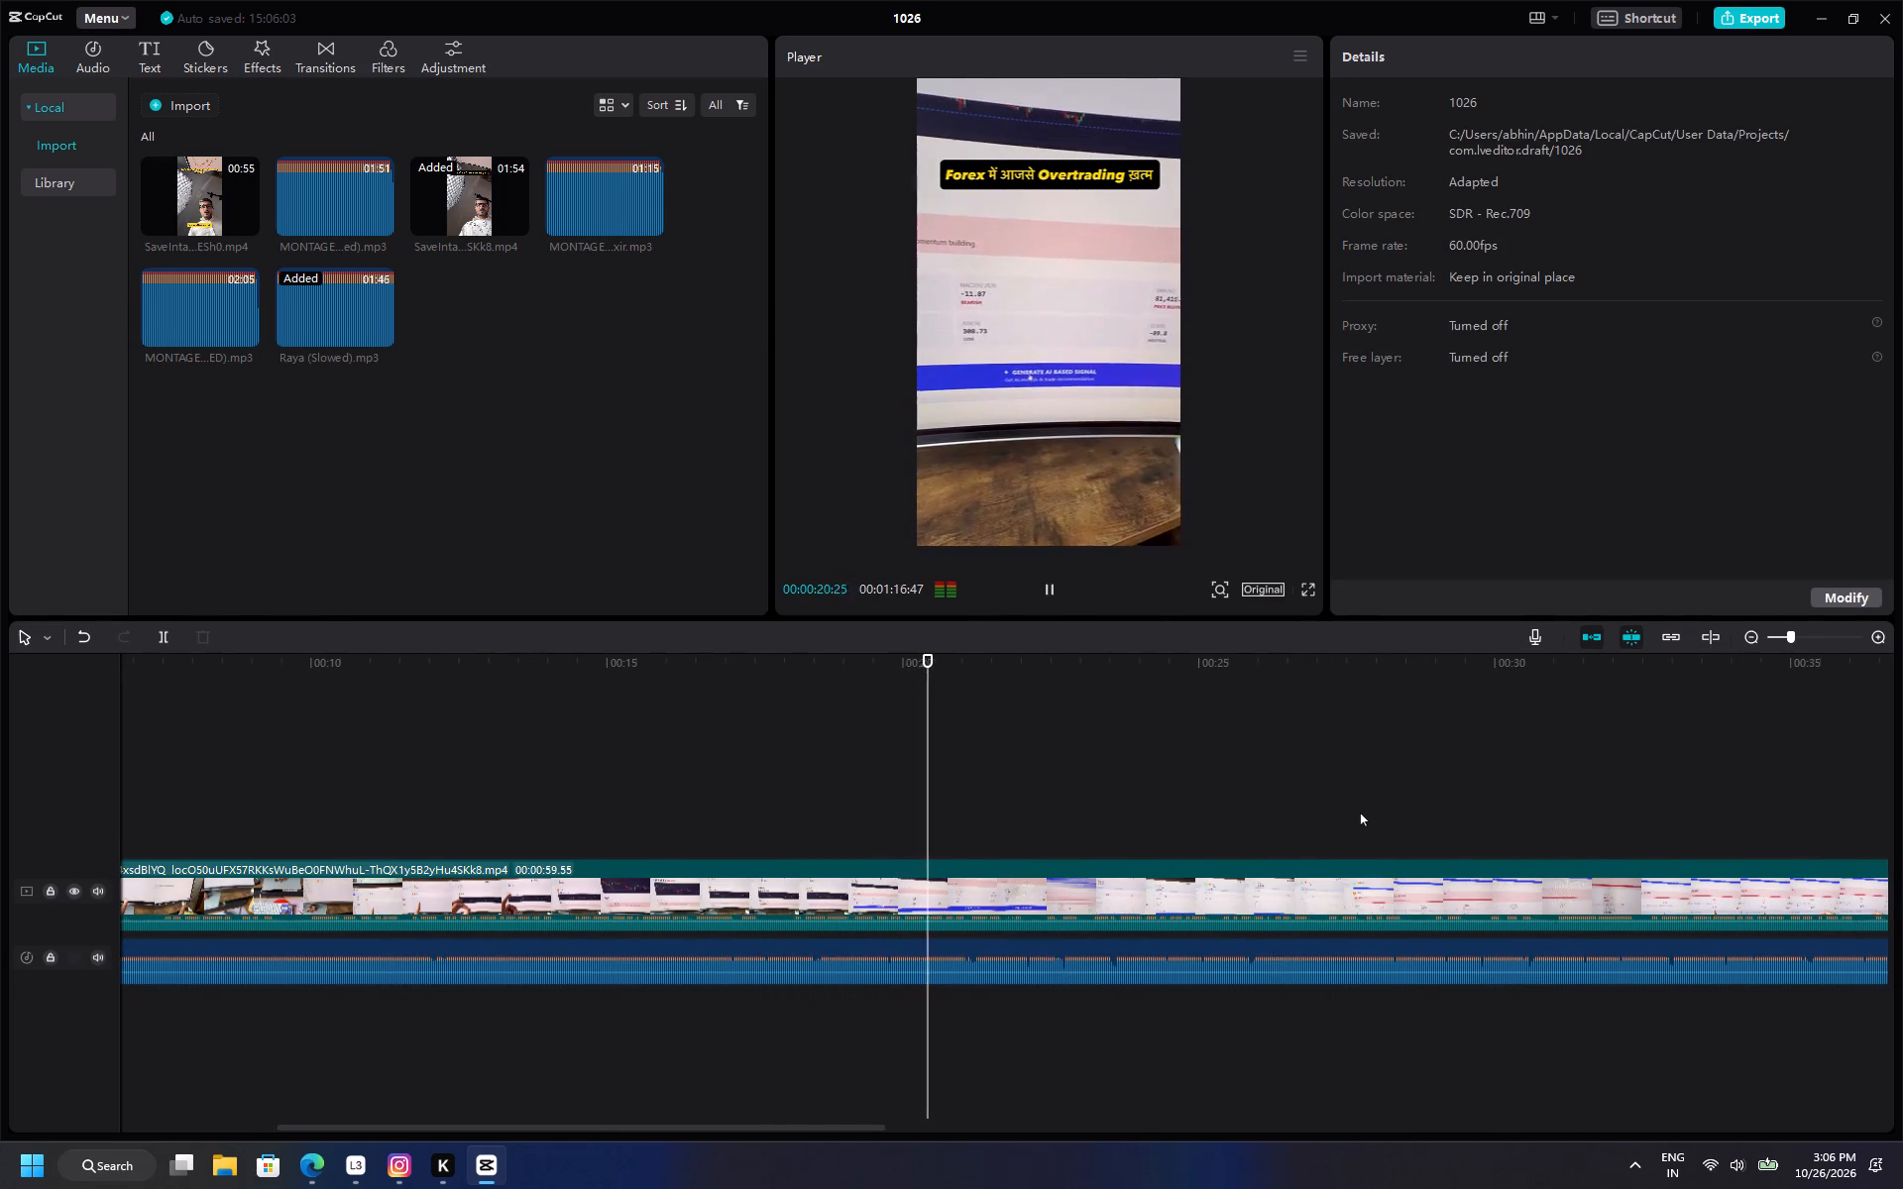
{"action": "scroll", "coordinate": [1355, 815], "scroll_direction": "down", "scroll_amount": 7, "text": "ctrl"}
{"action": "scroll", "coordinate": [1344, 816], "scroll_direction": "up", "scroll_amount": 6, "text": "ctrl"}
{"action": "left_click", "coordinate": [399, 793]}
{"action": "left_click_drag", "start_coordinate": [399, 793], "coordinate": [168, 833]}
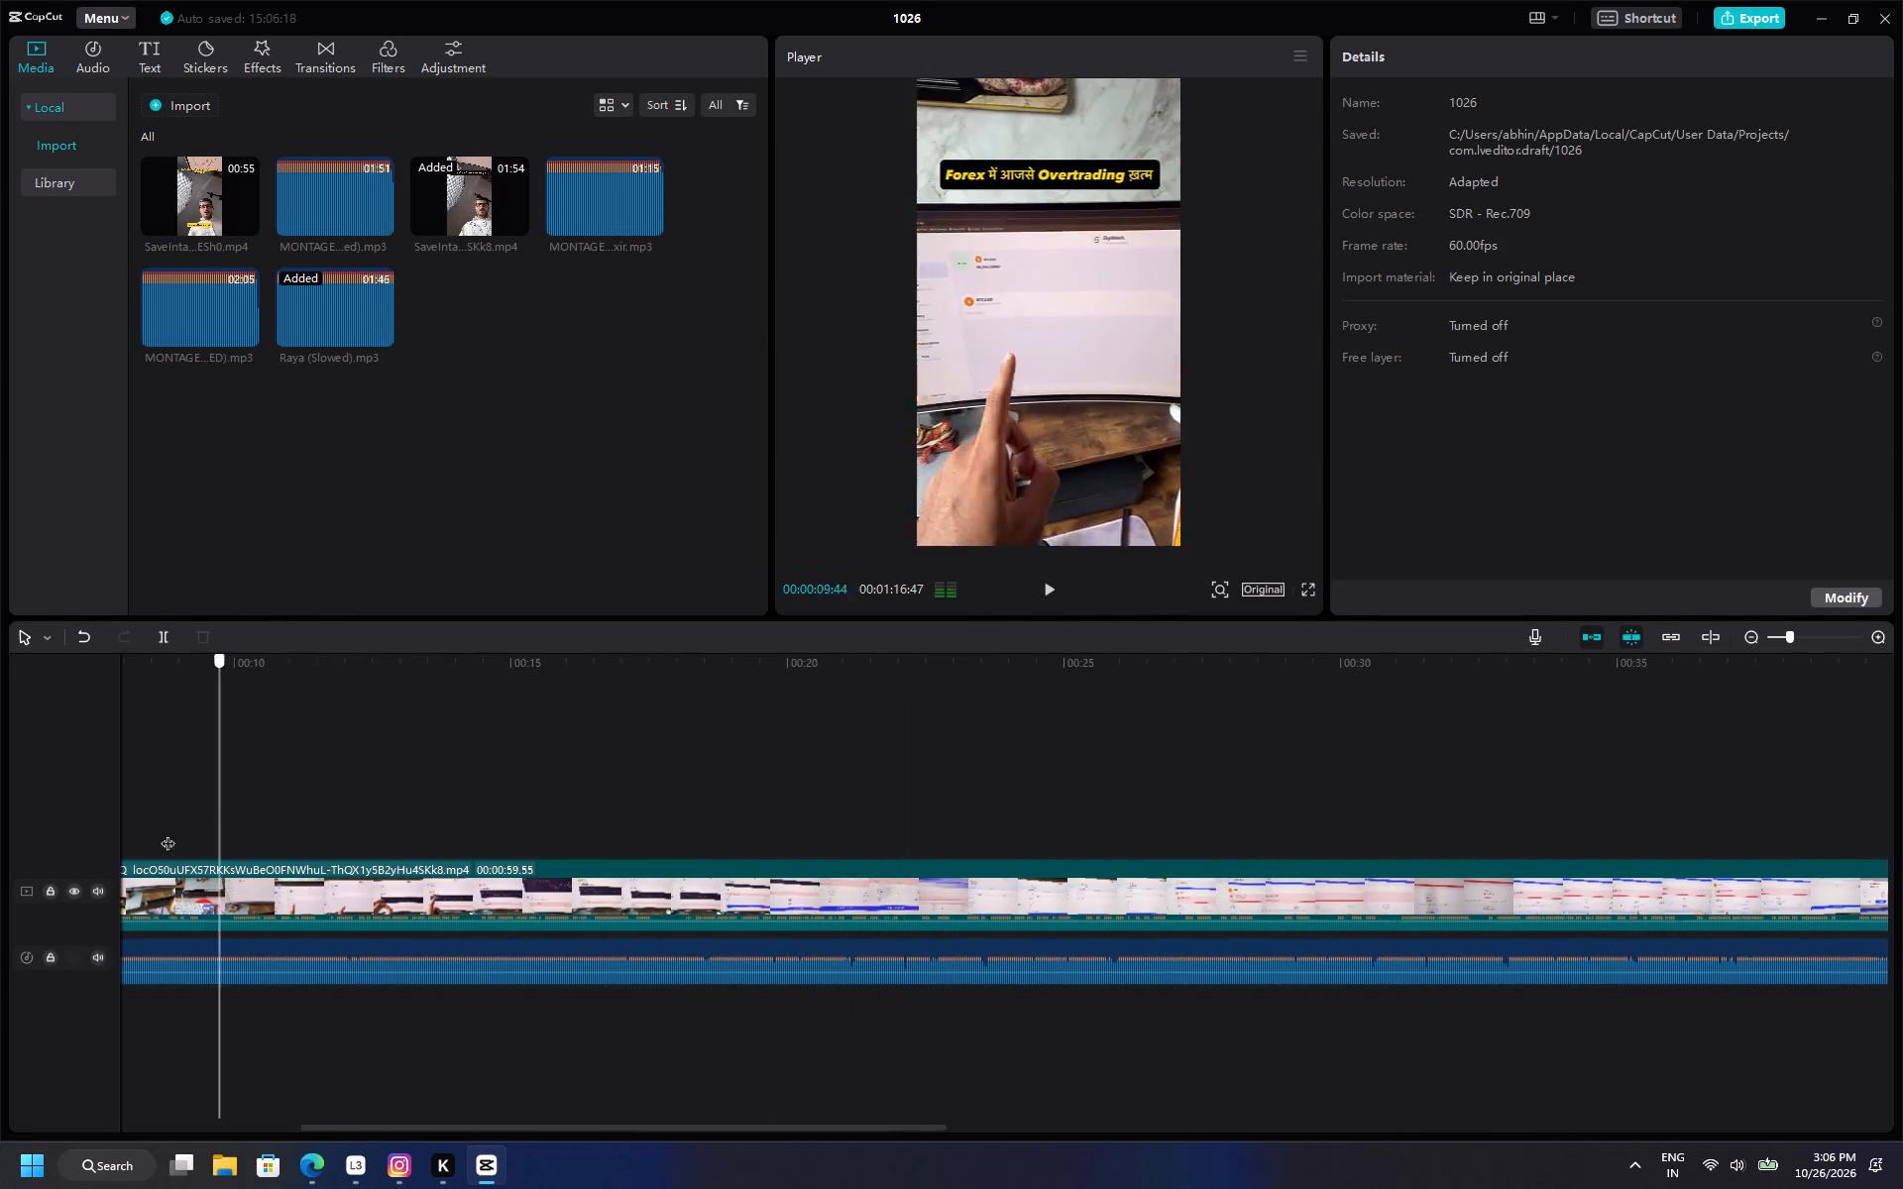
{"action": "left_click_drag", "start_coordinate": [168, 833], "coordinate": [37, 858]}
{"action": "key", "text": "space"}
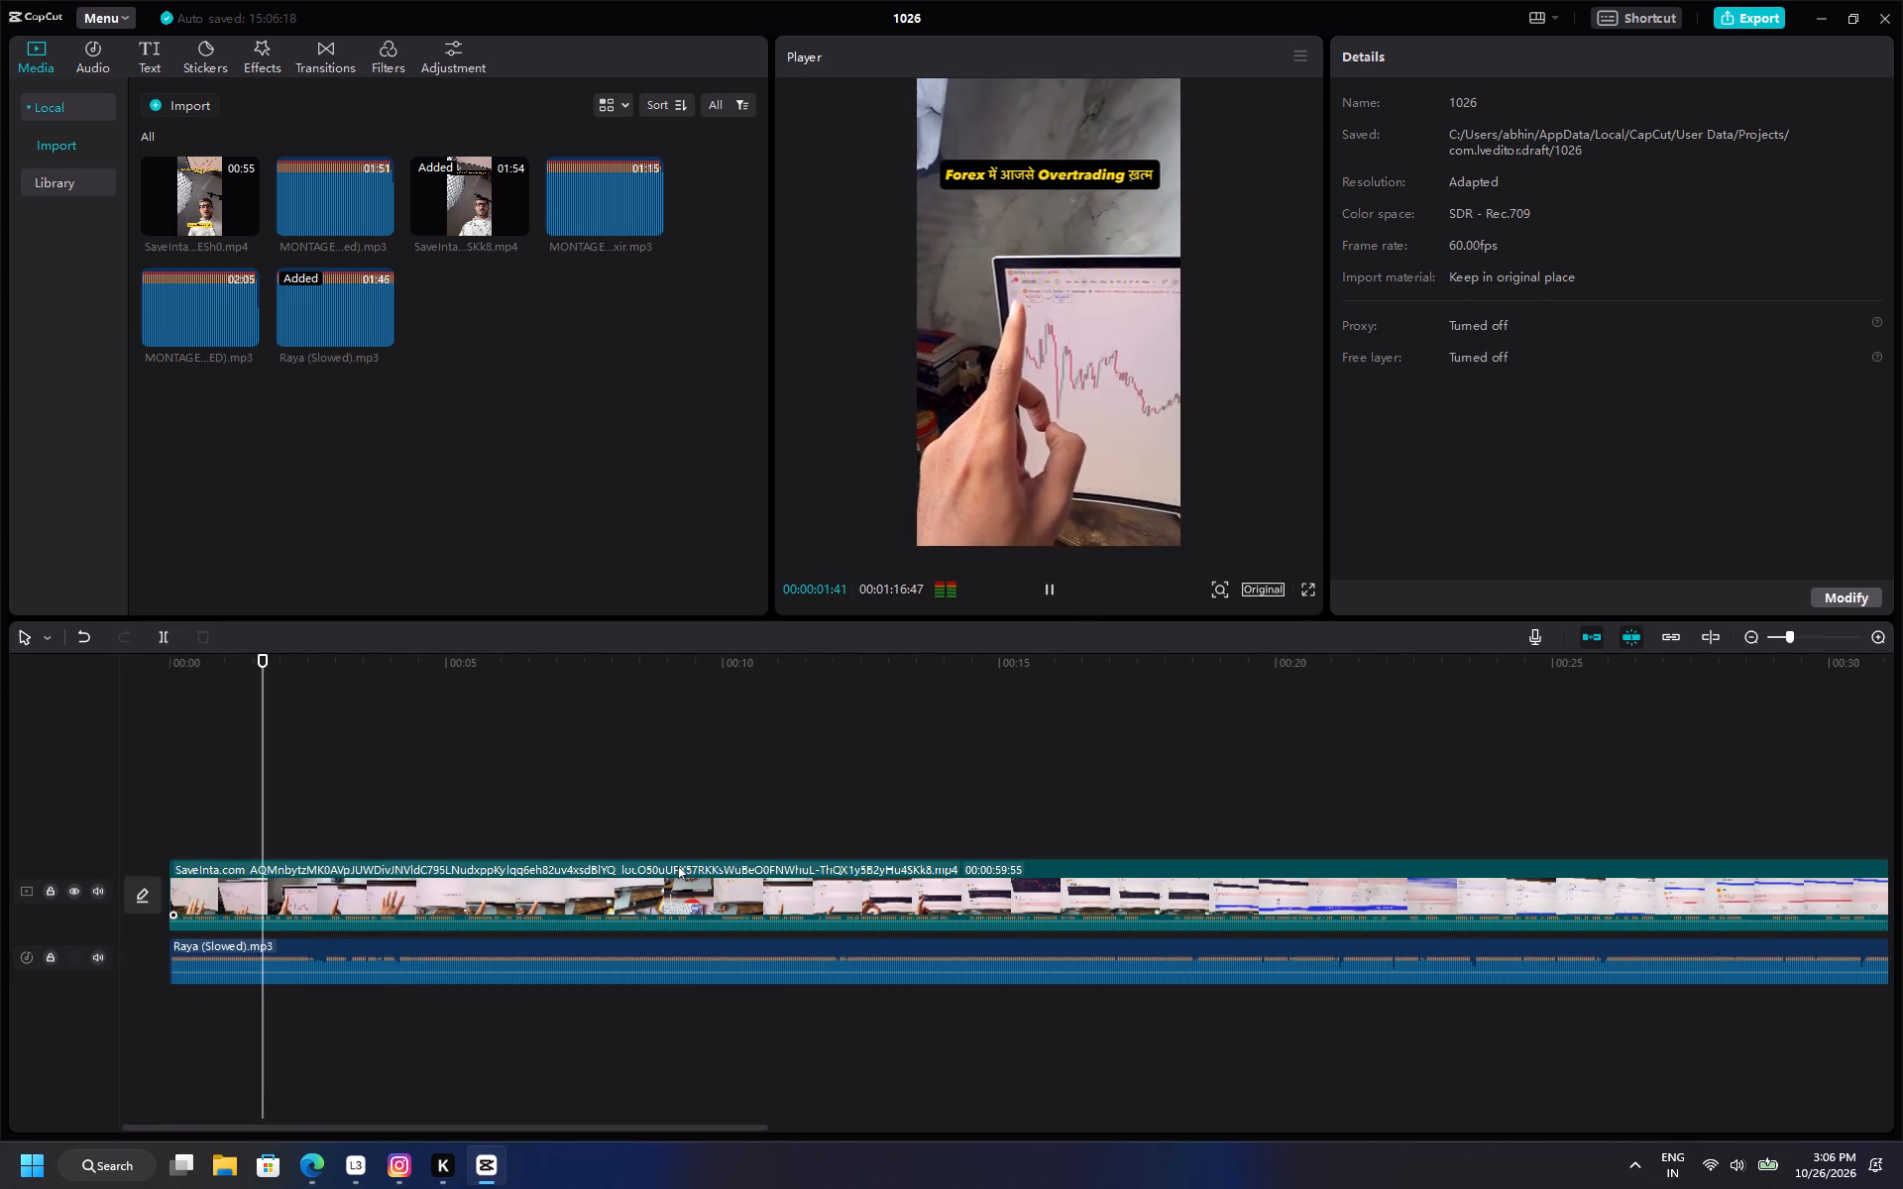
Replay the footage between about 17 and 19 seconds to find where the music's beat falls.
{"action": "left_click", "coordinate": [1113, 839]}
{"action": "key", "text": "space"}
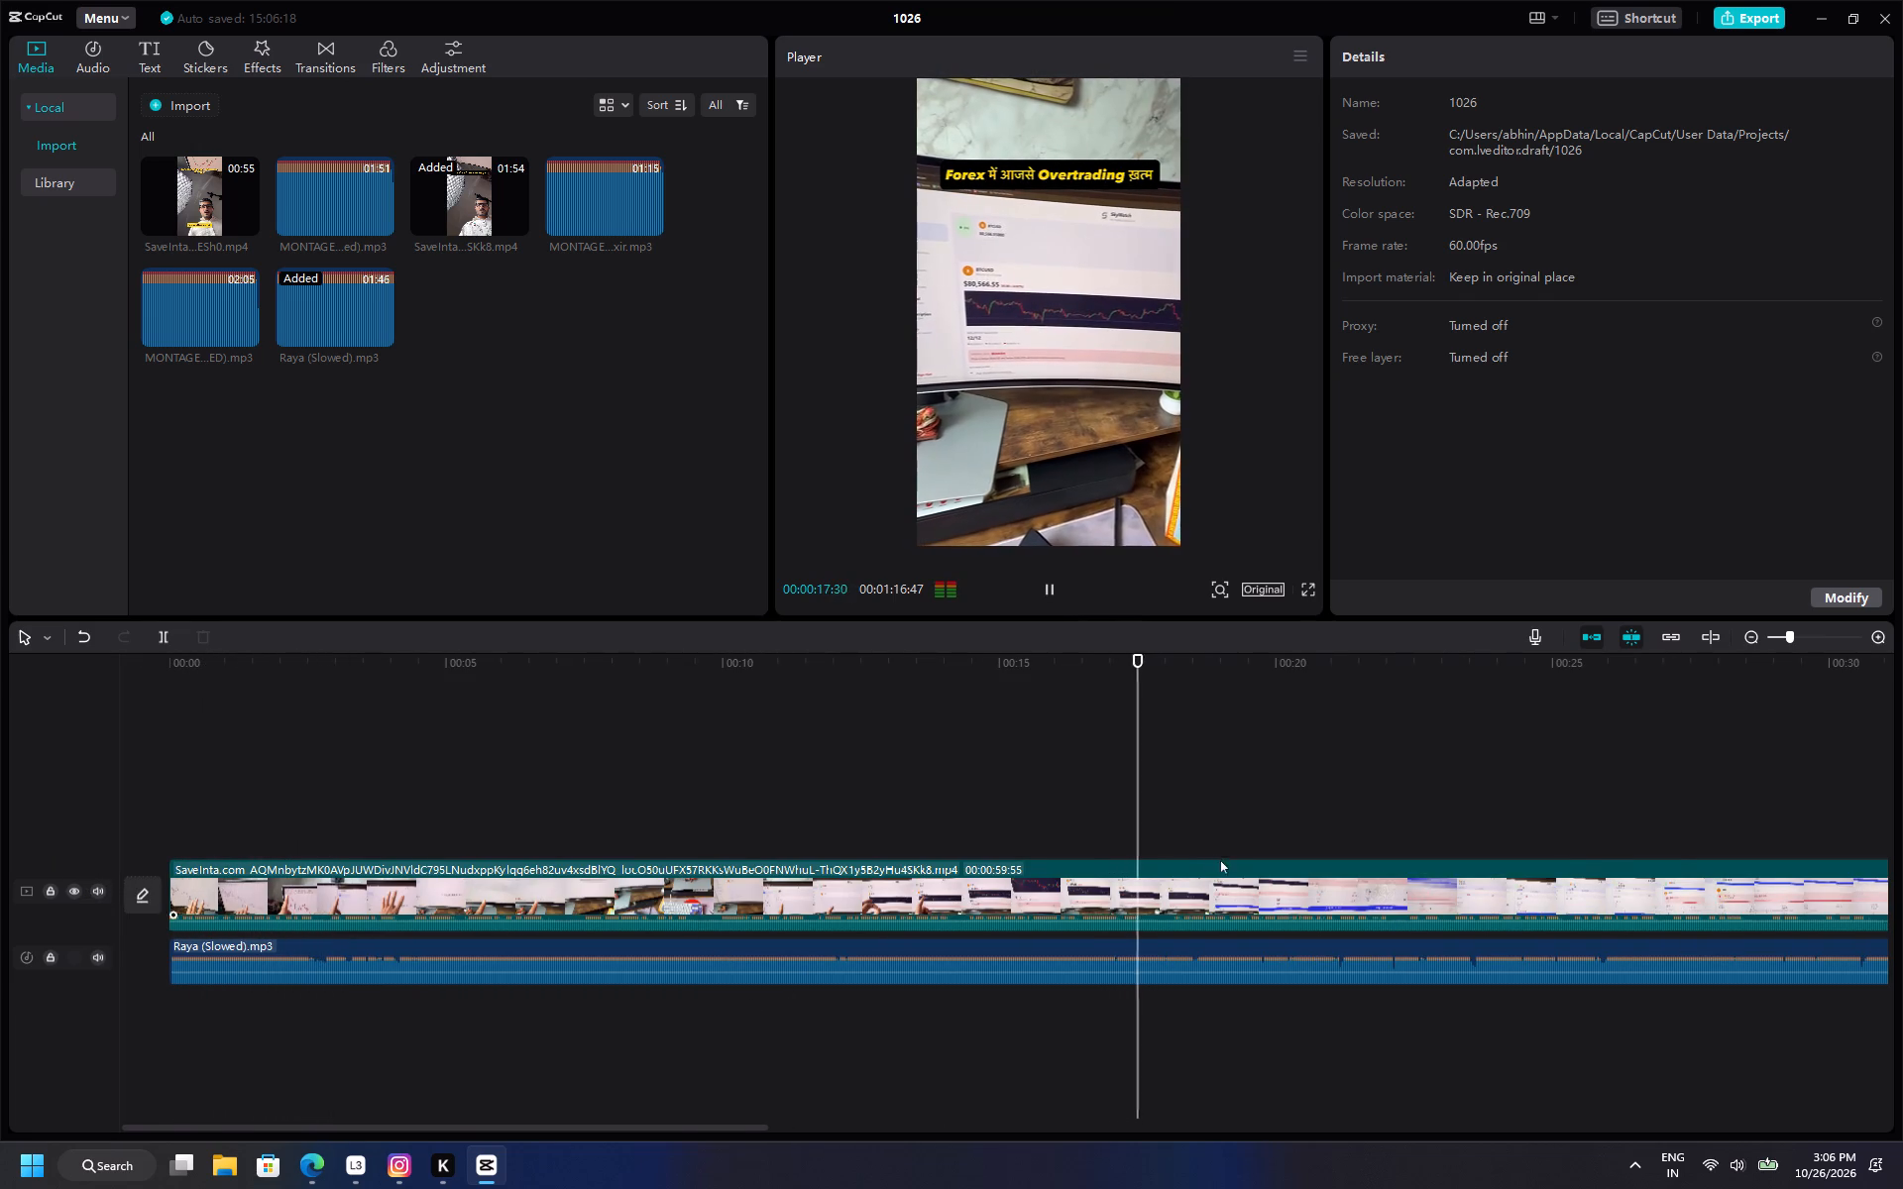
{"action": "scroll", "coordinate": [1220, 860], "scroll_direction": "up", "scroll_amount": 11}
{"action": "left_click", "coordinate": [1288, 955]}
{"action": "key", "text": "space"}
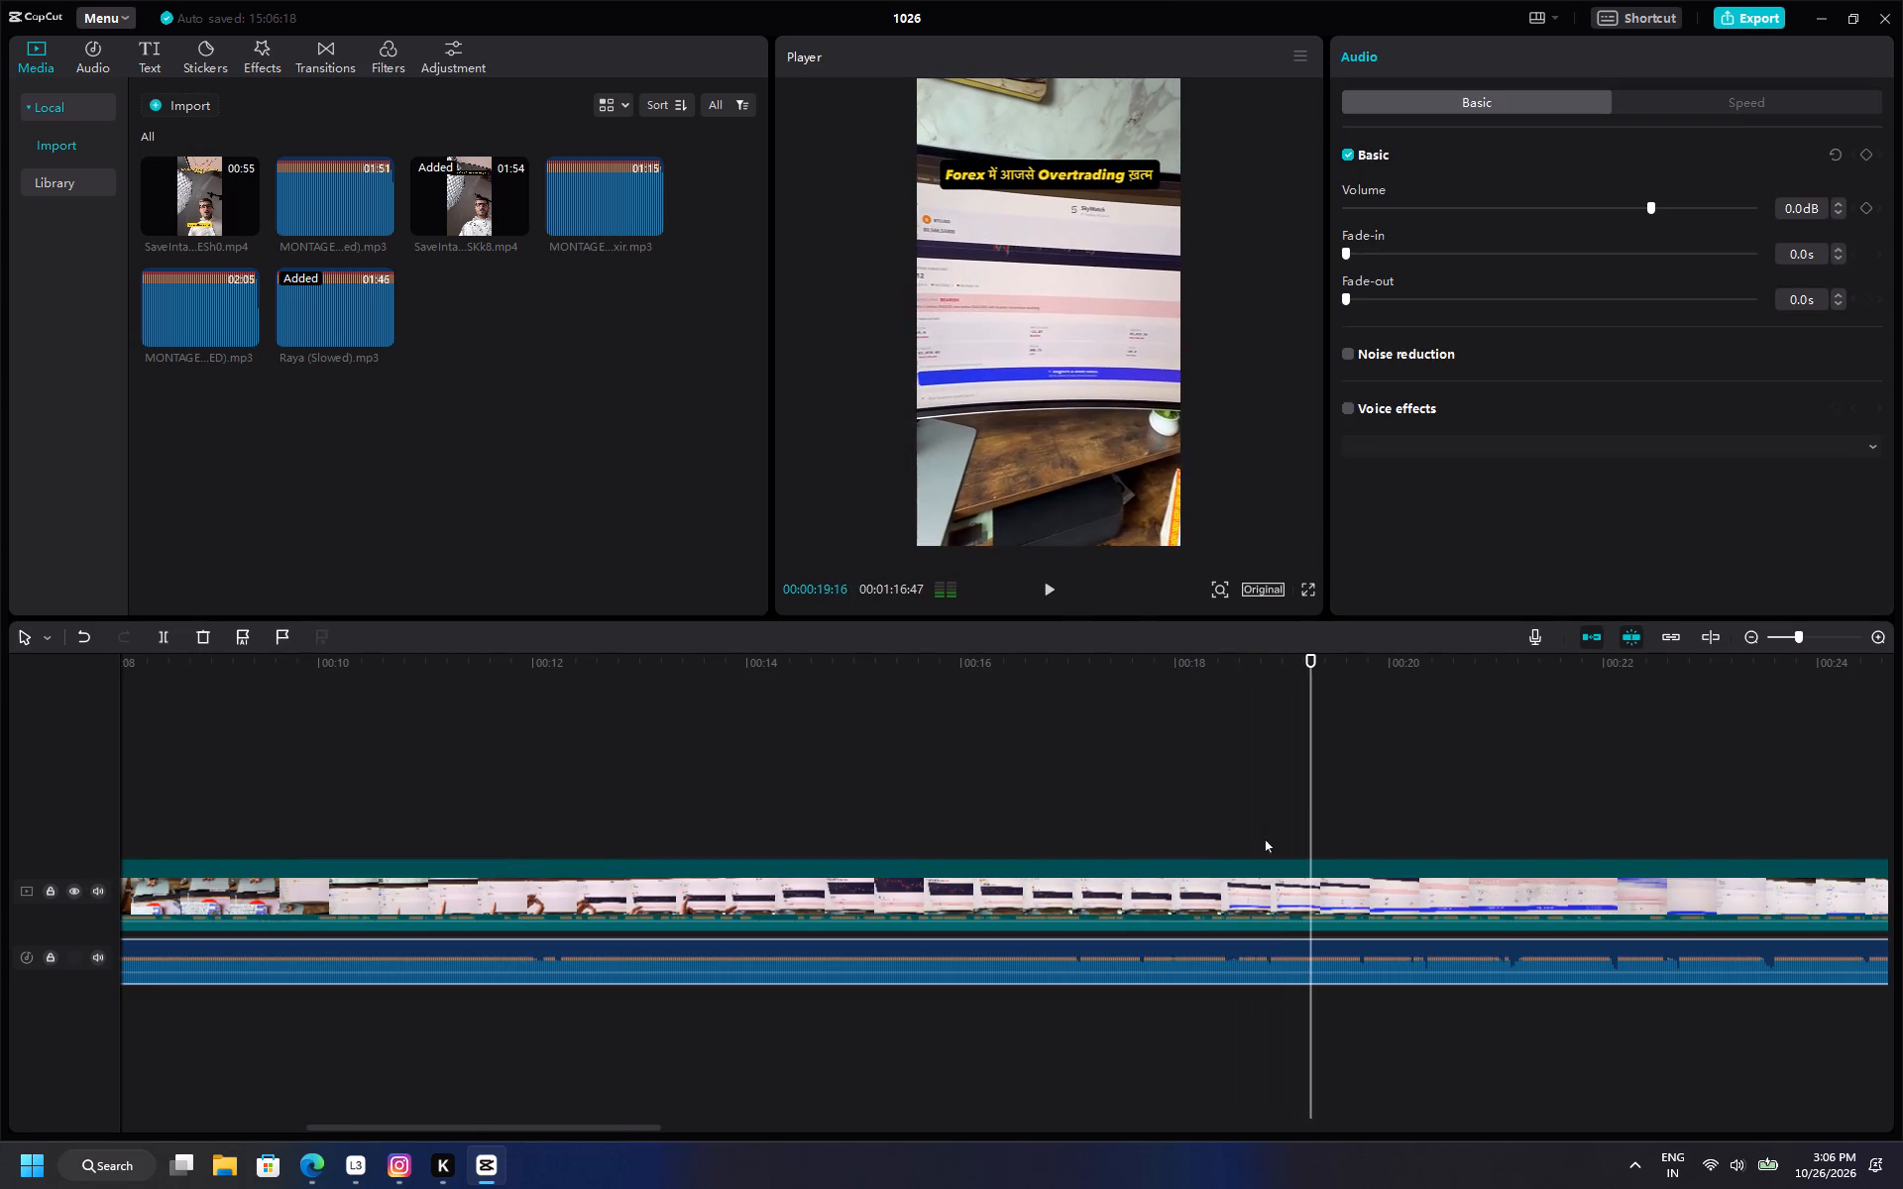
{"action": "double_click", "coordinate": [1251, 808]}
{"action": "key", "text": "space"}
{"action": "left_click", "coordinate": [1253, 807]}
{"action": "key", "text": "space"}
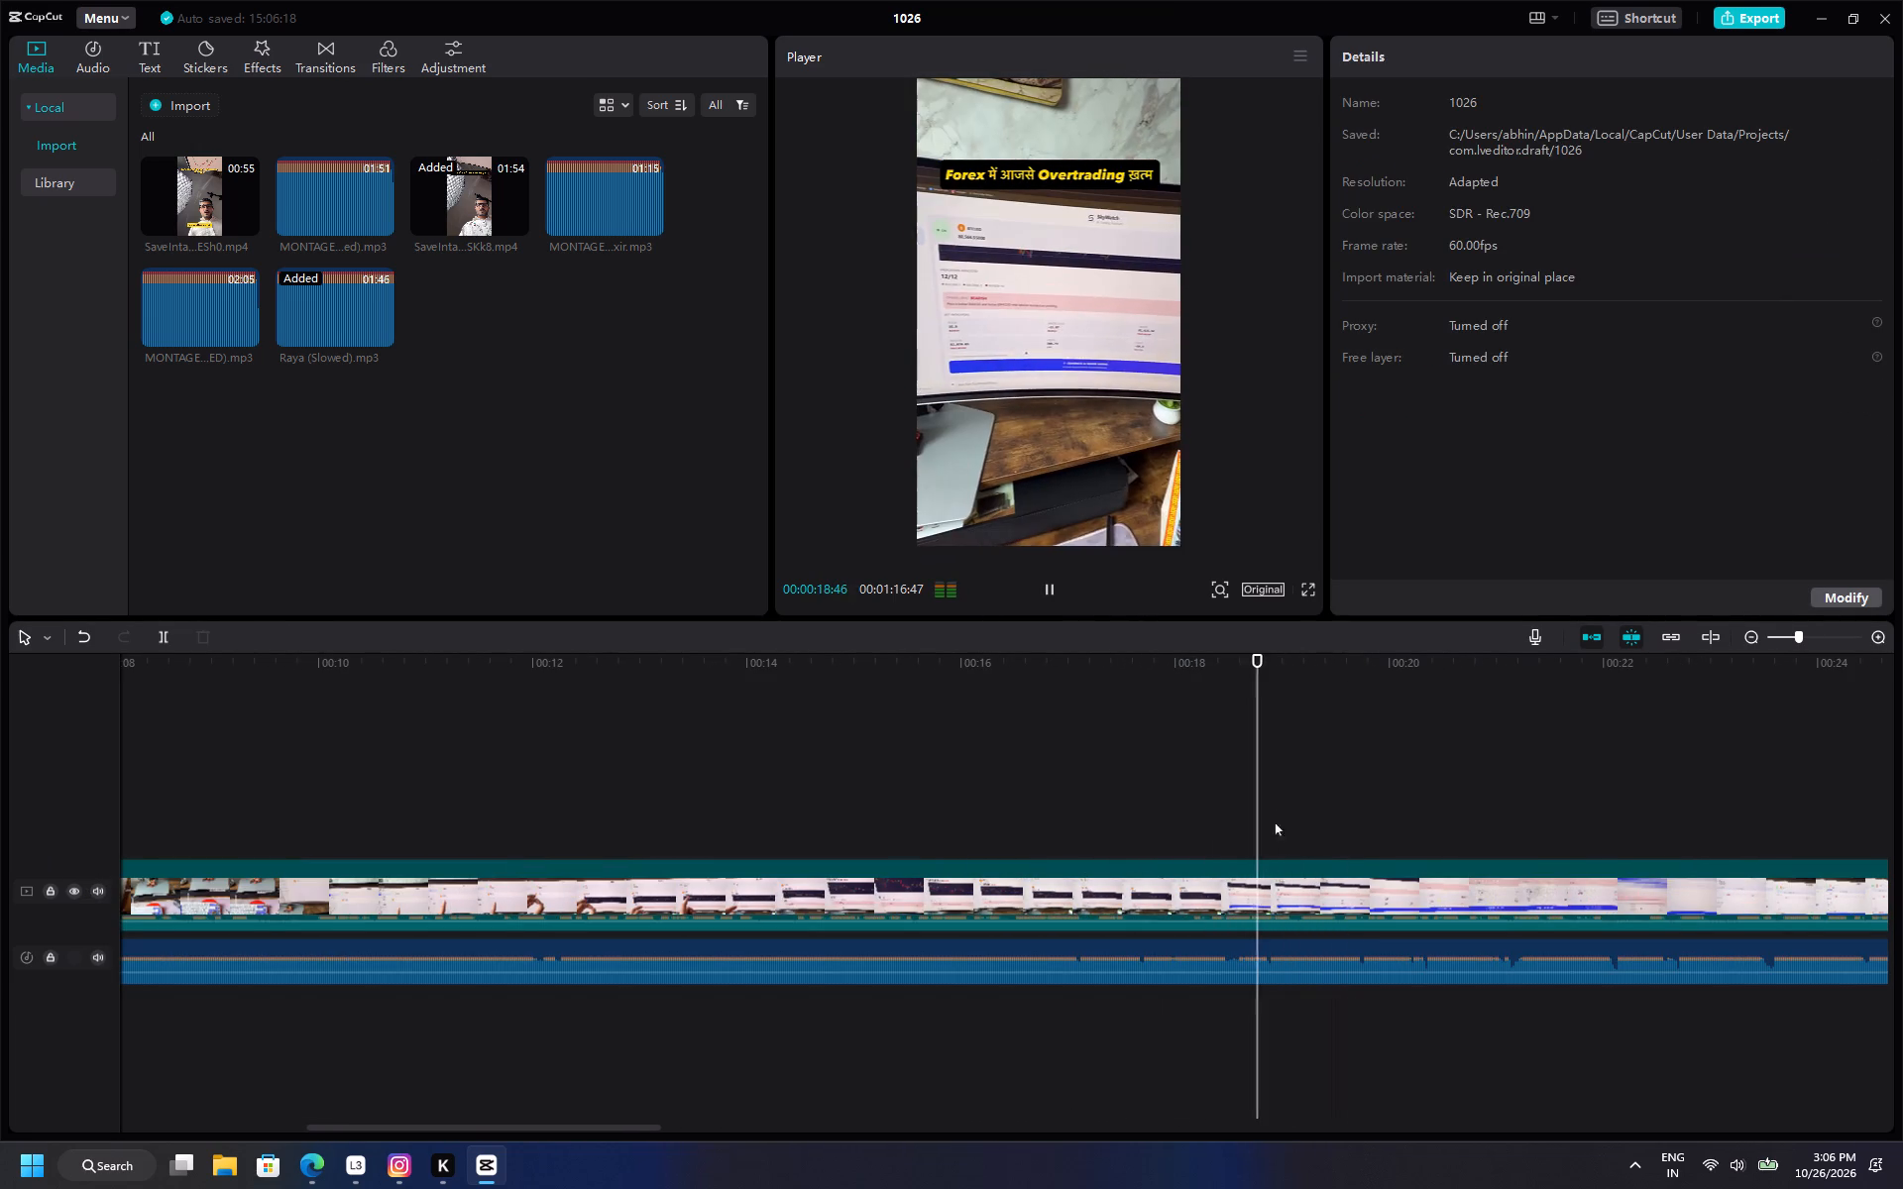
Play the closing part of the footage between about 49 and 59 seconds with the music.
{"action": "scroll", "coordinate": [1460, 884], "scroll_direction": "down", "scroll_amount": 20}
{"action": "scroll", "coordinate": [1460, 884], "scroll_direction": "down", "scroll_amount": 5}
{"action": "left_click", "coordinate": [693, 816]}
{"action": "key", "text": "space"}
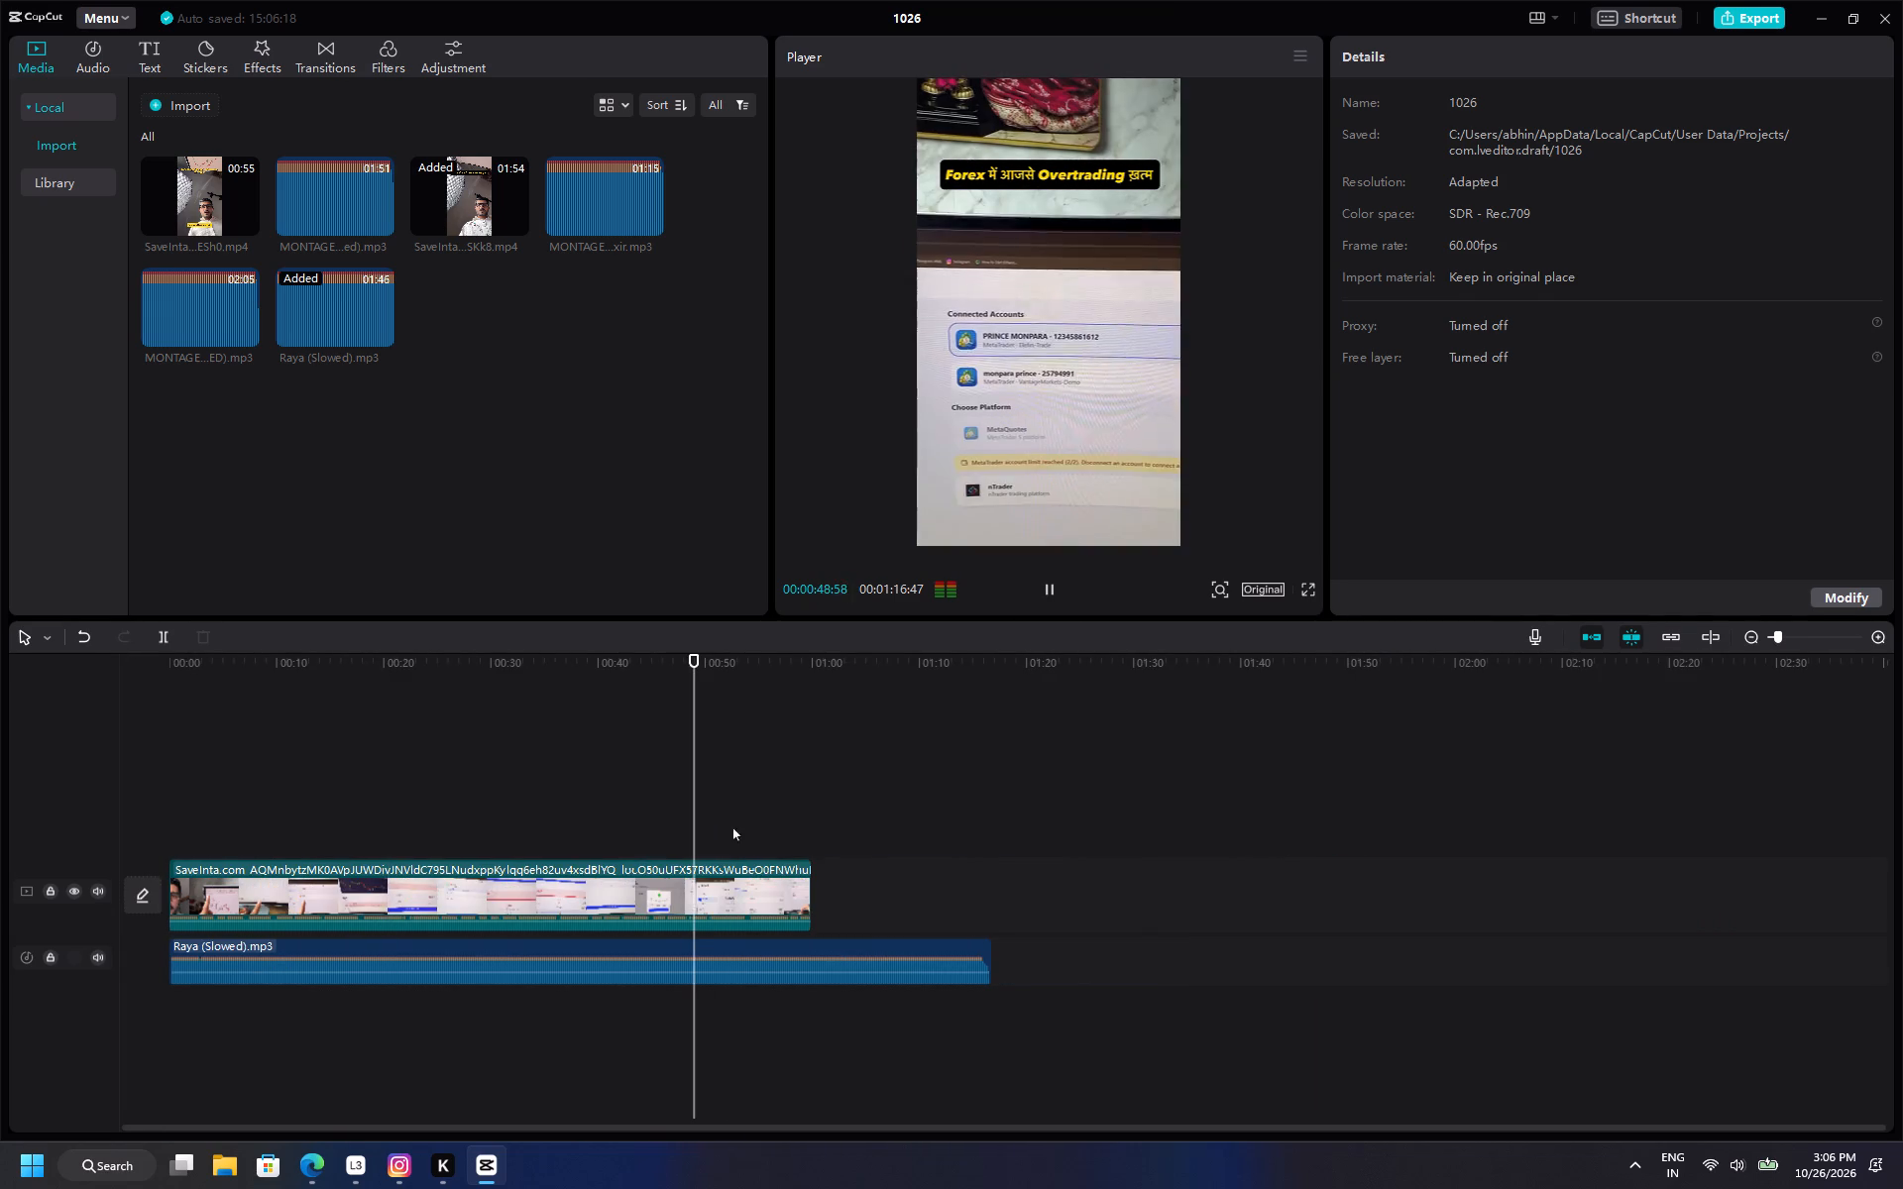
{"action": "scroll", "coordinate": [824, 846], "scroll_direction": "up", "scroll_amount": 7}
{"action": "left_click", "coordinate": [1079, 821]}
{"action": "key", "text": "space"}
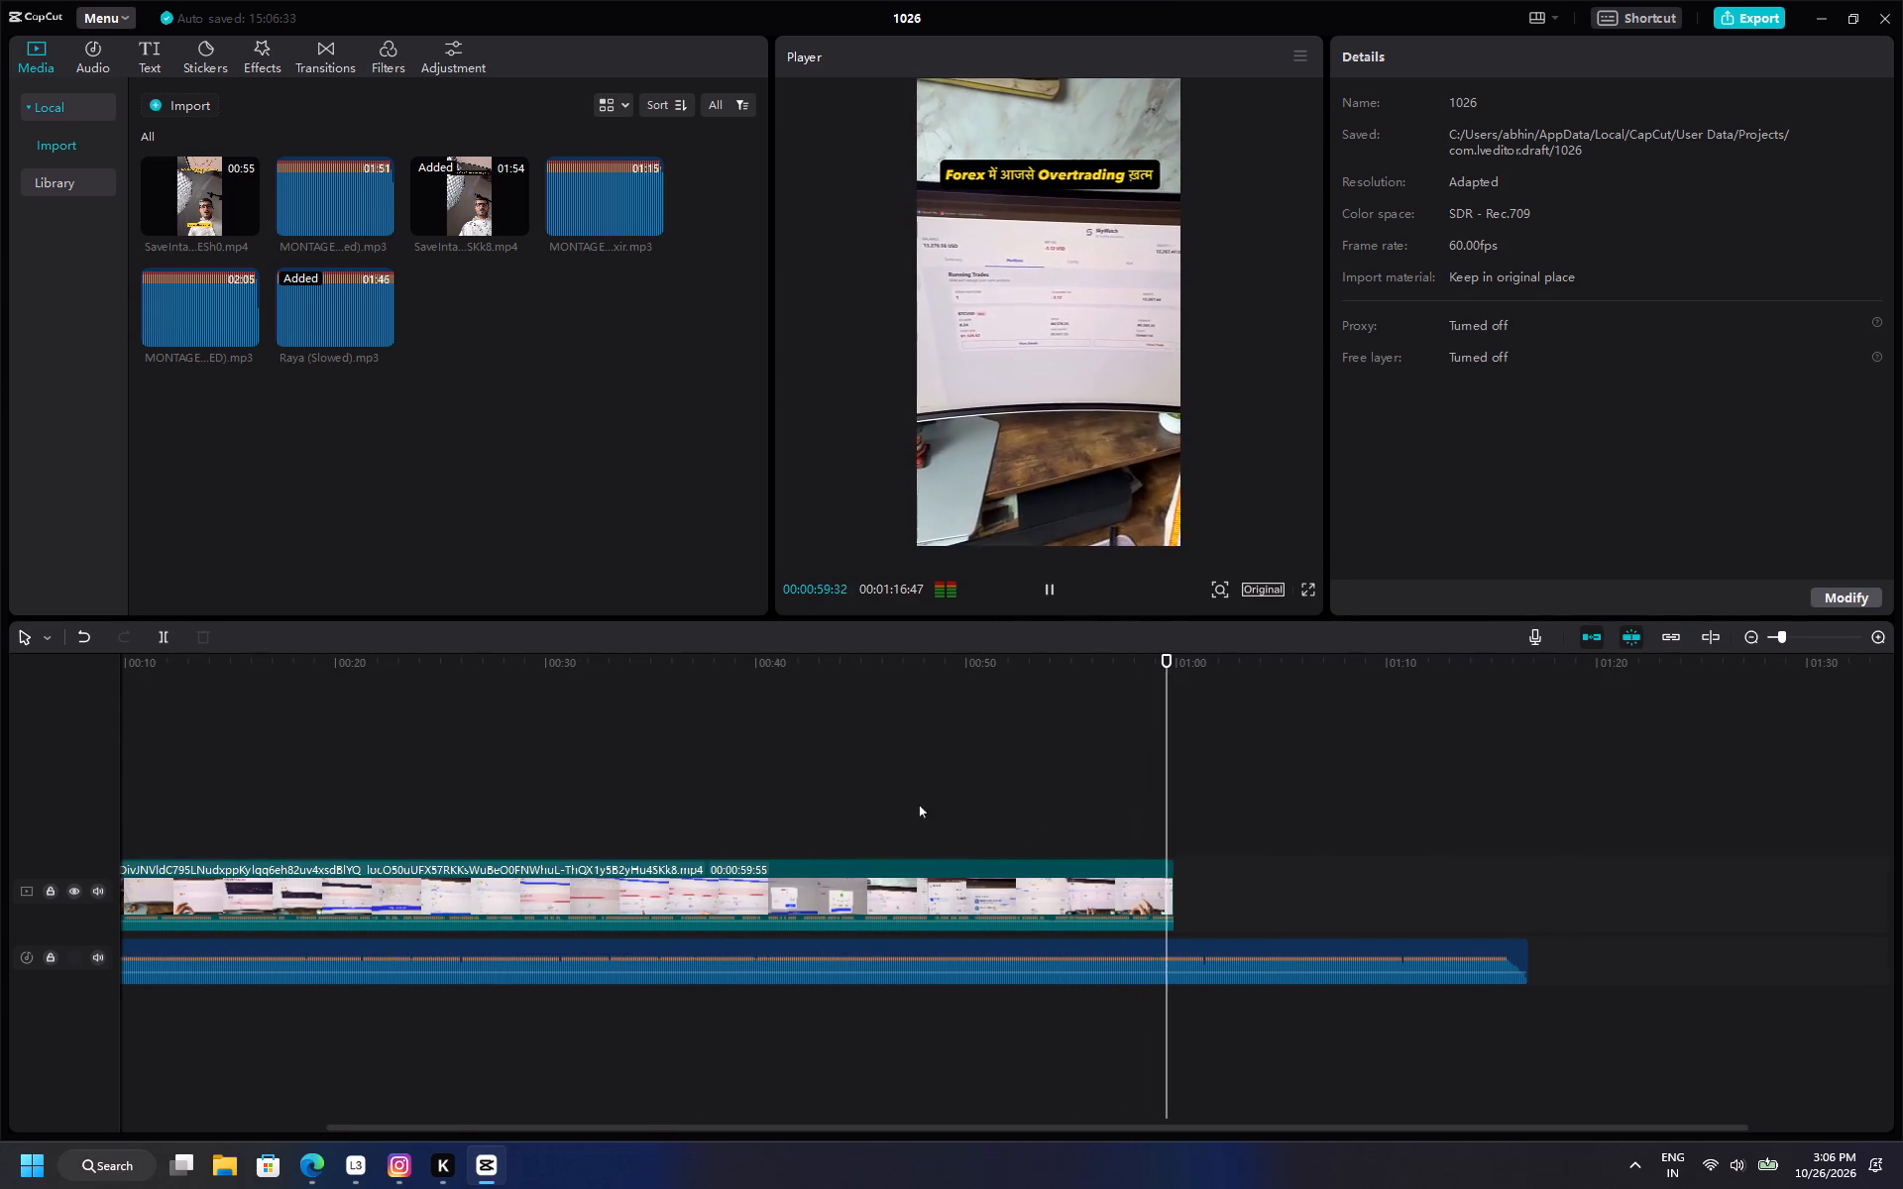
Replay the reel from the start to about 12 seconds and the section from about 17 to 19 seconds.
{"action": "left_click", "coordinate": [343, 780]}
{"action": "left_click_drag", "start_coordinate": [343, 780], "coordinate": [0, 858]}
{"action": "key", "text": "space"}
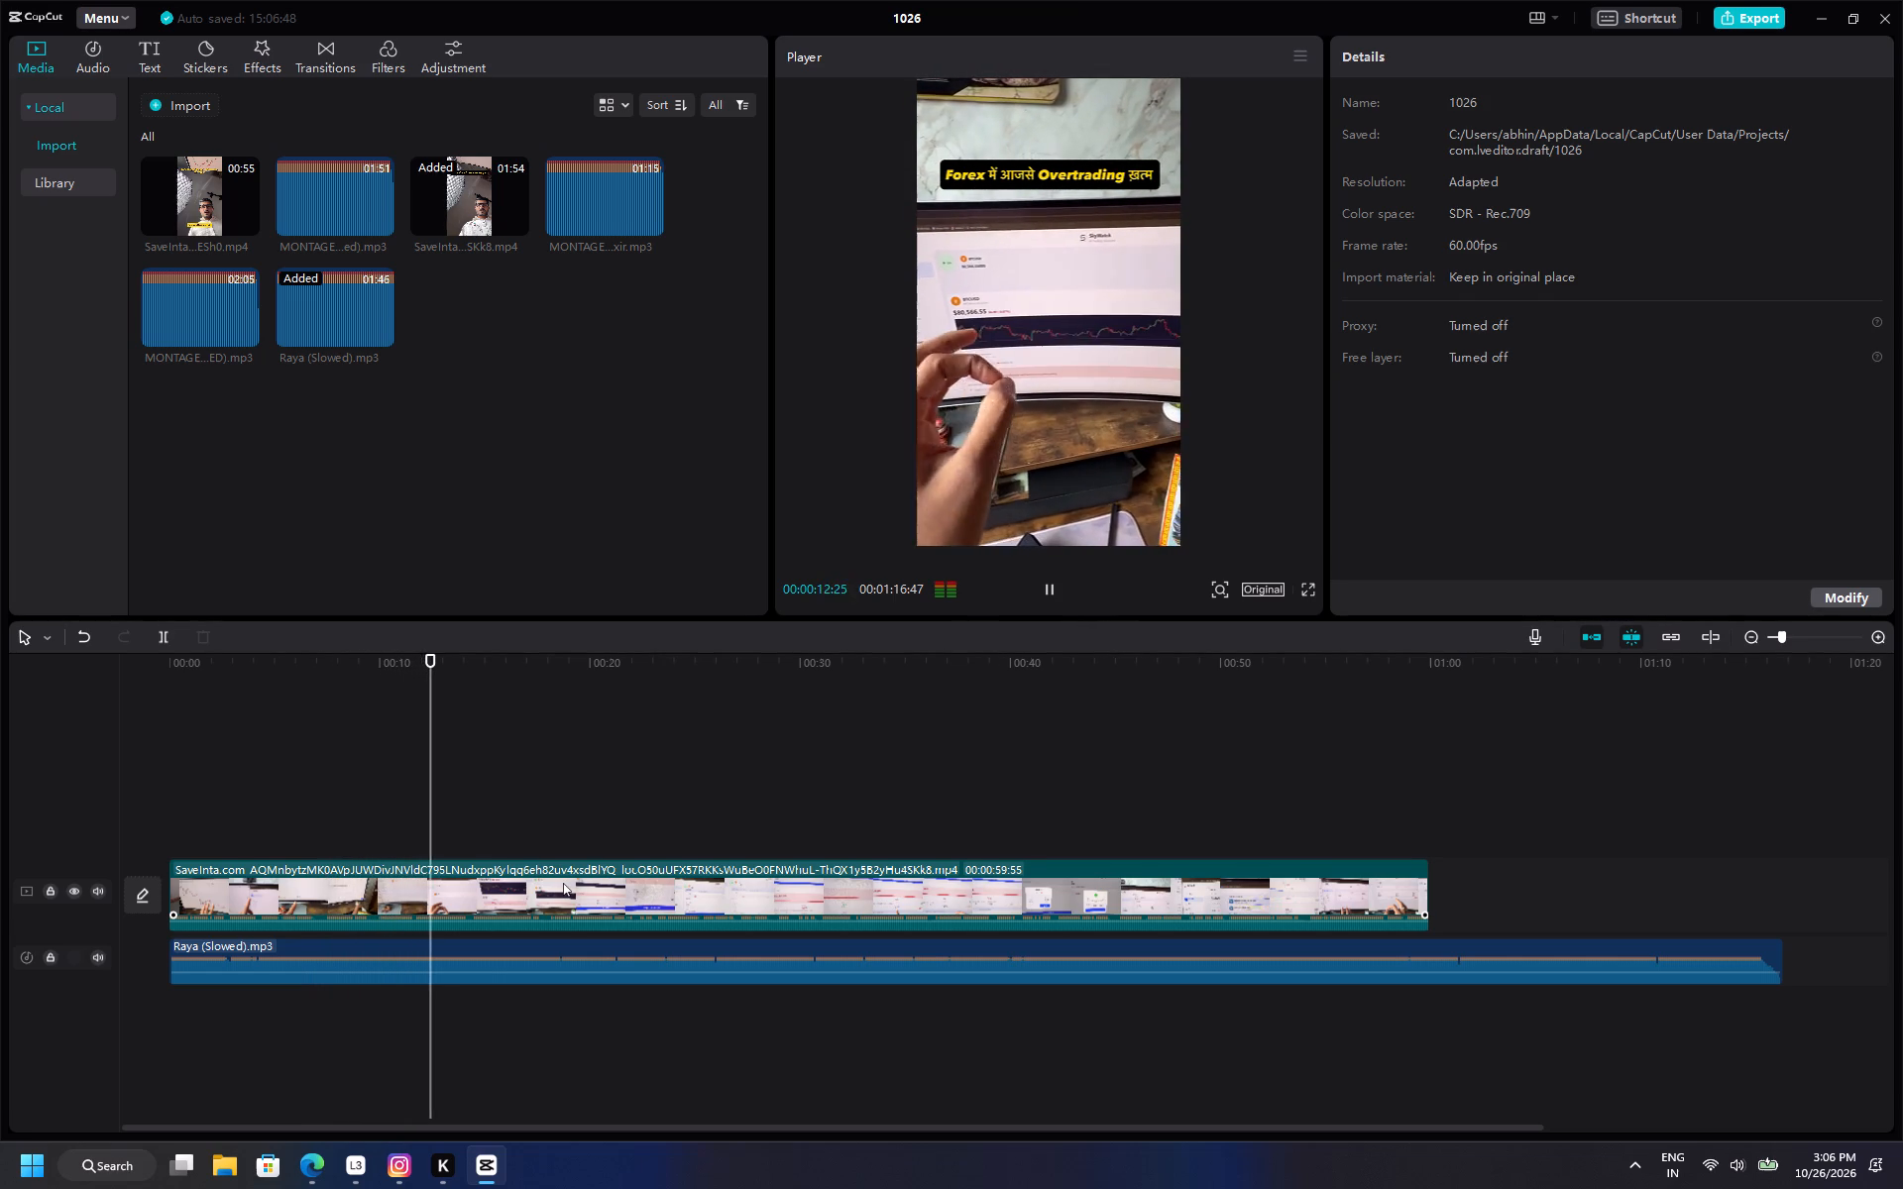
{"action": "scroll", "coordinate": [706, 853], "scroll_direction": "up", "scroll_amount": 15, "text": "ctrl"}
{"action": "left_click", "coordinate": [734, 813]}
{"action": "key", "text": "space"}
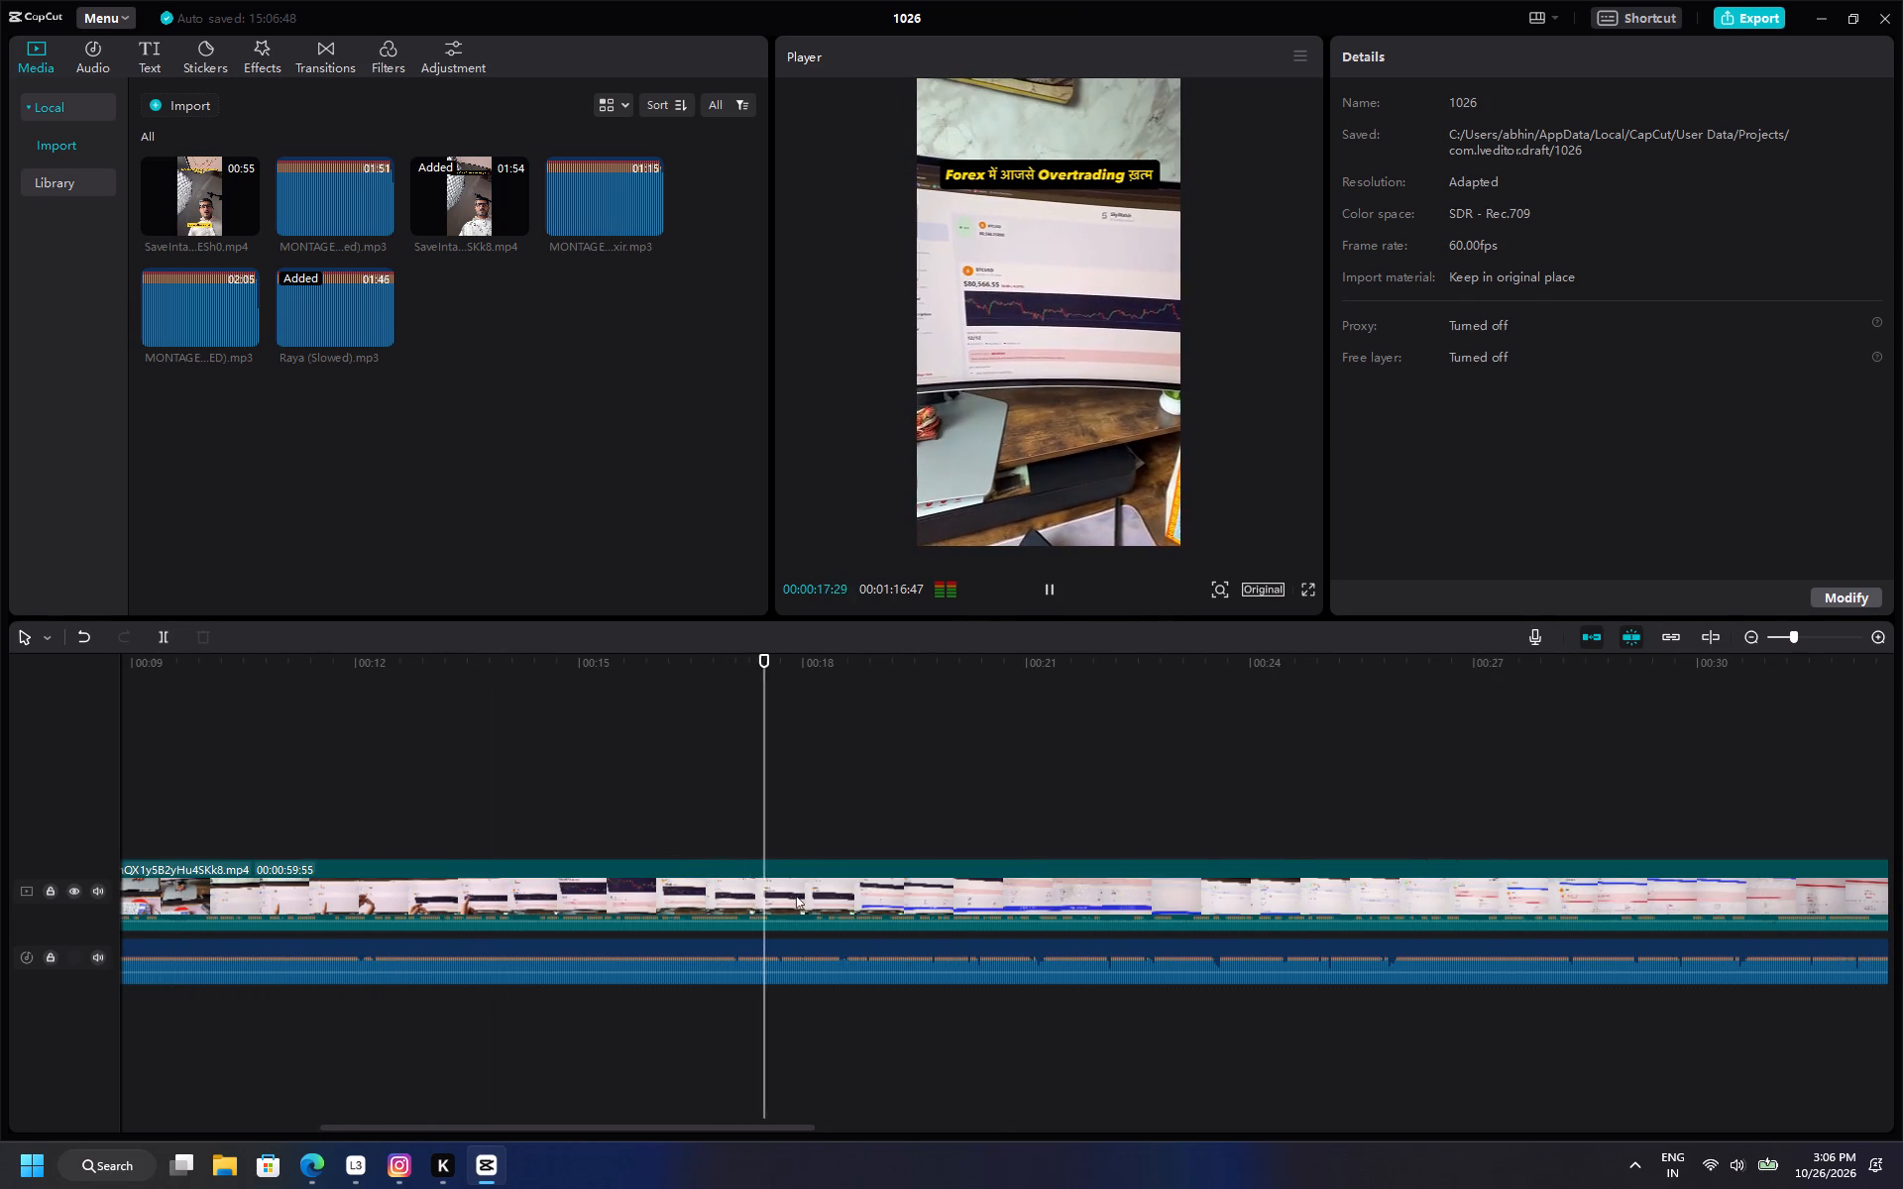
{"action": "scroll", "coordinate": [796, 896], "scroll_direction": "up", "scroll_amount": 6}
{"action": "scroll", "coordinate": [794, 893], "scroll_direction": "up", "scroll_amount": 5, "text": "ctrl"}
{"action": "key", "text": "space"}
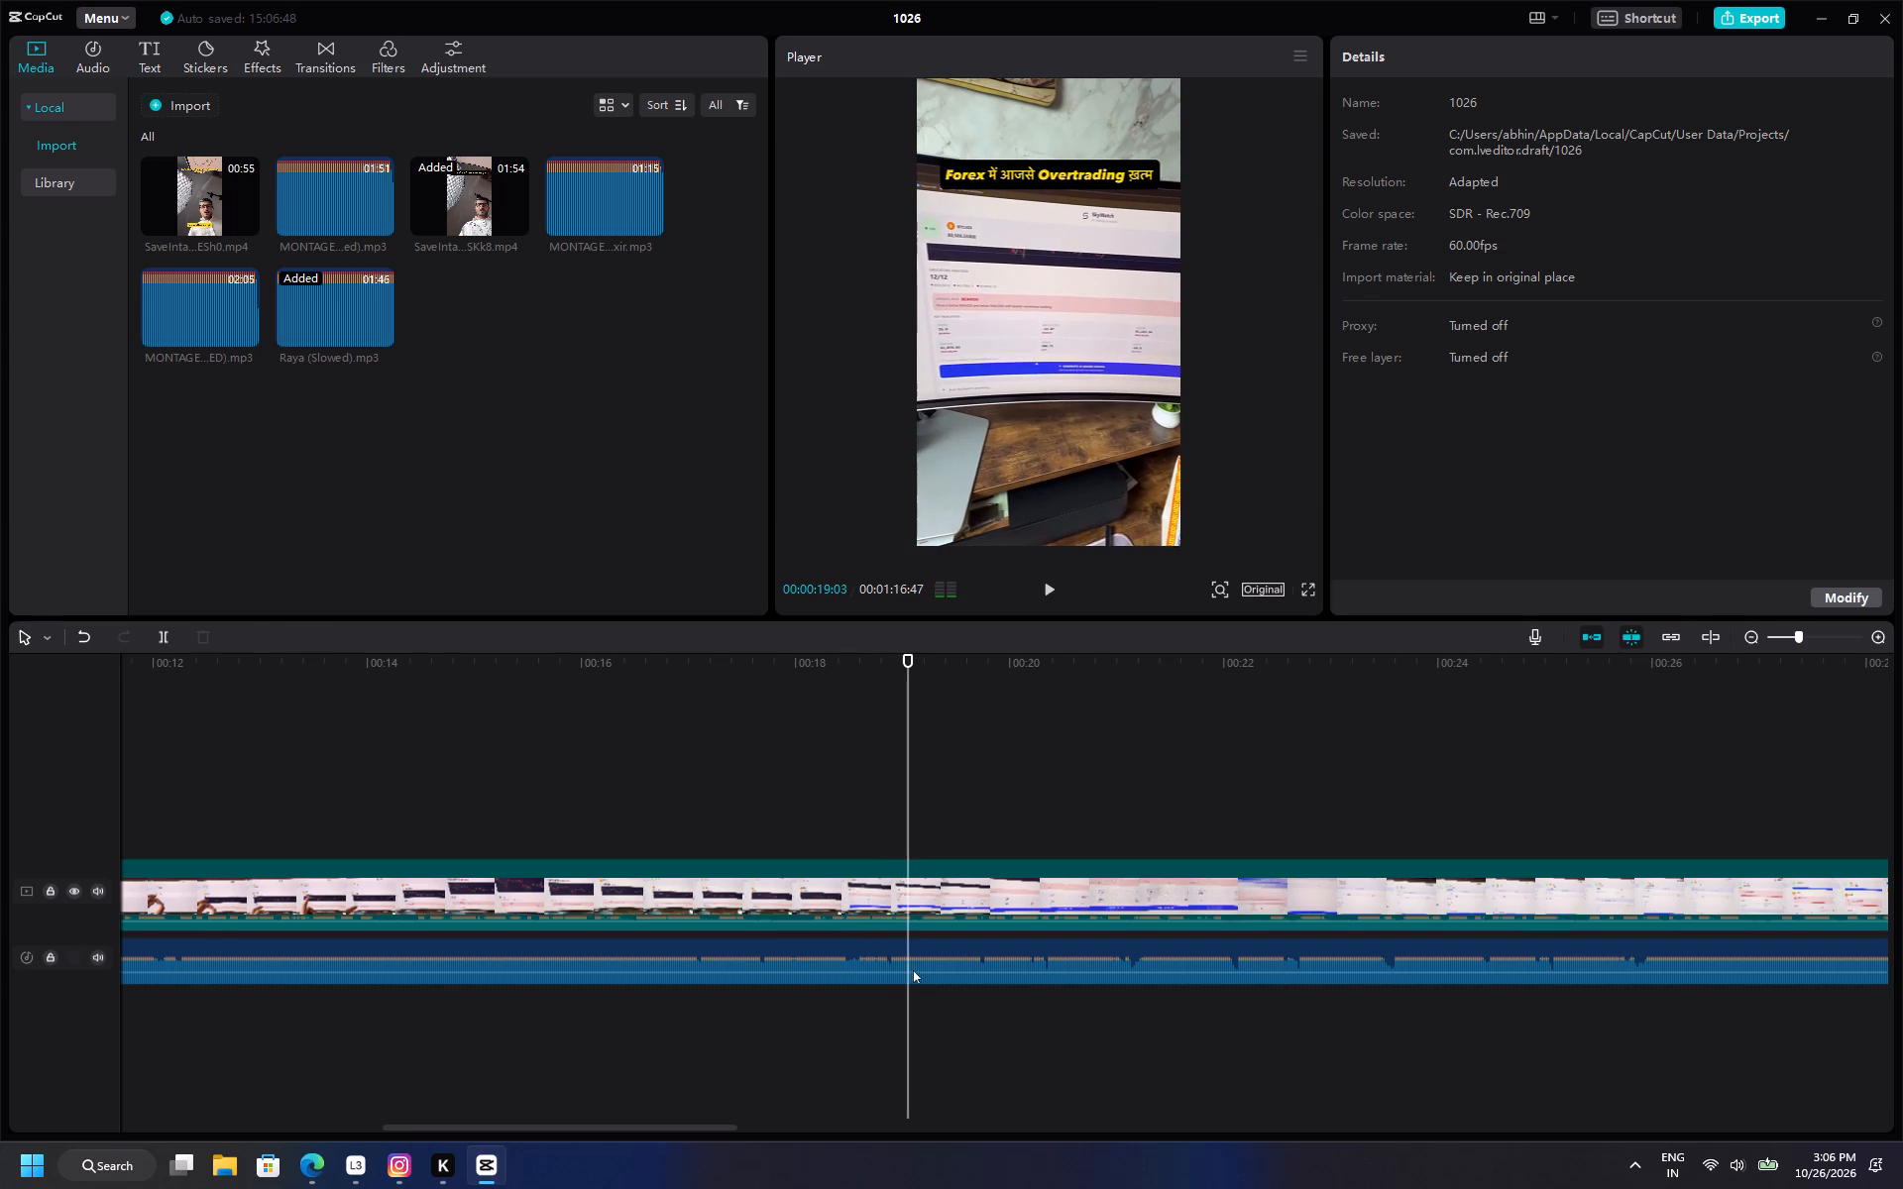
{"action": "left_click", "coordinate": [913, 970]}
{"action": "left_click", "coordinate": [874, 827]}
{"action": "left_click_drag", "start_coordinate": [874, 827], "coordinate": [832, 827]}
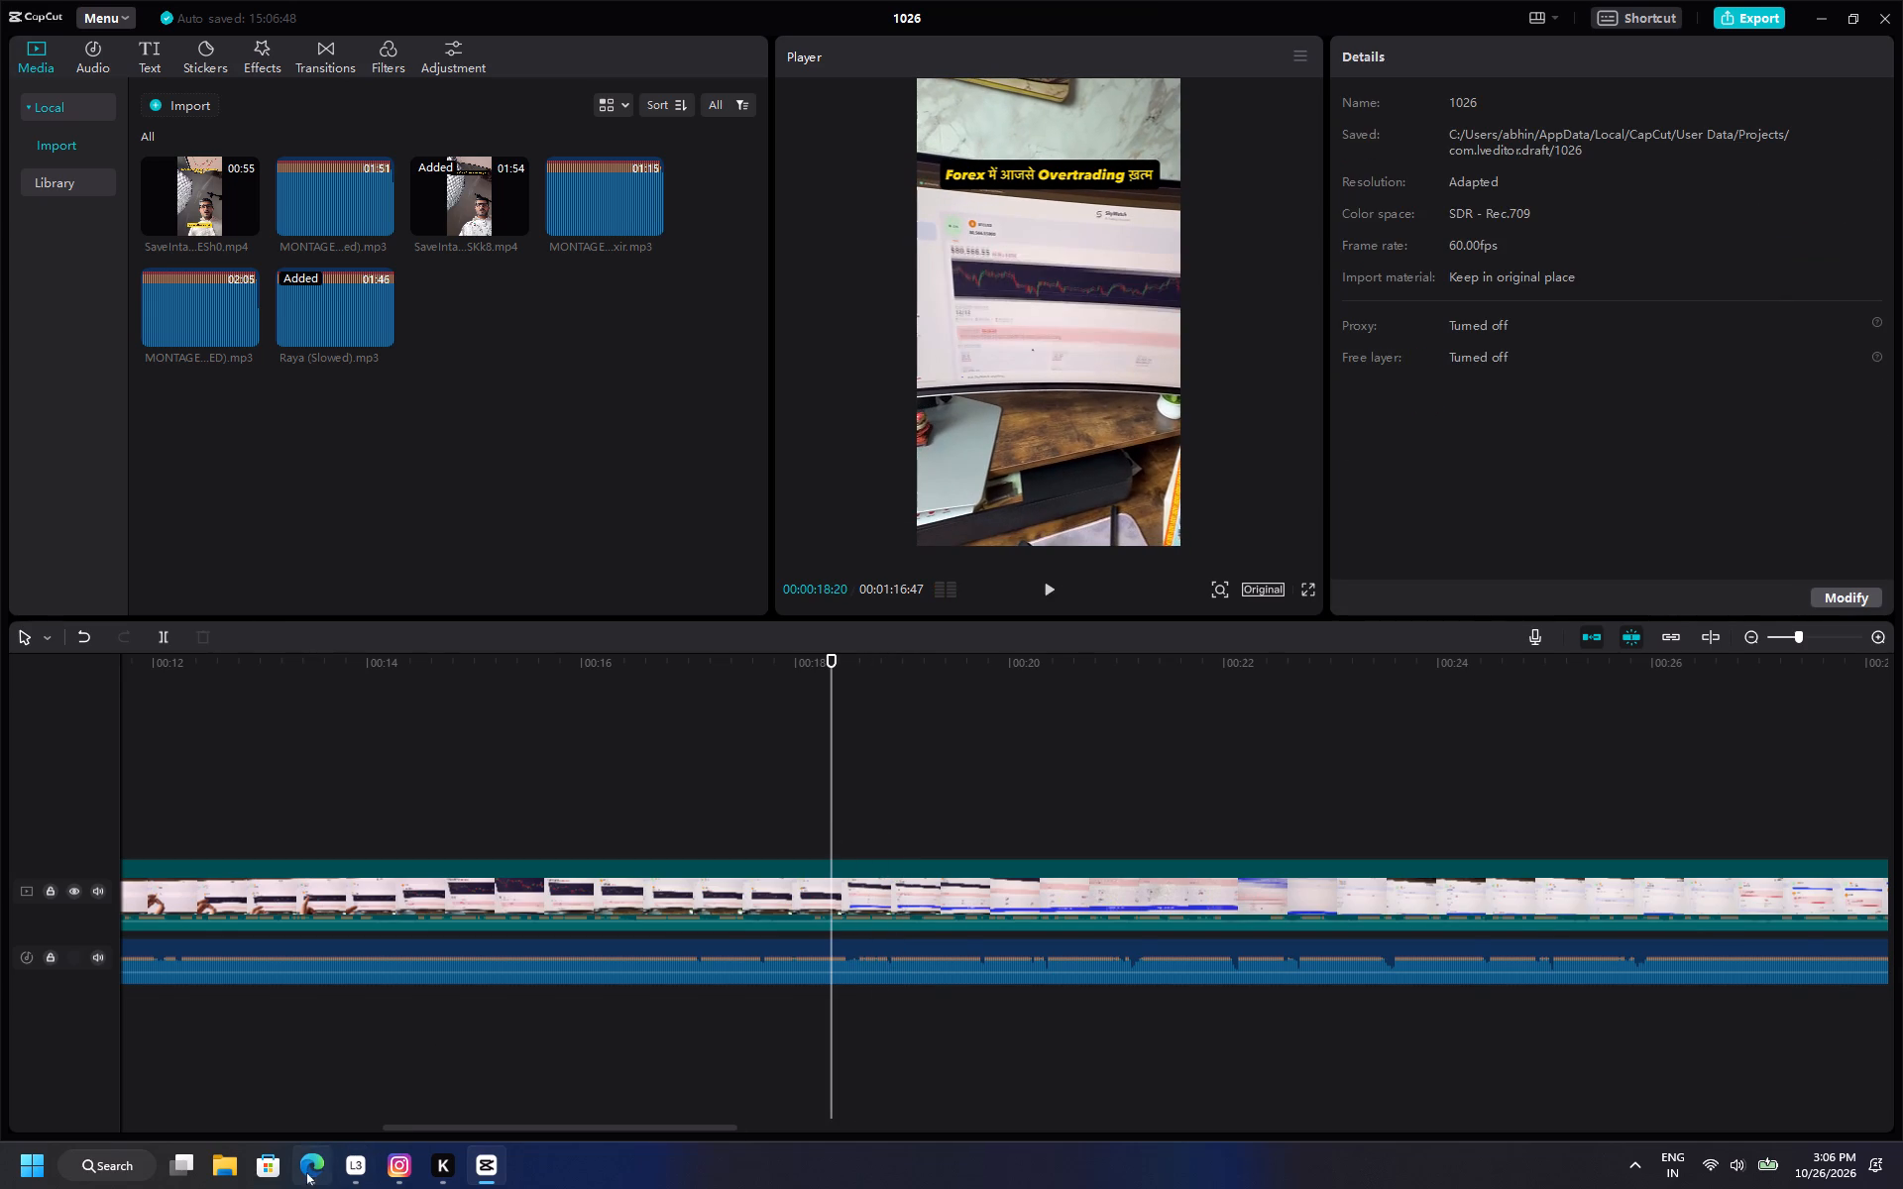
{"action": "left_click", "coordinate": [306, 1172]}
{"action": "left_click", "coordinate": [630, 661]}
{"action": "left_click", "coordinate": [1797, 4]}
Replay from about 17 seconds and split the Raya (Slowed) music at about 18.9 seconds.
{"action": "left_click", "coordinate": [683, 827]}
{"action": "key", "text": "space"}
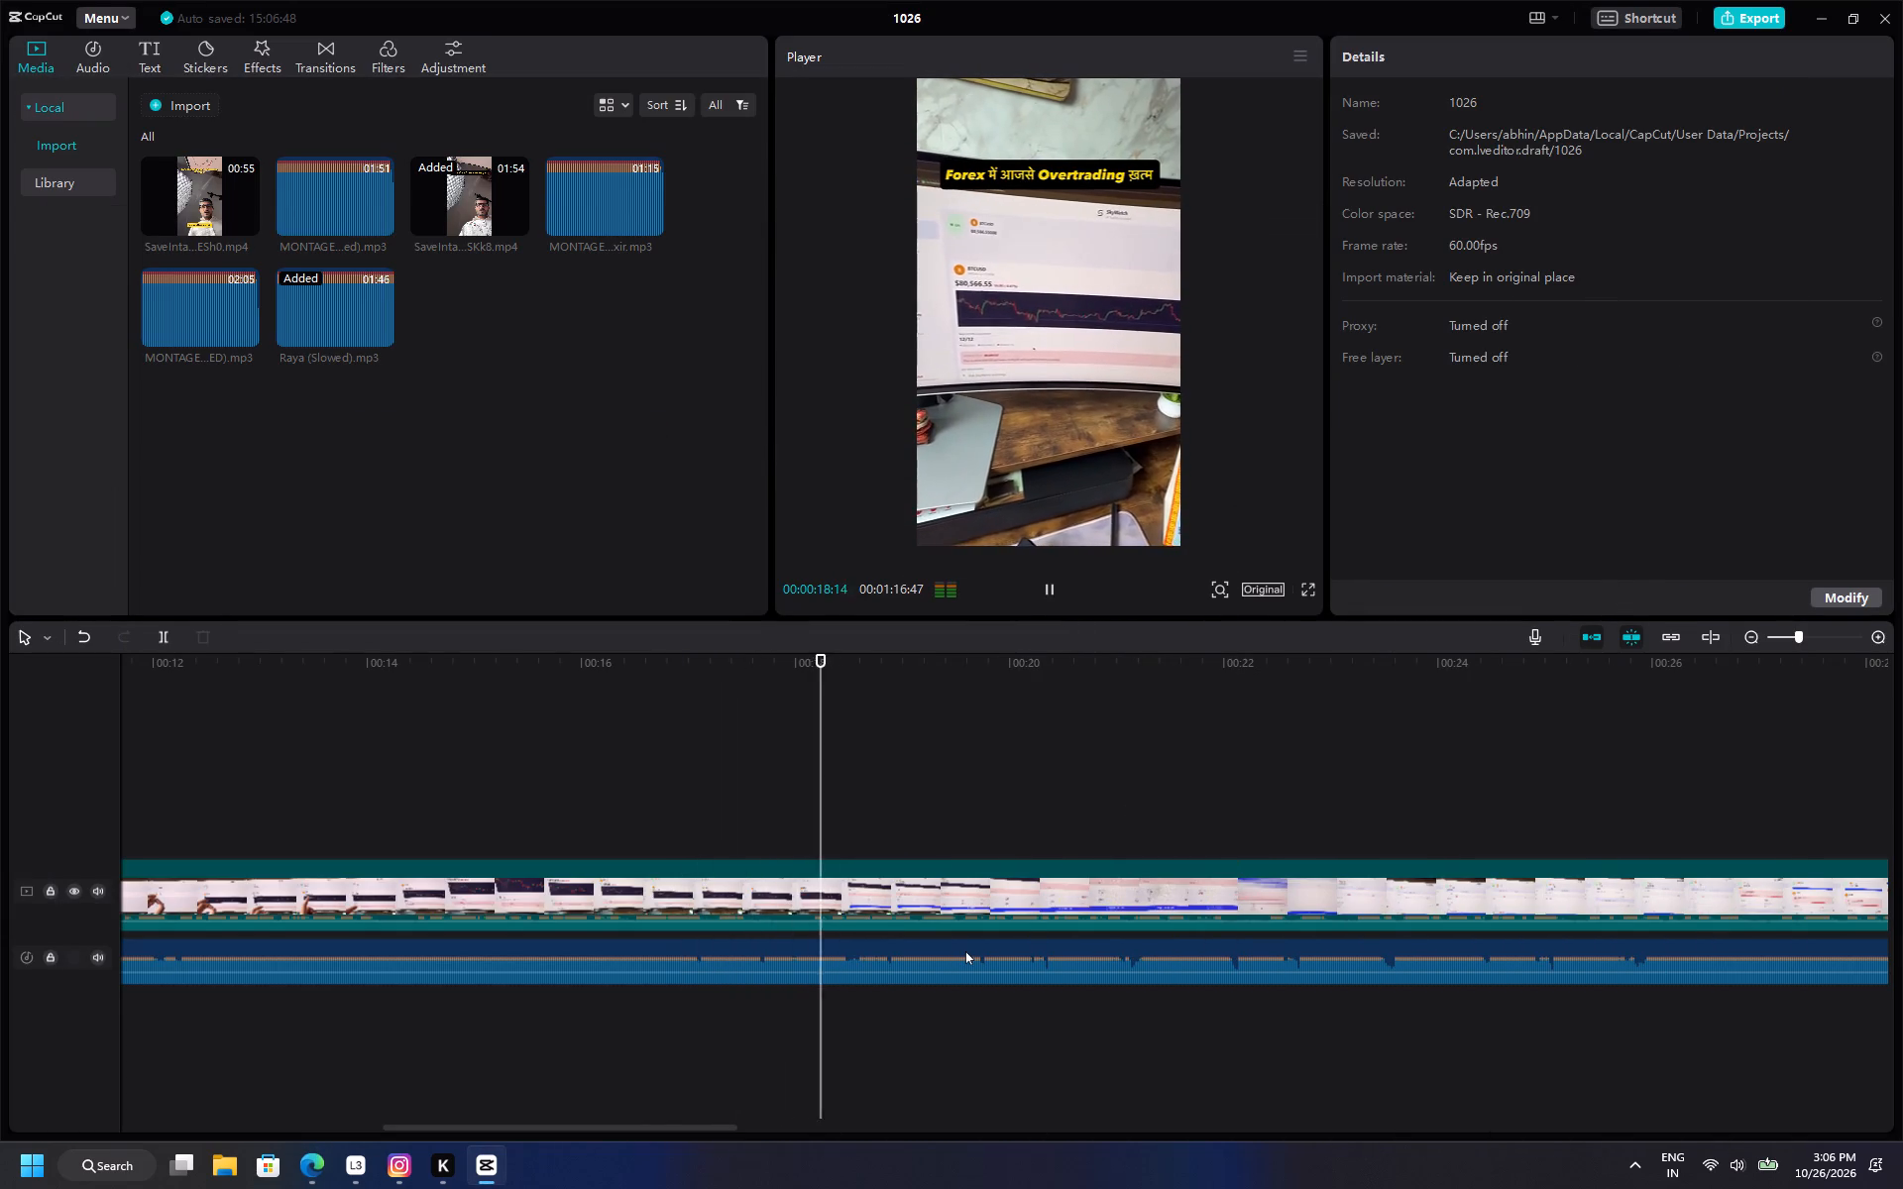
{"action": "key", "text": "space"}
{"action": "left_click", "coordinate": [965, 951]}
{"action": "left_click", "coordinate": [161, 628]}
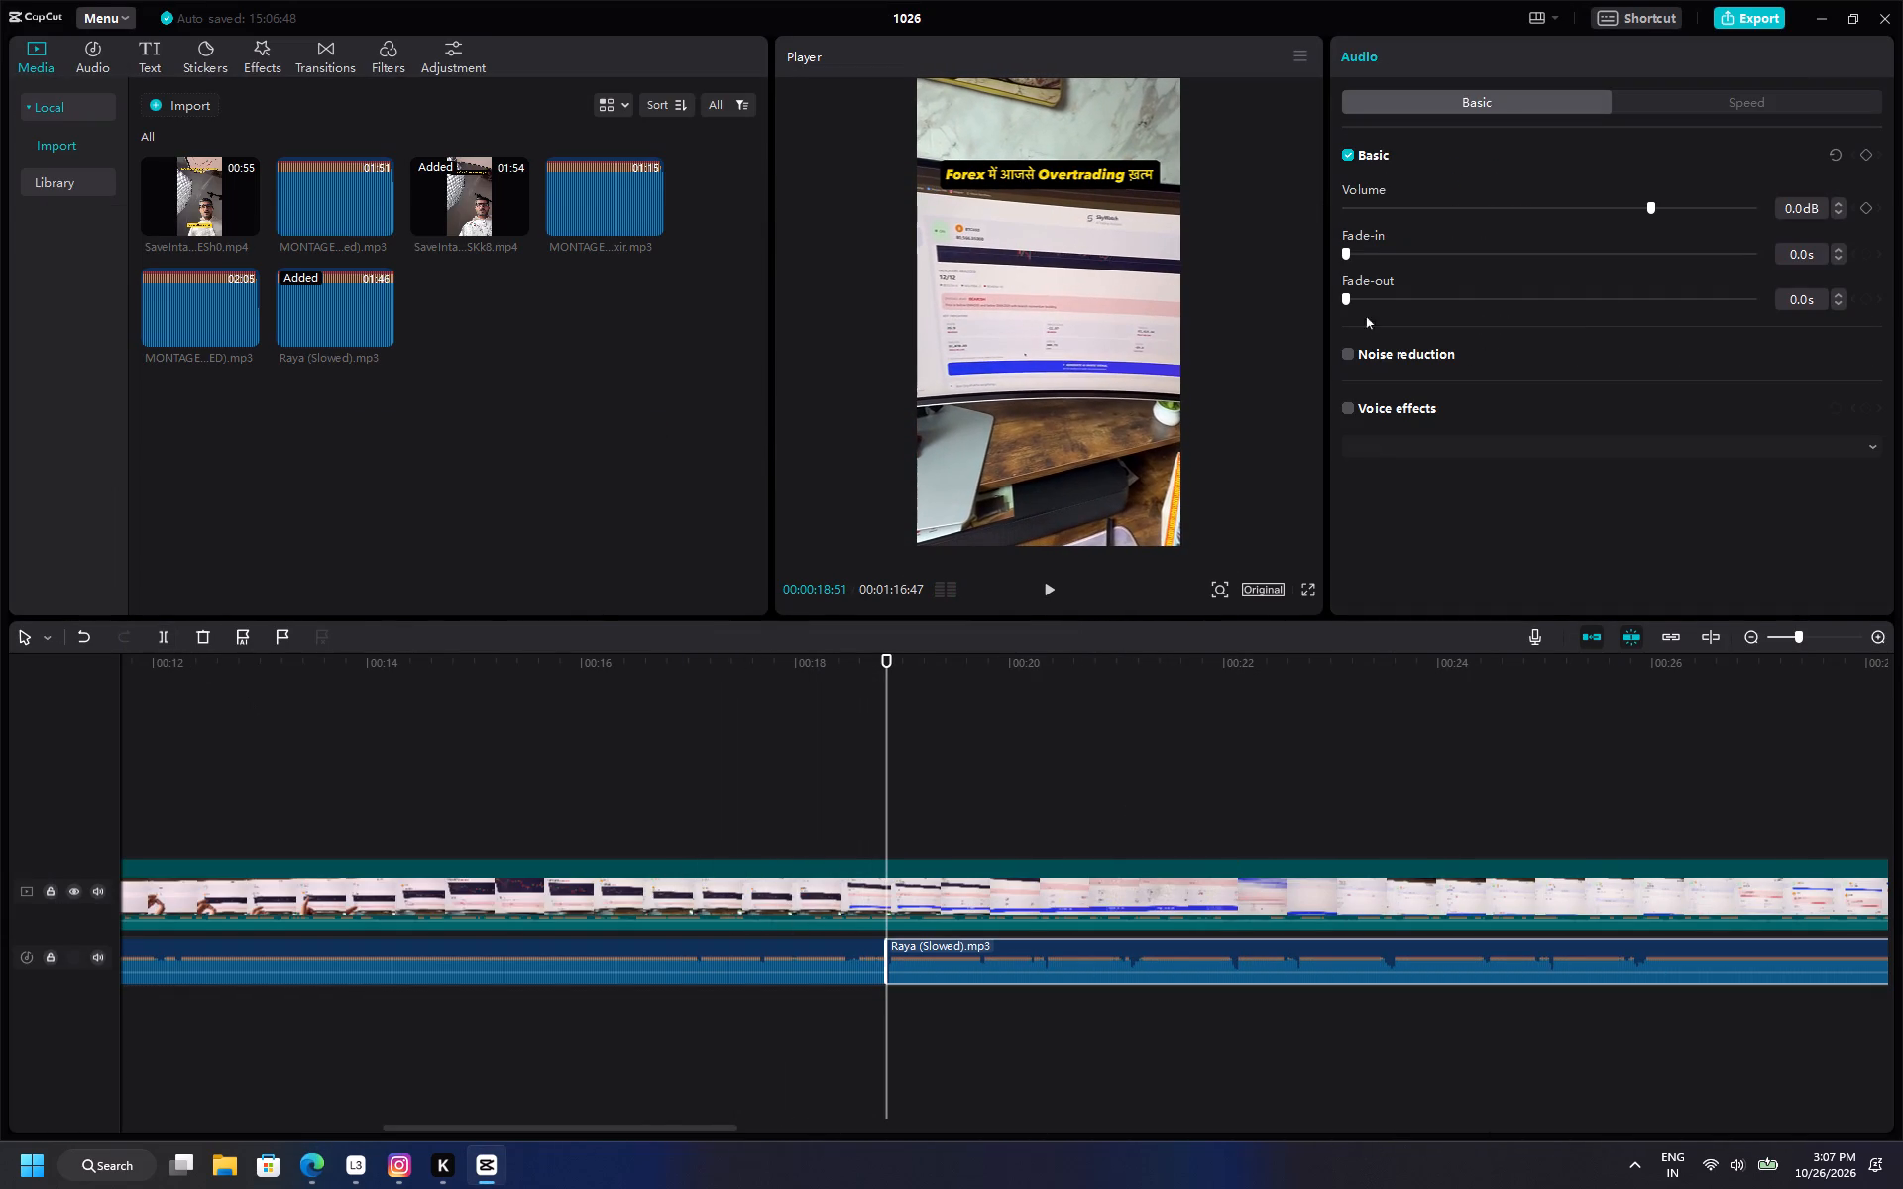
Lower the volume of the first Raya (Slowed) segment to -8.0 dB while playing the reel from the start.
{"action": "left_click", "coordinate": [827, 933]}
{"action": "left_click", "coordinate": [823, 946]}
{"action": "left_click", "coordinate": [1533, 208]}
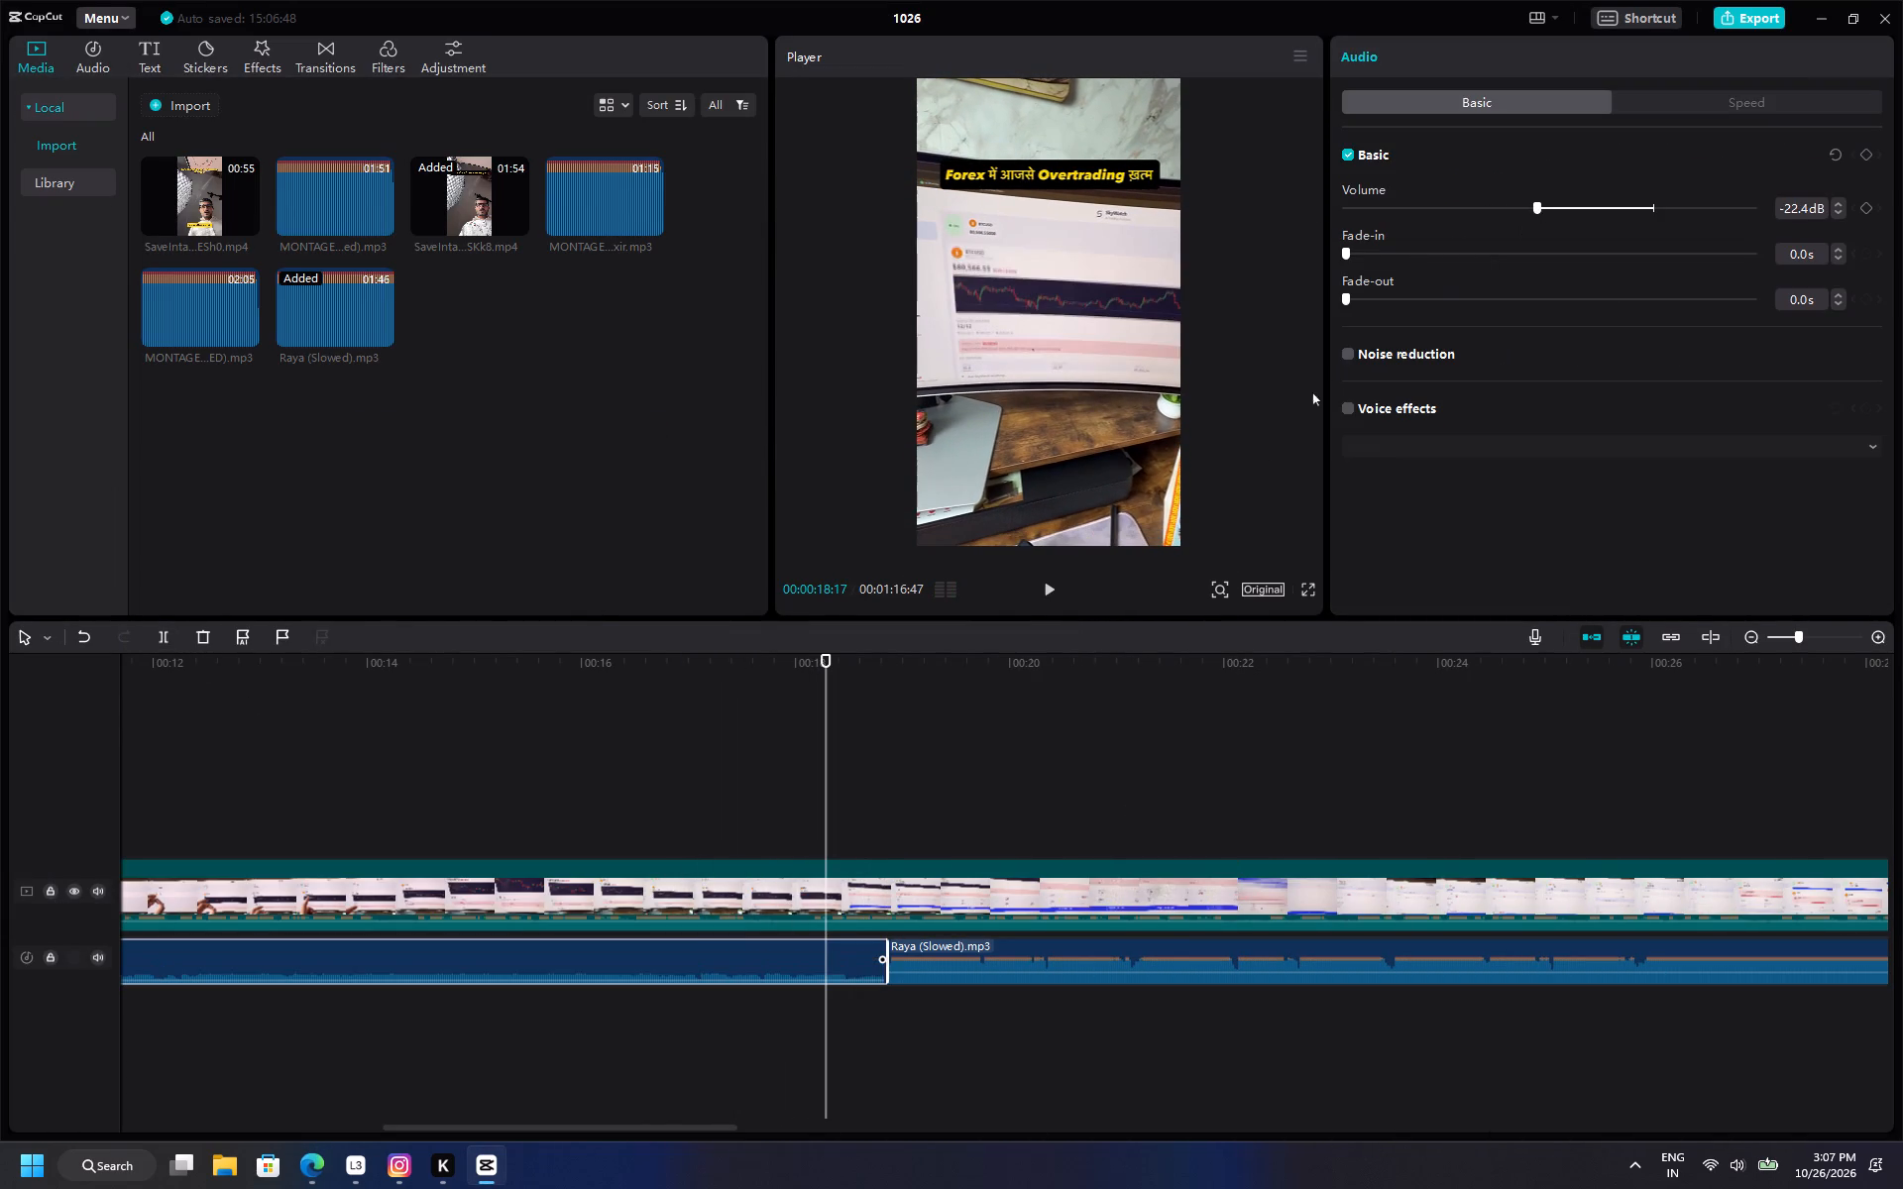
{"action": "left_click", "coordinate": [479, 809]}
{"action": "left_click_drag", "start_coordinate": [473, 809], "coordinate": [0, 958]}
{"action": "key", "text": "space"}
{"action": "left_click", "coordinate": [813, 959]}
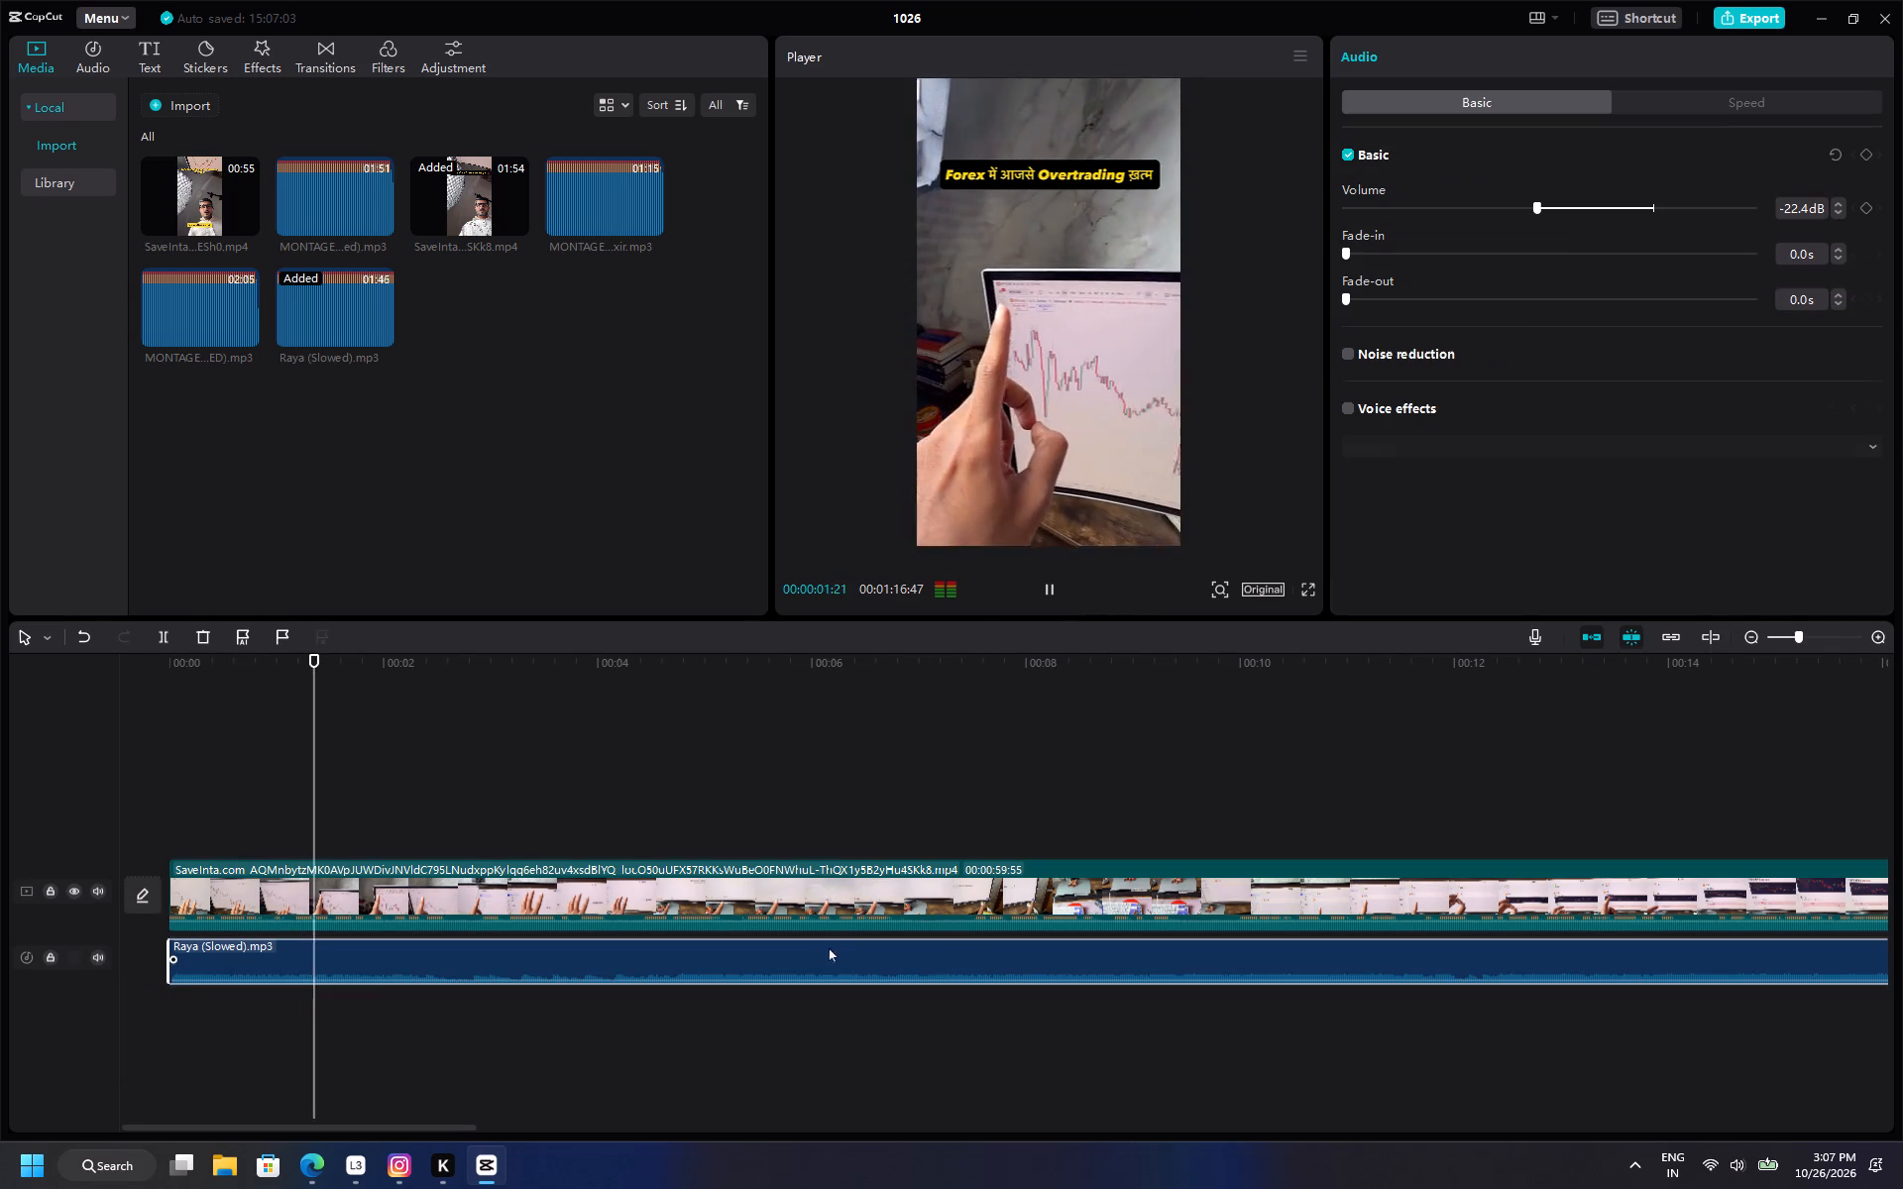
{"action": "left_click", "coordinate": [1569, 213]}
{"action": "left_click", "coordinate": [1599, 221]}
{"action": "left_click", "coordinate": [1607, 204]}
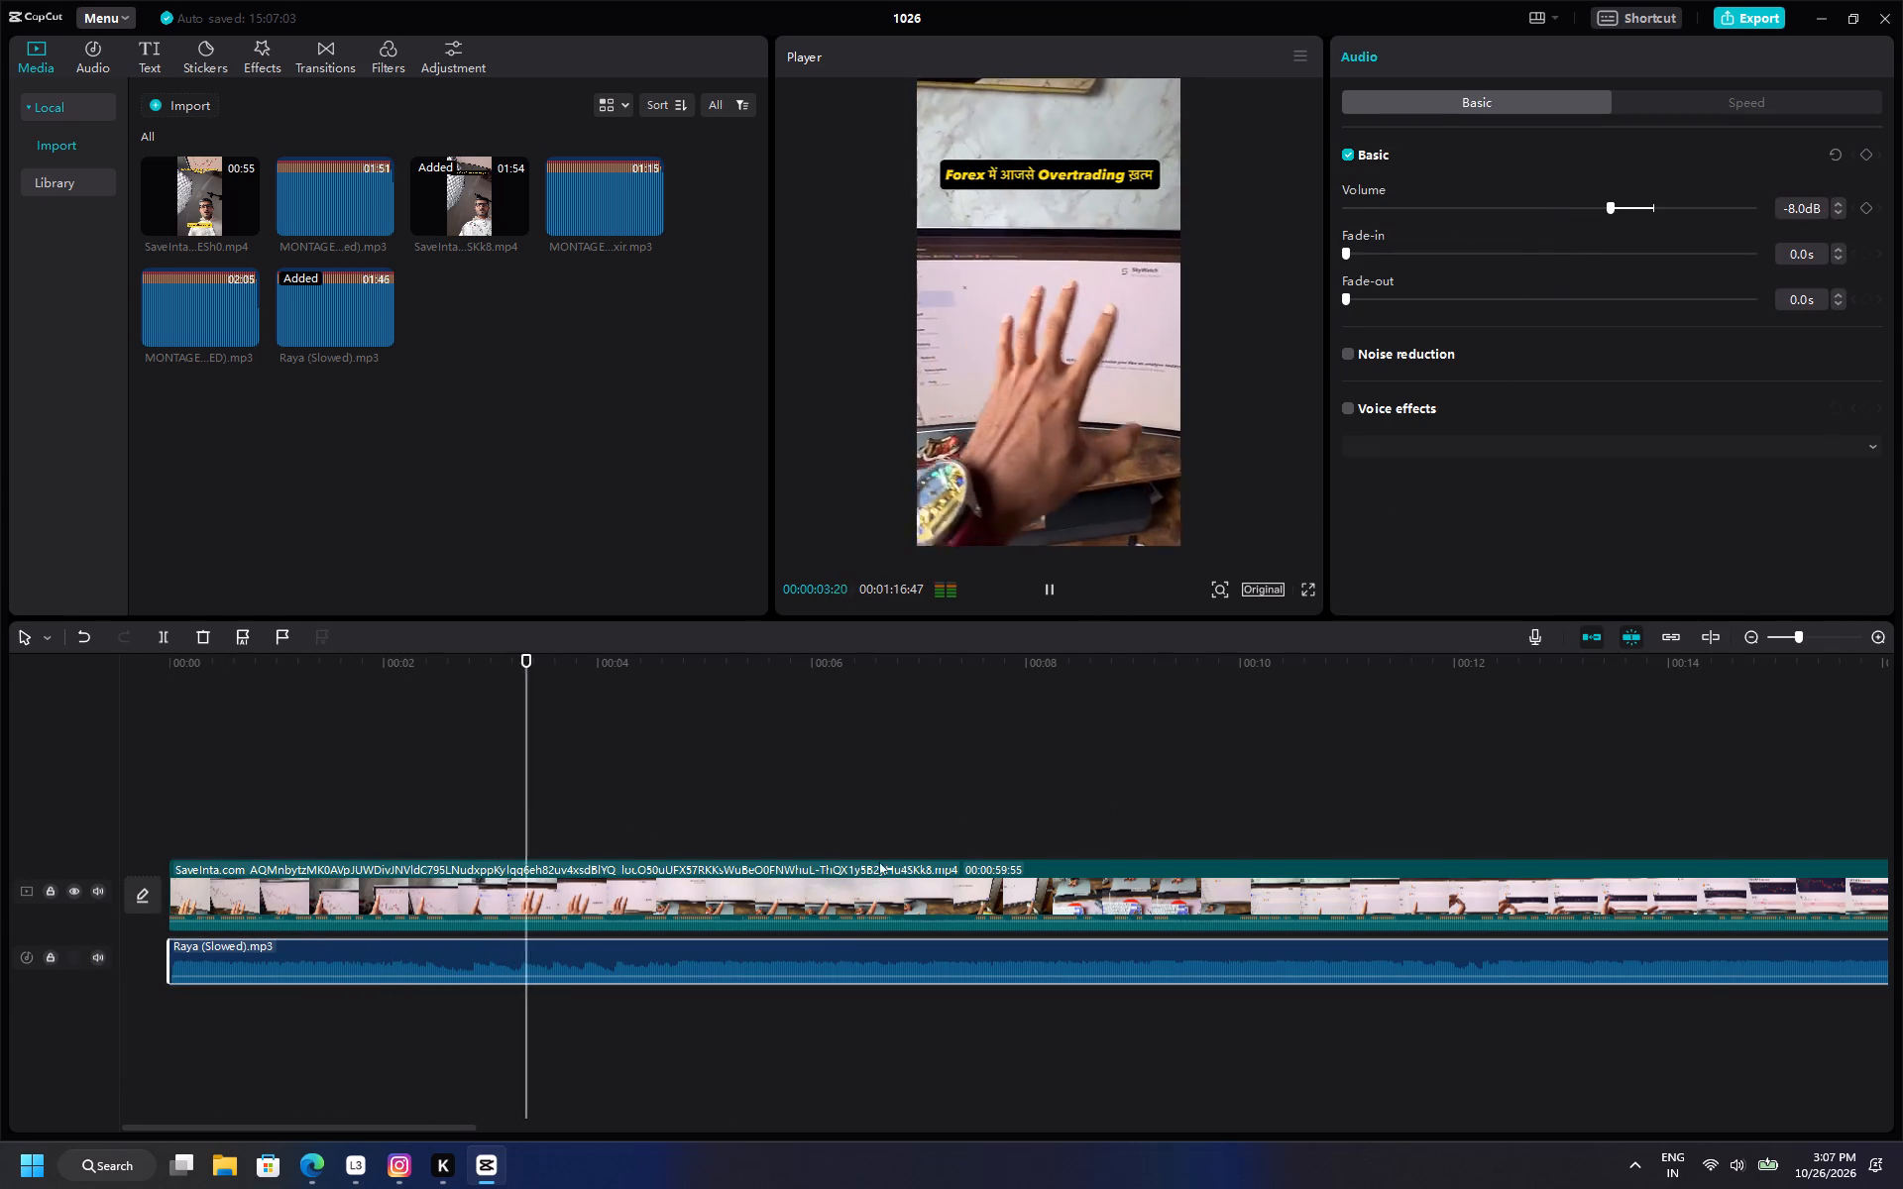
Play the reel from about 5 to 12 seconds with the quieter music and open the main video clip's audio settings.
{"action": "left_click", "coordinate": [762, 854]}
{"action": "key", "text": "space"}
{"action": "scroll", "coordinate": [1074, 790], "scroll_direction": "down", "scroll_amount": 6, "text": "ctrl"}
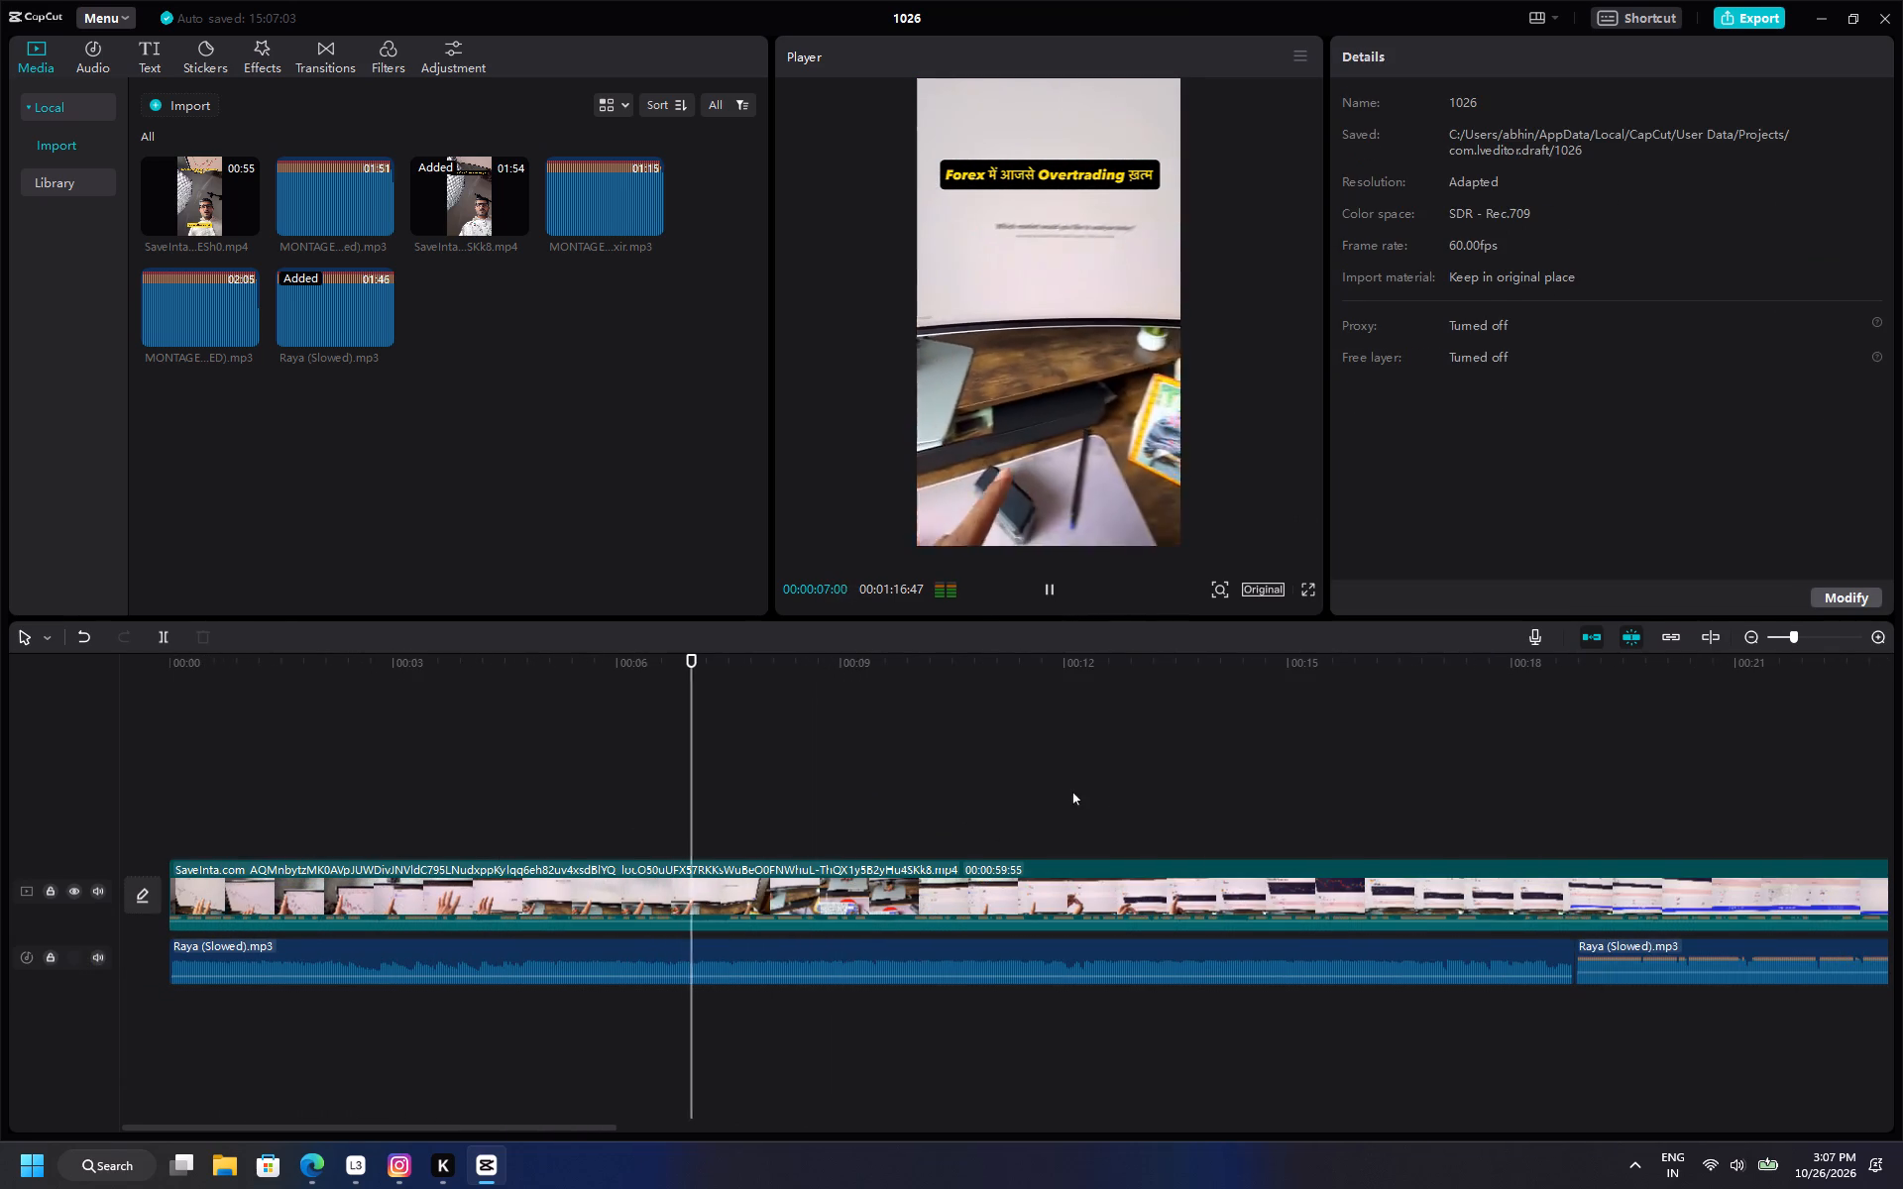
{"action": "scroll", "coordinate": [1070, 794], "scroll_direction": "down", "scroll_amount": 3, "text": "ctrl"}
{"action": "scroll", "coordinate": [1070, 794], "scroll_direction": "up", "scroll_amount": 4, "text": "ctrl"}
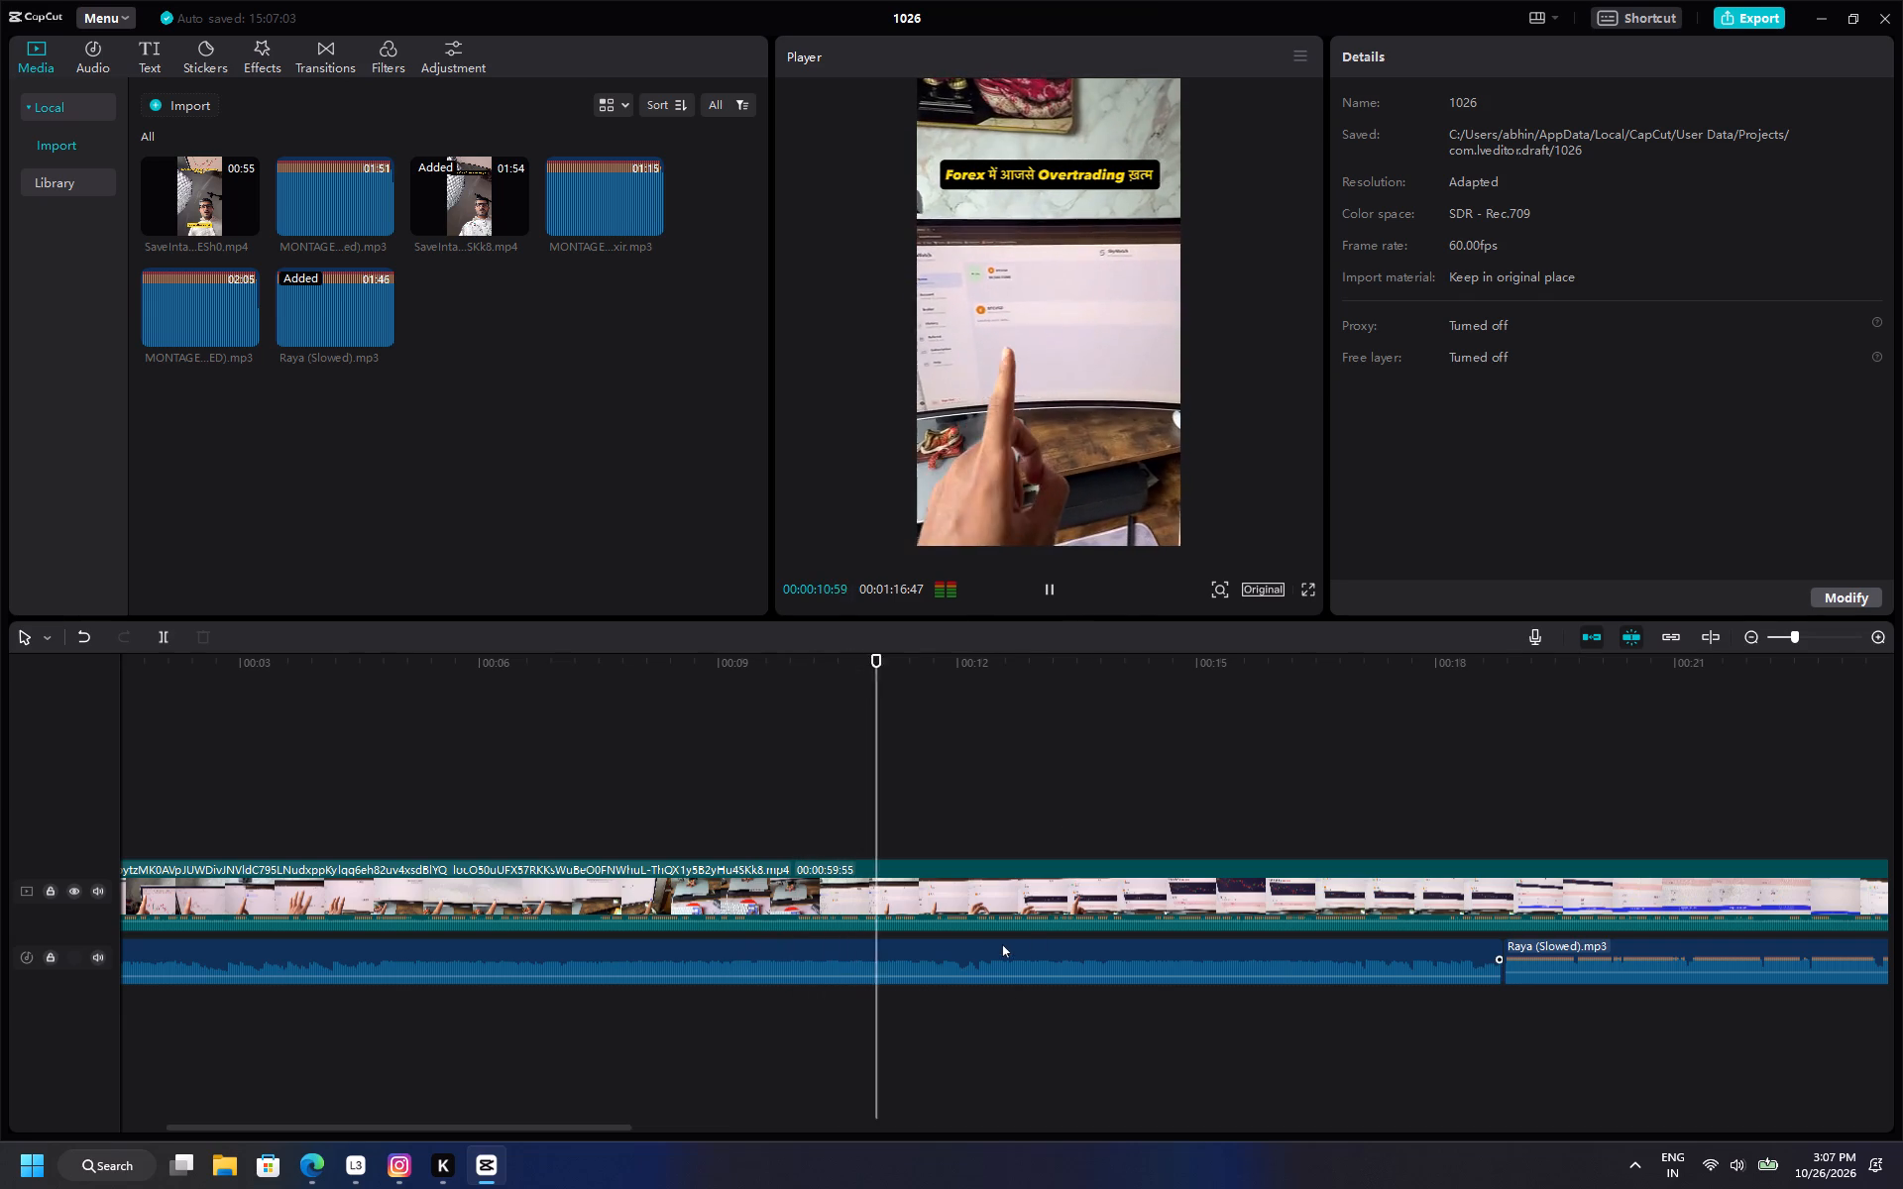
{"action": "left_click", "coordinate": [1030, 884]}
{"action": "left_click", "coordinate": [1424, 51]}
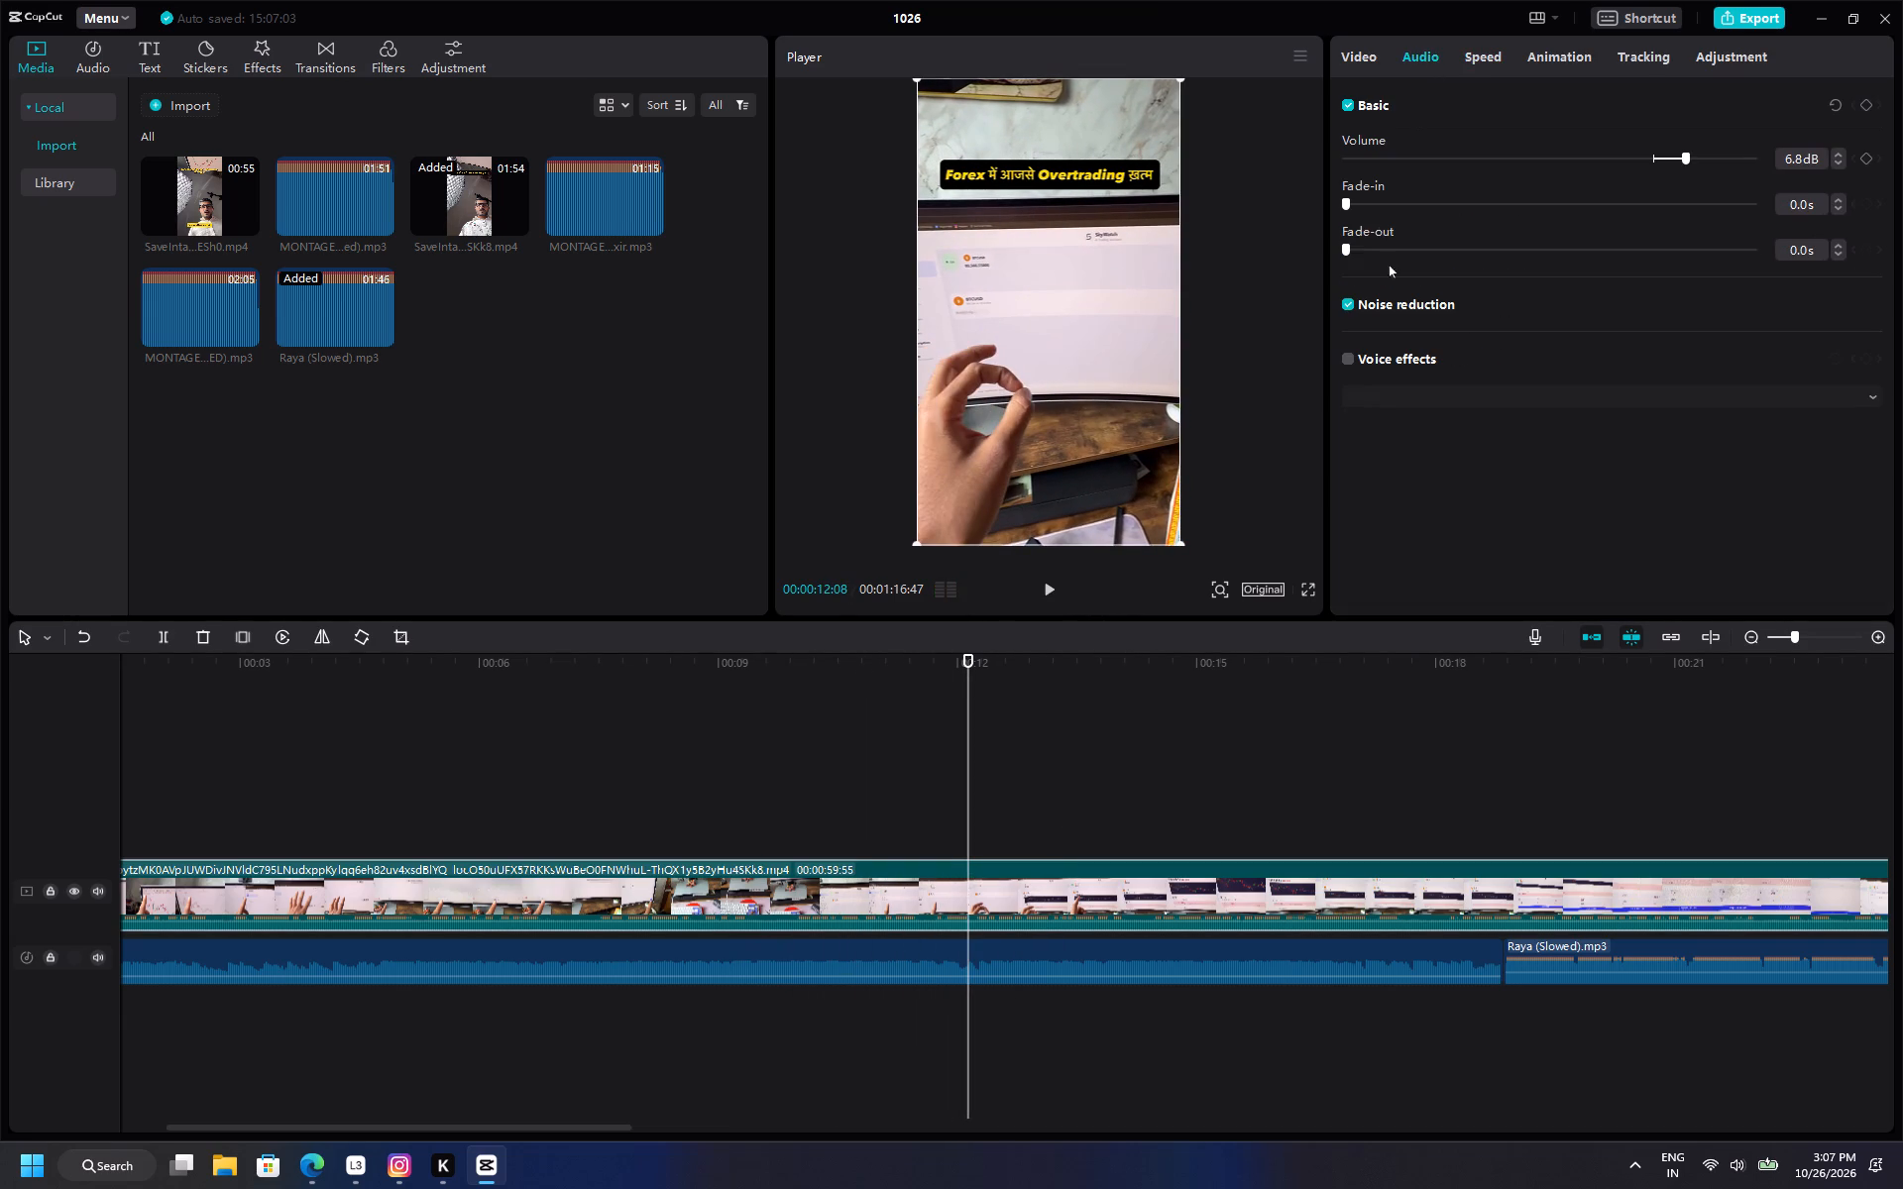
Play the footage on from about 12 to 18 seconds to check the lead-up to the louder music segment.
{"action": "key", "text": "space"}
{"action": "scroll", "coordinate": [1014, 795], "scroll_direction": "down", "scroll_amount": 7, "text": "ctrl"}
{"action": "scroll", "coordinate": [1014, 795], "scroll_direction": "up", "scroll_amount": 2, "text": "ctrl"}
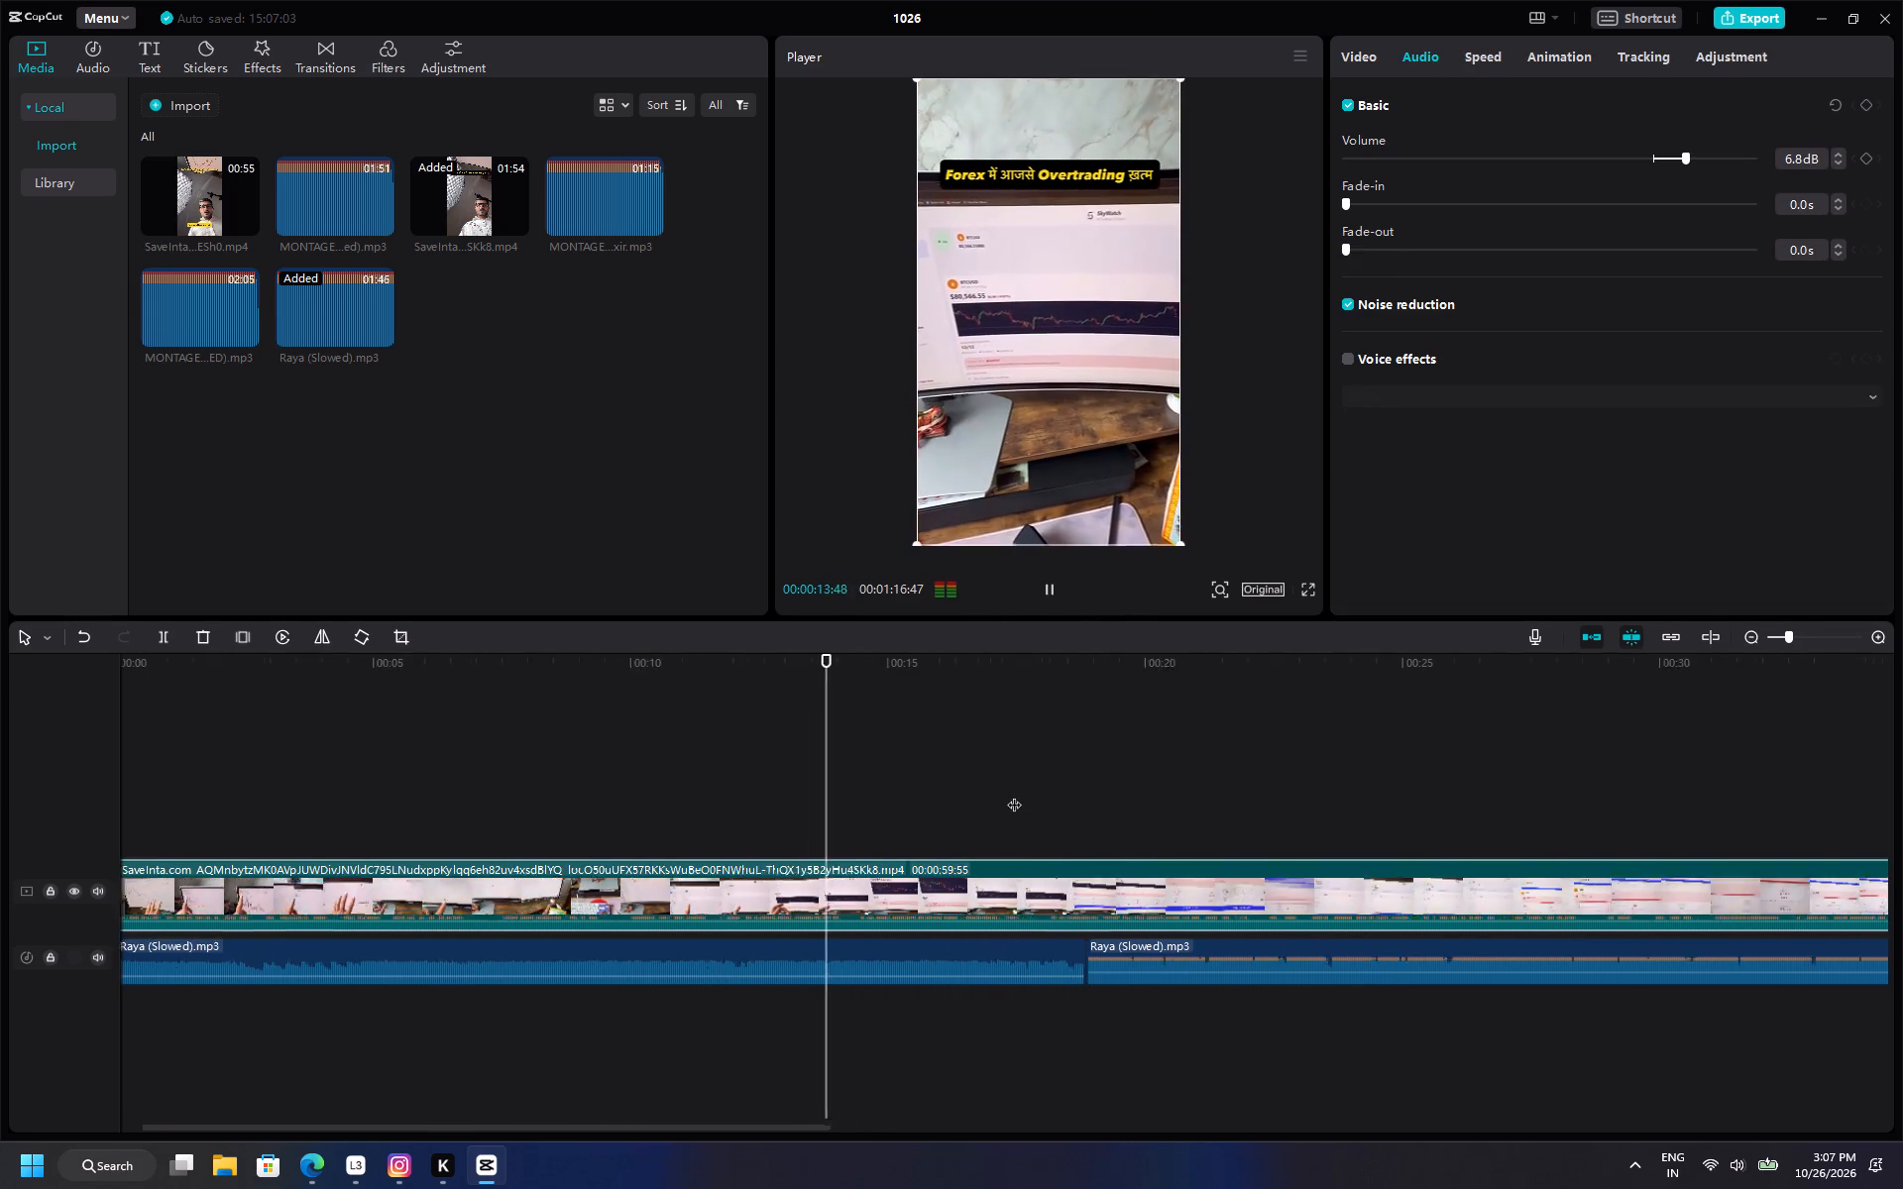
{"action": "scroll", "coordinate": [1014, 795], "scroll_direction": "up", "scroll_amount": 3, "text": "ctrl"}
{"action": "scroll", "coordinate": [1014, 795], "scroll_direction": "down", "scroll_amount": 9, "text": "ctrl"}
{"action": "scroll", "coordinate": [1014, 795], "scroll_direction": "up", "scroll_amount": 10, "text": "ctrl"}
{"action": "scroll", "coordinate": [1014, 795], "scroll_direction": "down", "scroll_amount": 7, "text": "ctrl"}
{"action": "scroll", "coordinate": [1014, 795], "scroll_direction": "up", "scroll_amount": 11, "text": "ctrl"}
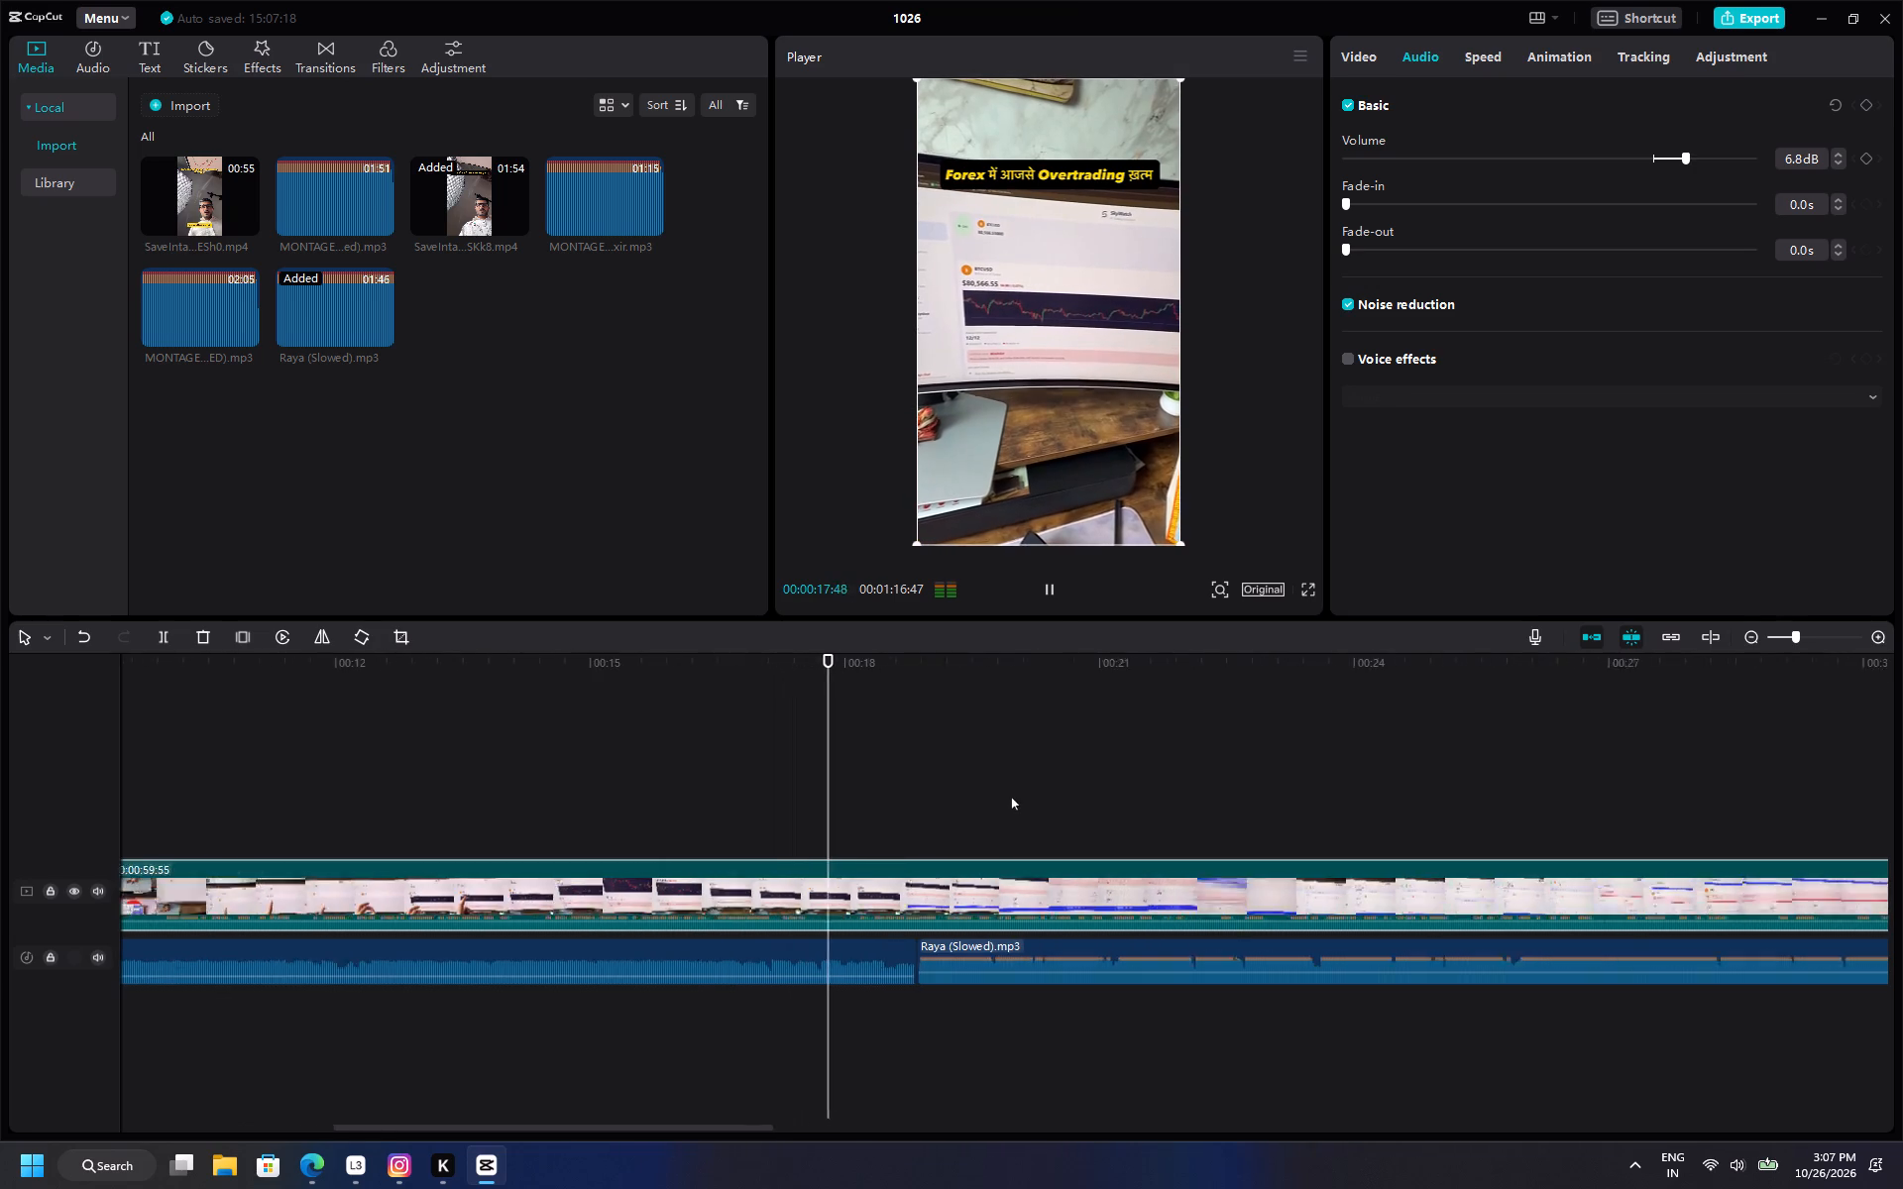
Insert a freeze frame in the main video at about 18 seconds, just before the second music segment.
{"action": "scroll", "coordinate": [1011, 797], "scroll_direction": "up", "scroll_amount": 3, "text": "ctrl"}
{"action": "left_click", "coordinate": [862, 809]}
{"action": "left_click_drag", "start_coordinate": [862, 809], "coordinate": [704, 832]}
{"action": "key", "text": "space"}
{"action": "key", "text": "space"}
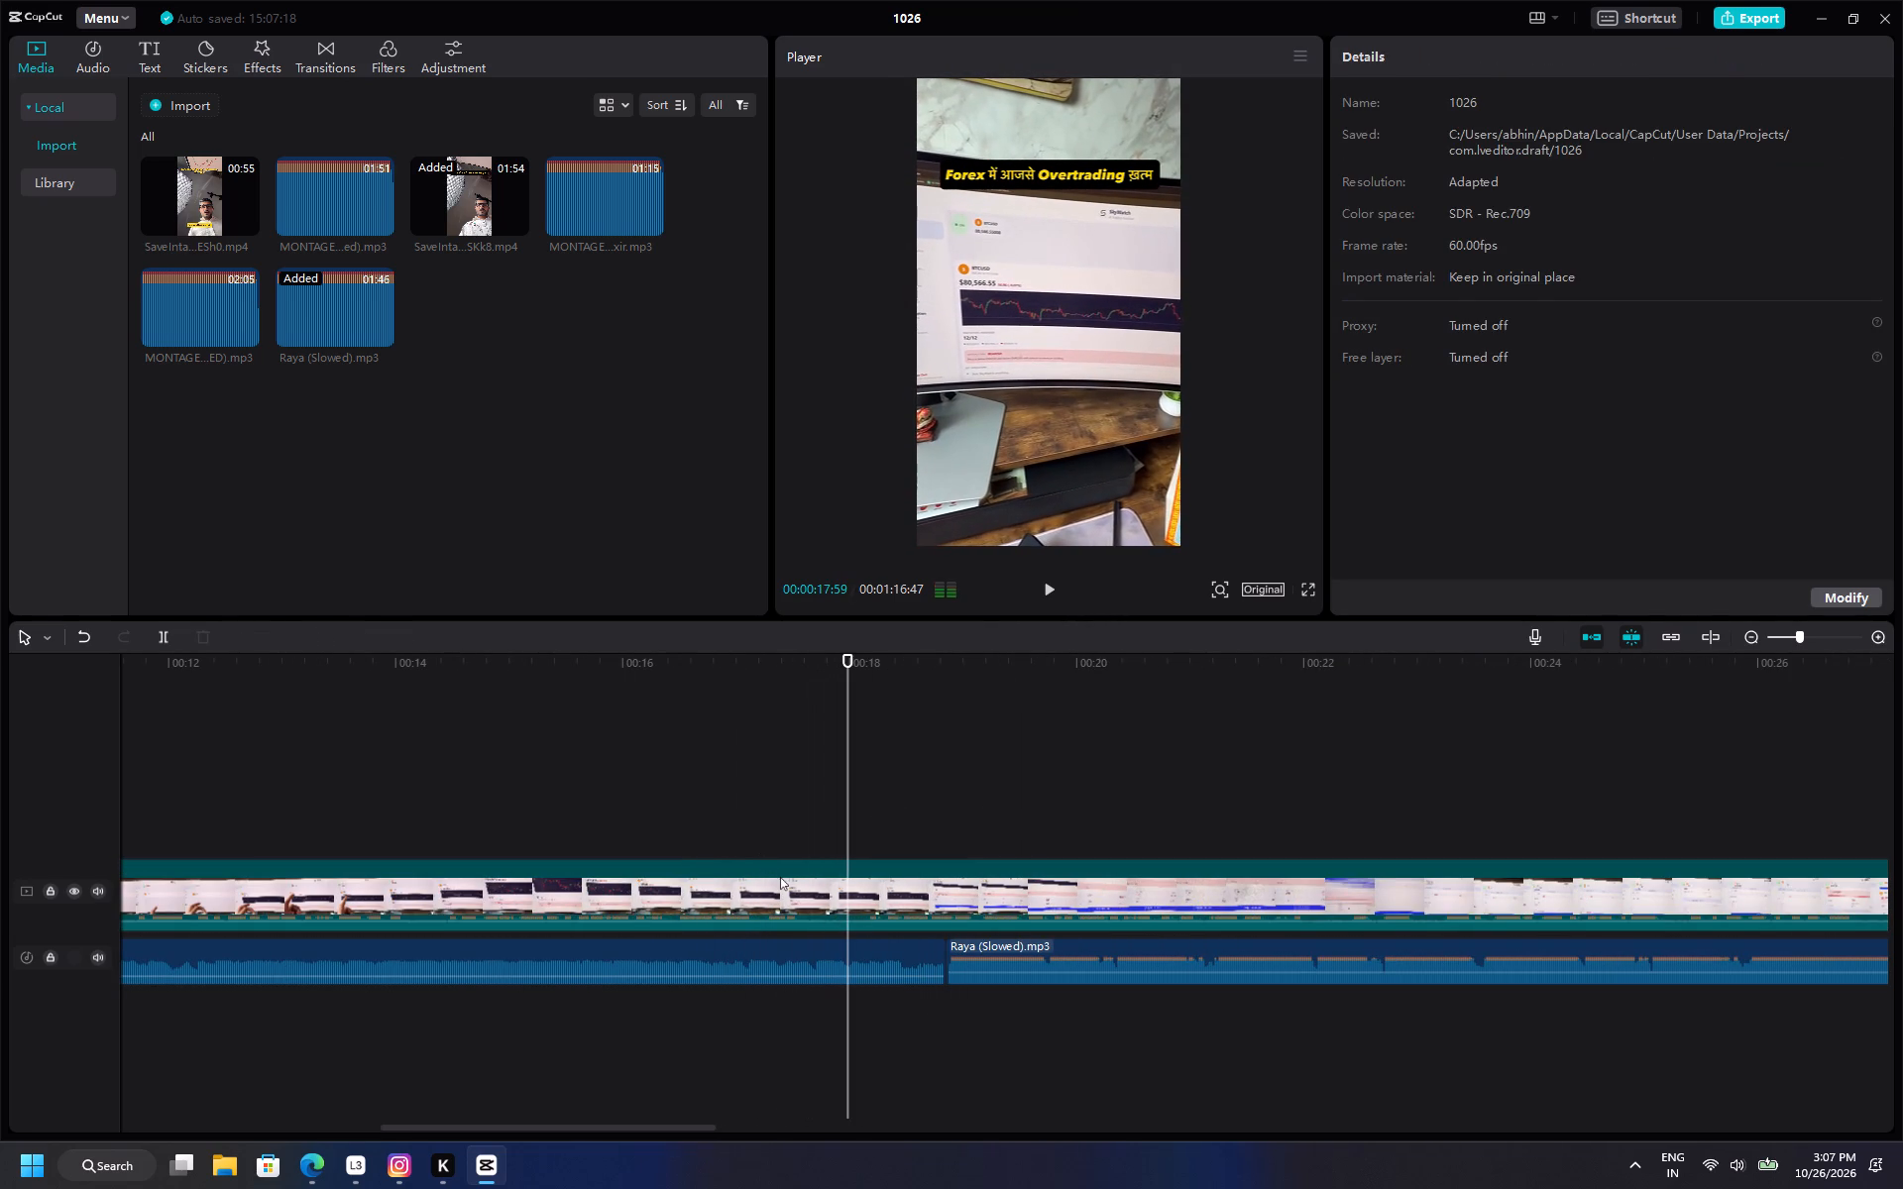
{"action": "left_click", "coordinate": [800, 888]}
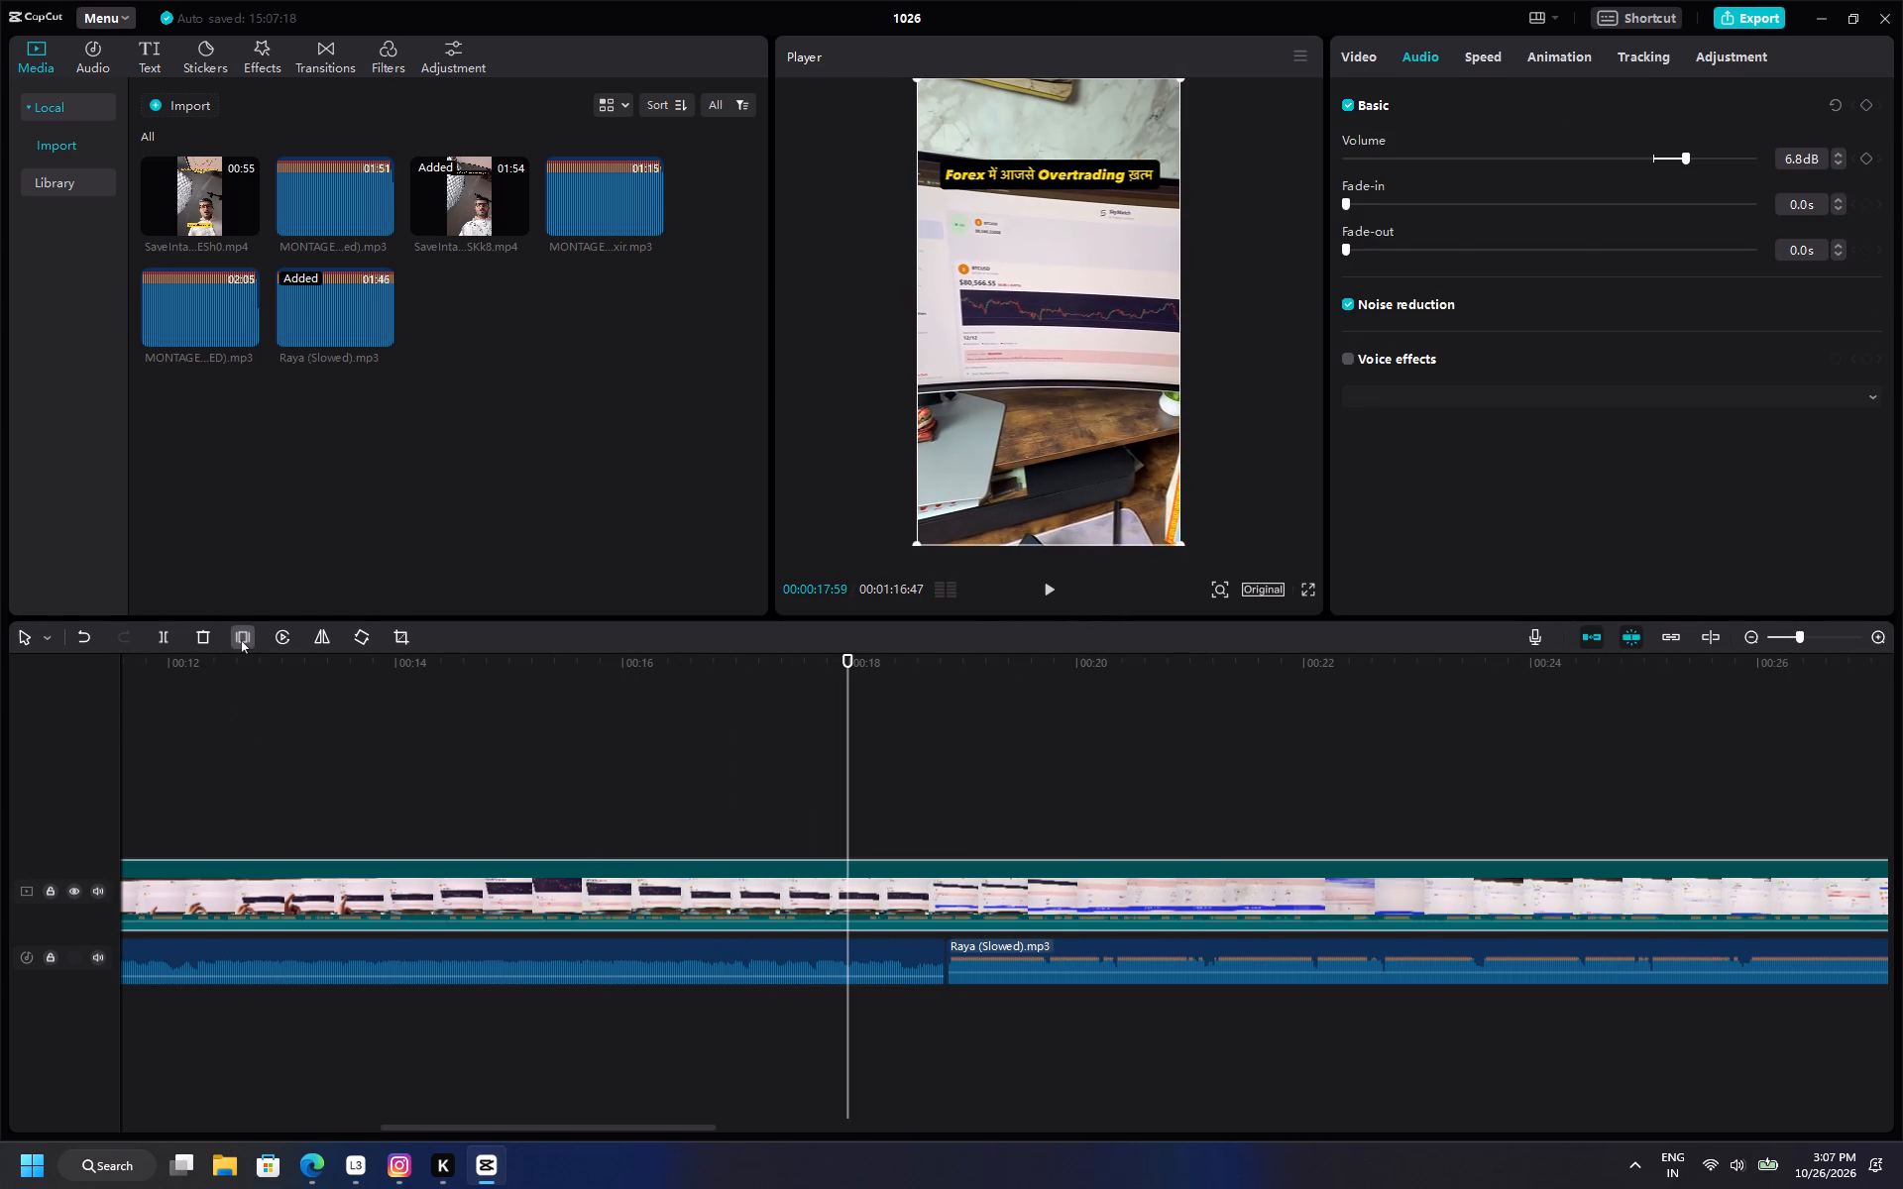
{"action": "left_click", "coordinate": [241, 640]}
Preview the opening, trim about 0.3 seconds off the first music segment's beginning and move it back to the timeline's start.
{"action": "left_click", "coordinate": [295, 738]}
{"action": "left_click_drag", "start_coordinate": [295, 739], "coordinate": [0, 823]}
{"action": "key", "text": "space"}
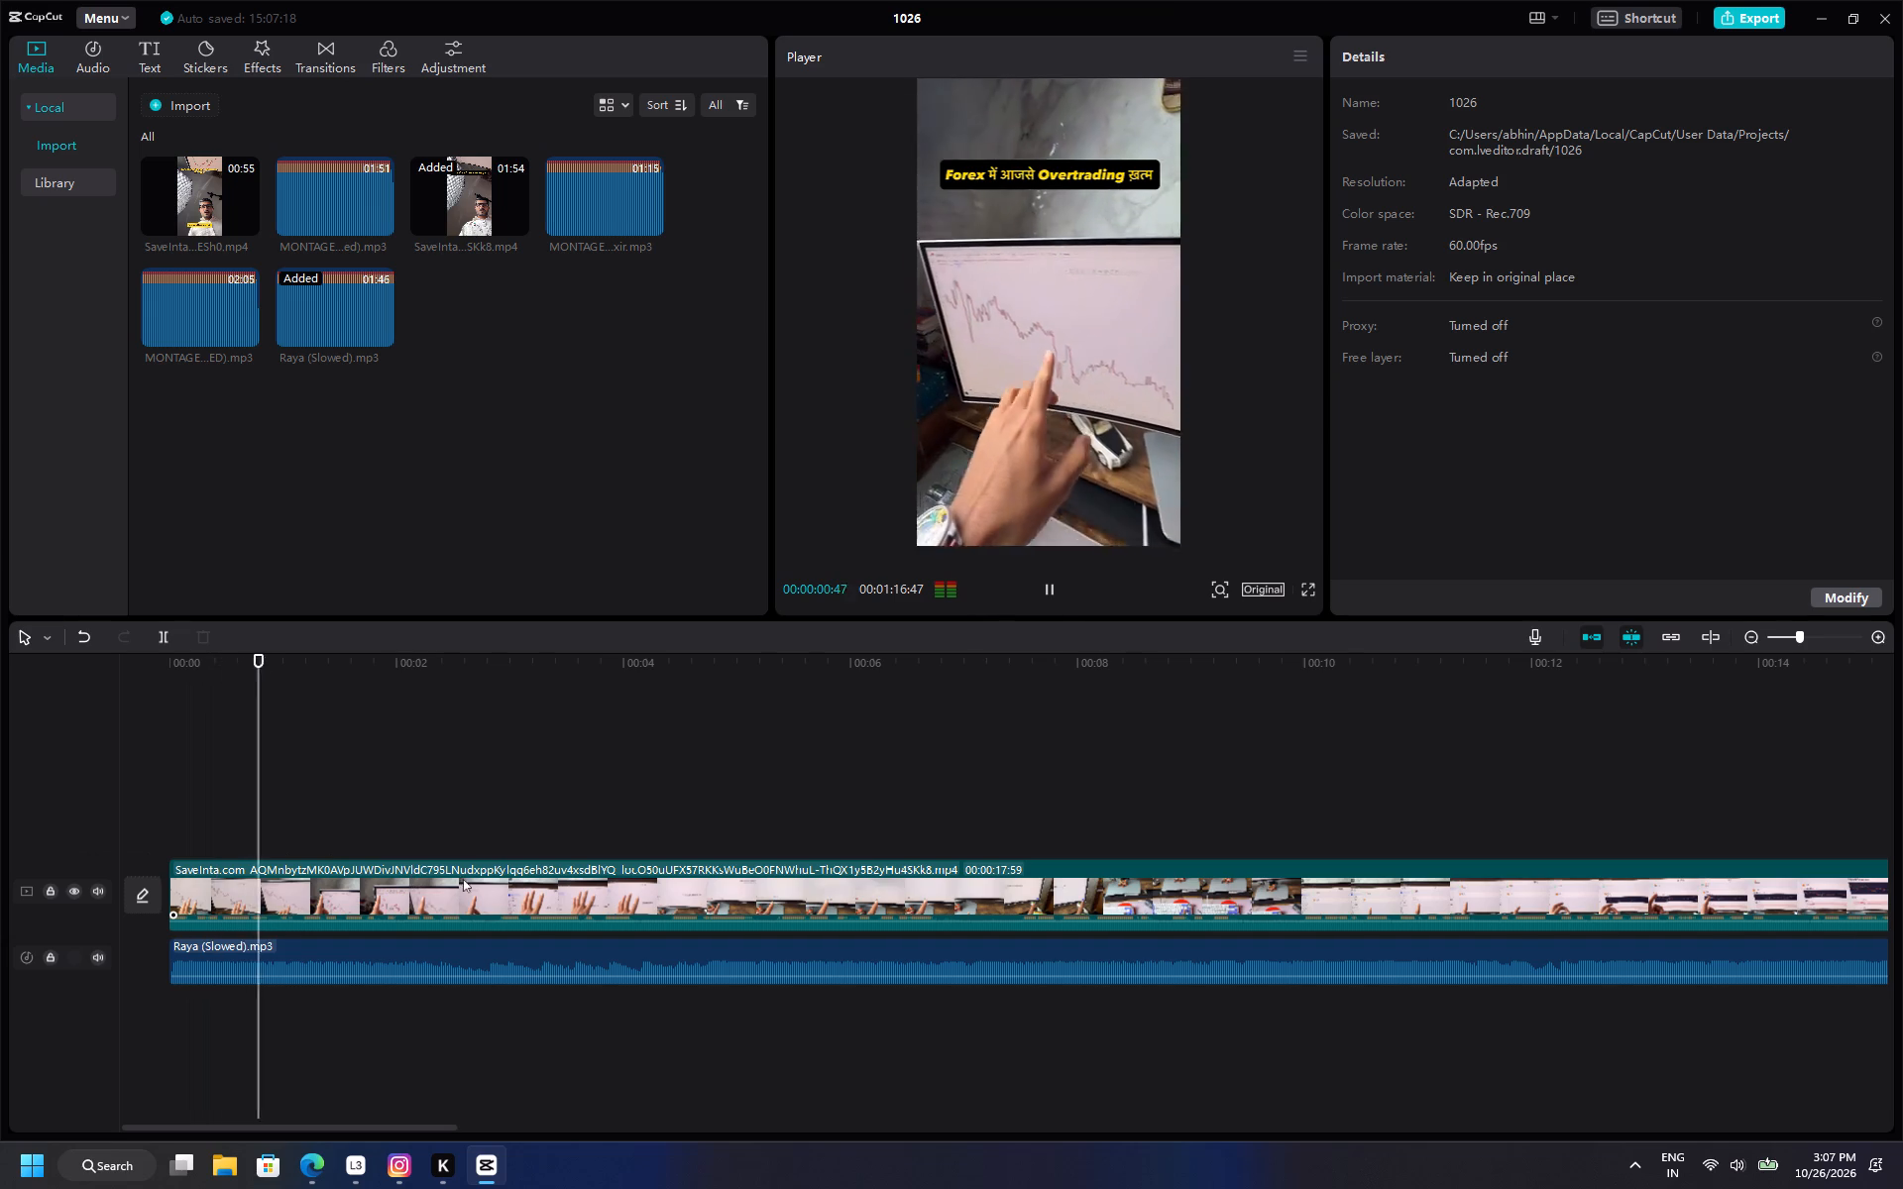
{"action": "key", "text": "space"}
{"action": "left_click", "coordinate": [287, 963]}
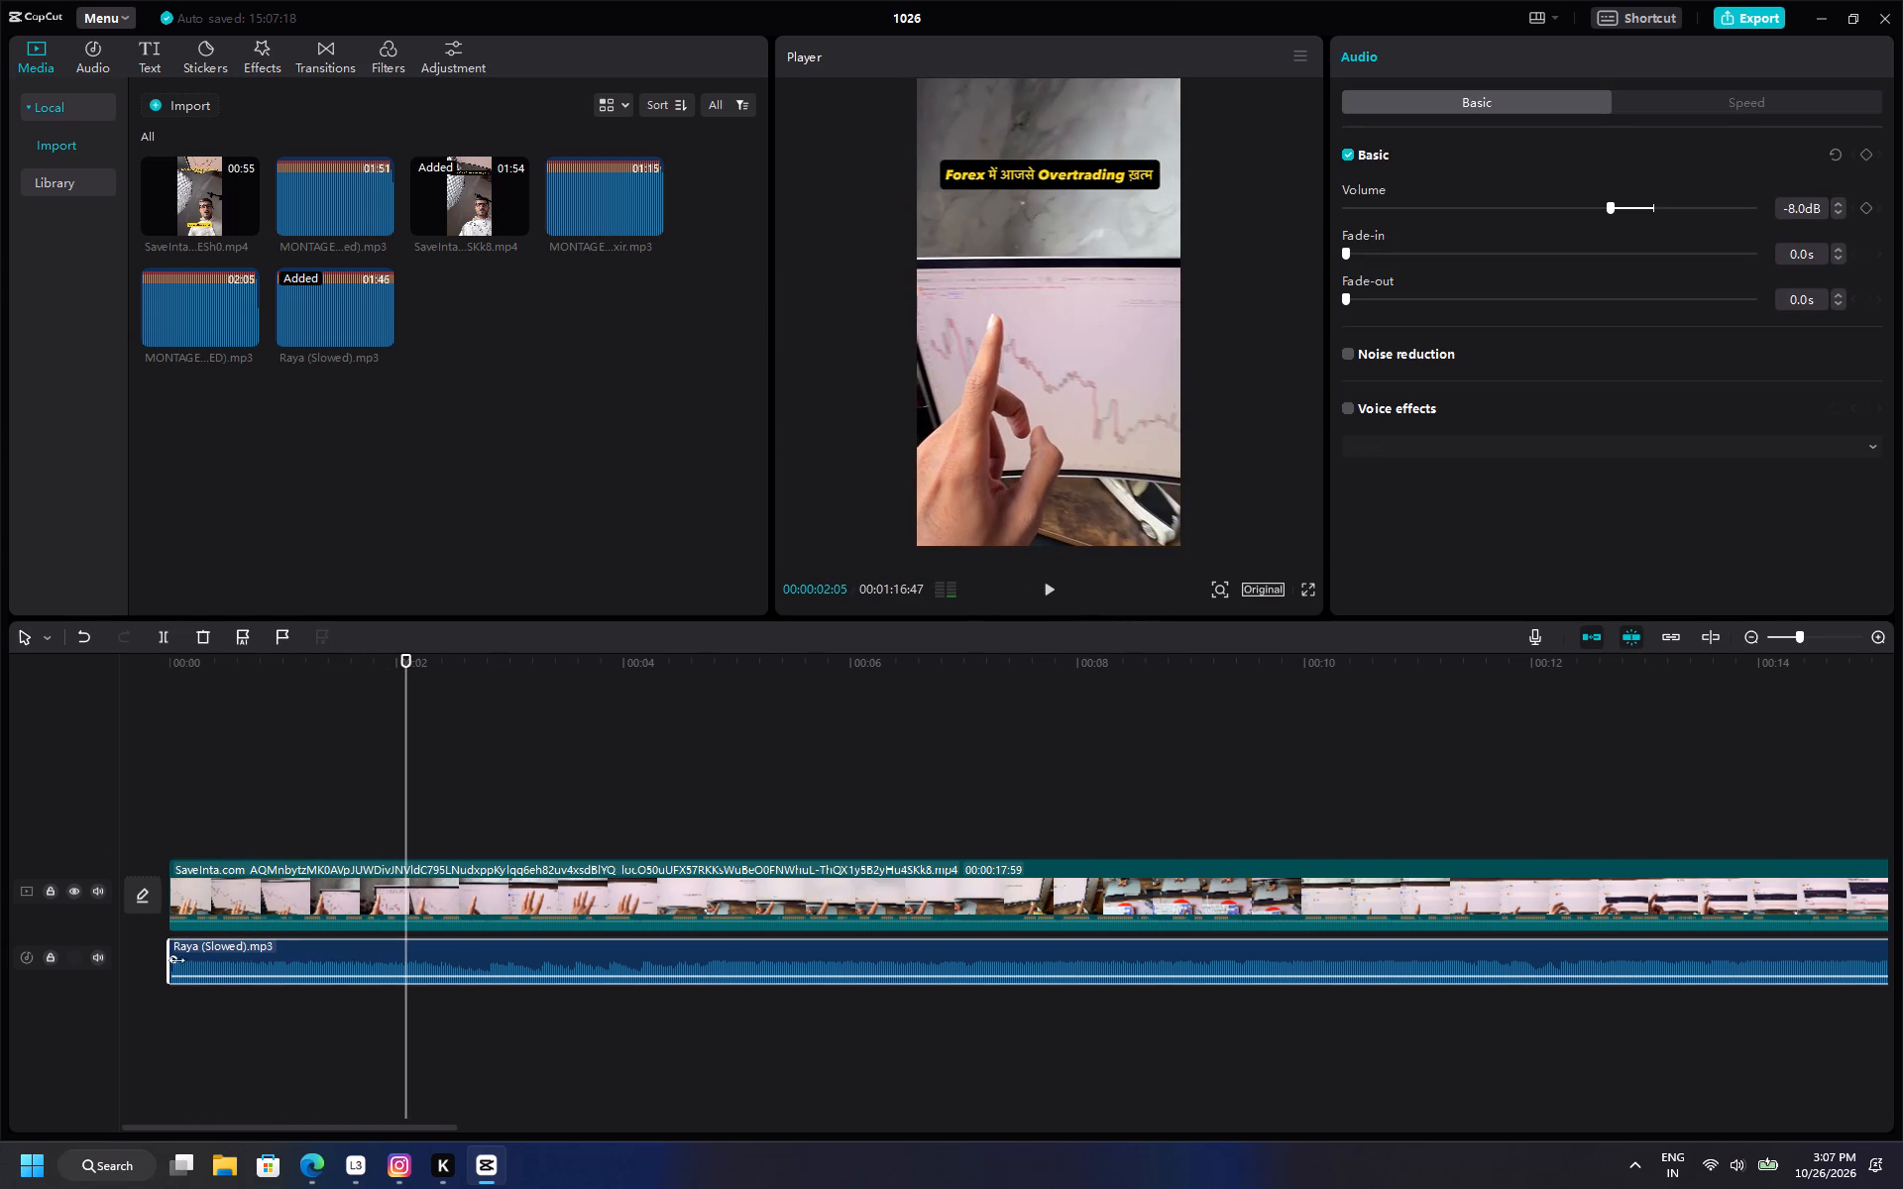
{"action": "left_click_drag", "start_coordinate": [167, 951], "coordinate": [200, 950]}
{"action": "left_click_drag", "start_coordinate": [264, 946], "coordinate": [148, 951]}
Trim about 0.6 seconds off the first music segment's beginning and move it back so it ends at the freeze frame's start.
{"action": "scroll", "coordinate": [997, 899], "scroll_direction": "down", "scroll_amount": 6, "text": "ctrl"}
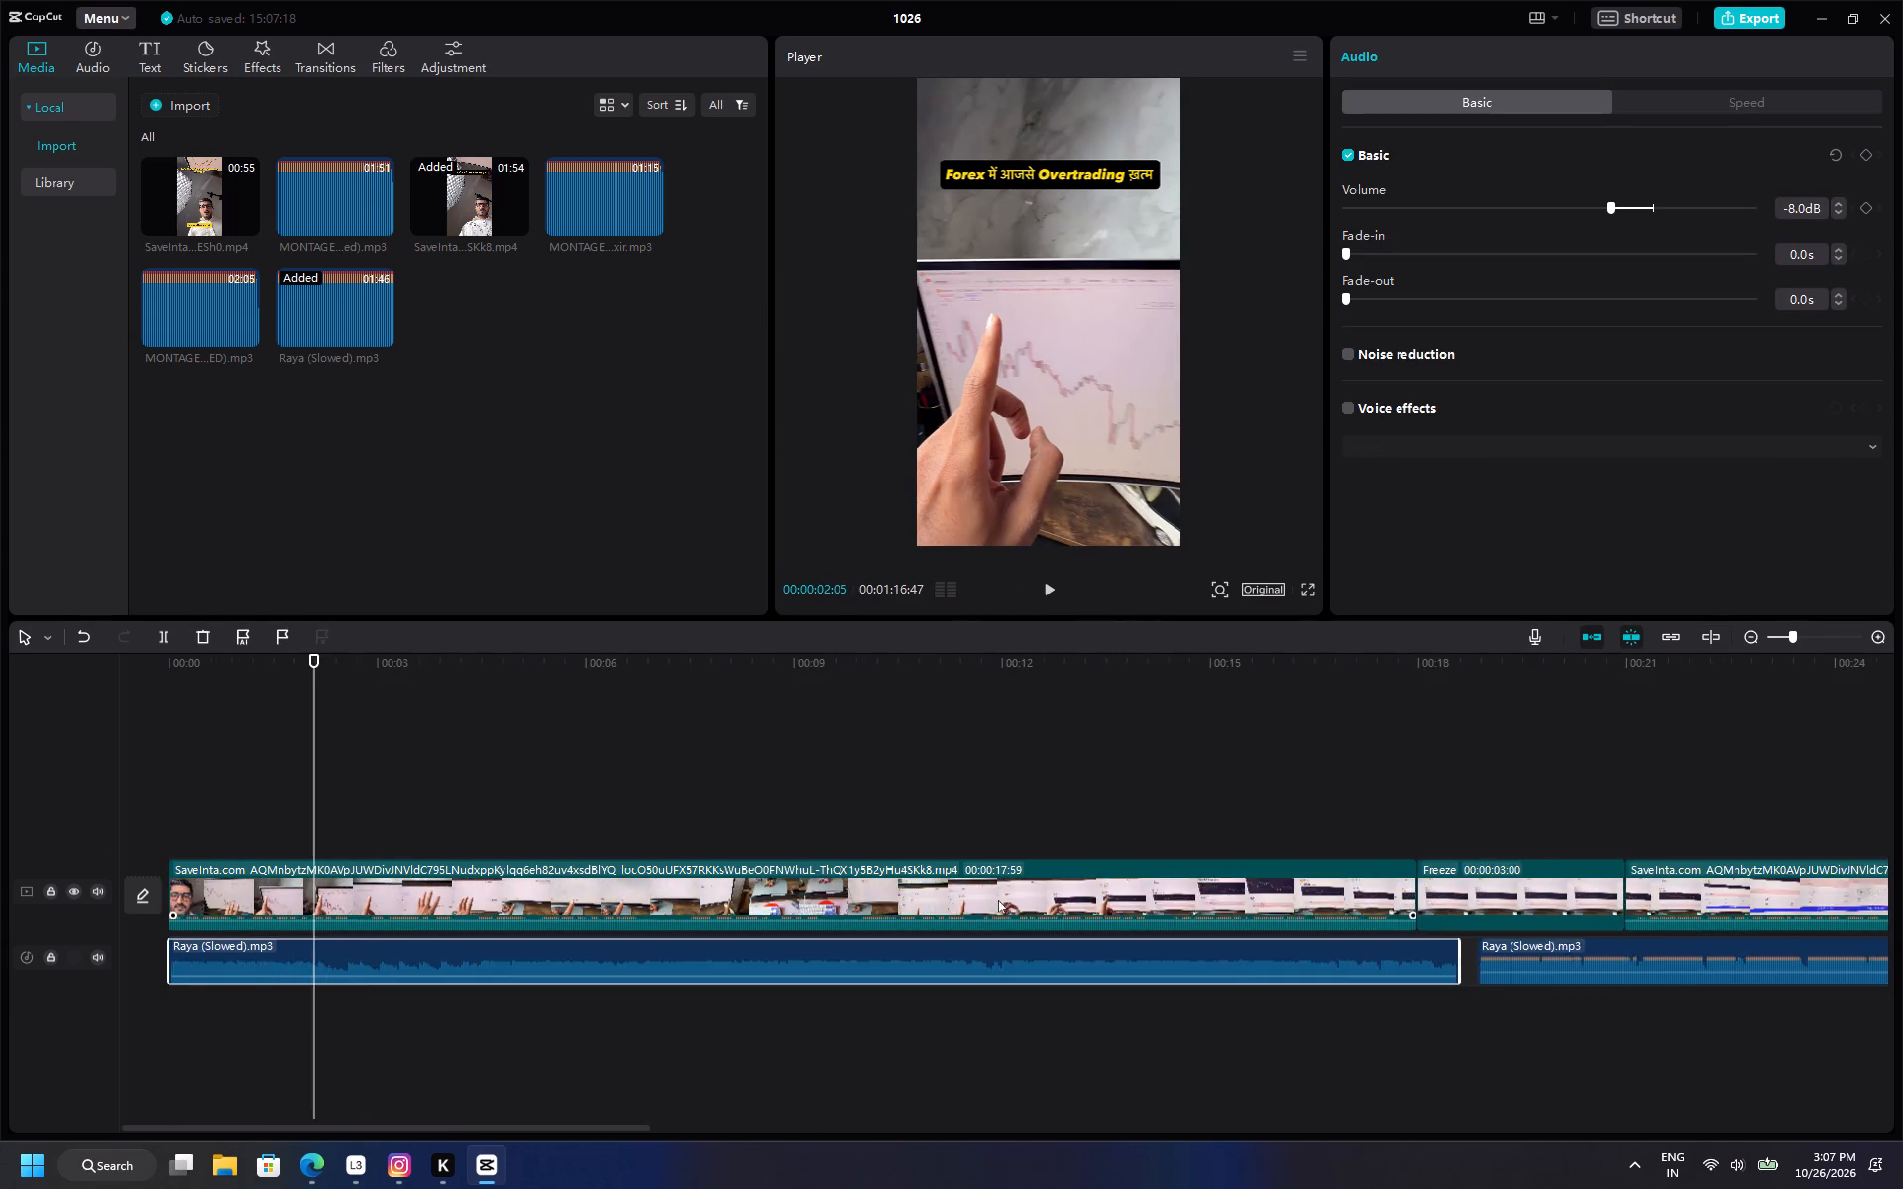
{"action": "scroll", "coordinate": [998, 900], "scroll_direction": "down", "scroll_amount": 7, "text": "ctrl"}
{"action": "scroll", "coordinate": [1116, 916], "scroll_direction": "up", "scroll_amount": 8, "text": "ctrl"}
{"action": "double_click", "coordinate": [1621, 785]}
{"action": "scroll", "coordinate": [1661, 847], "scroll_direction": "up", "scroll_amount": 1, "text": "ctrl"}
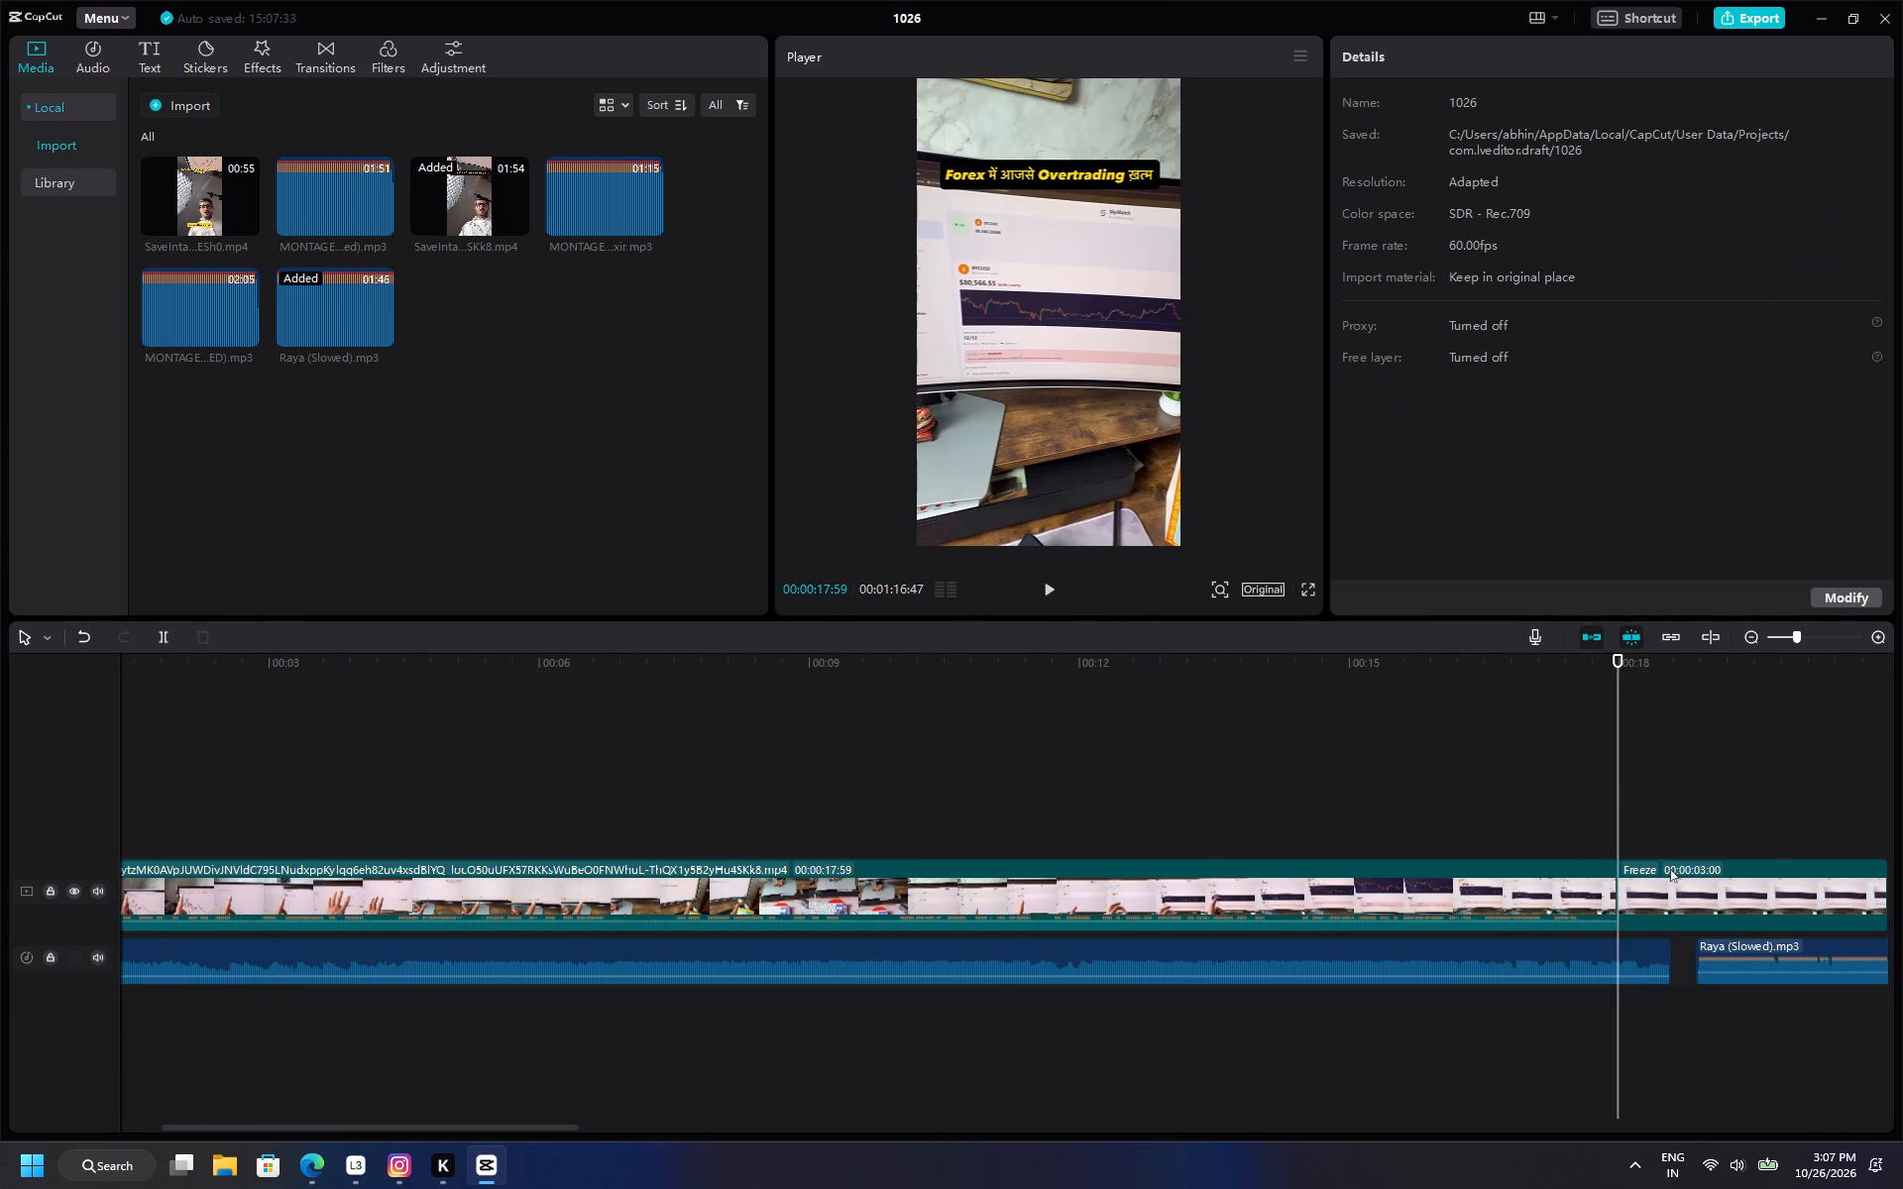
{"action": "left_click", "coordinate": [1647, 954]}
{"action": "scroll", "coordinate": [619, 988], "scroll_direction": "down", "scroll_amount": 8, "text": "ctrl"}
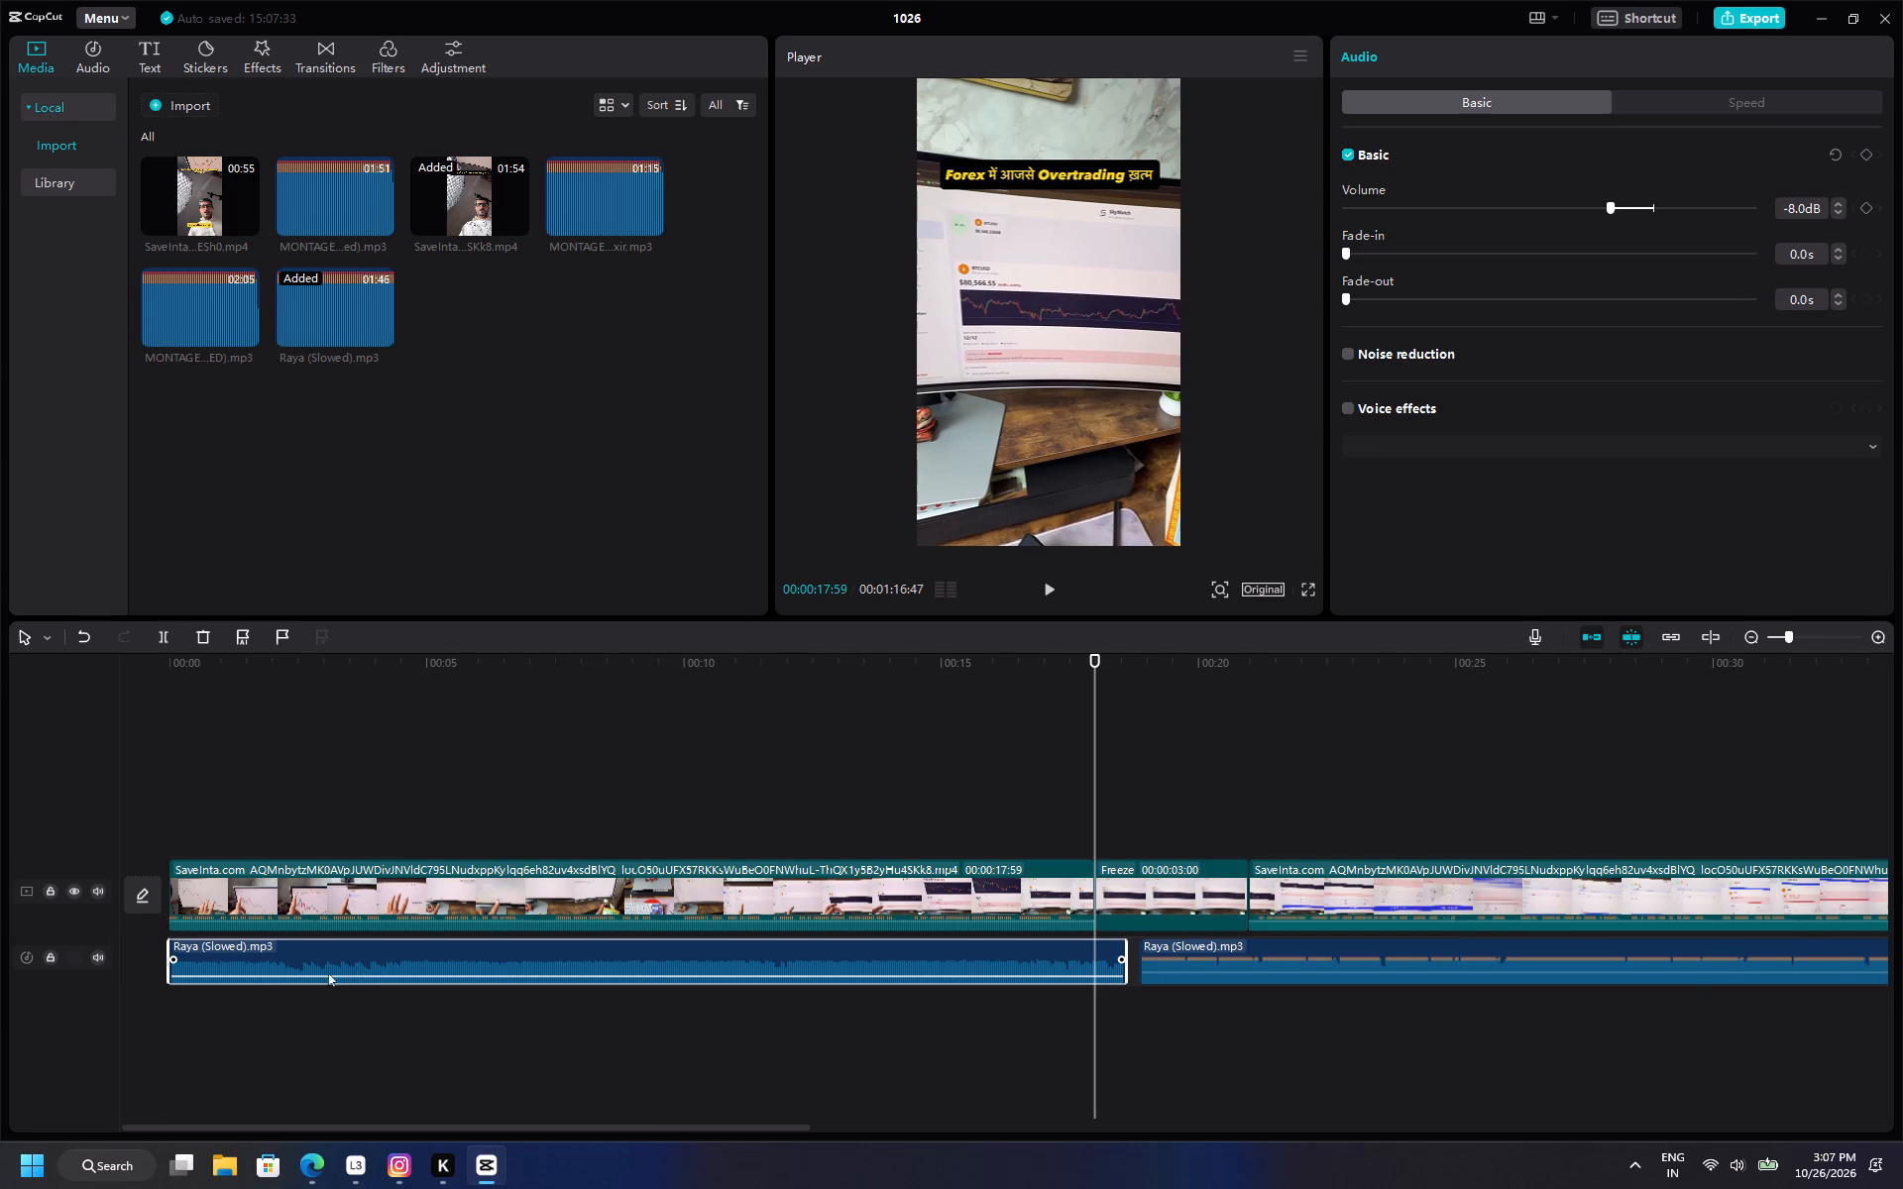
{"action": "left_click_drag", "start_coordinate": [166, 946], "coordinate": [195, 946]}
{"action": "left_click_drag", "start_coordinate": [282, 952], "coordinate": [237, 952]}
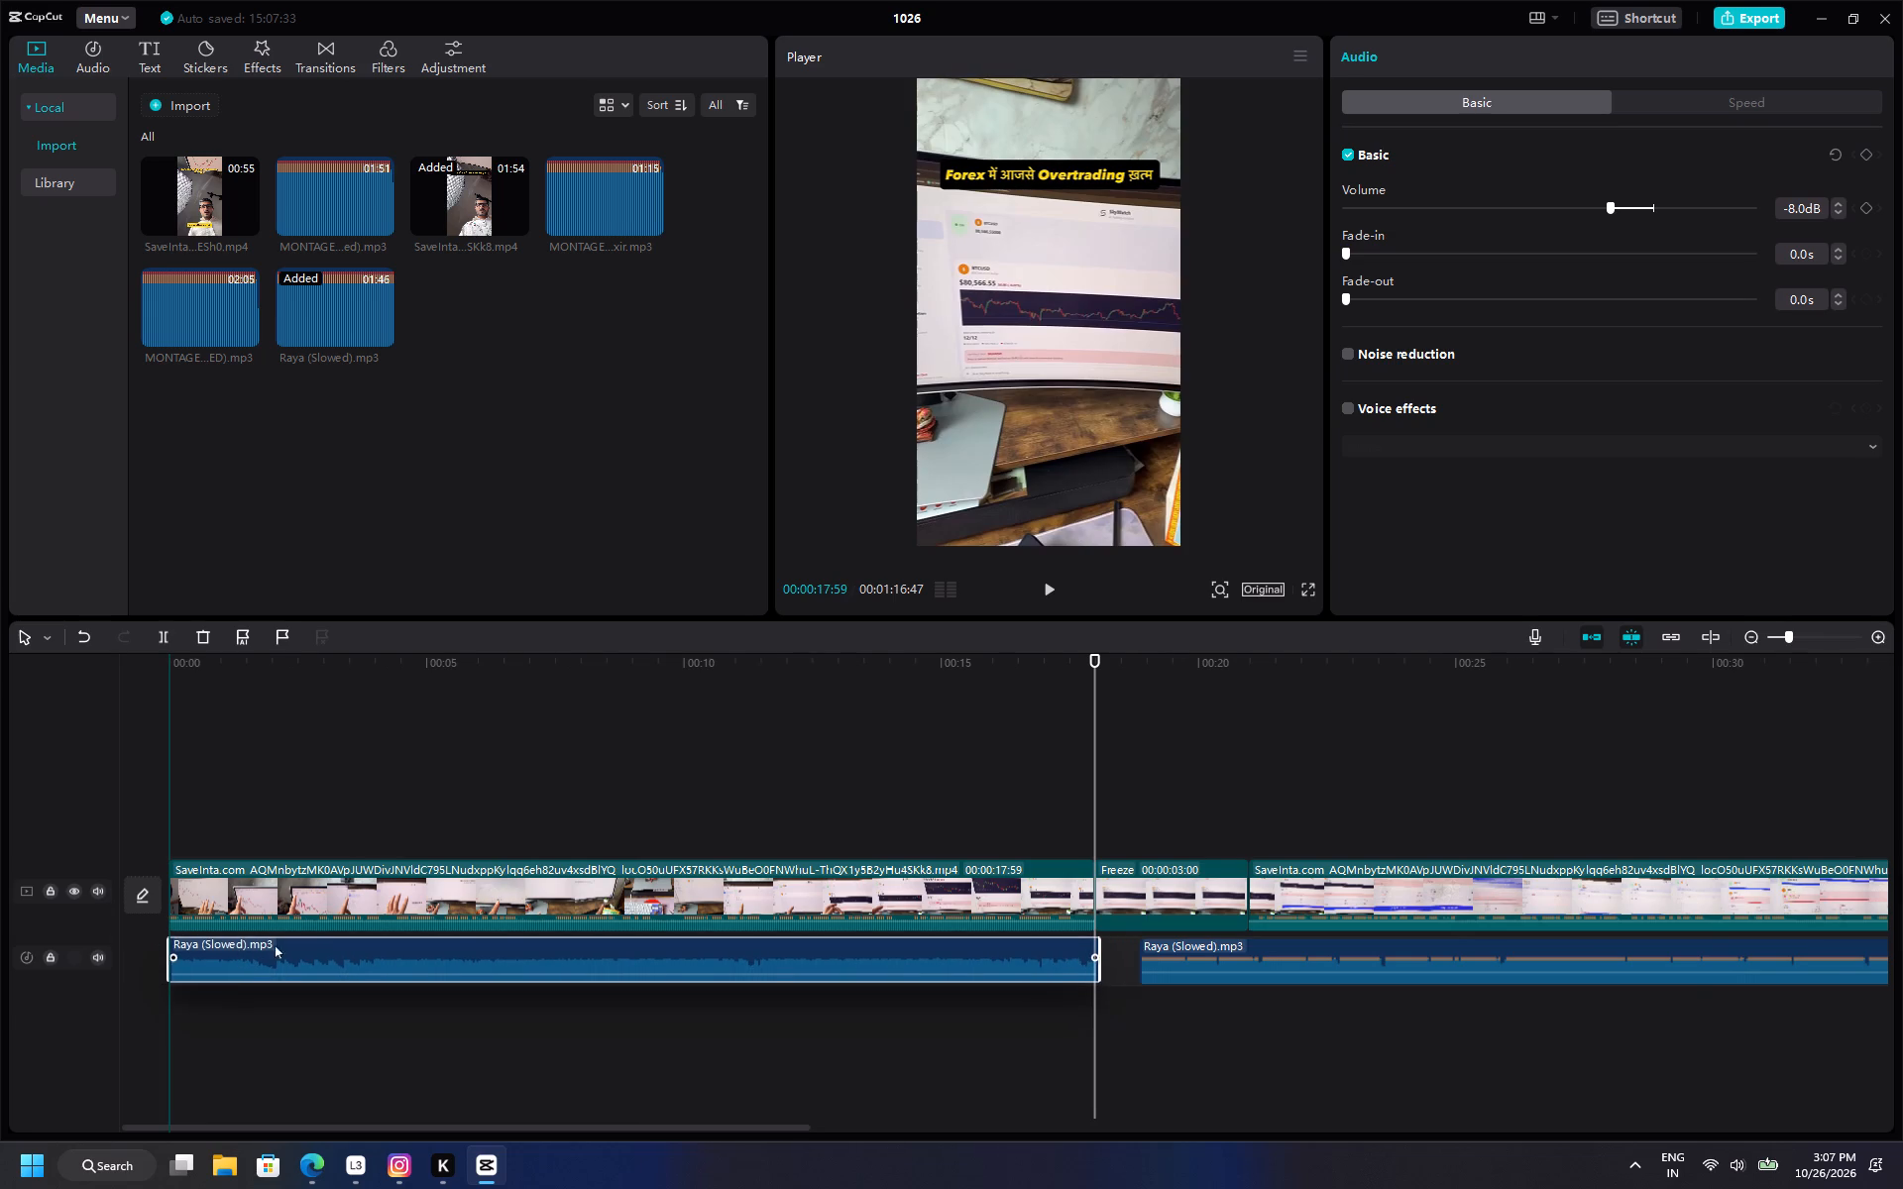
{"action": "left_click_drag", "start_coordinate": [174, 946], "coordinate": [183, 946]}
{"action": "left_click_drag", "start_coordinate": [206, 946], "coordinate": [182, 948]}
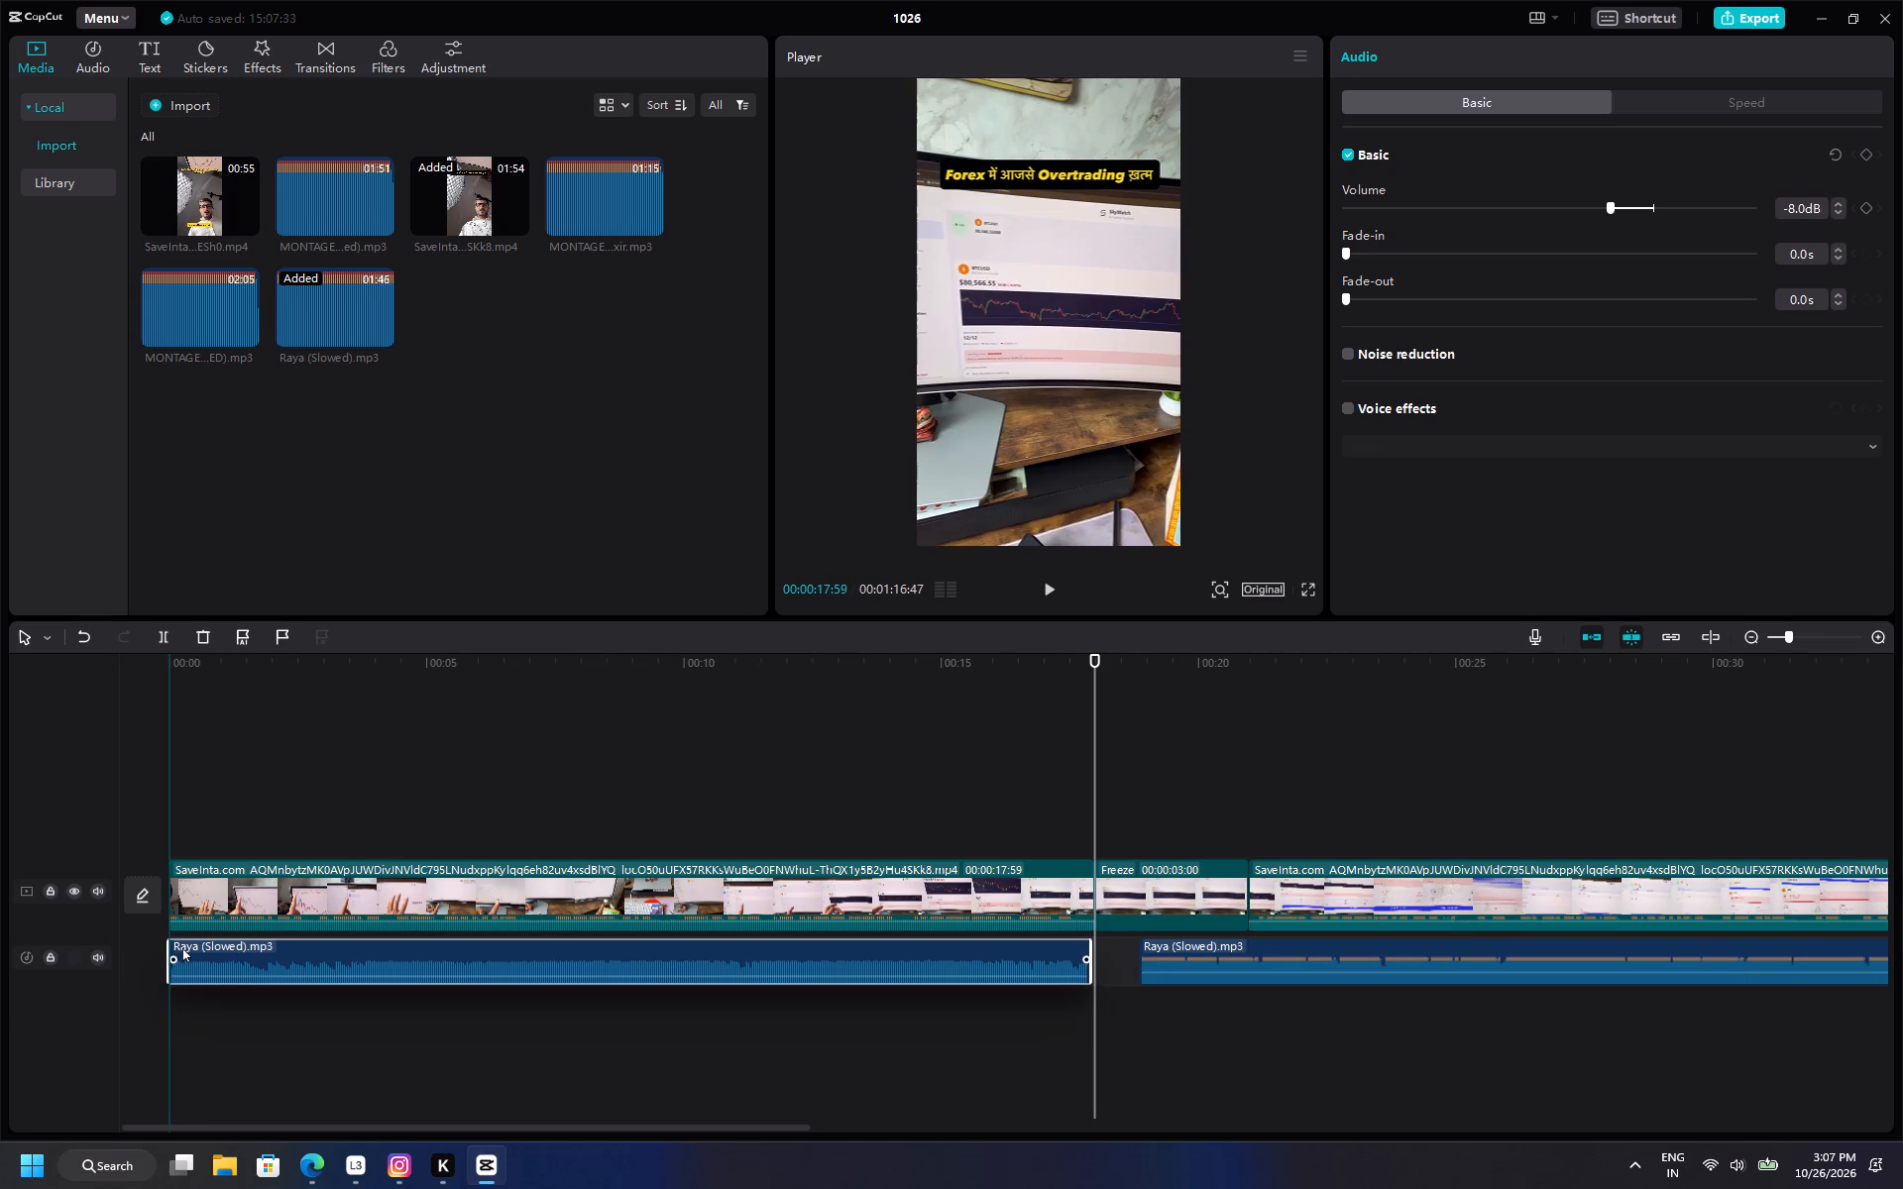
{"action": "scroll", "coordinate": [1052, 892], "scroll_direction": "up", "scroll_amount": 20}
{"action": "scroll", "coordinate": [1052, 892], "scroll_direction": "up", "scroll_amount": 11}
{"action": "left_click_drag", "start_coordinate": [978, 964], "coordinate": [997, 964]}
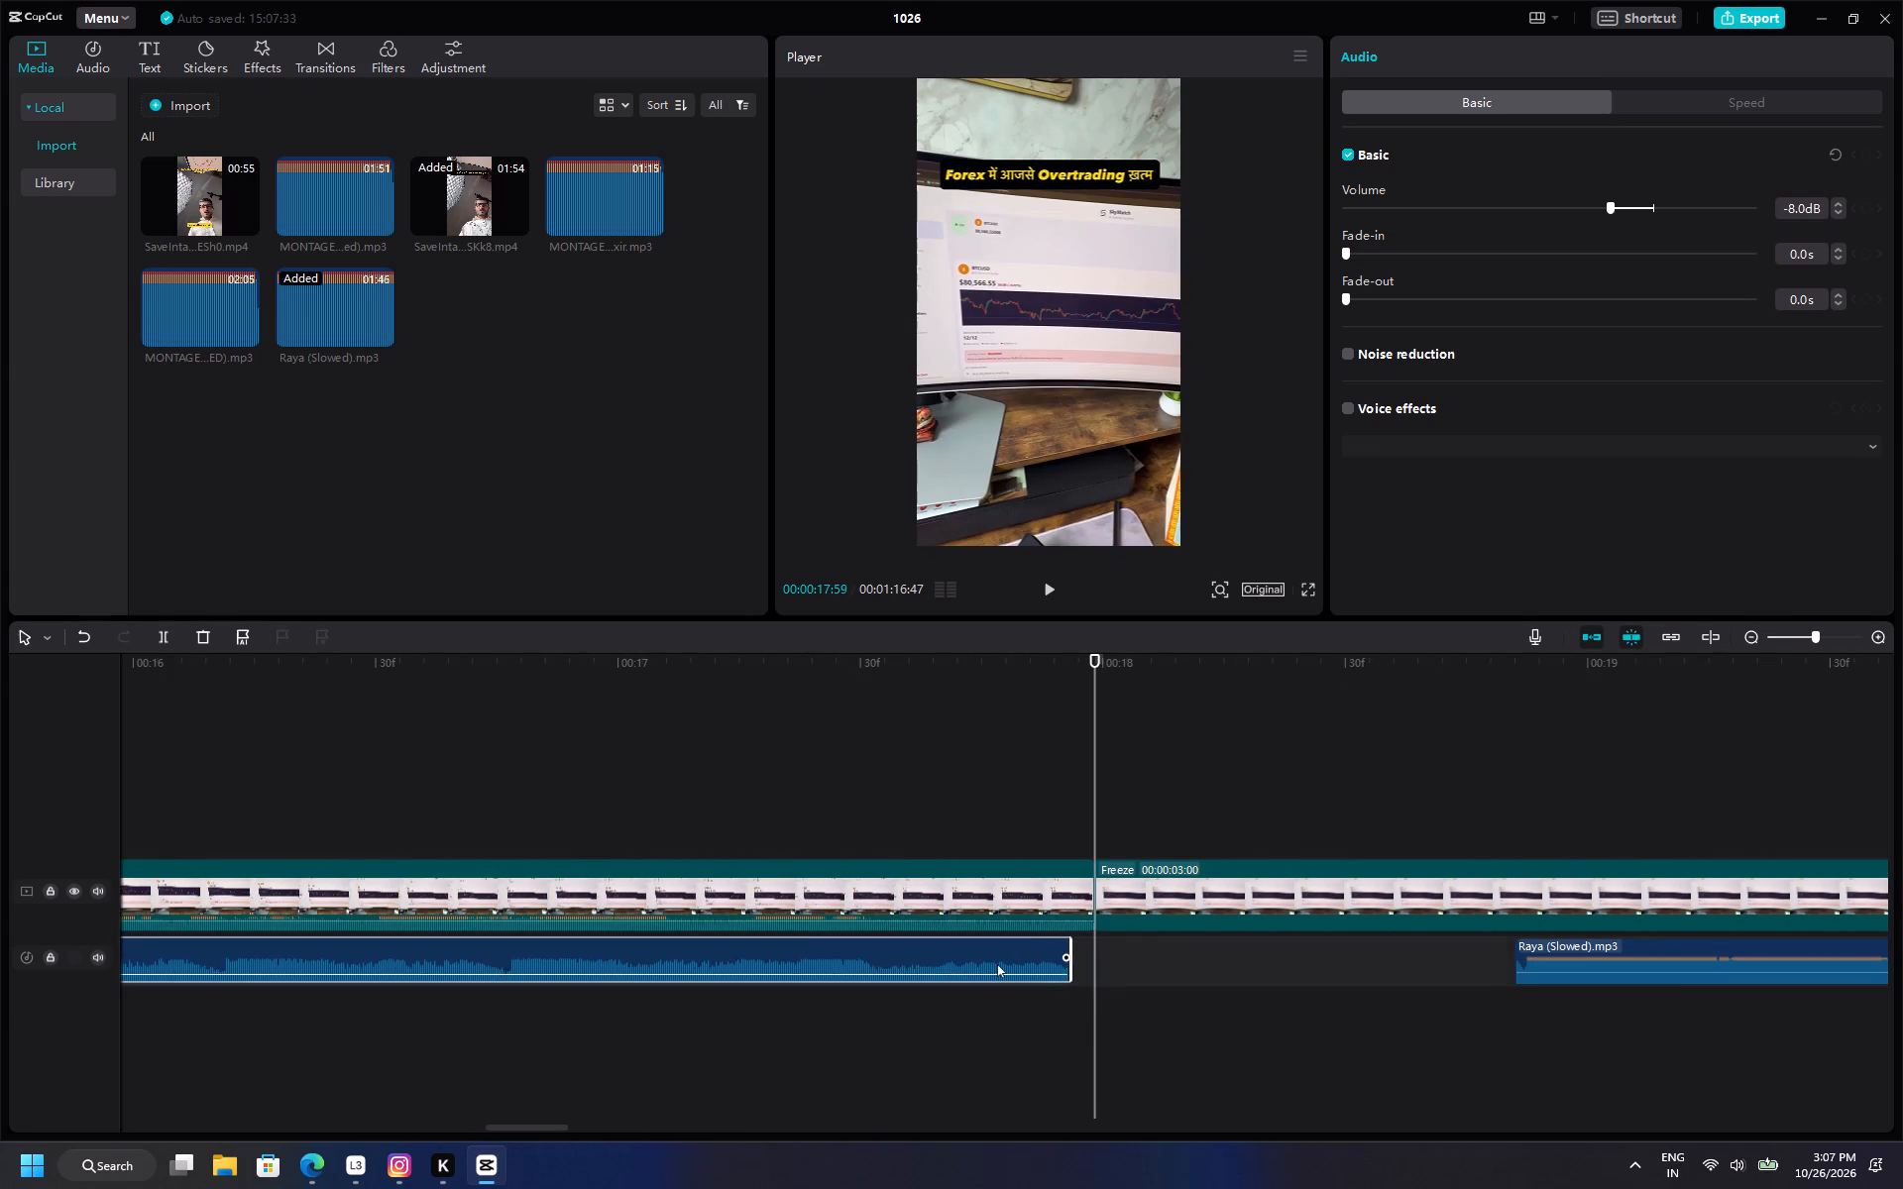
{"action": "left_click_drag", "start_coordinate": [997, 964], "coordinate": [1015, 966]}
{"action": "scroll", "coordinate": [985, 967], "scroll_direction": "down", "scroll_amount": 20}
{"action": "scroll", "coordinate": [985, 967], "scroll_direction": "down", "scroll_amount": 12}
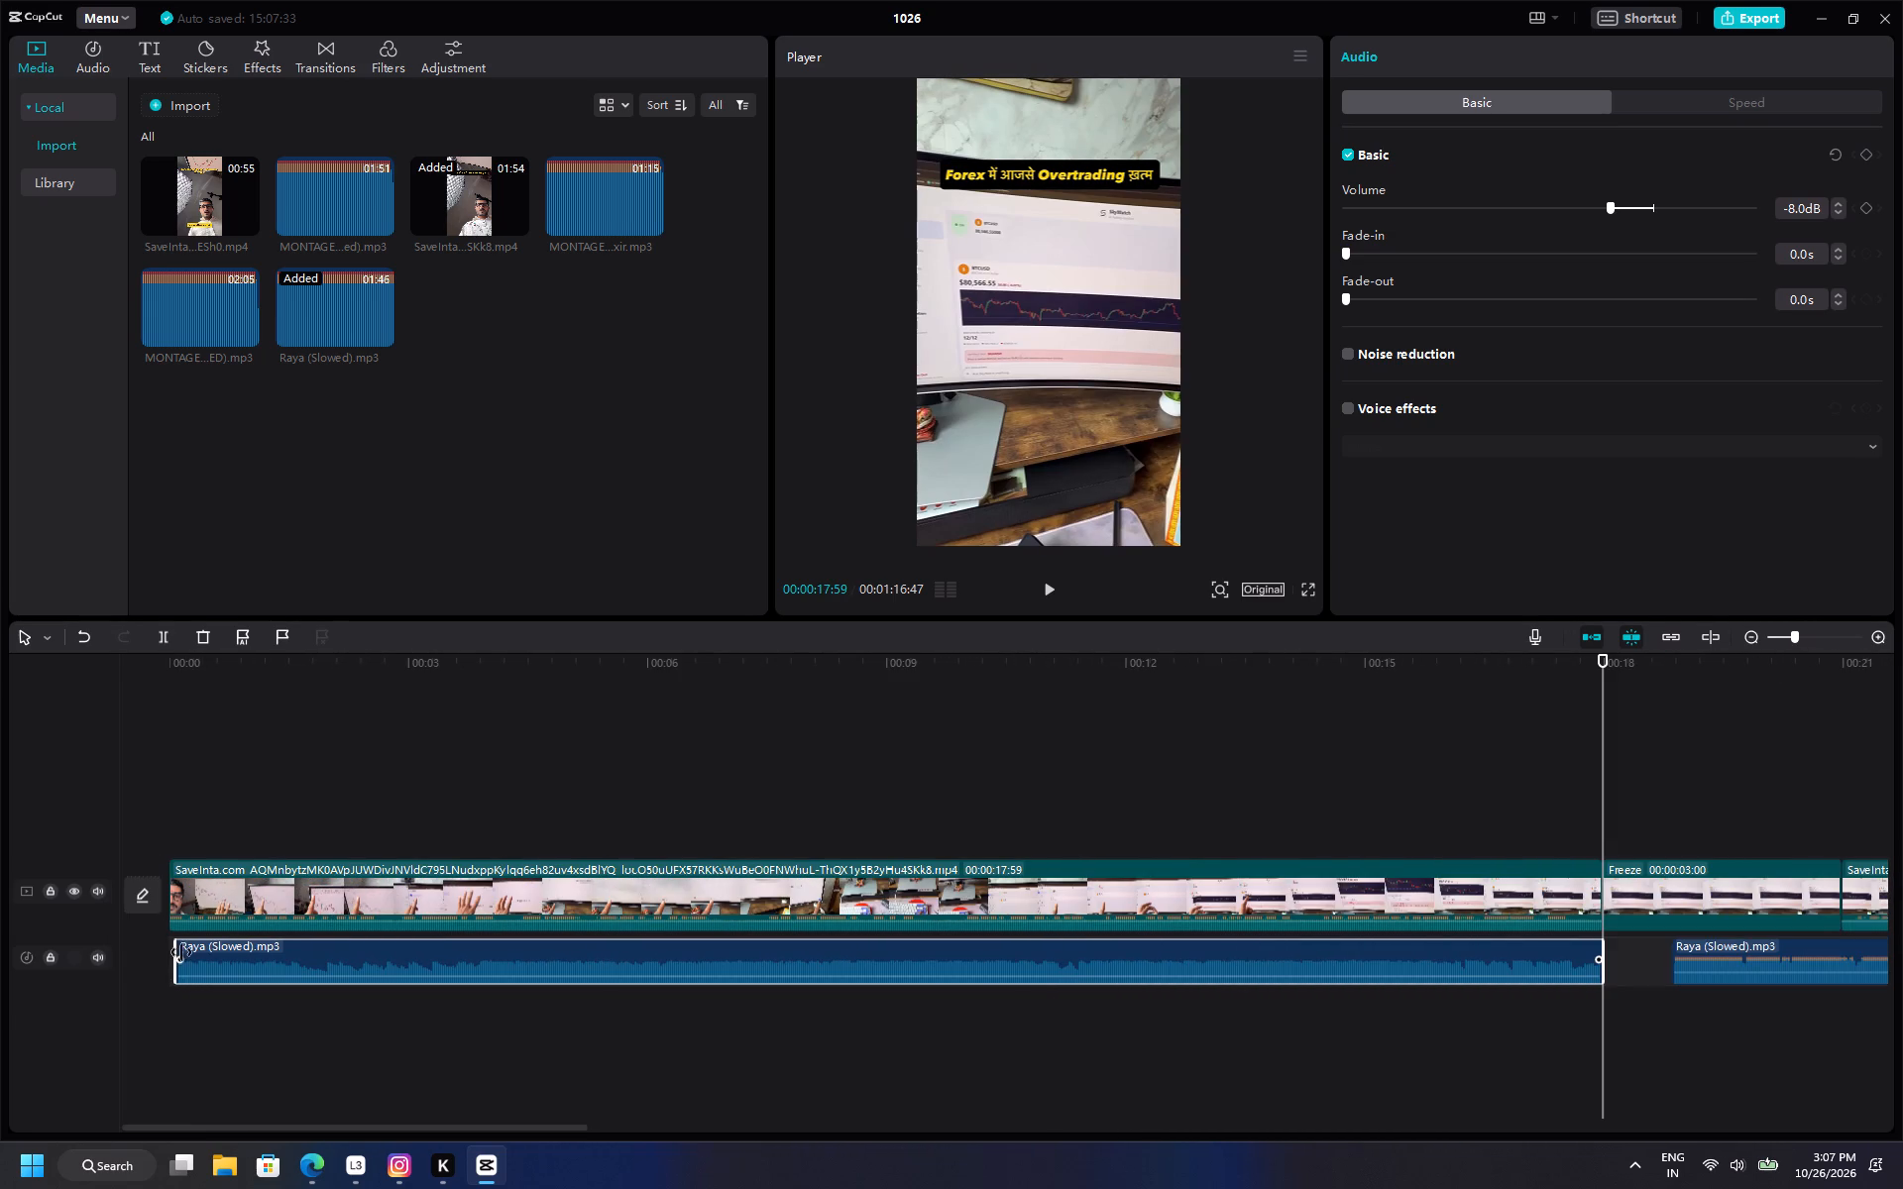
{"action": "left_click_drag", "start_coordinate": [171, 948], "coordinate": [96, 953]}
Move the second music segment onto a separate audio track, starting at the freeze frame at about 18 seconds.
{"action": "scroll", "coordinate": [1264, 911], "scroll_direction": "down", "scroll_amount": 8}
{"action": "scroll", "coordinate": [1271, 940], "scroll_direction": "up", "scroll_amount": 6, "text": "ctrl"}
{"action": "left_click_drag", "start_coordinate": [1232, 956], "coordinate": [1173, 964]}
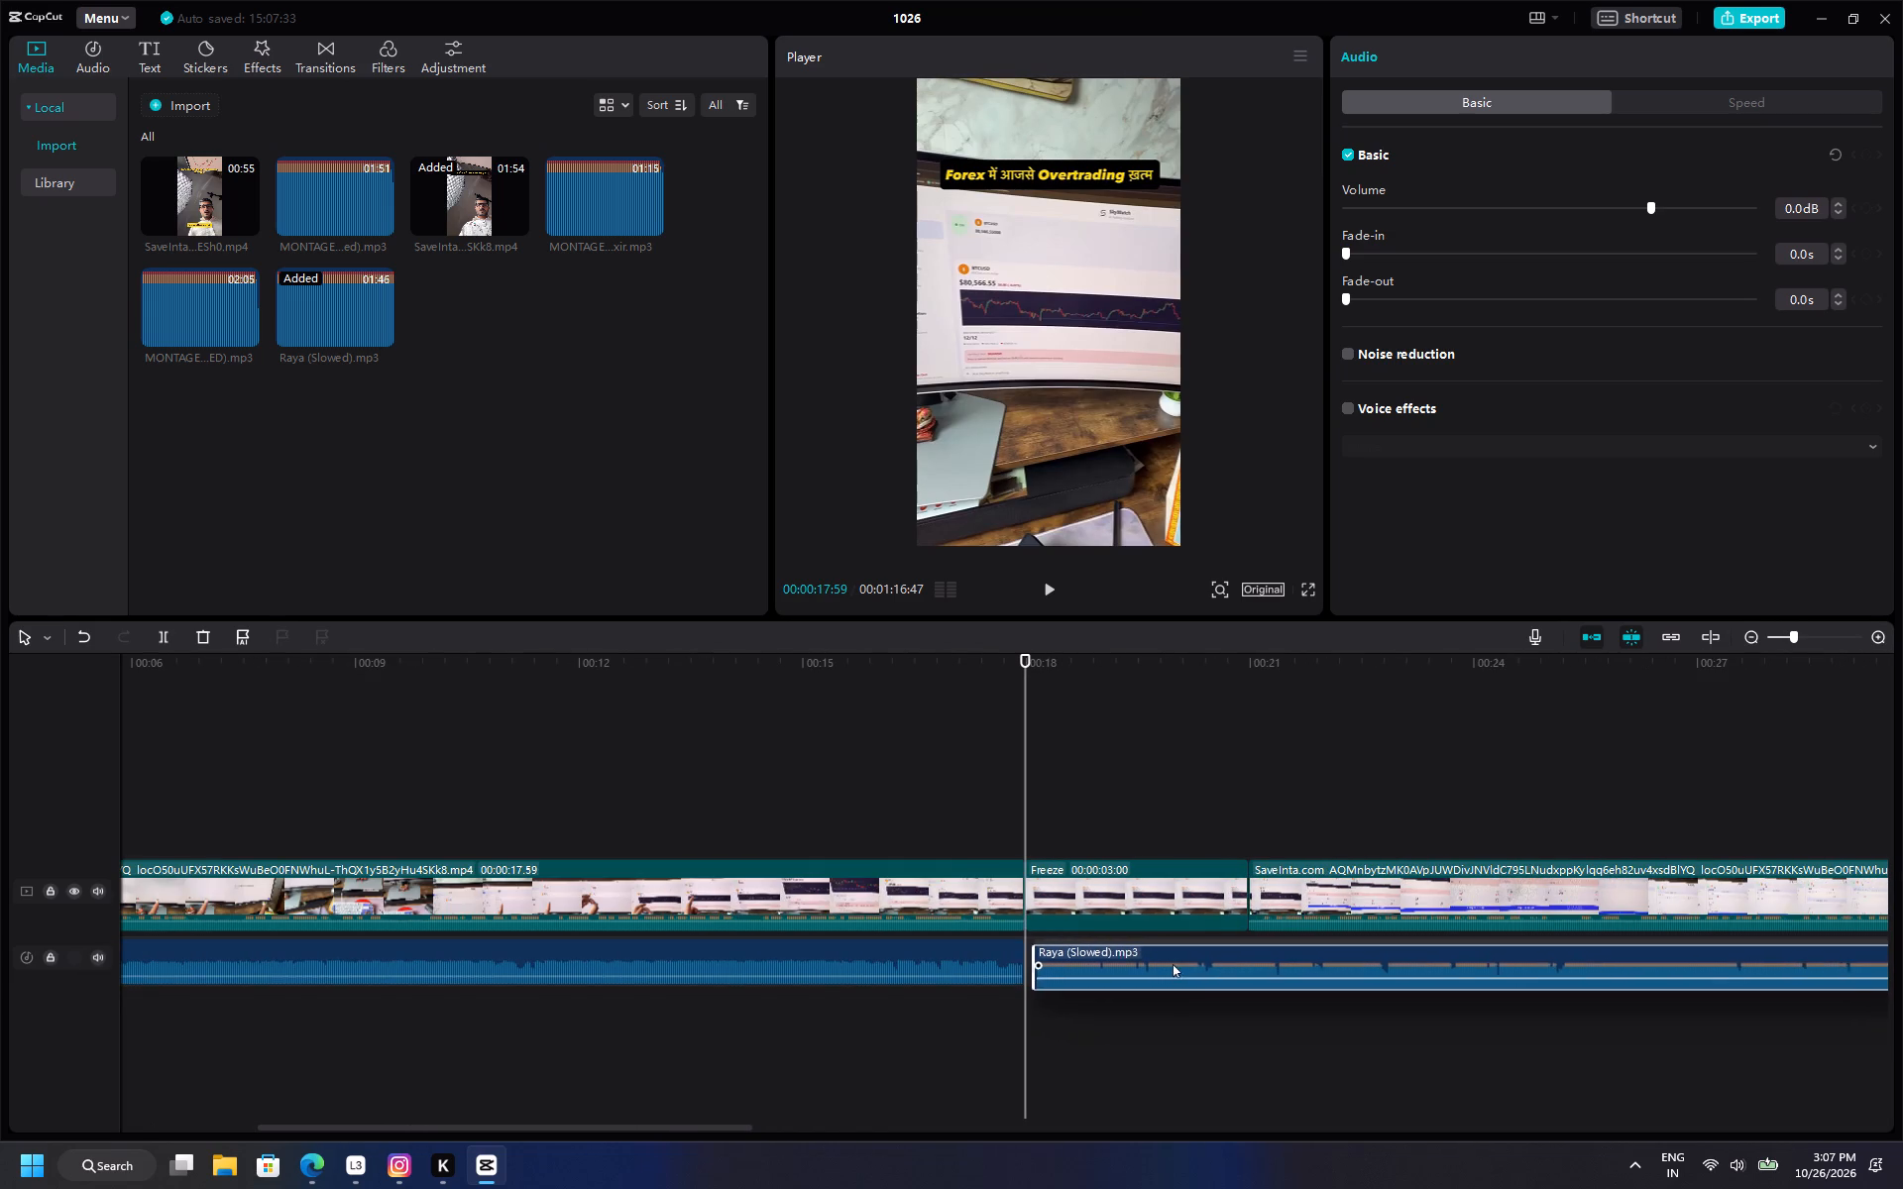
{"action": "left_click_drag", "start_coordinate": [1173, 964], "coordinate": [1161, 959]}
{"action": "left_click_drag", "start_coordinate": [1042, 1002], "coordinate": [1051, 1003]}
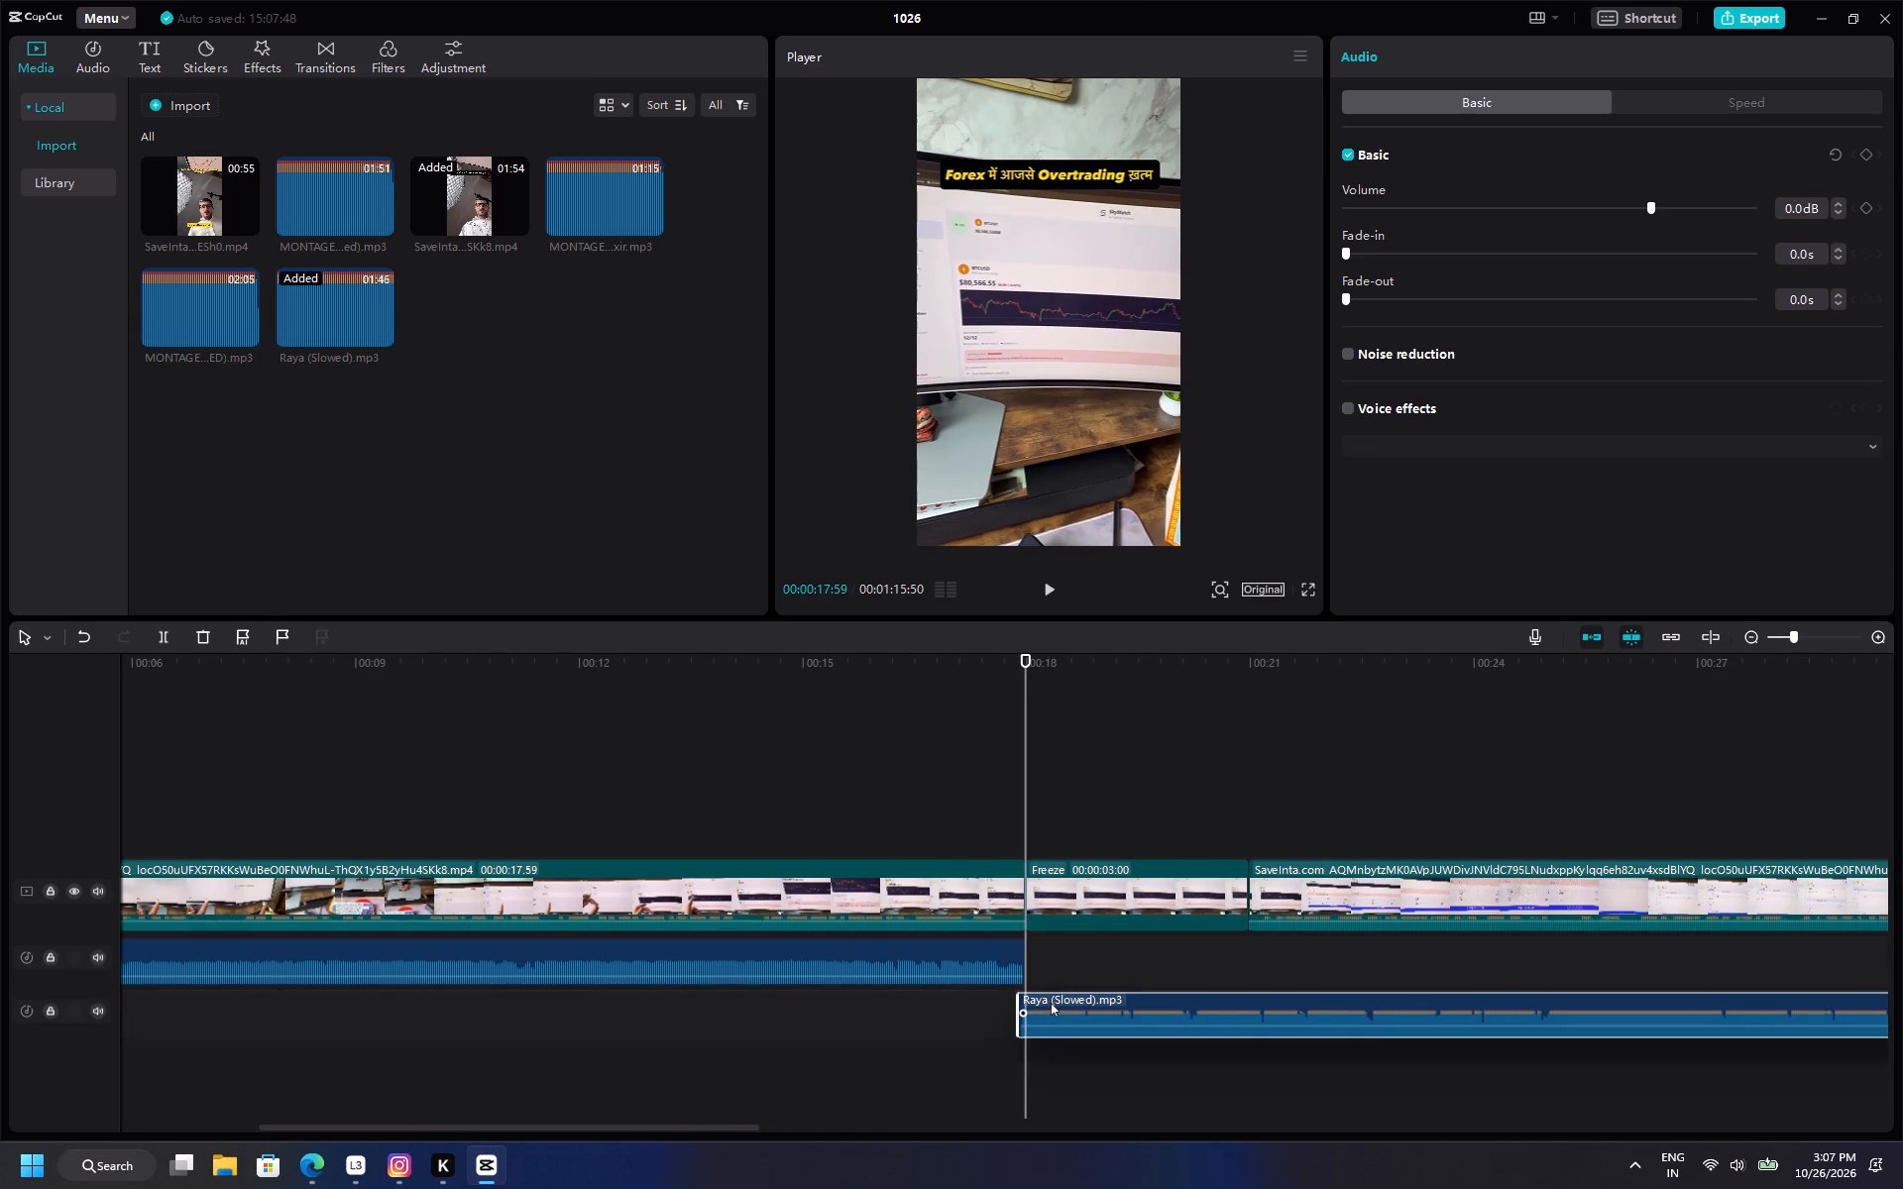
{"action": "left_click_drag", "start_coordinate": [1051, 1003], "coordinate": [1053, 1002]}
Play from just before the freeze frame to about 21 seconds to check how the second music segment comes in.
{"action": "left_click", "coordinate": [927, 825]}
{"action": "key", "text": "space"}
{"action": "scroll", "coordinate": [1203, 841], "scroll_direction": "down", "scroll_amount": 8, "text": "ctrl"}
{"action": "scroll", "coordinate": [1201, 841], "scroll_direction": "up", "scroll_amount": 17, "text": "ctrl"}
{"action": "scroll", "coordinate": [1170, 844], "scroll_direction": "down", "scroll_amount": 14, "text": "ctrl"}
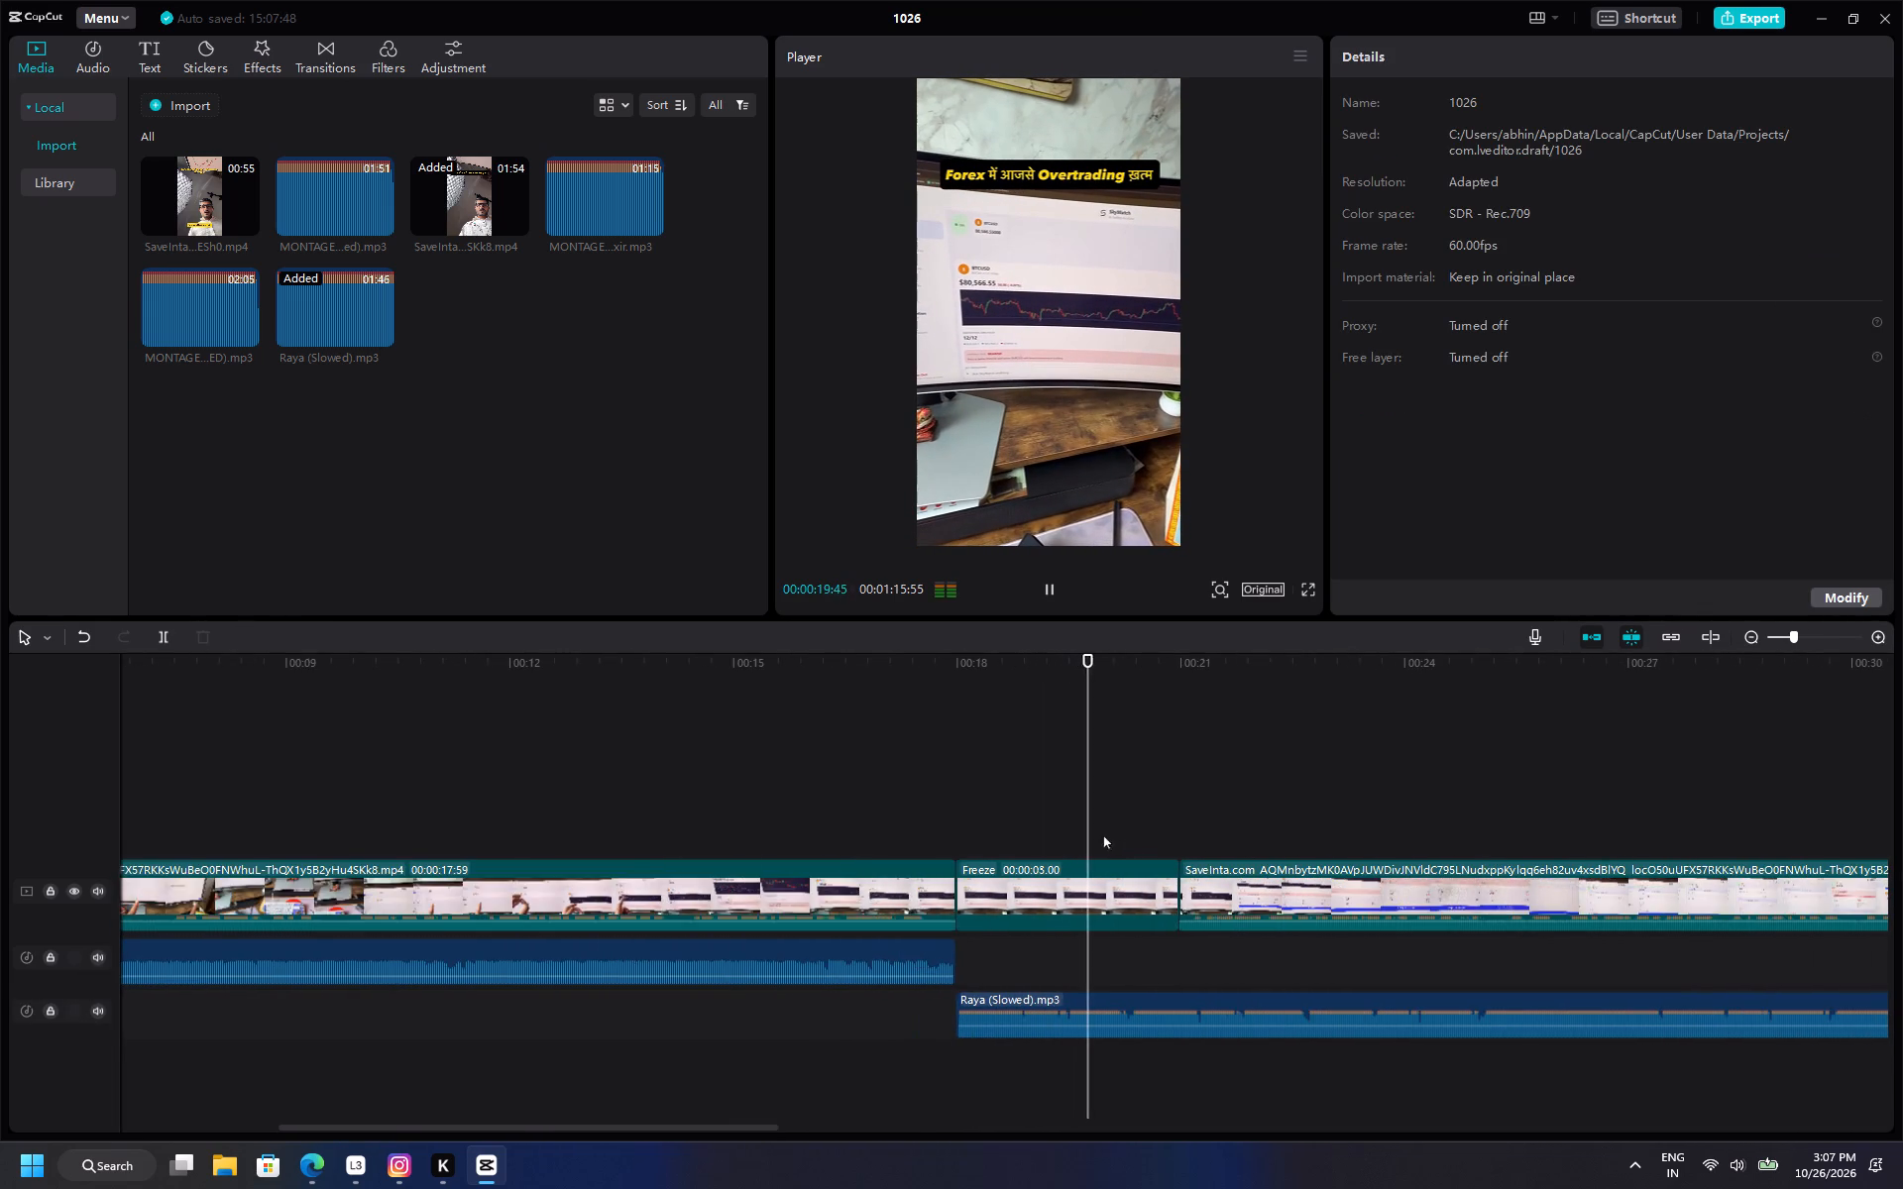
{"action": "scroll", "coordinate": [1103, 835], "scroll_direction": "down", "scroll_amount": 2, "text": "ctrl"}
{"action": "scroll", "coordinate": [1089, 830], "scroll_direction": "up", "scroll_amount": 17, "text": "ctrl"}
Shorten the freeze frame to 2 seconds by trimming its end.
{"action": "left_click", "coordinate": [1080, 889]}
{"action": "key", "text": "space"}
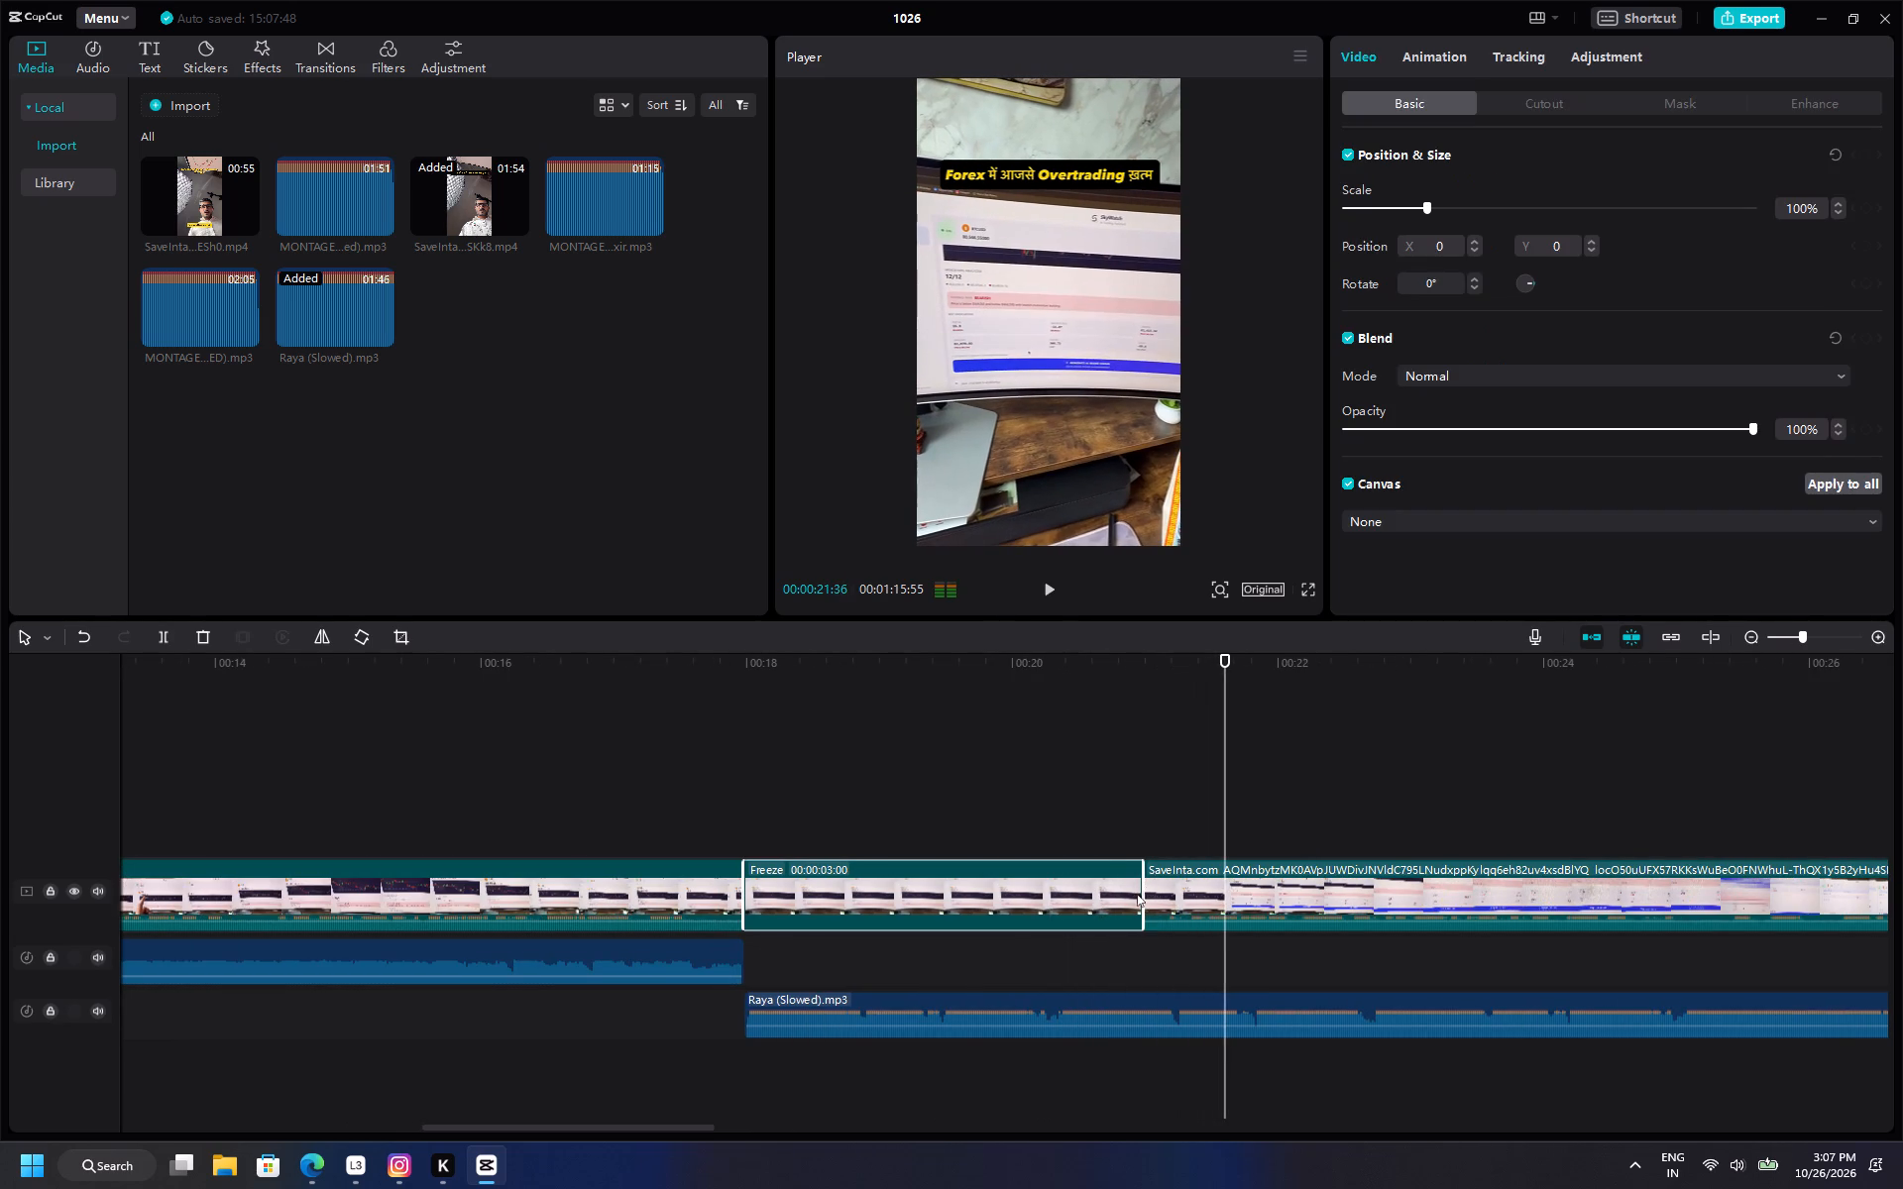
{"action": "left_click_drag", "start_coordinate": [1135, 894], "coordinate": [1081, 904]}
{"action": "left_click_drag", "start_coordinate": [1081, 904], "coordinate": [1097, 902]}
{"action": "left_click_drag", "start_coordinate": [1143, 895], "coordinate": [941, 908]}
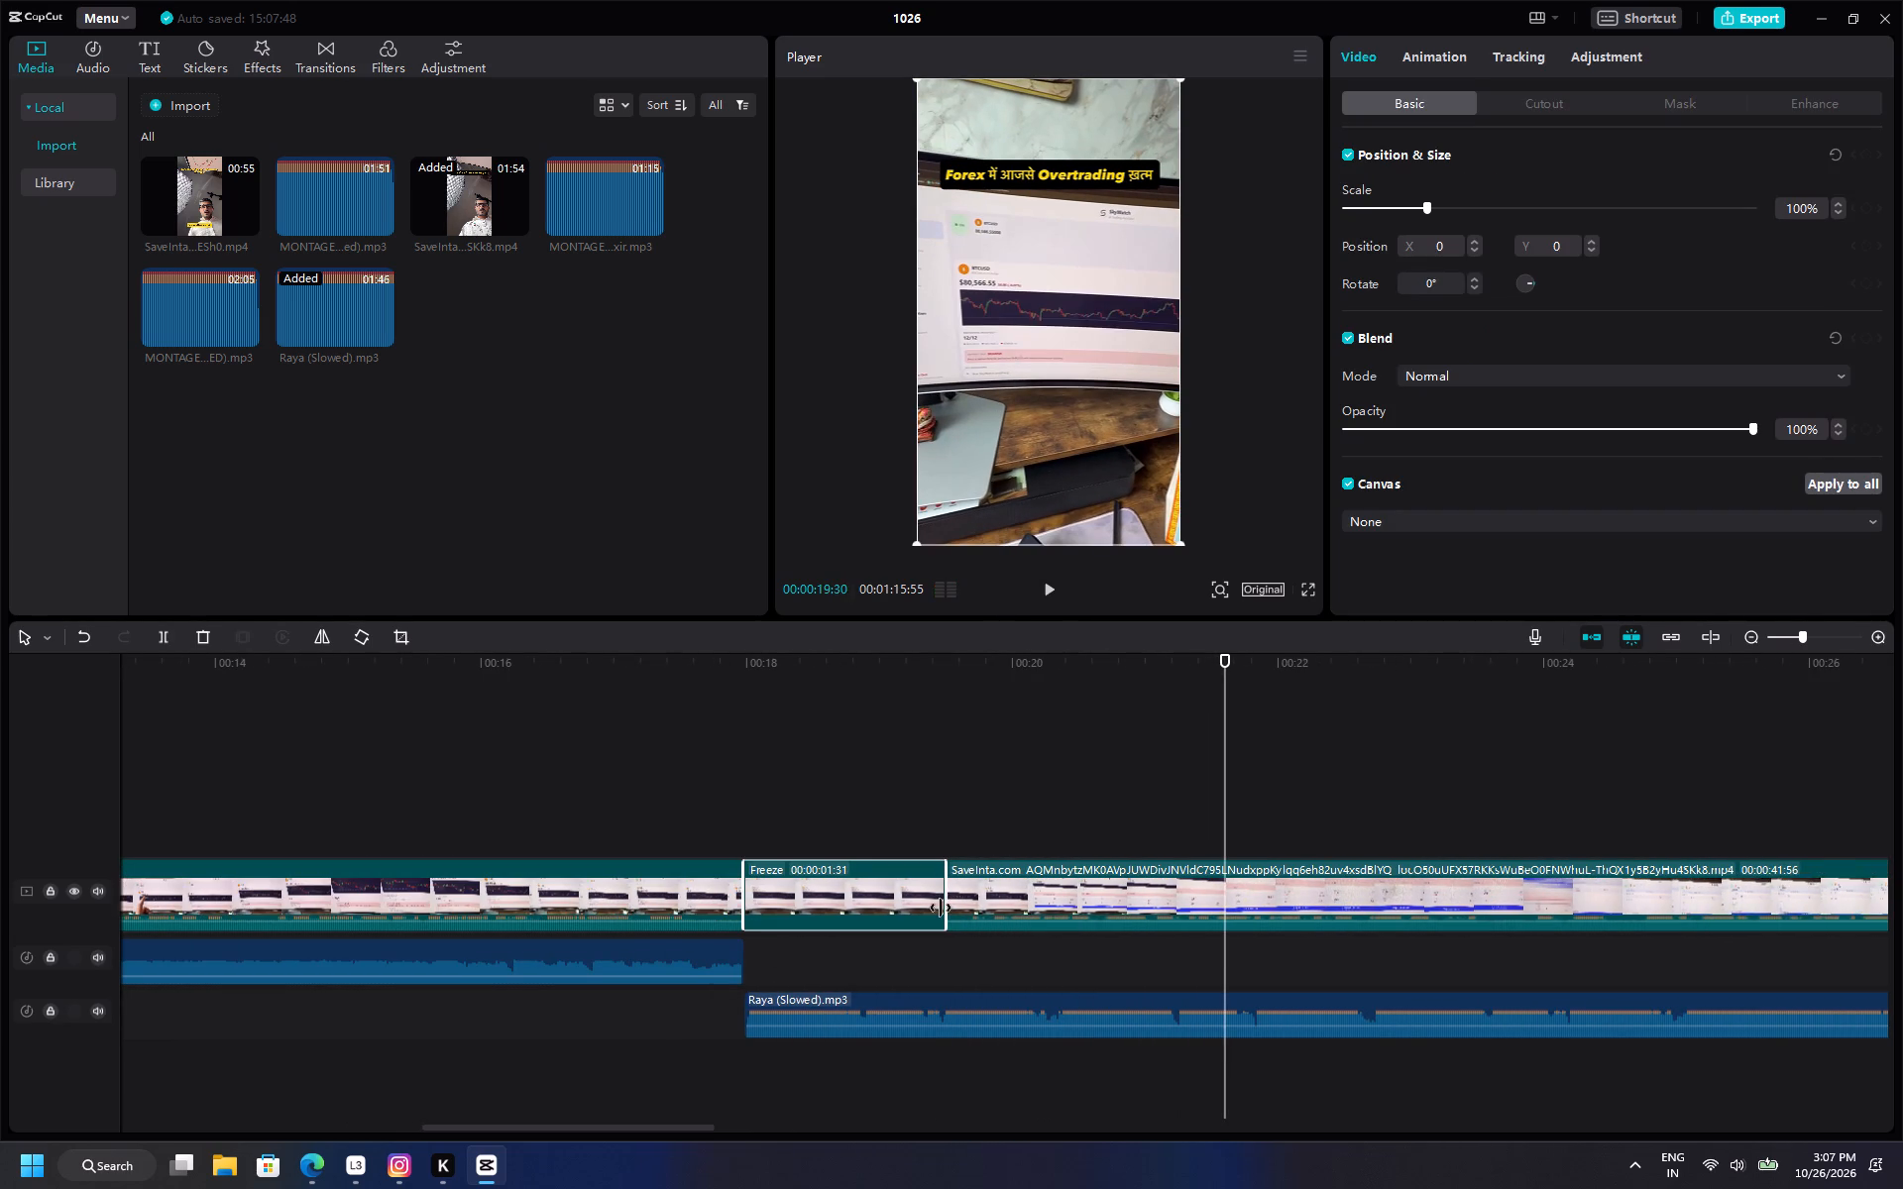
{"action": "left_click_drag", "start_coordinate": [941, 908], "coordinate": [1000, 901]}
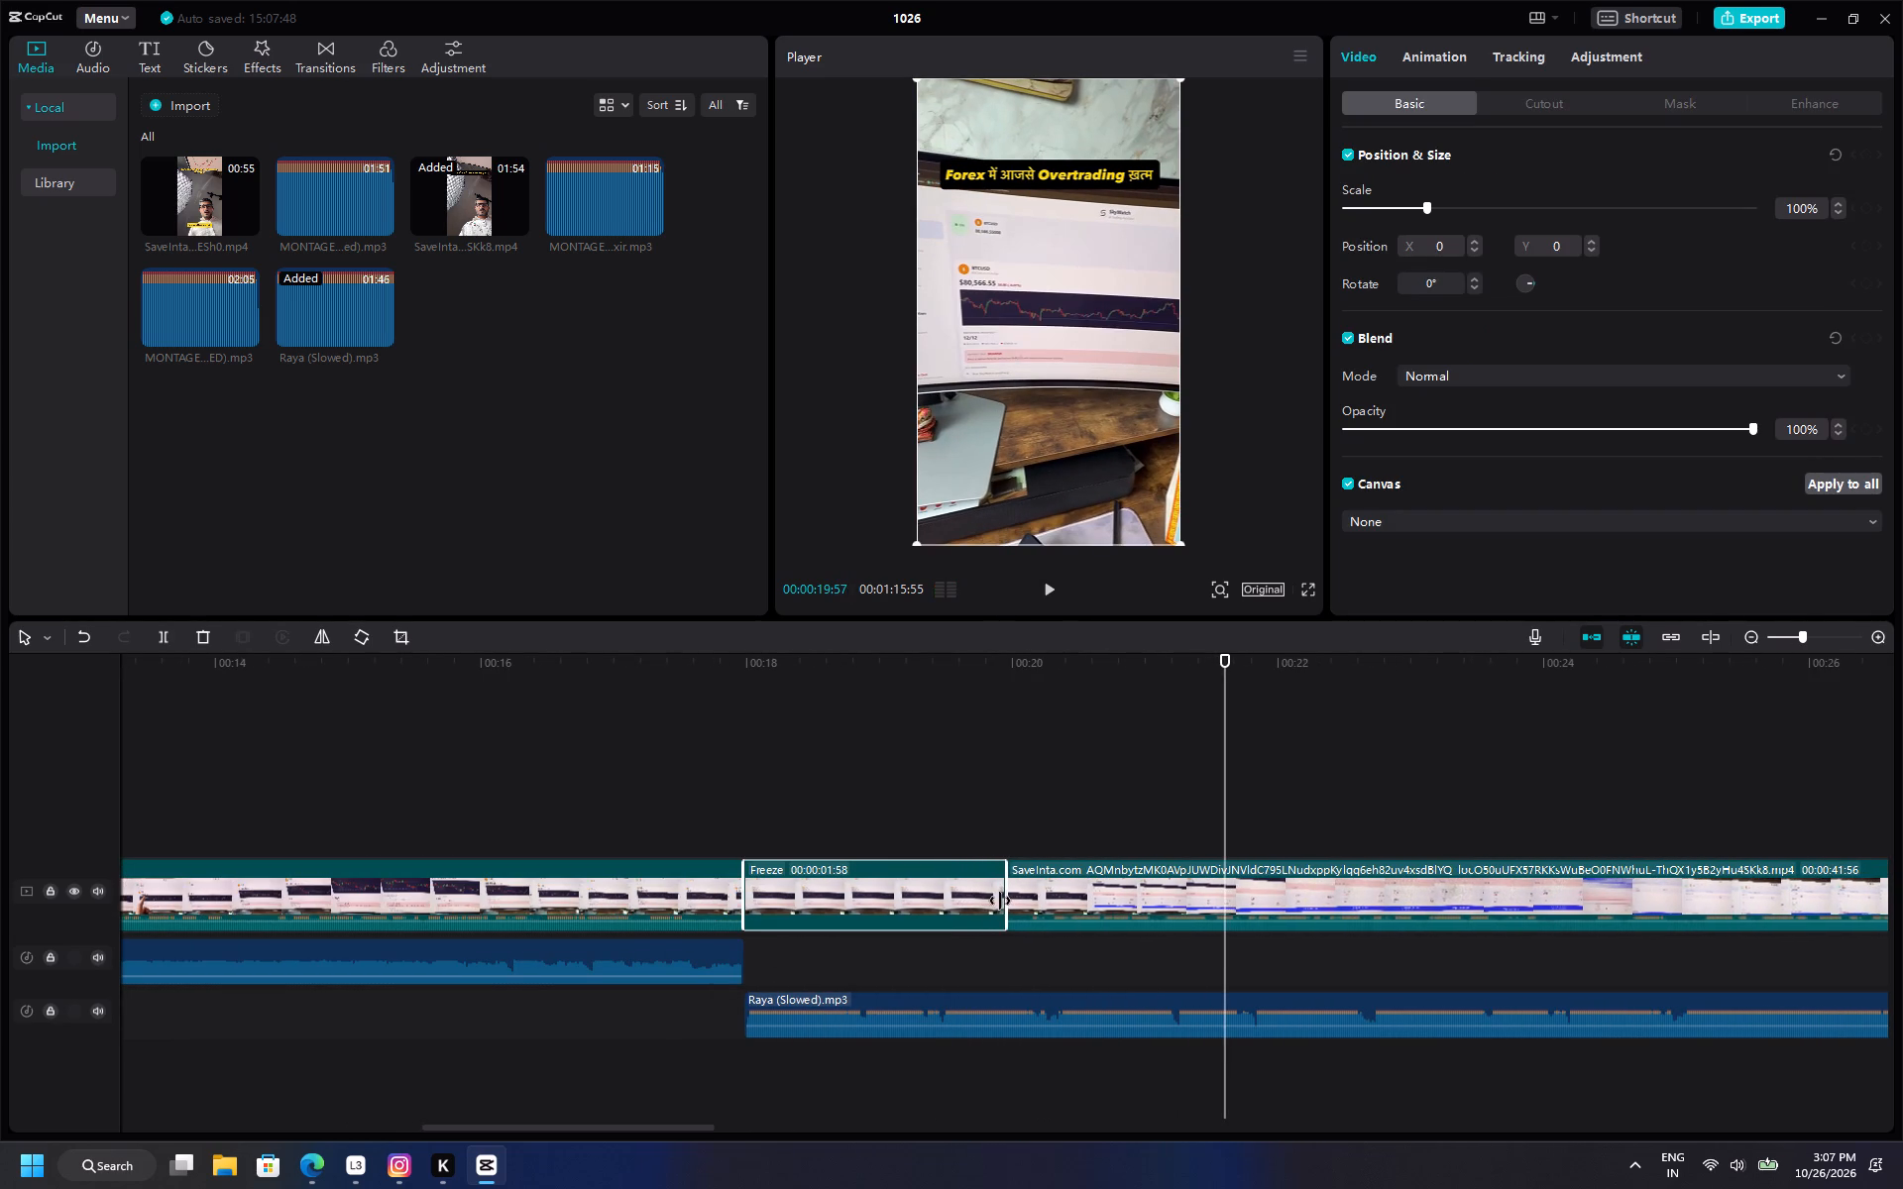
{"action": "left_click_drag", "start_coordinate": [1000, 901], "coordinate": [1005, 900]}
Preview the opening from the timeline's start and raise the first music segment's volume above -4.1 dB.
{"action": "left_click", "coordinate": [835, 829]}
{"action": "left_click_drag", "start_coordinate": [833, 827], "coordinate": [0, 811]}
{"action": "key", "text": "space"}
{"action": "scroll", "coordinate": [807, 823], "scroll_direction": "down", "scroll_amount": 16}
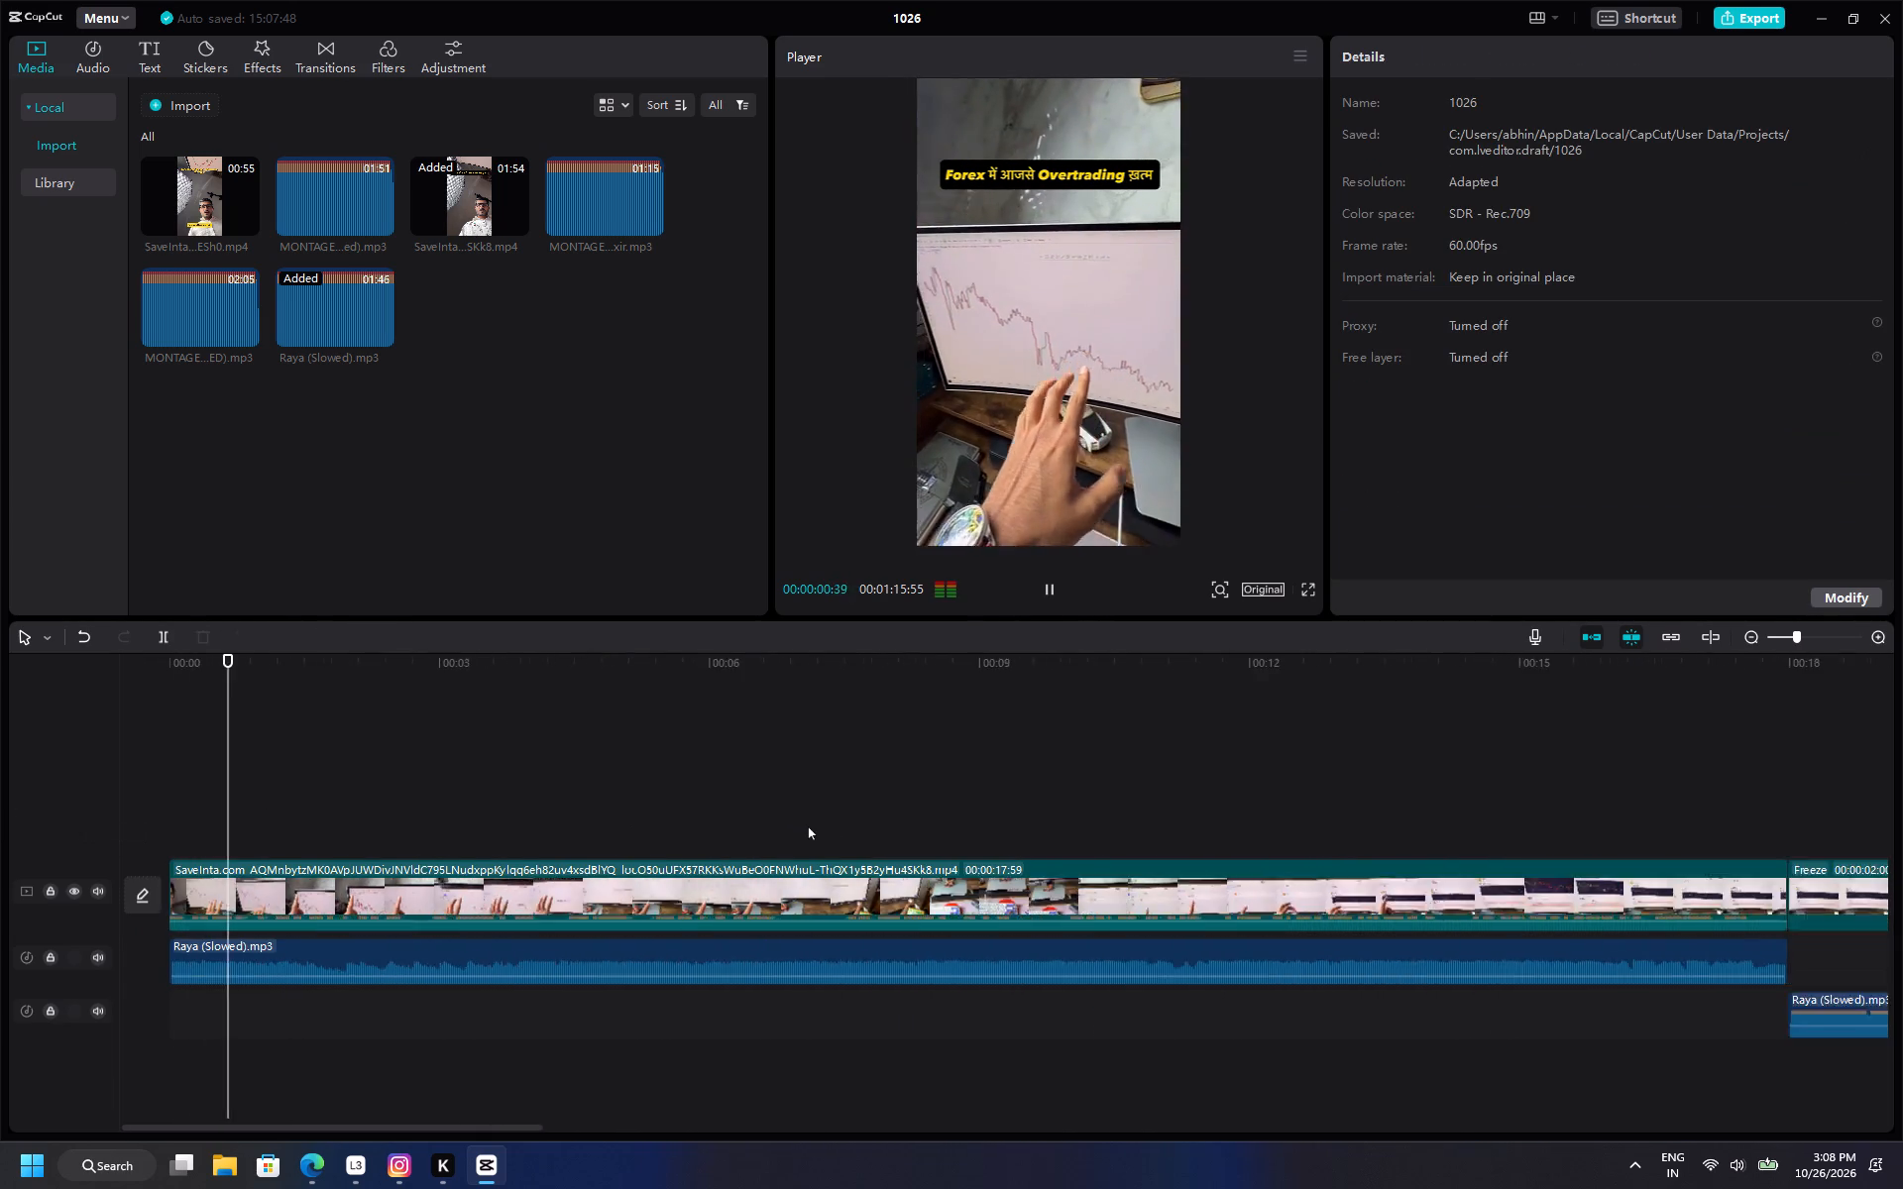
{"action": "scroll", "coordinate": [808, 826], "scroll_direction": "down", "scroll_amount": 14}
{"action": "scroll", "coordinate": [808, 826], "scroll_direction": "up", "scroll_amount": 8, "text": "ctrl"}
{"action": "left_click", "coordinate": [672, 940]}
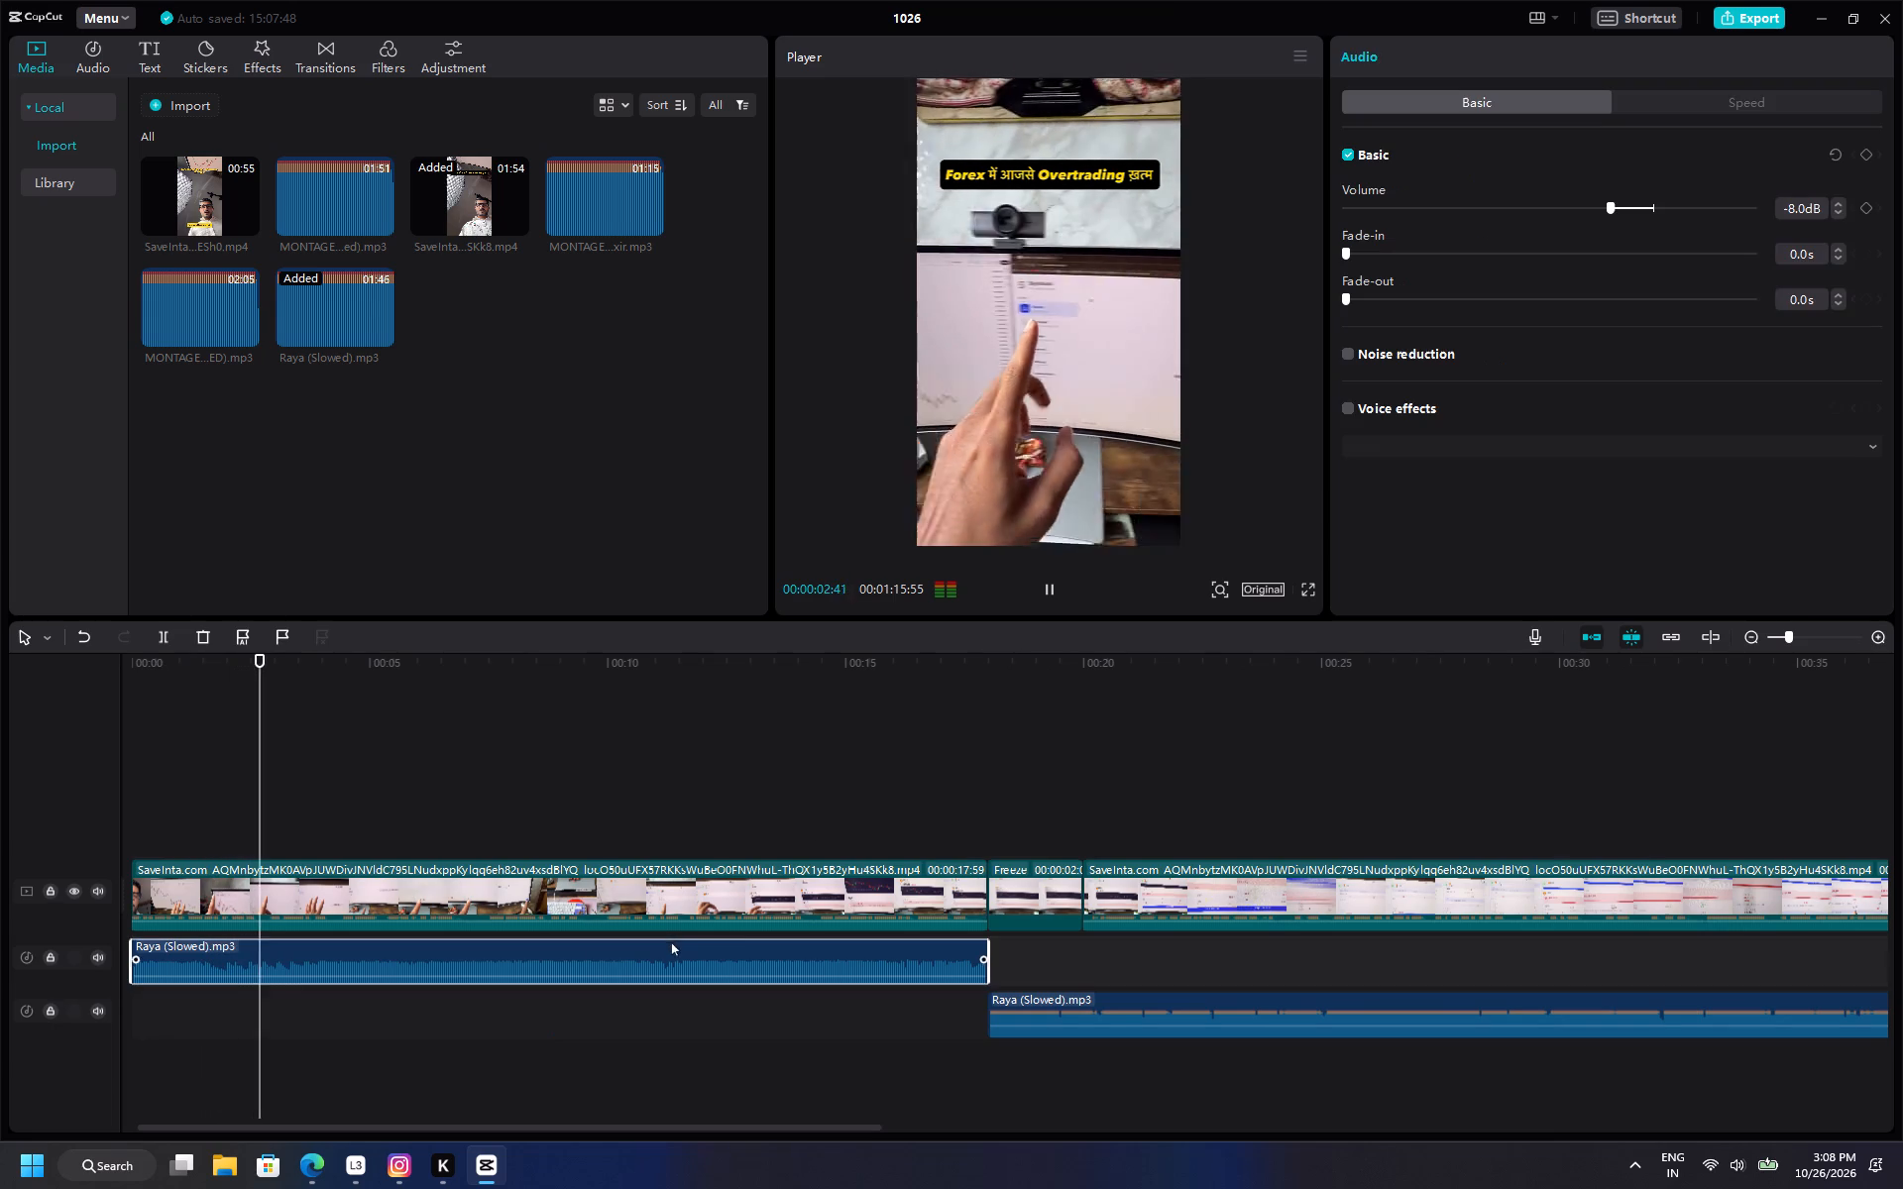
{"action": "left_click", "coordinate": [1626, 215]}
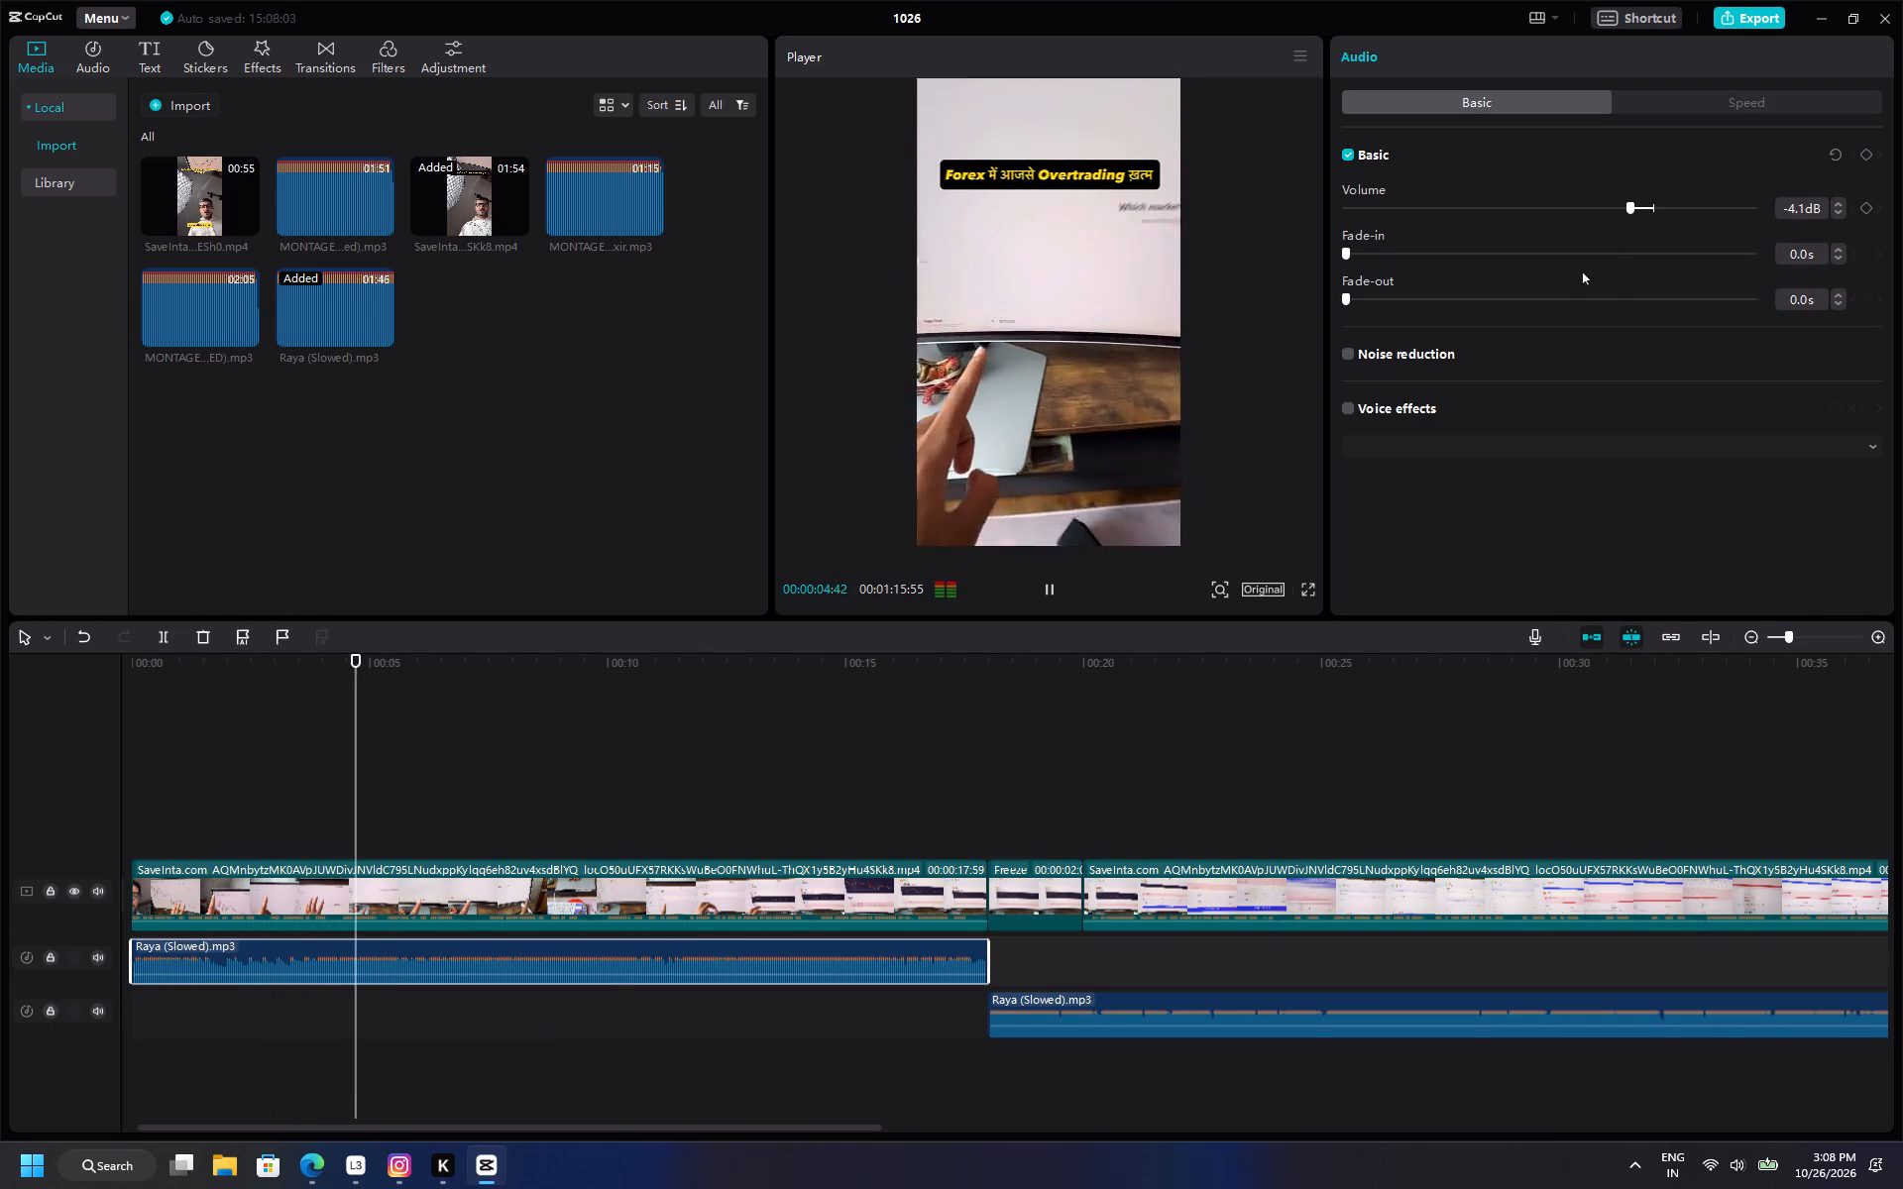
{"action": "left_click", "coordinate": [1657, 209]}
Replay the opening from the start and adjust the first video clip's audio volume slightly upward.
{"action": "left_click", "coordinate": [315, 821]}
{"action": "left_click_drag", "start_coordinate": [308, 820], "coordinate": [0, 901]}
{"action": "left_click", "coordinate": [206, 801]}
{"action": "left_click_drag", "start_coordinate": [203, 801], "coordinate": [0, 861]}
{"action": "key", "text": "space"}
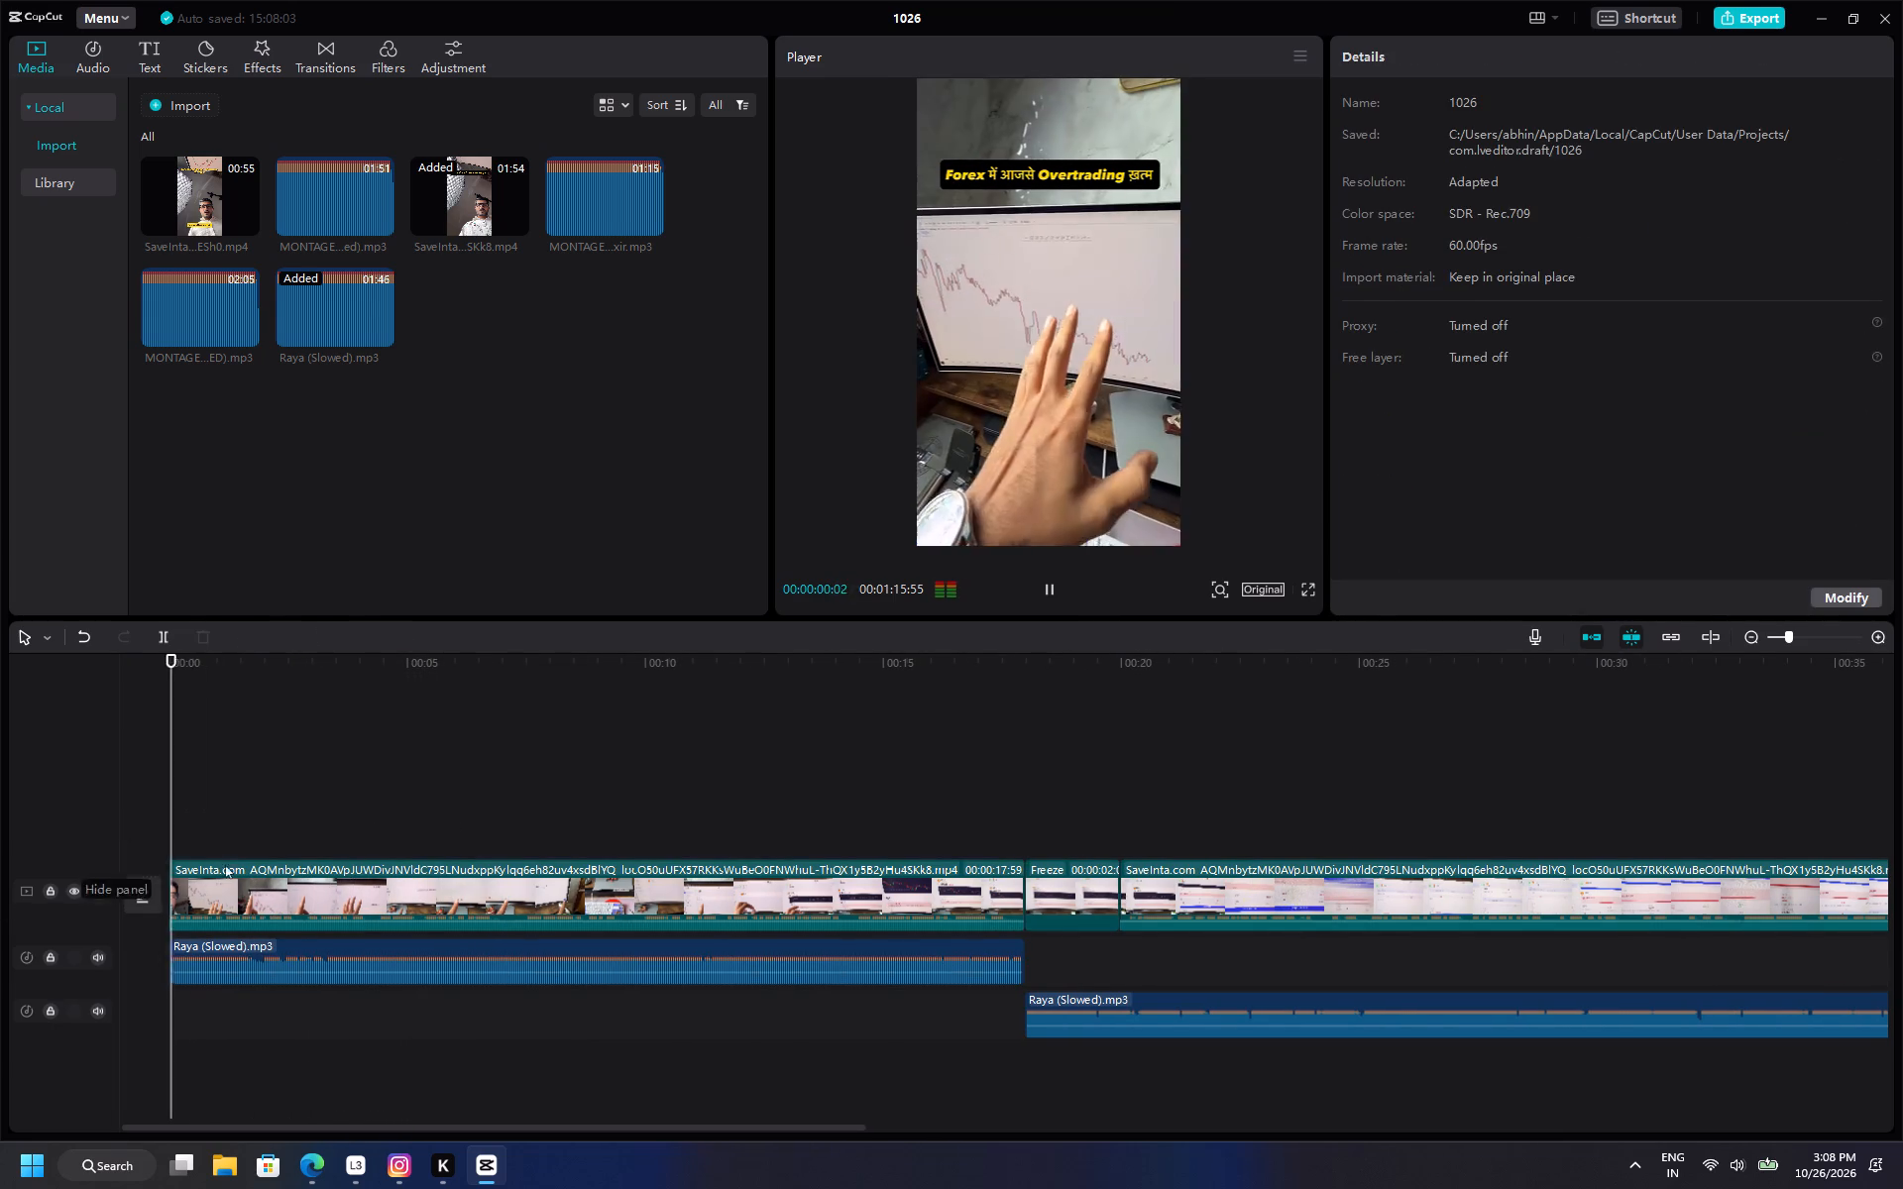
{"action": "left_click", "coordinate": [451, 873]}
{"action": "left_click", "coordinate": [1403, 62]}
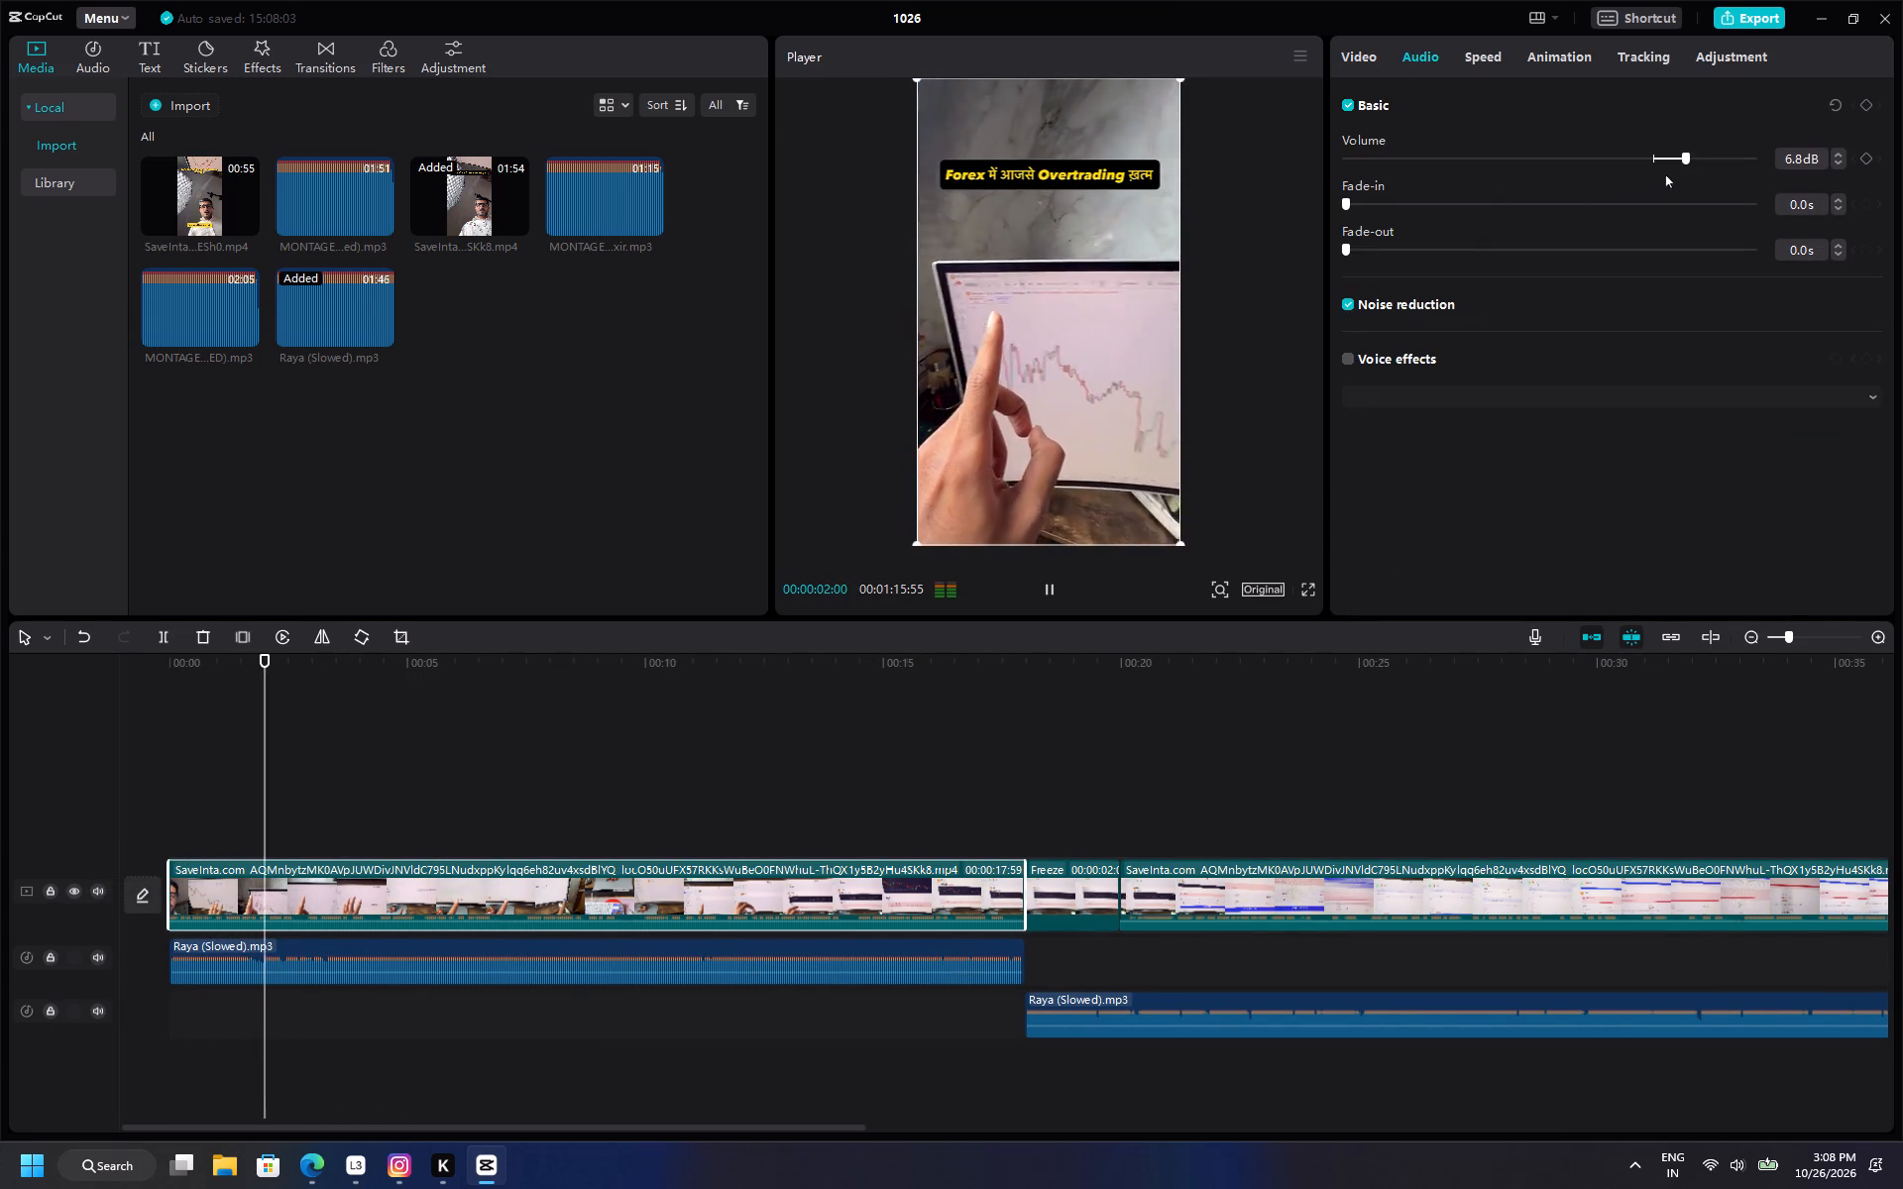
{"action": "left_click_drag", "start_coordinate": [1678, 166], "coordinate": [1690, 169]}
Play the reel from the start to about 28 seconds to check the voice, music levels and freeze frame transition.
{"action": "left_click", "coordinate": [323, 785]}
{"action": "left_click_drag", "start_coordinate": [320, 781], "coordinate": [11, 861]}
{"action": "key", "text": "space"}
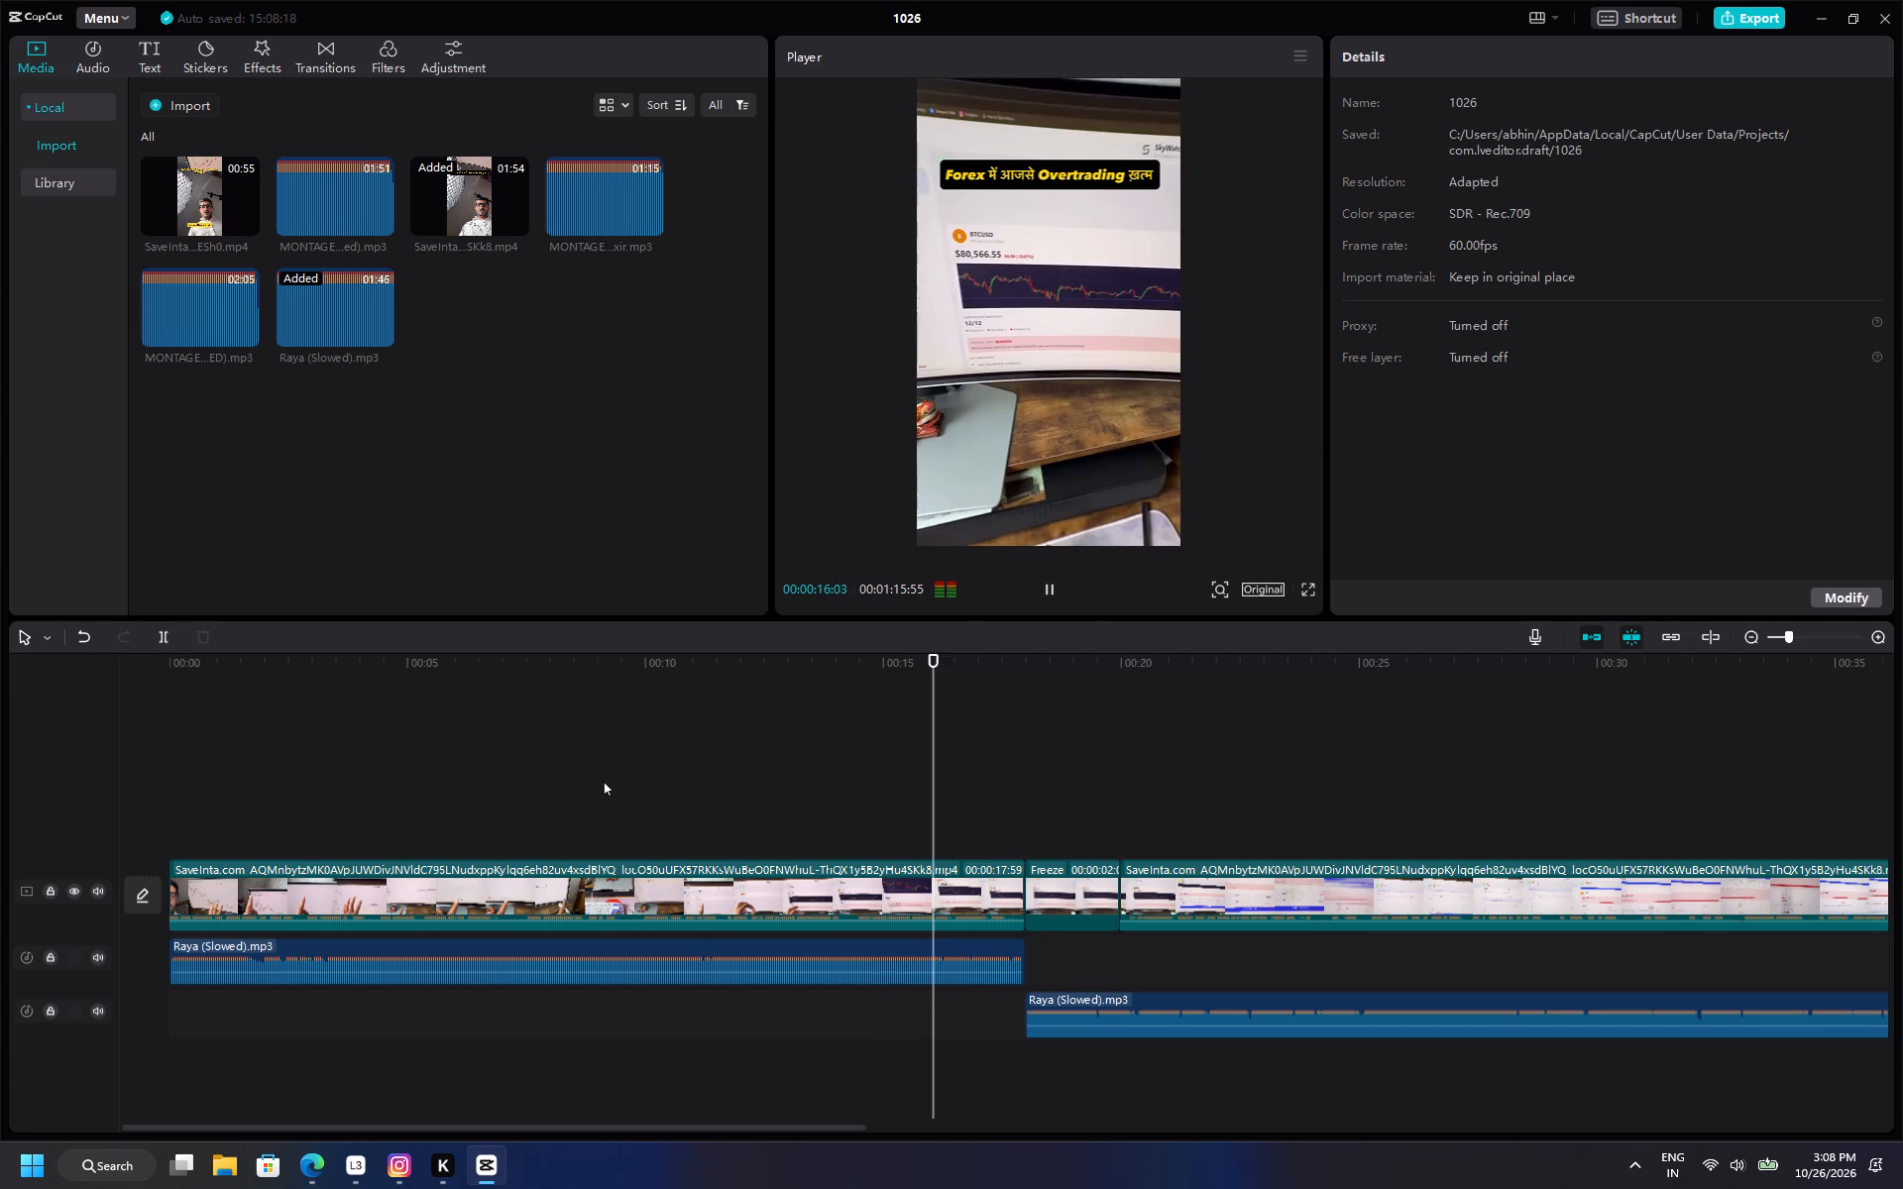
{"action": "scroll", "coordinate": [1132, 782], "scroll_direction": "down", "scroll_amount": 8, "text": "ctrl"}
{"action": "scroll", "coordinate": [1125, 785], "scroll_direction": "up", "scroll_amount": 20, "text": "ctrl"}
{"action": "scroll", "coordinate": [1125, 785], "scroll_direction": "up", "scroll_amount": 1, "text": "ctrl"}
{"action": "scroll", "coordinate": [900, 815], "scroll_direction": "up", "scroll_amount": 3, "text": "ctrl"}
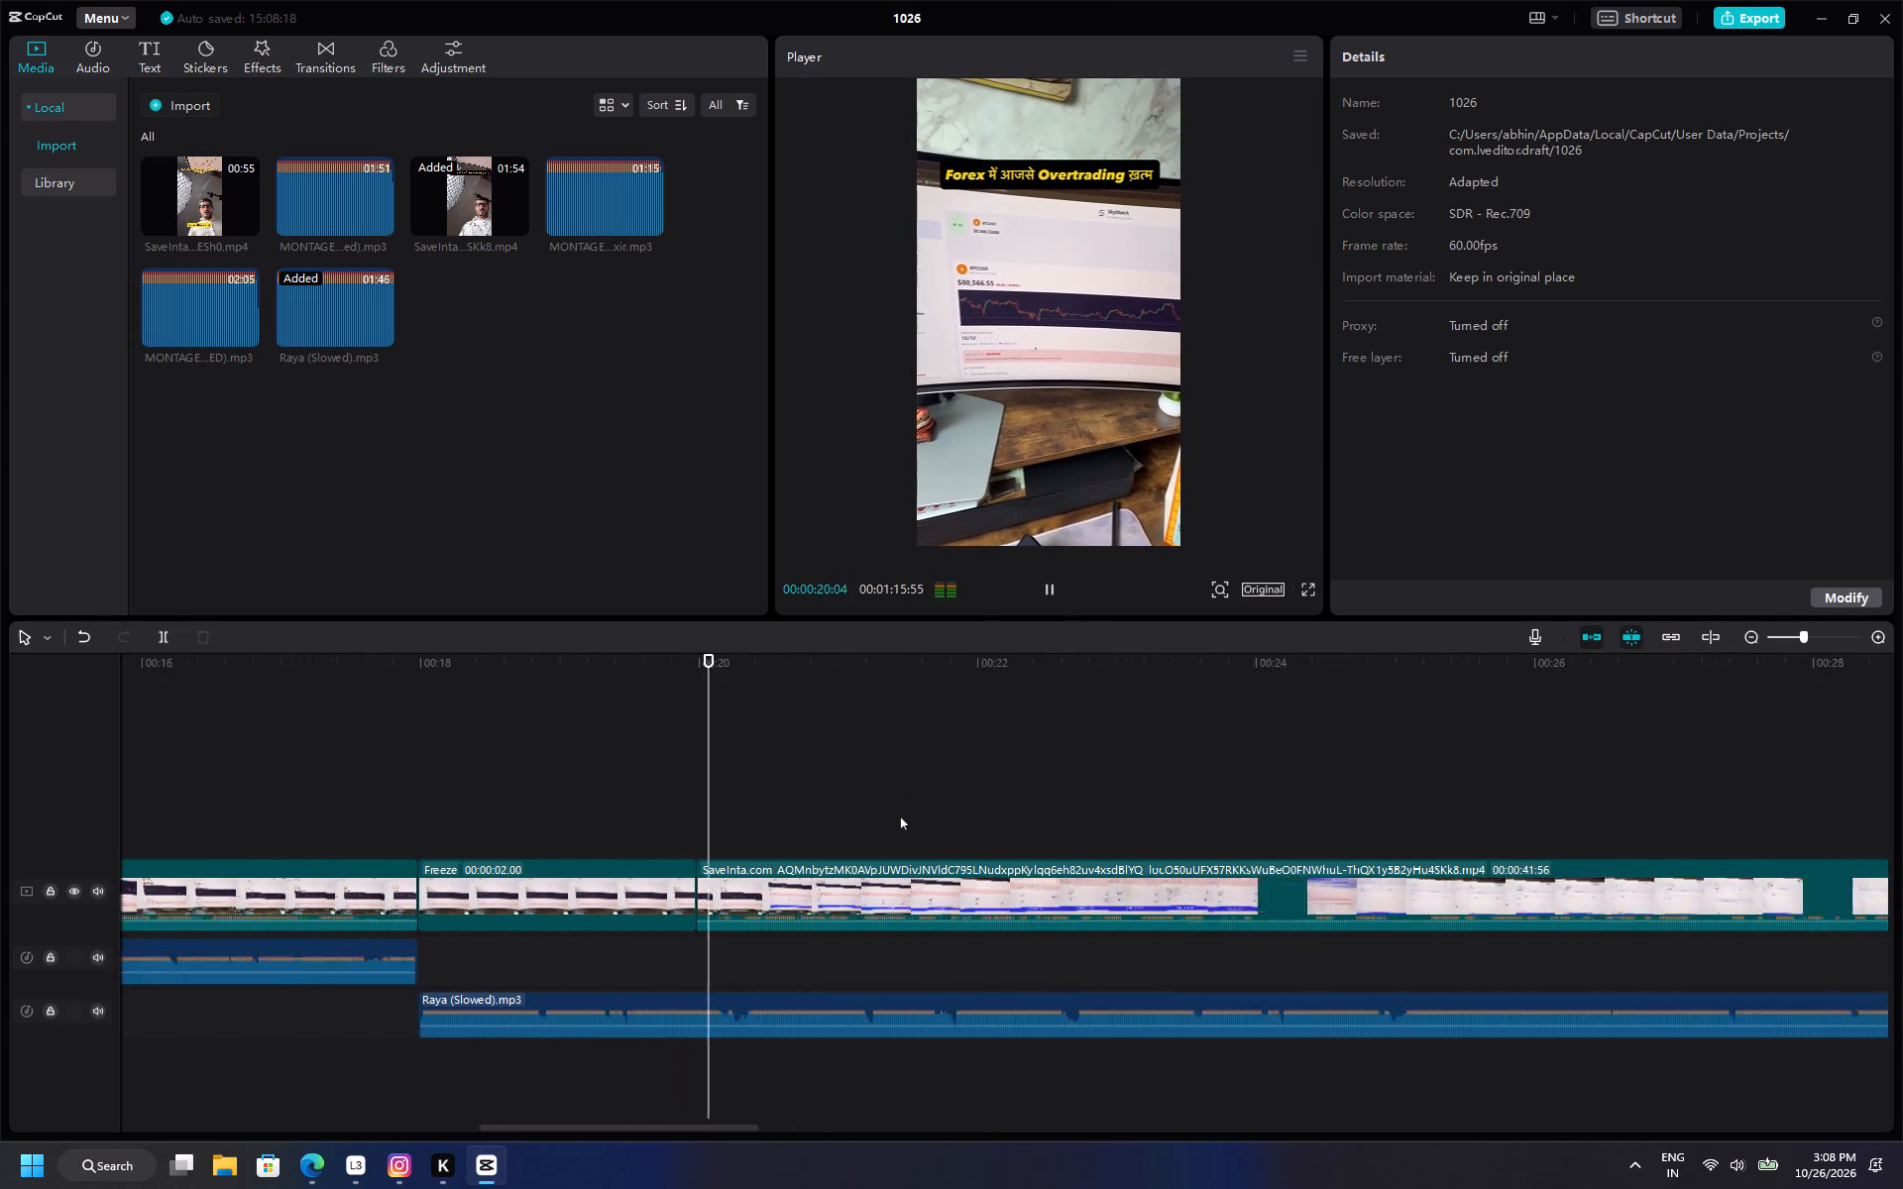
{"action": "scroll", "coordinate": [900, 816], "scroll_direction": "up", "scroll_amount": 4, "text": "ctrl"}
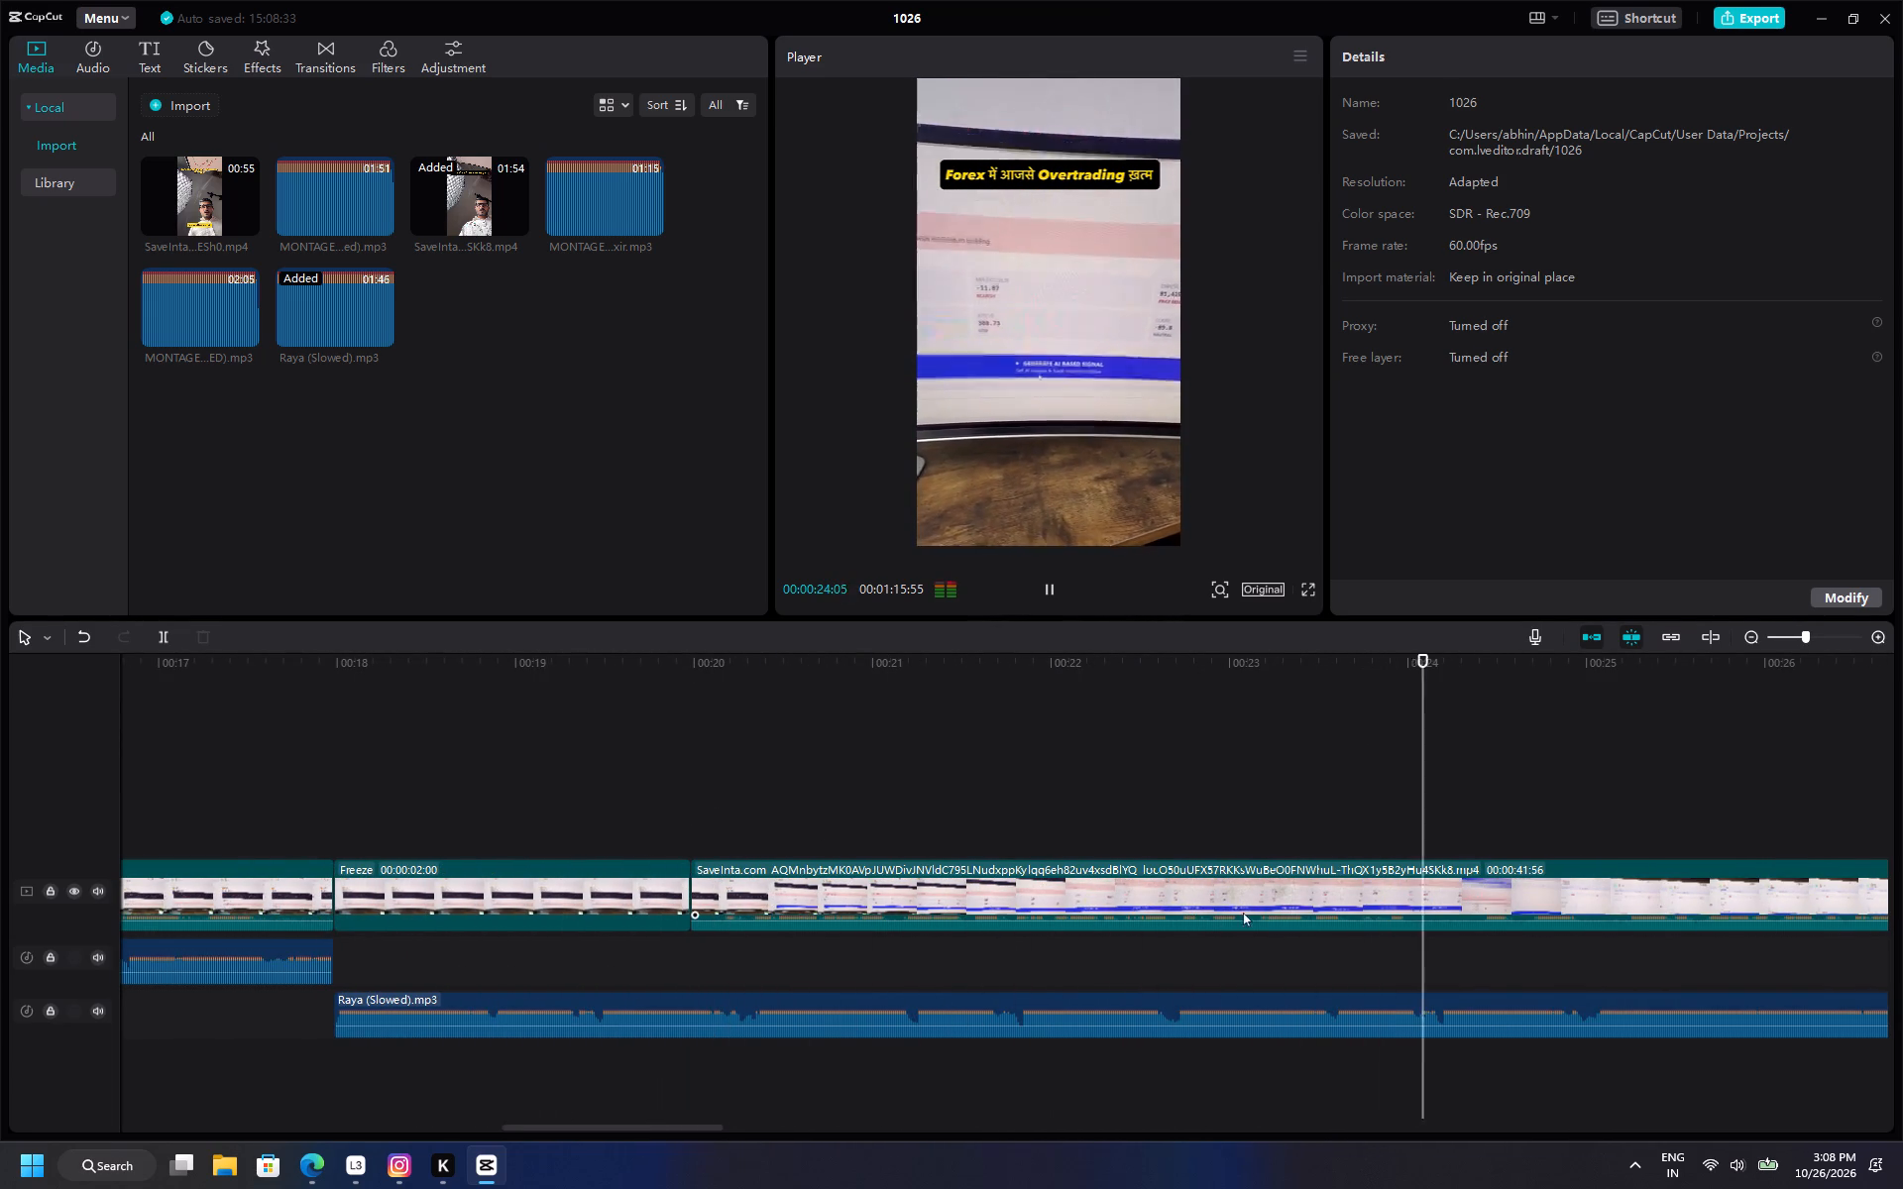
{"action": "scroll", "coordinate": [1417, 909], "scroll_direction": "down", "scroll_amount": 9, "text": "ctrl"}
{"action": "scroll", "coordinate": [1309, 875], "scroll_direction": "down", "scroll_amount": 7, "text": "ctrl"}
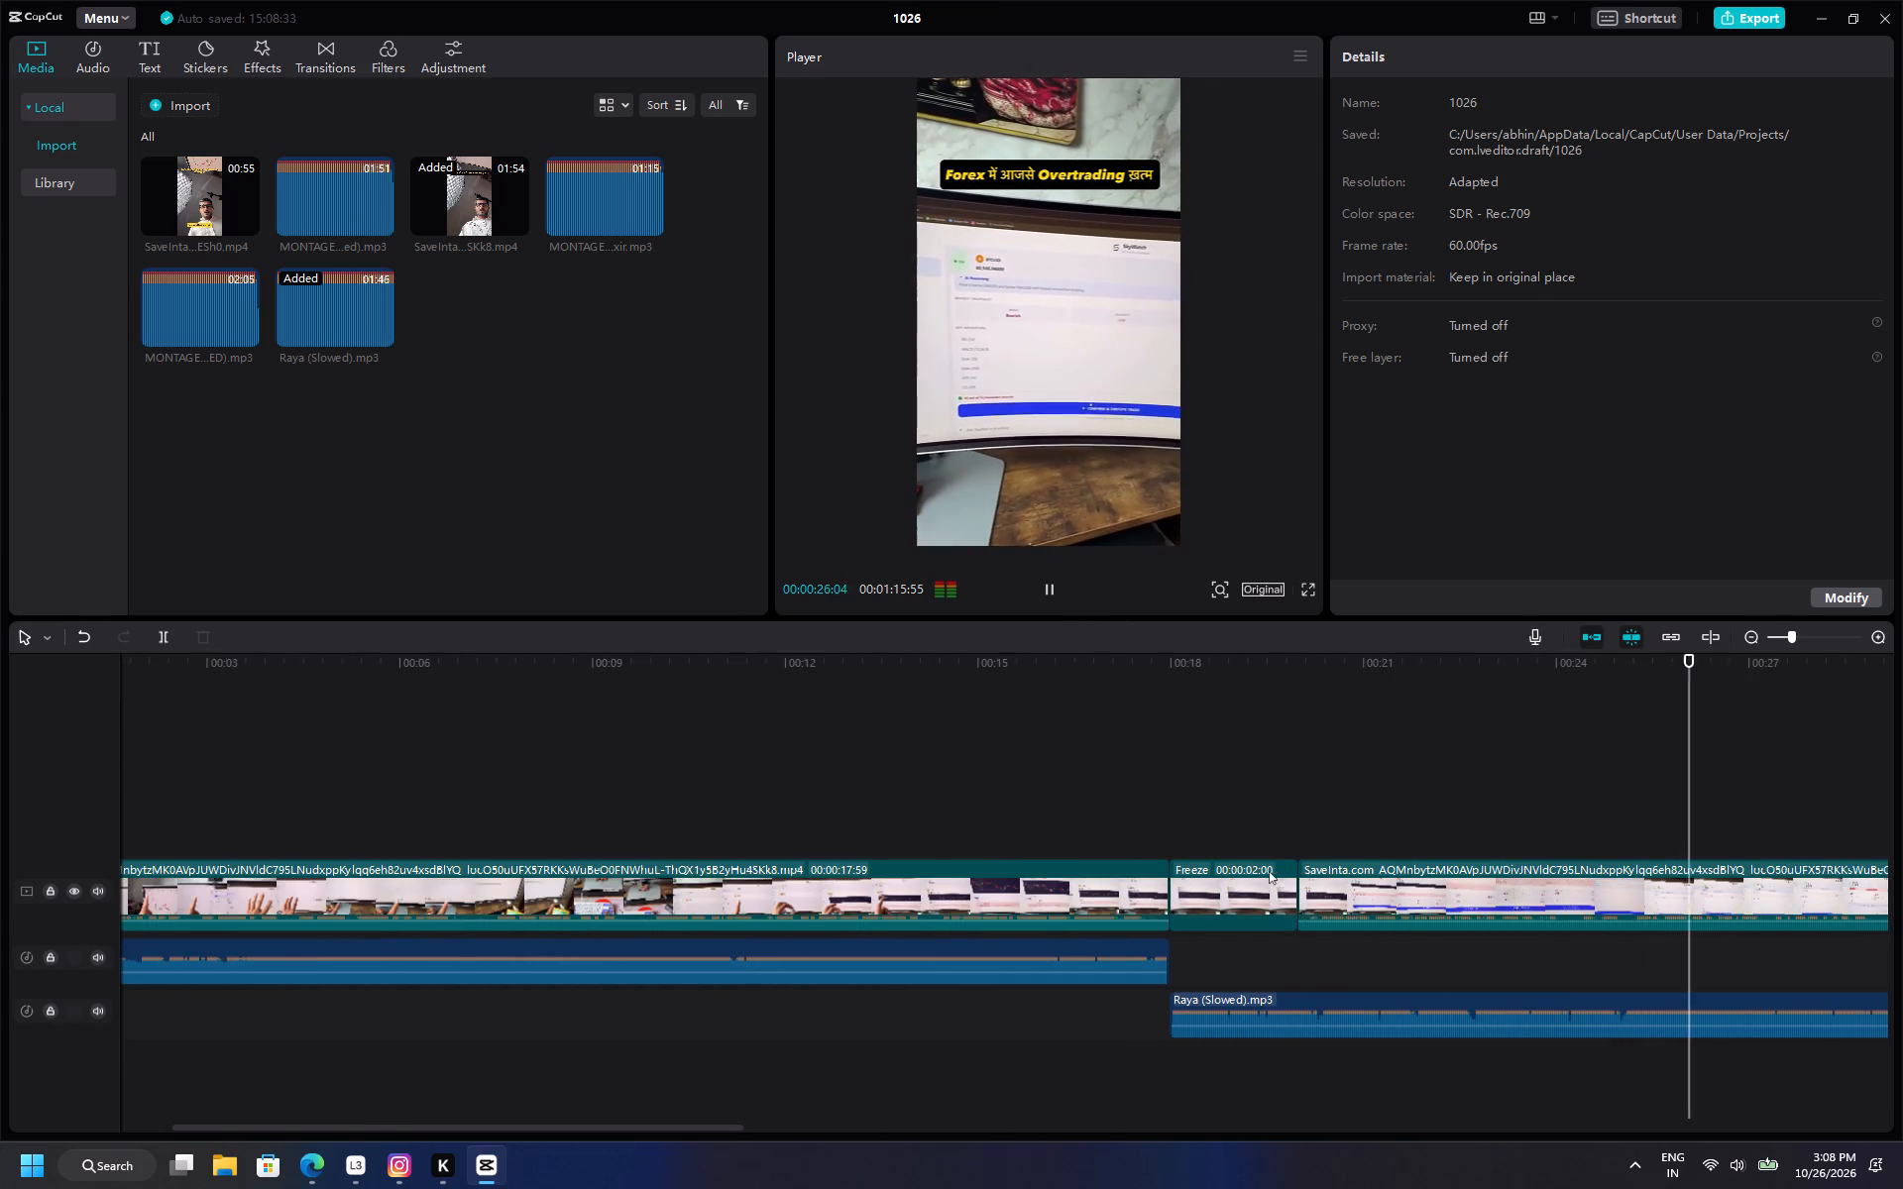
{"action": "scroll", "coordinate": [1263, 870], "scroll_direction": "down", "scroll_amount": 6, "text": "ctrl"}
{"action": "scroll", "coordinate": [1262, 870], "scroll_direction": "up", "scroll_amount": 14, "text": "ctrl"}
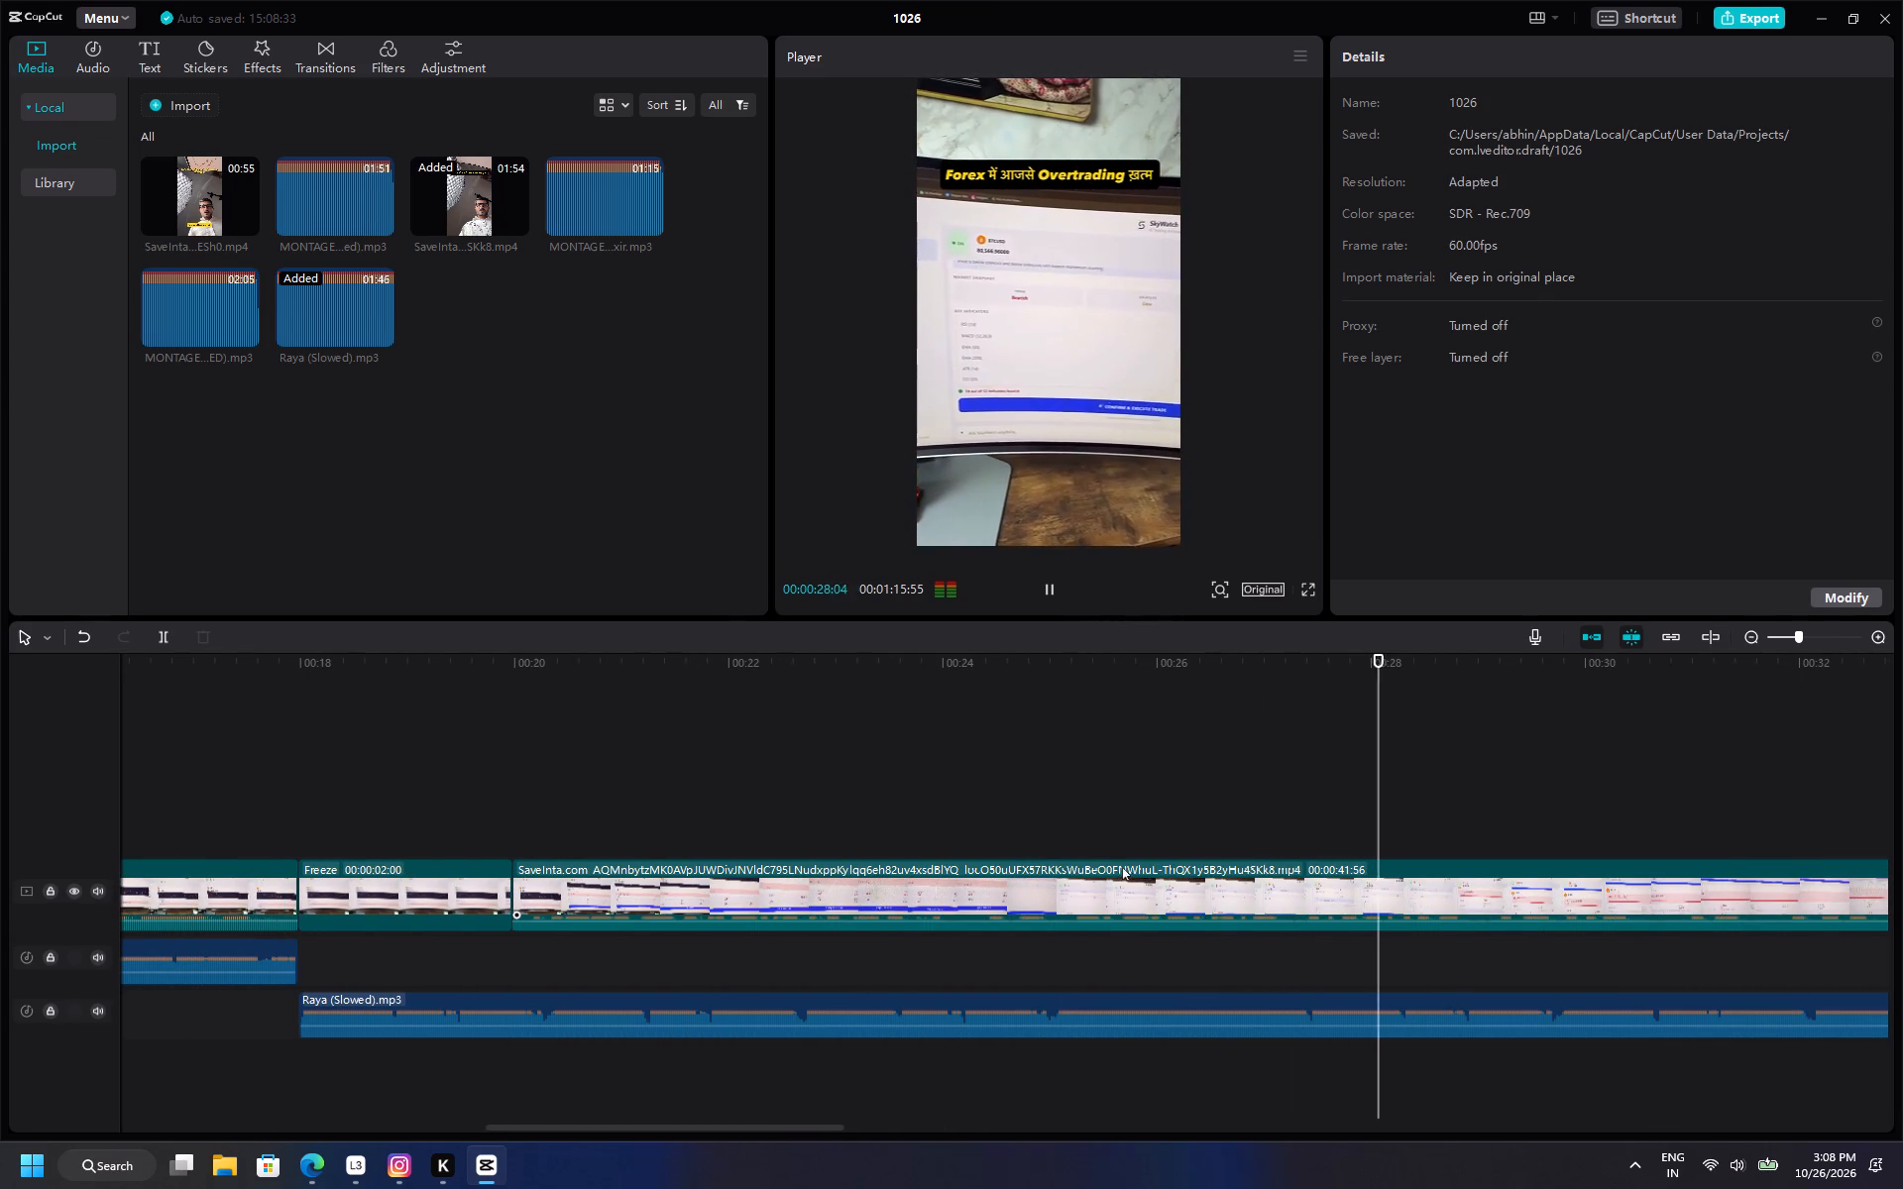
Split the clip following the freeze frame at about 23.3 seconds and delete the part between the freeze and the cut.
{"action": "left_click", "coordinate": [1035, 806]}
{"action": "left_click_drag", "start_coordinate": [1035, 806], "coordinate": [975, 811]}
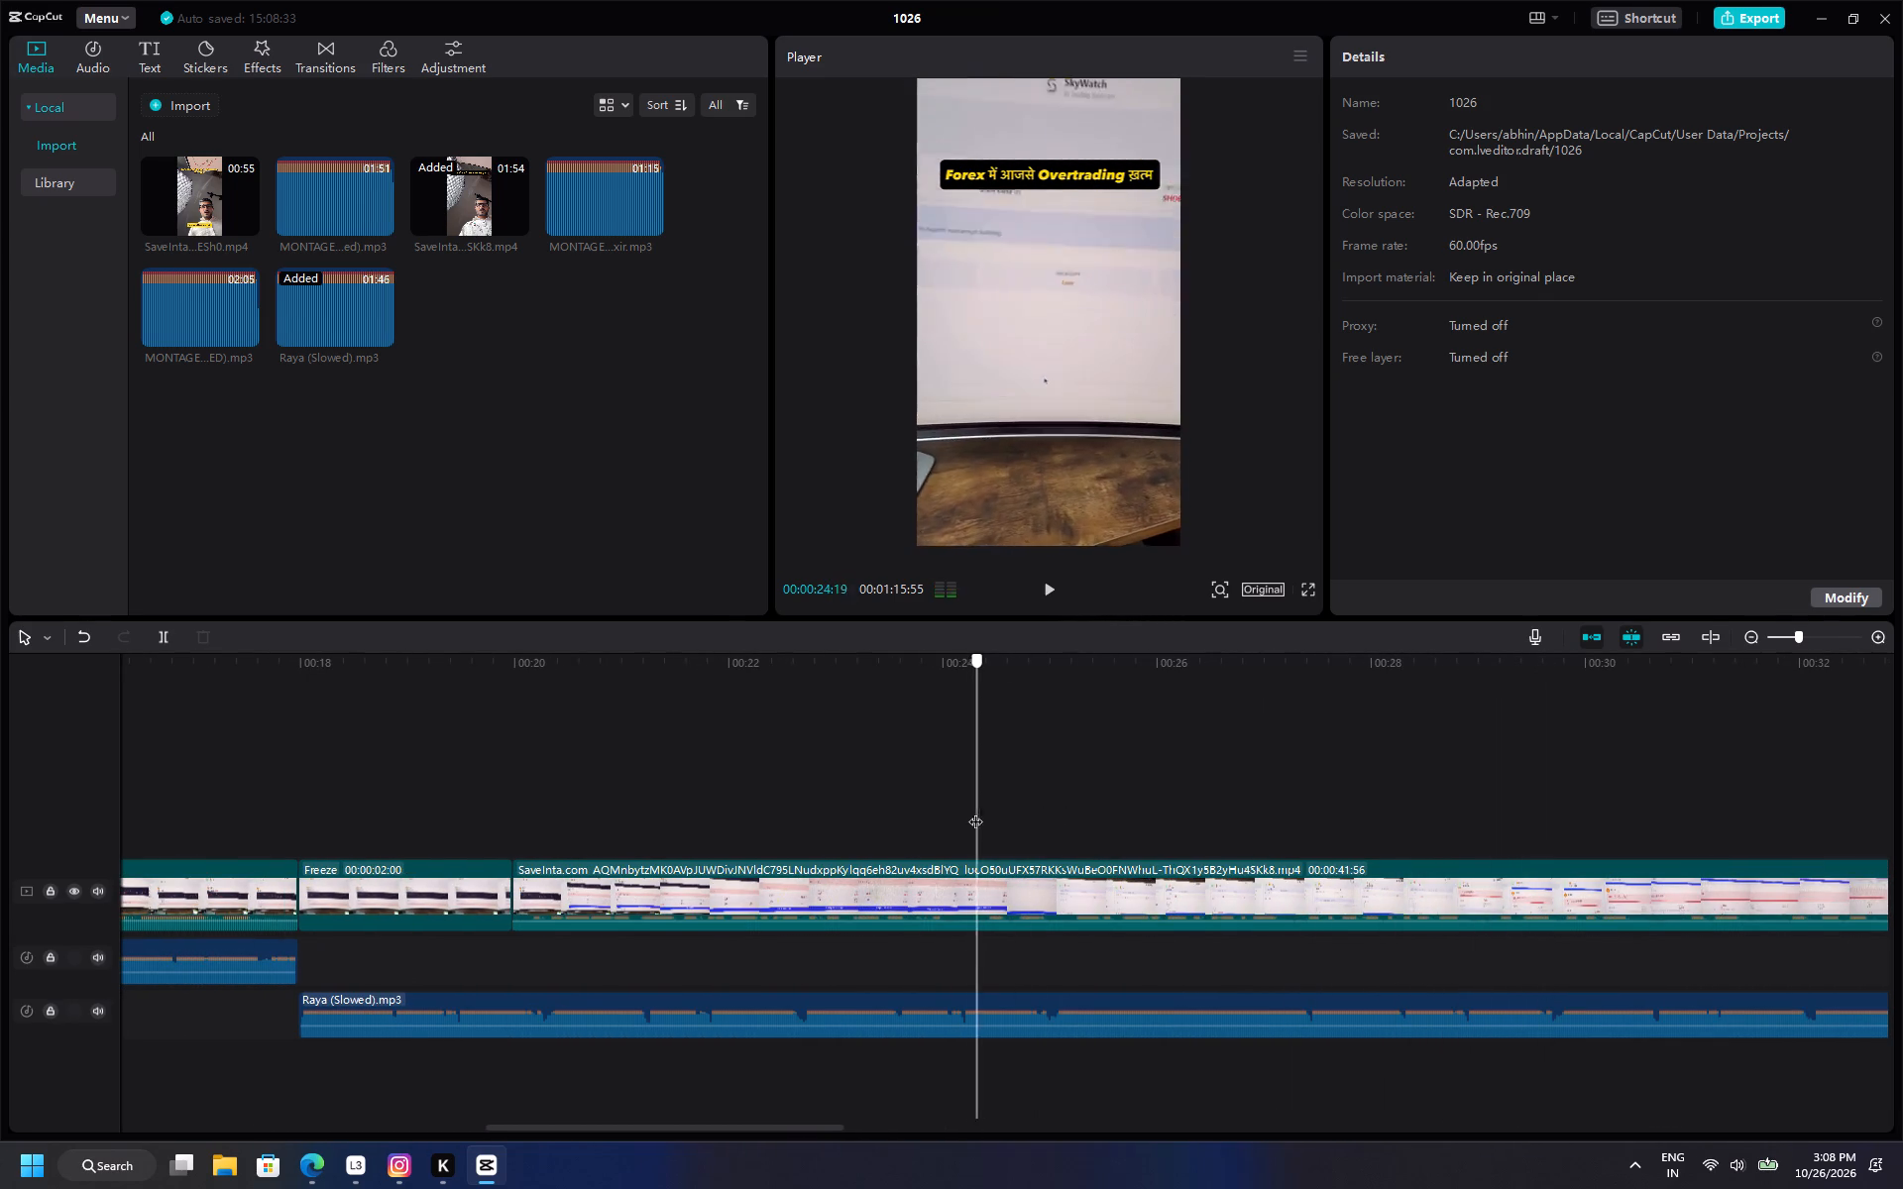
{"action": "left_click_drag", "start_coordinate": [975, 811], "coordinate": [613, 811]}
{"action": "key", "text": "space"}
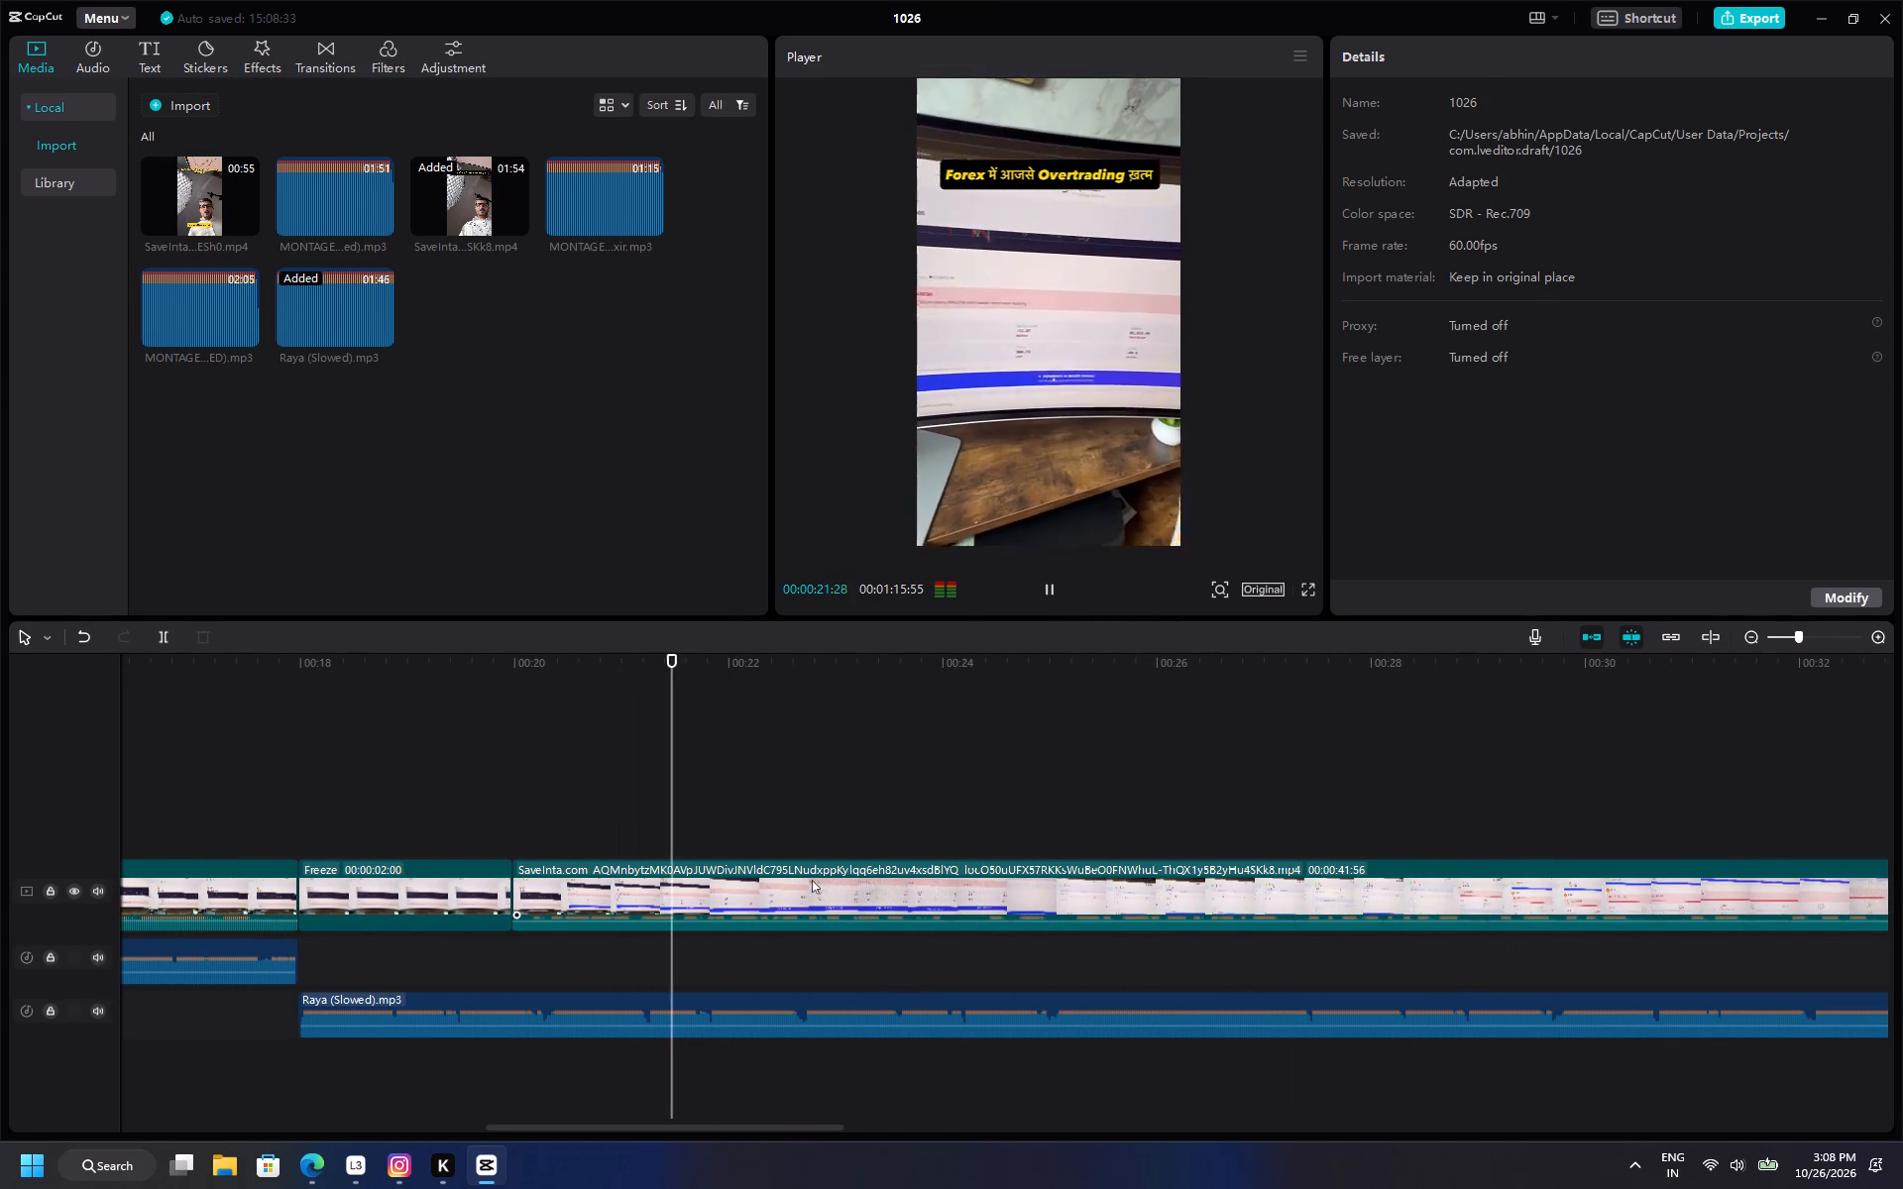
{"action": "left_click", "coordinate": [812, 880]}
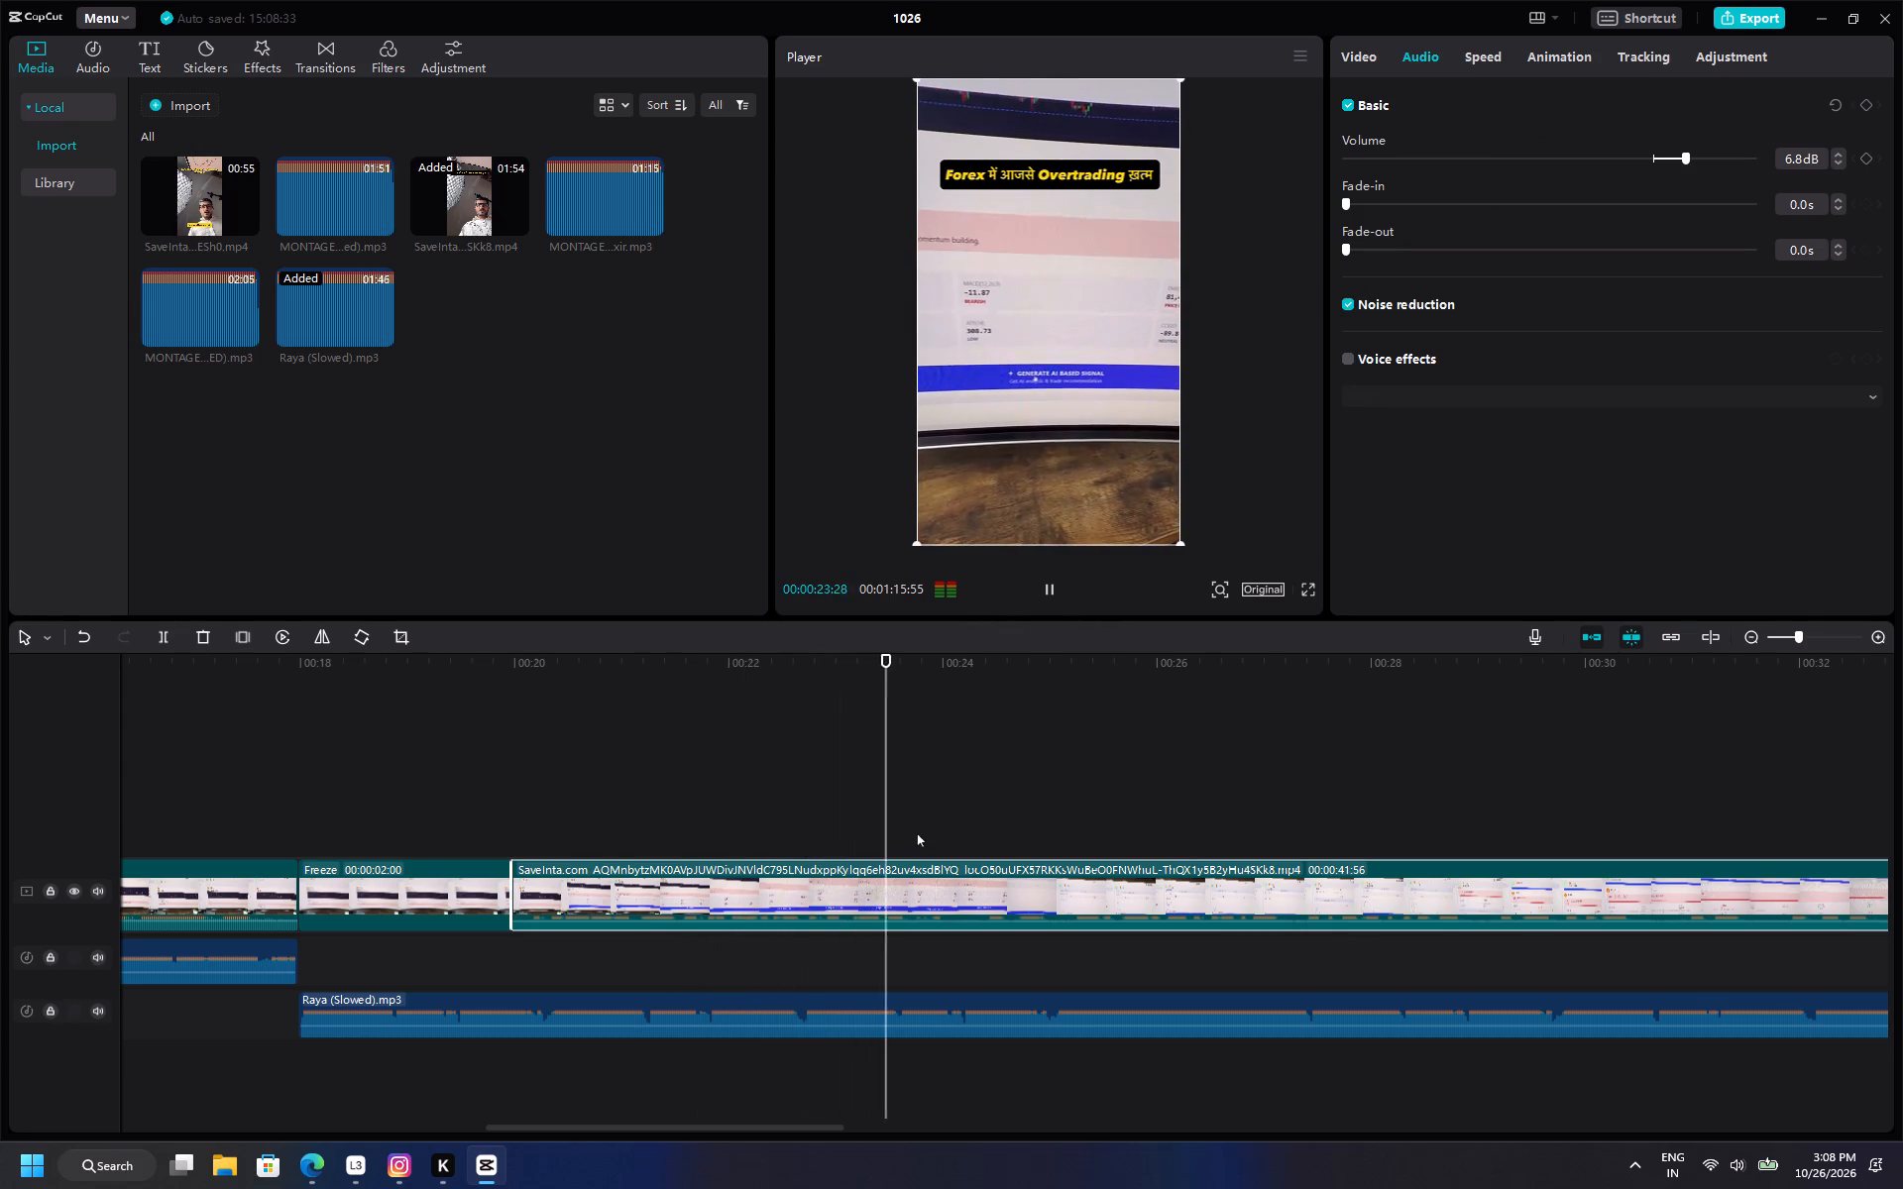
{"action": "key", "text": "space"}
{"action": "left_click_drag", "start_coordinate": [953, 820], "coordinate": [864, 824]}
{"action": "left_click", "coordinate": [168, 642]}
{"action": "left_click", "coordinate": [657, 880]}
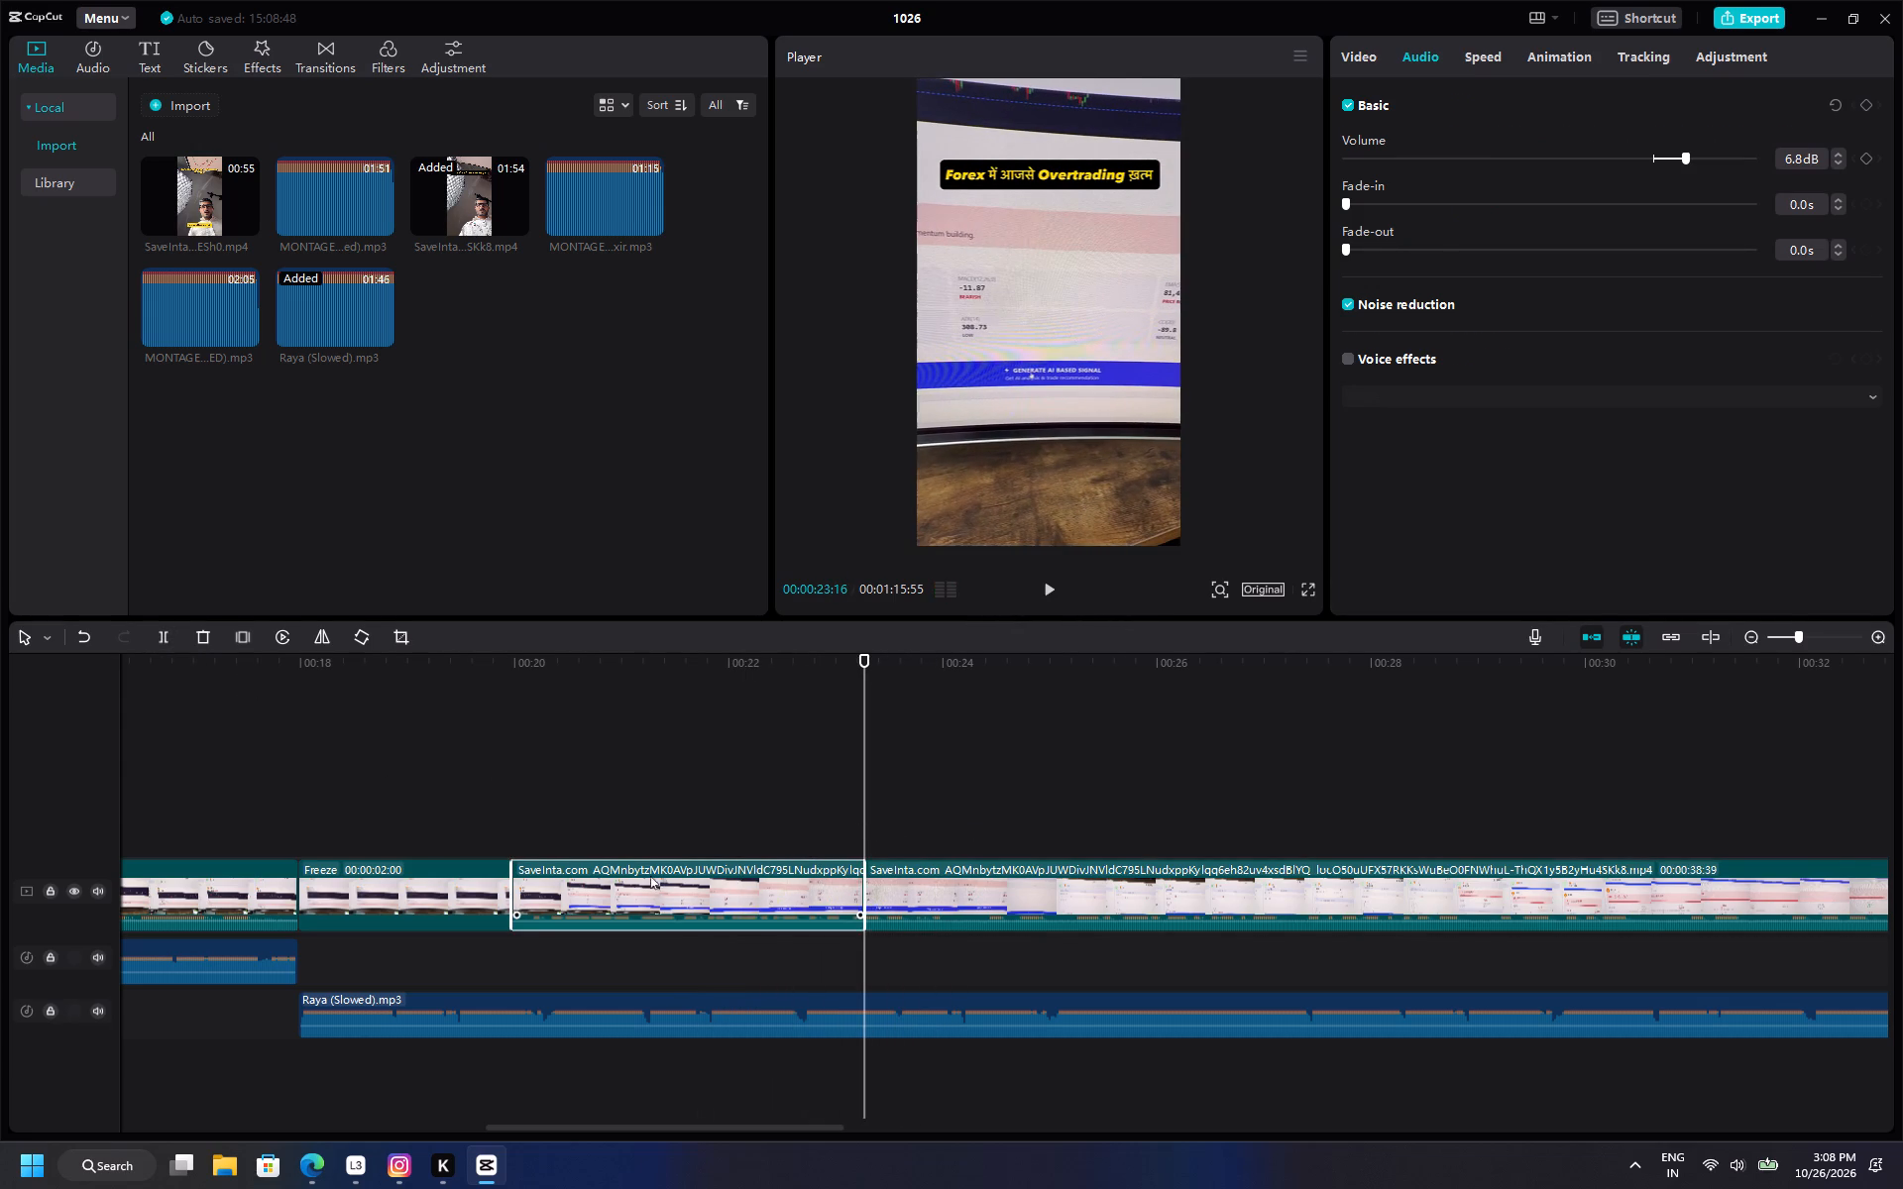
{"action": "key", "text": "Delete"}
Split the second music segment at the freeze frame's end, about 20 seconds, and set the following part's volume to -10.0 dB.
{"action": "left_click", "coordinate": [444, 770]}
{"action": "key", "text": "space"}
{"action": "scroll", "coordinate": [588, 791], "scroll_direction": "up", "scroll_amount": 9}
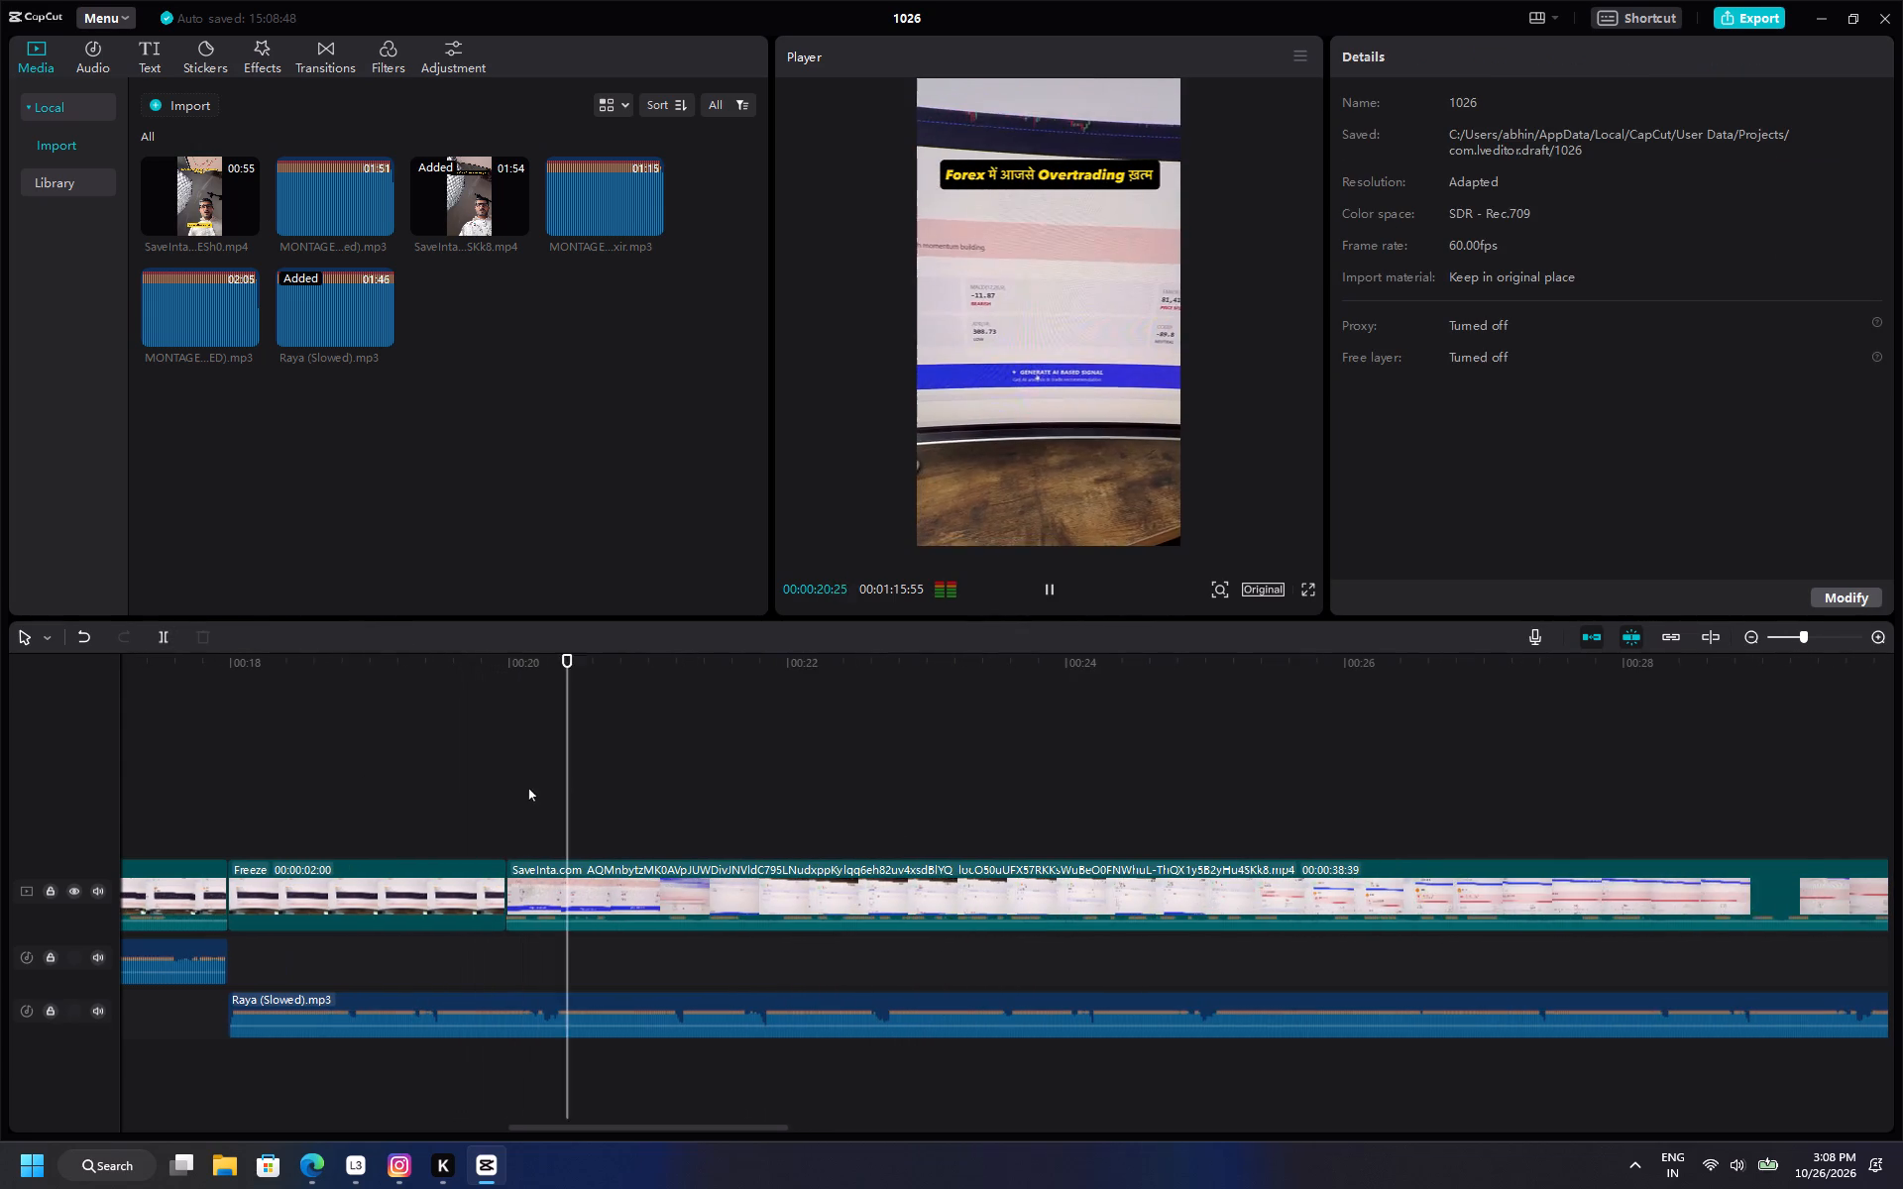
{"action": "scroll", "coordinate": [528, 788], "scroll_direction": "up", "scroll_amount": 1}
{"action": "double_click", "coordinate": [499, 793]}
{"action": "left_click", "coordinate": [555, 1004]}
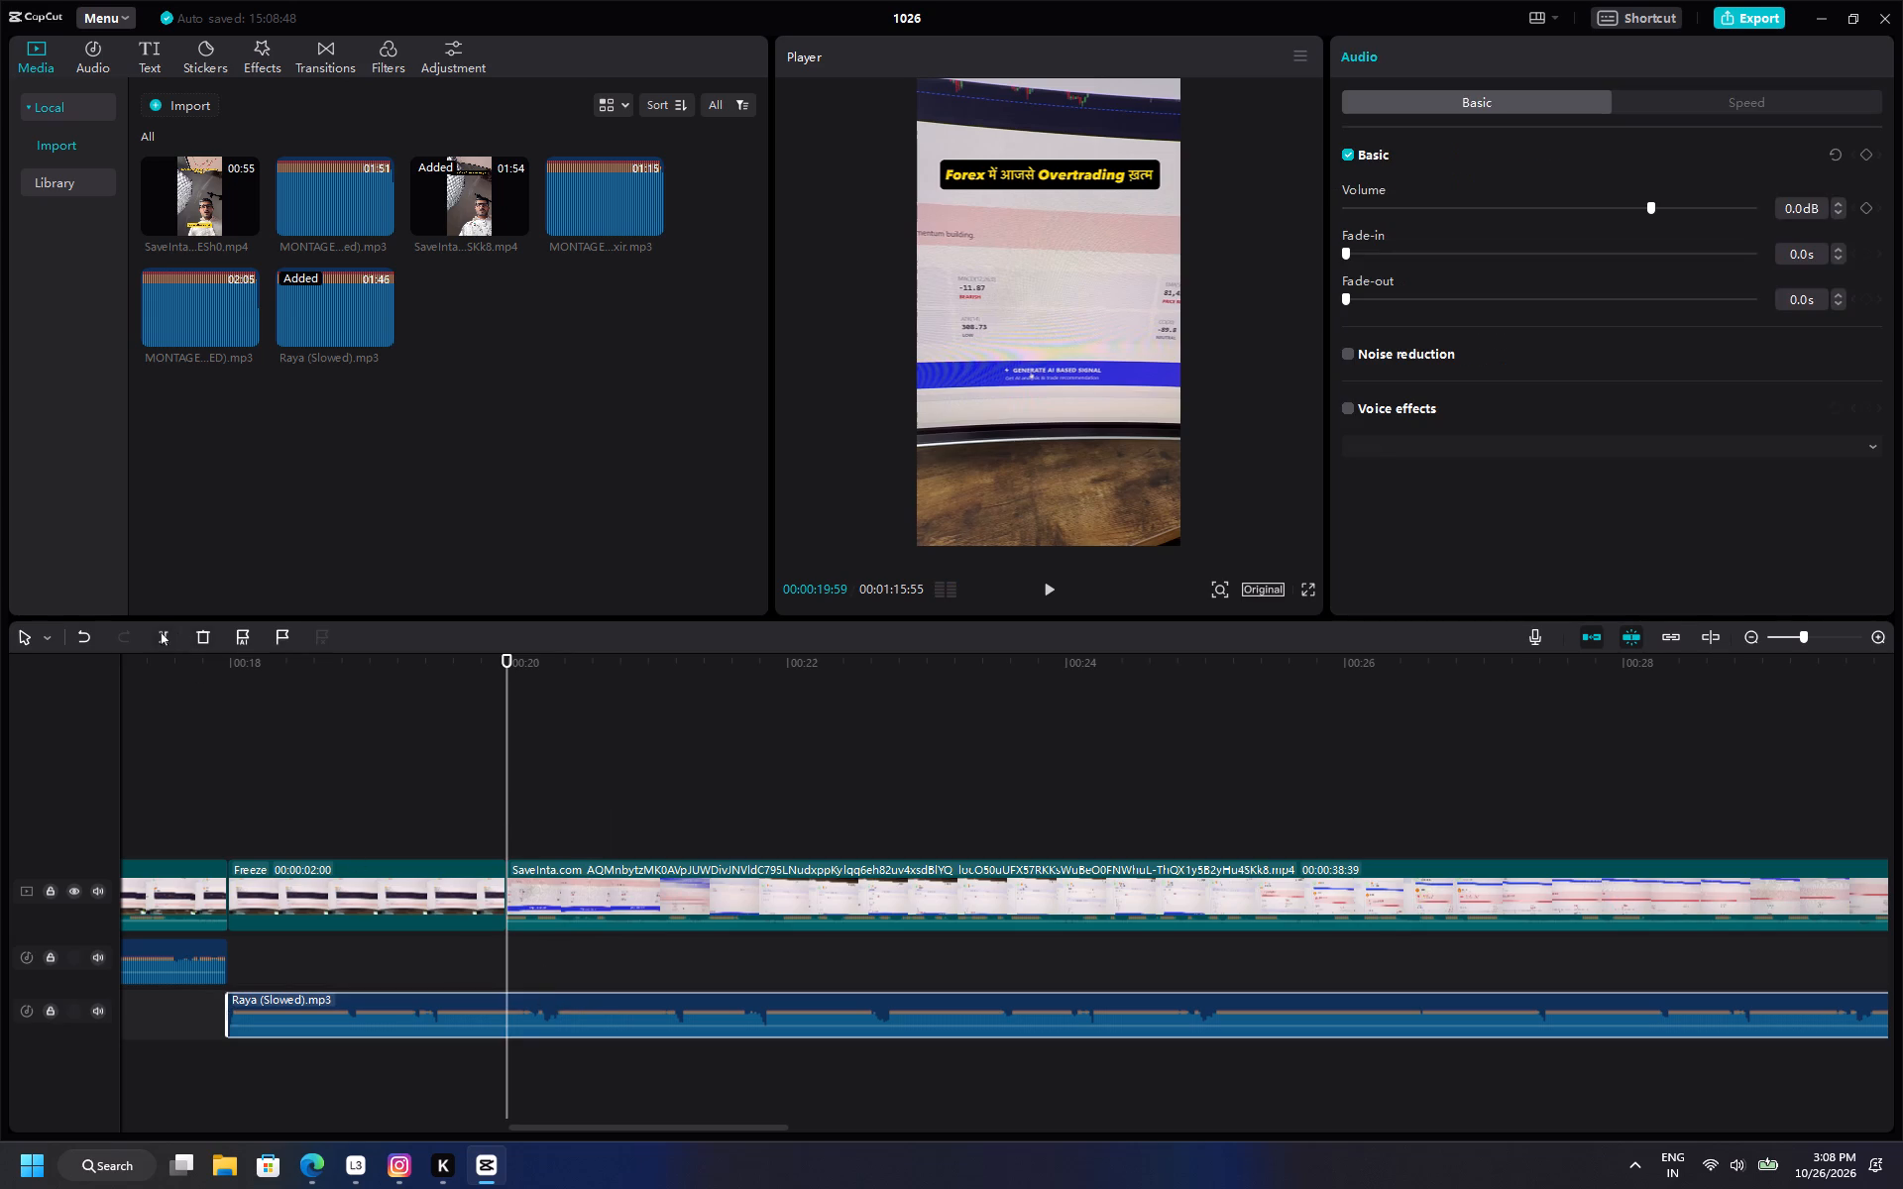
{"action": "left_click", "coordinate": [160, 632]}
{"action": "left_click", "coordinate": [1597, 214]}
Play the footage after the freeze frame from about 20 seconds to check the music level and find the next trim point.
{"action": "key", "text": "space"}
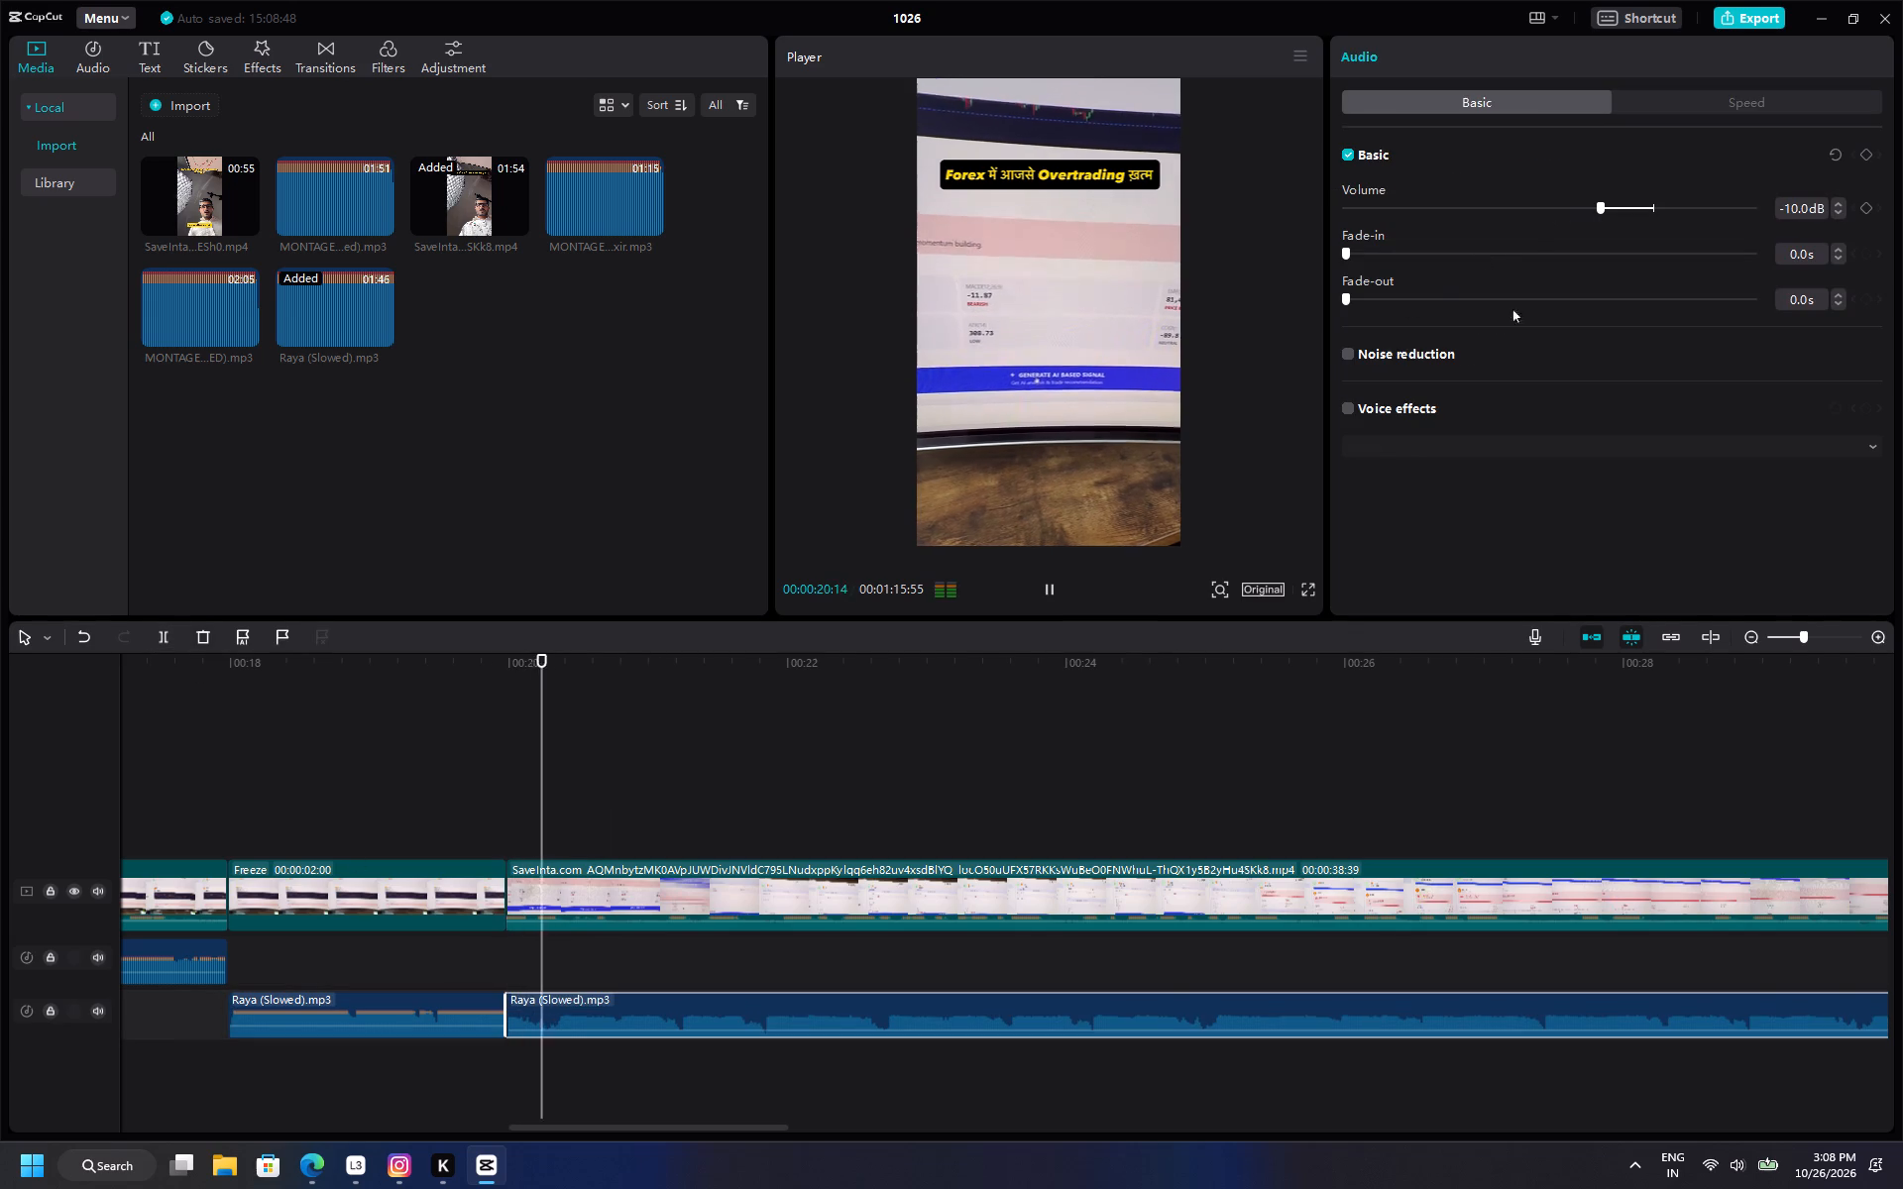
{"action": "scroll", "coordinate": [1152, 801], "scroll_direction": "down", "scroll_amount": 6, "text": "ctrl"}
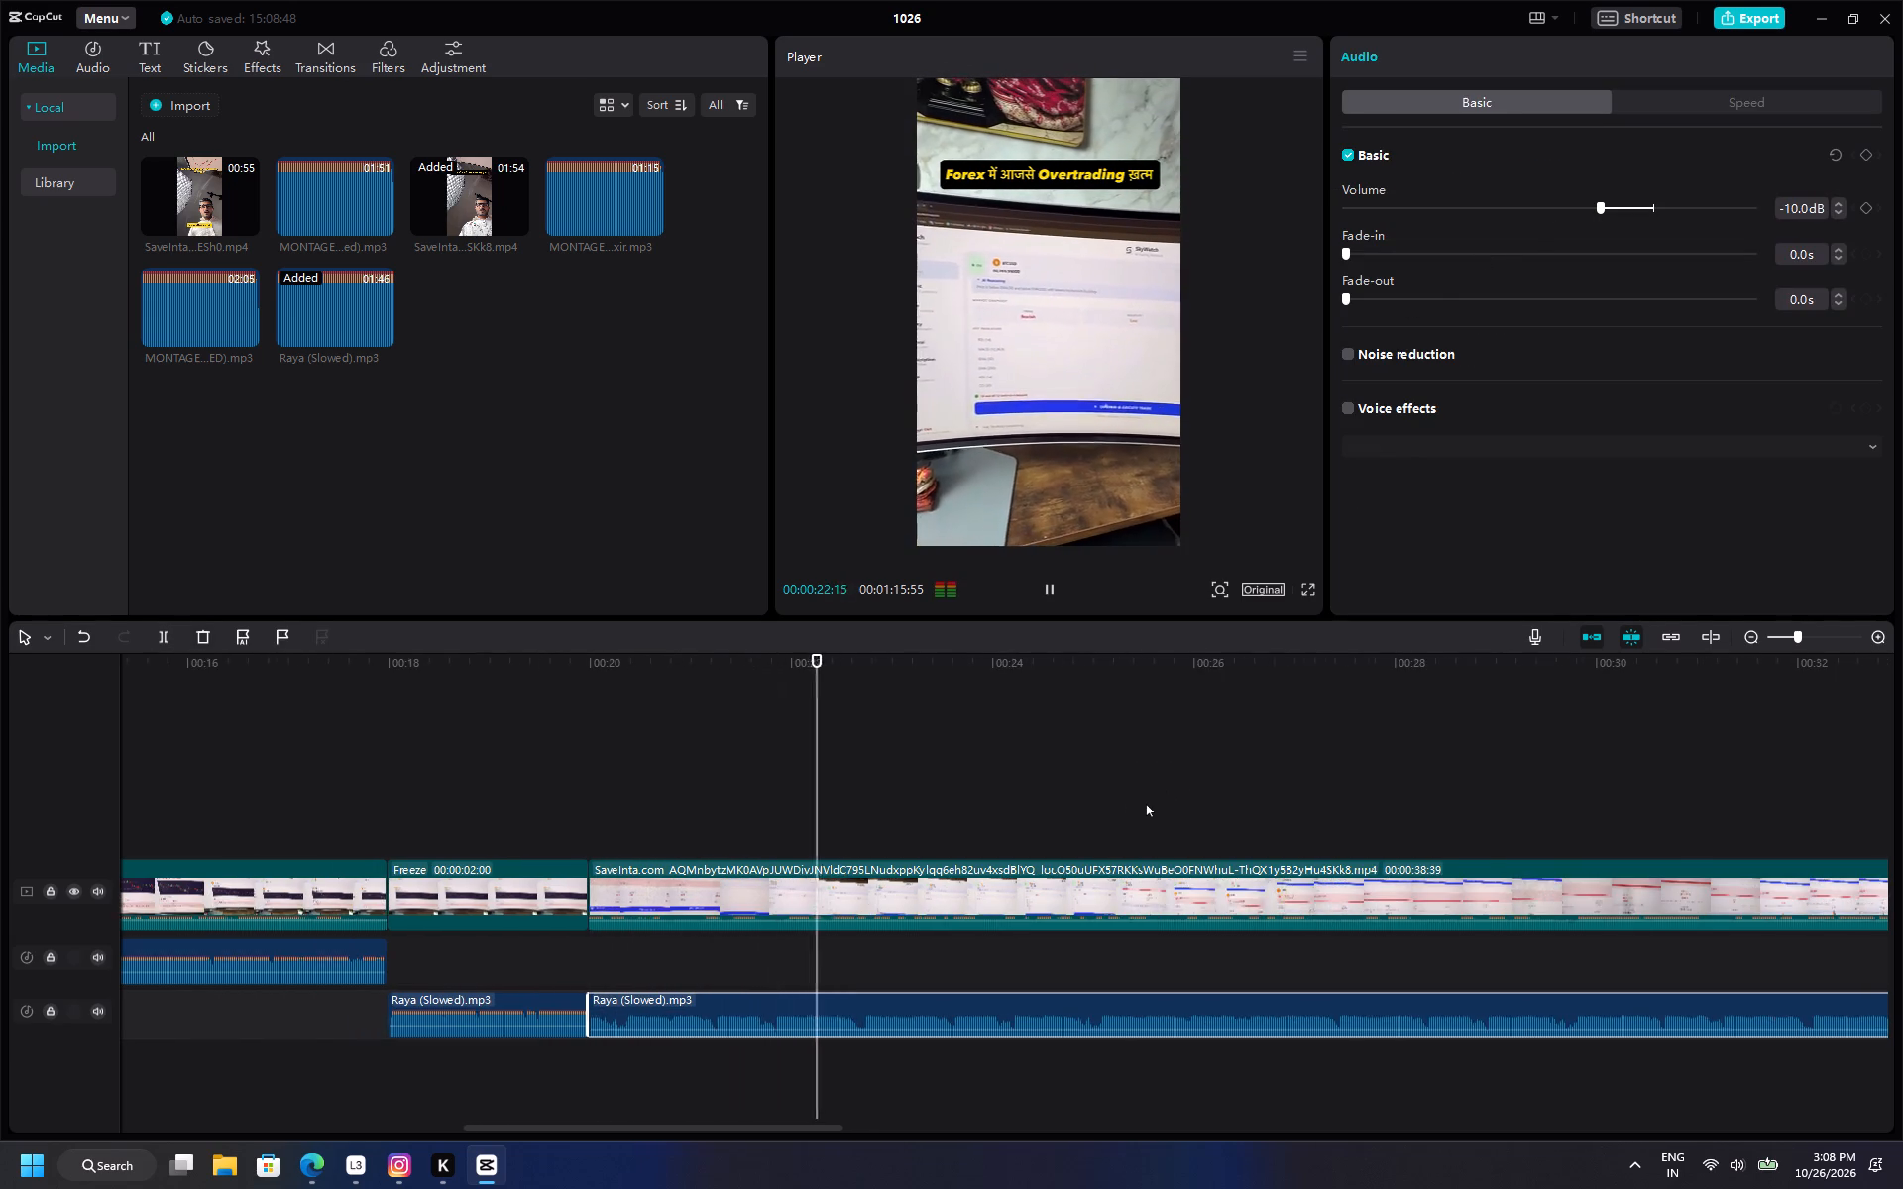
{"action": "scroll", "coordinate": [1143, 804], "scroll_direction": "up", "scroll_amount": 7, "text": "ctrl"}
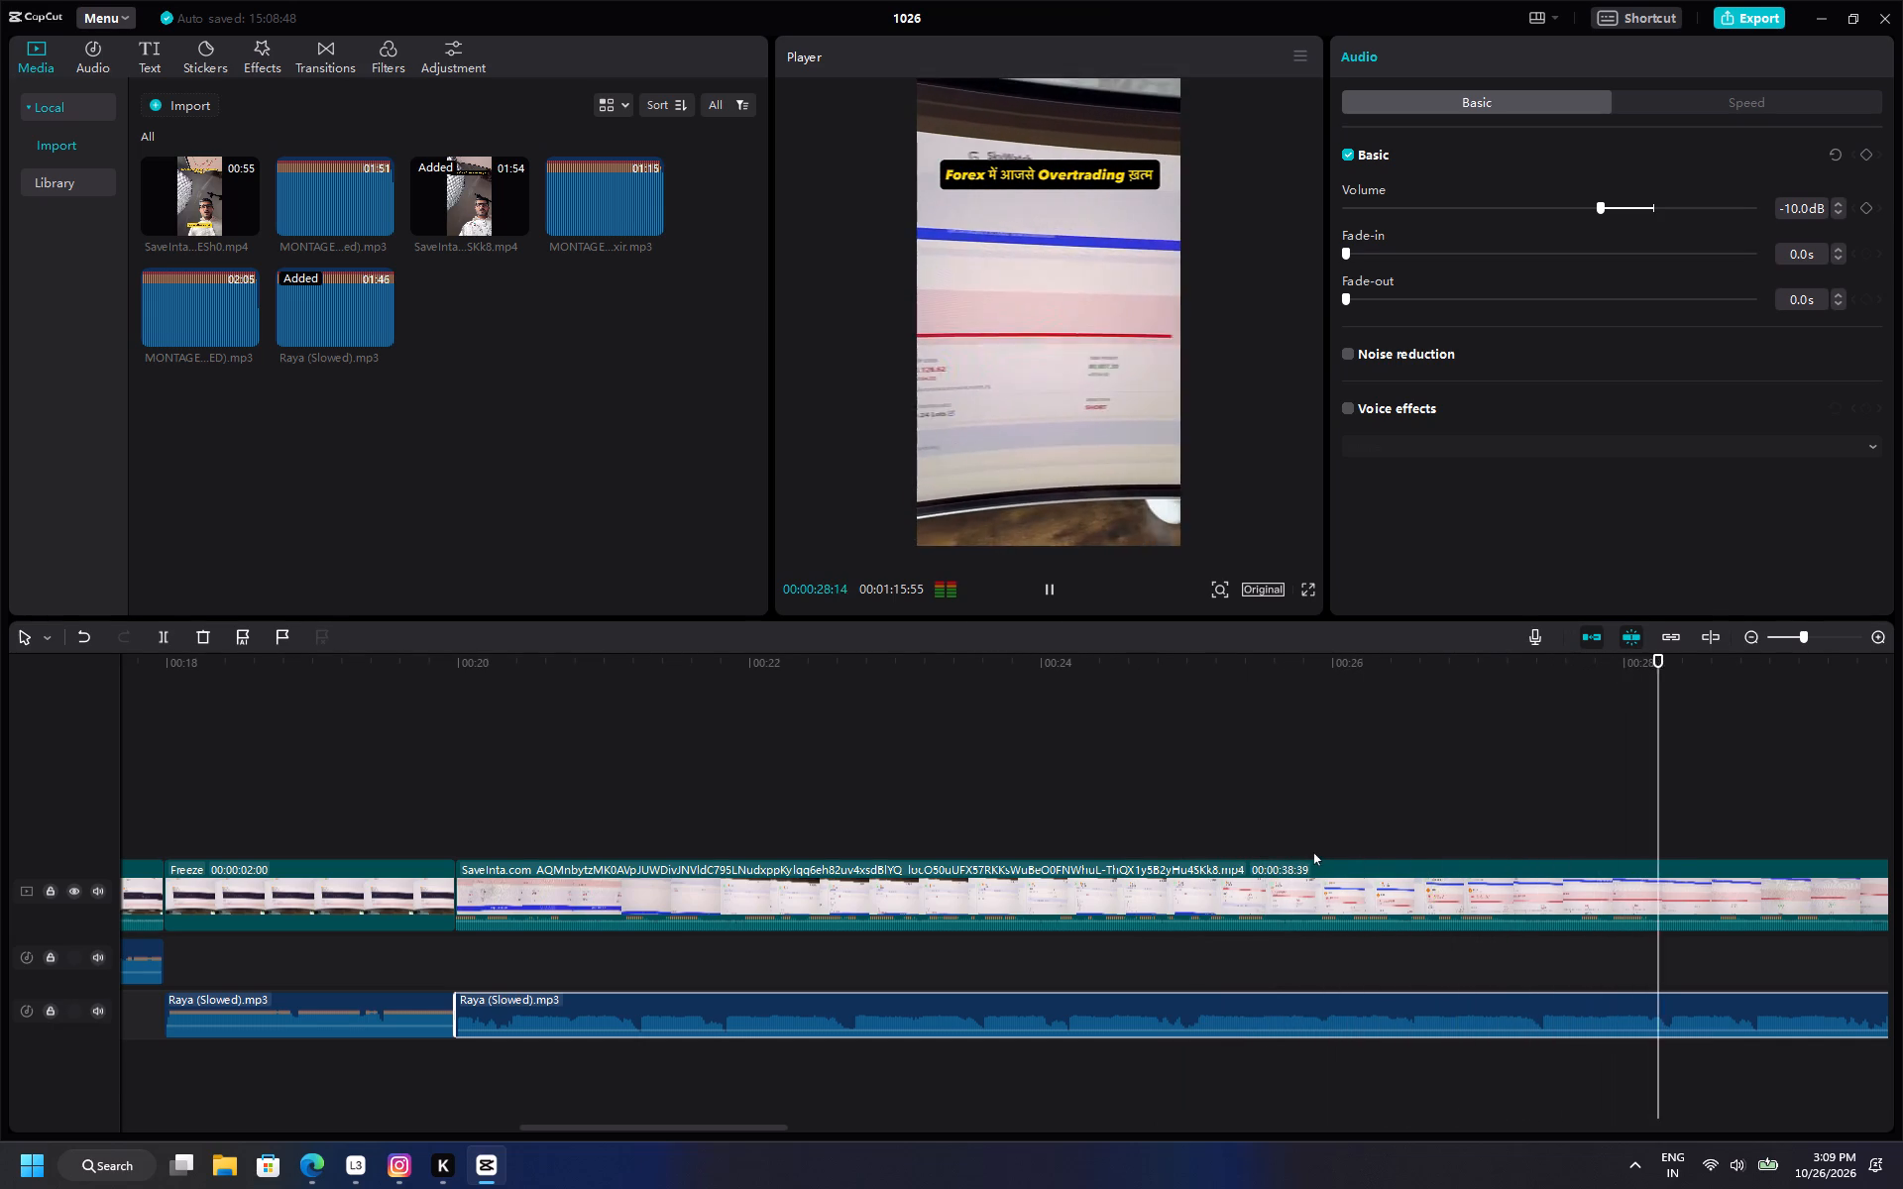
{"action": "scroll", "coordinate": [1313, 852], "scroll_direction": "down", "scroll_amount": 20, "text": "ctrl"}
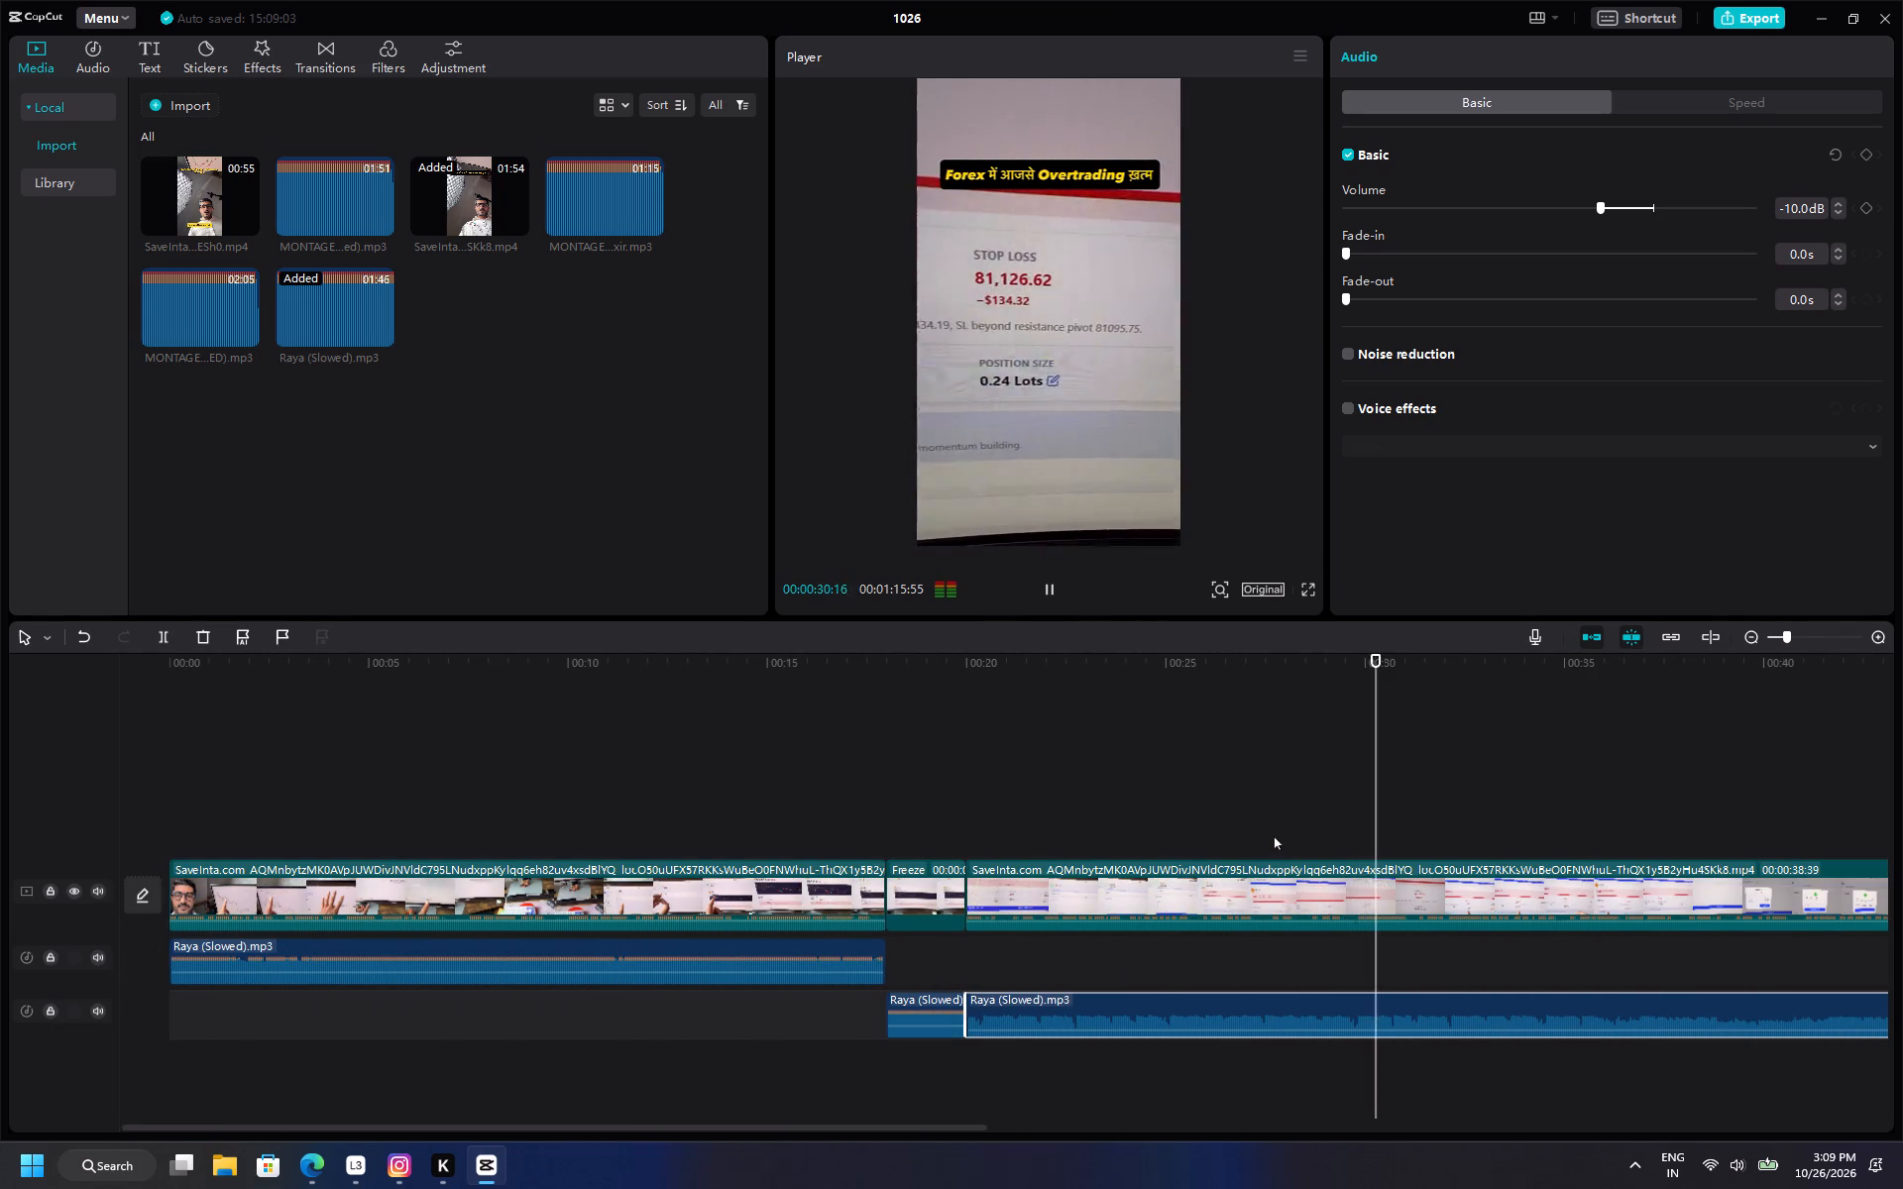
{"action": "scroll", "coordinate": [1264, 831], "scroll_direction": "up", "scroll_amount": 4, "text": "ctrl"}
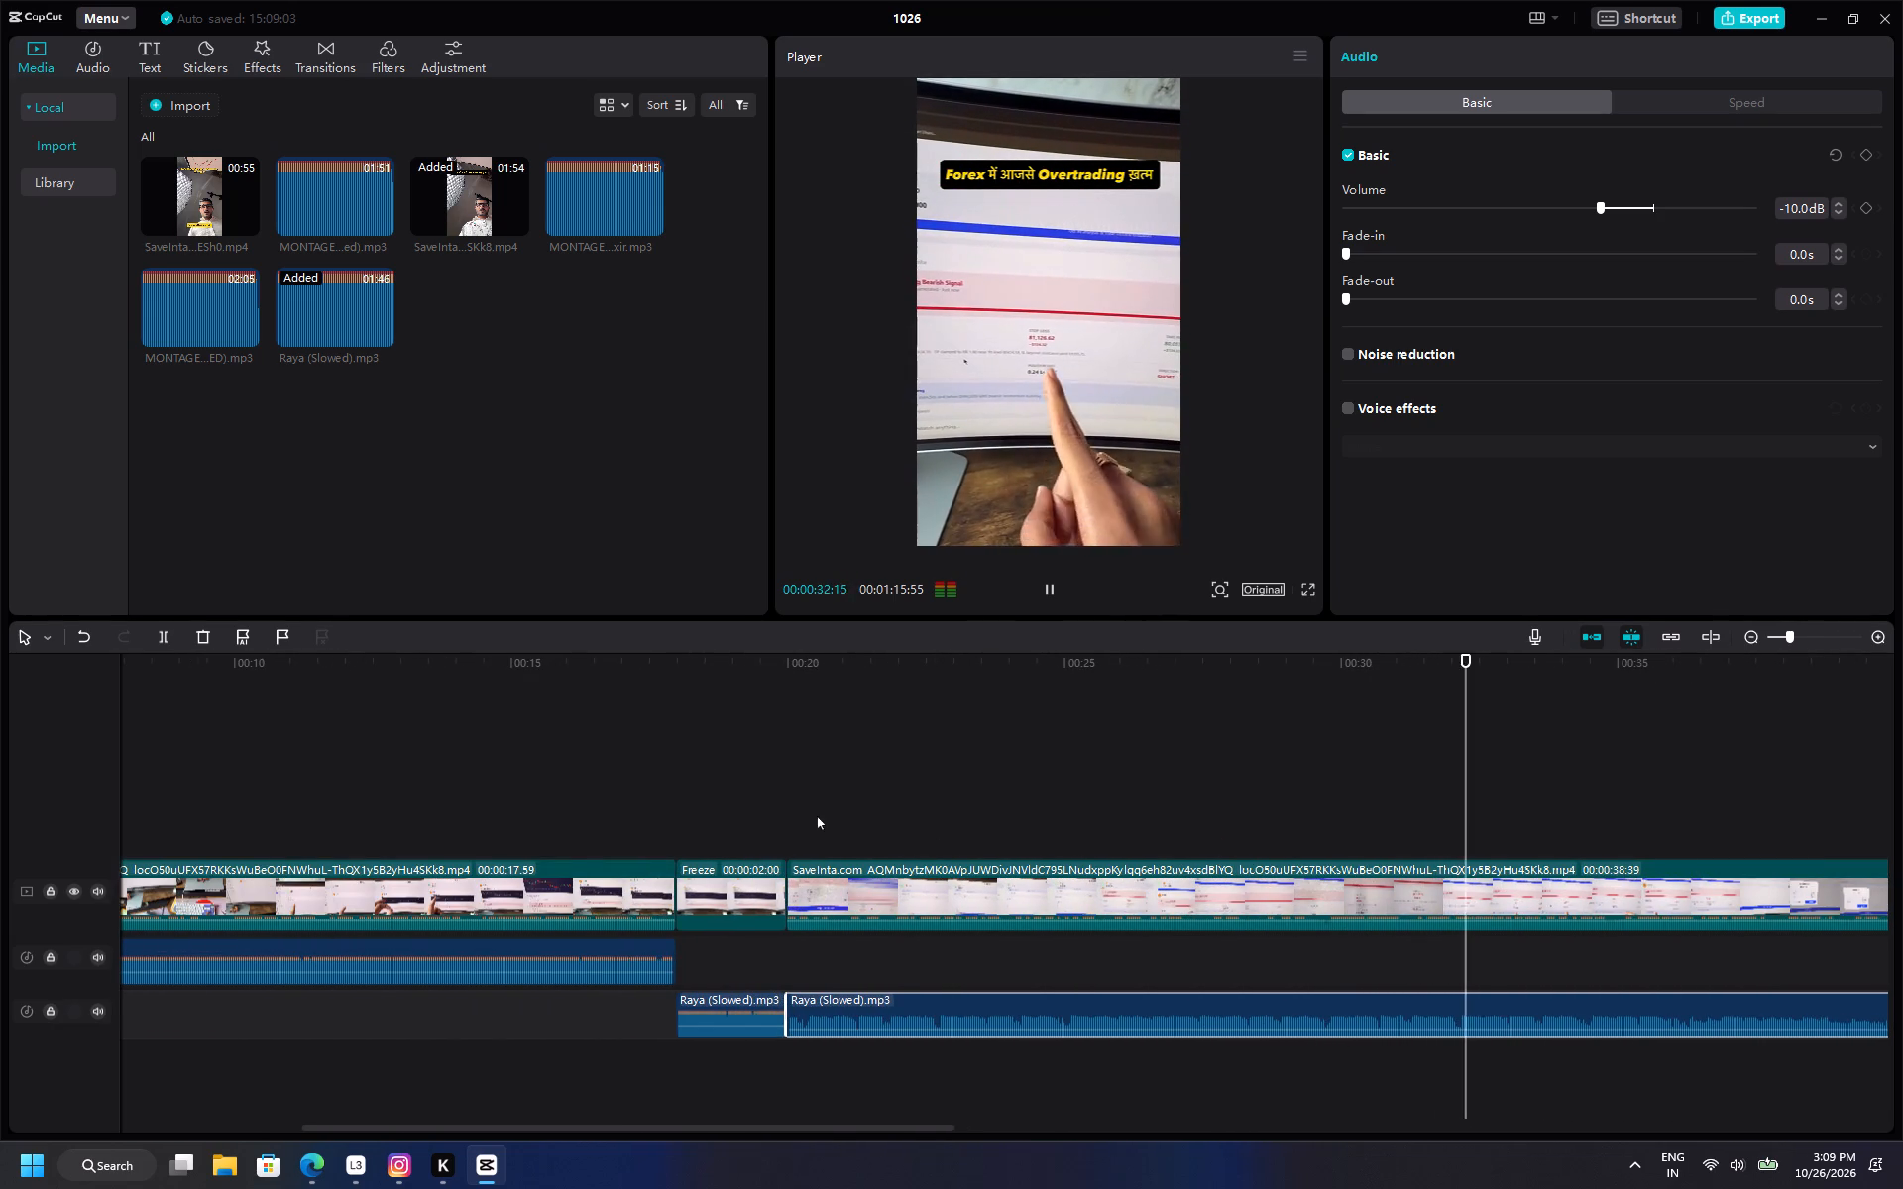
{"action": "left_click", "coordinate": [902, 814]}
{"action": "left_click_drag", "start_coordinate": [902, 814], "coordinate": [1005, 818]}
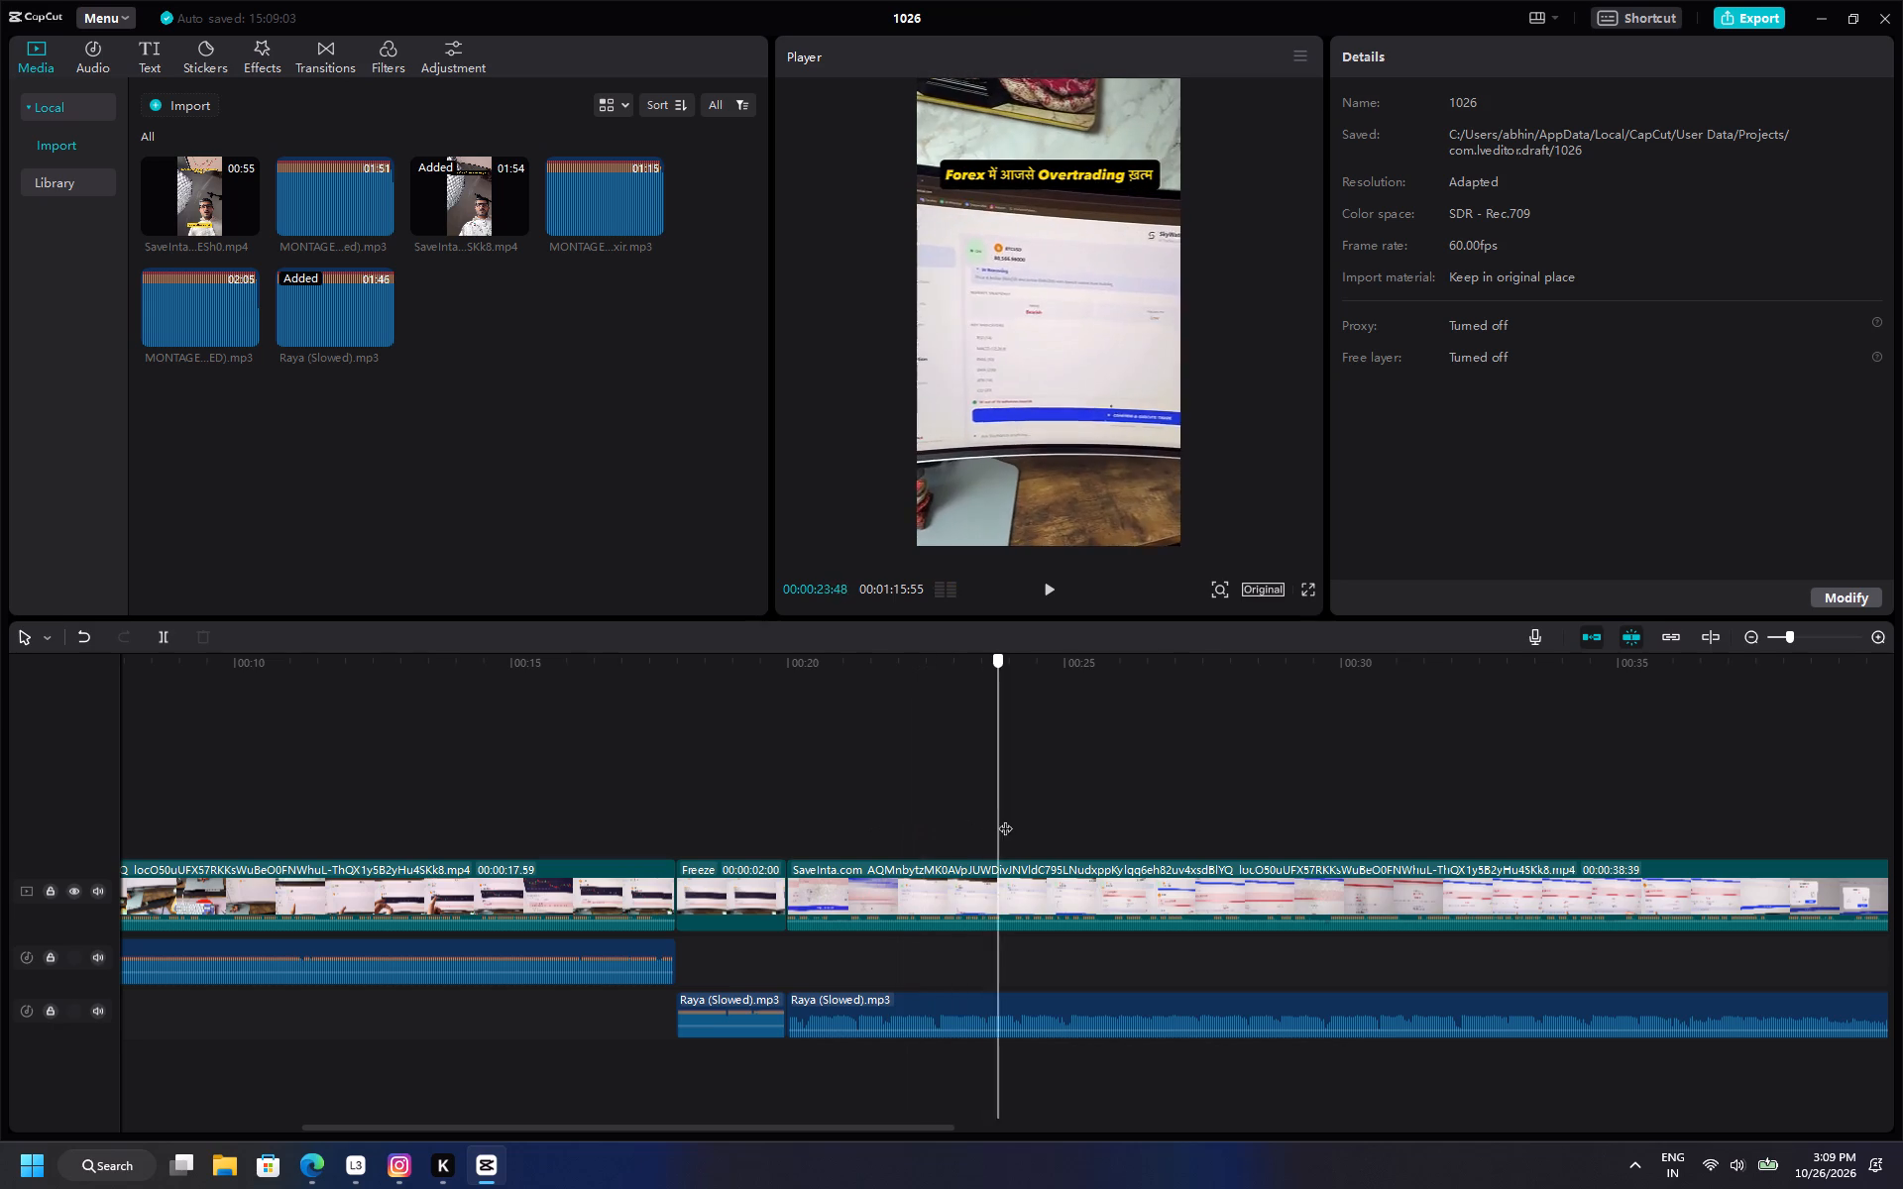
{"action": "left_click_drag", "start_coordinate": [1005, 818], "coordinate": [1100, 819]}
{"action": "key", "text": "space"}
{"action": "left_click", "coordinate": [996, 825]}
{"action": "left_click_drag", "start_coordinate": [996, 825], "coordinate": [987, 826]}
{"action": "key", "text": "space"}
{"action": "key", "text": "space"}
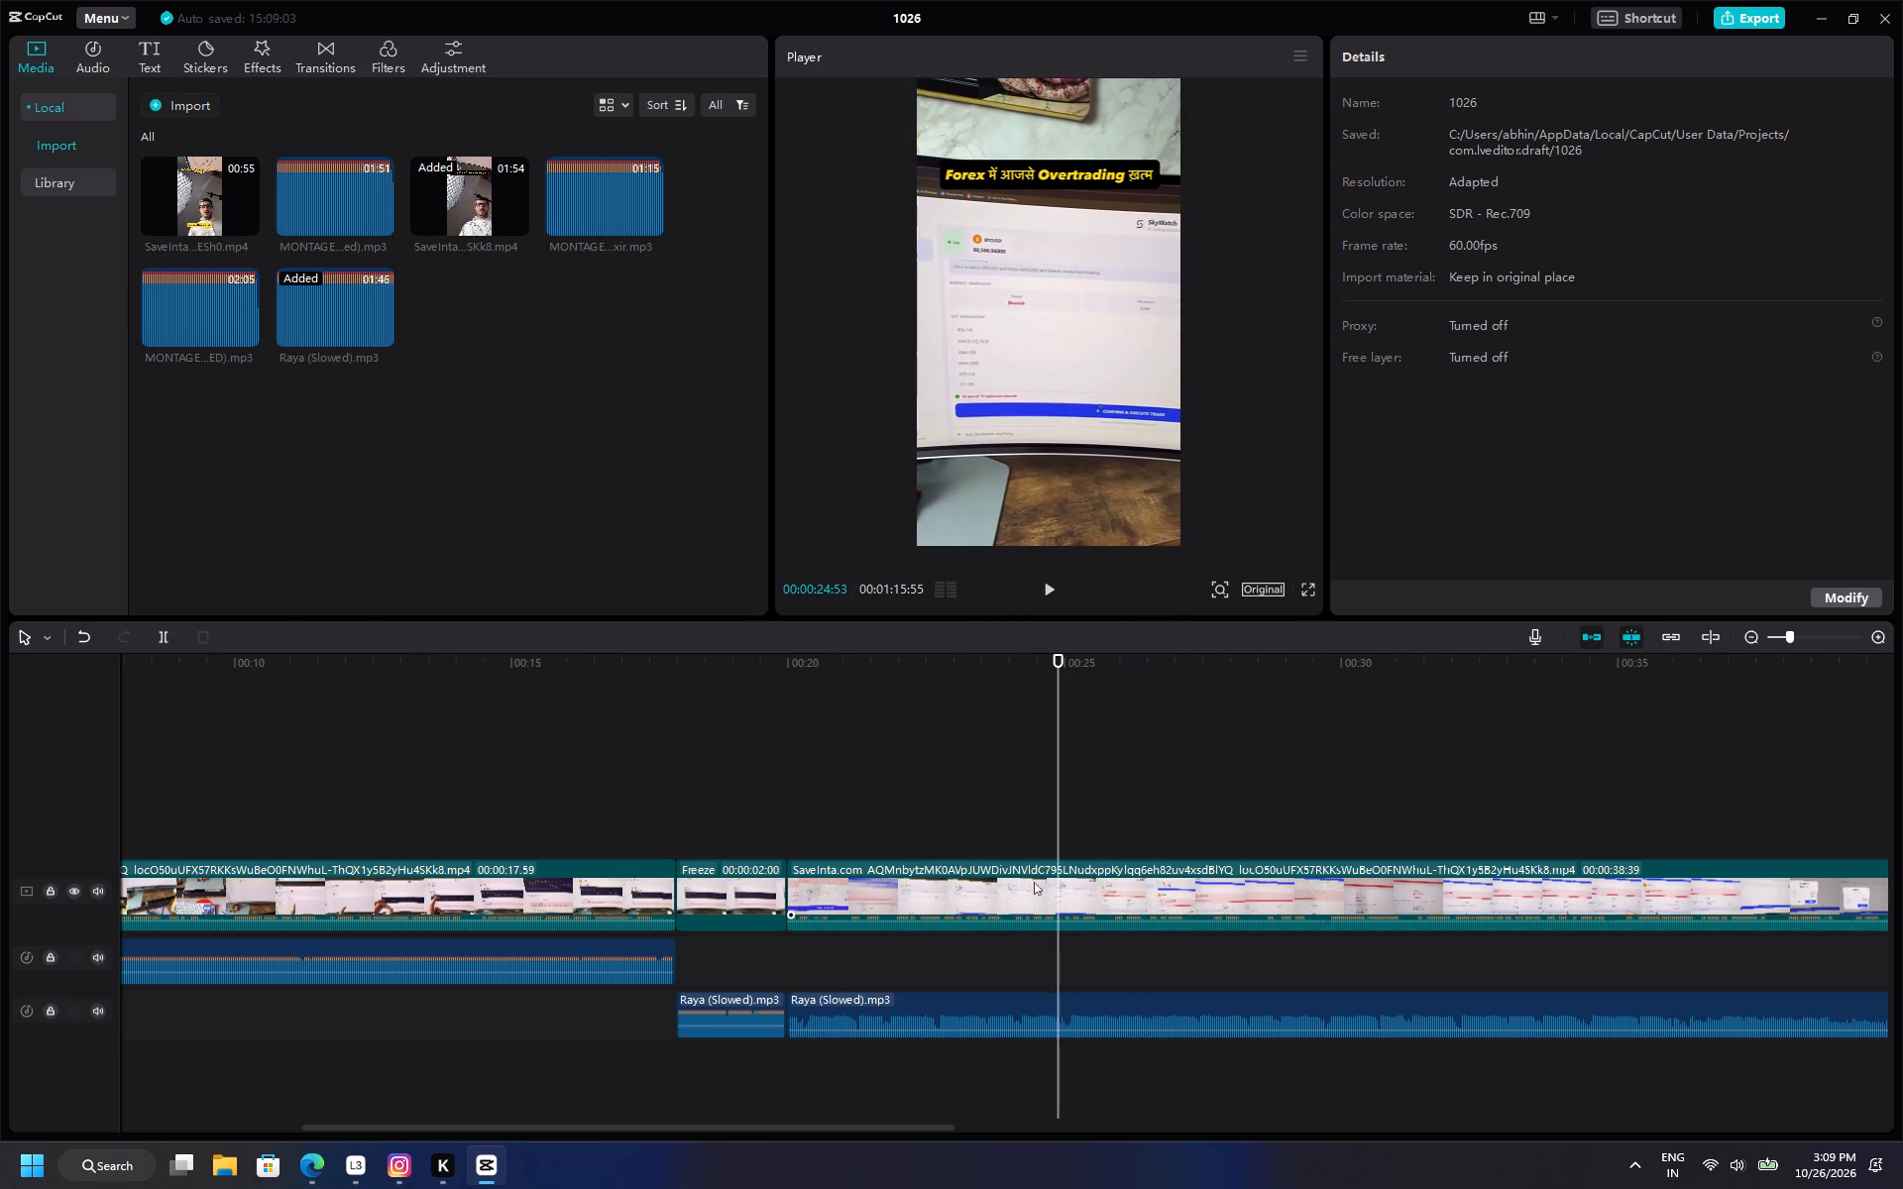
Split the clip following the freeze frame at about 21.7 seconds and delete the part between the freeze and the cut.
{"action": "left_click", "coordinate": [1037, 886]}
{"action": "key", "text": "space"}
{"action": "key", "text": "space"}
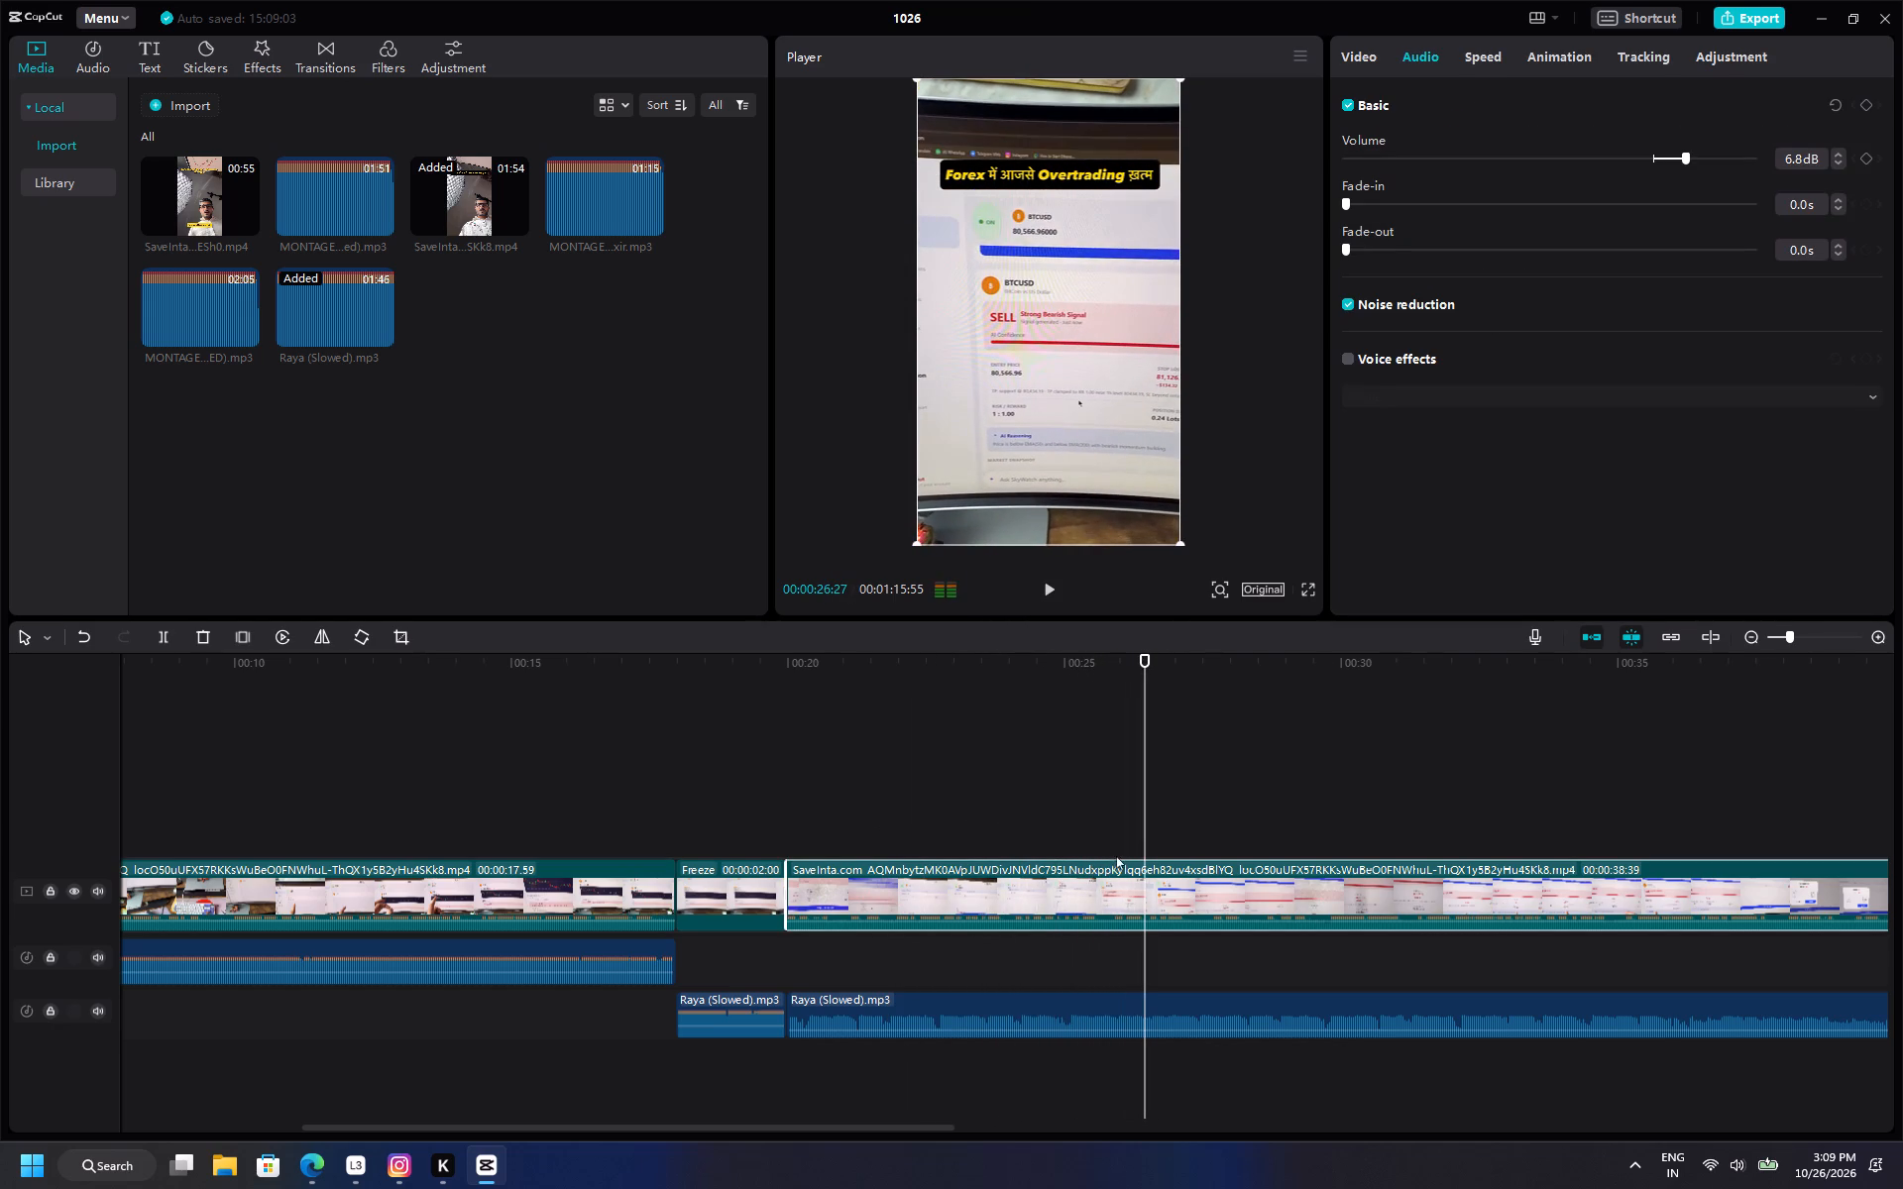
{"action": "left_click_drag", "start_coordinate": [1144, 825], "coordinate": [885, 826]}
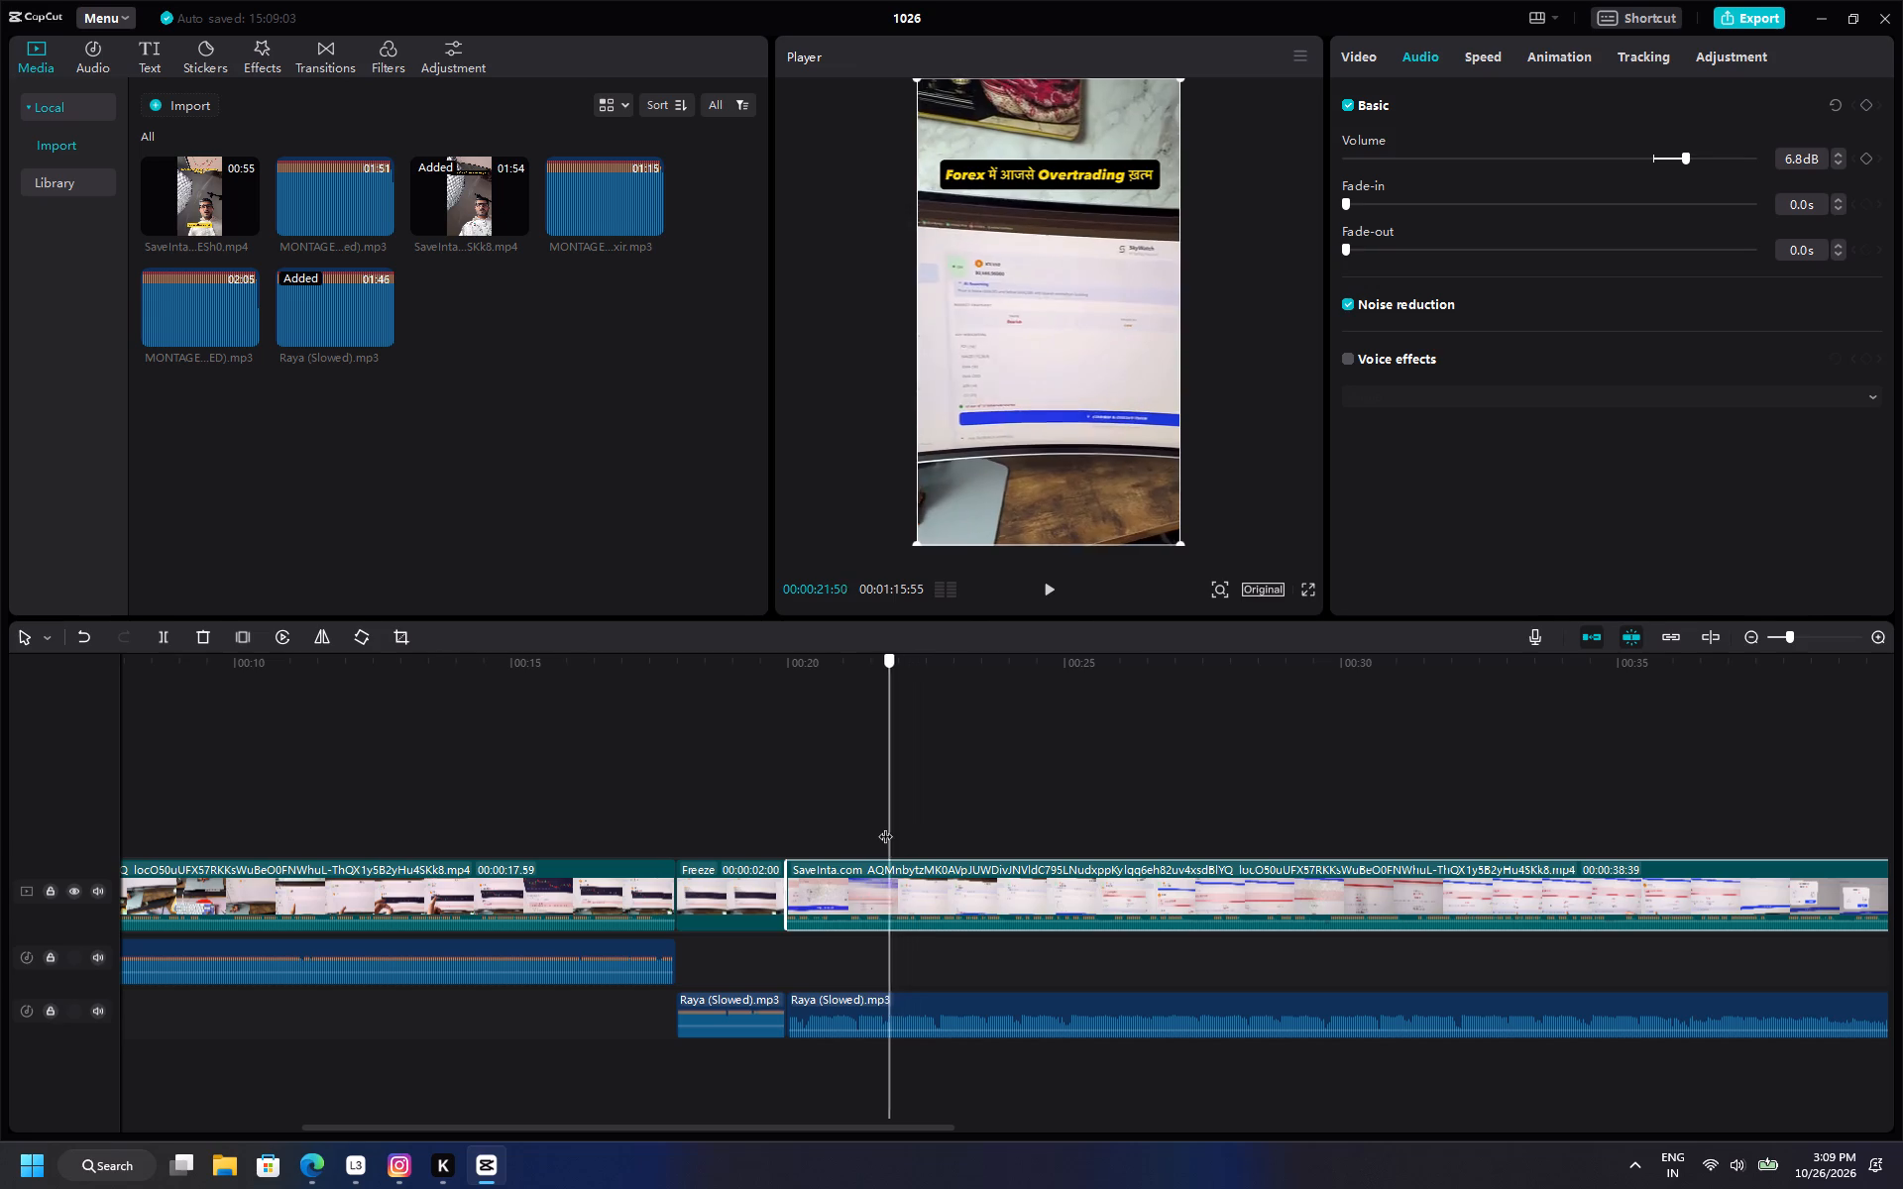
{"action": "left_click_drag", "start_coordinate": [885, 826], "coordinate": [882, 824]}
{"action": "left_click", "coordinate": [170, 633]}
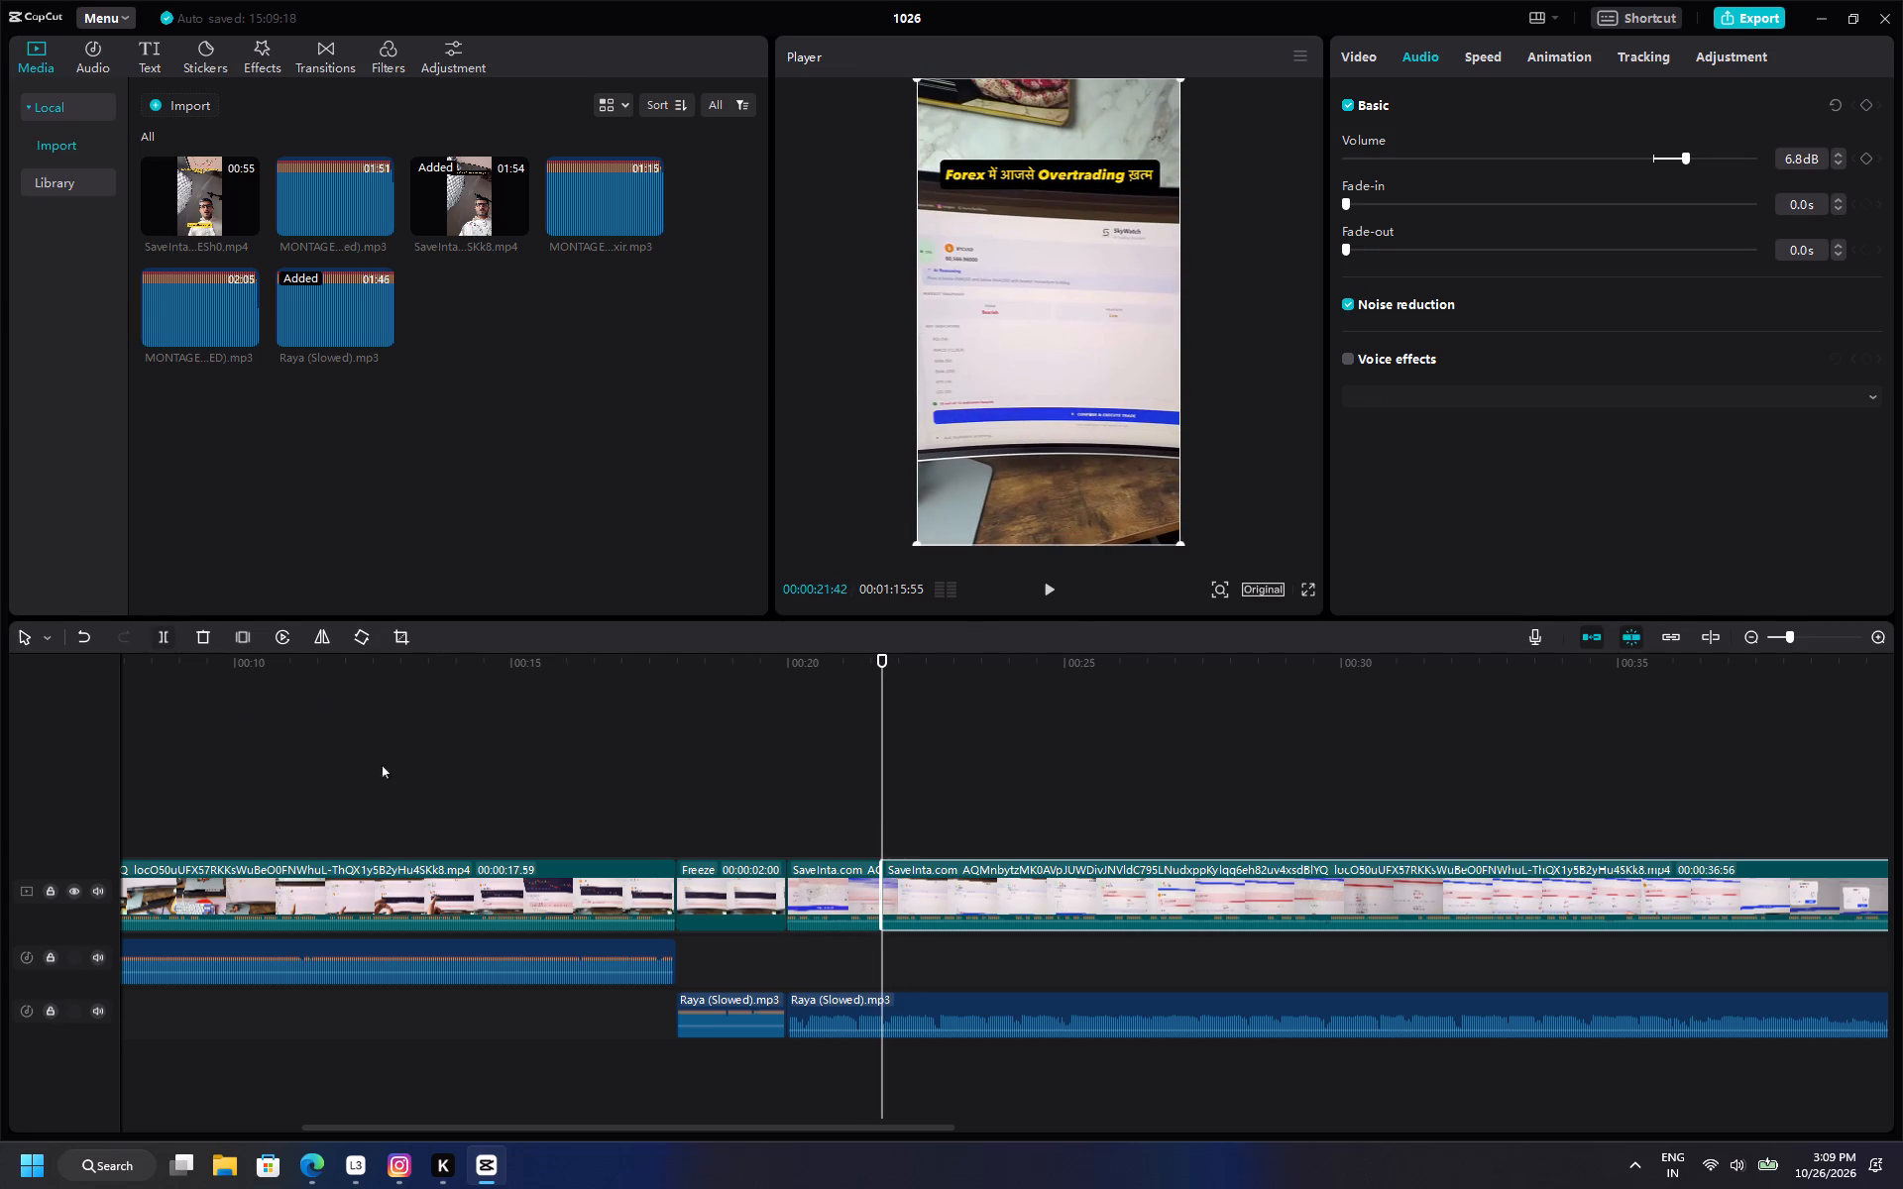
{"action": "left_click", "coordinate": [842, 884]}
{"action": "key", "text": "Delete"}
Replay the trimmed footage after the freeze frame to find the moment the SELL signal shows, around 24 seconds.
{"action": "left_click", "coordinate": [760, 798]}
{"action": "key", "text": "space"}
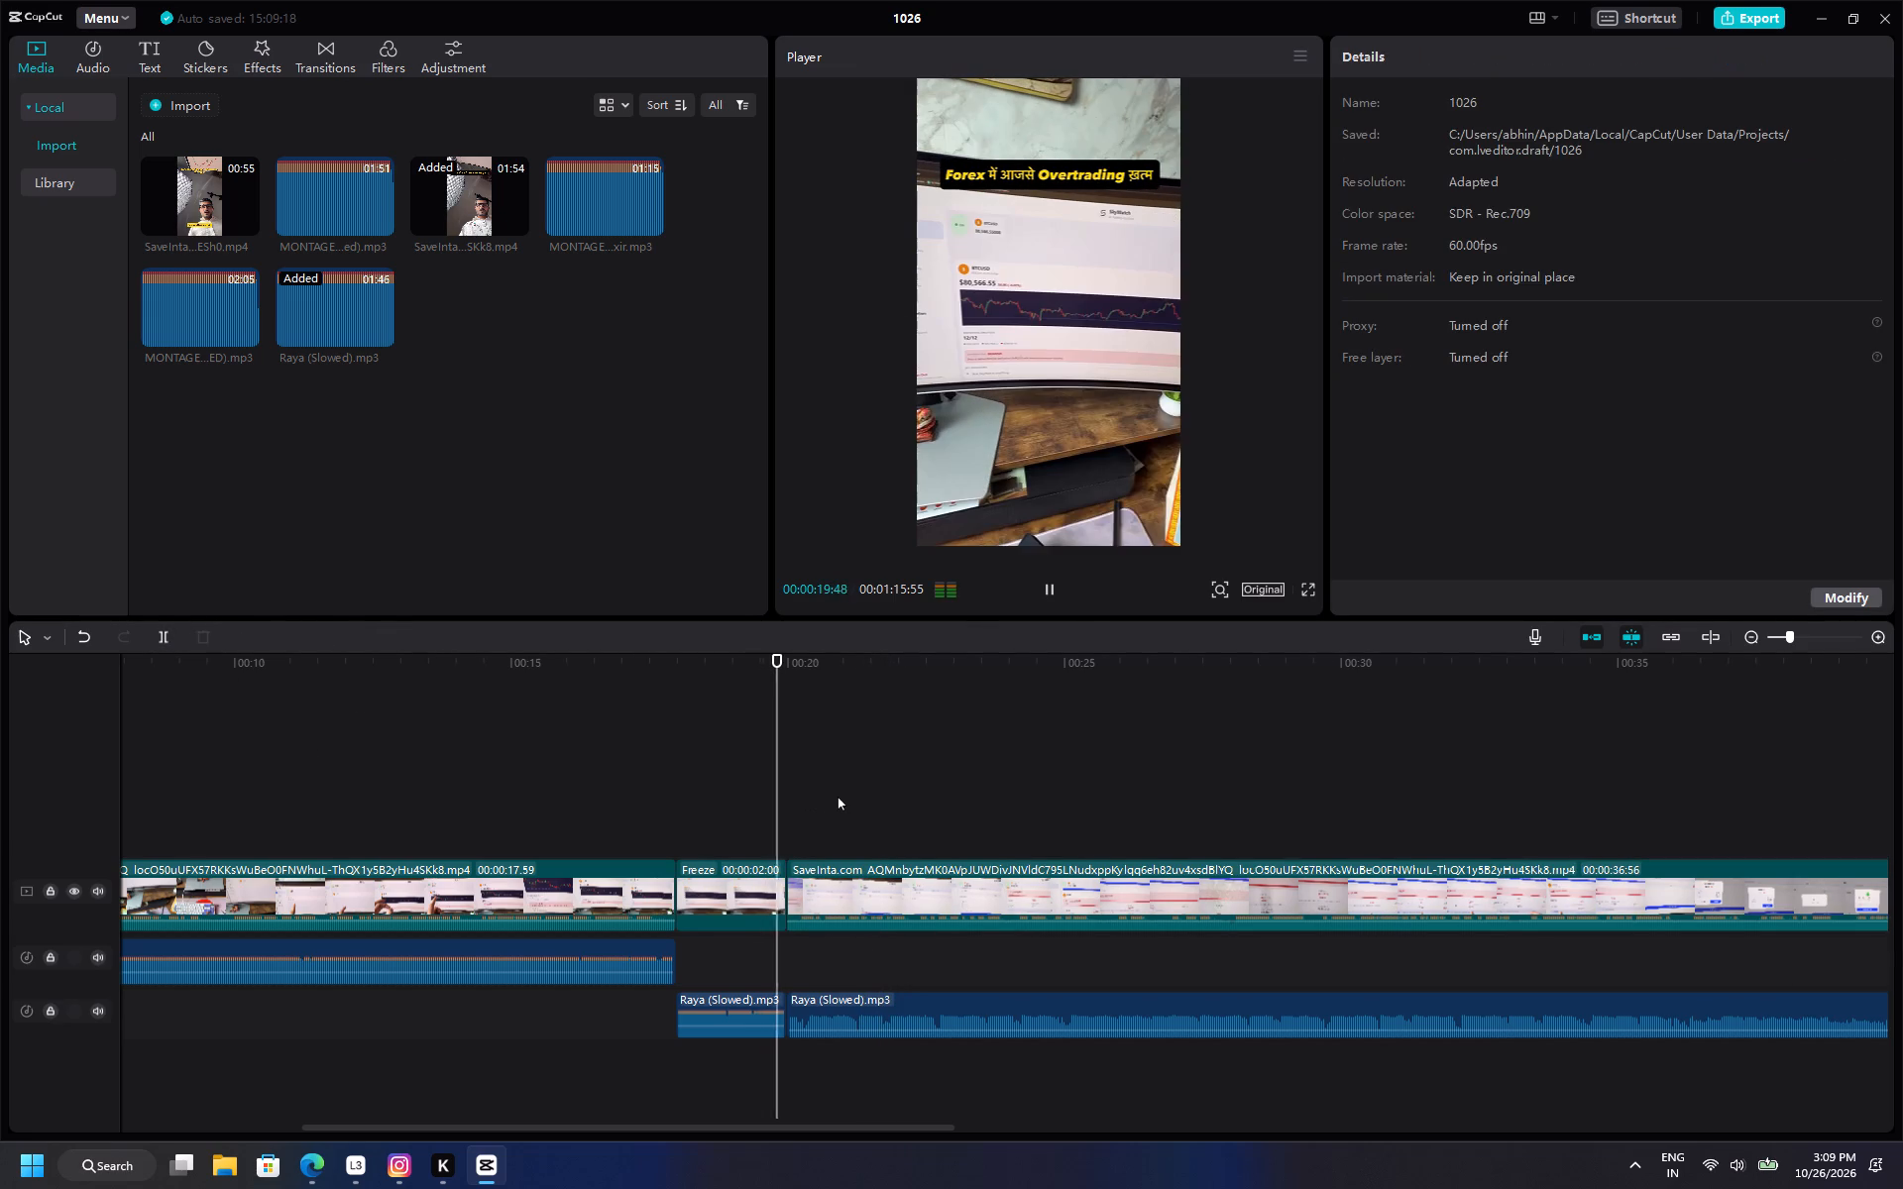
{"action": "scroll", "coordinate": [965, 809], "scroll_direction": "down", "scroll_amount": 6, "text": "ctrl"}
{"action": "scroll", "coordinate": [965, 809], "scroll_direction": "up", "scroll_amount": 6, "text": "ctrl"}
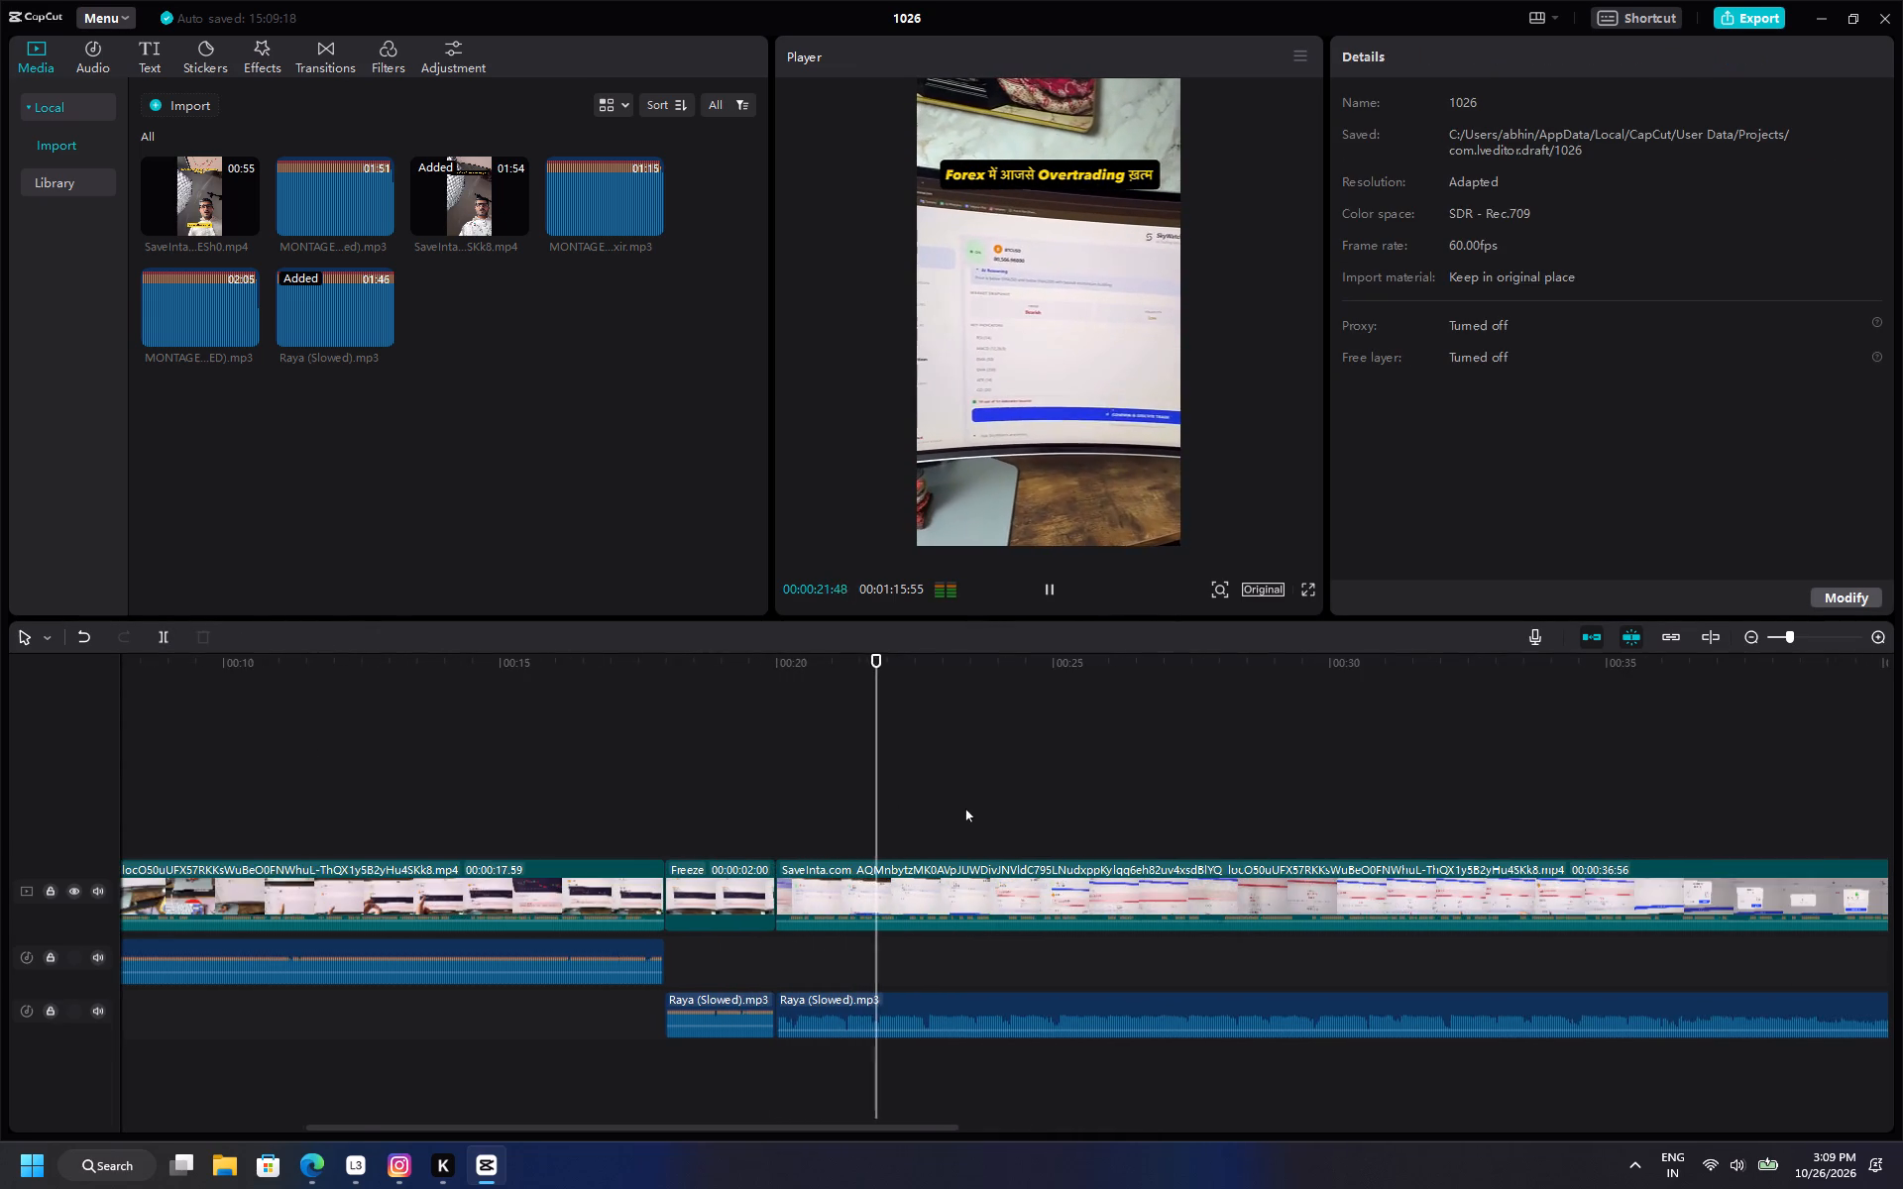
{"action": "scroll", "coordinate": [965, 809], "scroll_direction": "up", "scroll_amount": 3, "text": "ctrl"}
{"action": "scroll", "coordinate": [1138, 823], "scroll_direction": "down", "scroll_amount": 7, "text": "ctrl"}
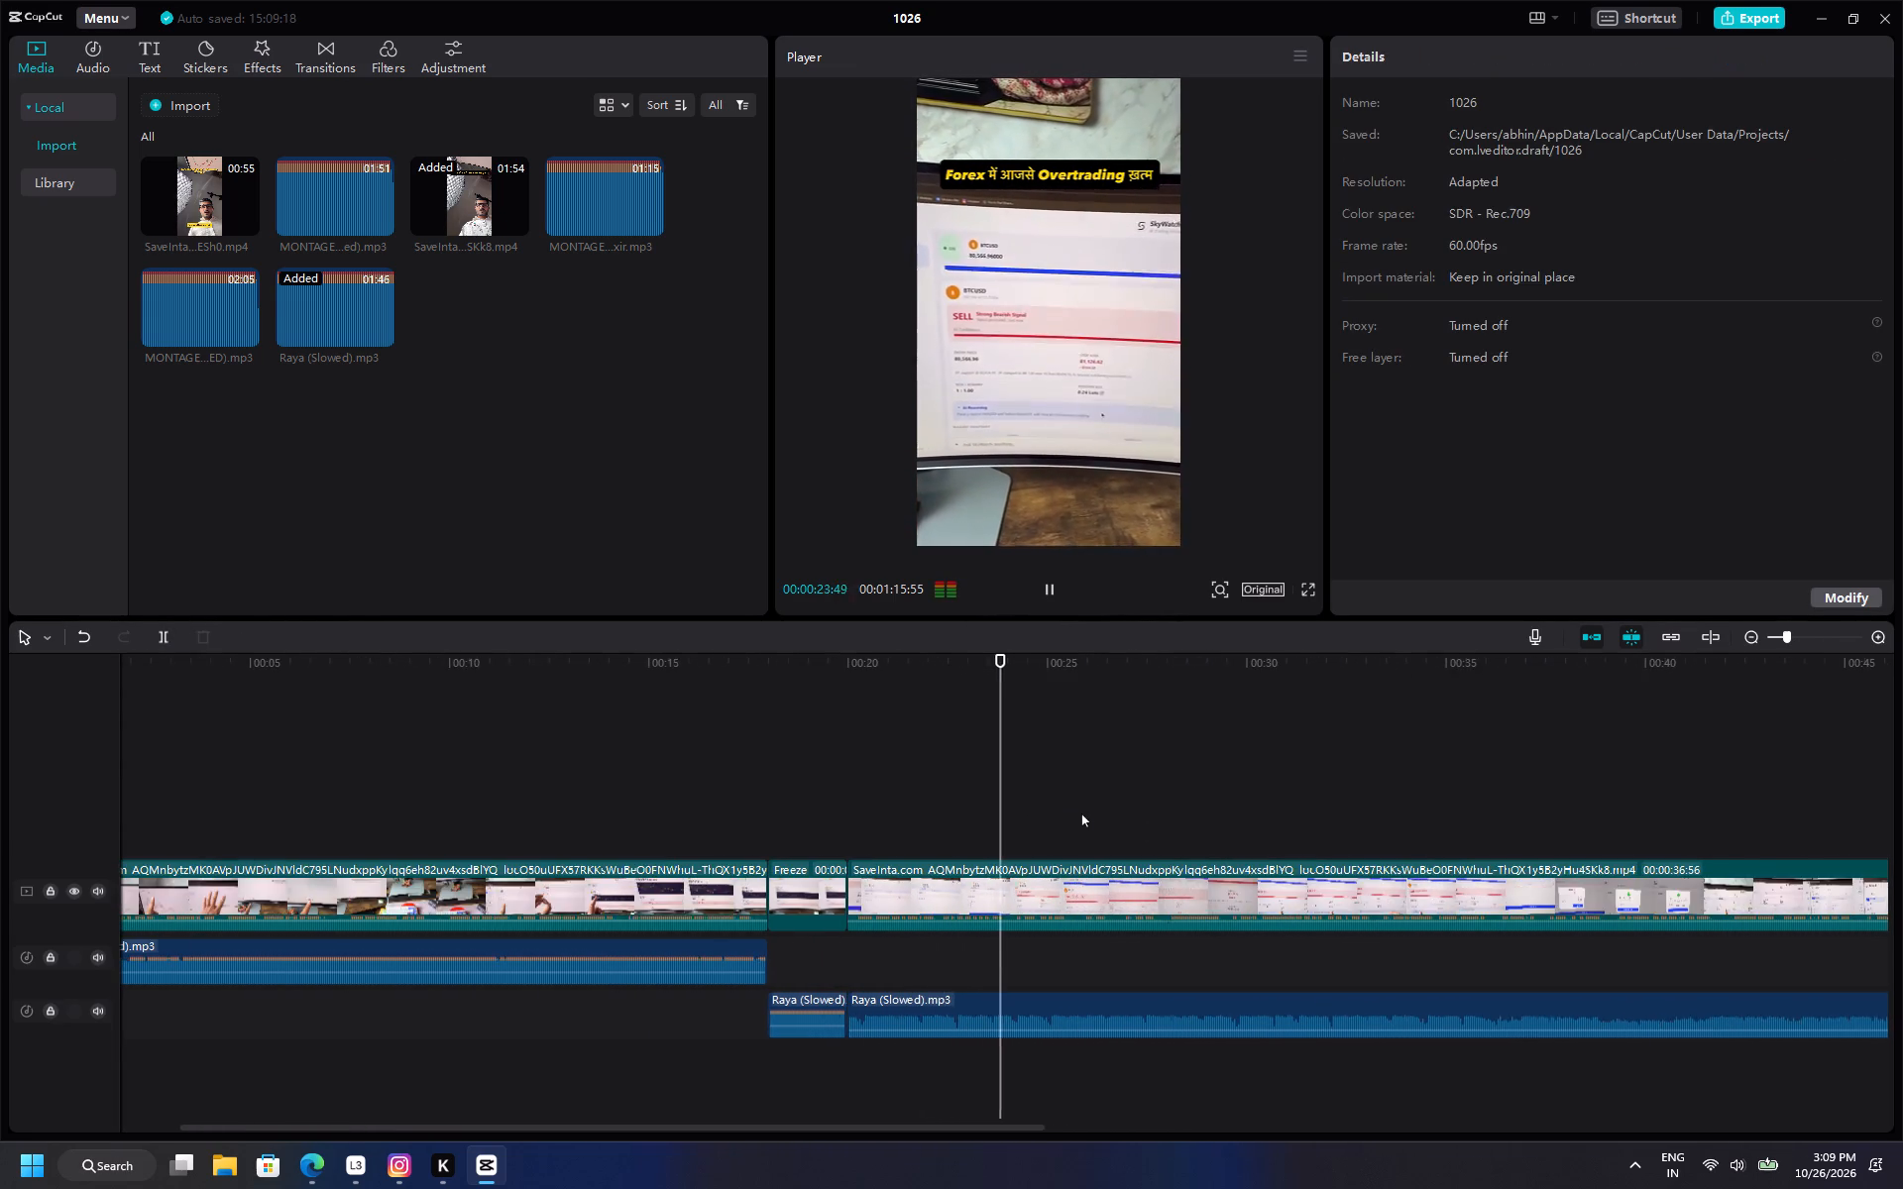
{"action": "scroll", "coordinate": [1081, 813], "scroll_direction": "up", "scroll_amount": 8, "text": "ctrl"}
{"action": "key", "text": "space"}
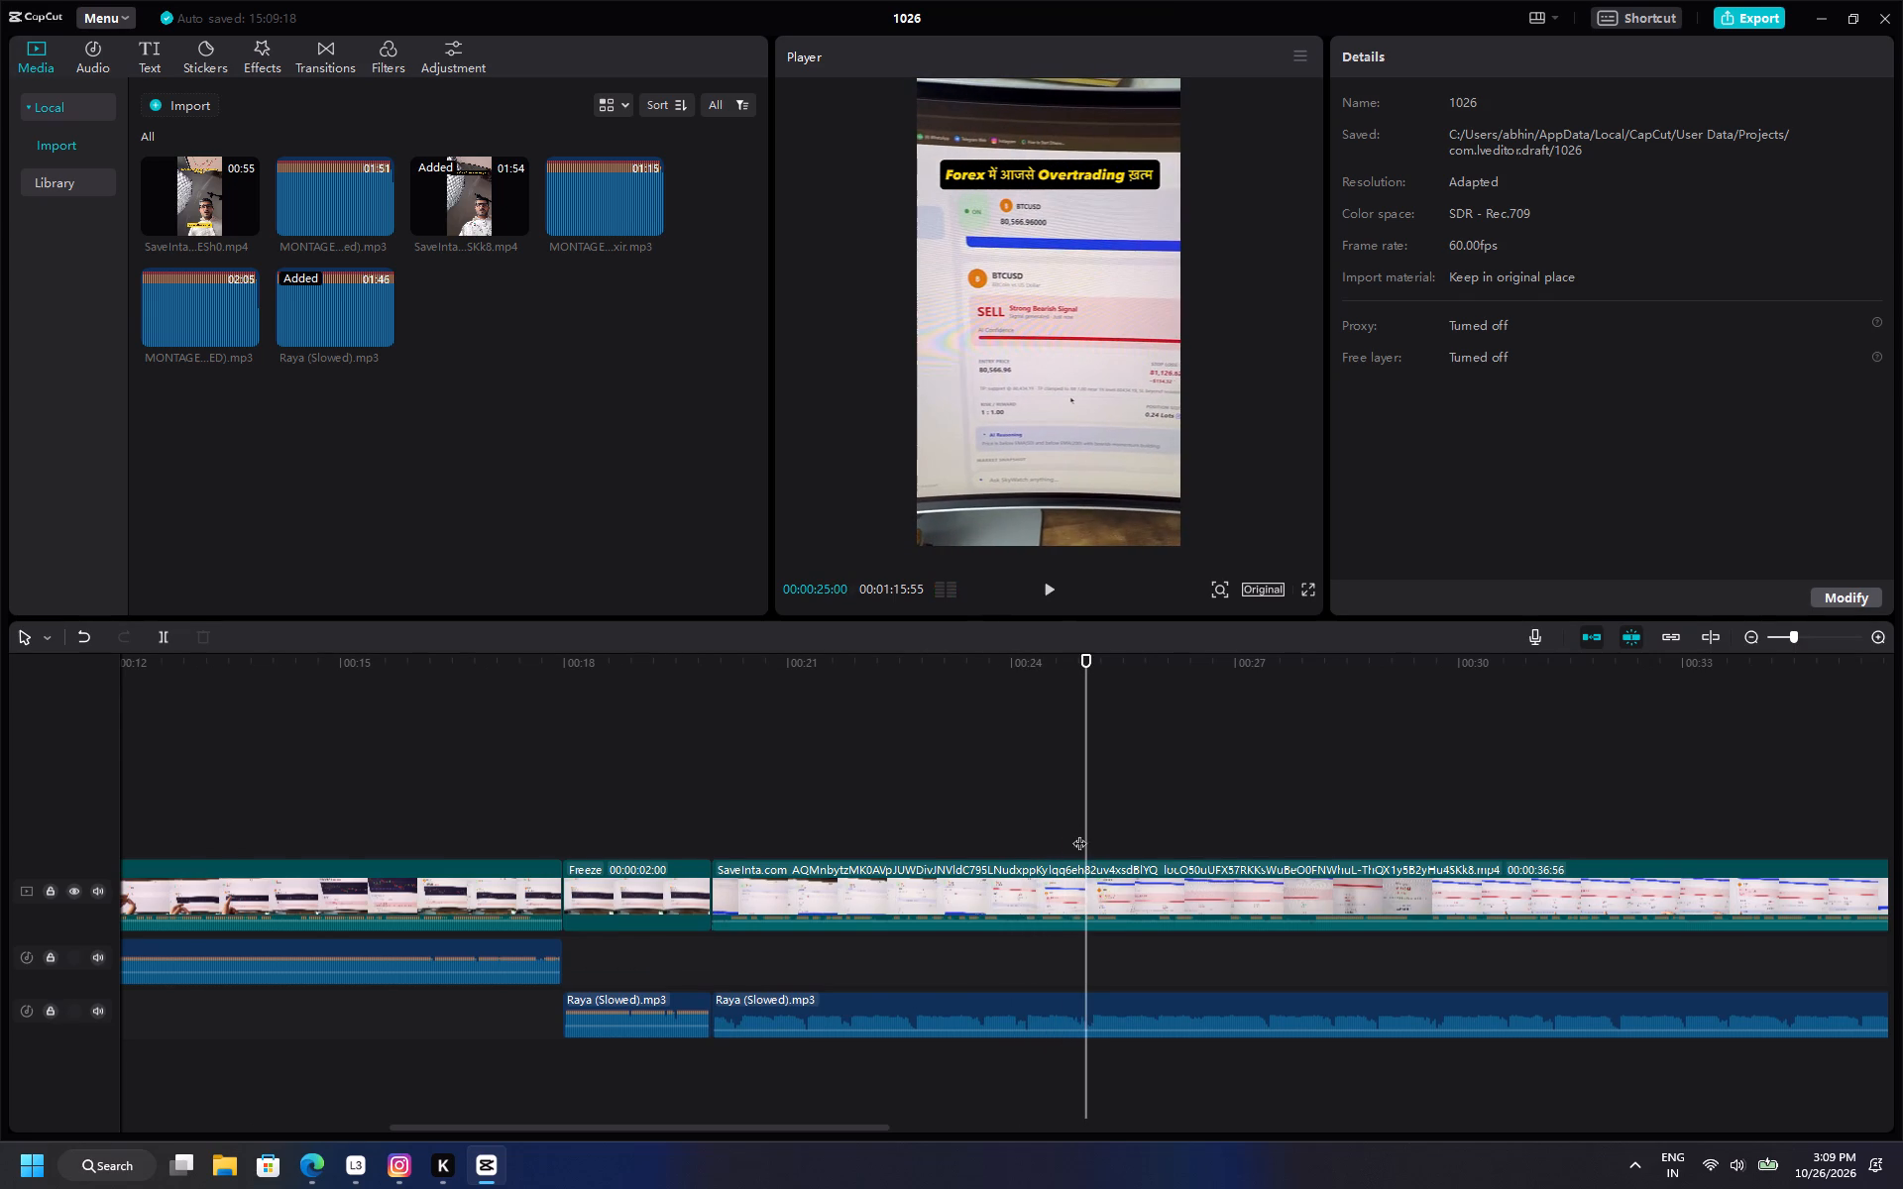
{"action": "left_click_drag", "start_coordinate": [1087, 826], "coordinate": [1008, 826]}
{"action": "key", "text": "space"}
{"action": "left_click", "coordinate": [943, 810]}
{"action": "key", "text": "space"}
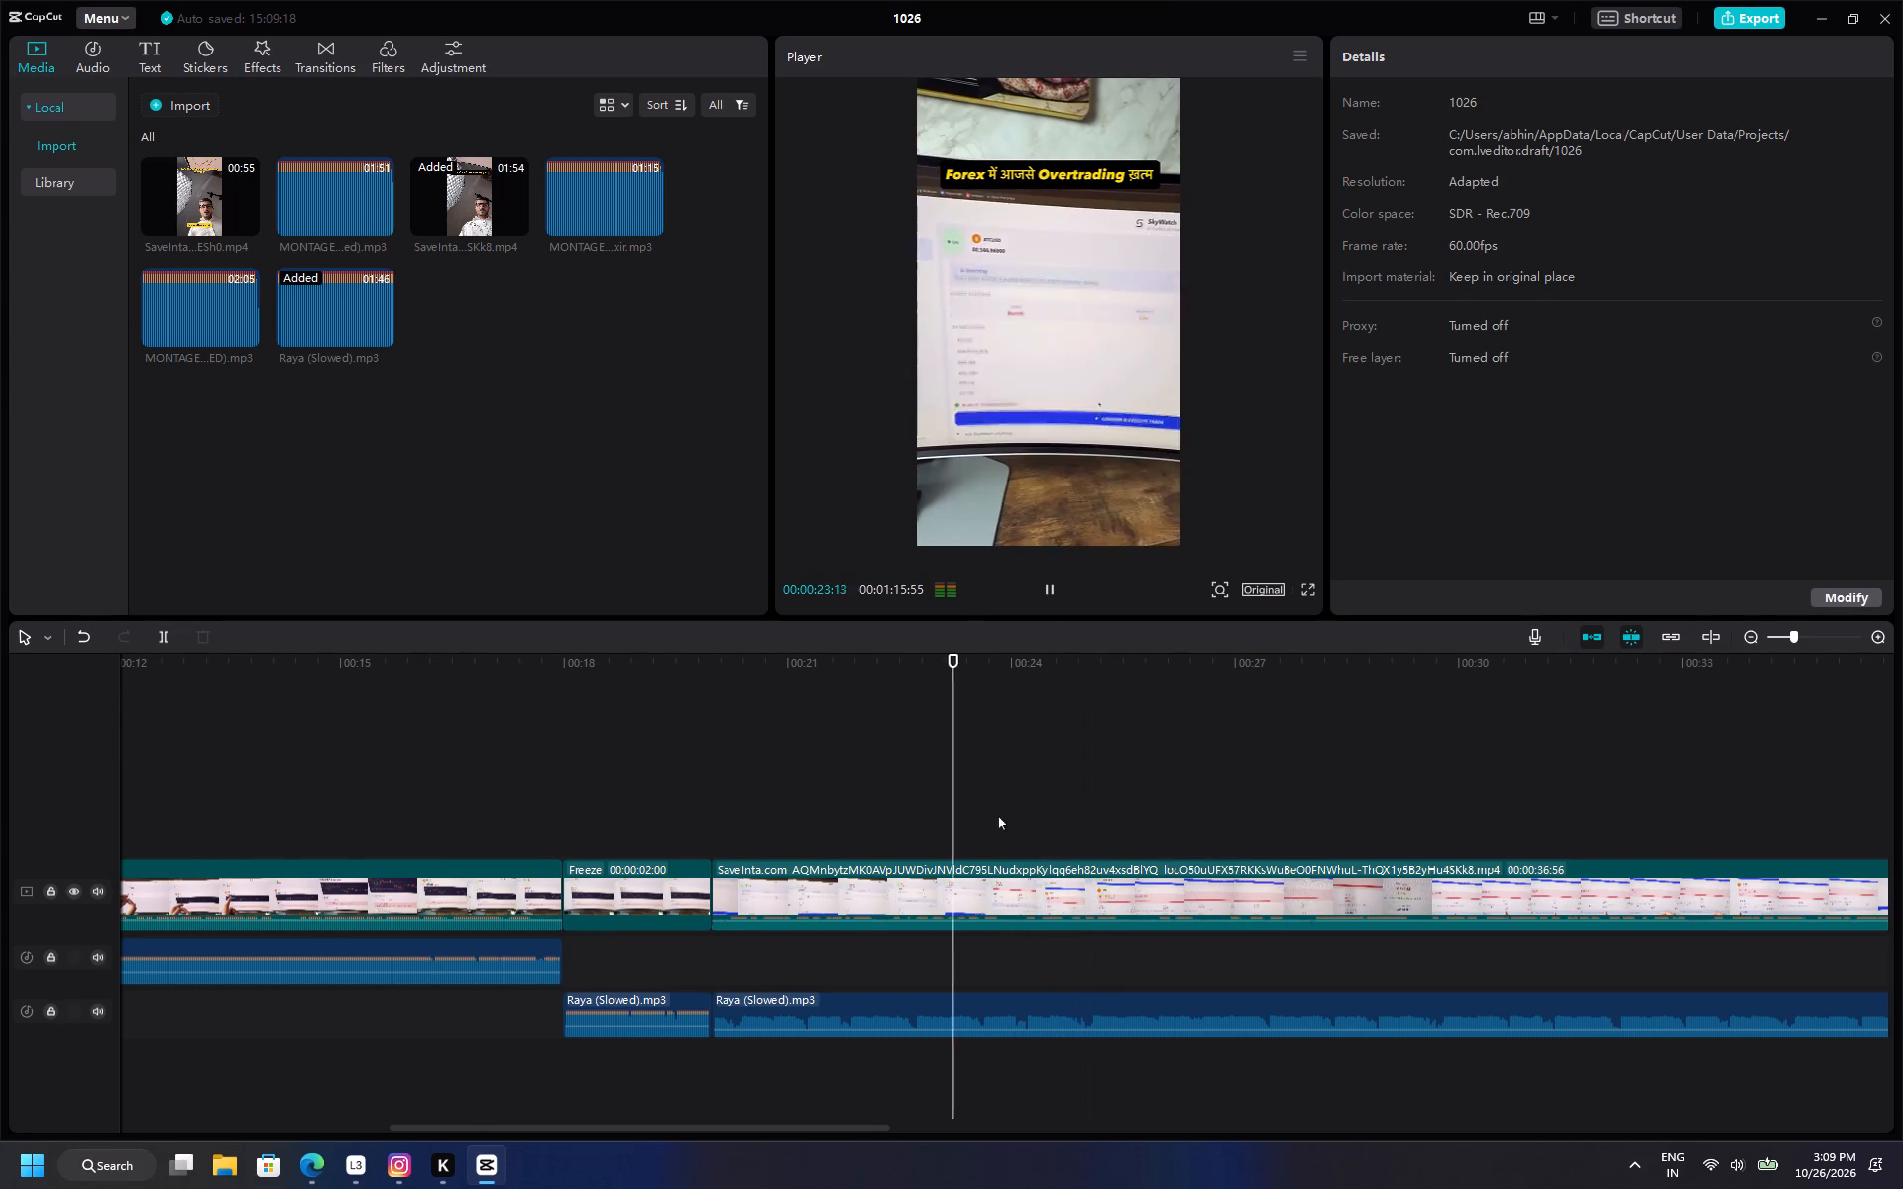
{"action": "scroll", "coordinate": [1138, 831], "scroll_direction": "up", "scroll_amount": 7, "text": "ctrl"}
{"action": "key", "text": "space"}
Insert a second freeze frame in the video clip at about 24.2 seconds, where the SELL signal is on screen.
{"action": "left_click", "coordinate": [1095, 859]}
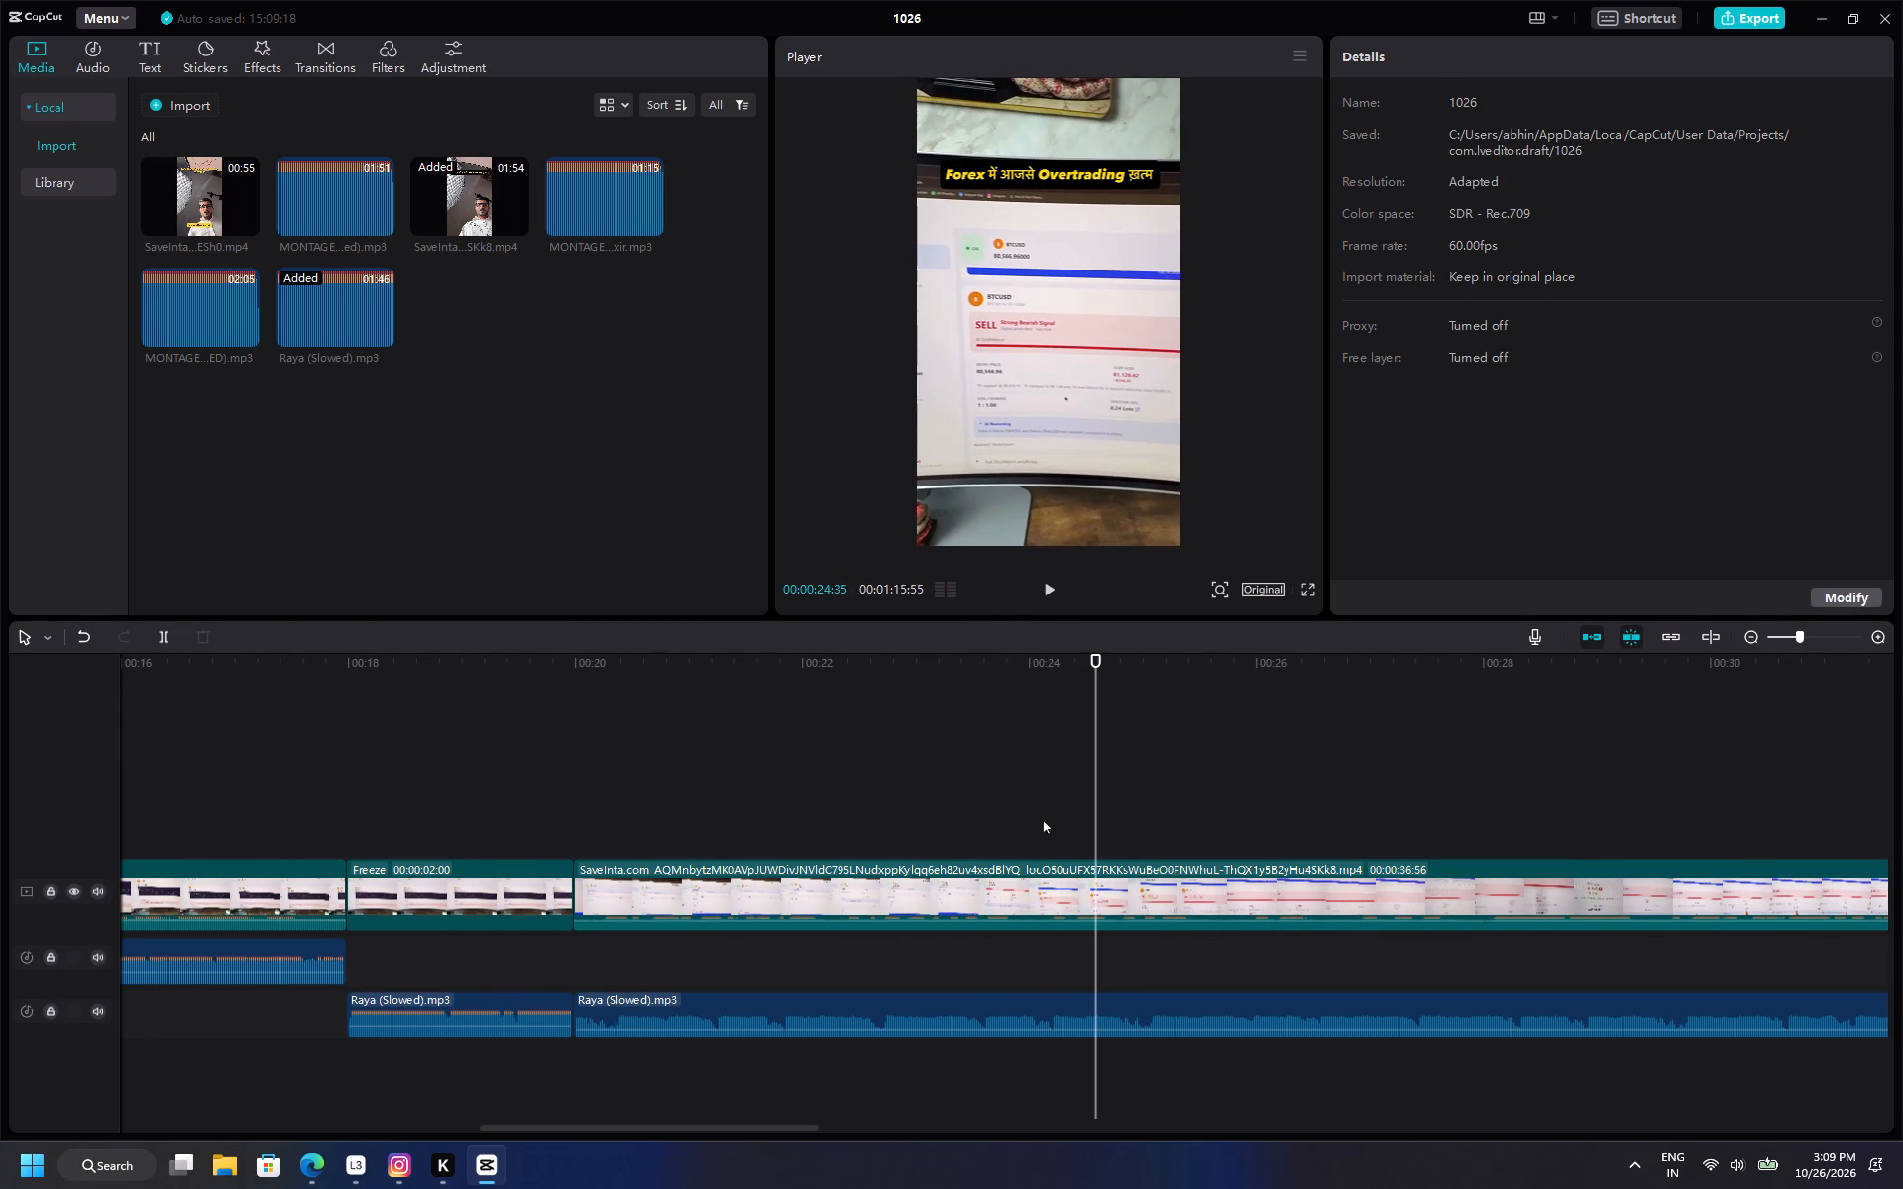
{"action": "left_click", "coordinate": [1049, 819]}
{"action": "left_click", "coordinate": [1060, 887]}
{"action": "left_click", "coordinate": [239, 642]}
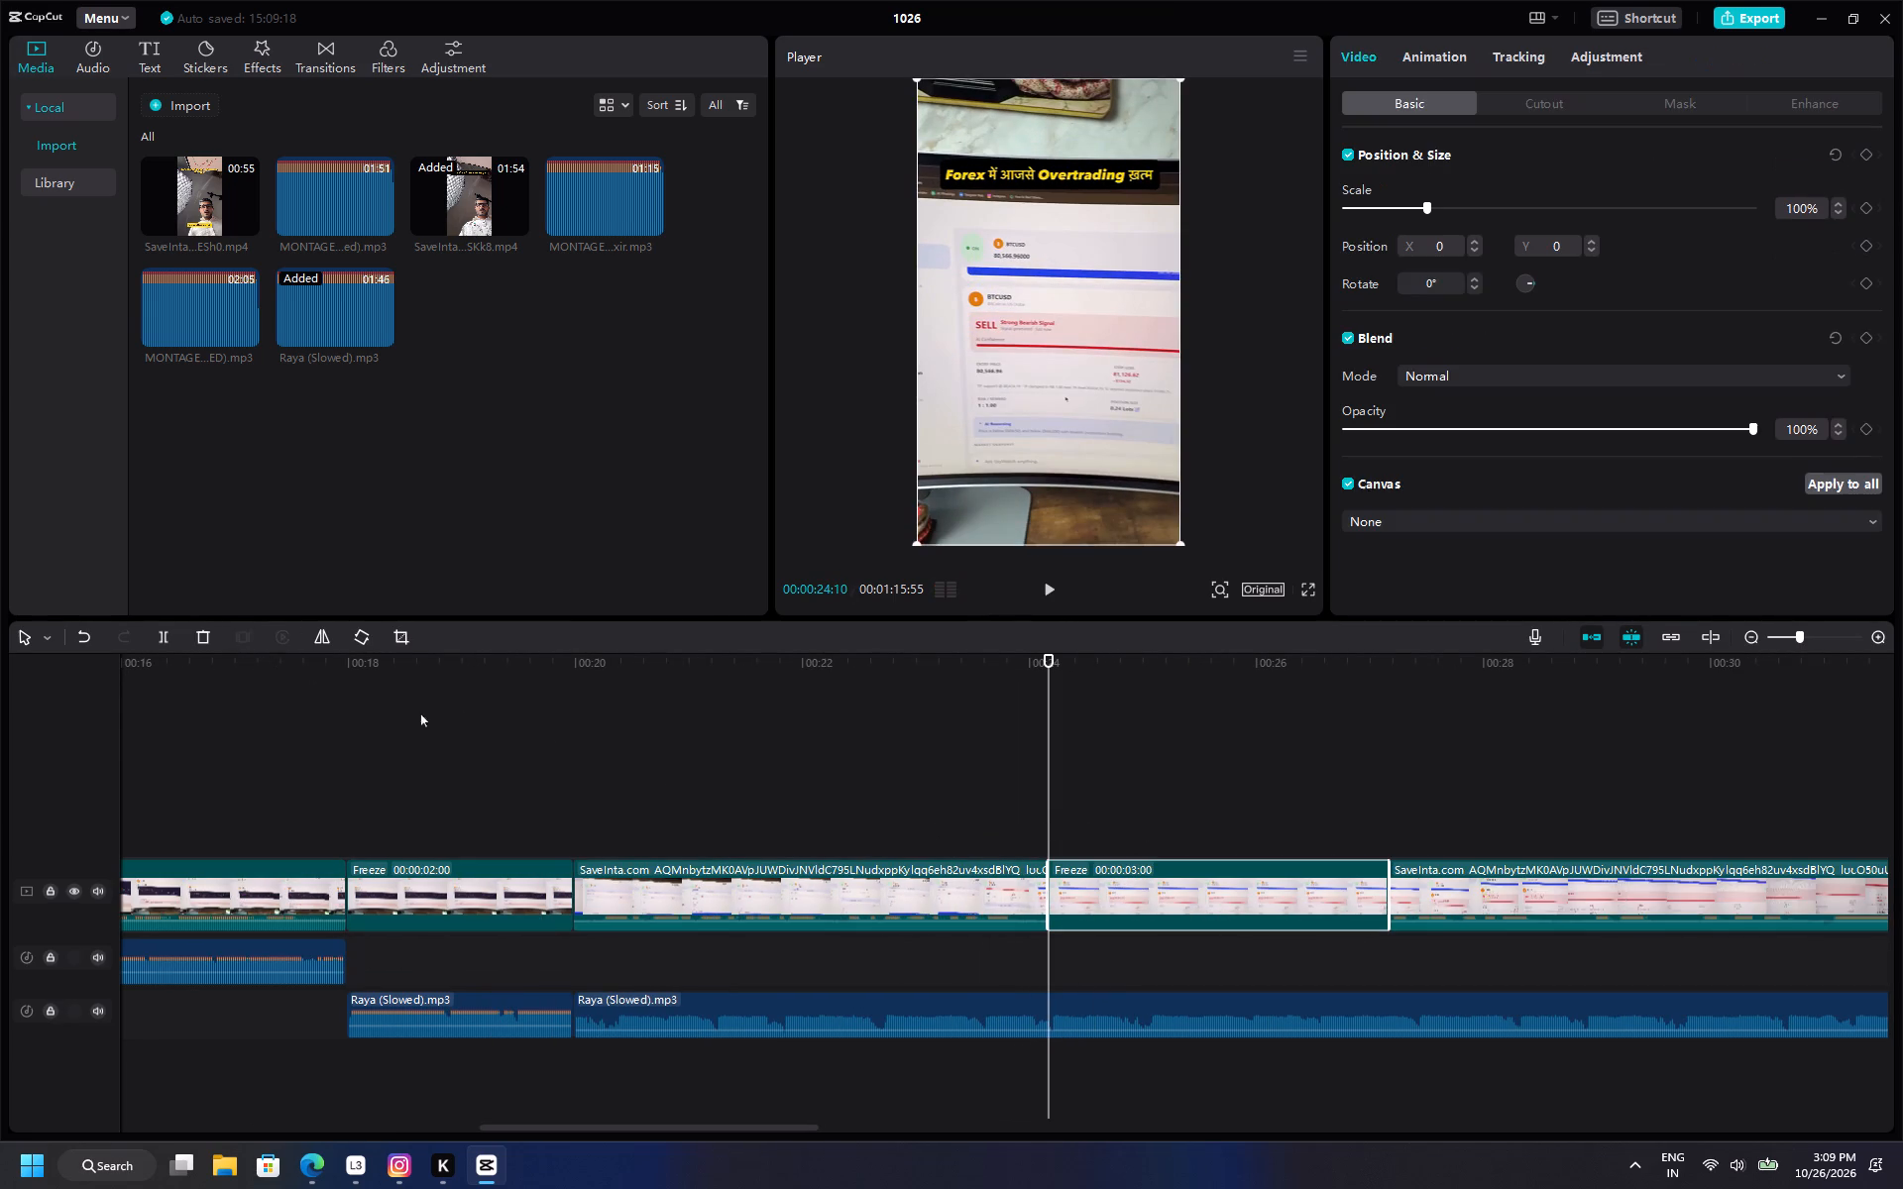
Split the Raya (Slowed) music at the start of the second freeze frame, about 24.2 seconds.
{"action": "left_click", "coordinate": [1006, 990]}
{"action": "double_click", "coordinate": [1049, 838]}
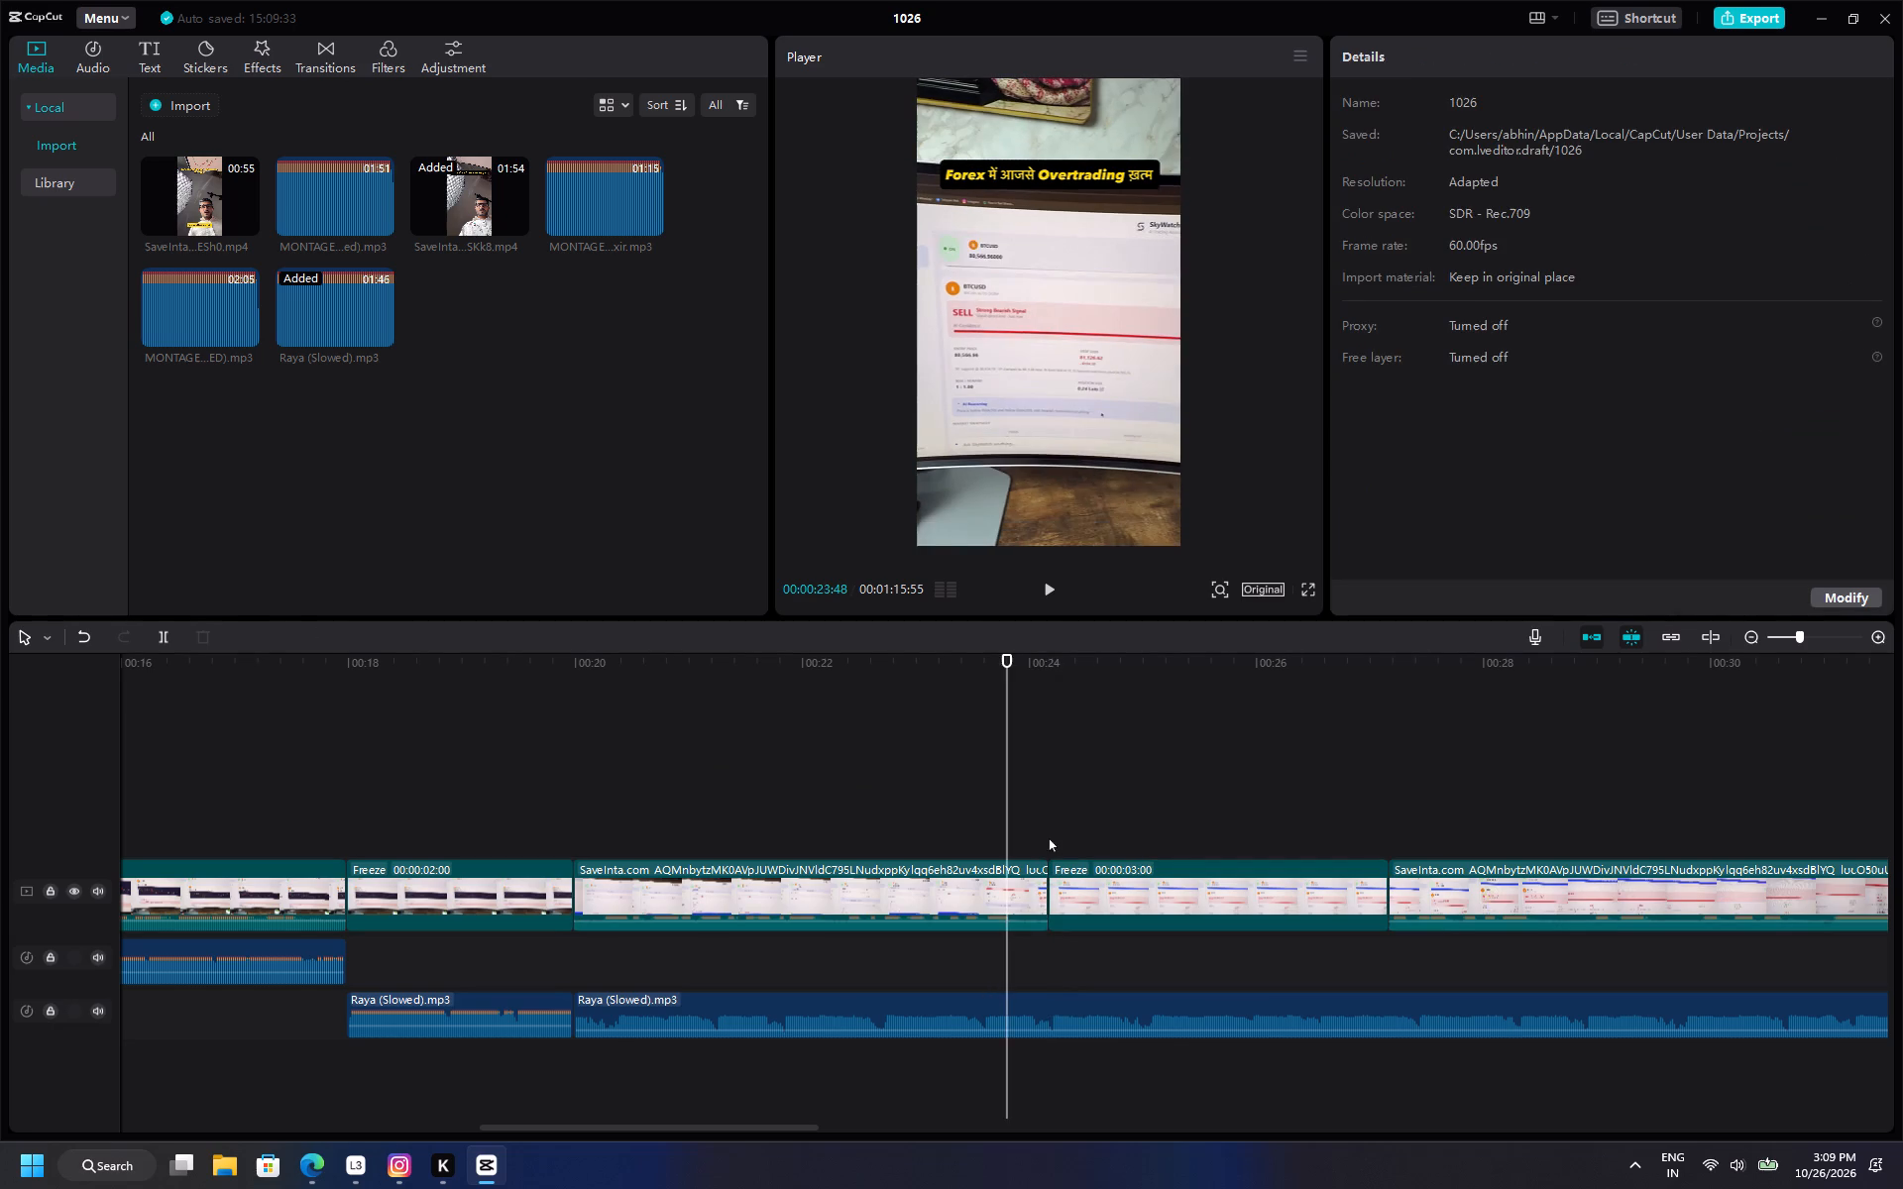
{"action": "left_click", "coordinate": [1080, 1009]}
{"action": "left_click", "coordinate": [170, 642]}
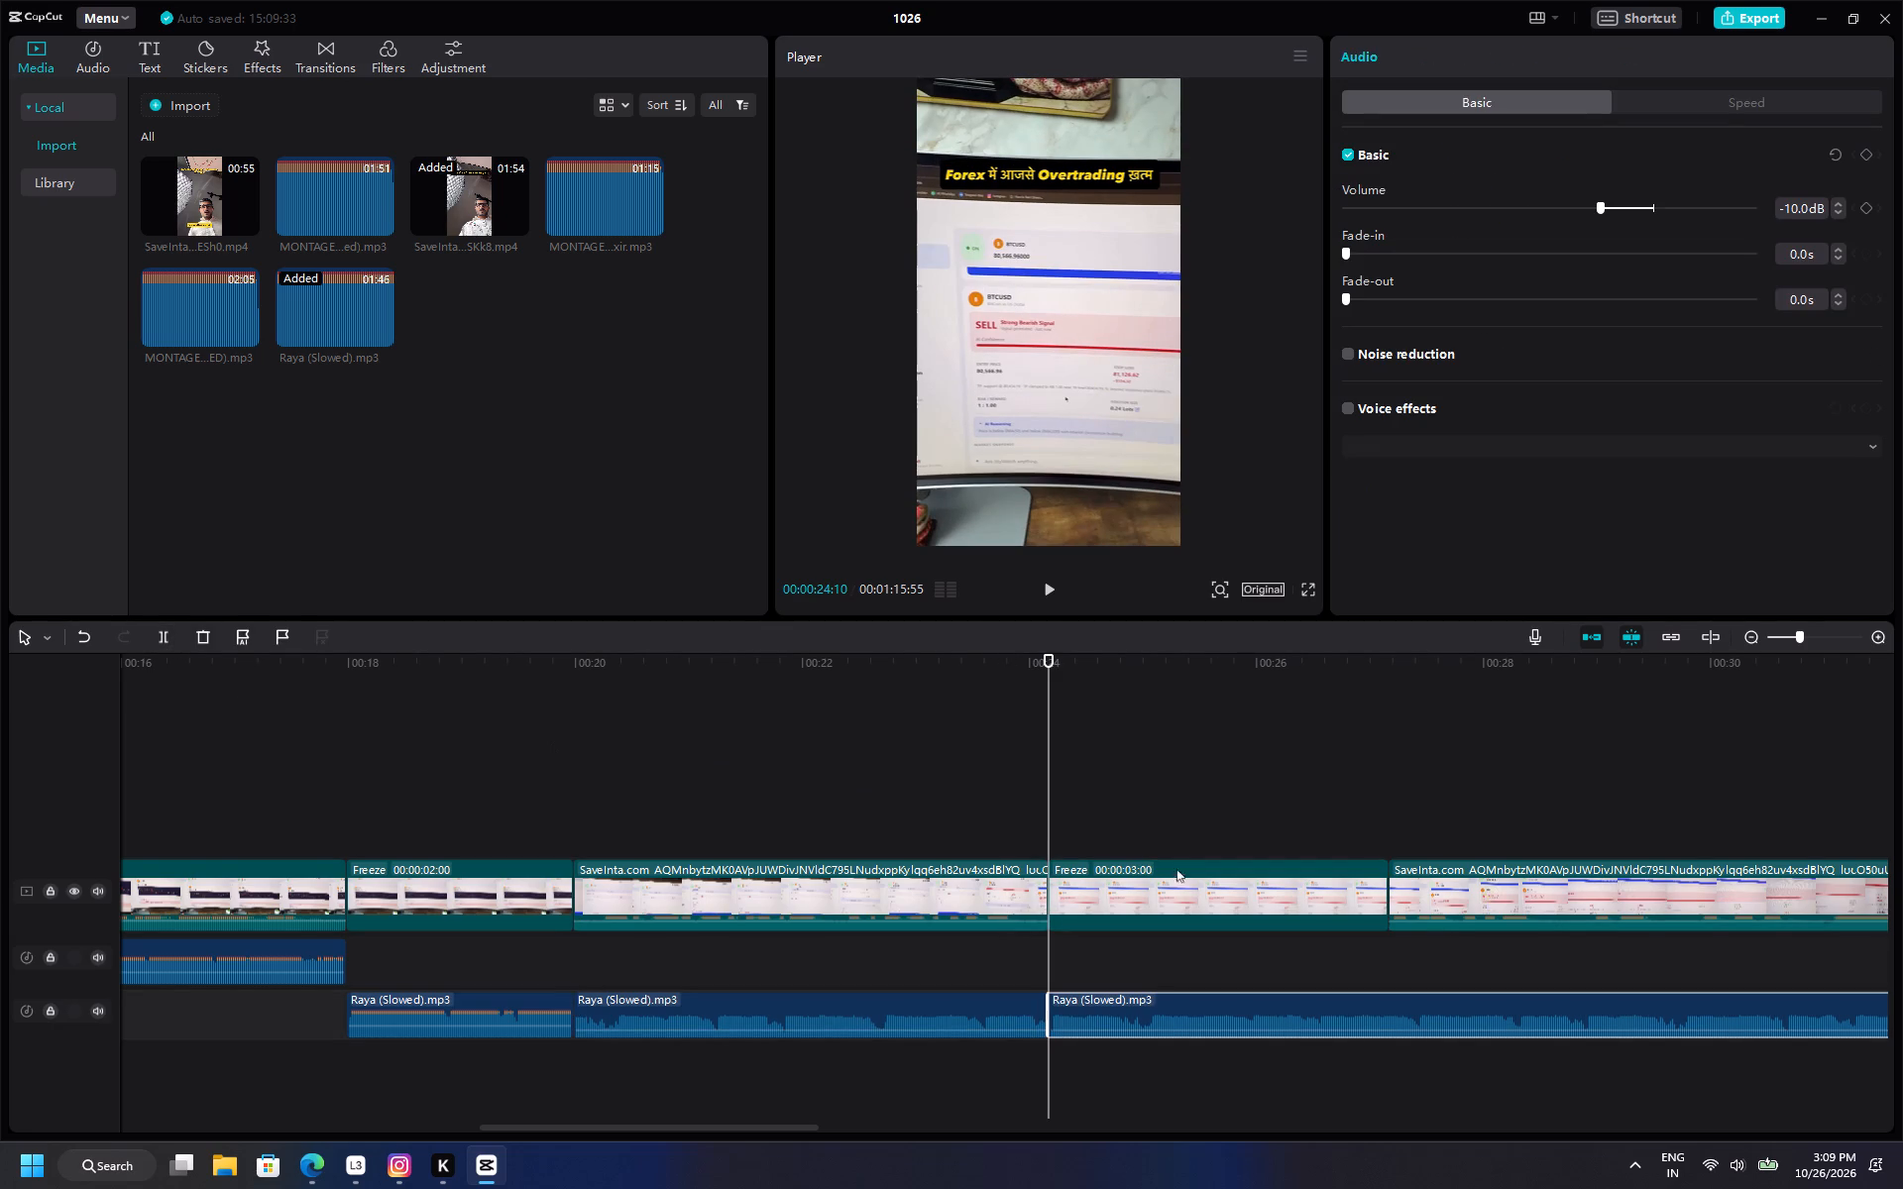
Shorten the second freeze frame to 2 seconds by trimming its end.
{"action": "left_click_drag", "start_coordinate": [1071, 834], "coordinate": [1125, 826]}
{"action": "left_click", "coordinate": [1127, 820]}
{"action": "left_click", "coordinate": [1298, 907]}
{"action": "left_click_drag", "start_coordinate": [1388, 887], "coordinate": [1241, 914]}
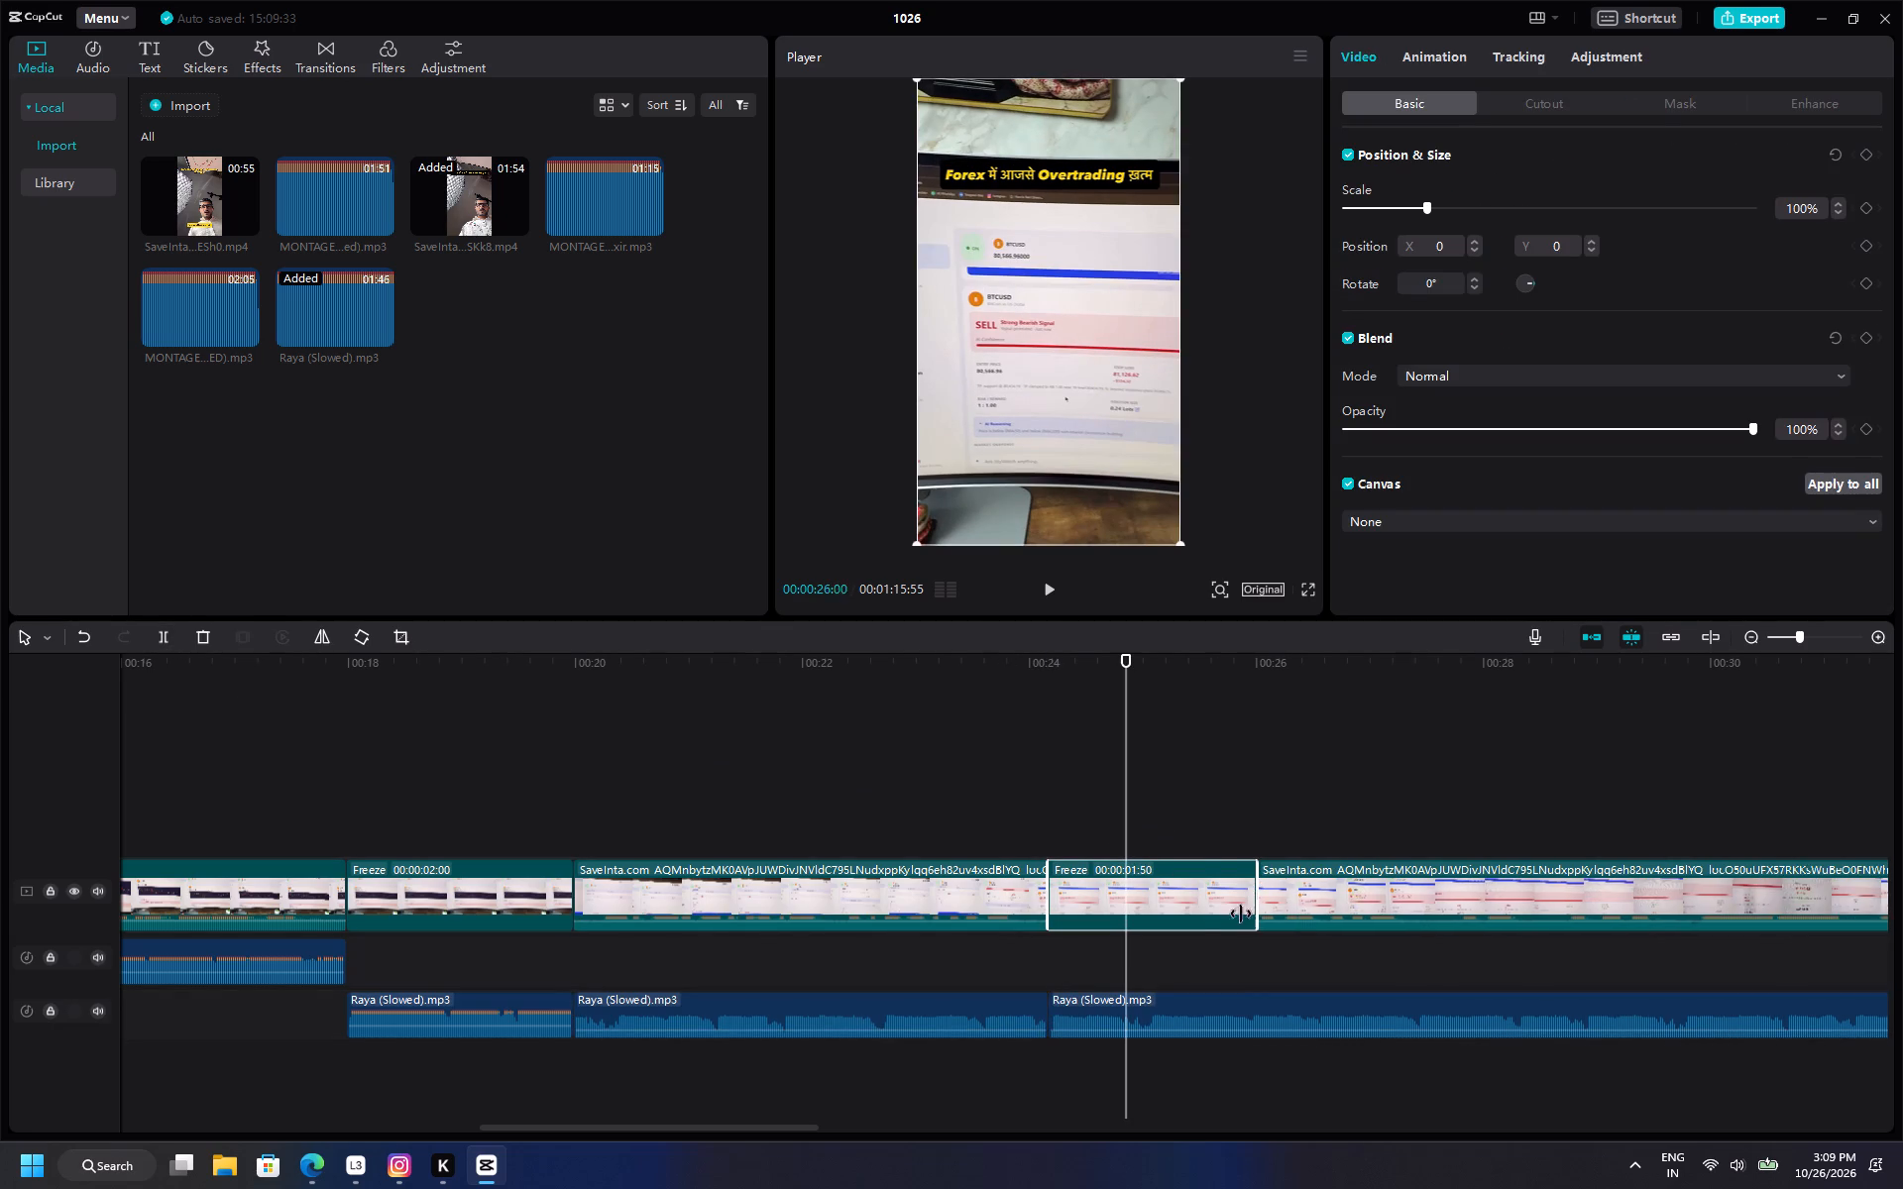
{"action": "left_click_drag", "start_coordinate": [1241, 914], "coordinate": [1275, 901]}
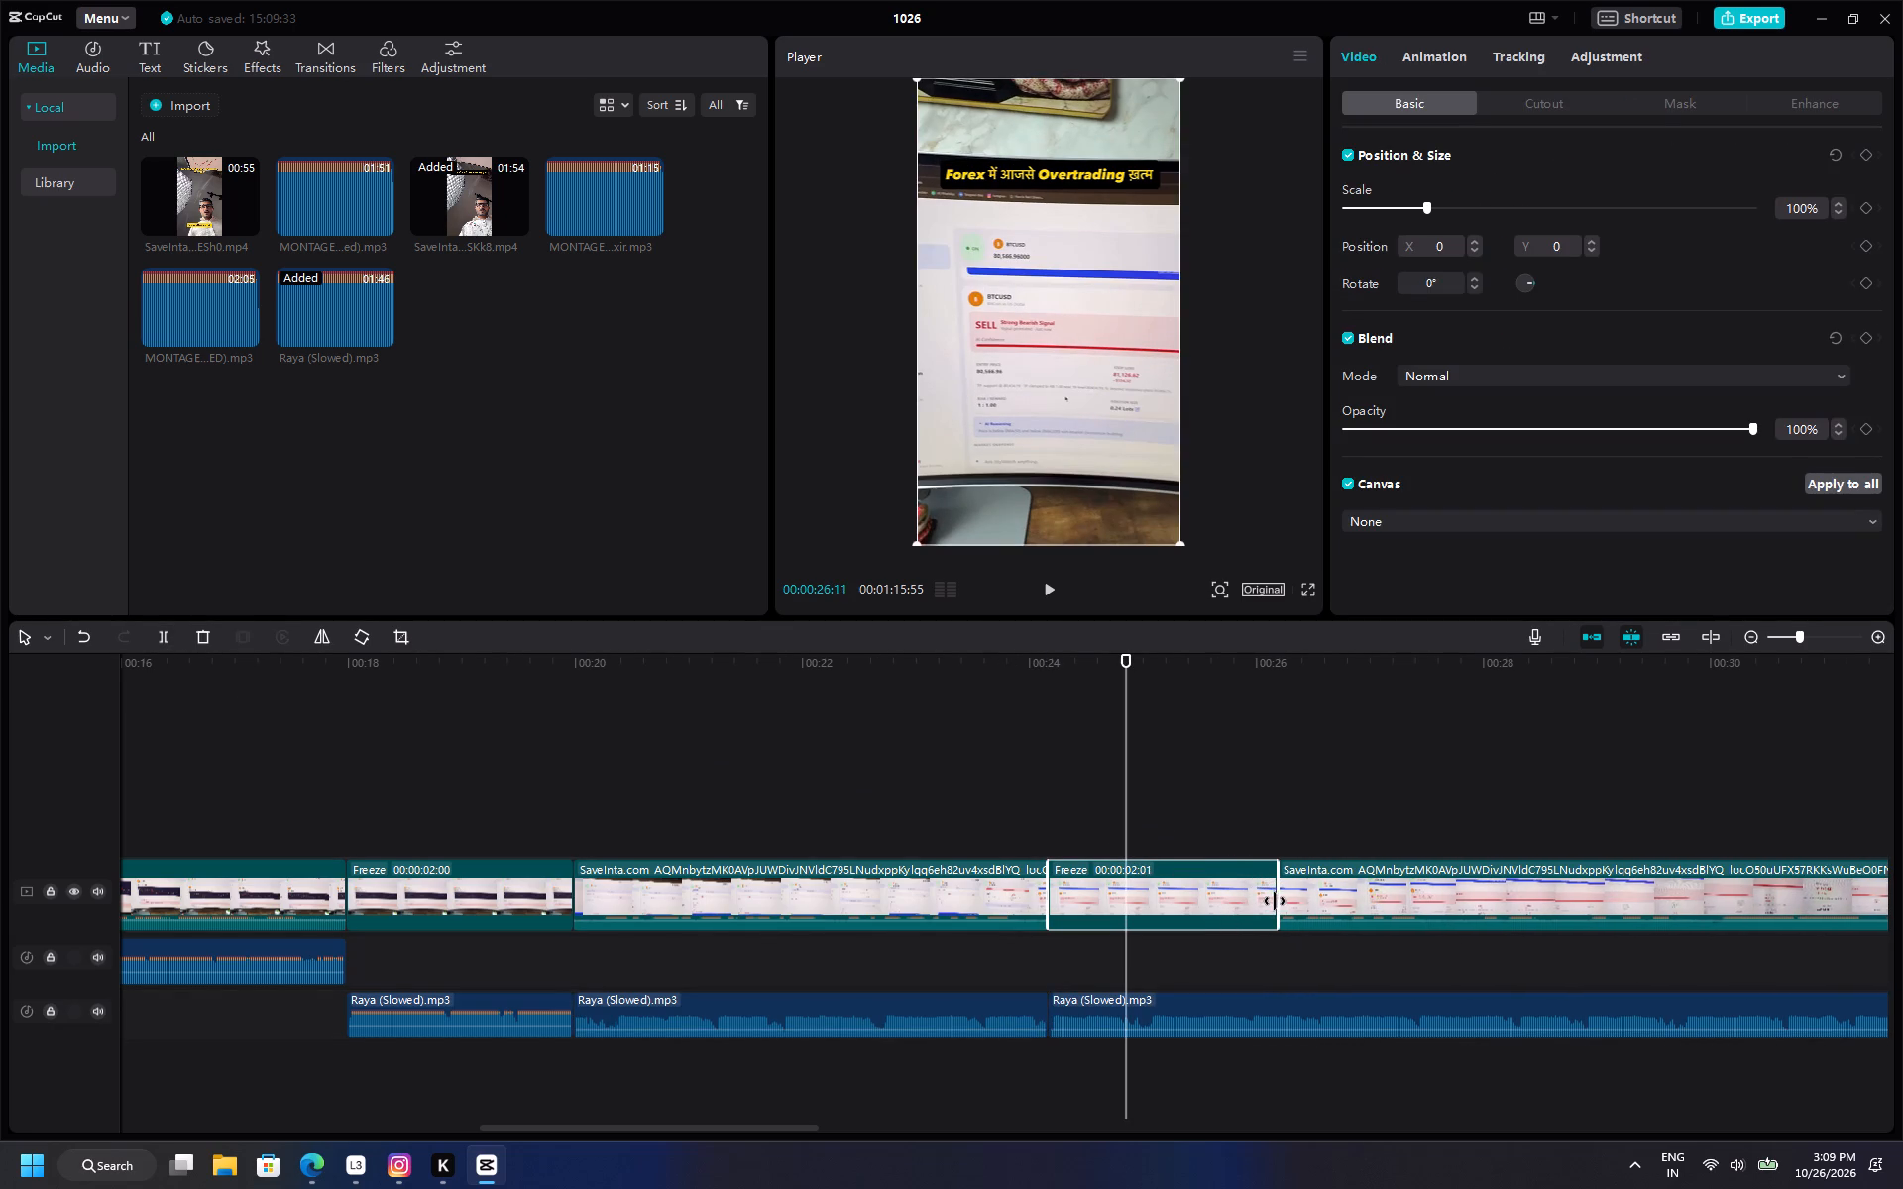
{"action": "left_click_drag", "start_coordinate": [1275, 901], "coordinate": [1274, 901]}
Split the music at the second freeze frame's end, about 26.2 seconds, and raise the volume of the segment beneath the freeze.
{"action": "left_click_drag", "start_coordinate": [1263, 822], "coordinate": [1279, 822]}
{"action": "double_click", "coordinate": [1279, 822]}
{"action": "left_click", "coordinate": [1286, 998]}
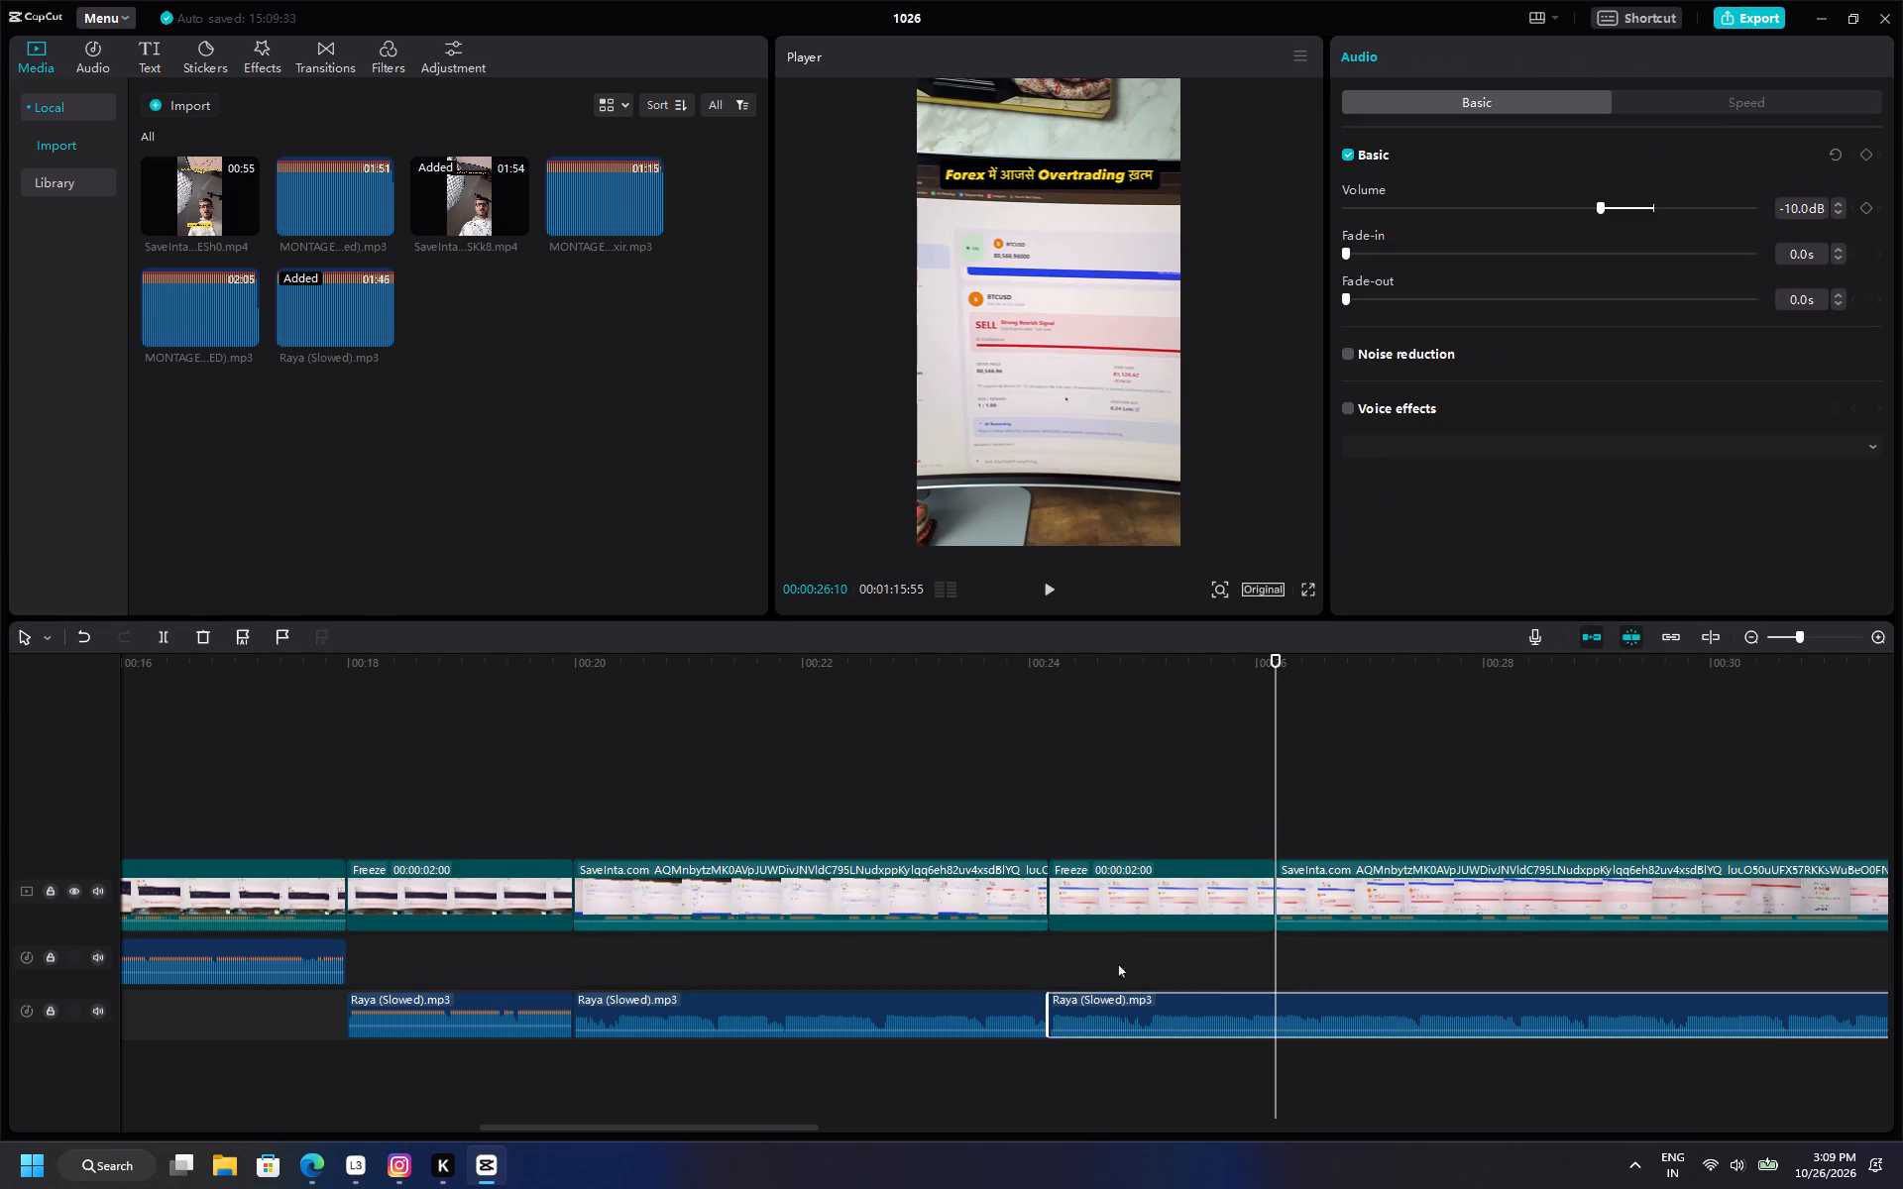
{"action": "left_click", "coordinate": [166, 633]}
{"action": "left_click", "coordinate": [1165, 992]}
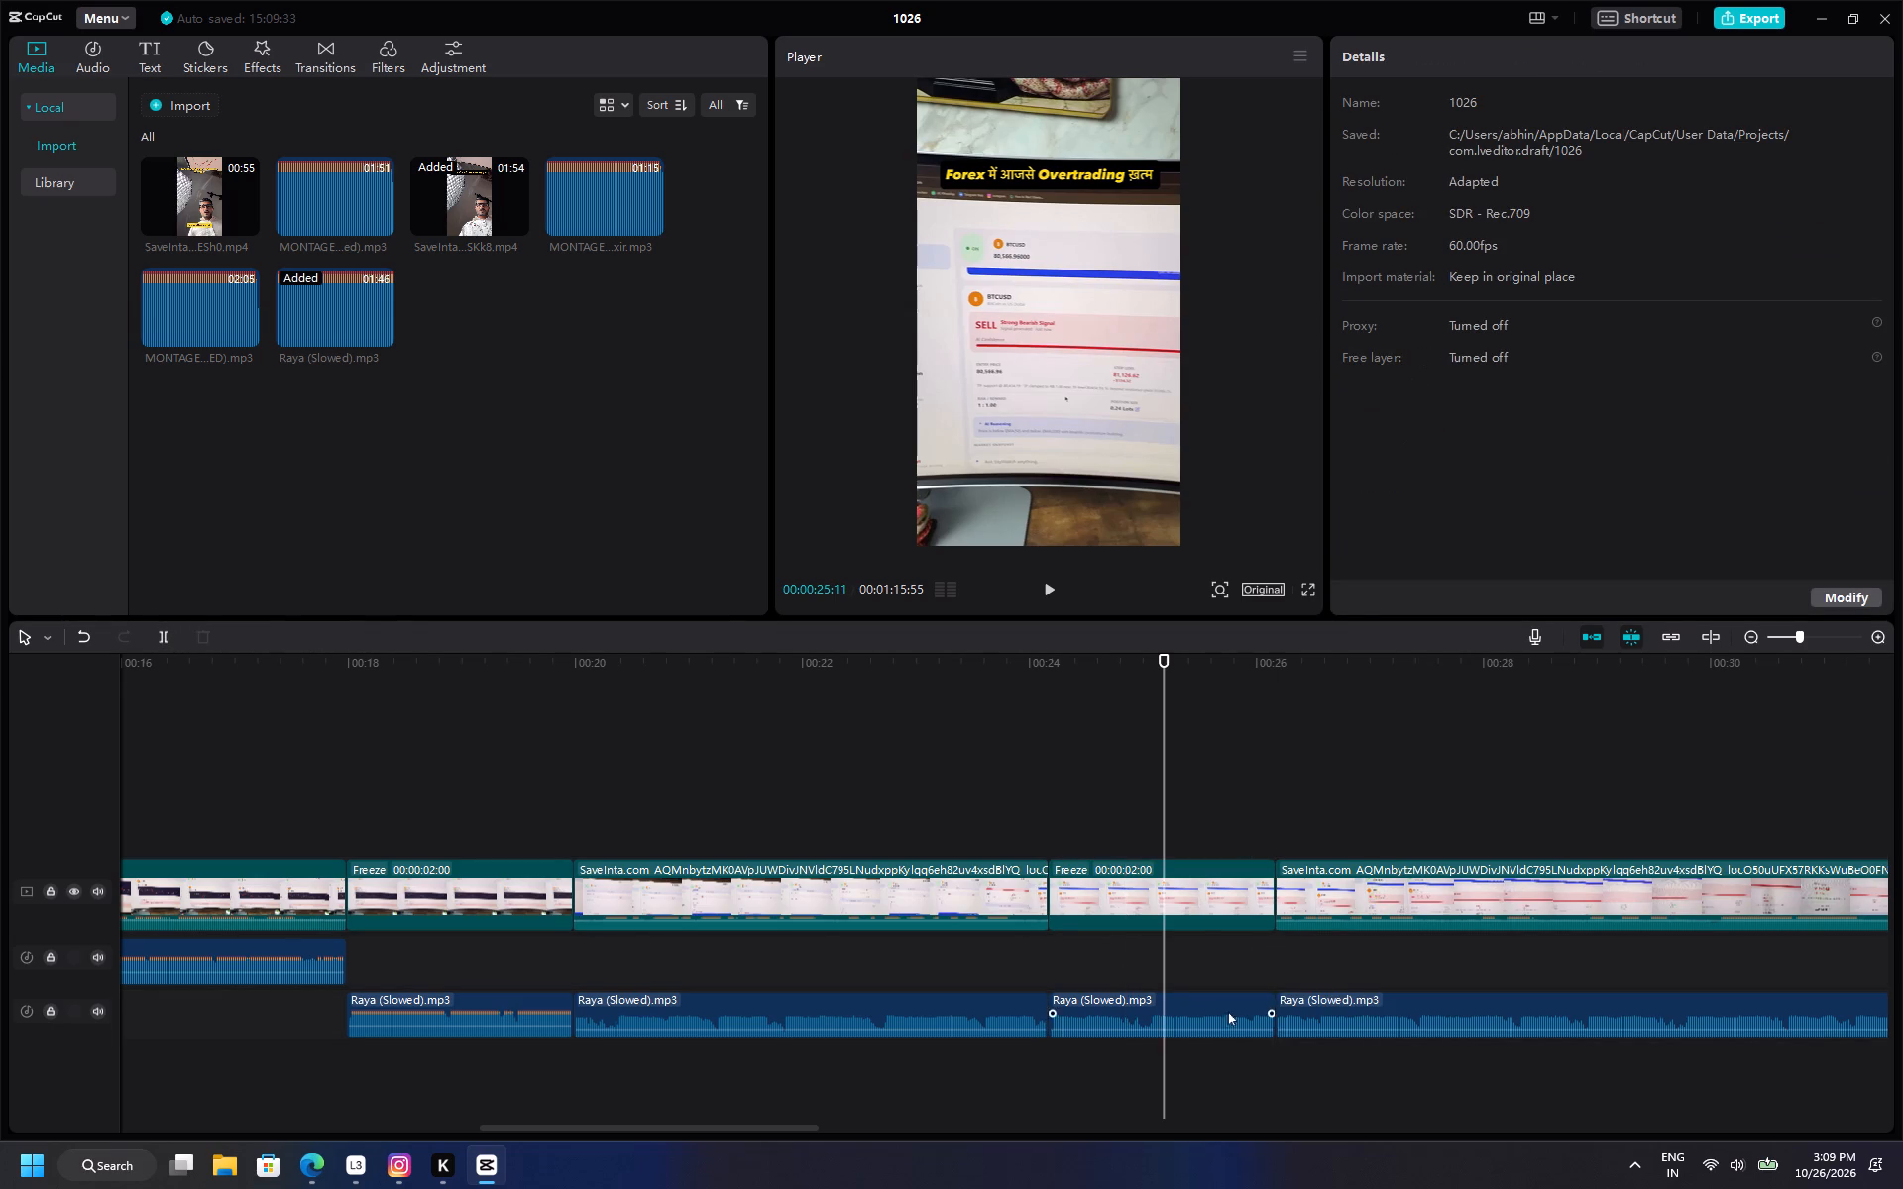
{"action": "left_click", "coordinate": [1207, 1002]}
{"action": "left_click", "coordinate": [1638, 199]}
Play the reel across both freeze frames and on to about 33 seconds to check the music changes and following footage.
{"action": "left_click", "coordinate": [820, 762]}
{"action": "left_click_drag", "start_coordinate": [818, 762], "coordinate": [420, 817]}
{"action": "key", "text": "space"}
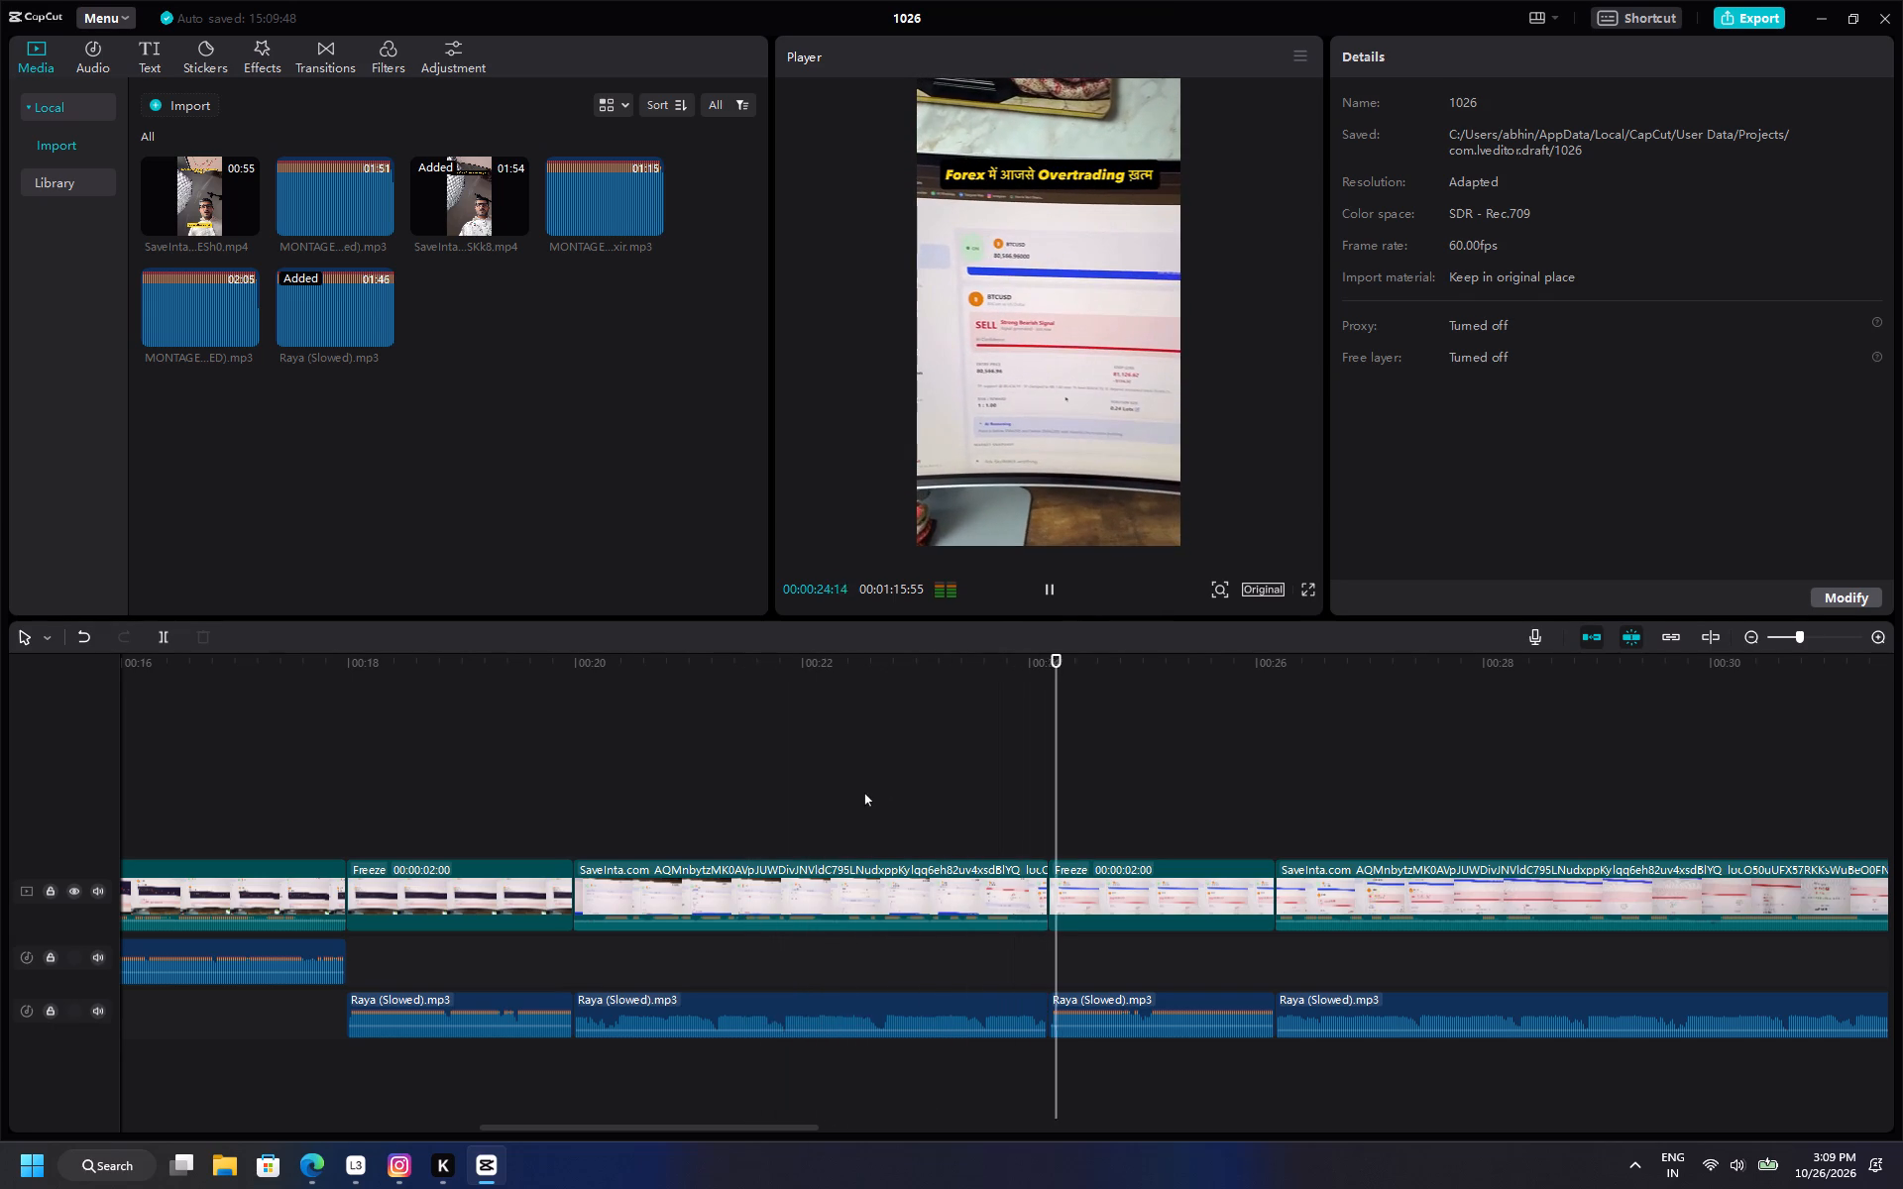
{"action": "left_click", "coordinate": [965, 791]}
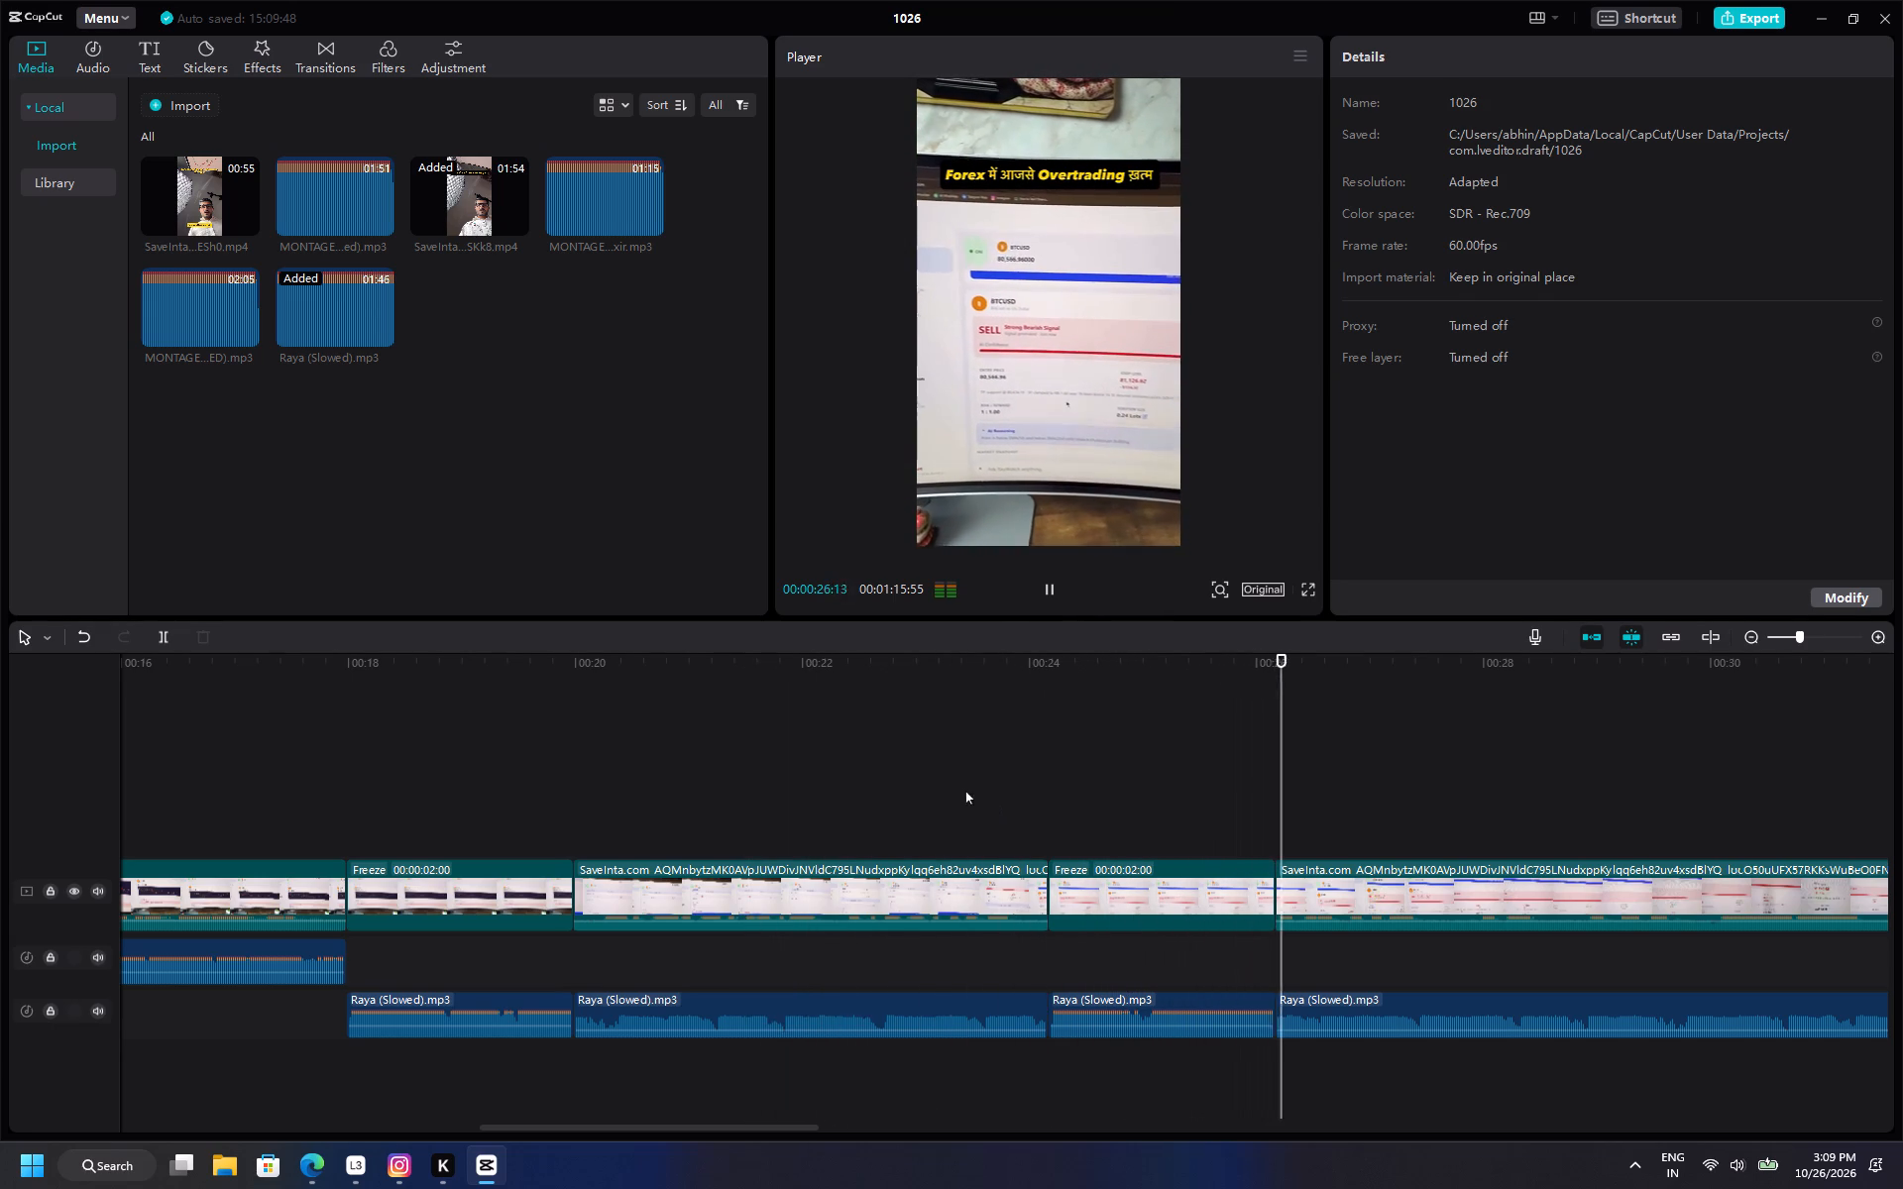
{"action": "left_click_drag", "start_coordinate": [965, 791], "coordinate": [611, 800]}
{"action": "key", "text": "space"}
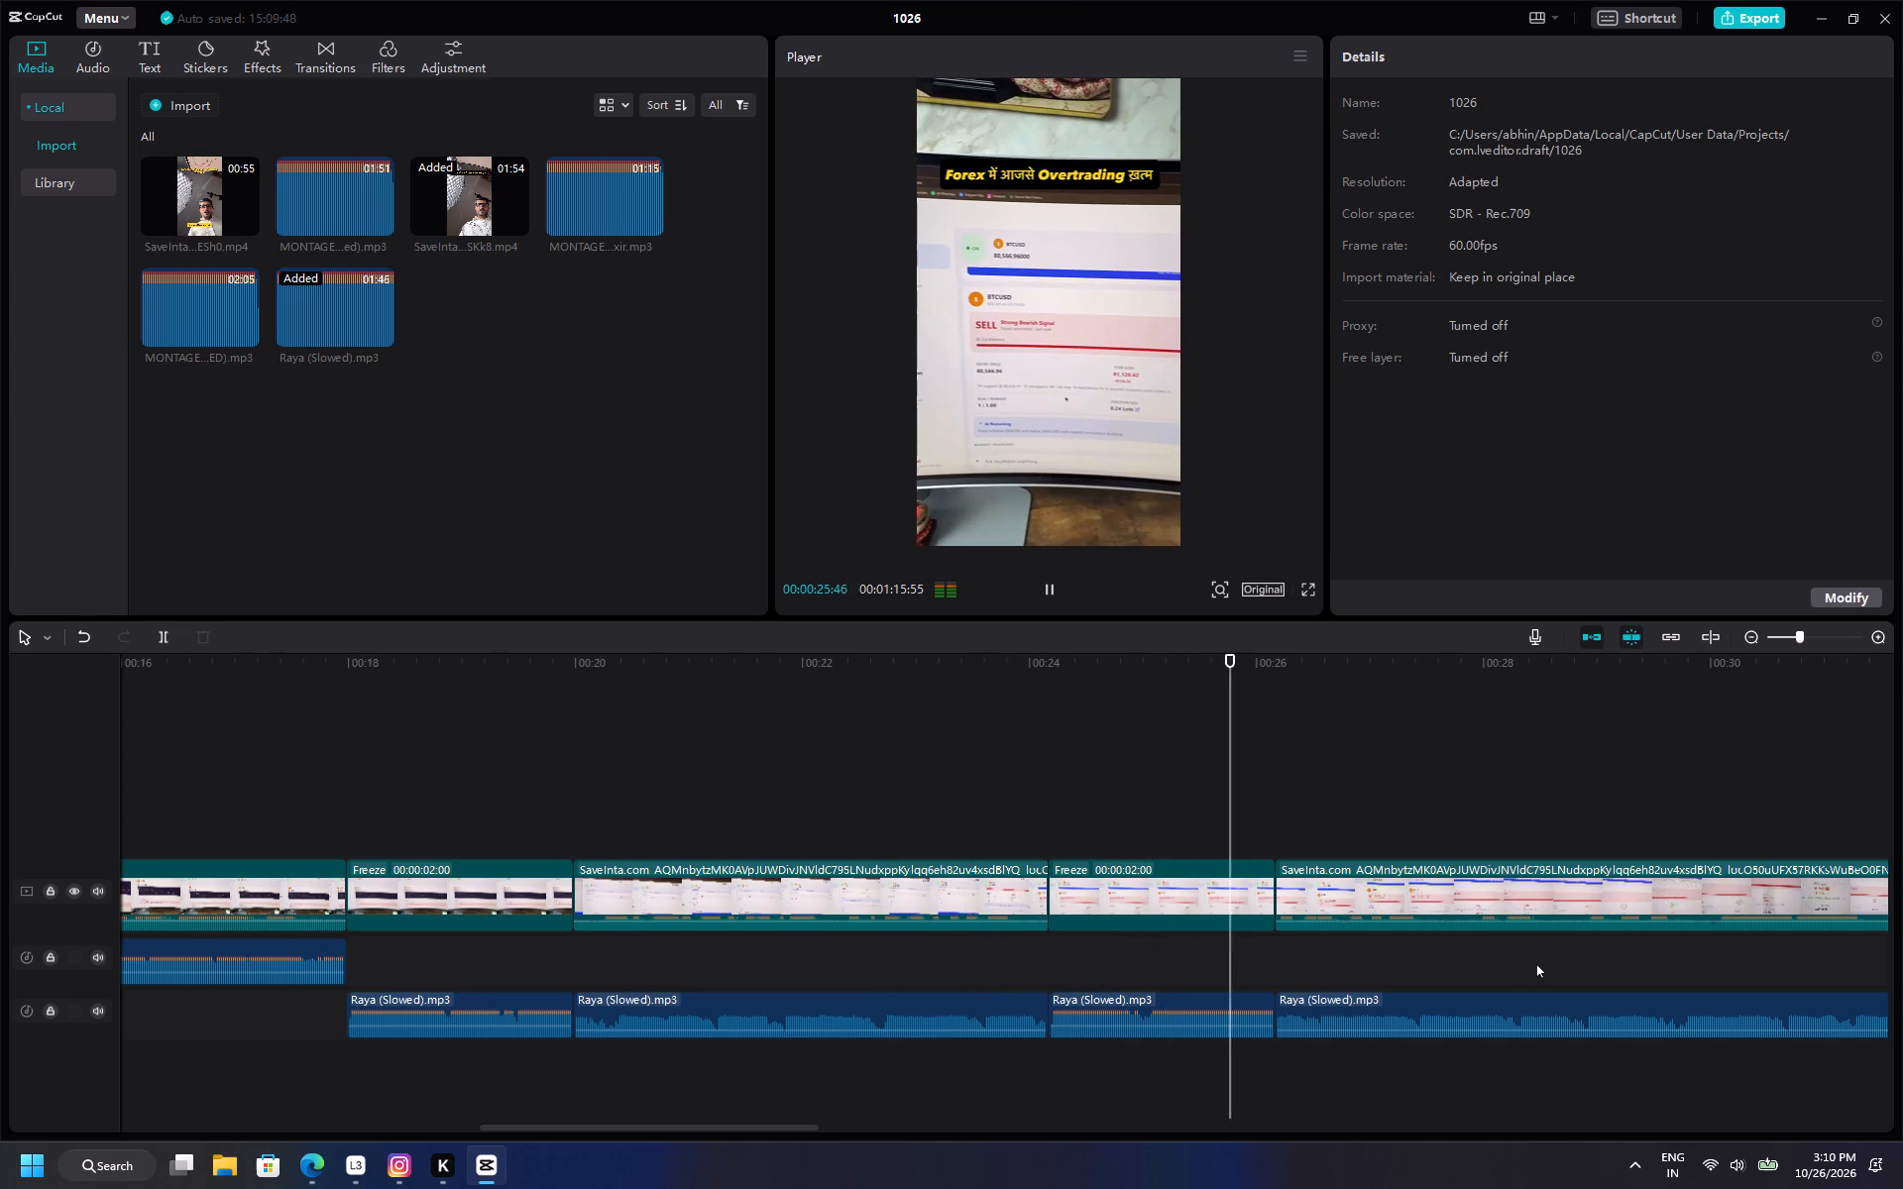
{"action": "scroll", "coordinate": [1594, 963], "scroll_direction": "down", "scroll_amount": 15, "text": "ctrl"}
{"action": "scroll", "coordinate": [1334, 951], "scroll_direction": "down", "scroll_amount": 7, "text": "ctrl"}
{"action": "scroll", "coordinate": [1325, 948], "scroll_direction": "up", "scroll_amount": 5, "text": "ctrl"}
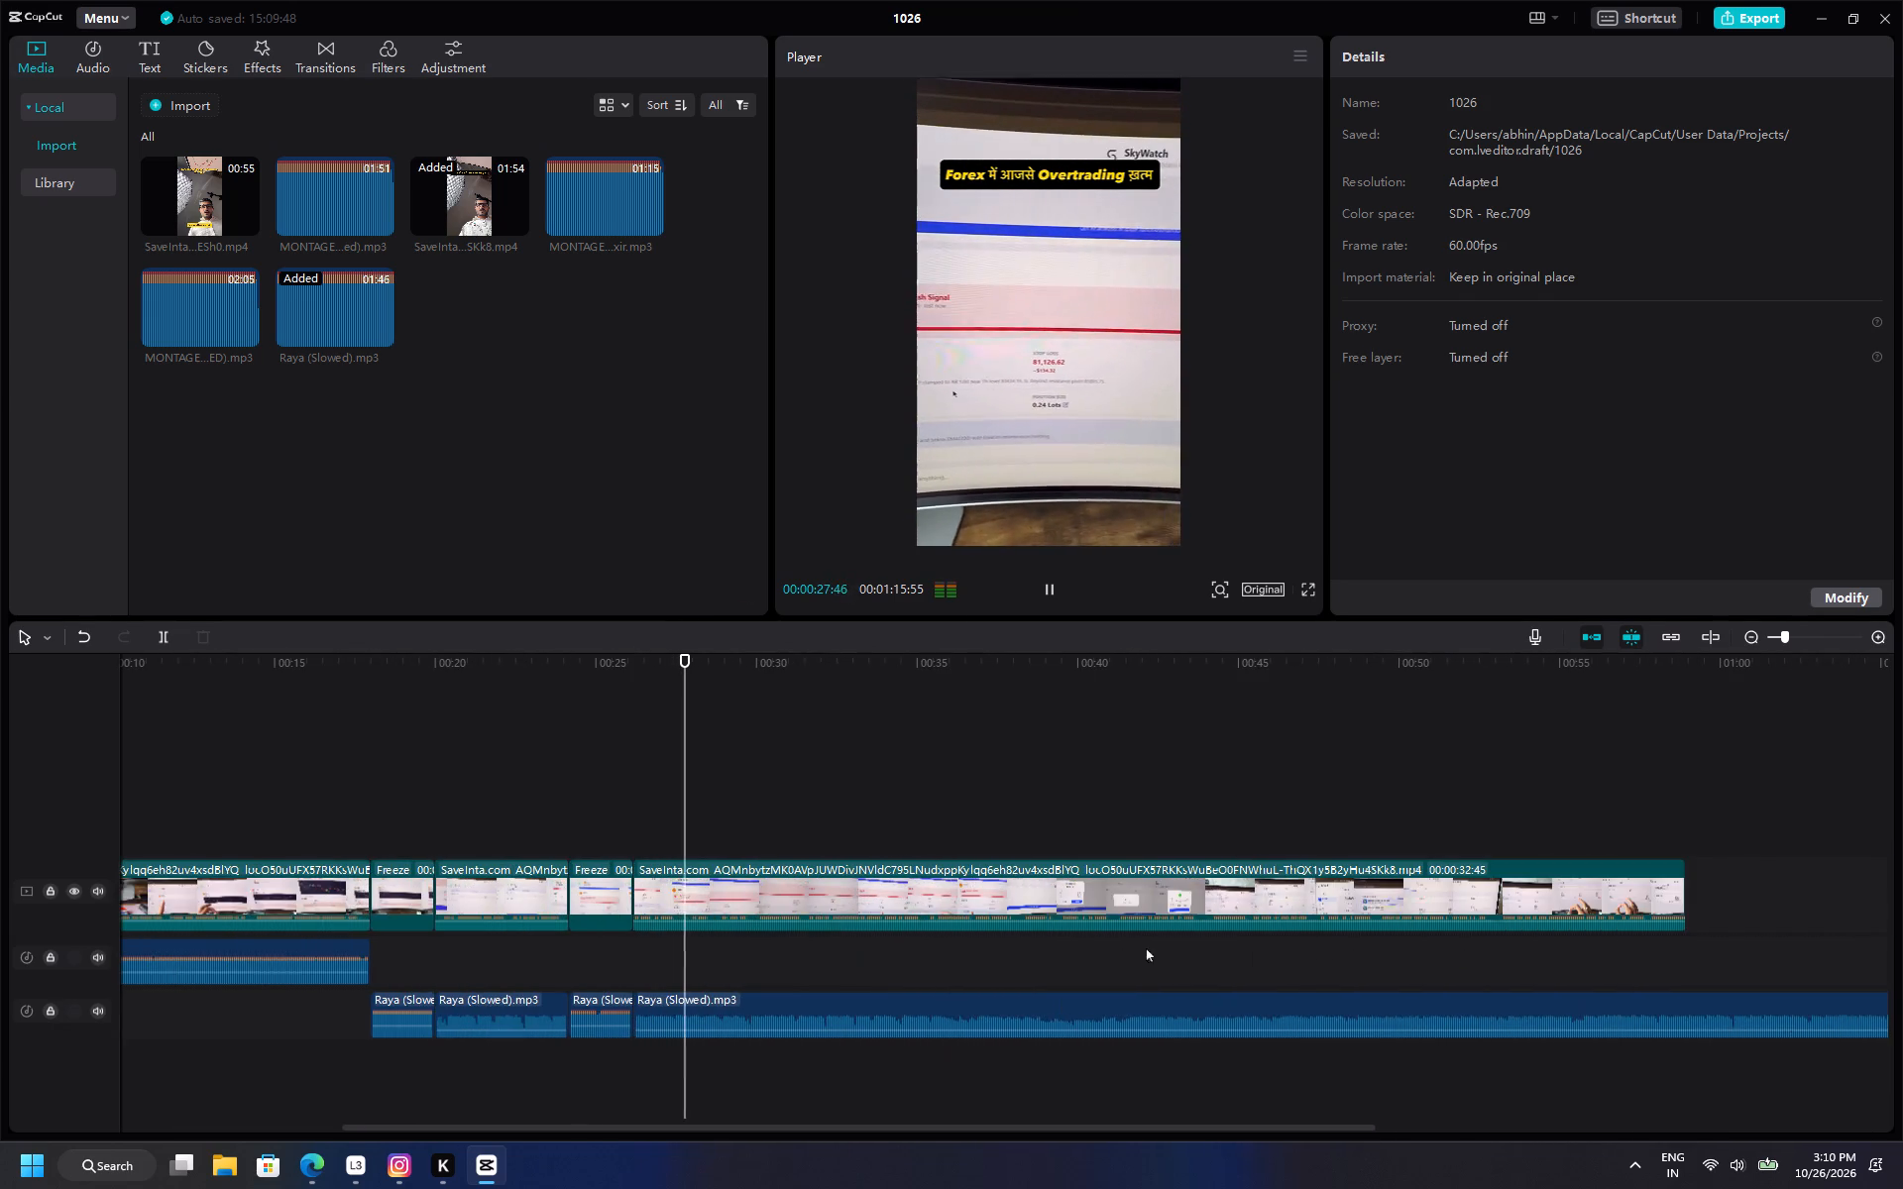
{"action": "scroll", "coordinate": [1002, 936], "scroll_direction": "up", "scroll_amount": 5, "text": "ctrl"}
{"action": "scroll", "coordinate": [698, 895], "scroll_direction": "up", "scroll_amount": 2, "text": "ctrl"}
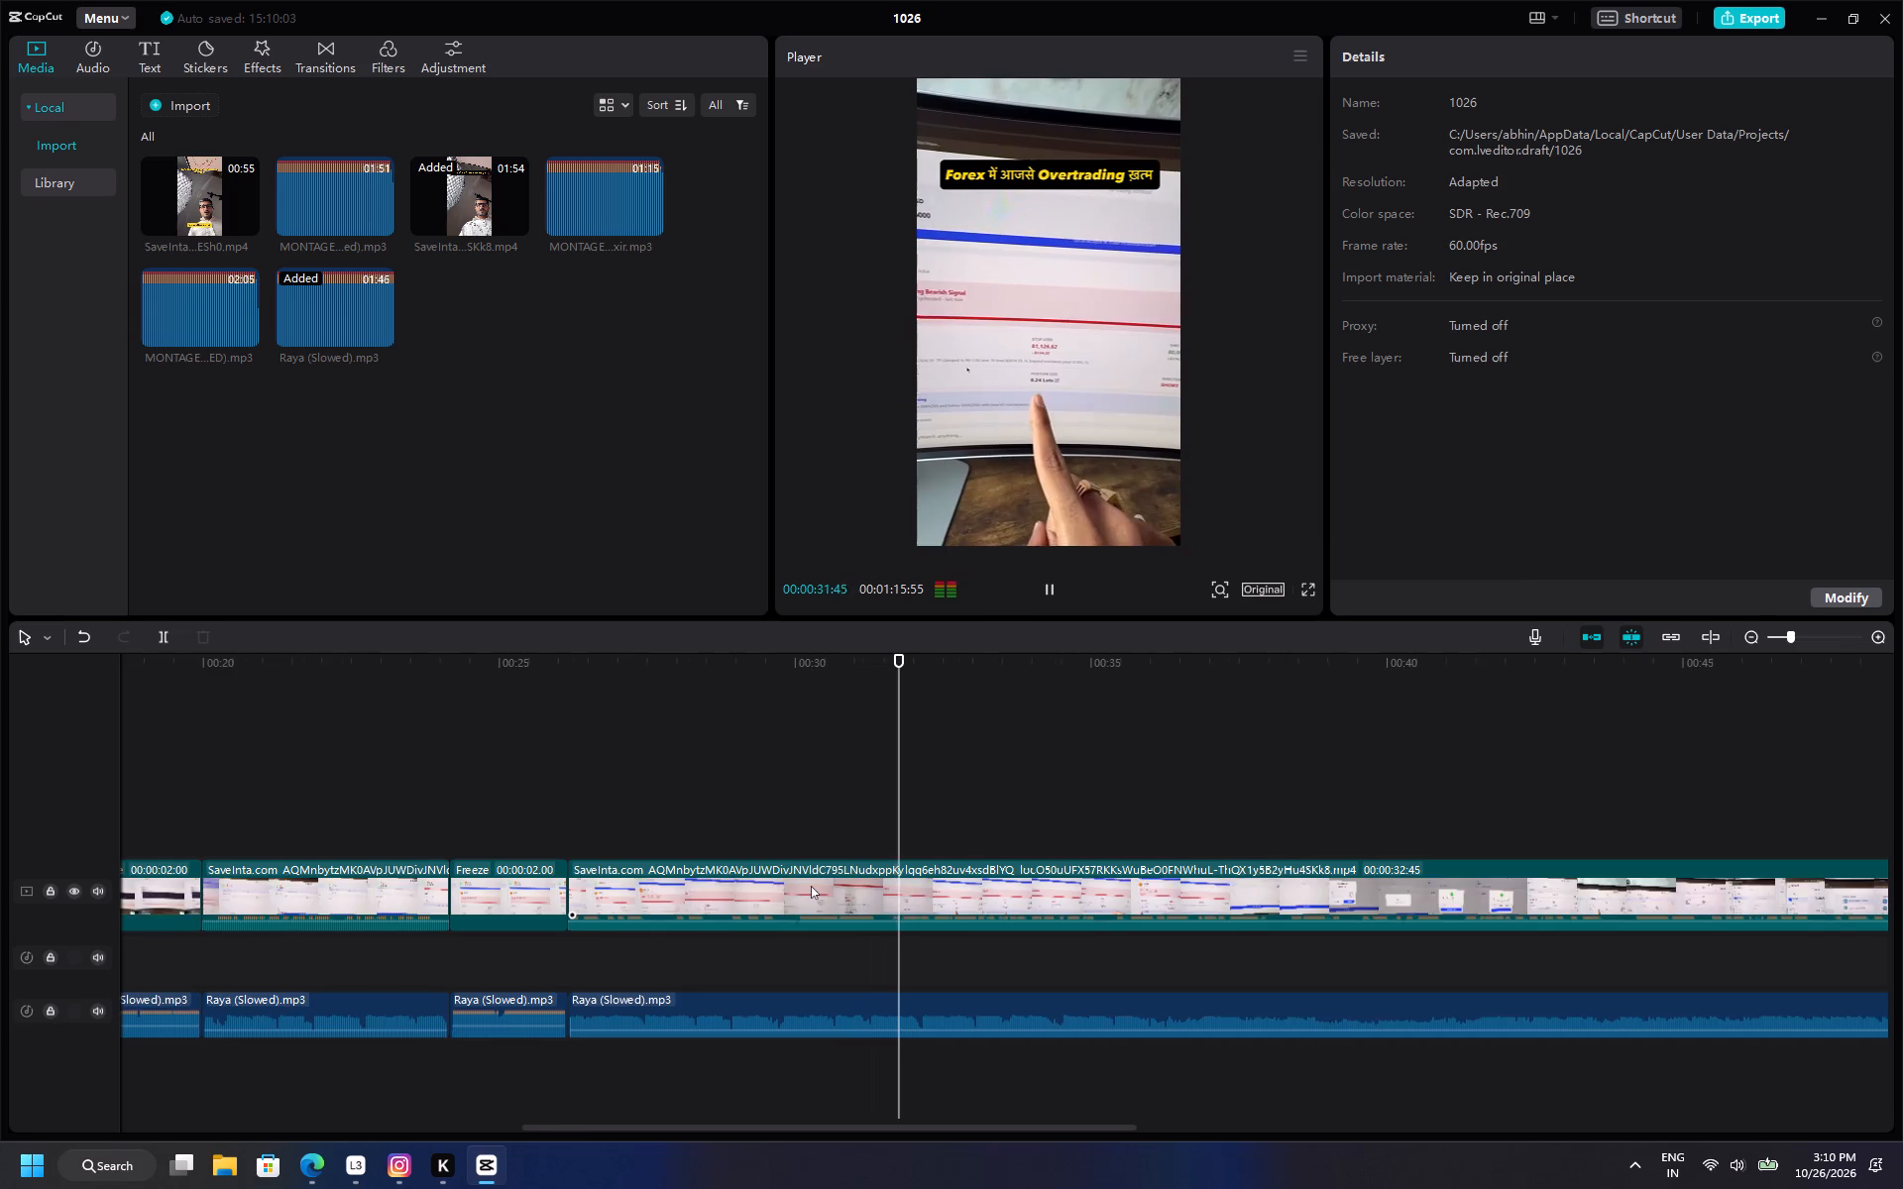
{"action": "scroll", "coordinate": [811, 886], "scroll_direction": "up", "scroll_amount": 3, "text": "ctrl"}
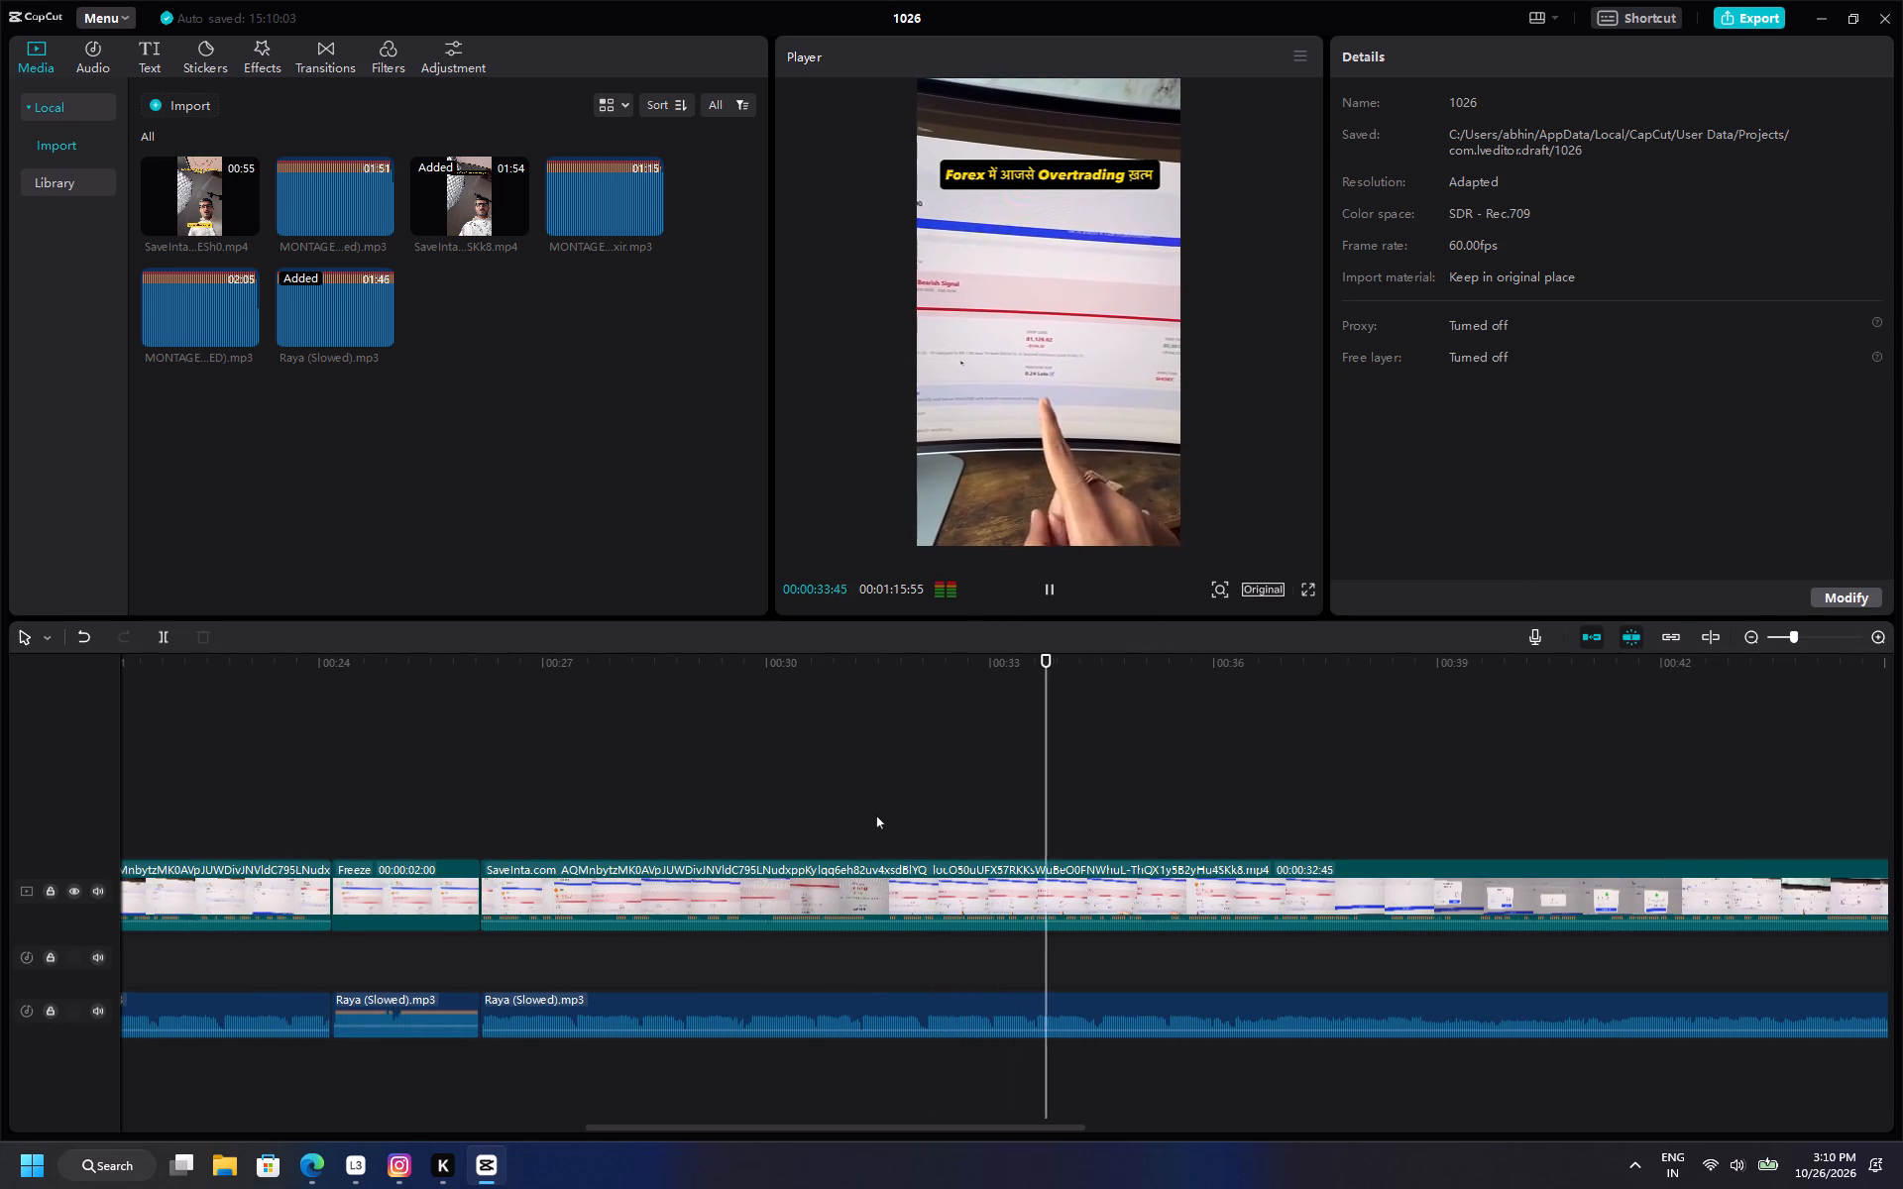
Split the clip following the second freeze frame at about 31.5 seconds and delete the part between the freeze and the cut.
{"action": "left_click", "coordinate": [879, 811]}
{"action": "left_click", "coordinate": [888, 885]}
{"action": "left_click", "coordinate": [161, 636]}
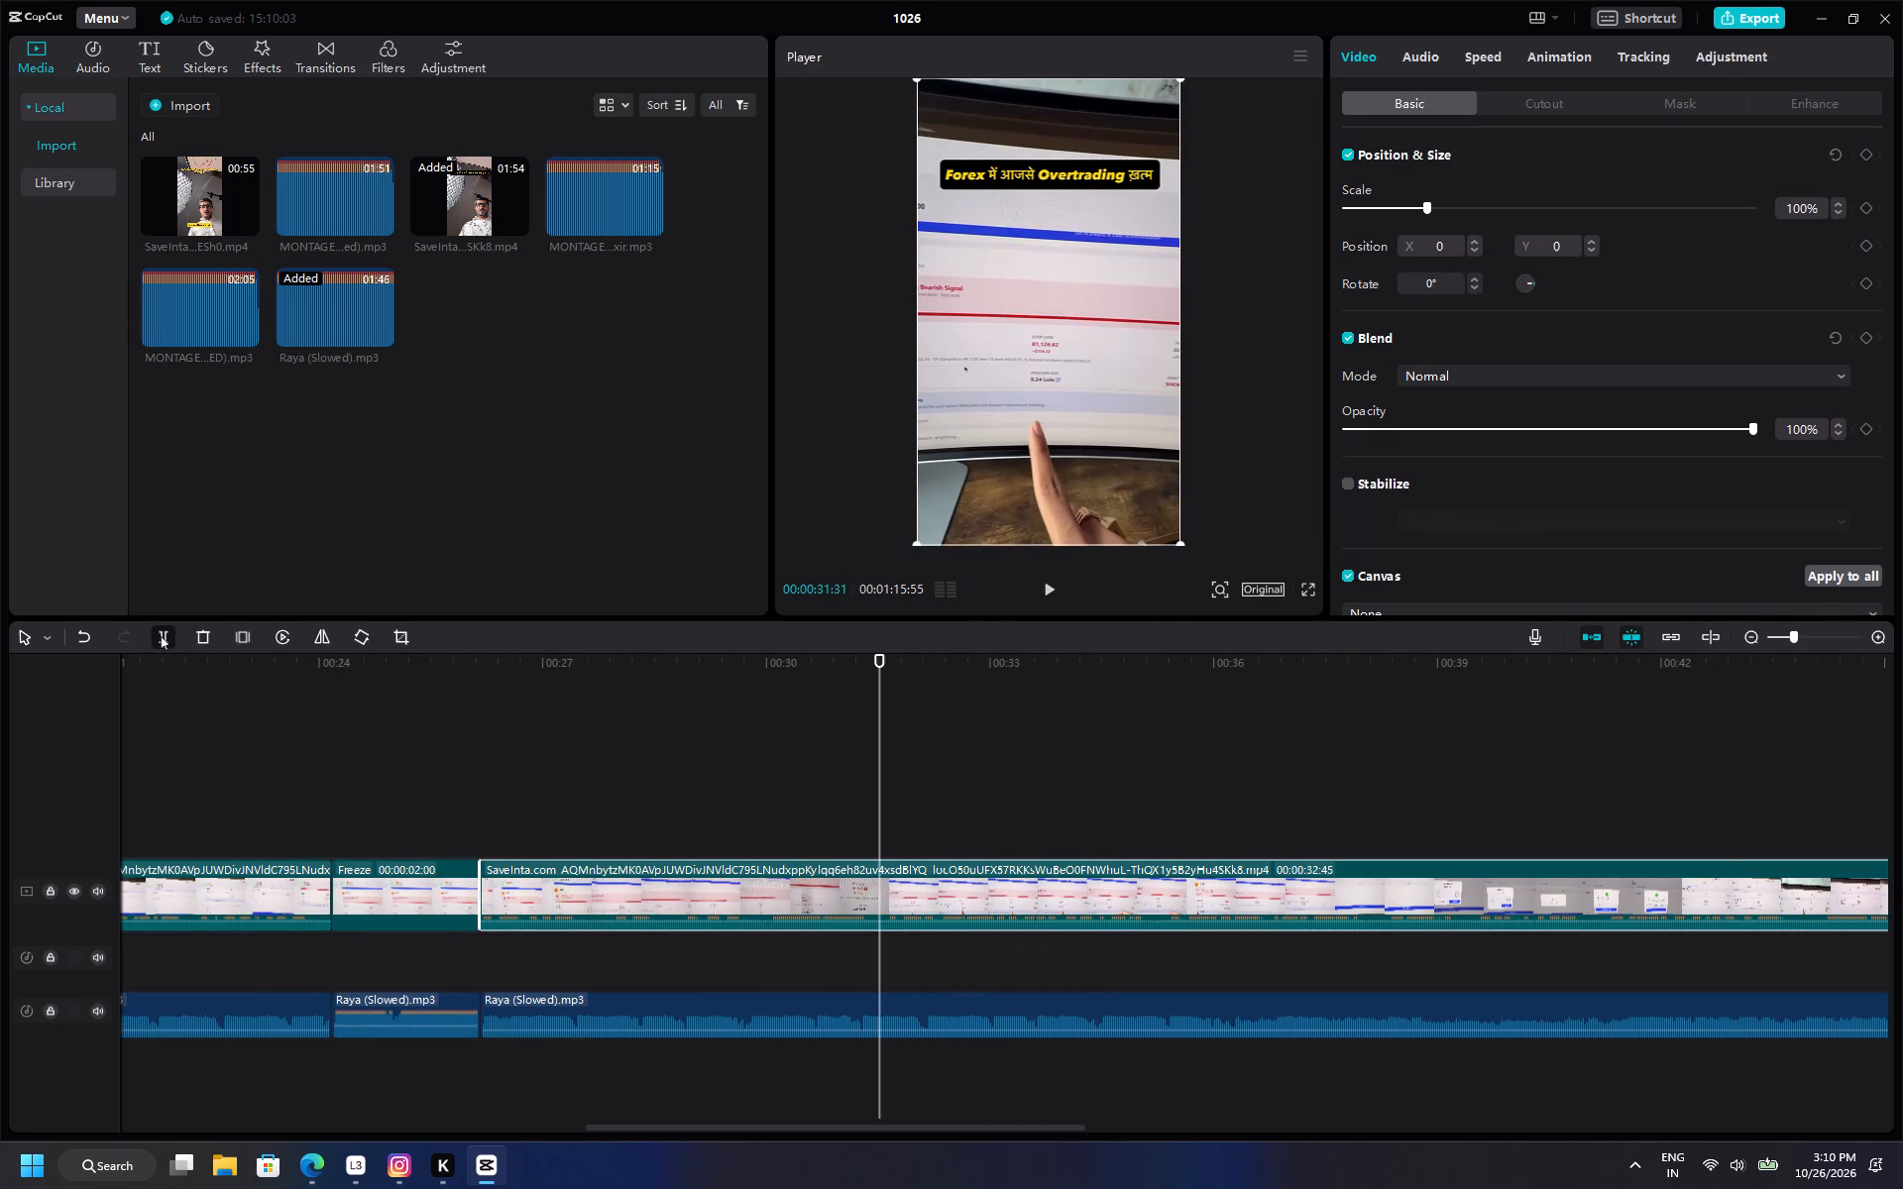
{"action": "left_click", "coordinate": [636, 879]}
{"action": "key", "text": "Delete"}
Play the footage from the second freeze frame's end to about 32 seconds to find the next freeze point.
{"action": "left_click", "coordinate": [471, 773]}
{"action": "key", "text": "space"}
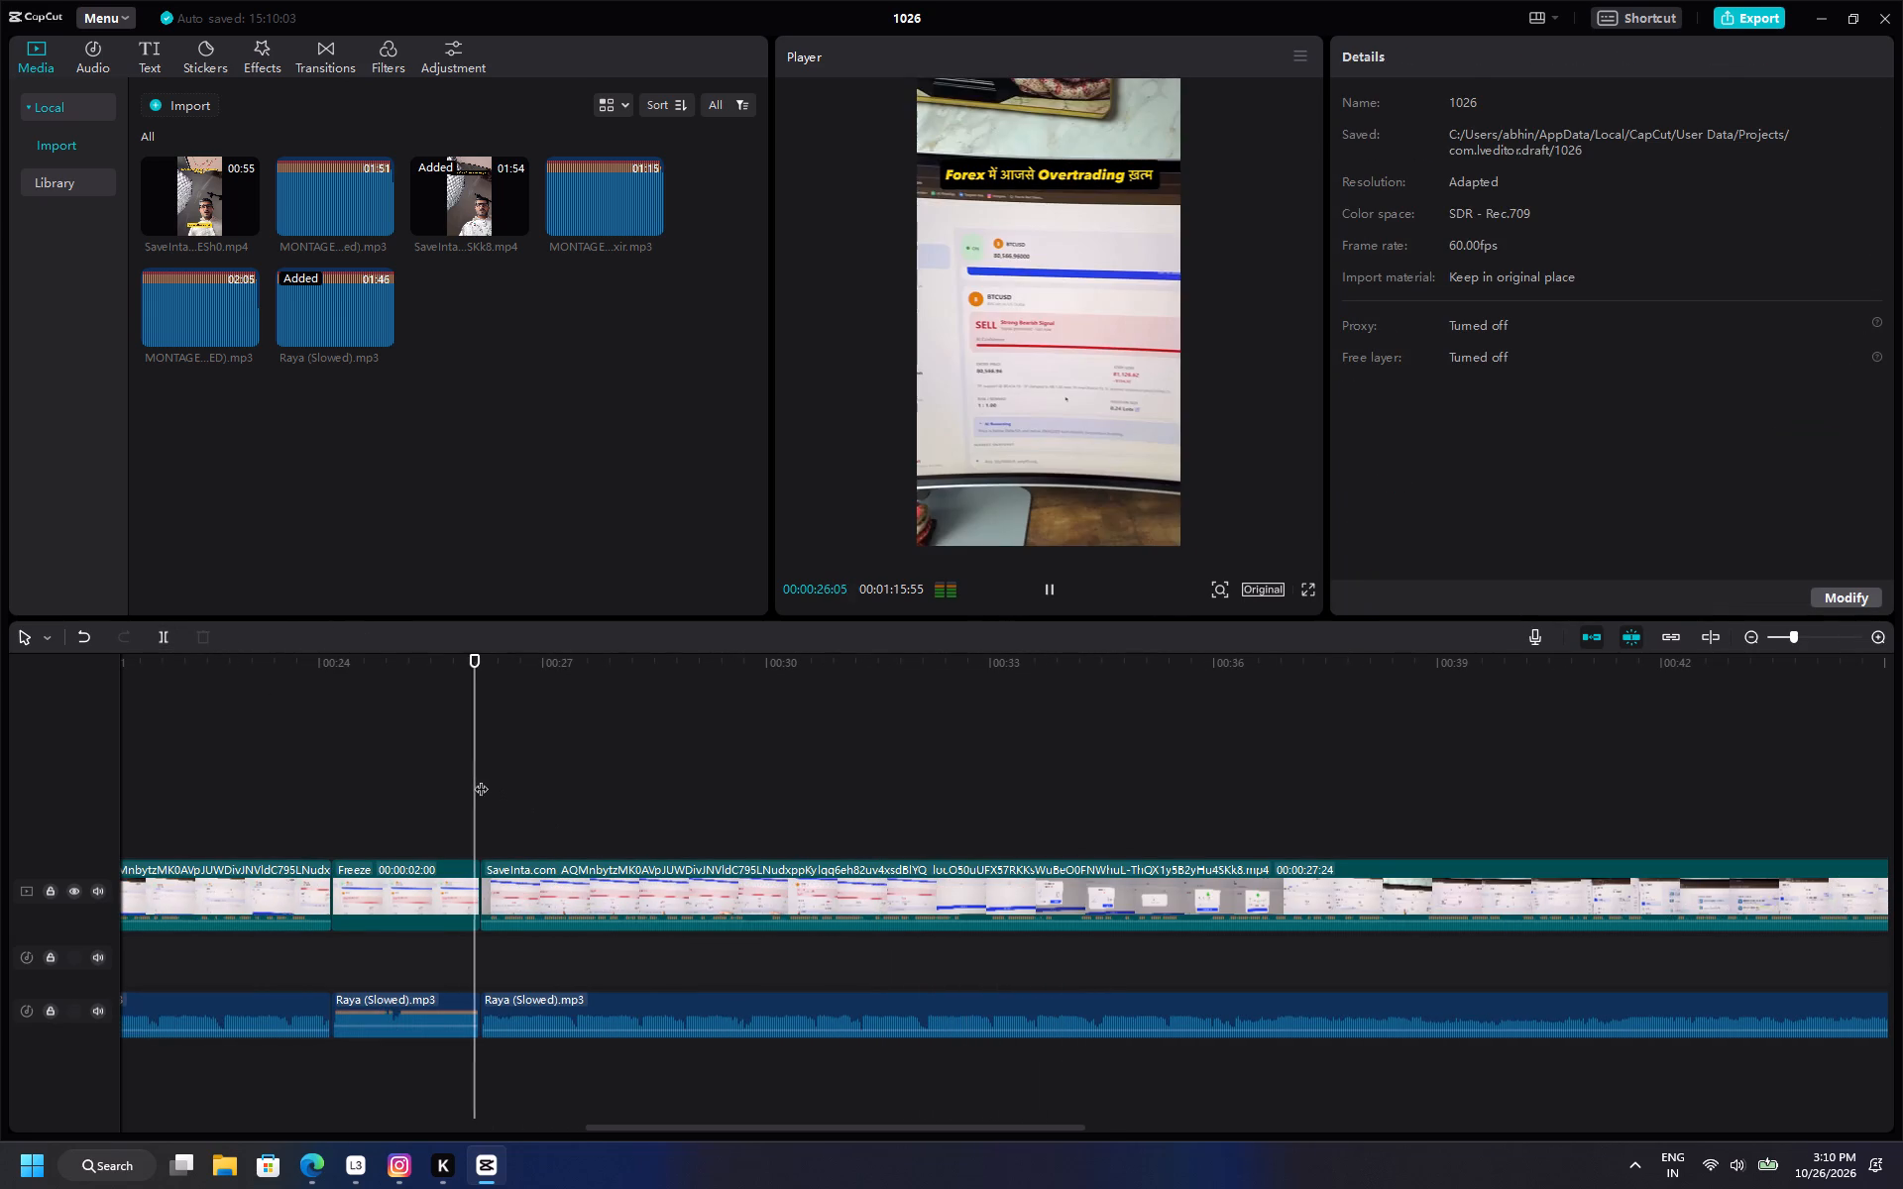
{"action": "scroll", "coordinate": [671, 795], "scroll_direction": "up", "scroll_amount": 6, "text": "ctrl"}
{"action": "left_click", "coordinate": [543, 868]}
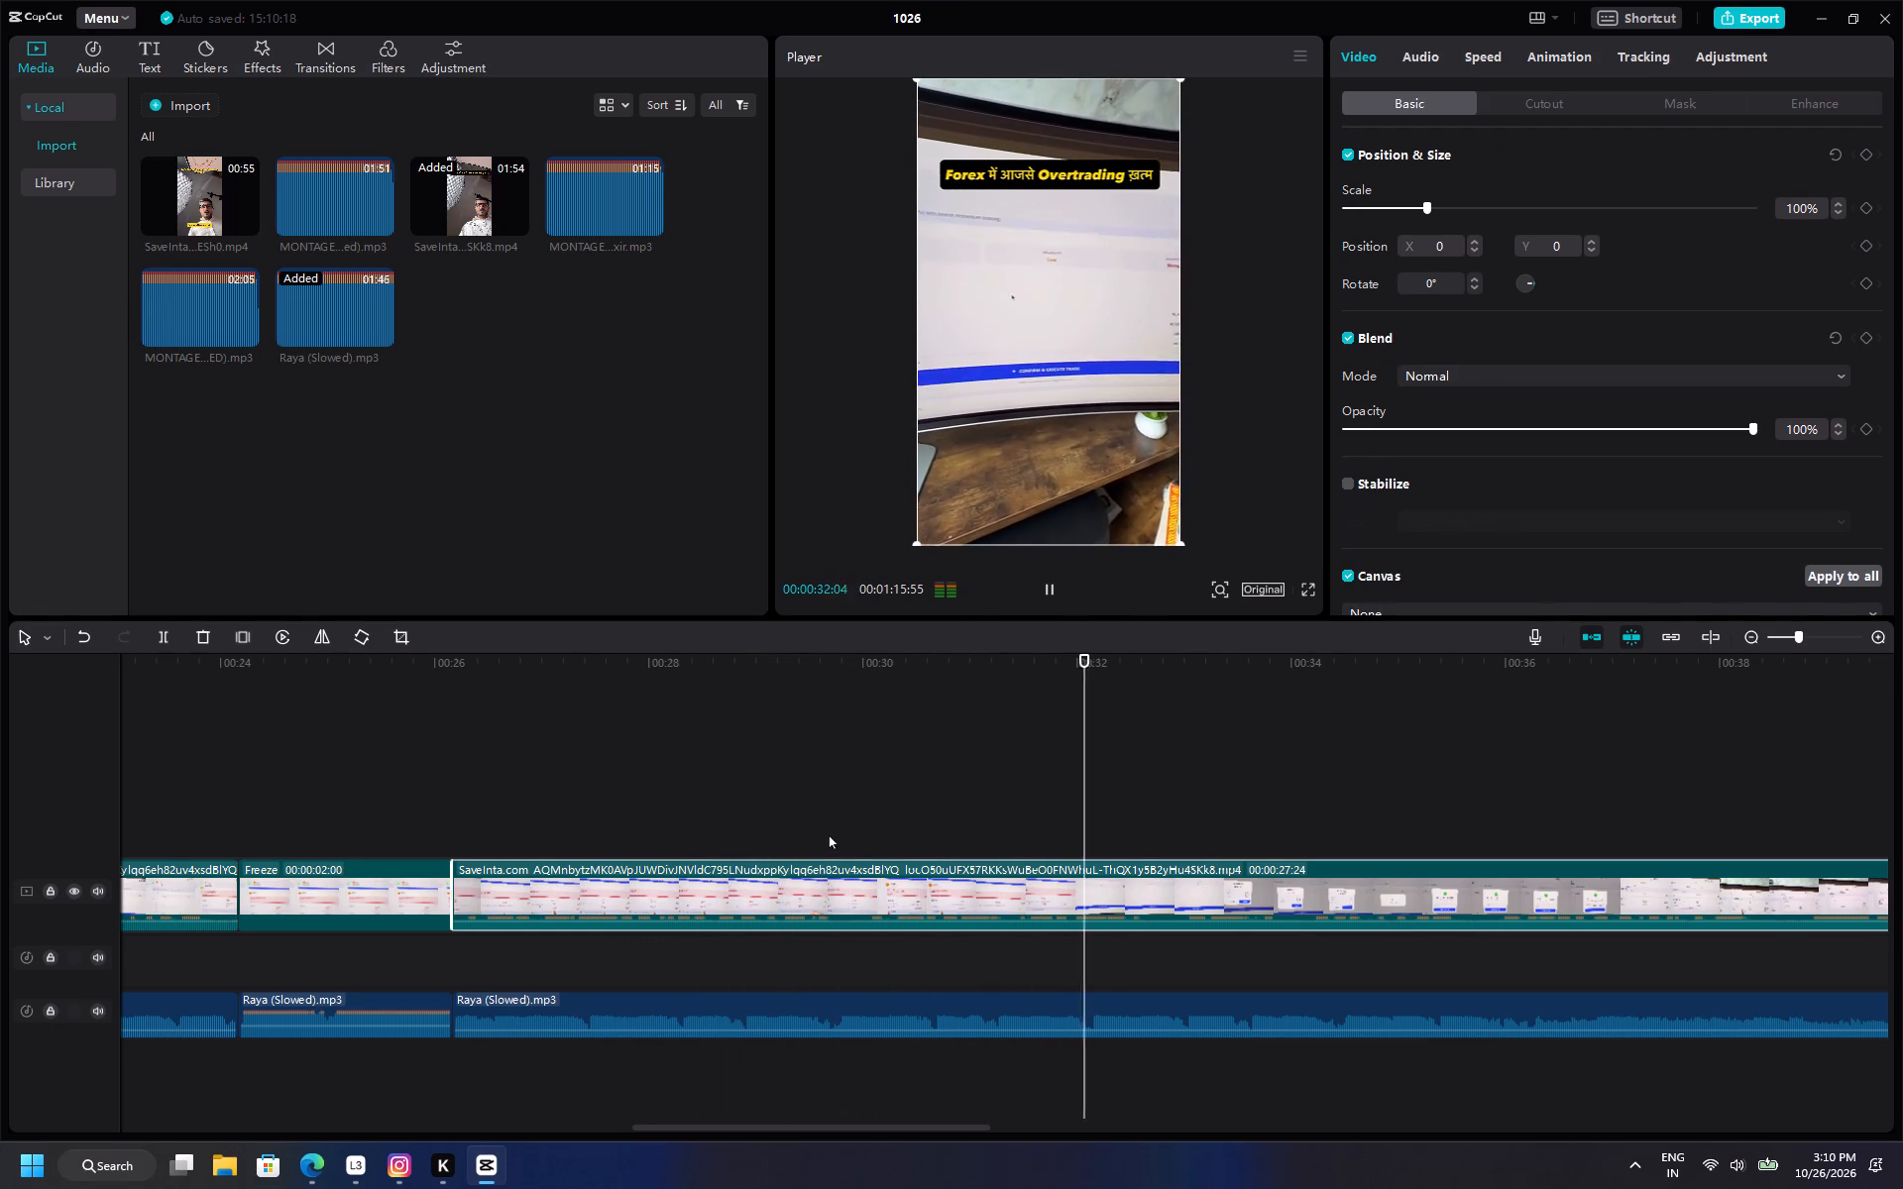
{"action": "left_click", "coordinate": [697, 801]}
{"action": "key", "text": "space"}
{"action": "scroll", "coordinate": [965, 886], "scroll_direction": "up", "scroll_amount": 4, "text": "ctrl"}
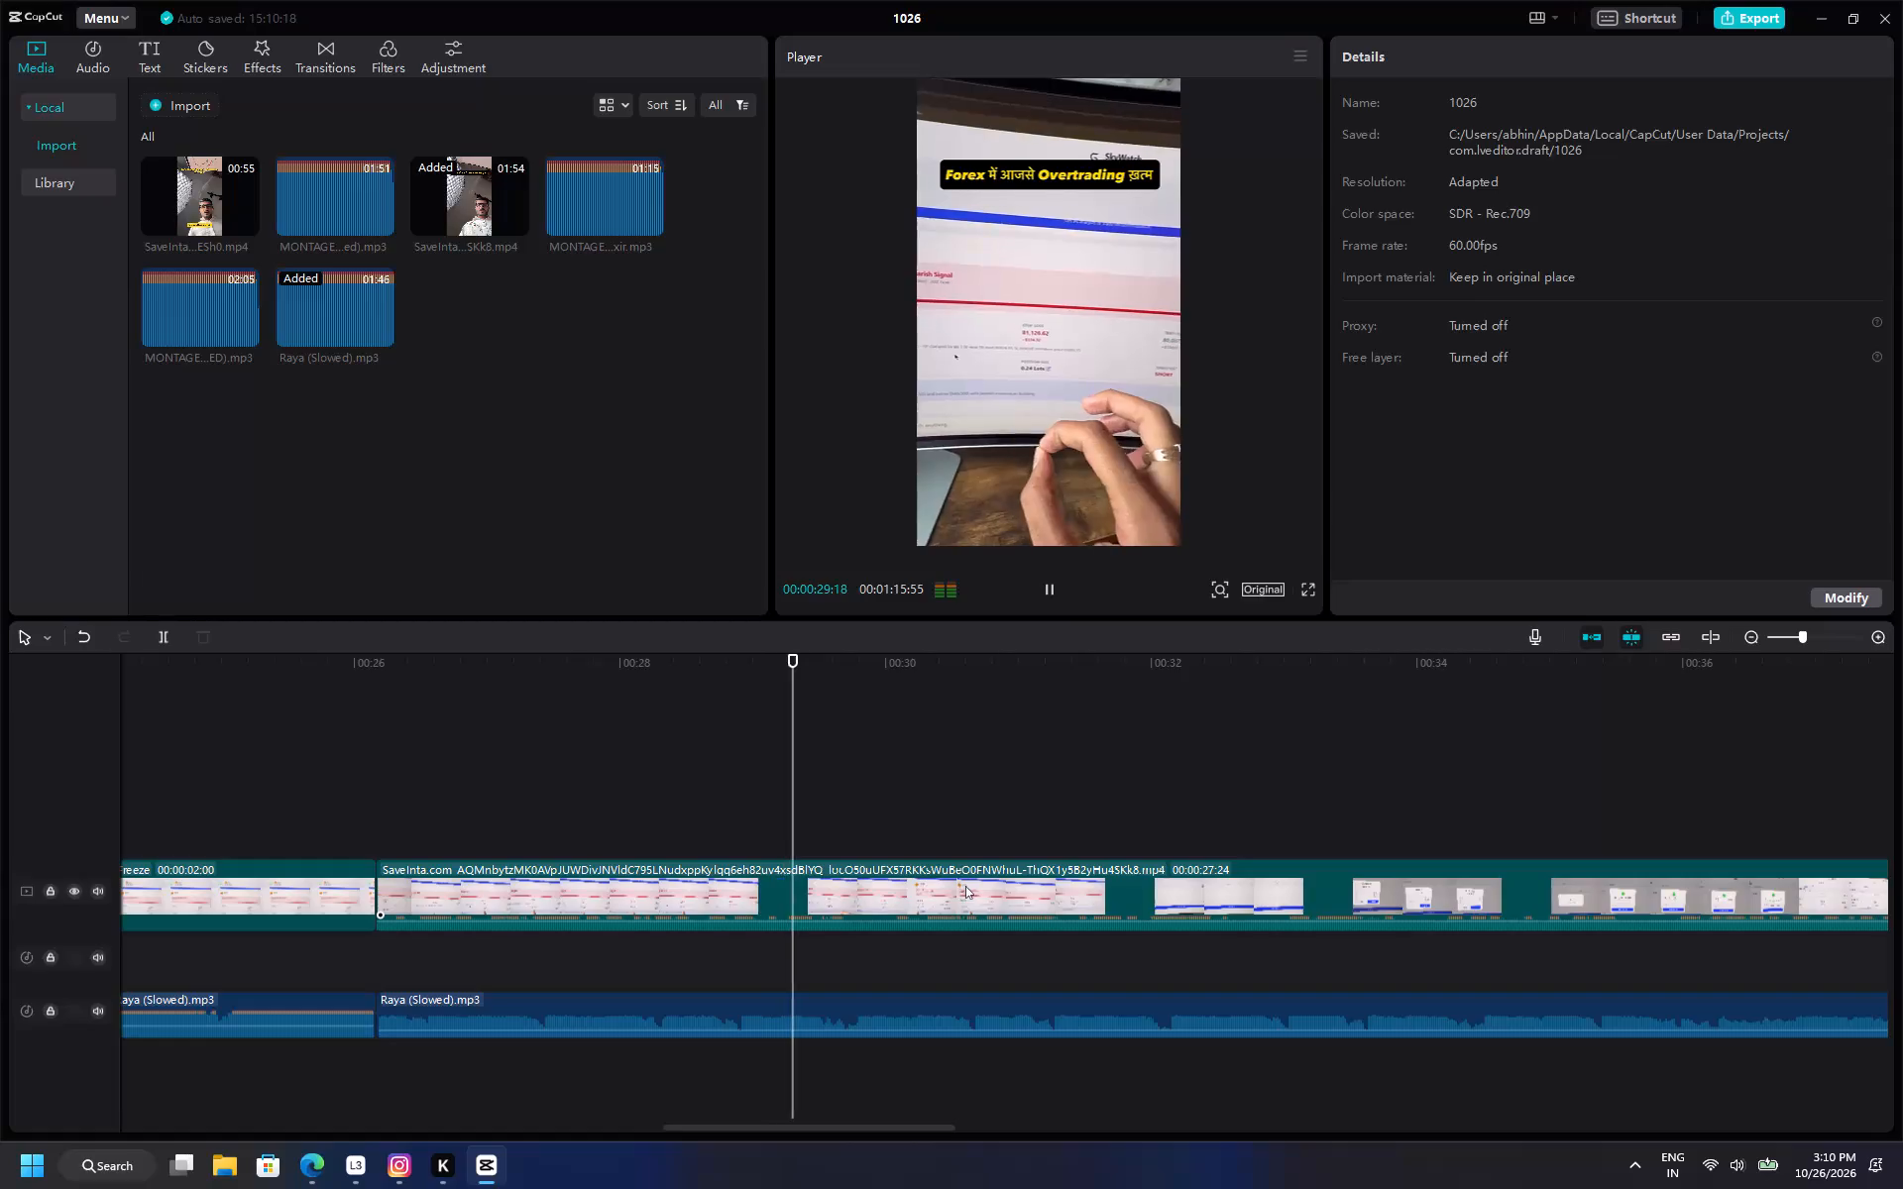
{"action": "key", "text": "space"}
Insert a third freeze frame in the video clip at about 29.8 seconds, where the finger points at the signal.
{"action": "left_click_drag", "start_coordinate": [881, 844], "coordinate": [864, 844]}
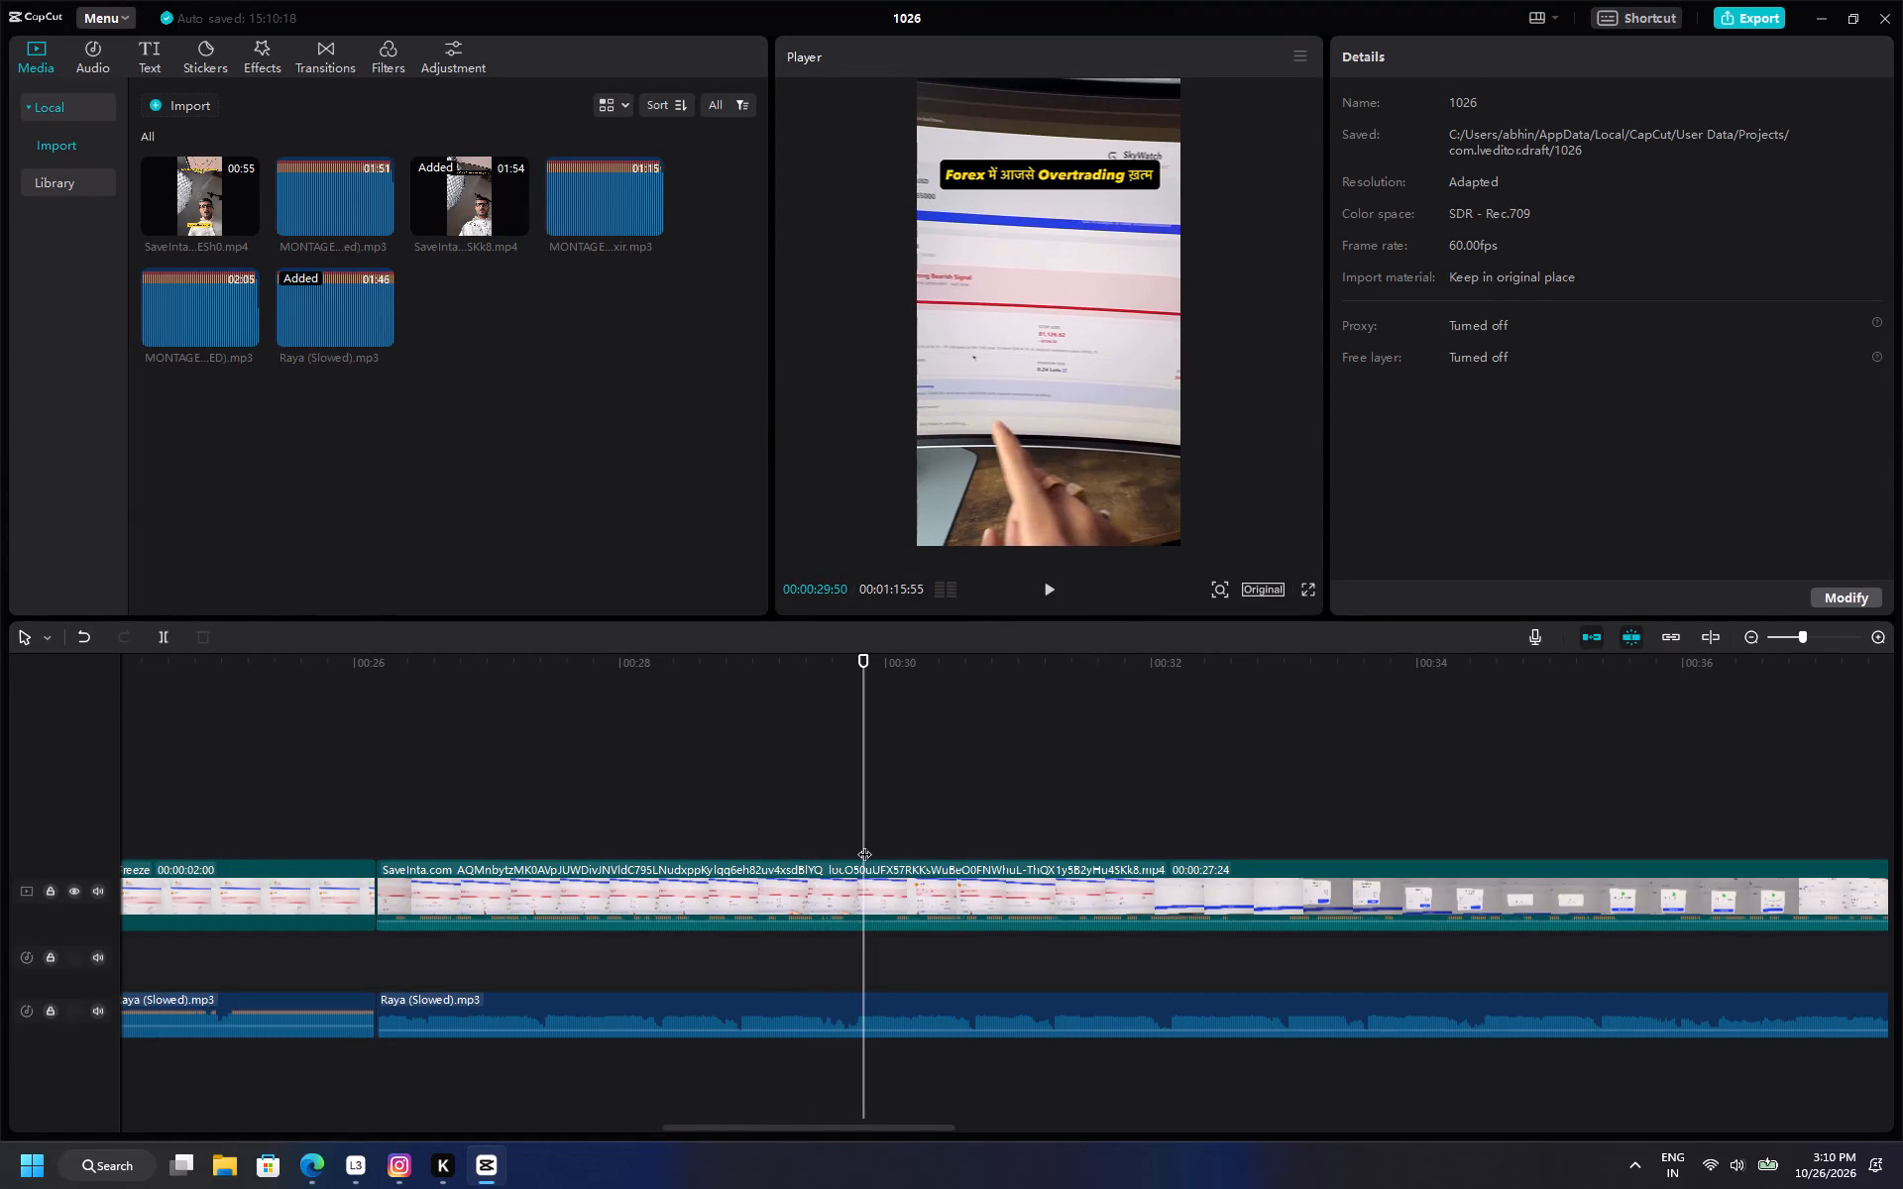
{"action": "left_click", "coordinate": [889, 890]}
{"action": "left_click", "coordinate": [234, 637]}
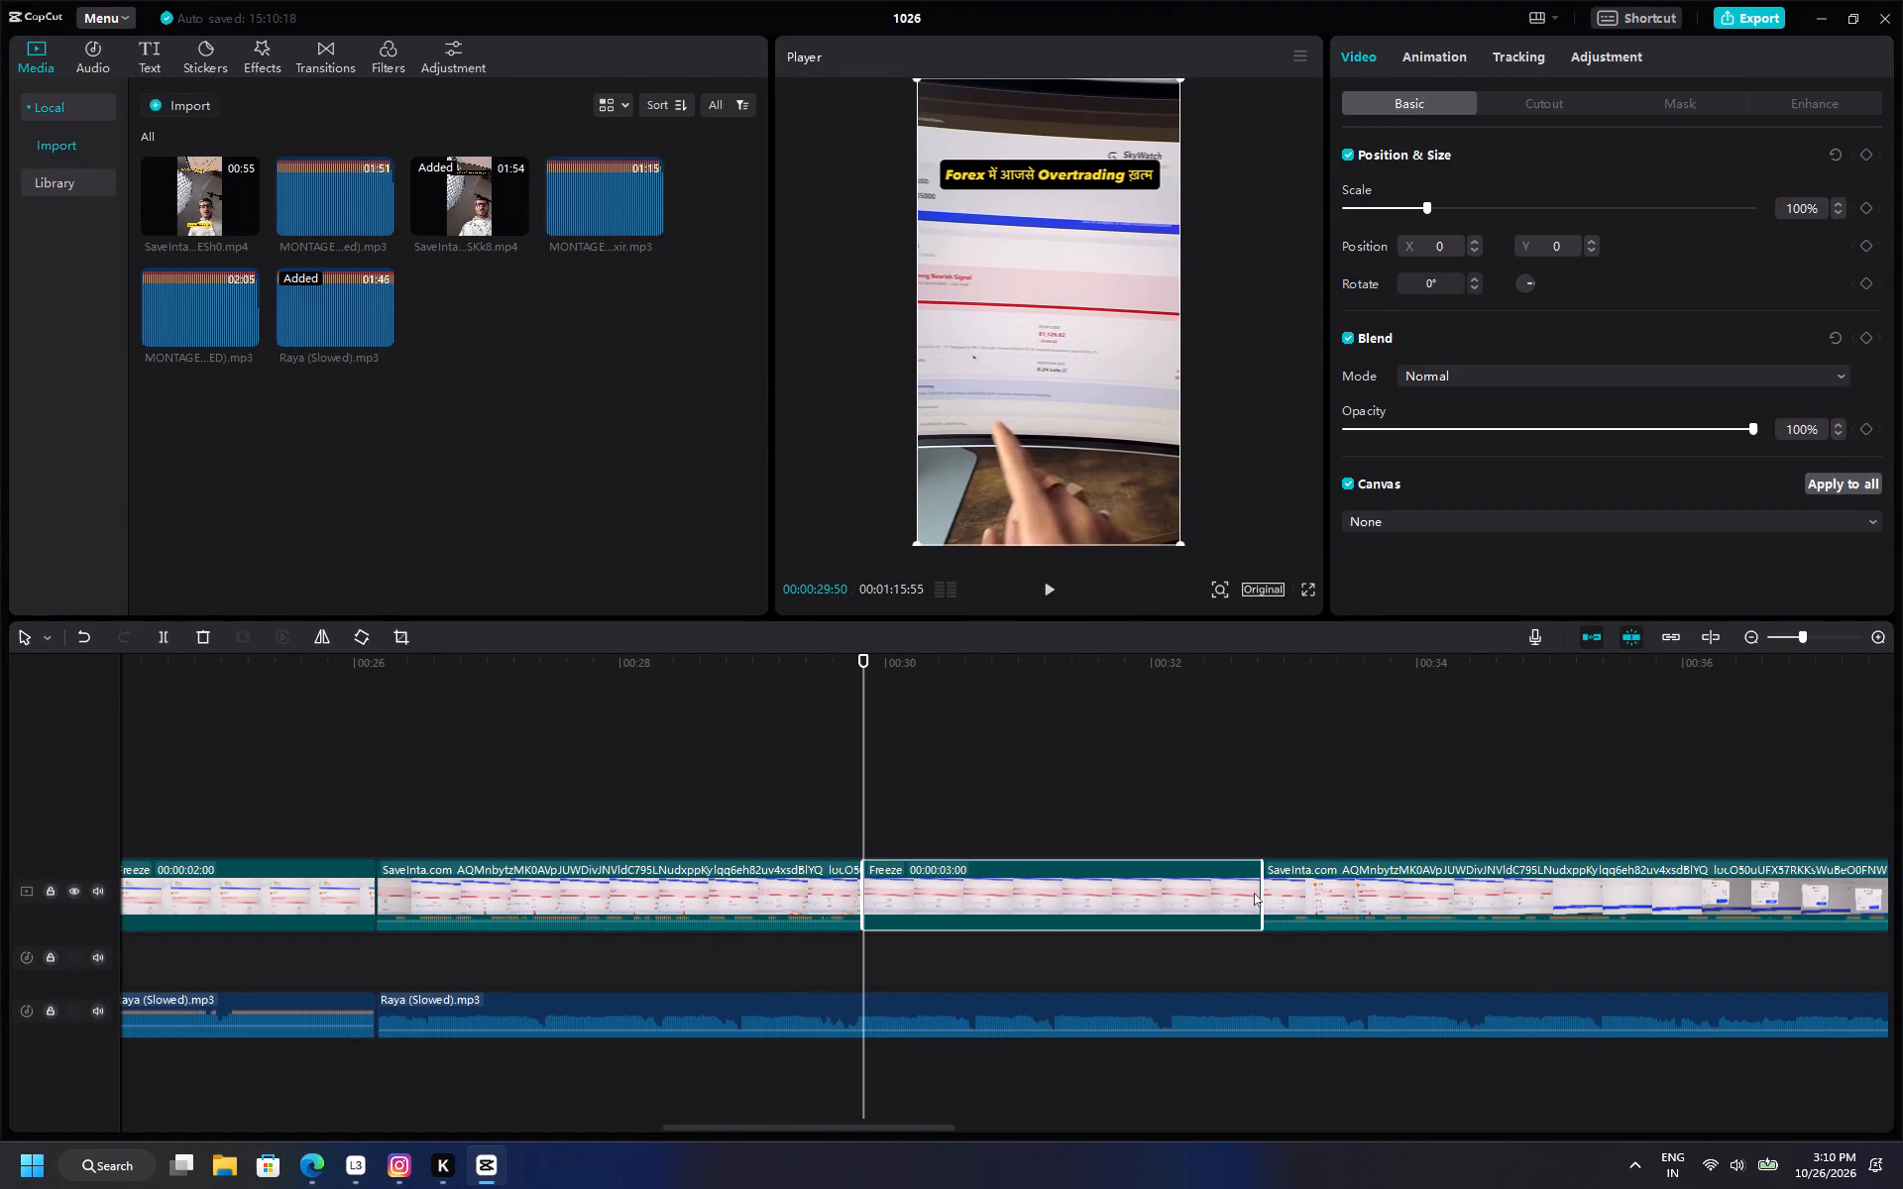
Trim the third freeze frame at about 29.8 seconds to a duration of 2 seconds.
{"action": "left_click_drag", "start_coordinate": [1260, 890], "coordinate": [1102, 897]}
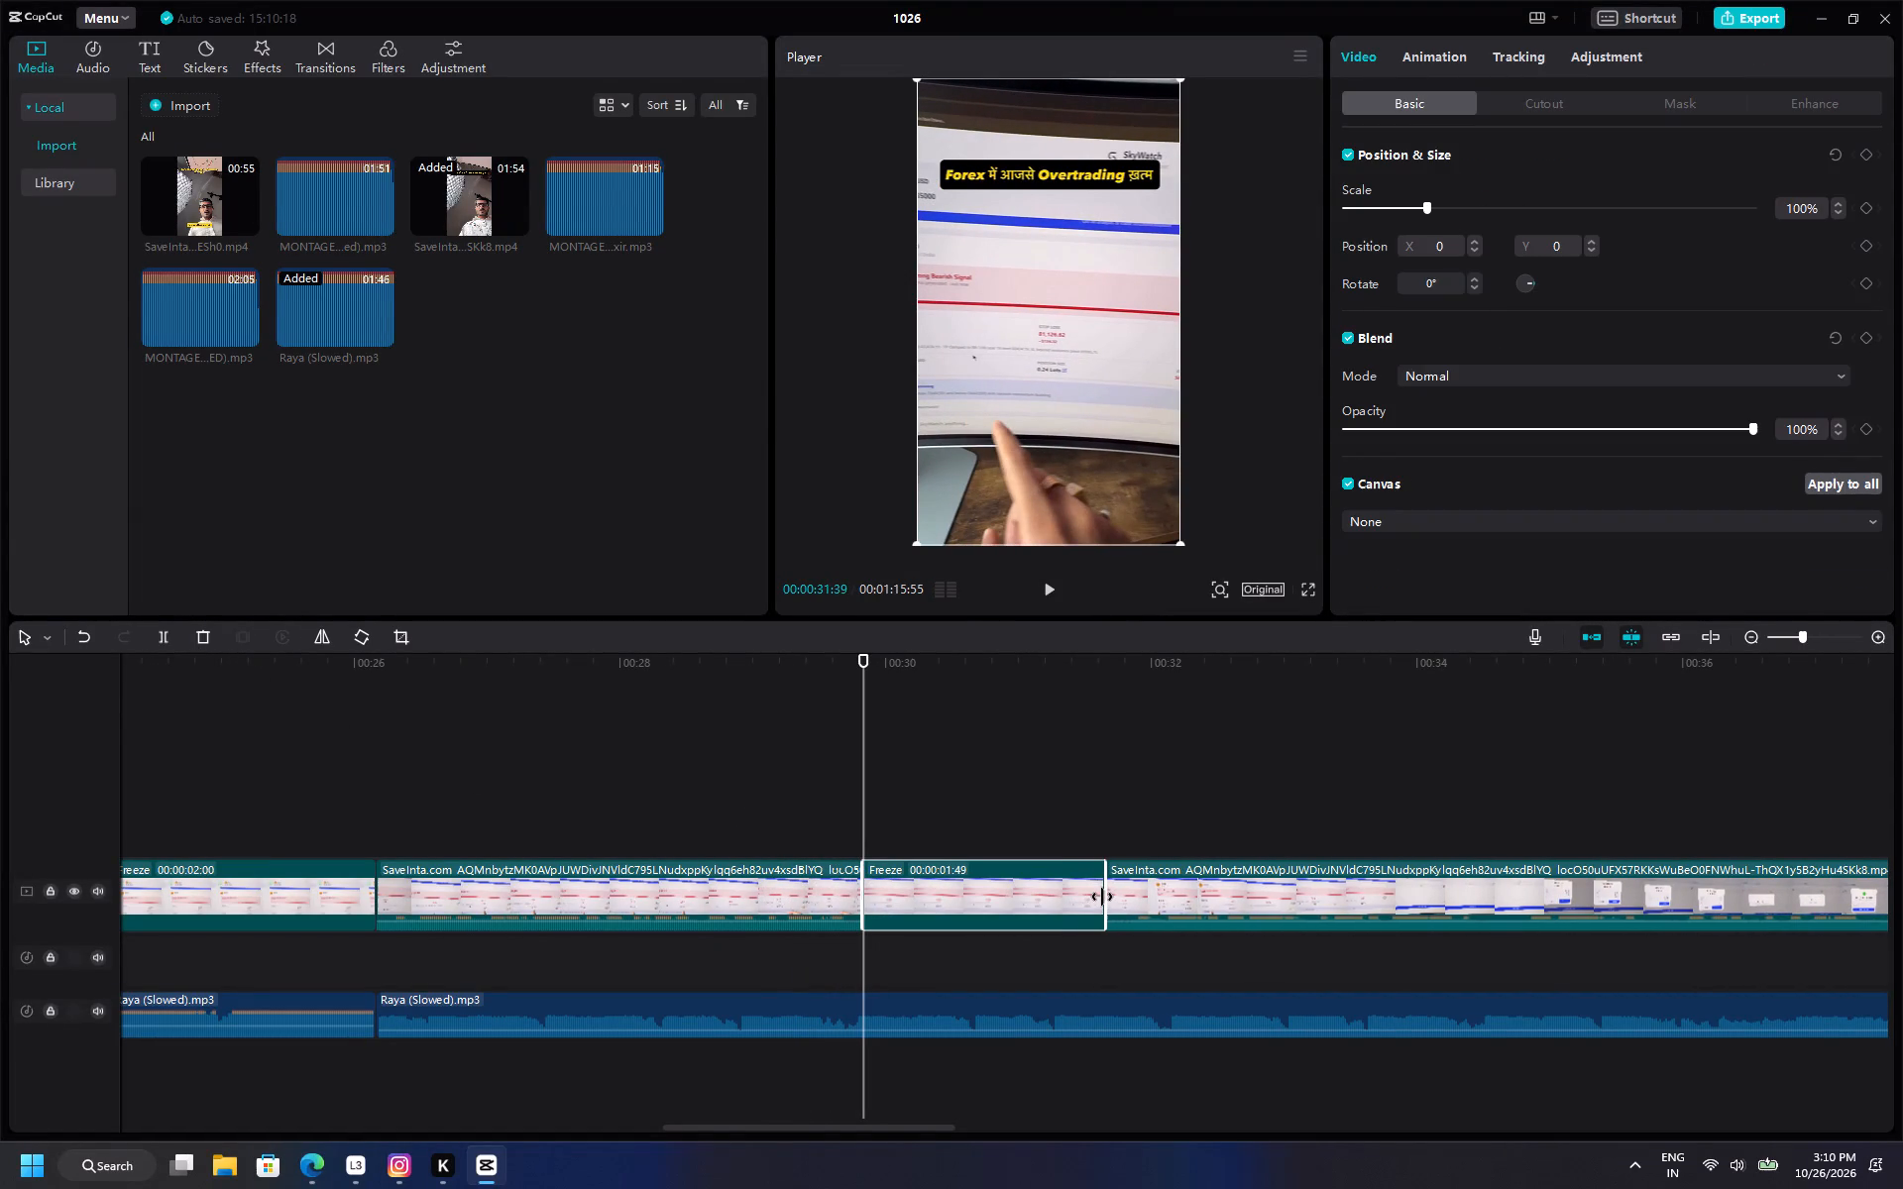
{"action": "left_click_drag", "start_coordinate": [1102, 897], "coordinate": [1128, 887]}
Split the music at the third freeze frame's start and raise the part after the cut to about 5.4 dB.
{"action": "left_click", "coordinate": [932, 1022]}
{"action": "left_click", "coordinate": [154, 634]}
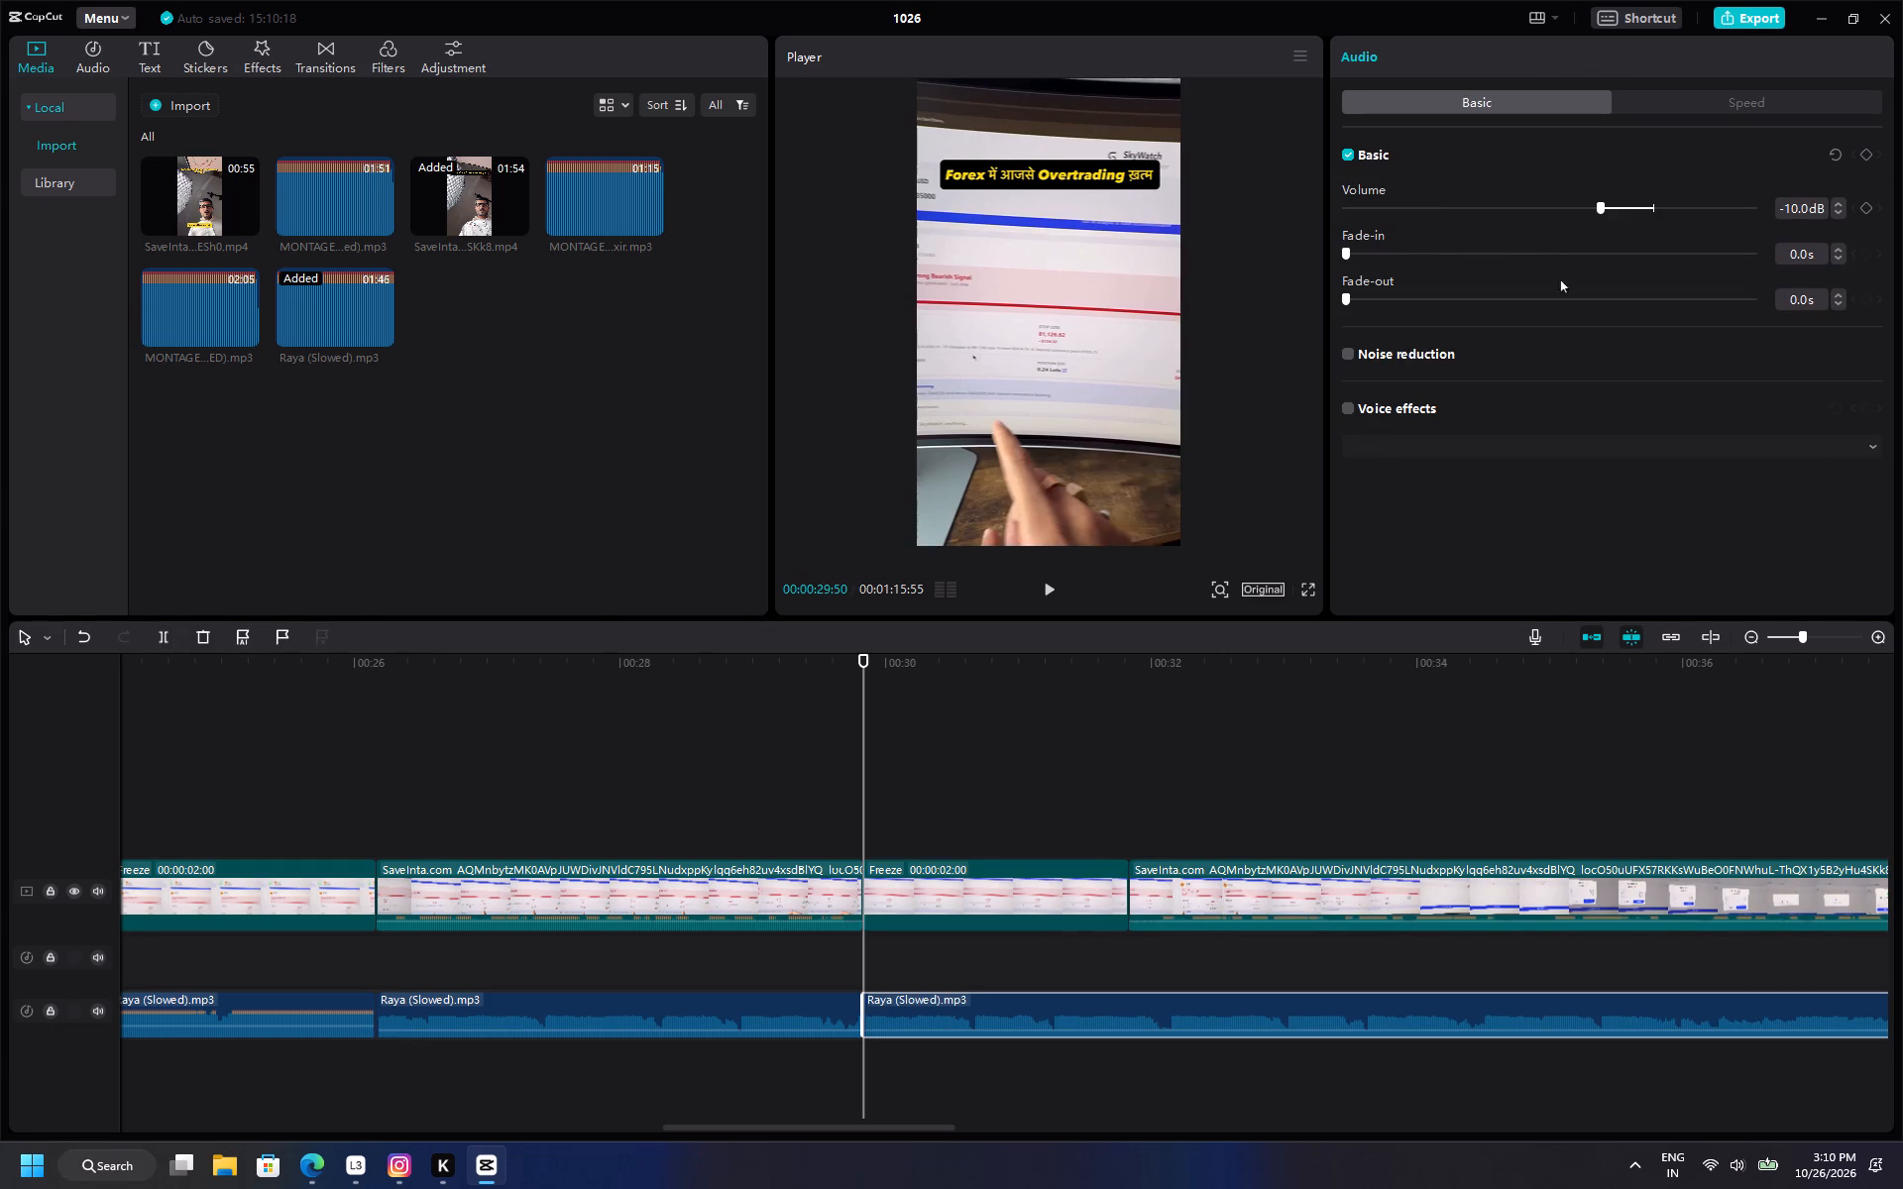
{"action": "left_click_drag", "start_coordinate": [1647, 220], "coordinate": [1668, 222]}
{"action": "left_click", "coordinate": [1666, 220]}
{"action": "left_click", "coordinate": [1675, 212]}
{"action": "left_click", "coordinate": [781, 776]}
{"action": "key", "text": "space"}
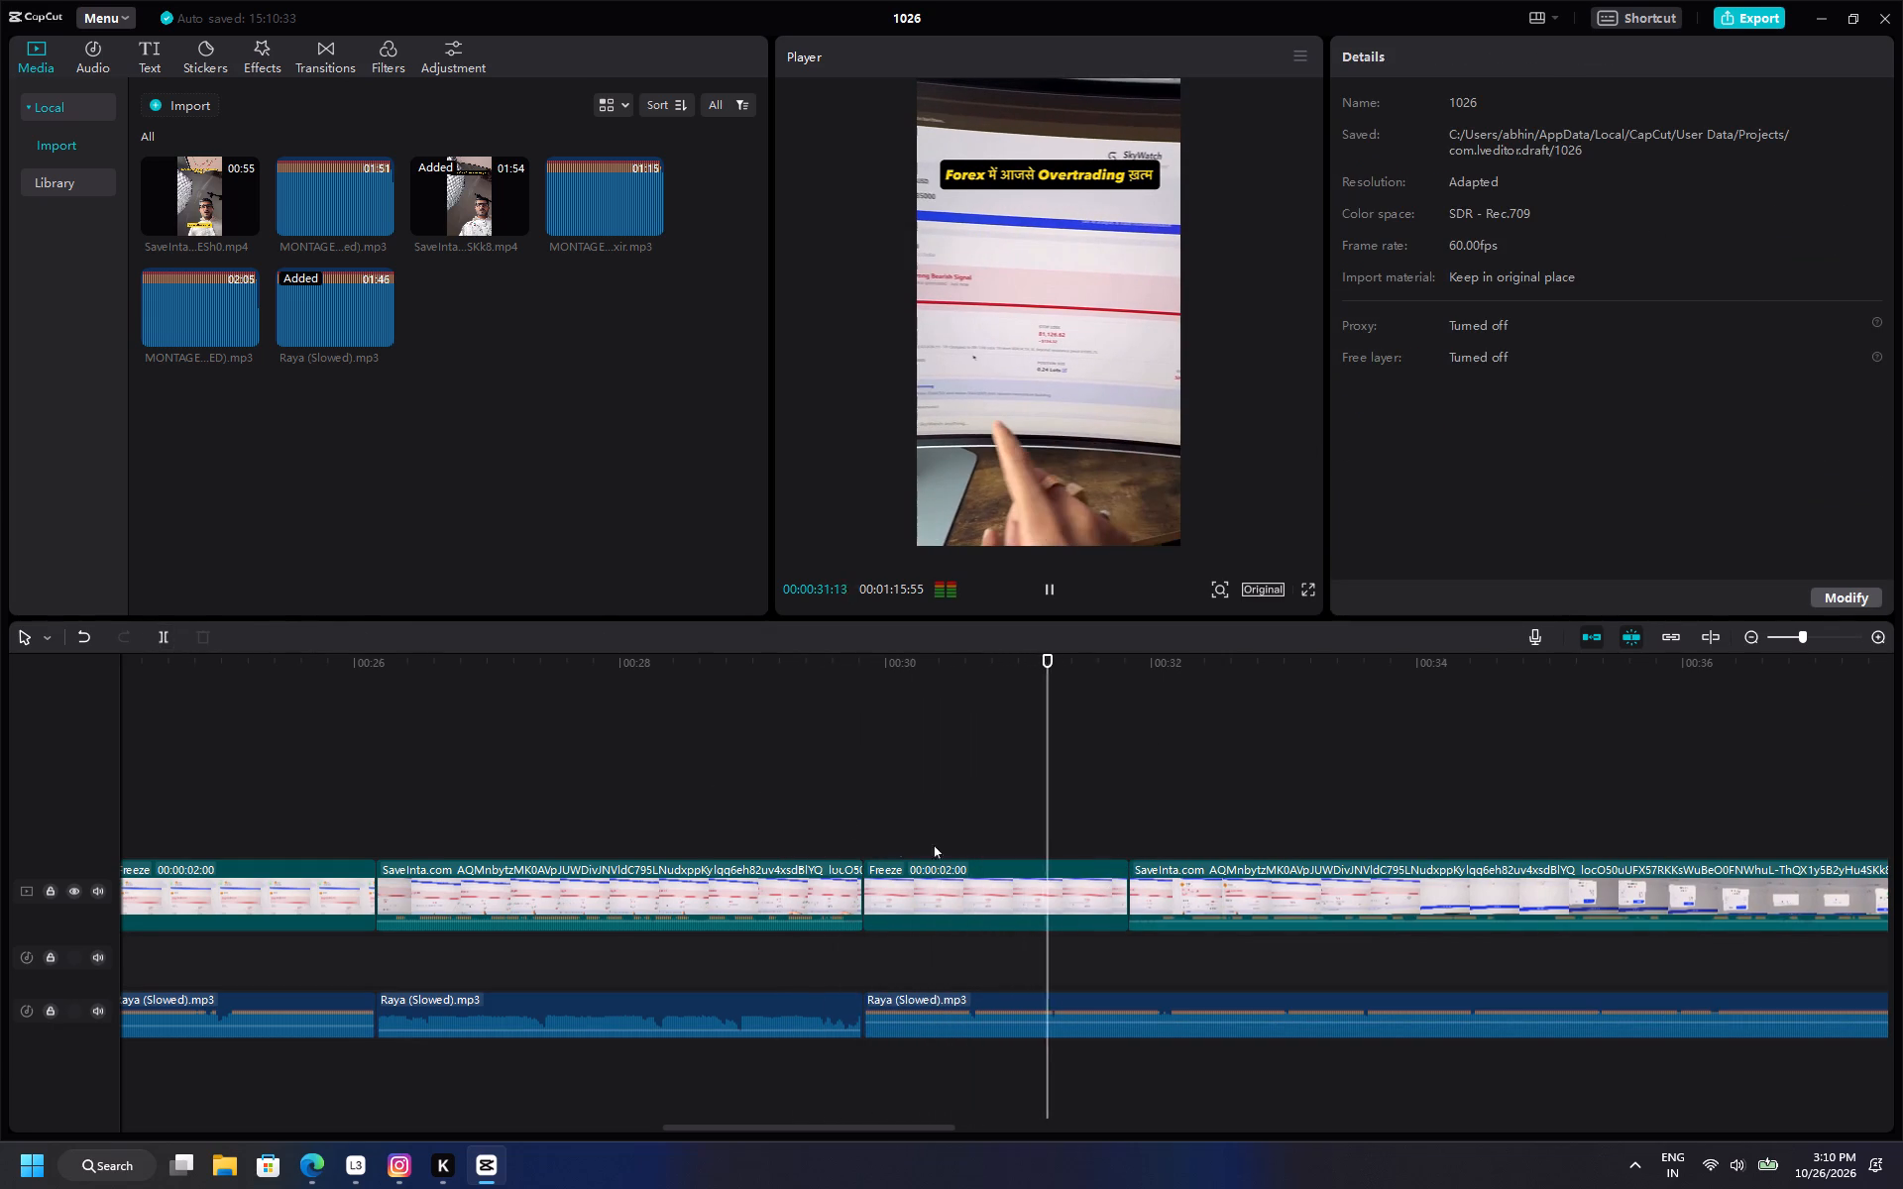
Split the music at the third freeze frame's end, about 31.8 seconds, and replay across the freeze.
{"action": "left_click", "coordinate": [1126, 839]}
{"action": "left_click", "coordinate": [1135, 1005]}
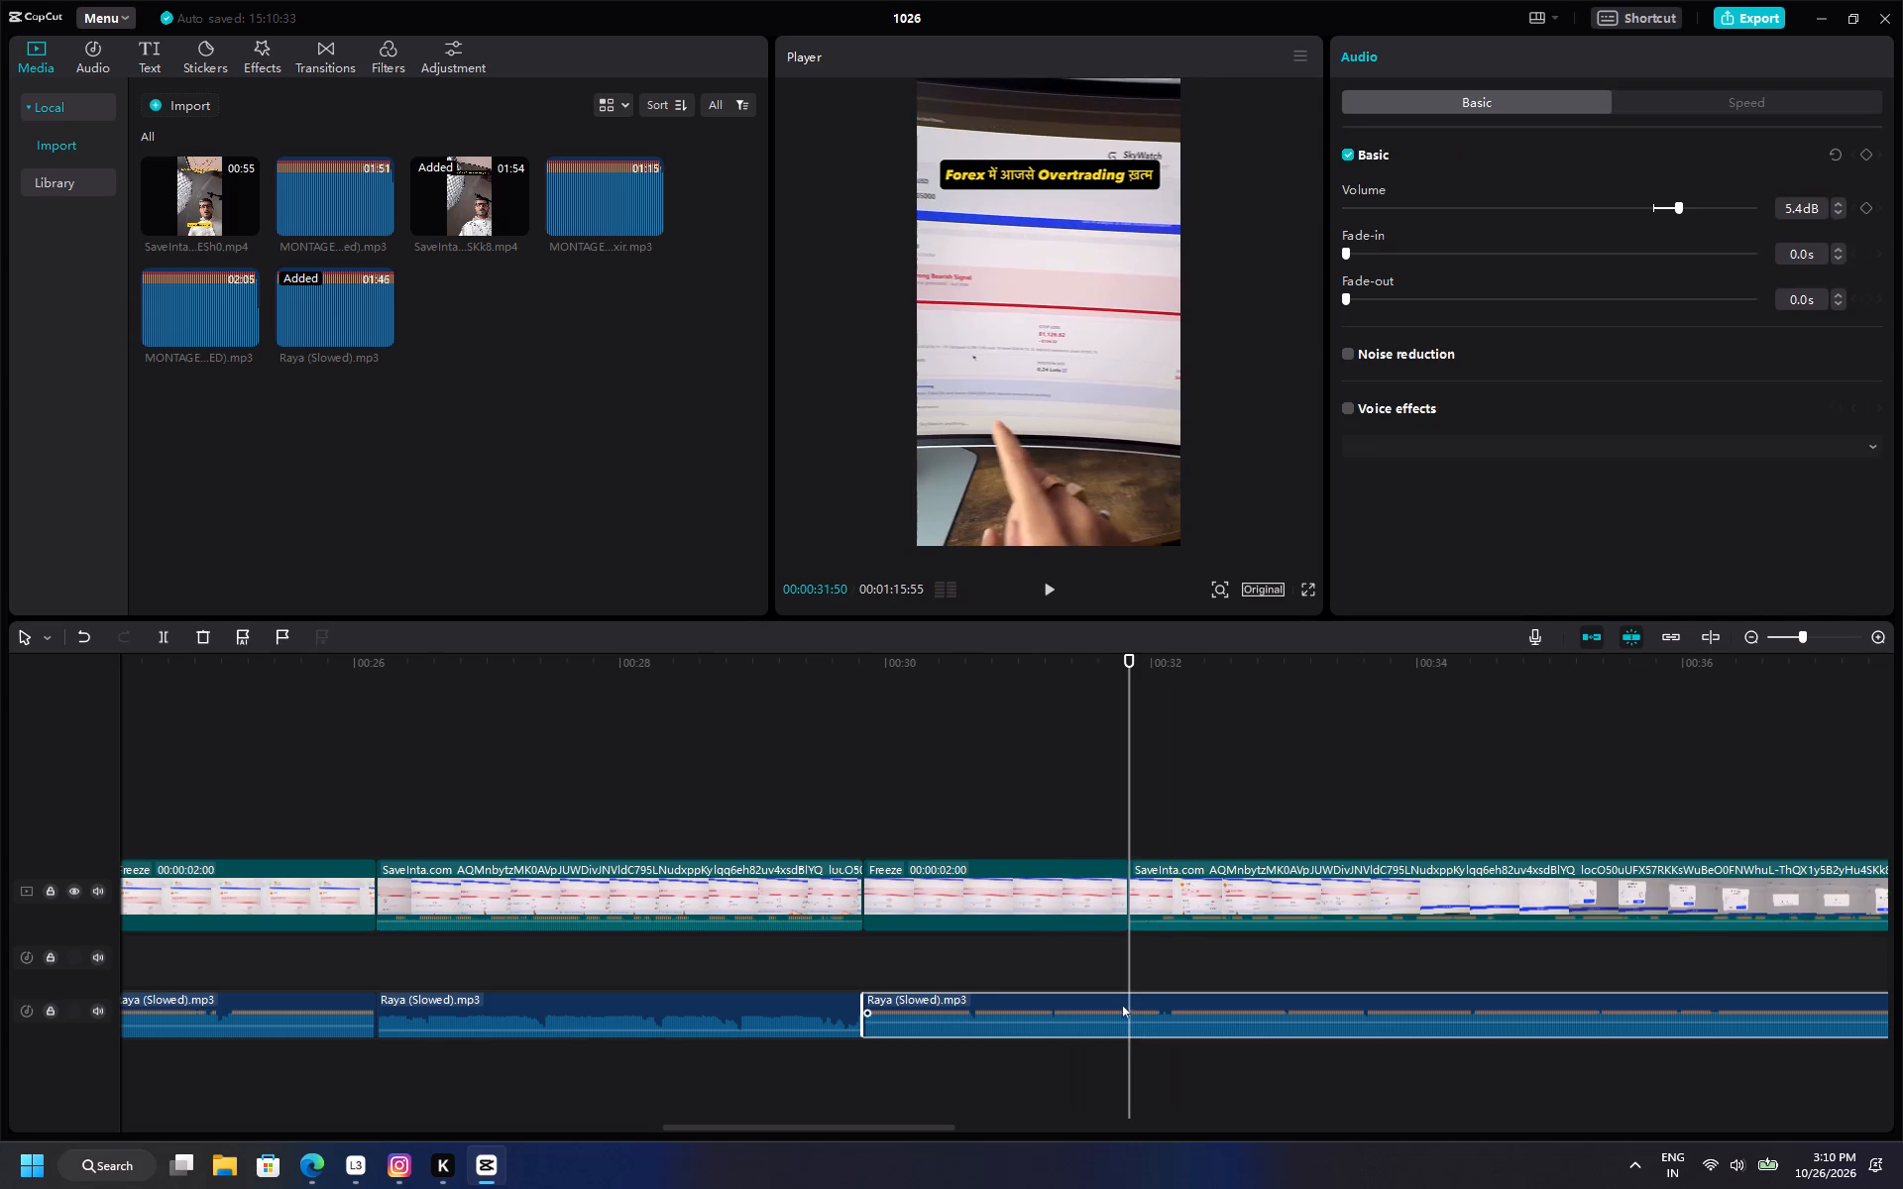
{"action": "left_click", "coordinate": [160, 645]}
{"action": "left_click", "coordinate": [365, 756]}
{"action": "left_click_drag", "start_coordinate": [365, 756], "coordinate": [353, 755]}
{"action": "key", "text": "space"}
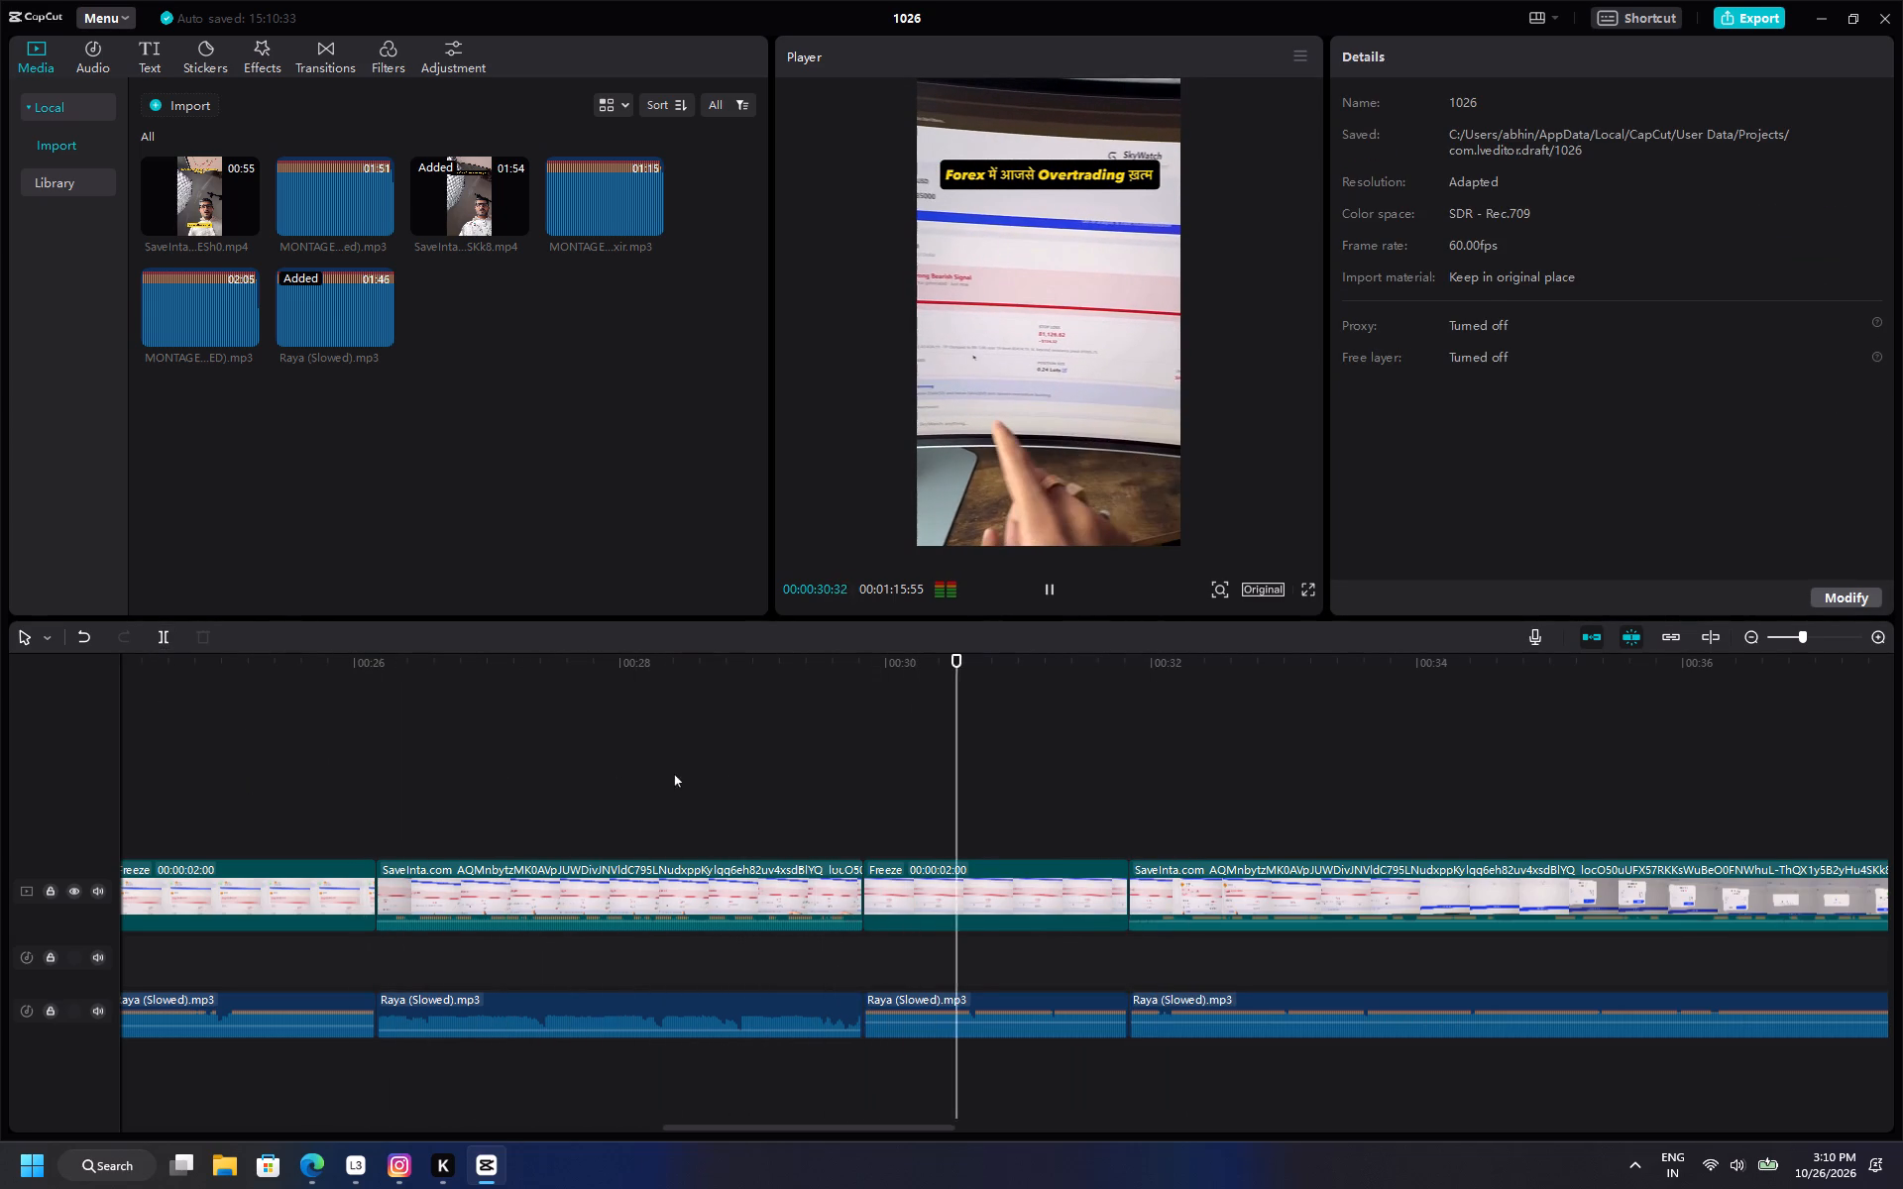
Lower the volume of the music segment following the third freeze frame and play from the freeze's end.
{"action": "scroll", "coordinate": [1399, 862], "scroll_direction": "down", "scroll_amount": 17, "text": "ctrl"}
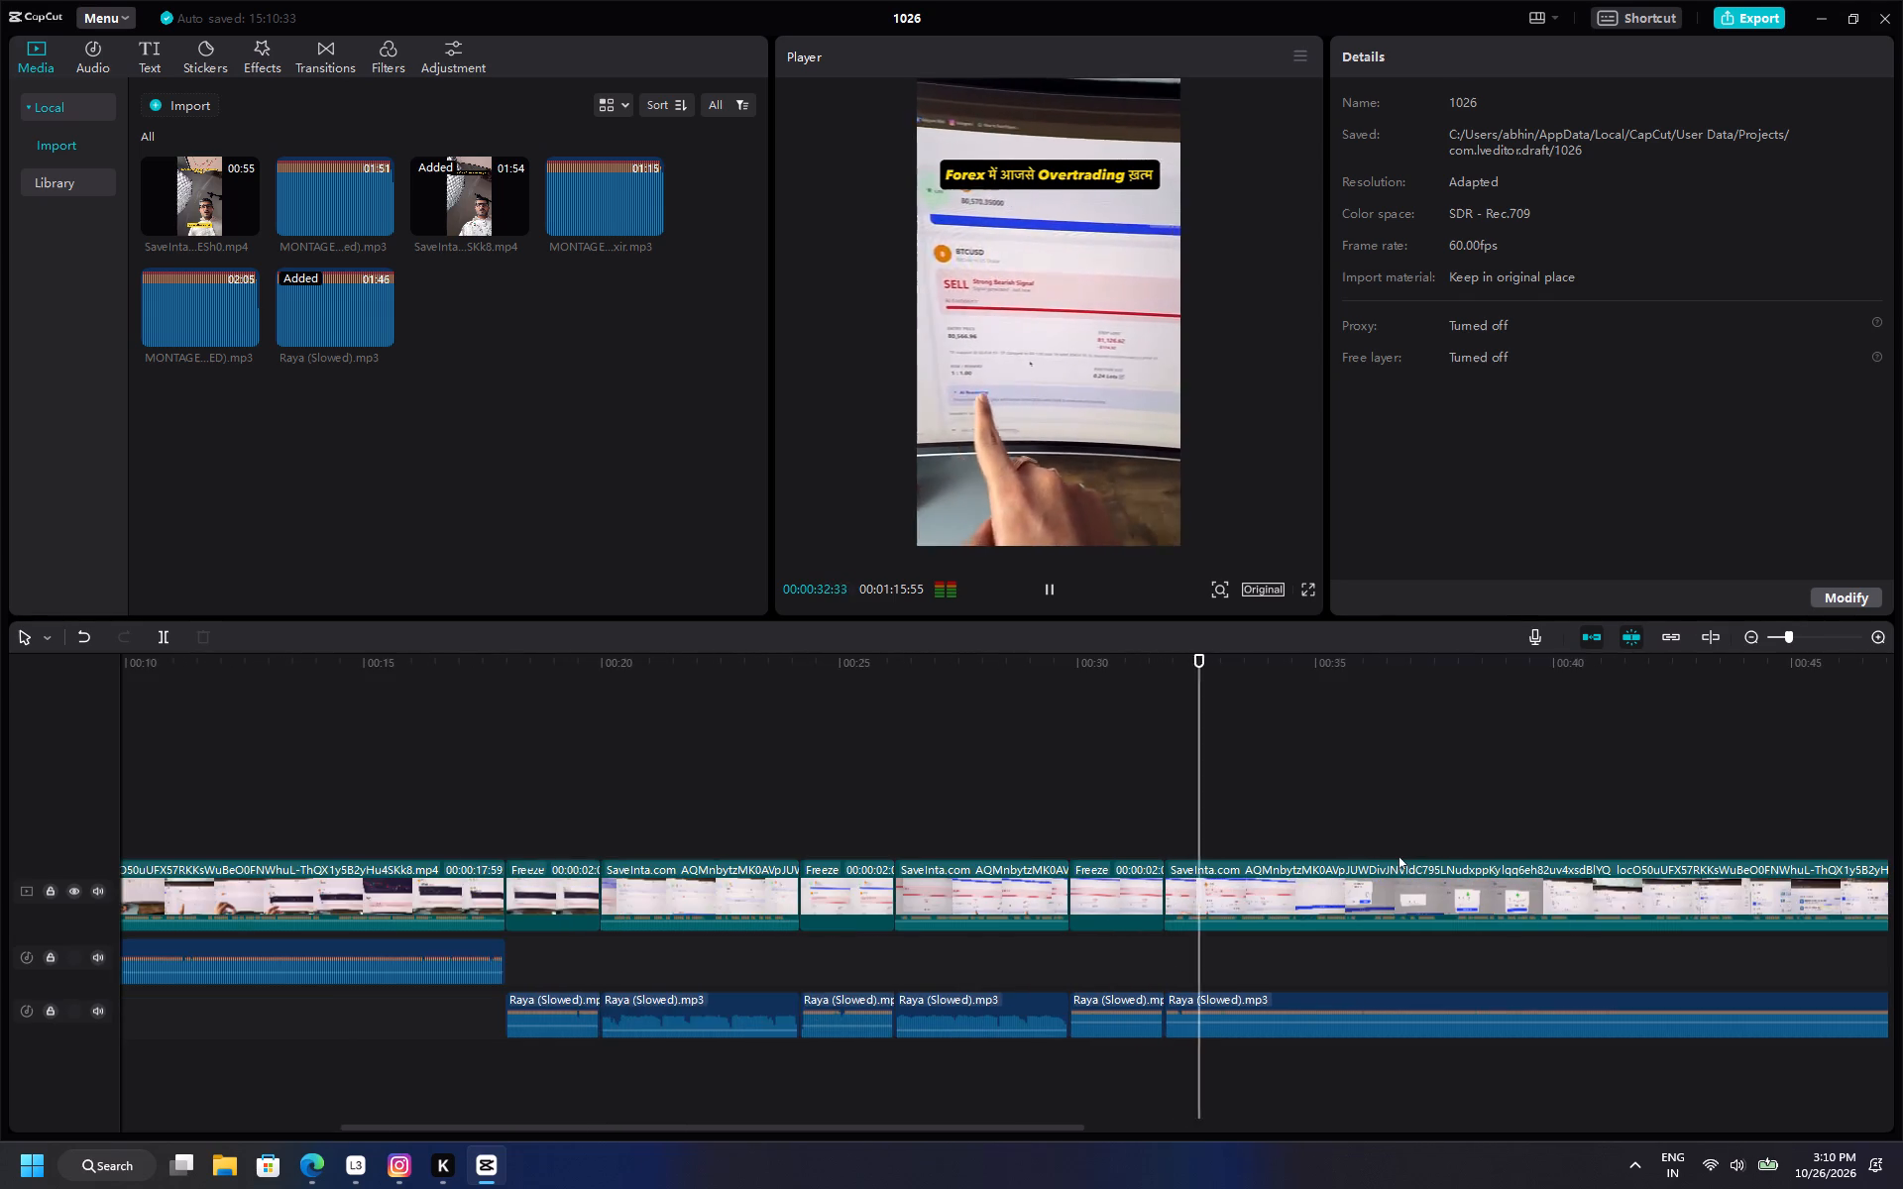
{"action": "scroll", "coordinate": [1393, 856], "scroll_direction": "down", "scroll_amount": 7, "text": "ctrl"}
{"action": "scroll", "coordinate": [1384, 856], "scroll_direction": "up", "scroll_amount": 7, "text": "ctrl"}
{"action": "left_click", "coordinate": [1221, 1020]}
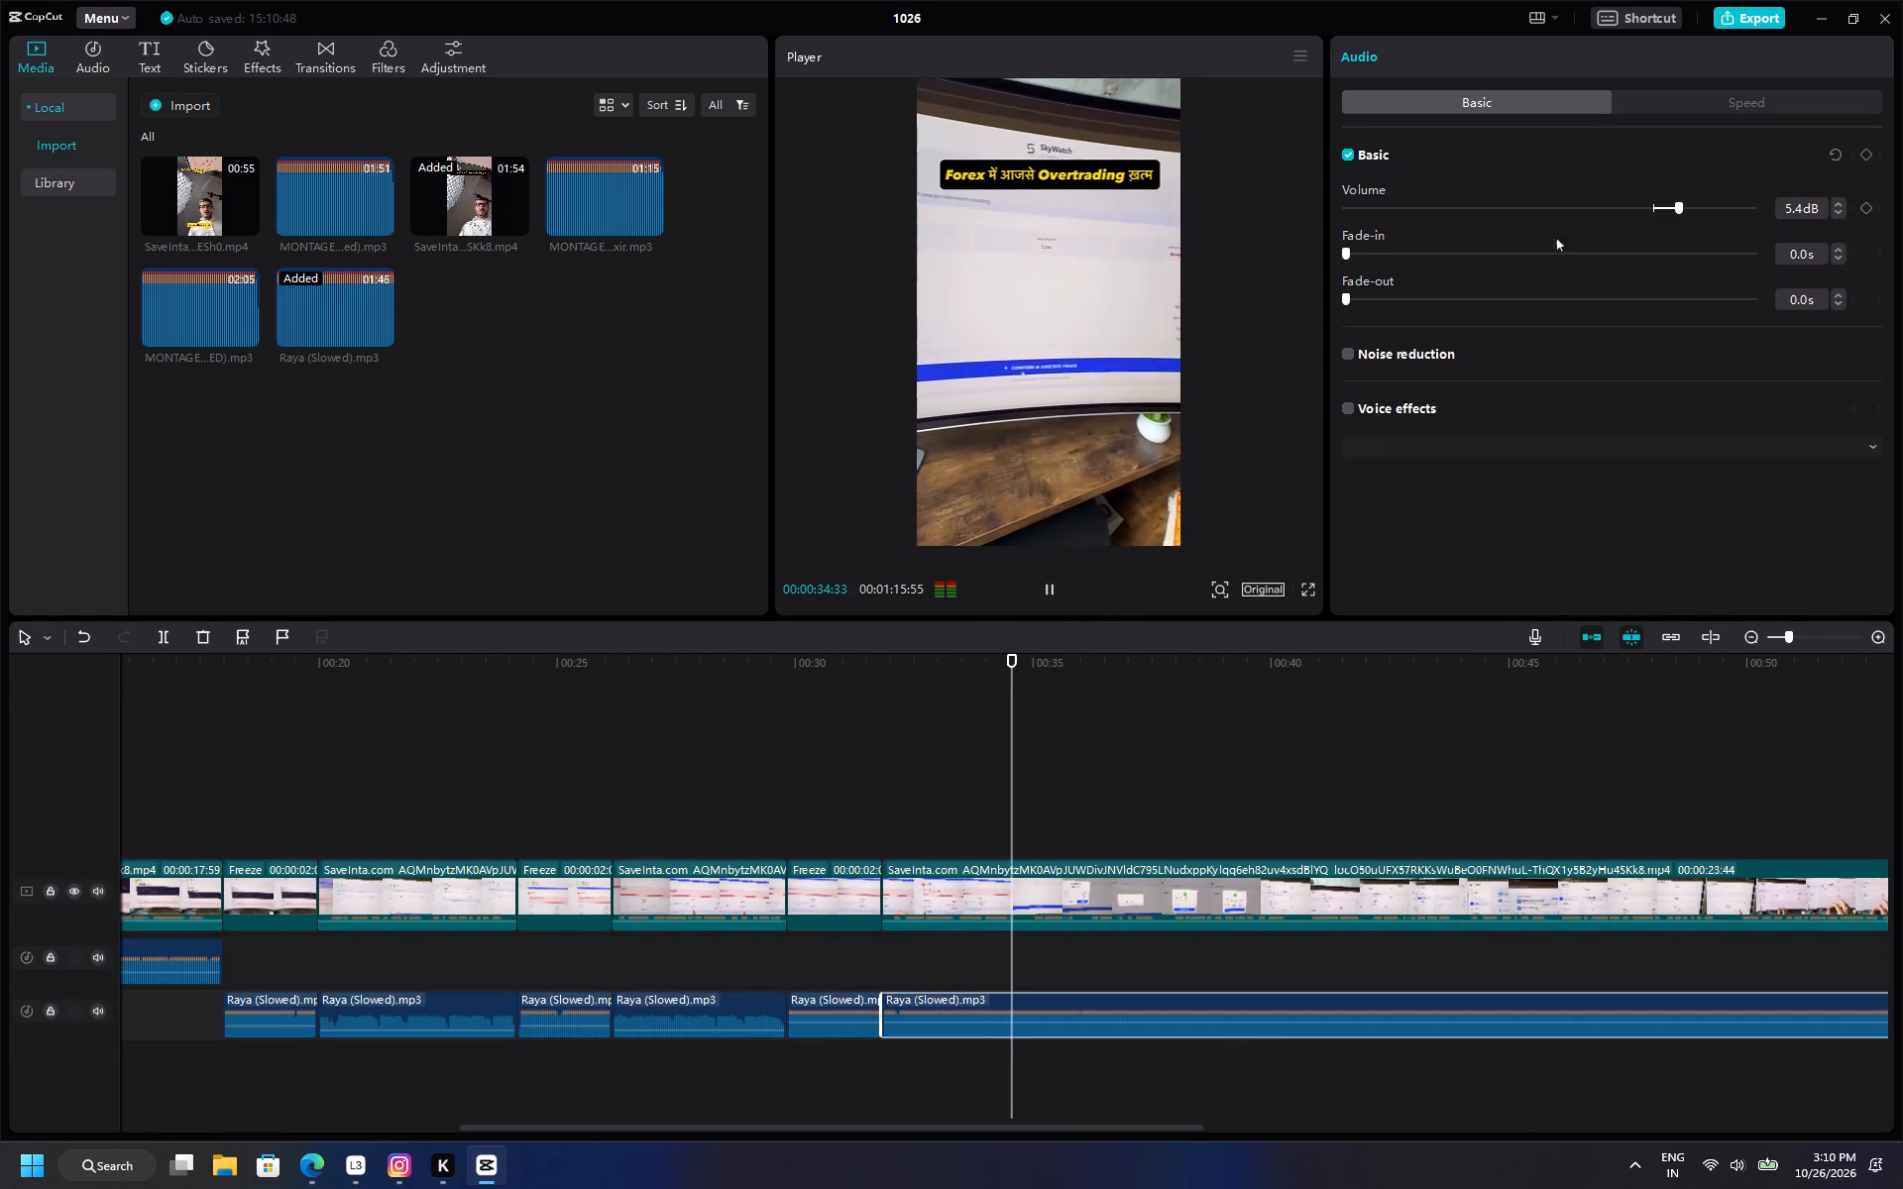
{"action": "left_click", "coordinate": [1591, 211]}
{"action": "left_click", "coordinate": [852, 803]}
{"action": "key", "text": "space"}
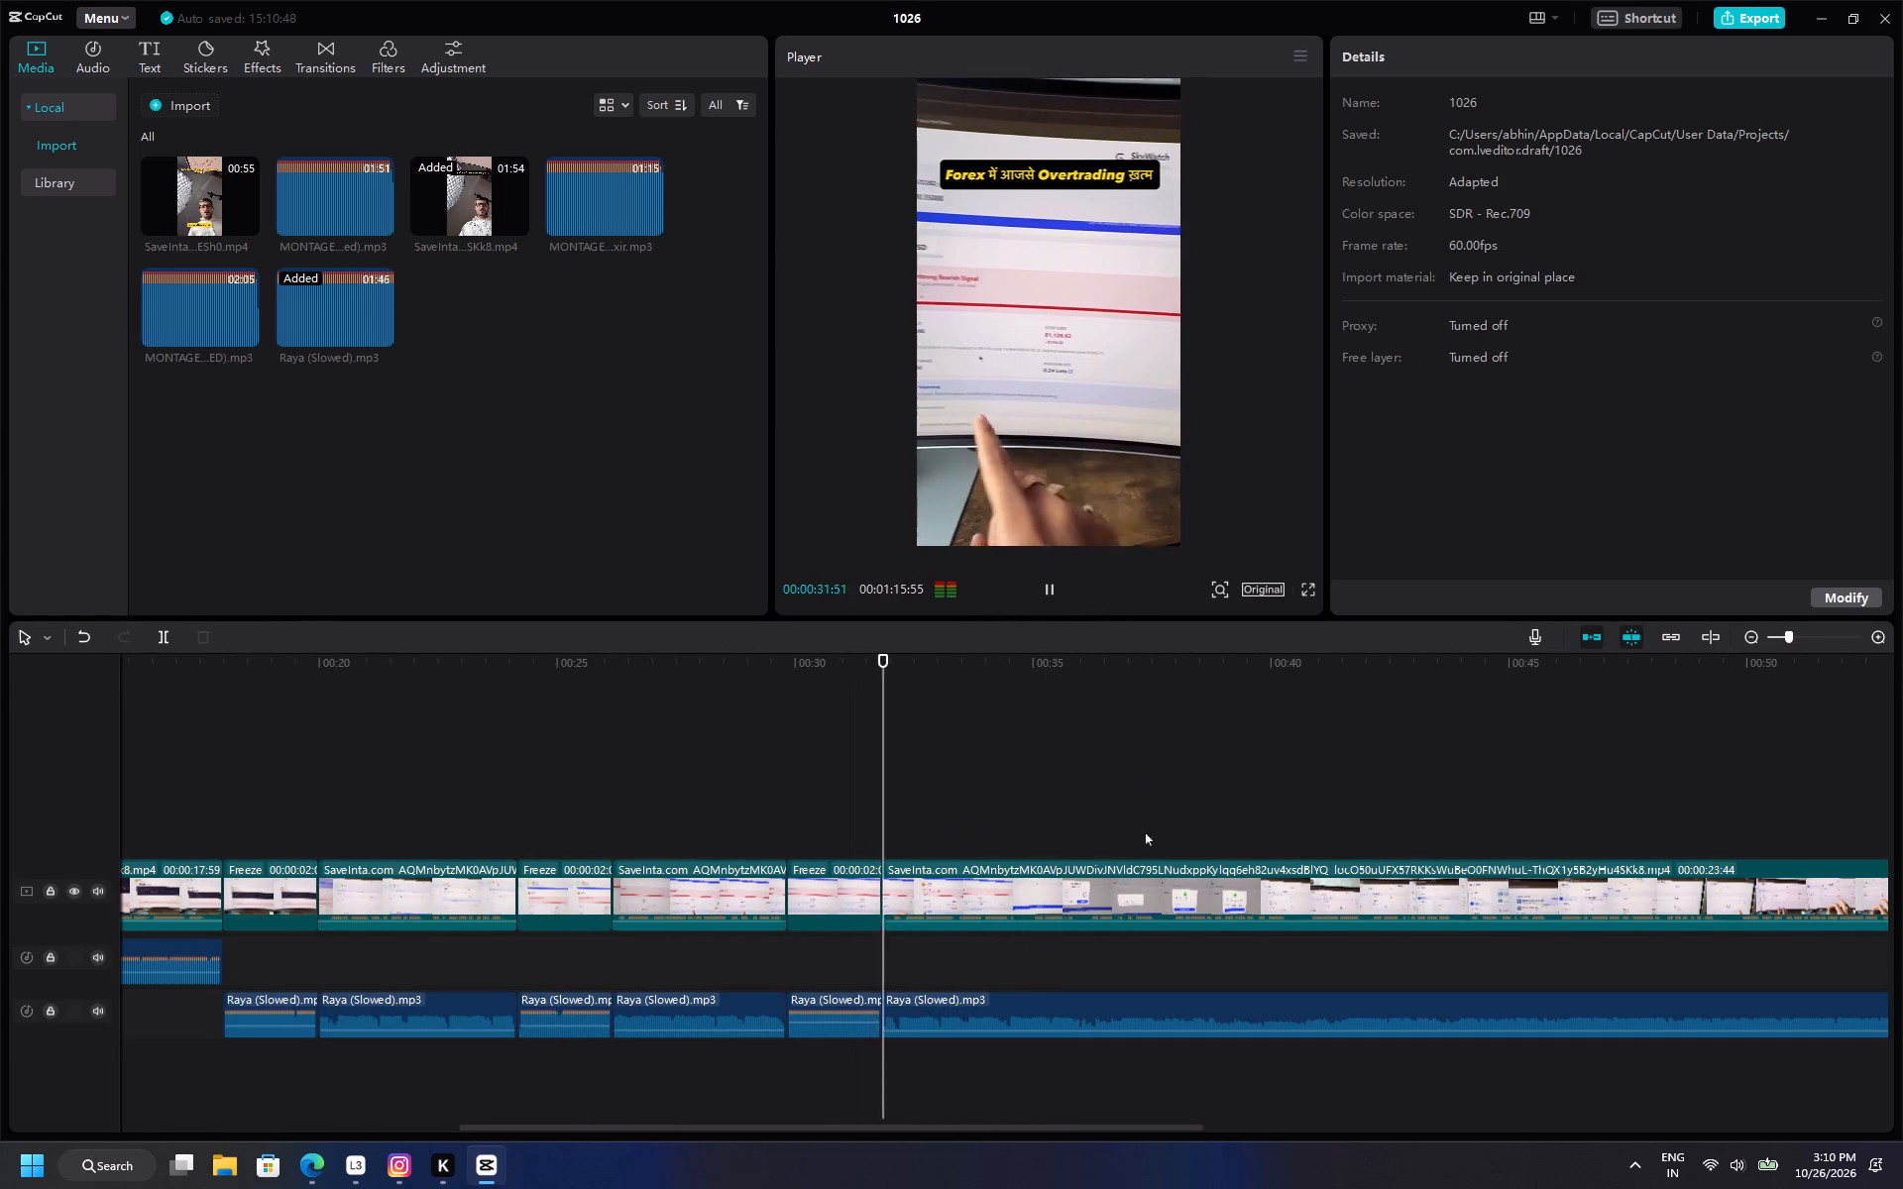
Play the remaining footage to the reel's end, and replay from the beginning to check the music levels and freeze frames.
{"action": "scroll", "coordinate": [1264, 833], "scroll_direction": "down", "scroll_amount": 7, "text": "ctrl"}
{"action": "scroll", "coordinate": [1264, 833], "scroll_direction": "up", "scroll_amount": 11, "text": "ctrl"}
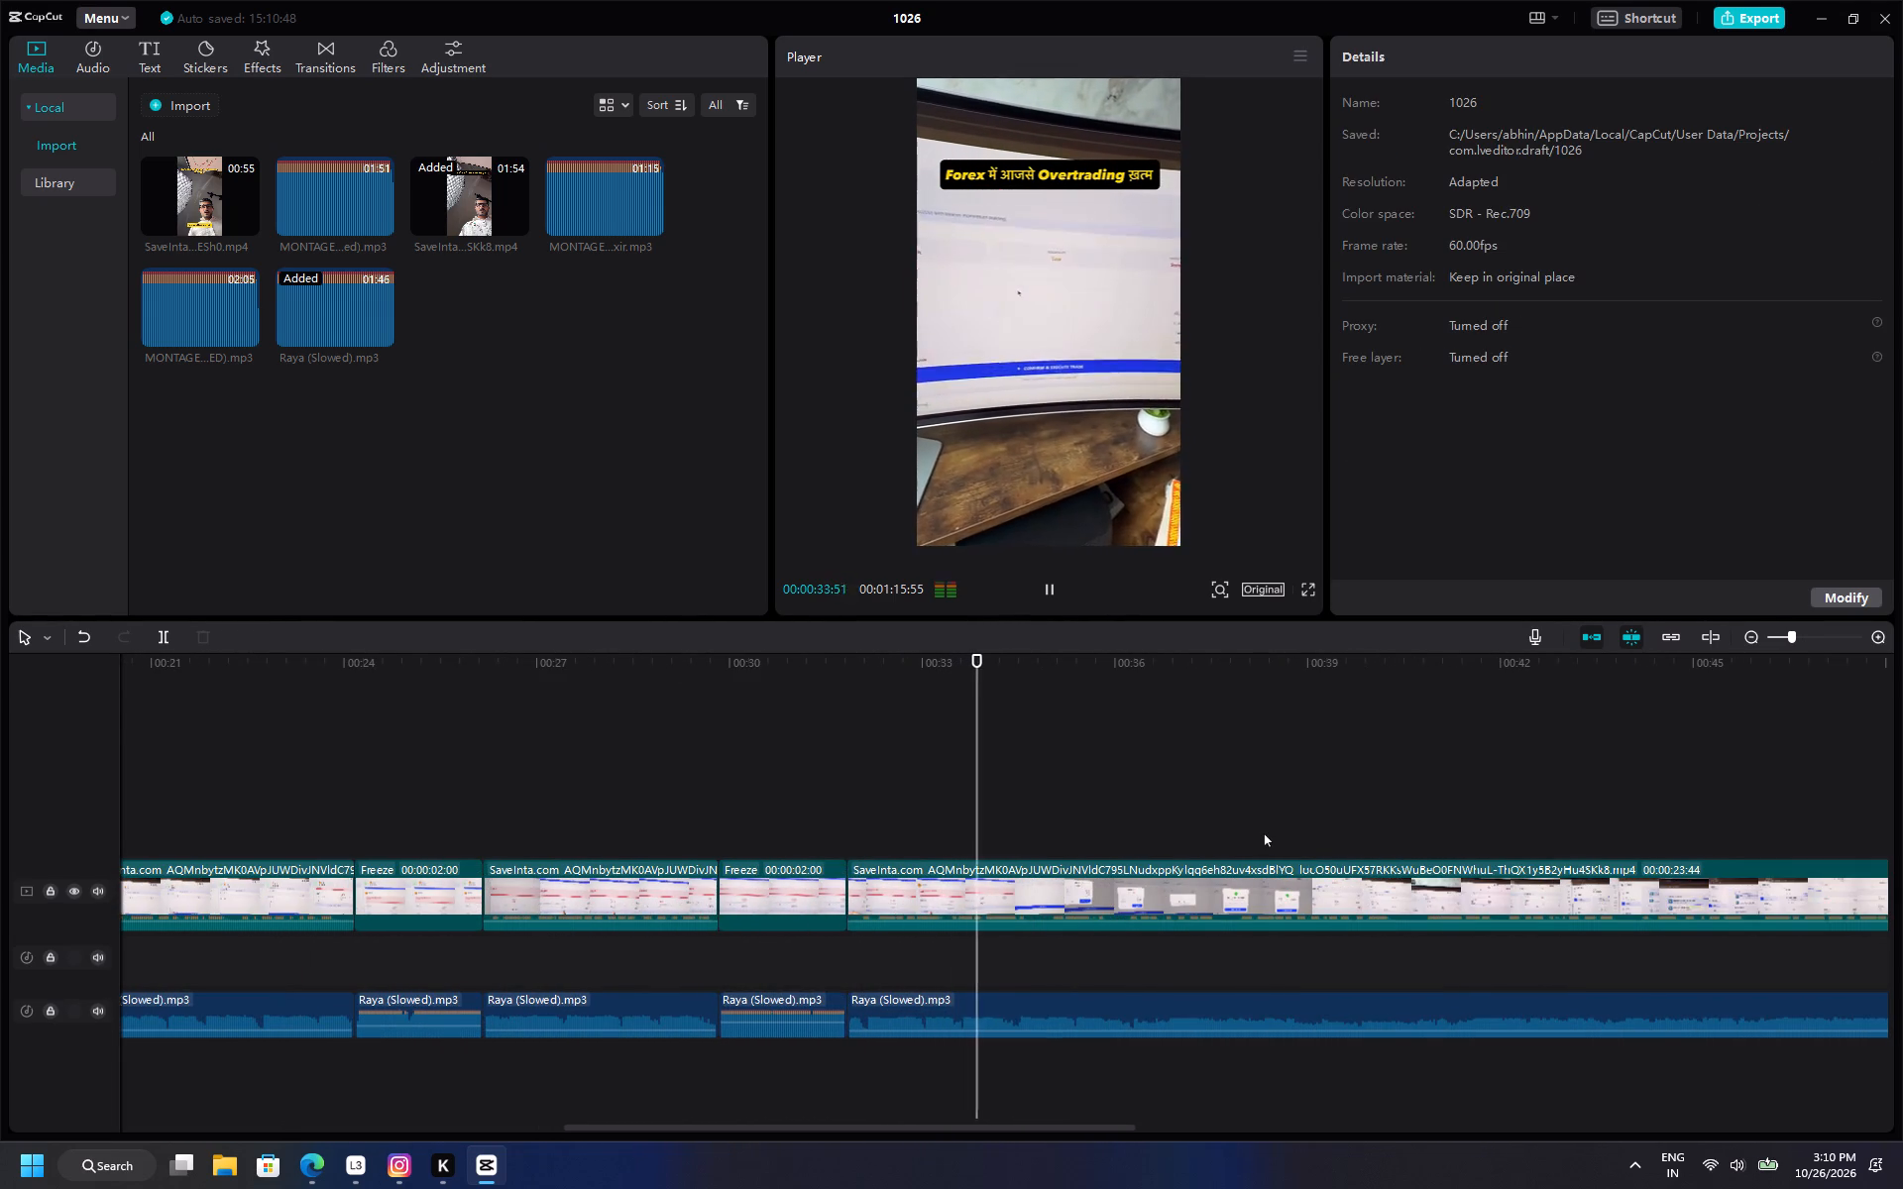
{"action": "scroll", "coordinate": [1264, 833], "scroll_direction": "down", "scroll_amount": 15, "text": "ctrl"}
{"action": "scroll", "coordinate": [1230, 829], "scroll_direction": "up", "scroll_amount": 17, "text": "ctrl"}
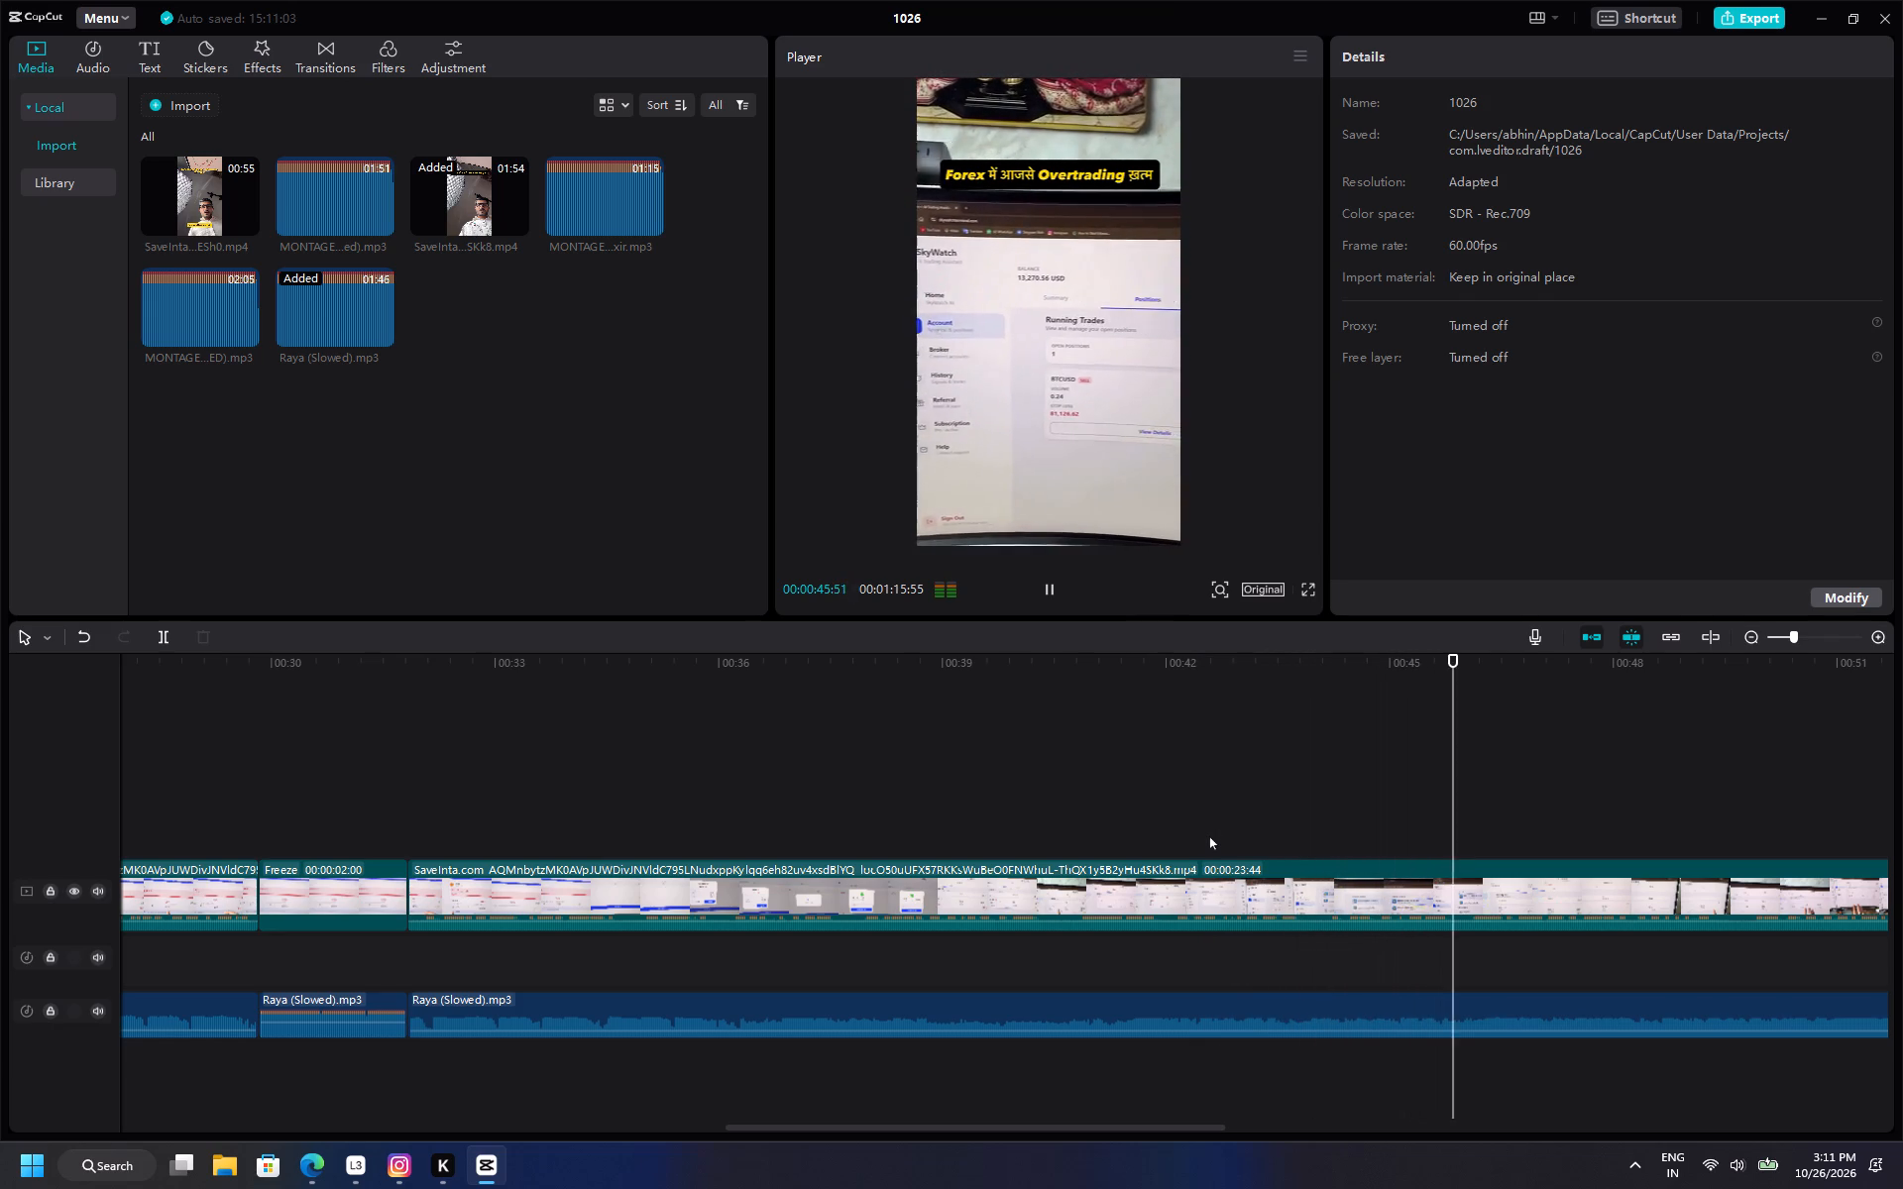
{"action": "scroll", "coordinate": [1376, 831], "scroll_direction": "down", "scroll_amount": 13, "text": "ctrl"}
{"action": "scroll", "coordinate": [1364, 819], "scroll_direction": "up", "scroll_amount": 3, "text": "ctrl"}
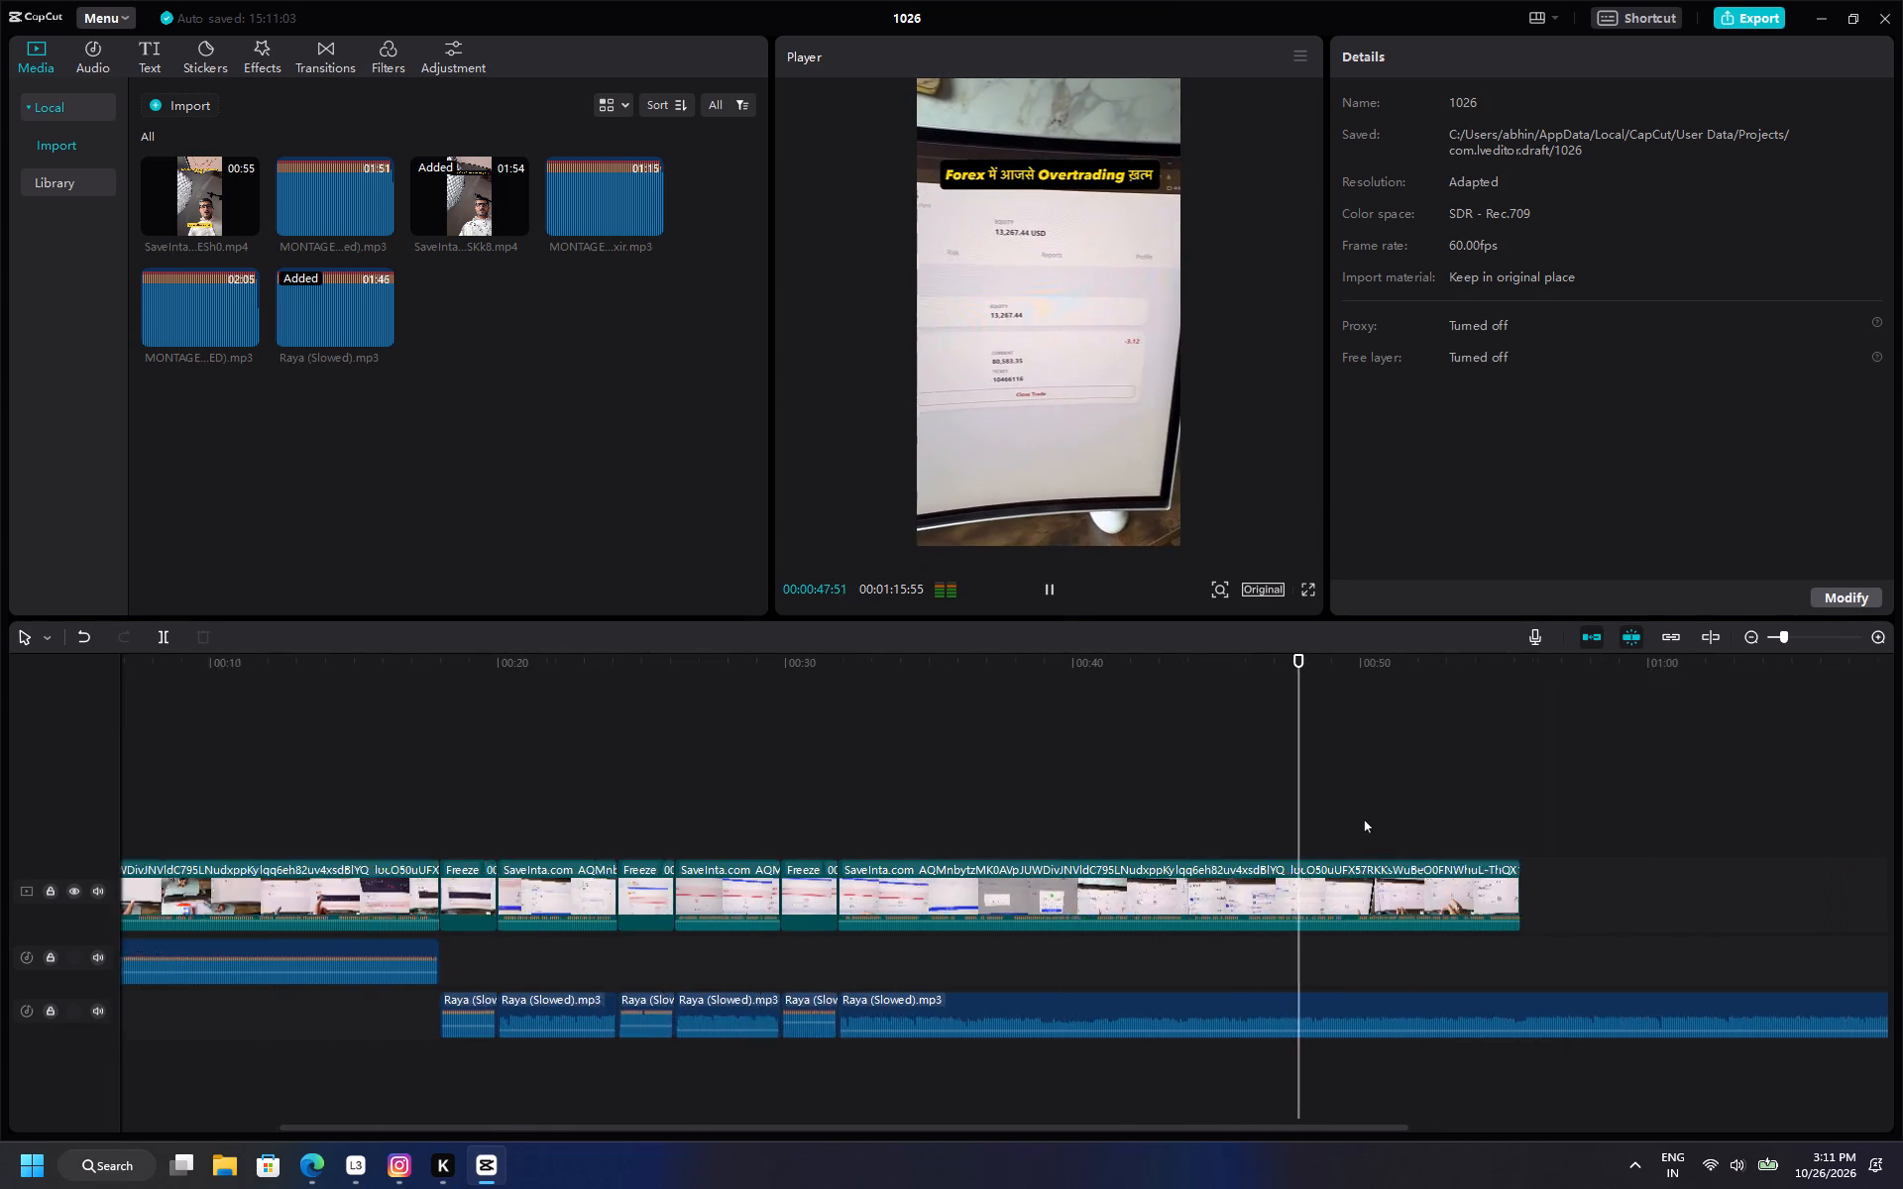
{"action": "scroll", "coordinate": [1364, 819], "scroll_direction": "up", "scroll_amount": 7, "text": "ctrl"}
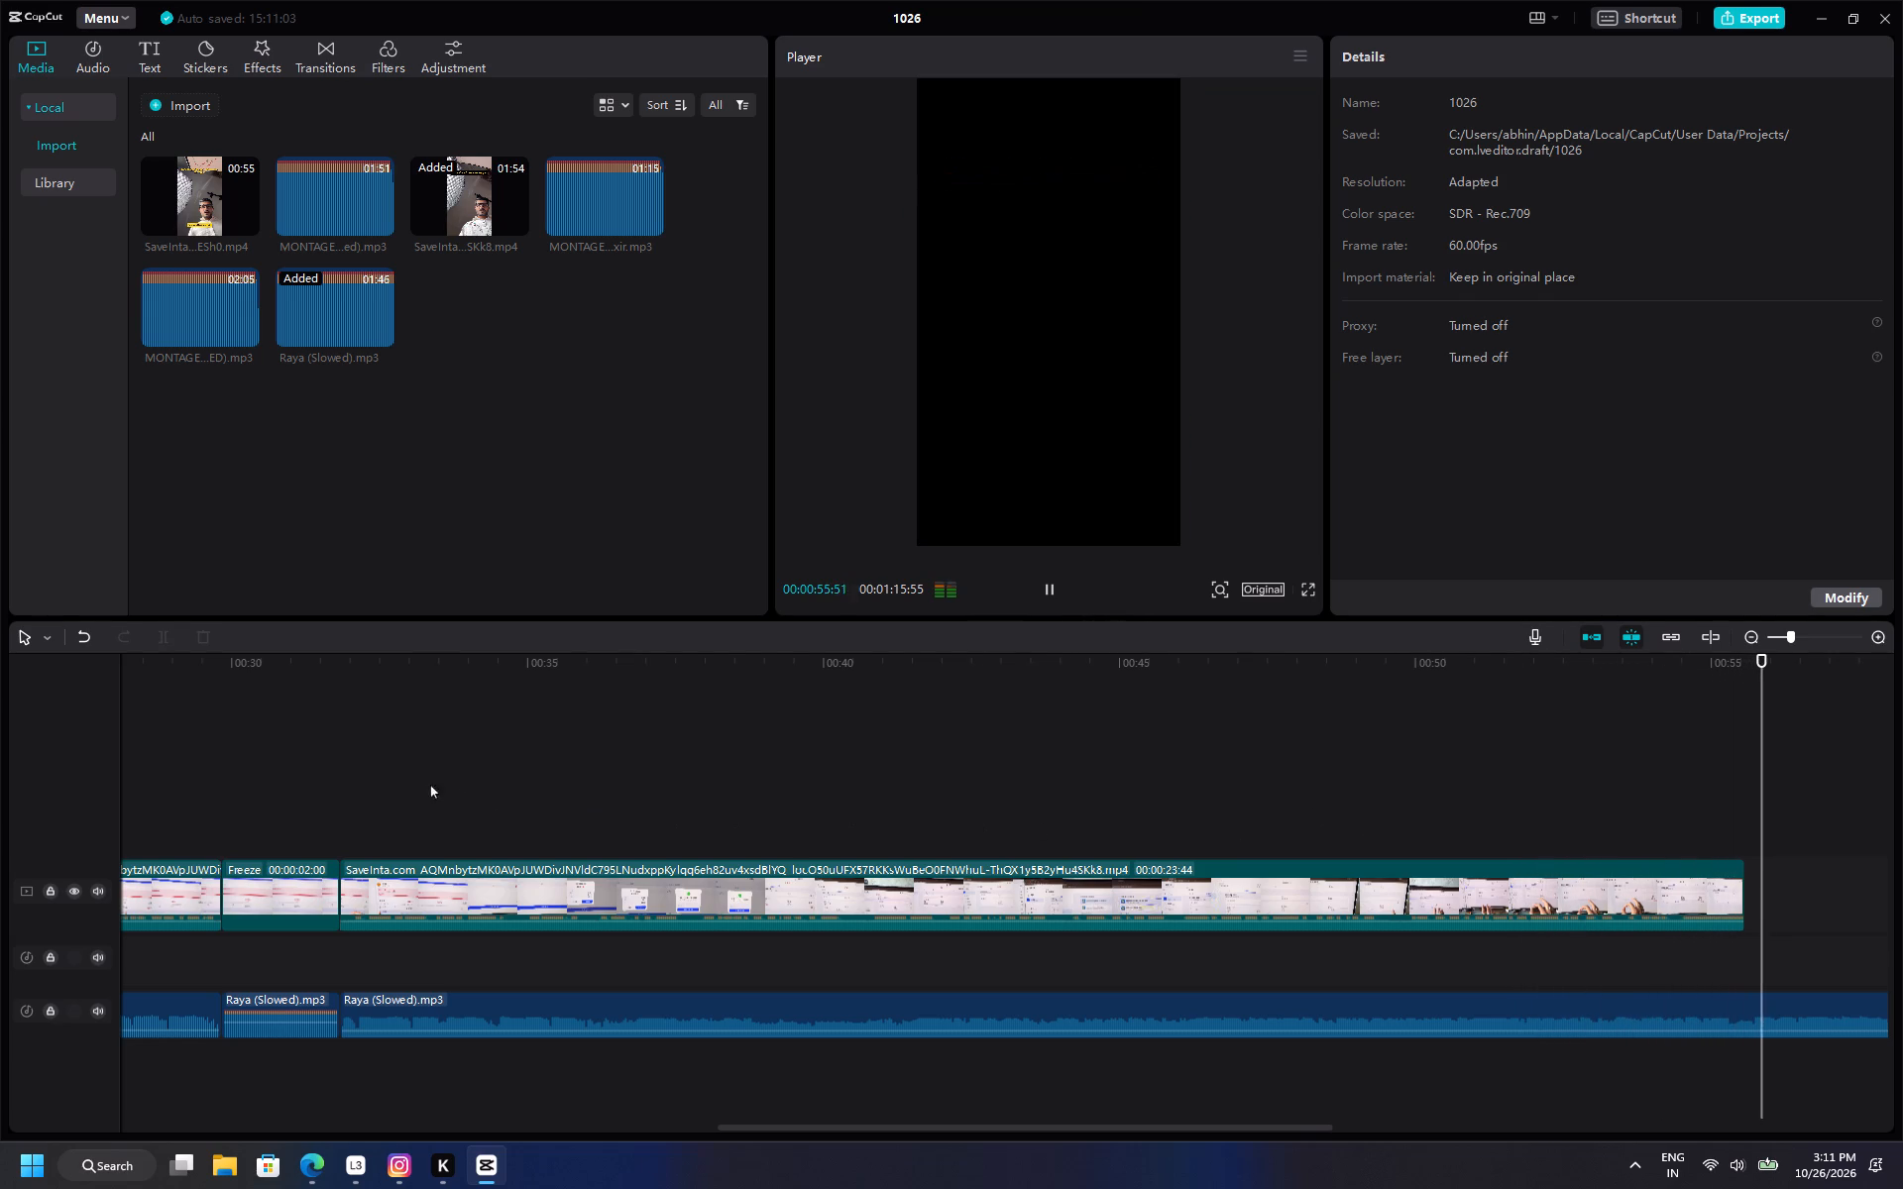
{"action": "left_click", "coordinate": [311, 770]}
{"action": "left_click_drag", "start_coordinate": [311, 770], "coordinate": [0, 826]}
{"action": "key", "text": "space"}
{"action": "scroll", "coordinate": [913, 814], "scroll_direction": "down", "scroll_amount": 8, "text": "ctrl"}
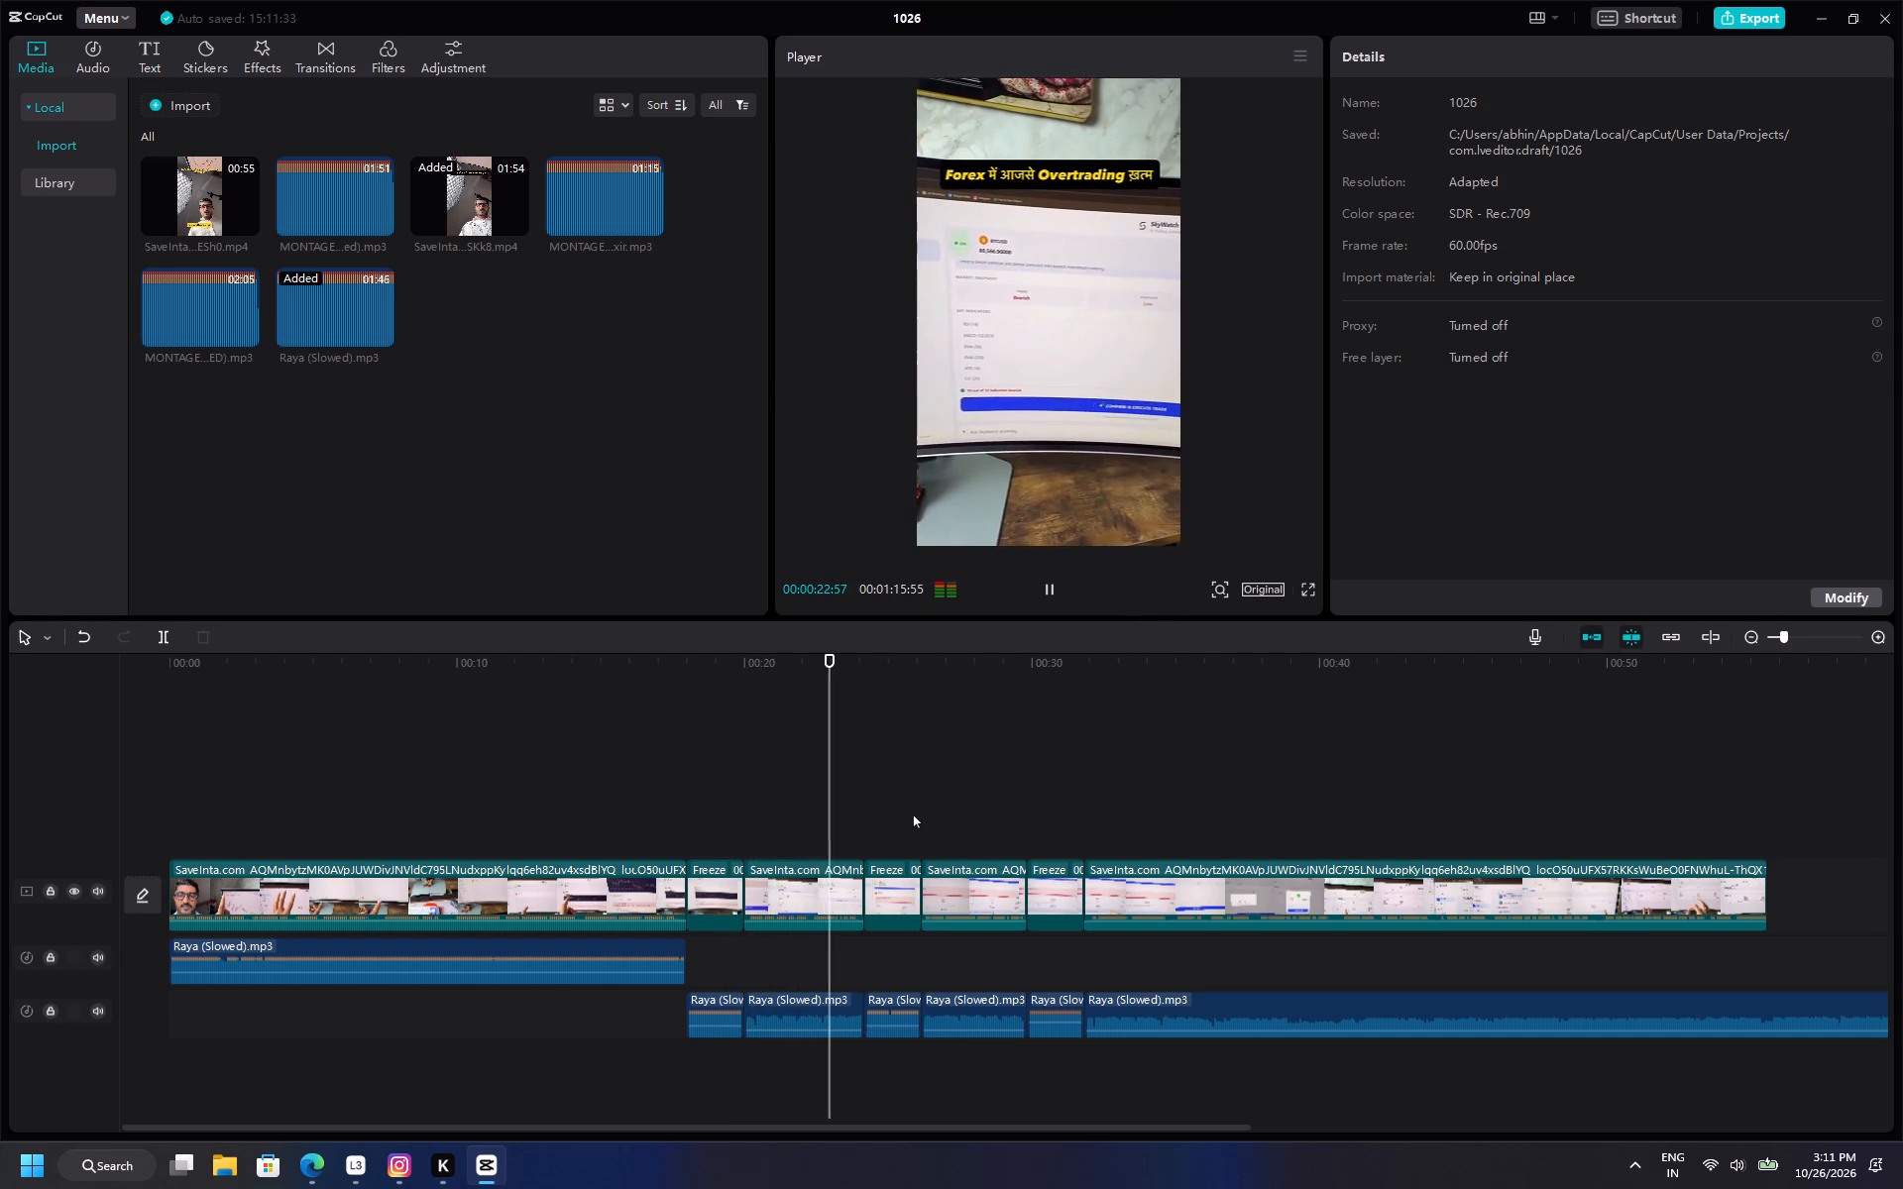
Raise the music segment between the first and second freeze frames to about -4.1 dB and replay that part.
{"action": "left_click", "coordinate": [790, 809]}
{"action": "left_click", "coordinate": [812, 1013]}
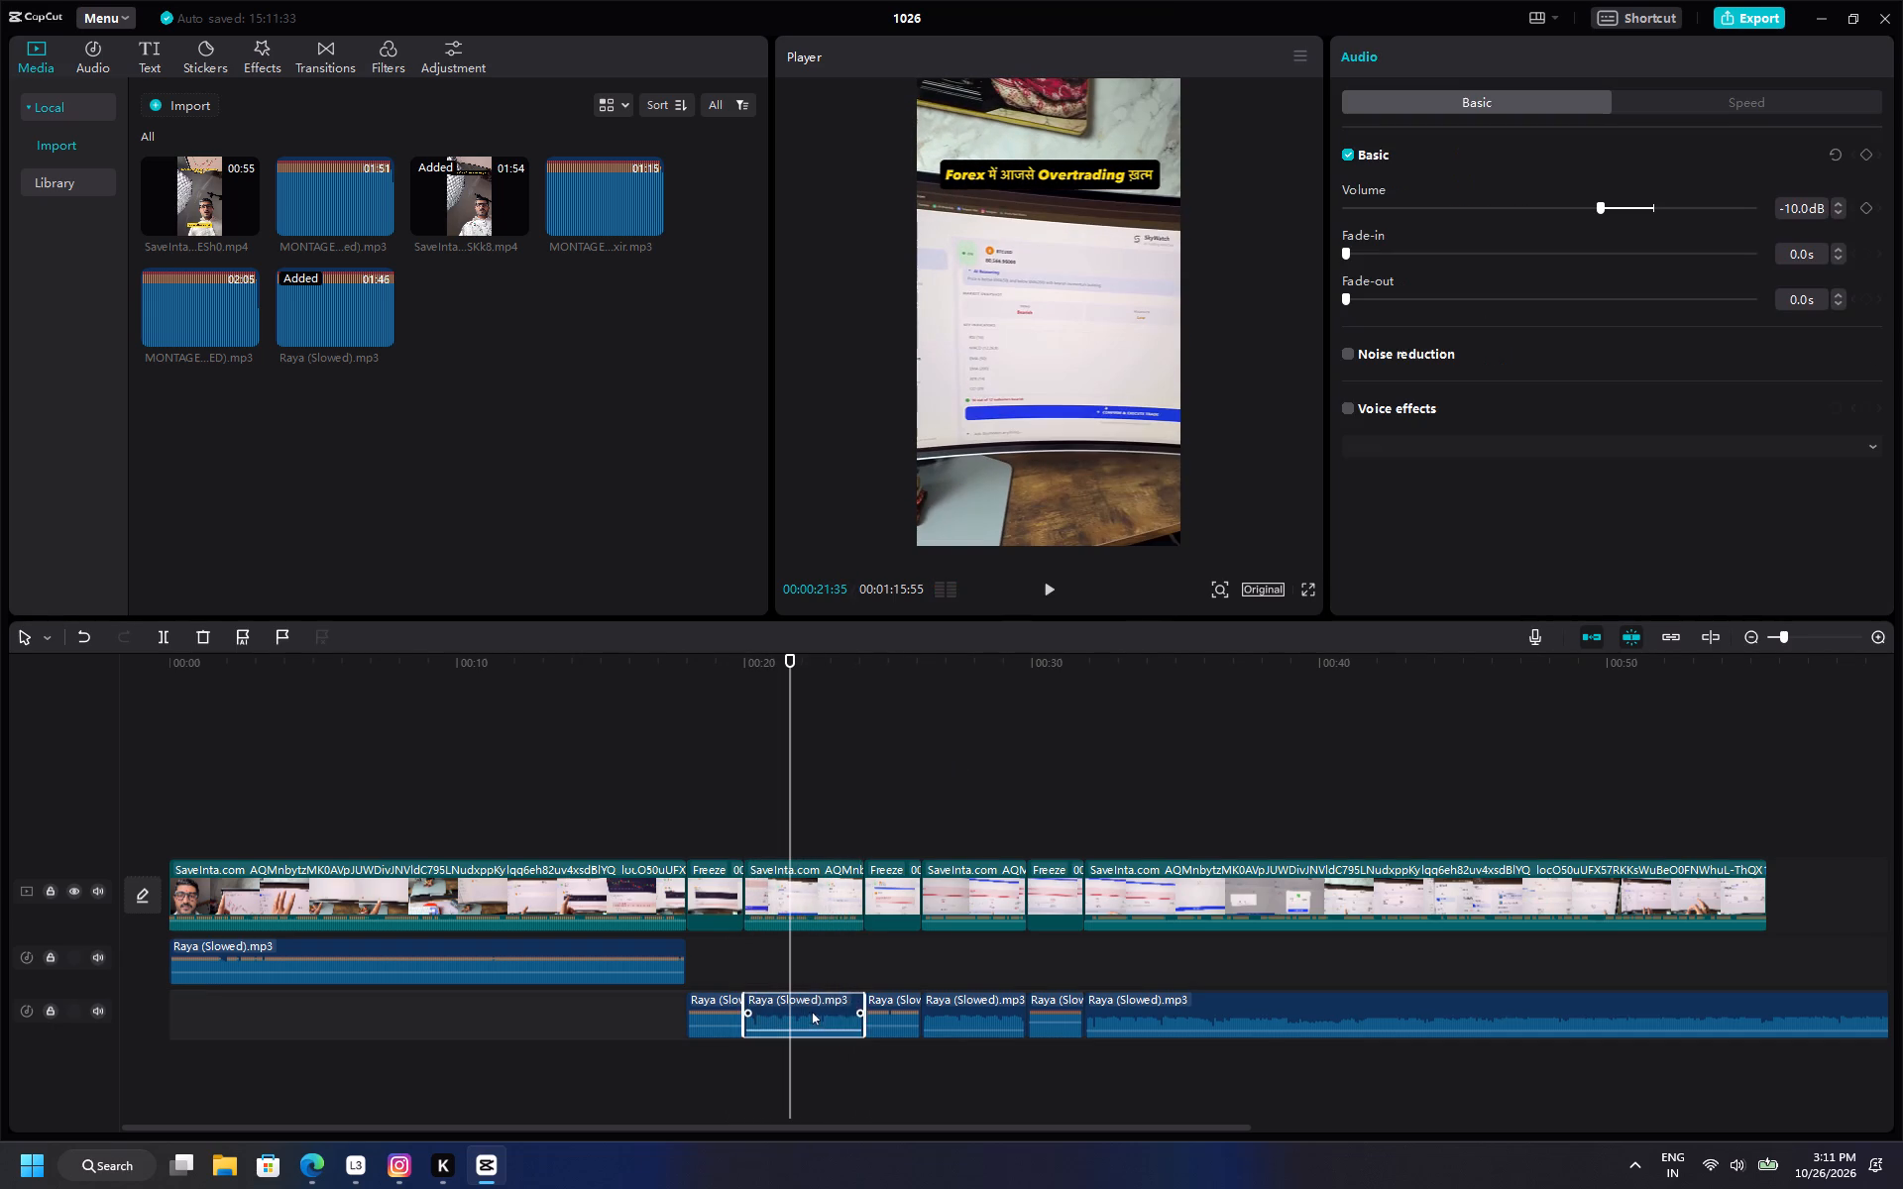
{"action": "left_click", "coordinate": [1630, 195]}
{"action": "left_click", "coordinate": [1615, 208]}
{"action": "left_click_drag", "start_coordinate": [1615, 208], "coordinate": [1625, 205]}
{"action": "left_click", "coordinate": [1626, 205]}
{"action": "left_click", "coordinate": [730, 768]}
{"action": "key", "text": "space"}
Set the audio volume of the video clip between the first and second freeze frames to about 4.0 dB.
{"action": "left_click", "coordinate": [791, 871]}
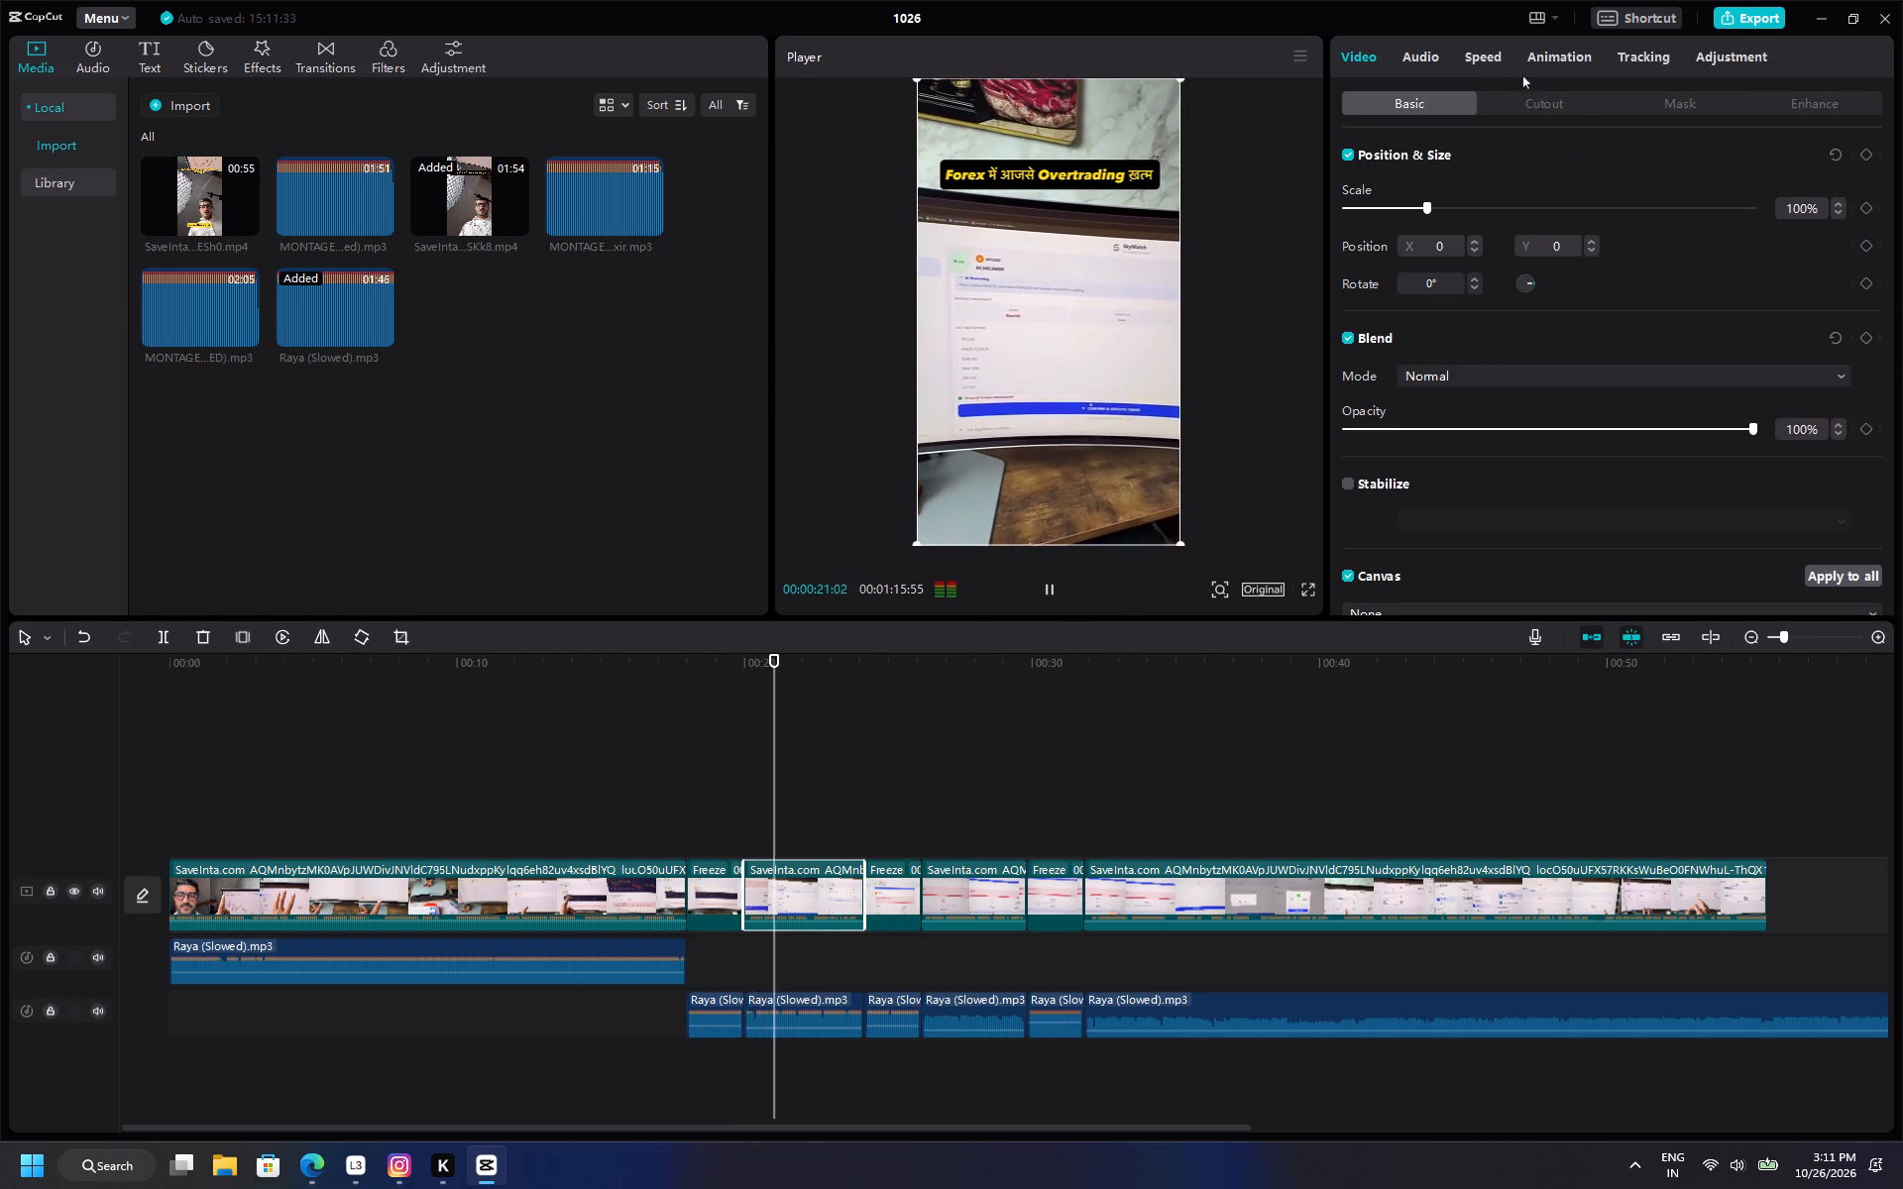
{"action": "left_click", "coordinate": [1388, 52]}
{"action": "left_click", "coordinate": [1408, 60]}
{"action": "left_click", "coordinate": [1656, 163]}
{"action": "left_click_drag", "start_coordinate": [1657, 163], "coordinate": [1668, 159]}
{"action": "left_click", "coordinate": [1668, 159]}
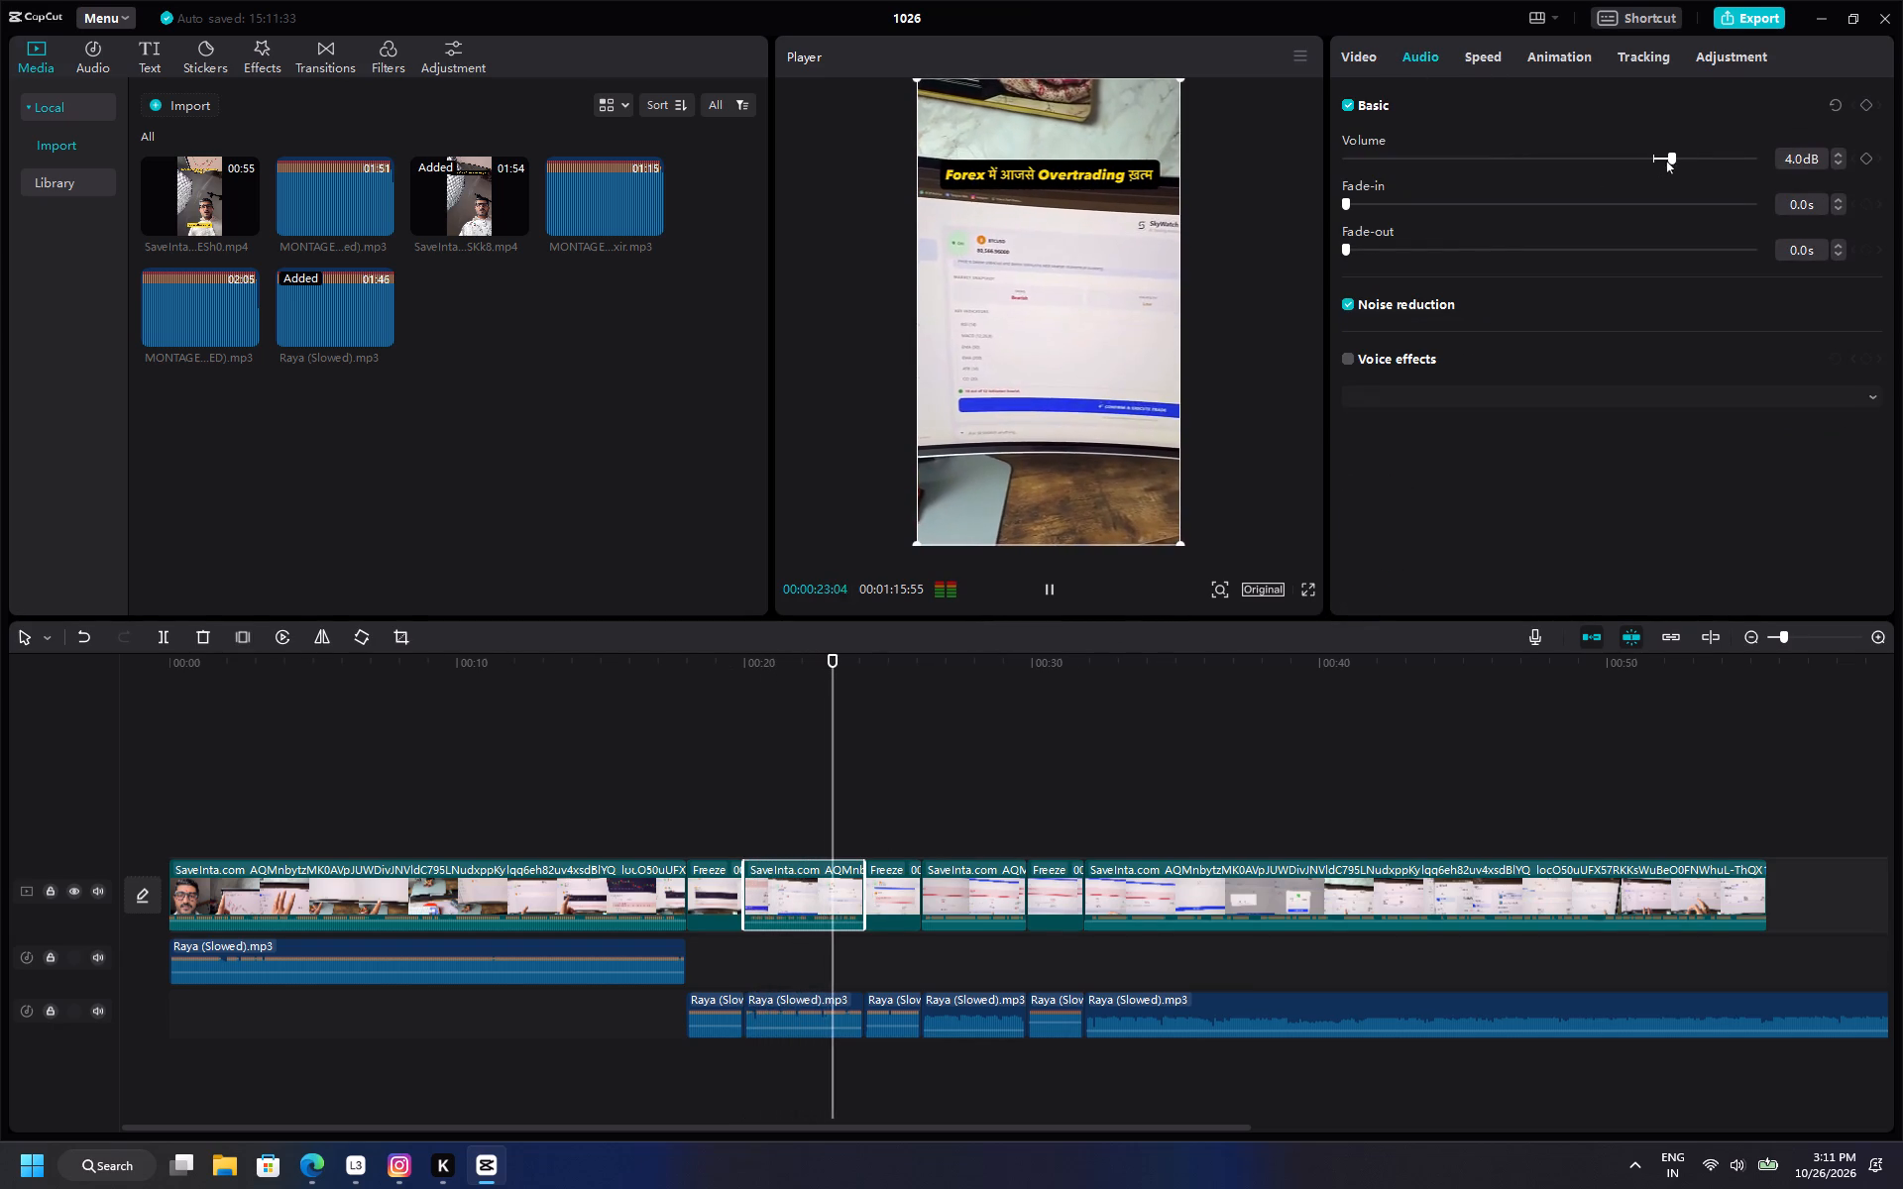
Play the reel from the first freeze frame to about 40 seconds and replay around 34 seconds to find a cut point.
{"action": "left_click", "coordinate": [728, 805]}
{"action": "key", "text": "space"}
{"action": "scroll", "coordinate": [1073, 841], "scroll_direction": "up", "scroll_amount": 6, "text": "ctrl"}
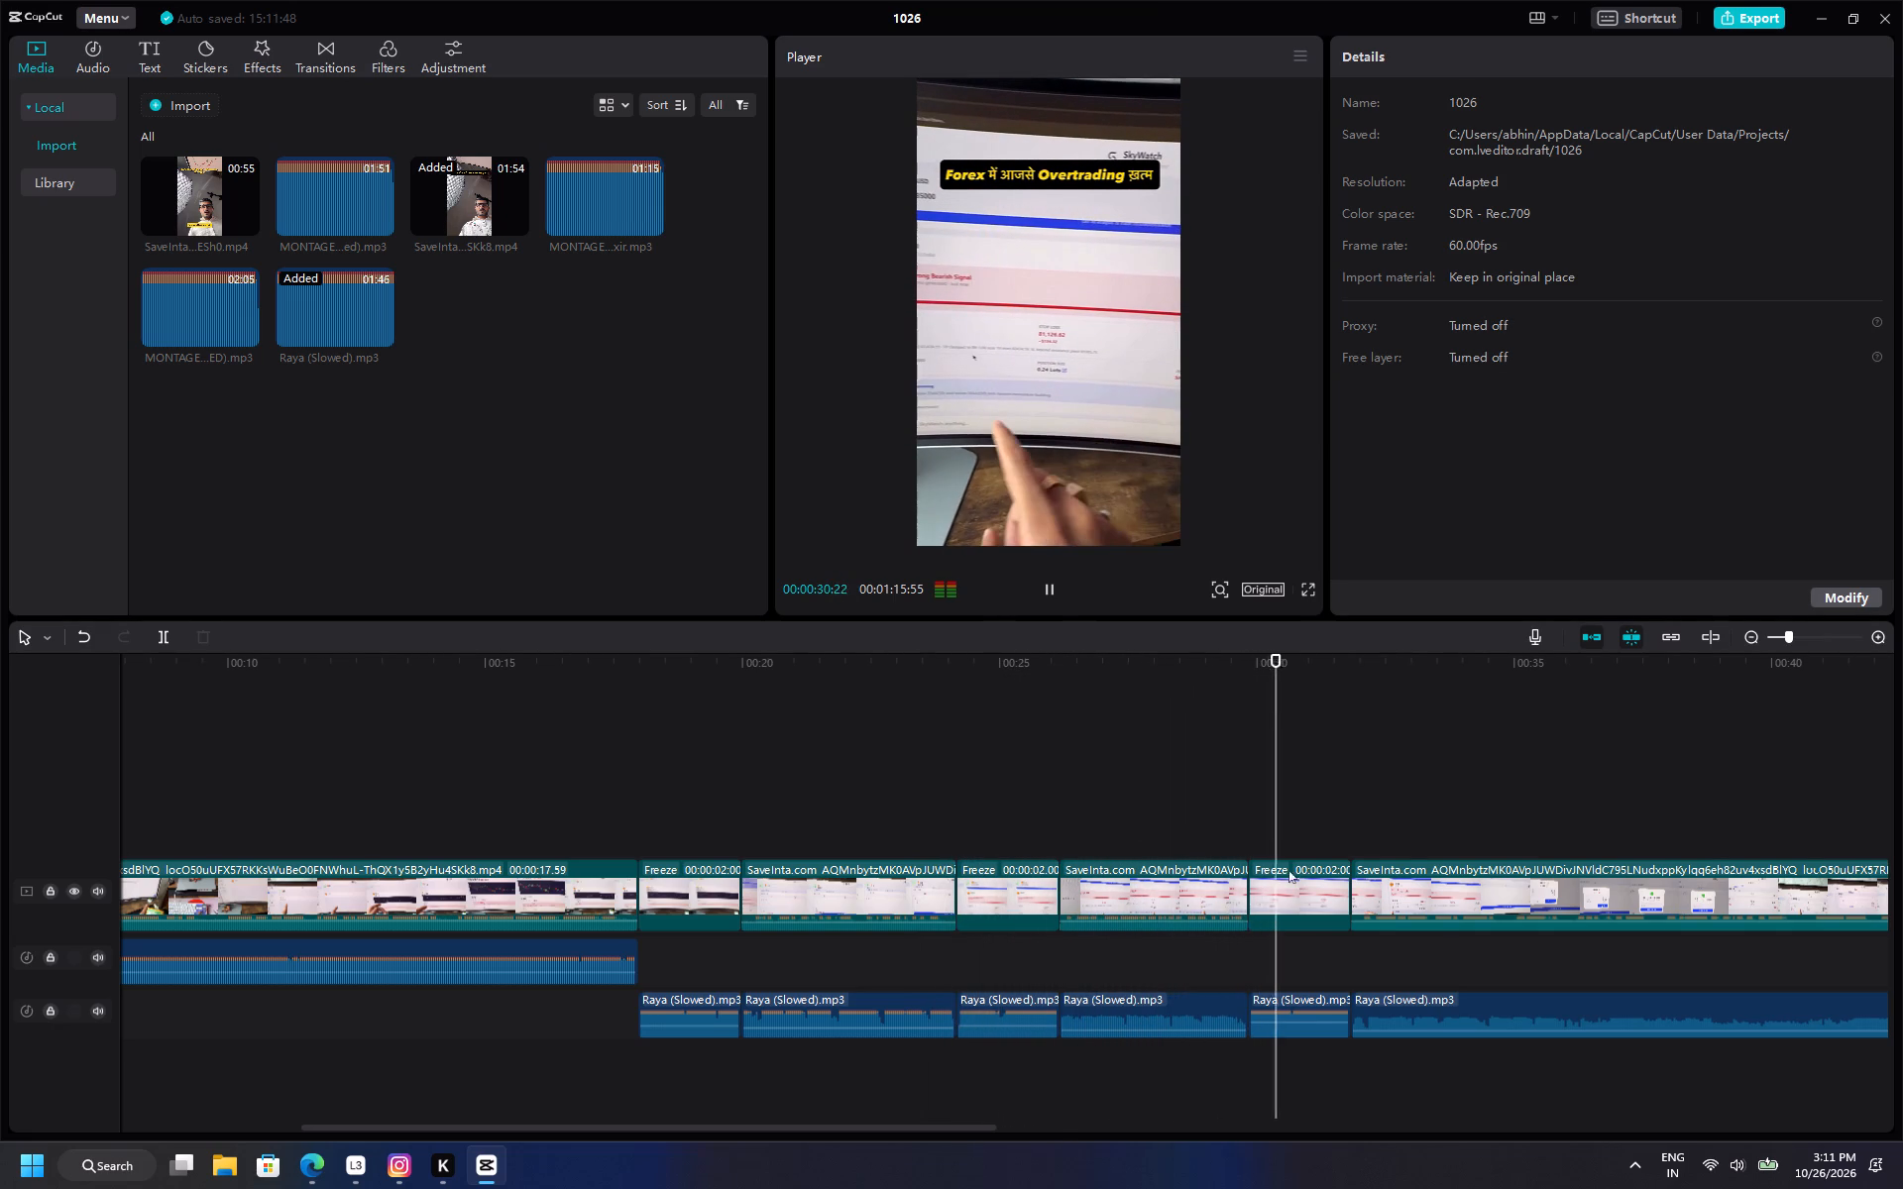
{"action": "scroll", "coordinate": [1384, 853], "scroll_direction": "down", "scroll_amount": 13, "text": "ctrl"}
{"action": "scroll", "coordinate": [1355, 844], "scroll_direction": "up", "scroll_amount": 8, "text": "ctrl"}
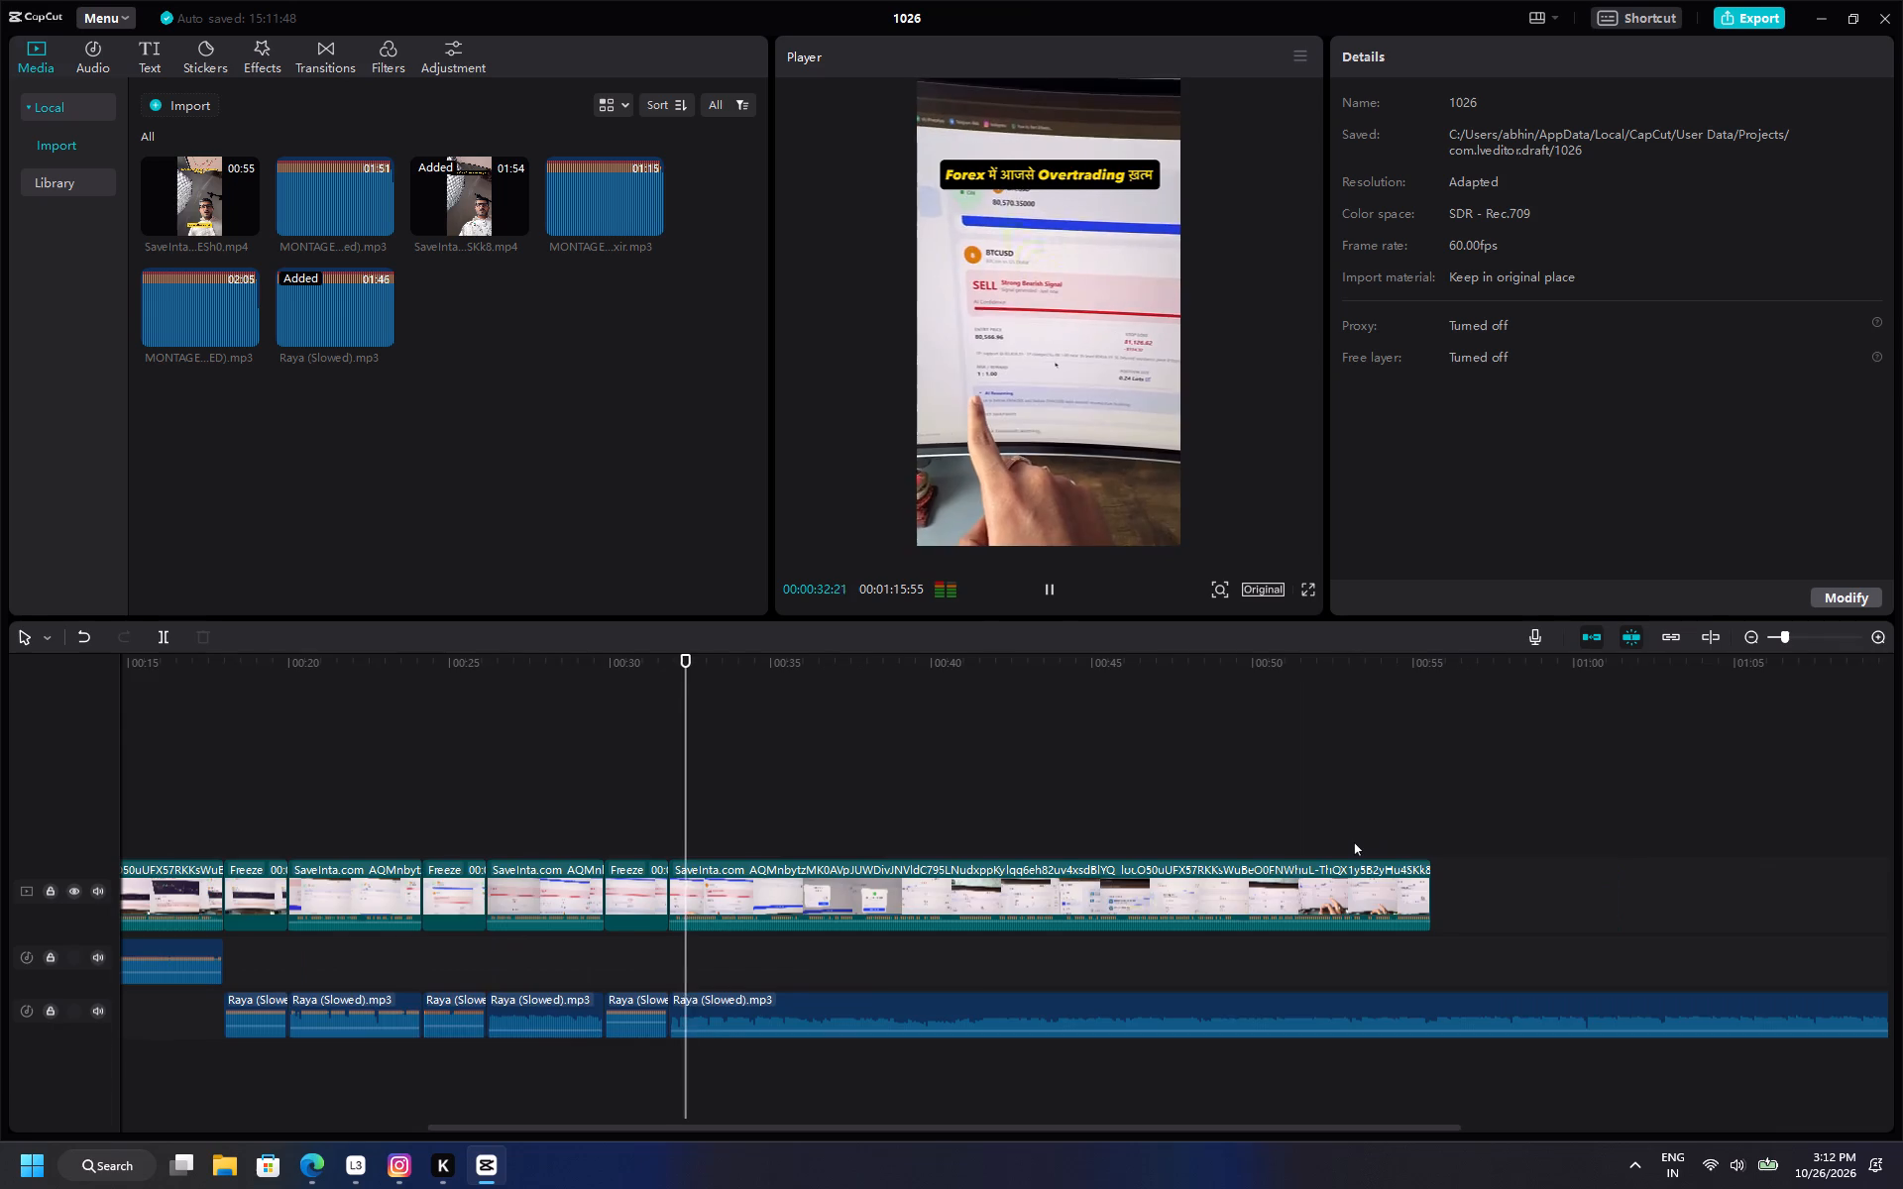
{"action": "scroll", "coordinate": [1354, 842], "scroll_direction": "up", "scroll_amount": 12, "text": "ctrl"}
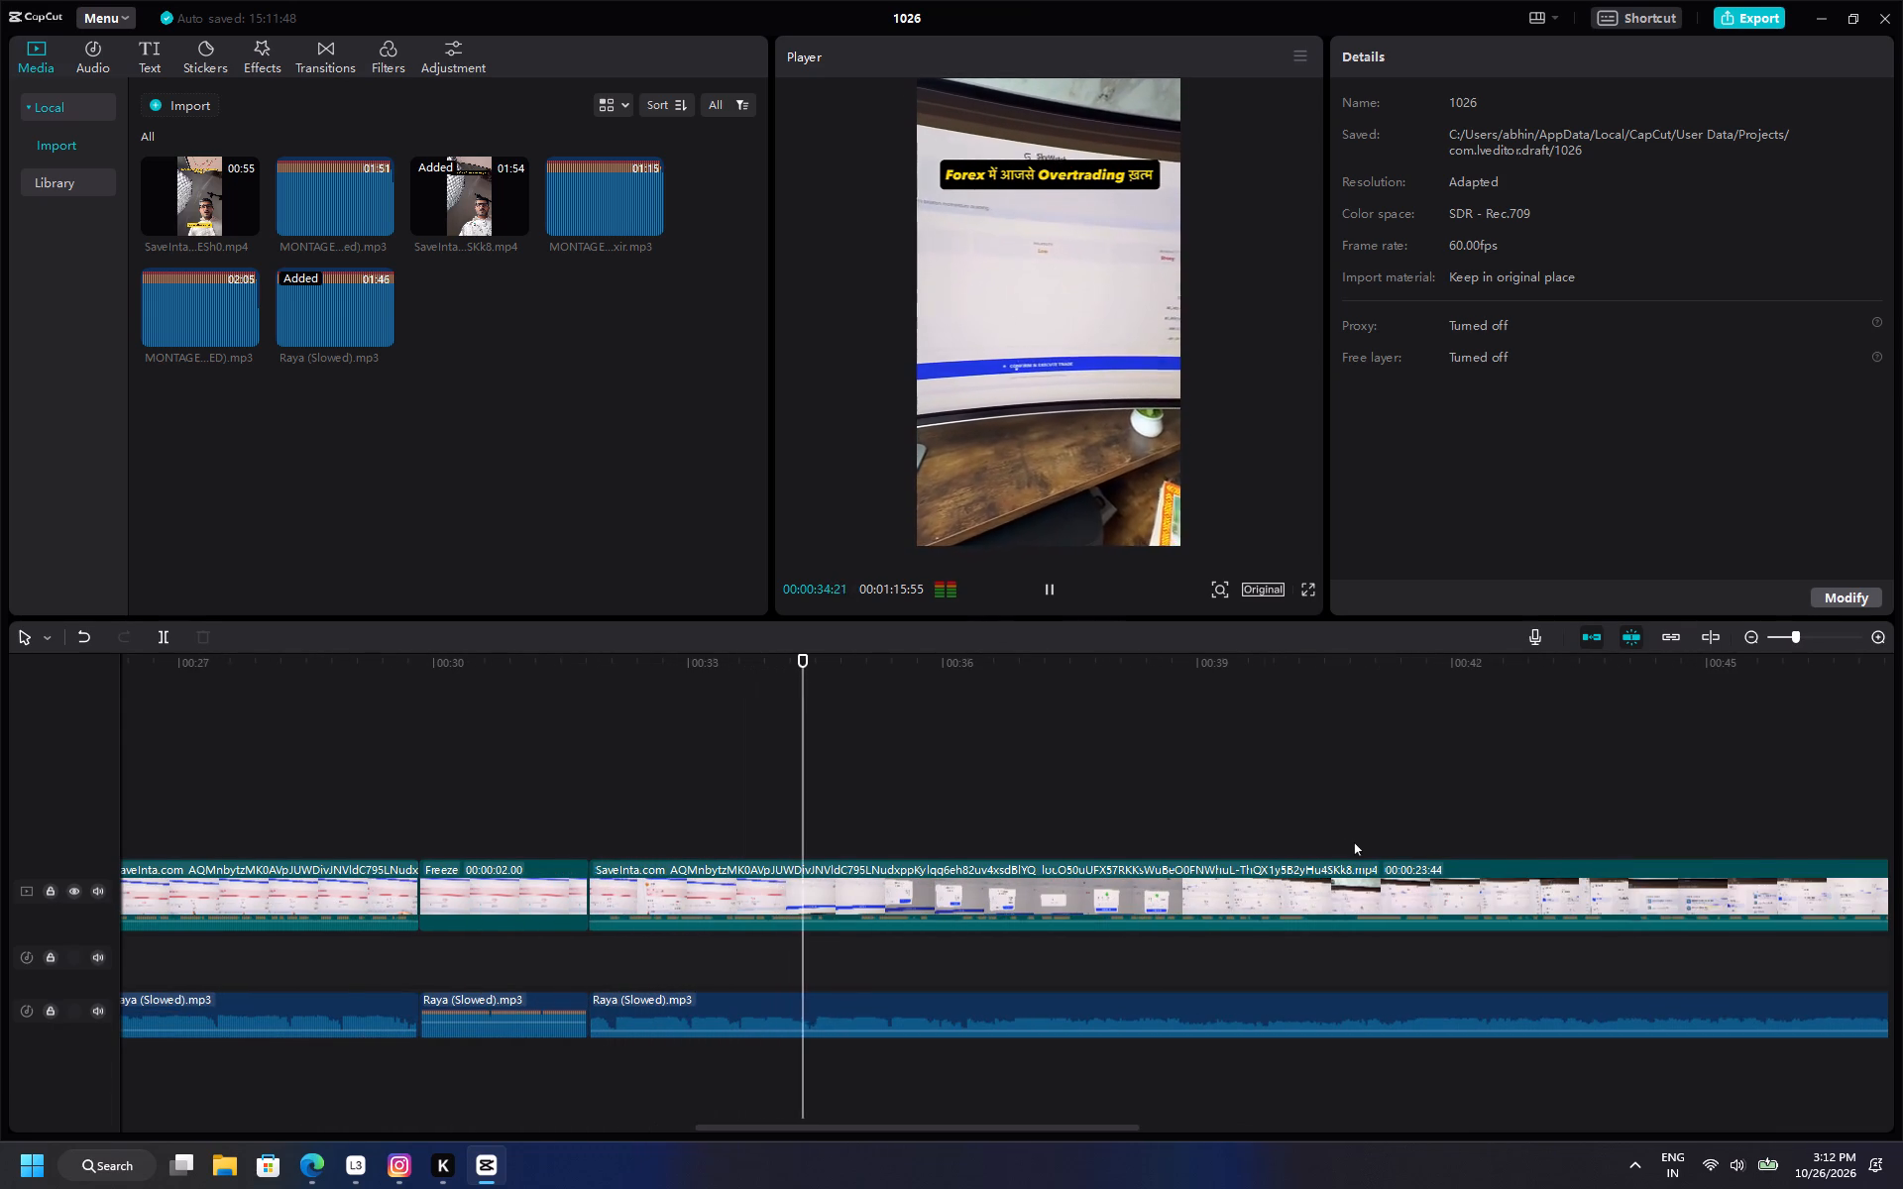
{"action": "scroll", "coordinate": [1354, 842], "scroll_direction": "up", "scroll_amount": 6, "text": "ctrl"}
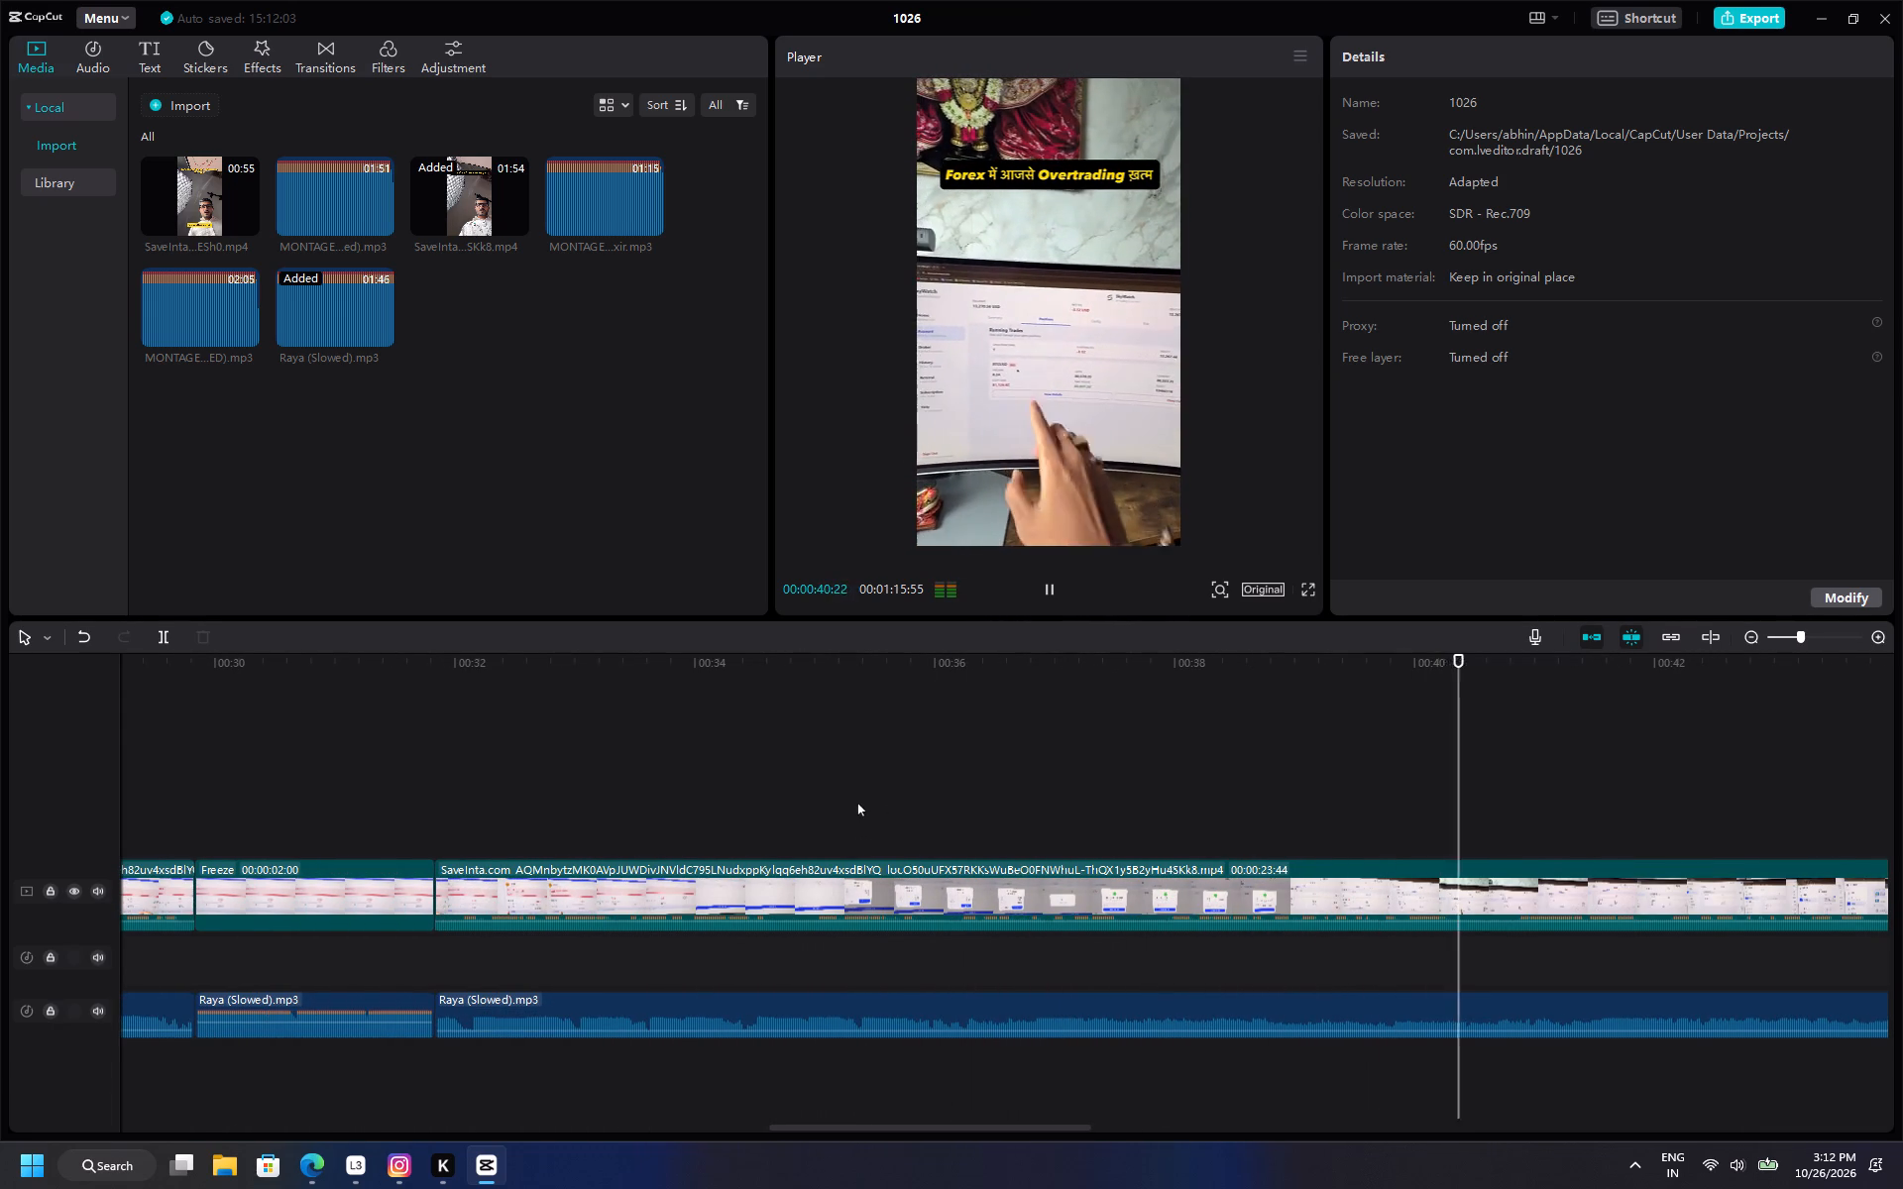
{"action": "left_click", "coordinate": [789, 794]}
{"action": "key", "text": "space"}
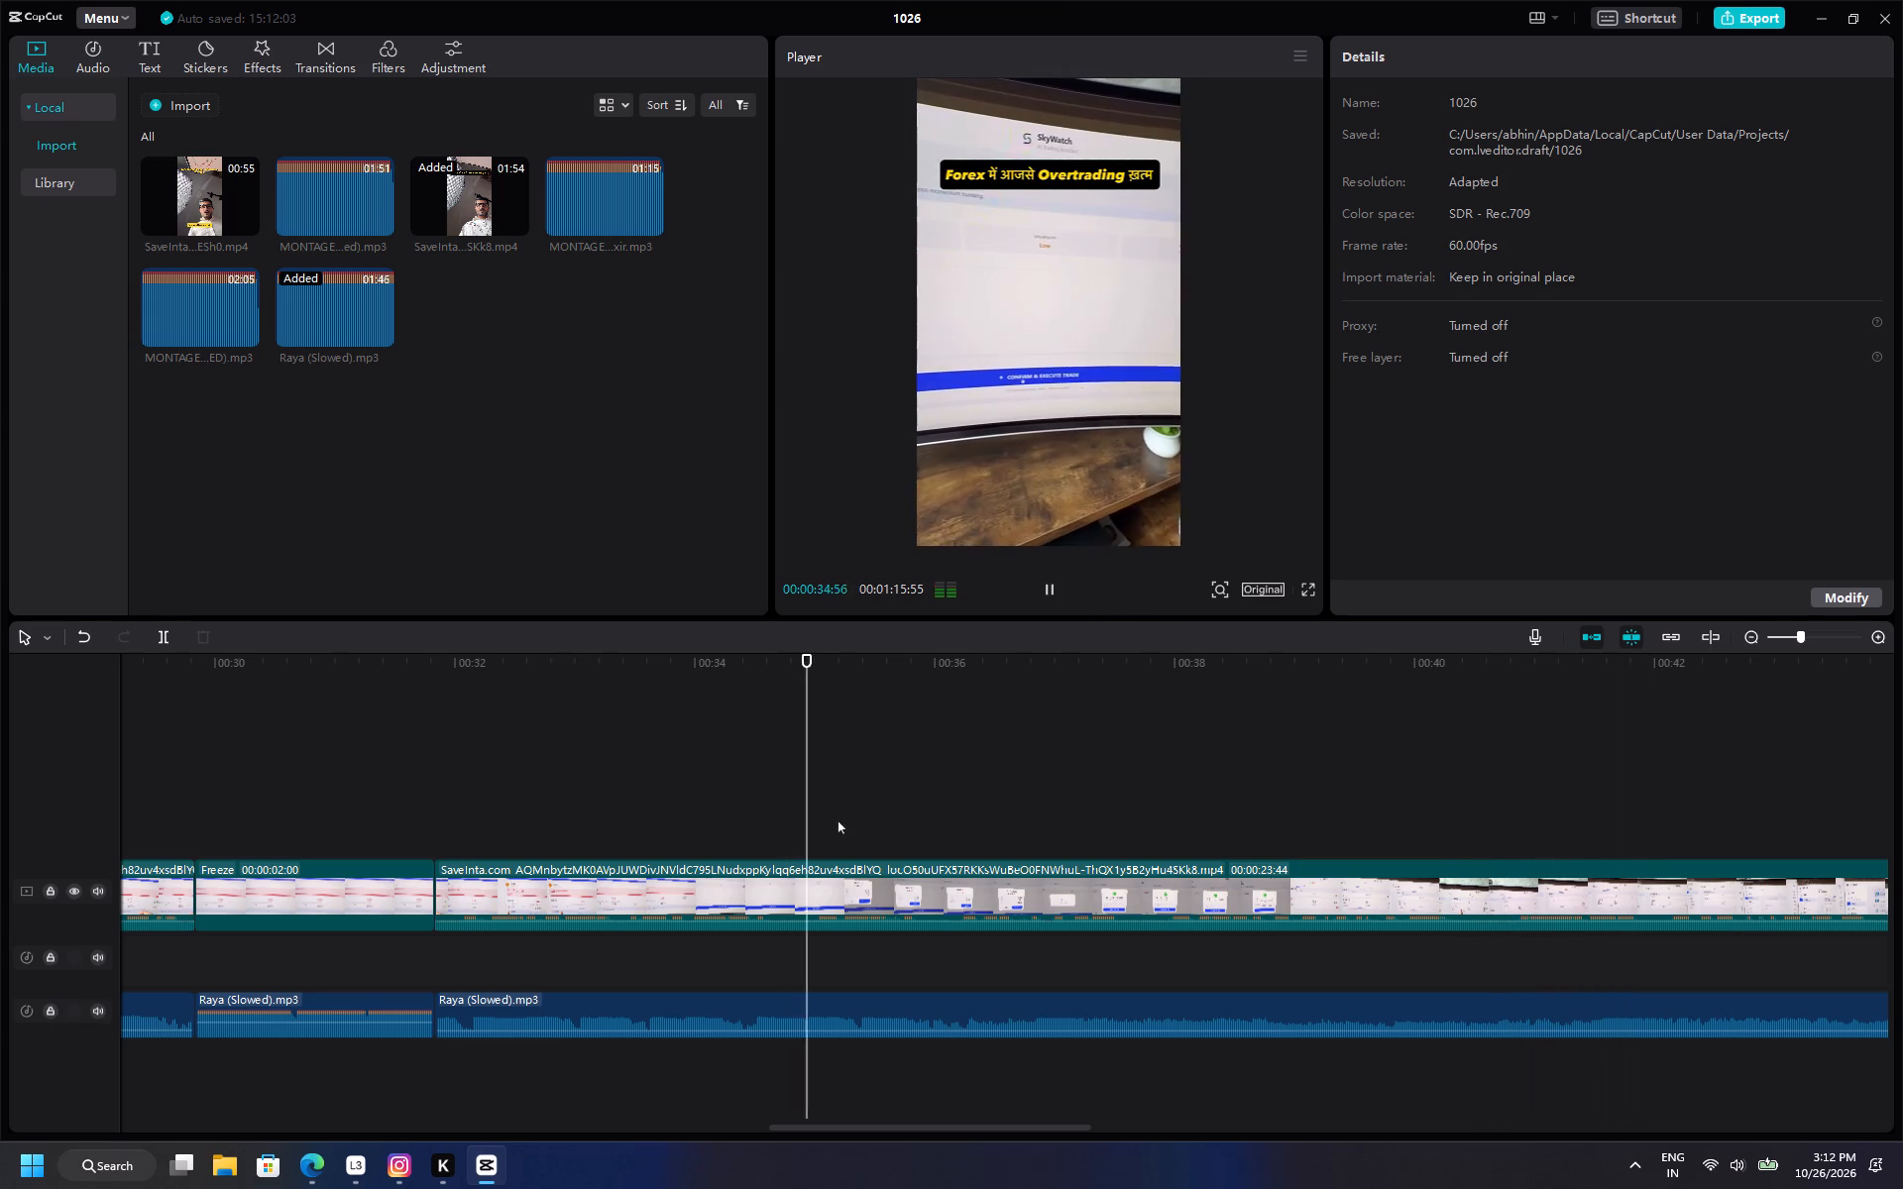
{"action": "left_click", "coordinate": [648, 790]}
{"action": "key", "text": "space"}
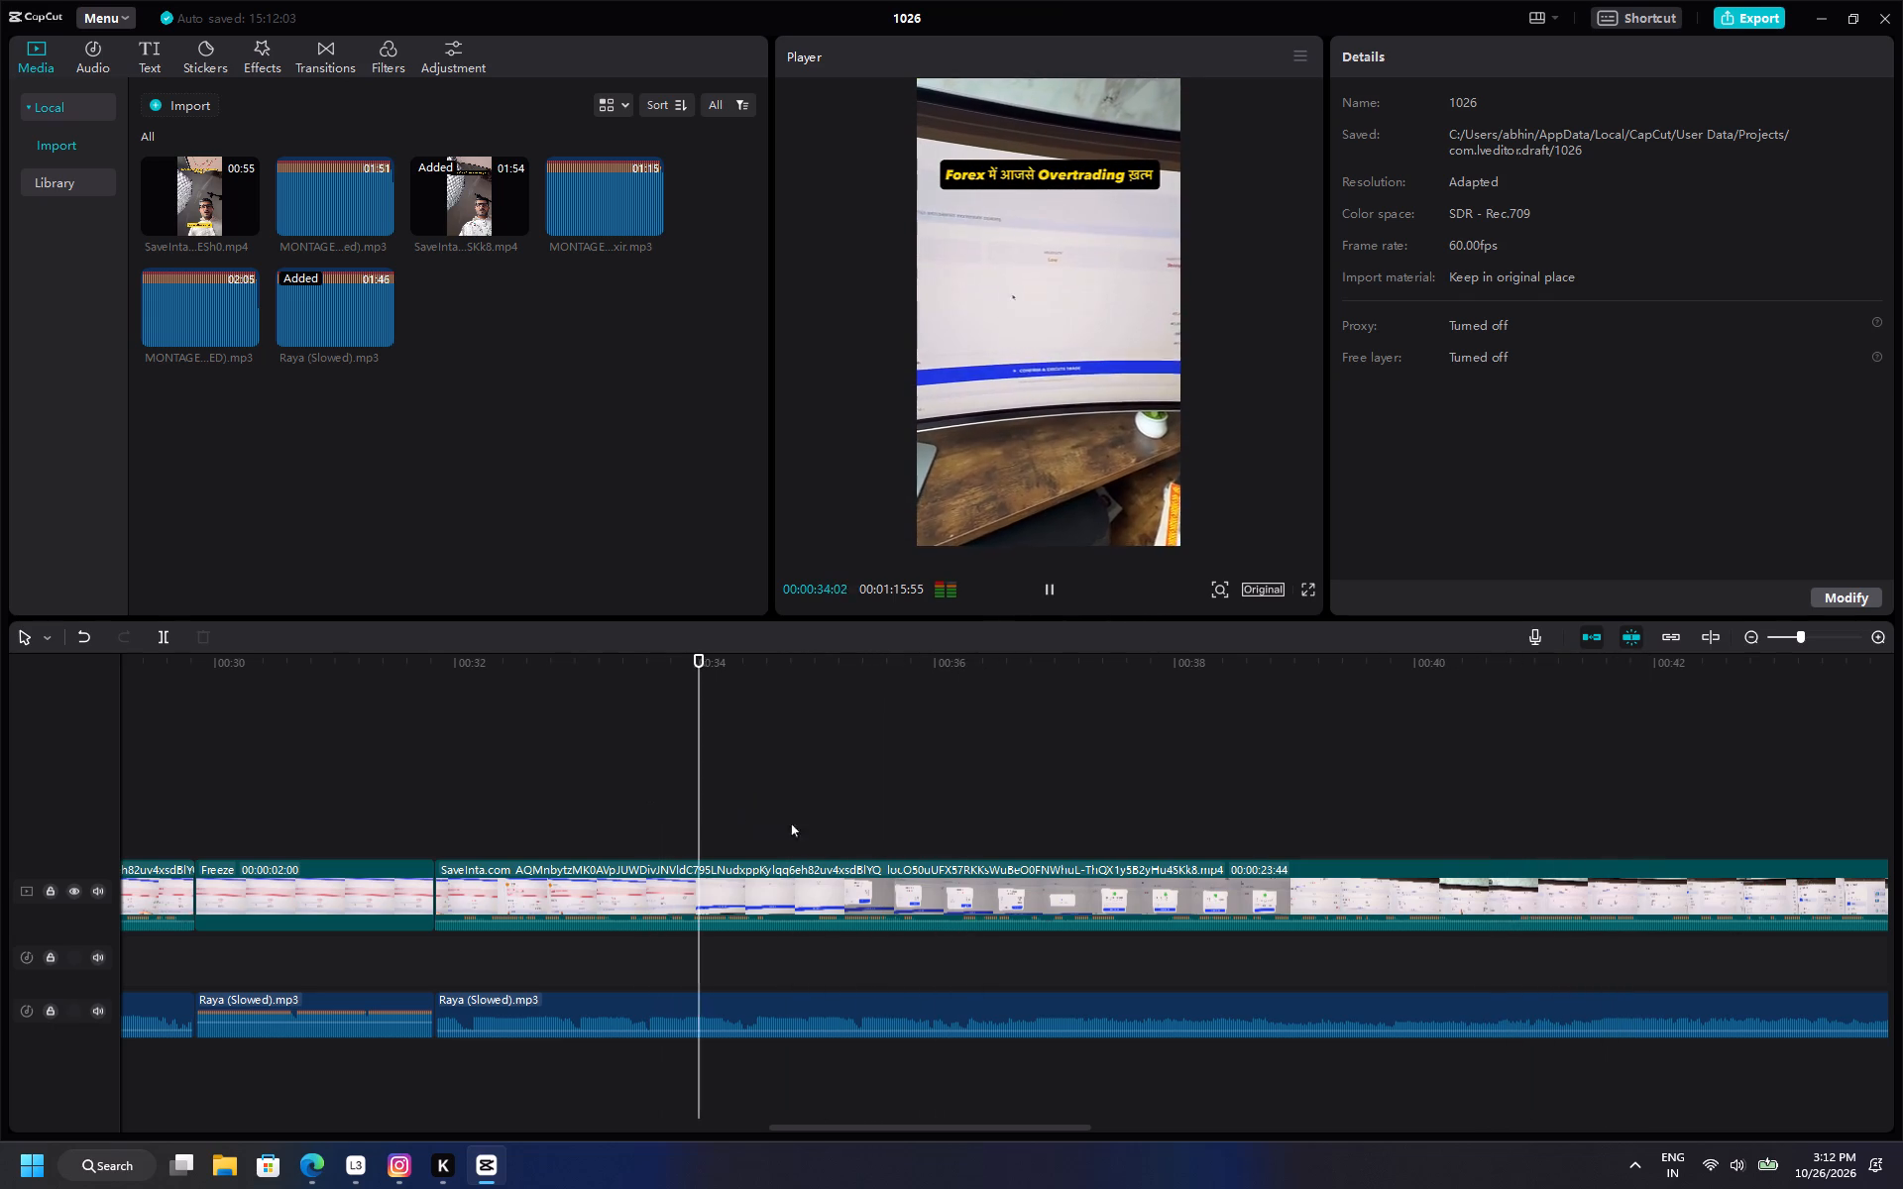
{"action": "left_click", "coordinate": [652, 785]}
{"action": "key", "text": "space"}
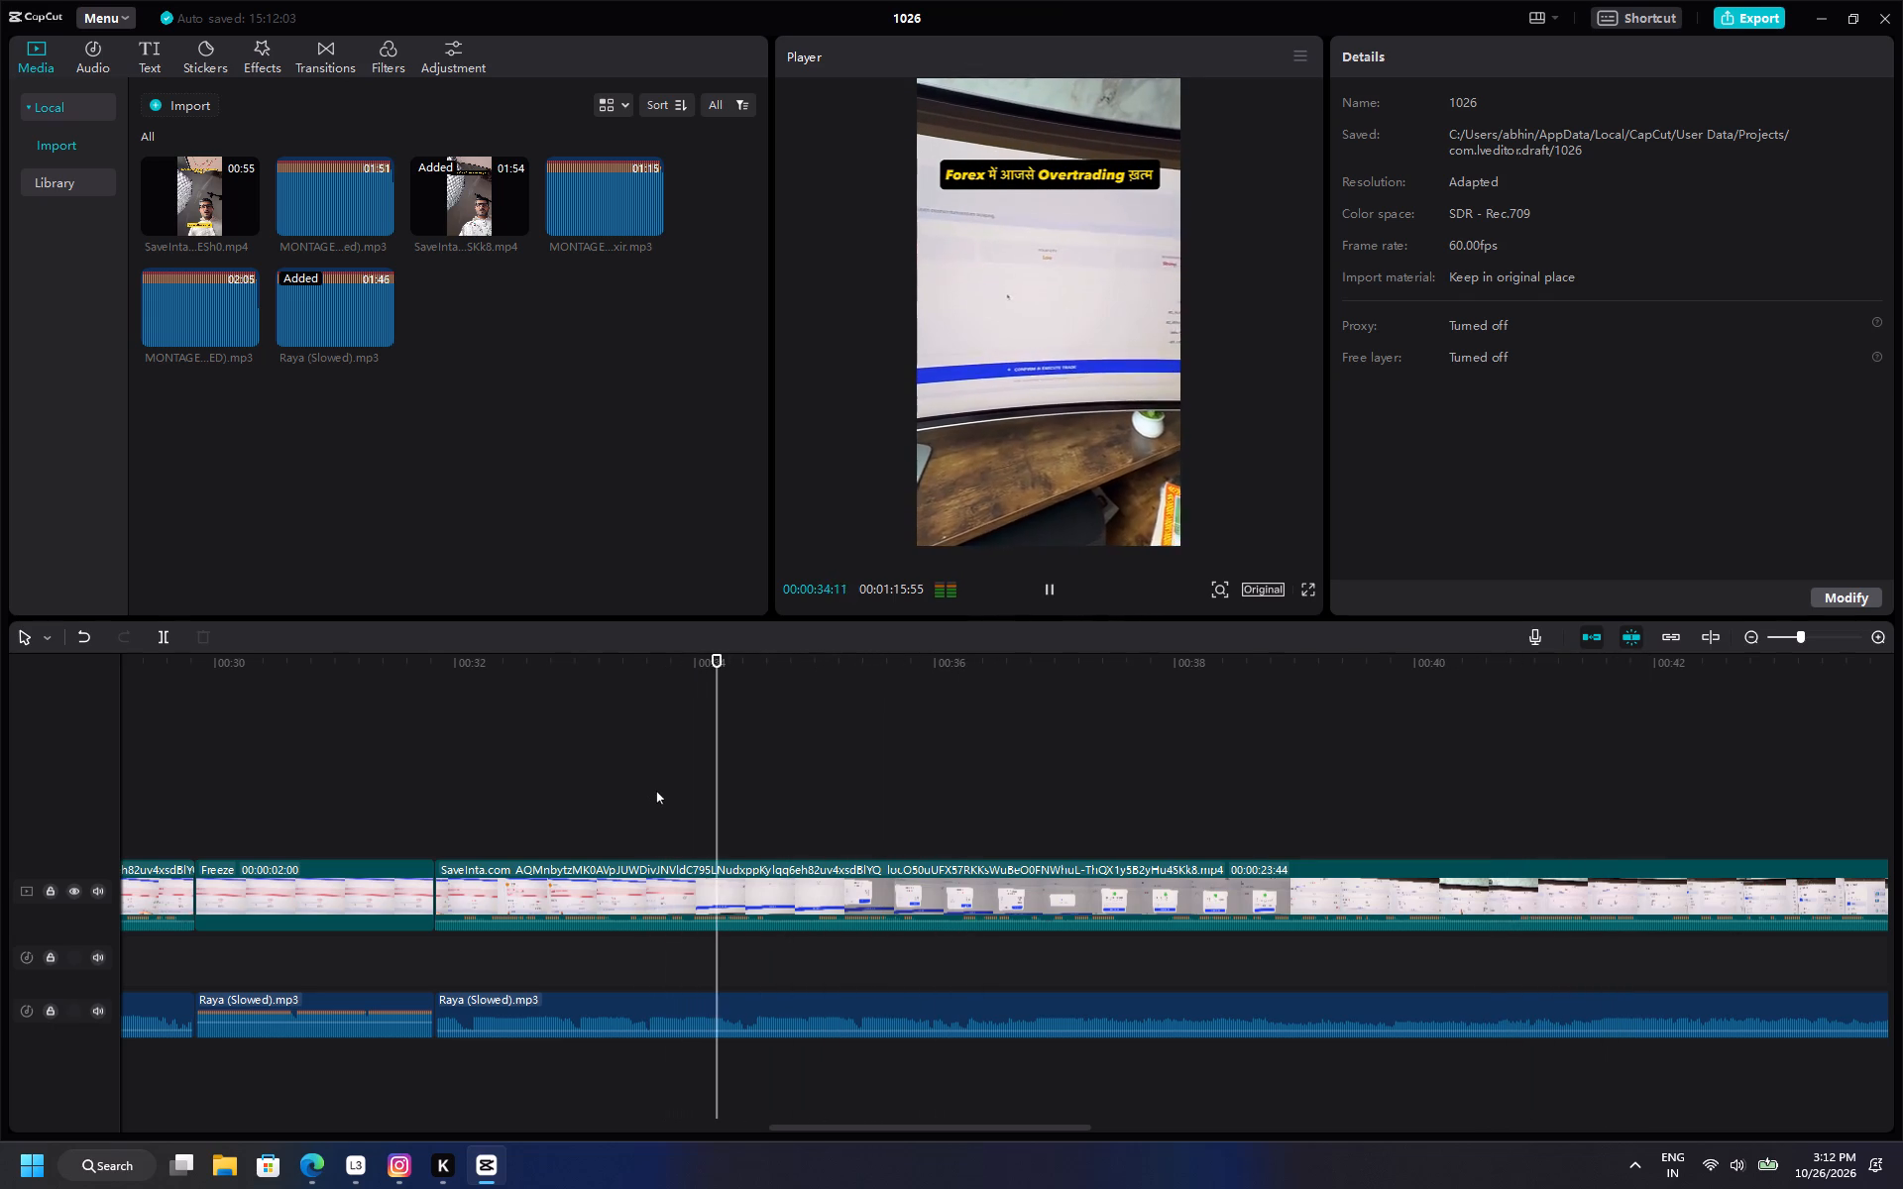
Split the clip after the third freeze frame at about 33.9 seconds, and delete both resulting pieces and the music beneath them.
{"action": "left_click", "coordinate": [677, 790]}
{"action": "left_click", "coordinate": [692, 880]}
{"action": "left_click", "coordinate": [679, 829]}
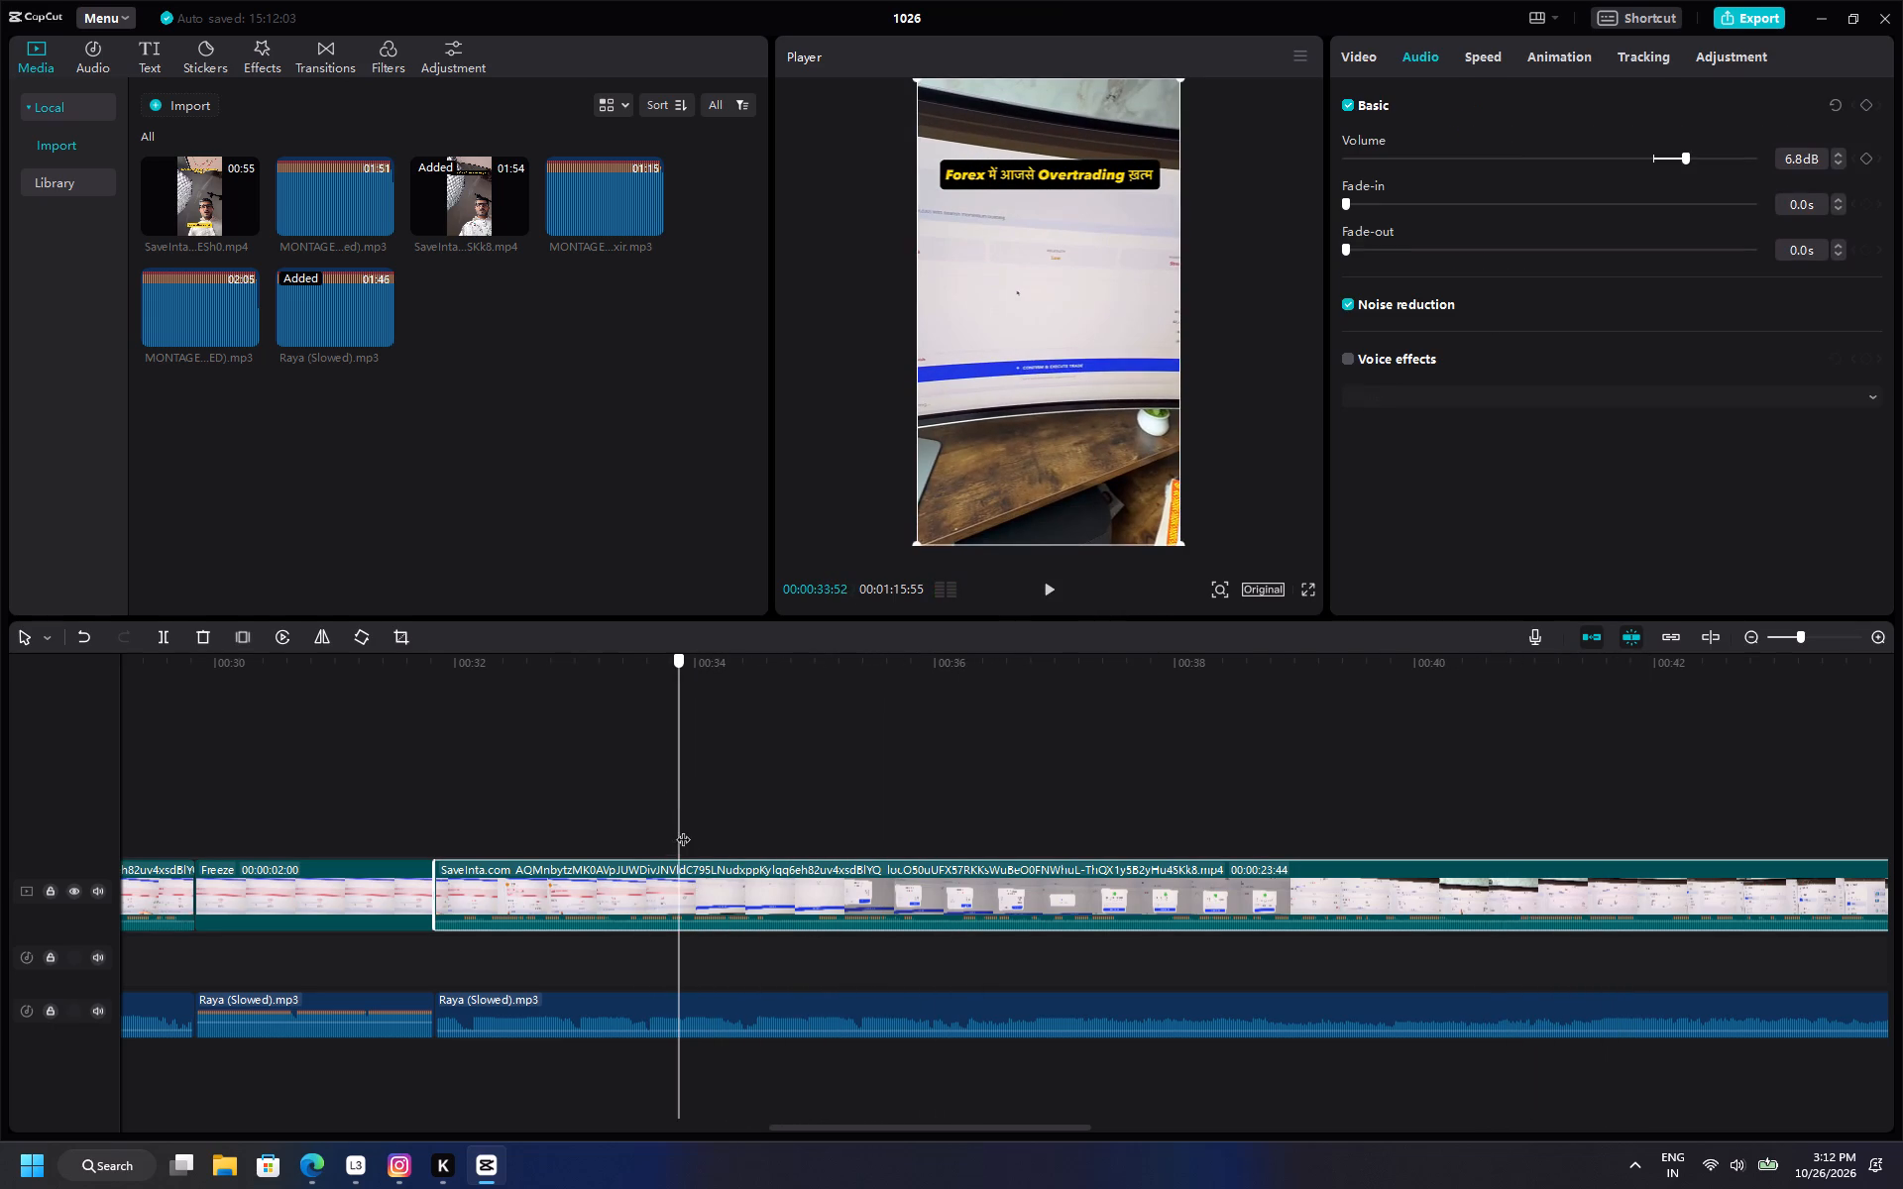
{"action": "left_click", "coordinate": [169, 643]}
{"action": "left_click", "coordinate": [590, 901]}
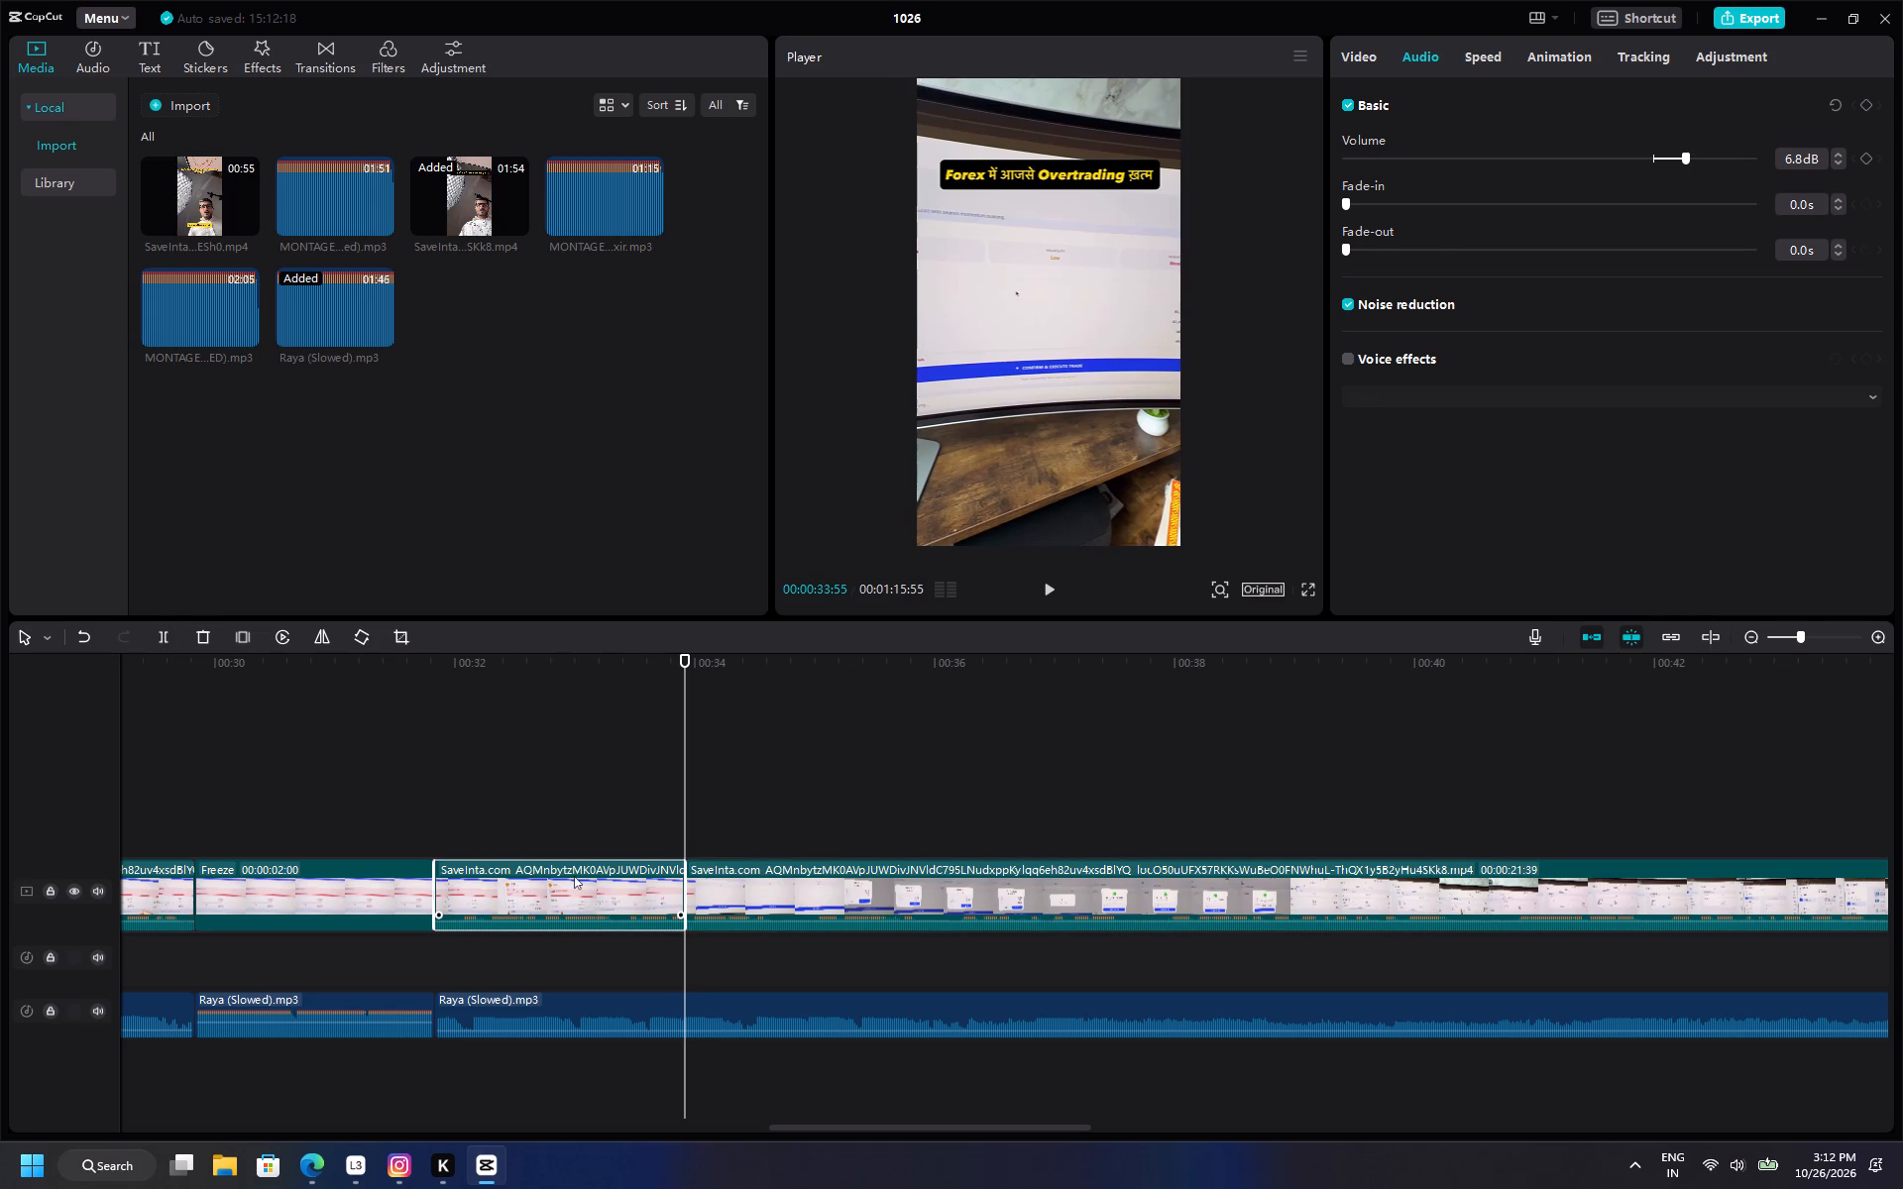
{"action": "key", "text": "Delete"}
{"action": "left_click", "coordinate": [592, 910]}
{"action": "key", "text": "Delete"}
{"action": "left_click", "coordinate": [681, 1014]}
{"action": "key", "text": "Delete"}
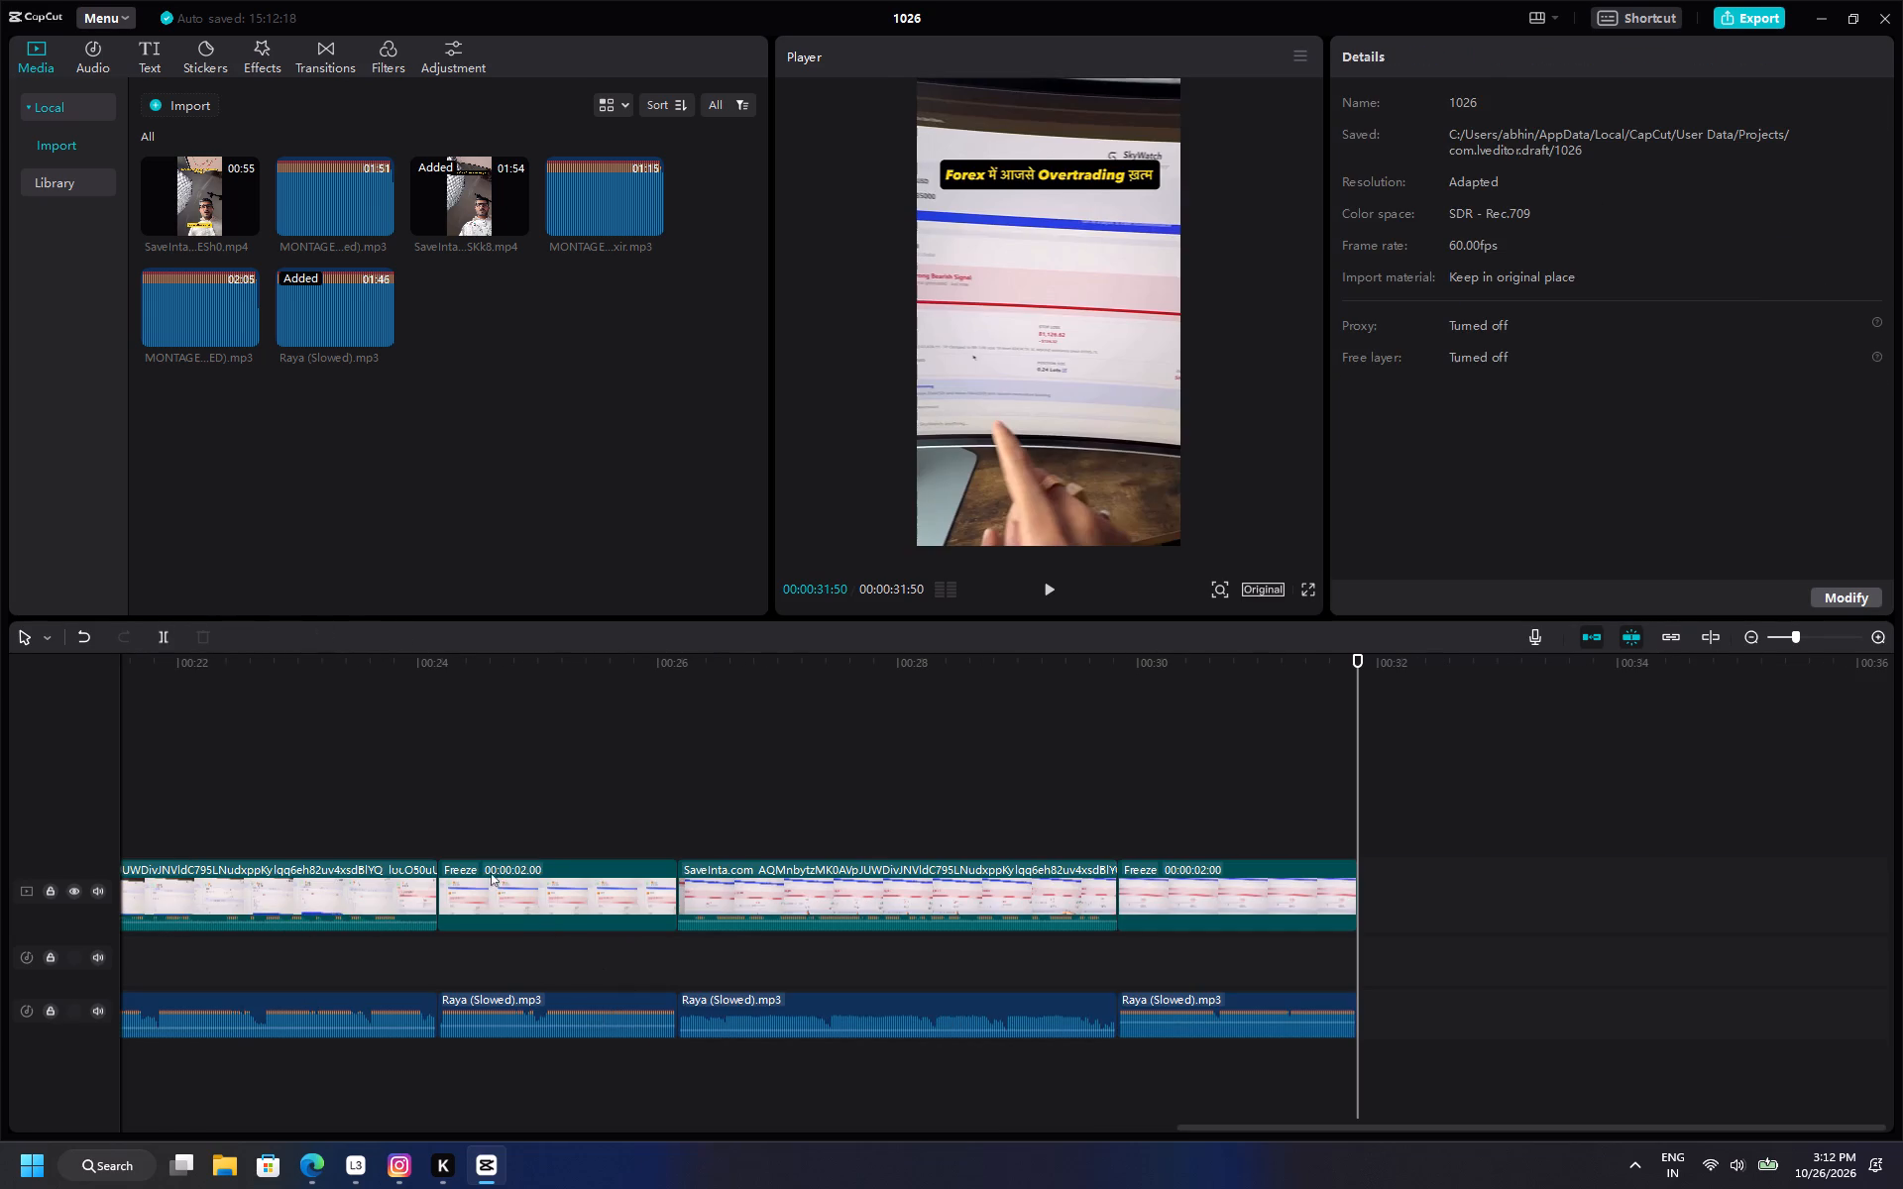
Preview the reel's opening and export it as 1026(1) in mp4 format at 1080P and 60fps to D:/MV, closing the export dialog.
{"action": "key", "text": "space"}
{"action": "scroll", "coordinate": [1063, 817], "scroll_direction": "down", "scroll_amount": 20, "text": "ctrl"}
{"action": "scroll", "coordinate": [1063, 817], "scroll_direction": "down", "scroll_amount": 5, "text": "ctrl"}
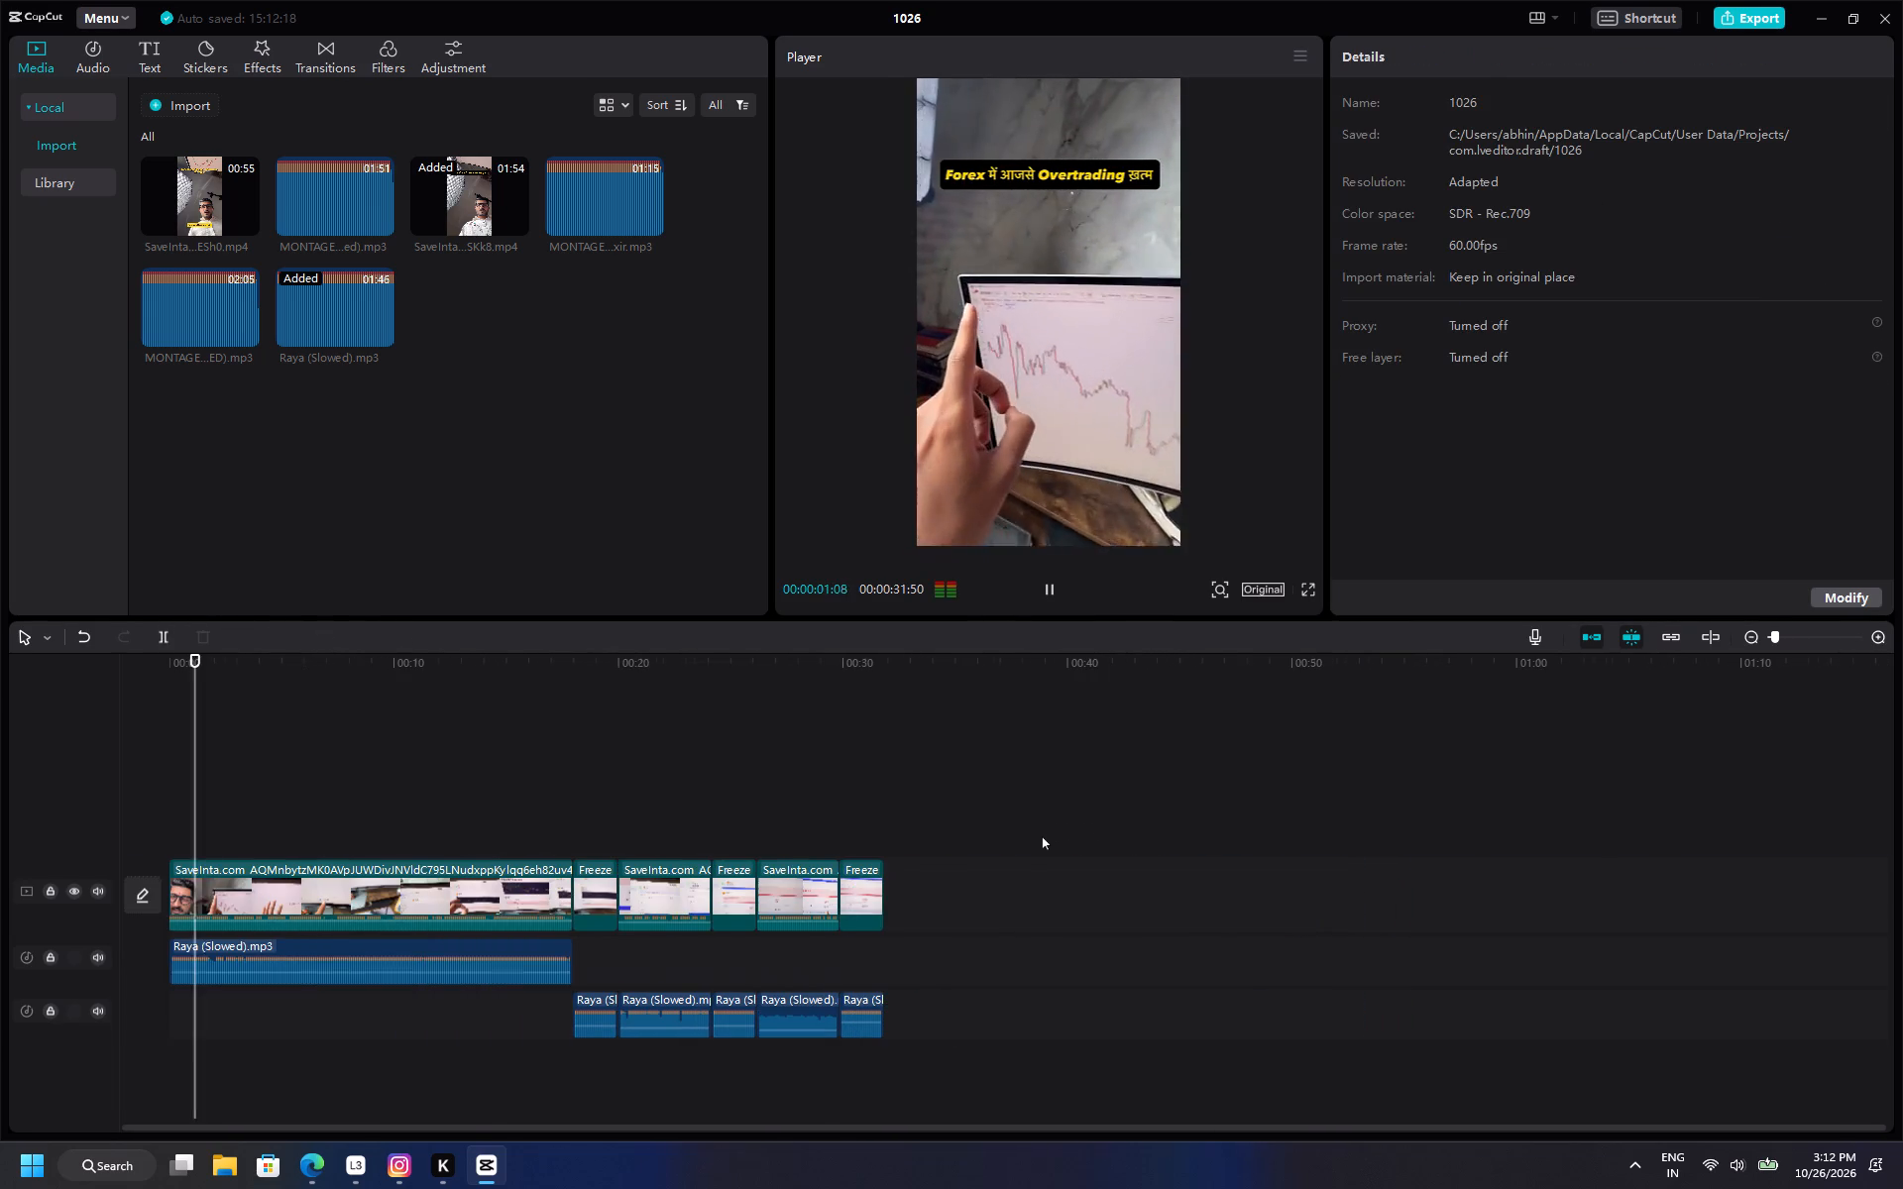
{"action": "scroll", "coordinate": [1042, 836], "scroll_direction": "down", "scroll_amount": 1, "text": "ctrl"}
{"action": "left_click", "coordinate": [1735, 7]}
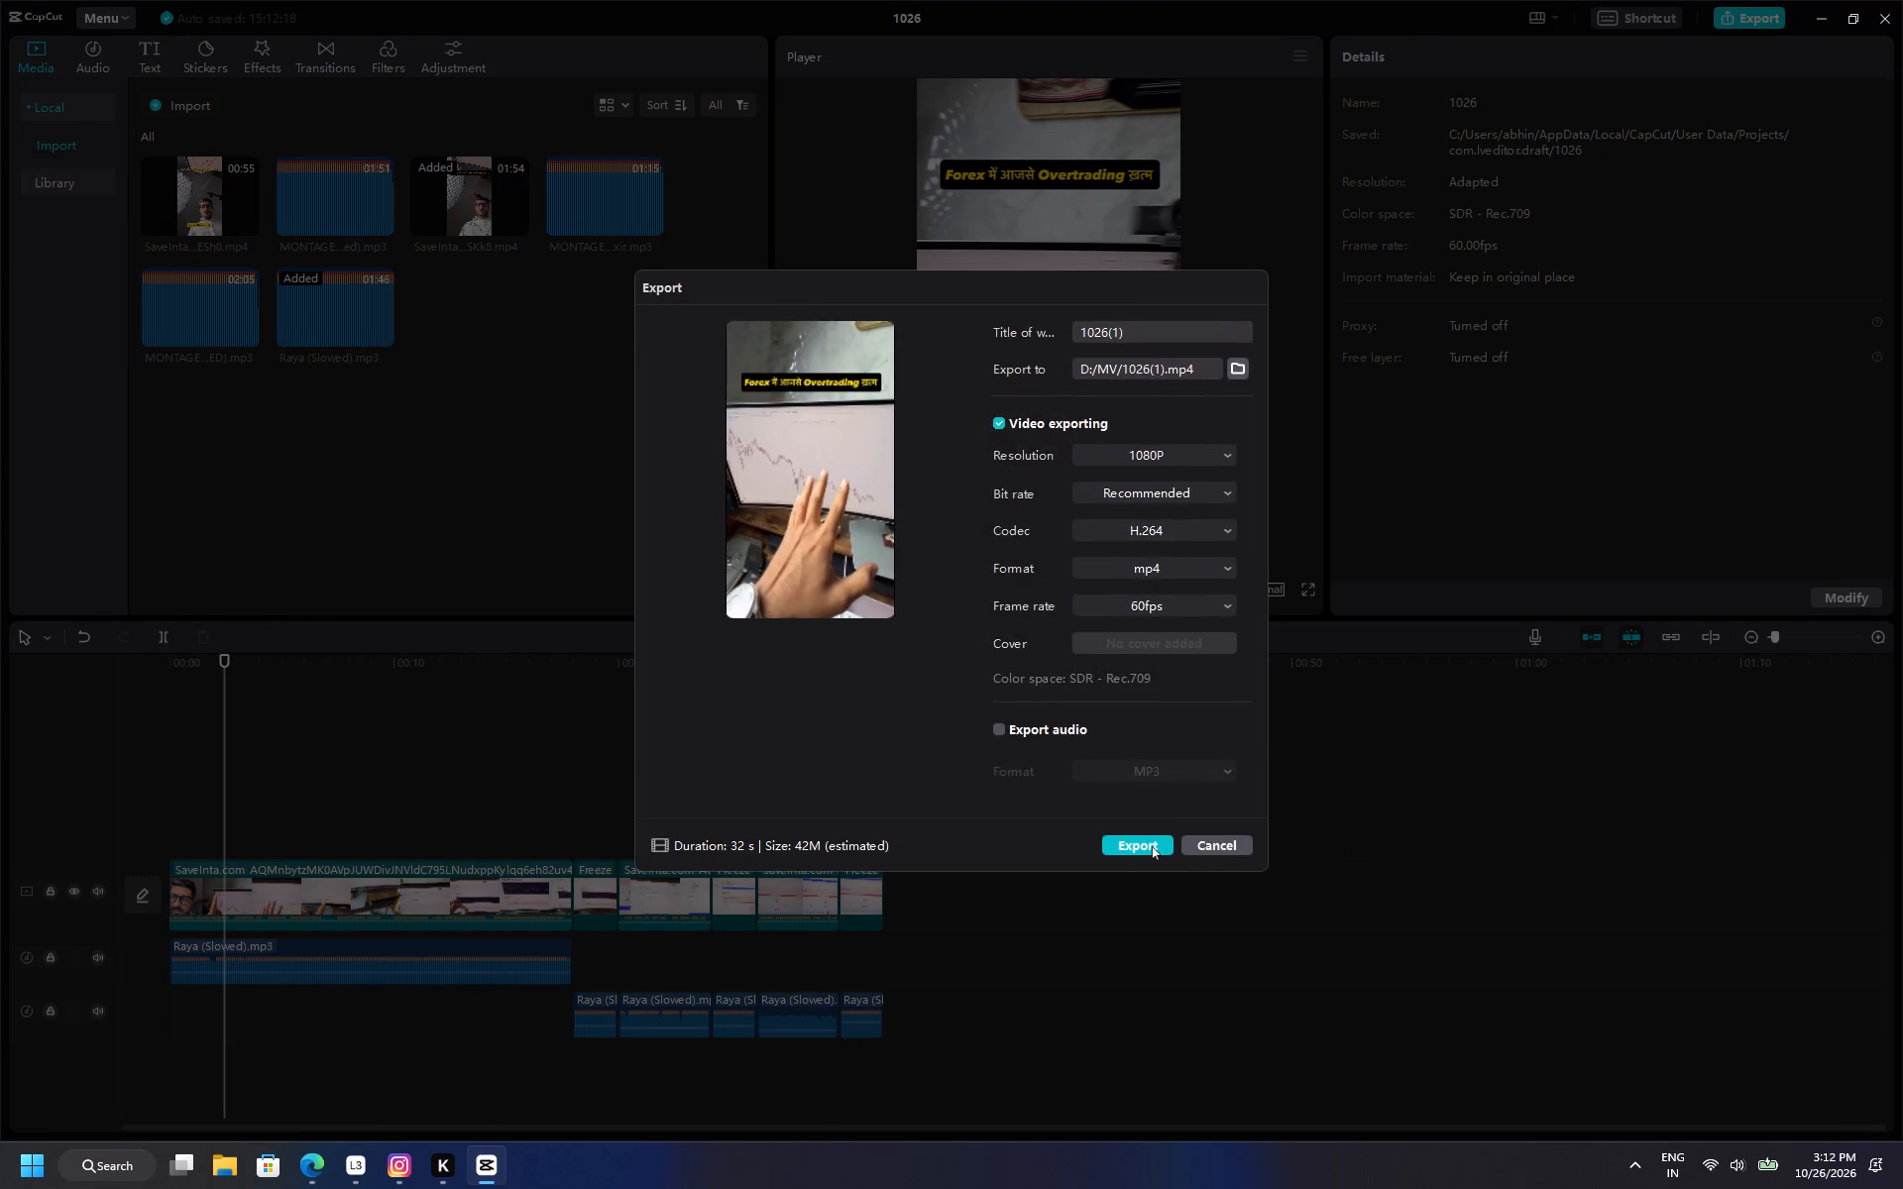
{"action": "left_click", "coordinate": [1152, 846]}
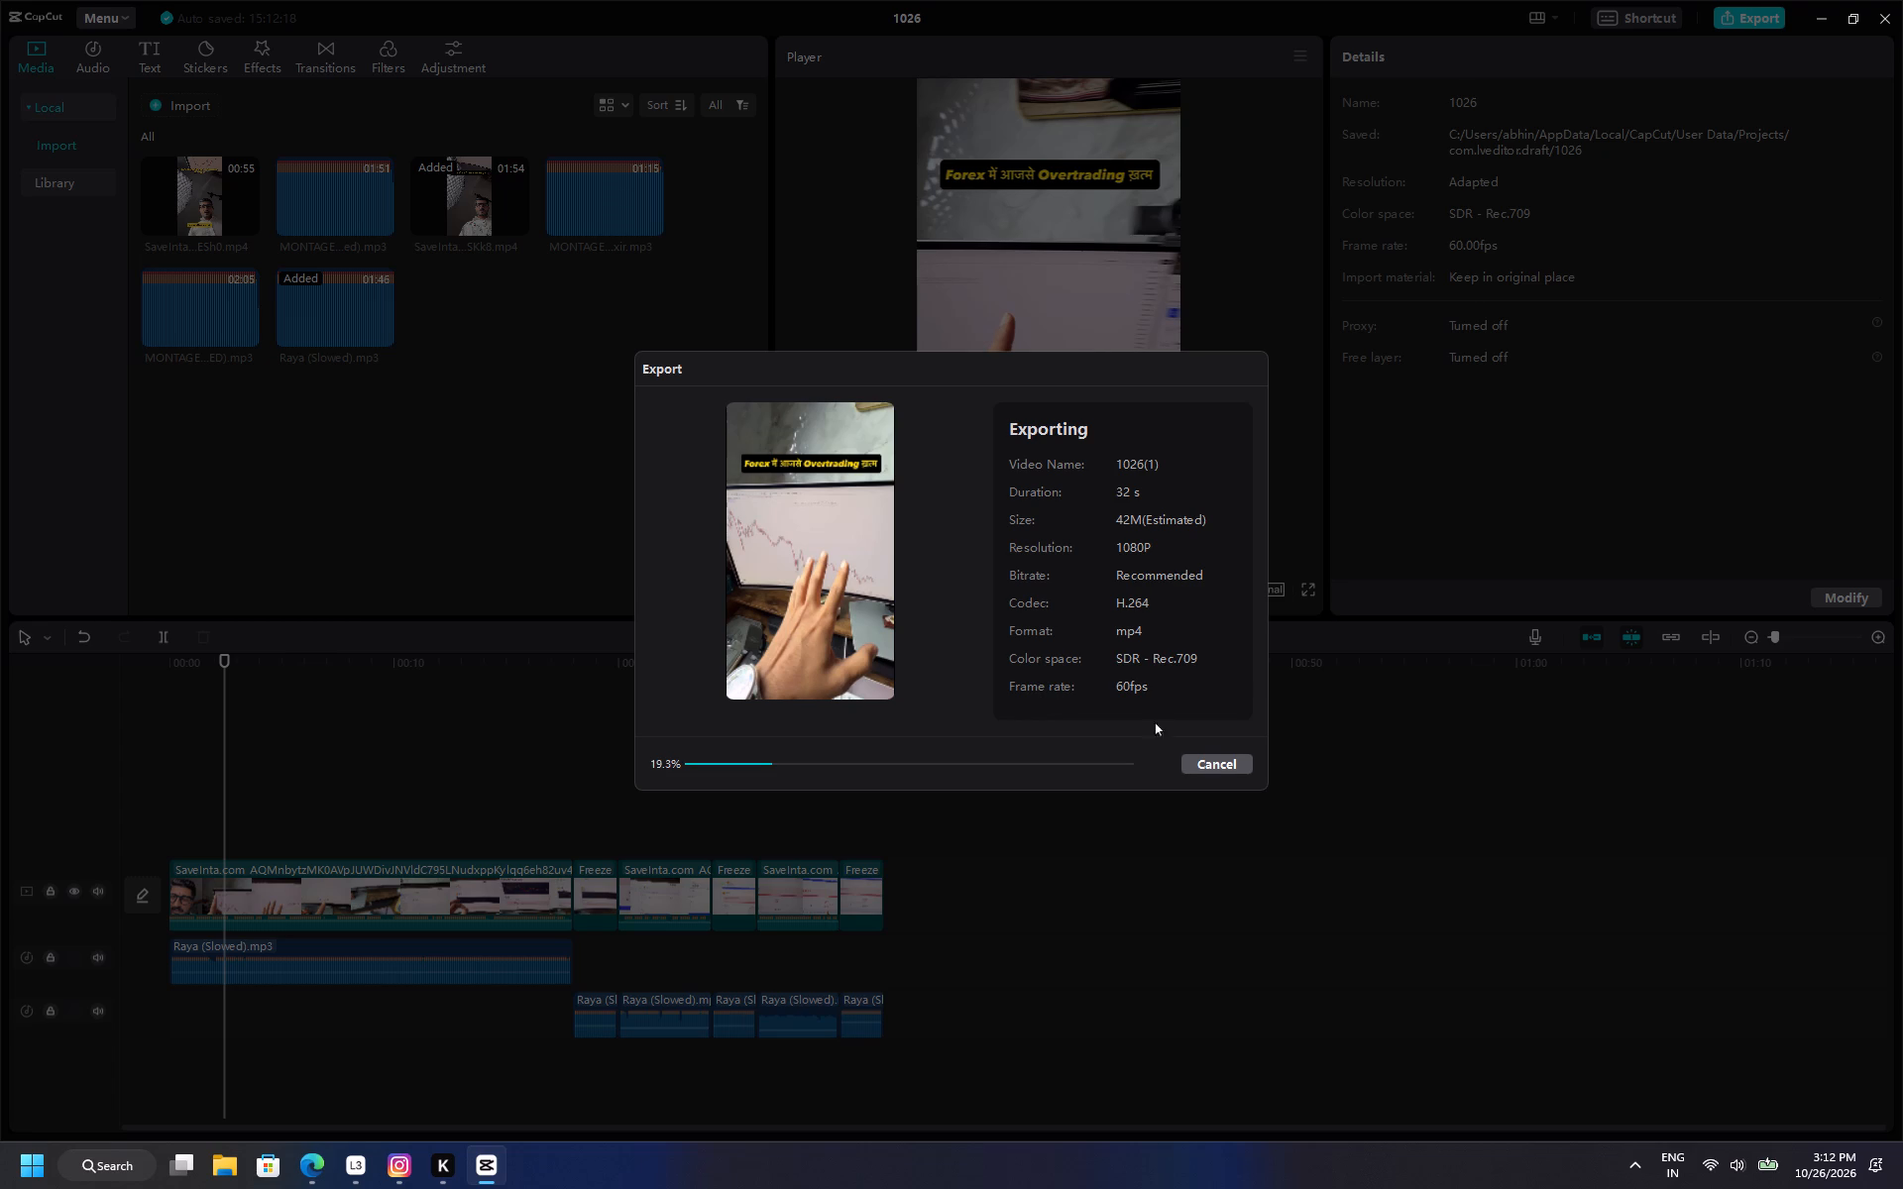
{"action": "left_click", "coordinate": [1217, 761]}
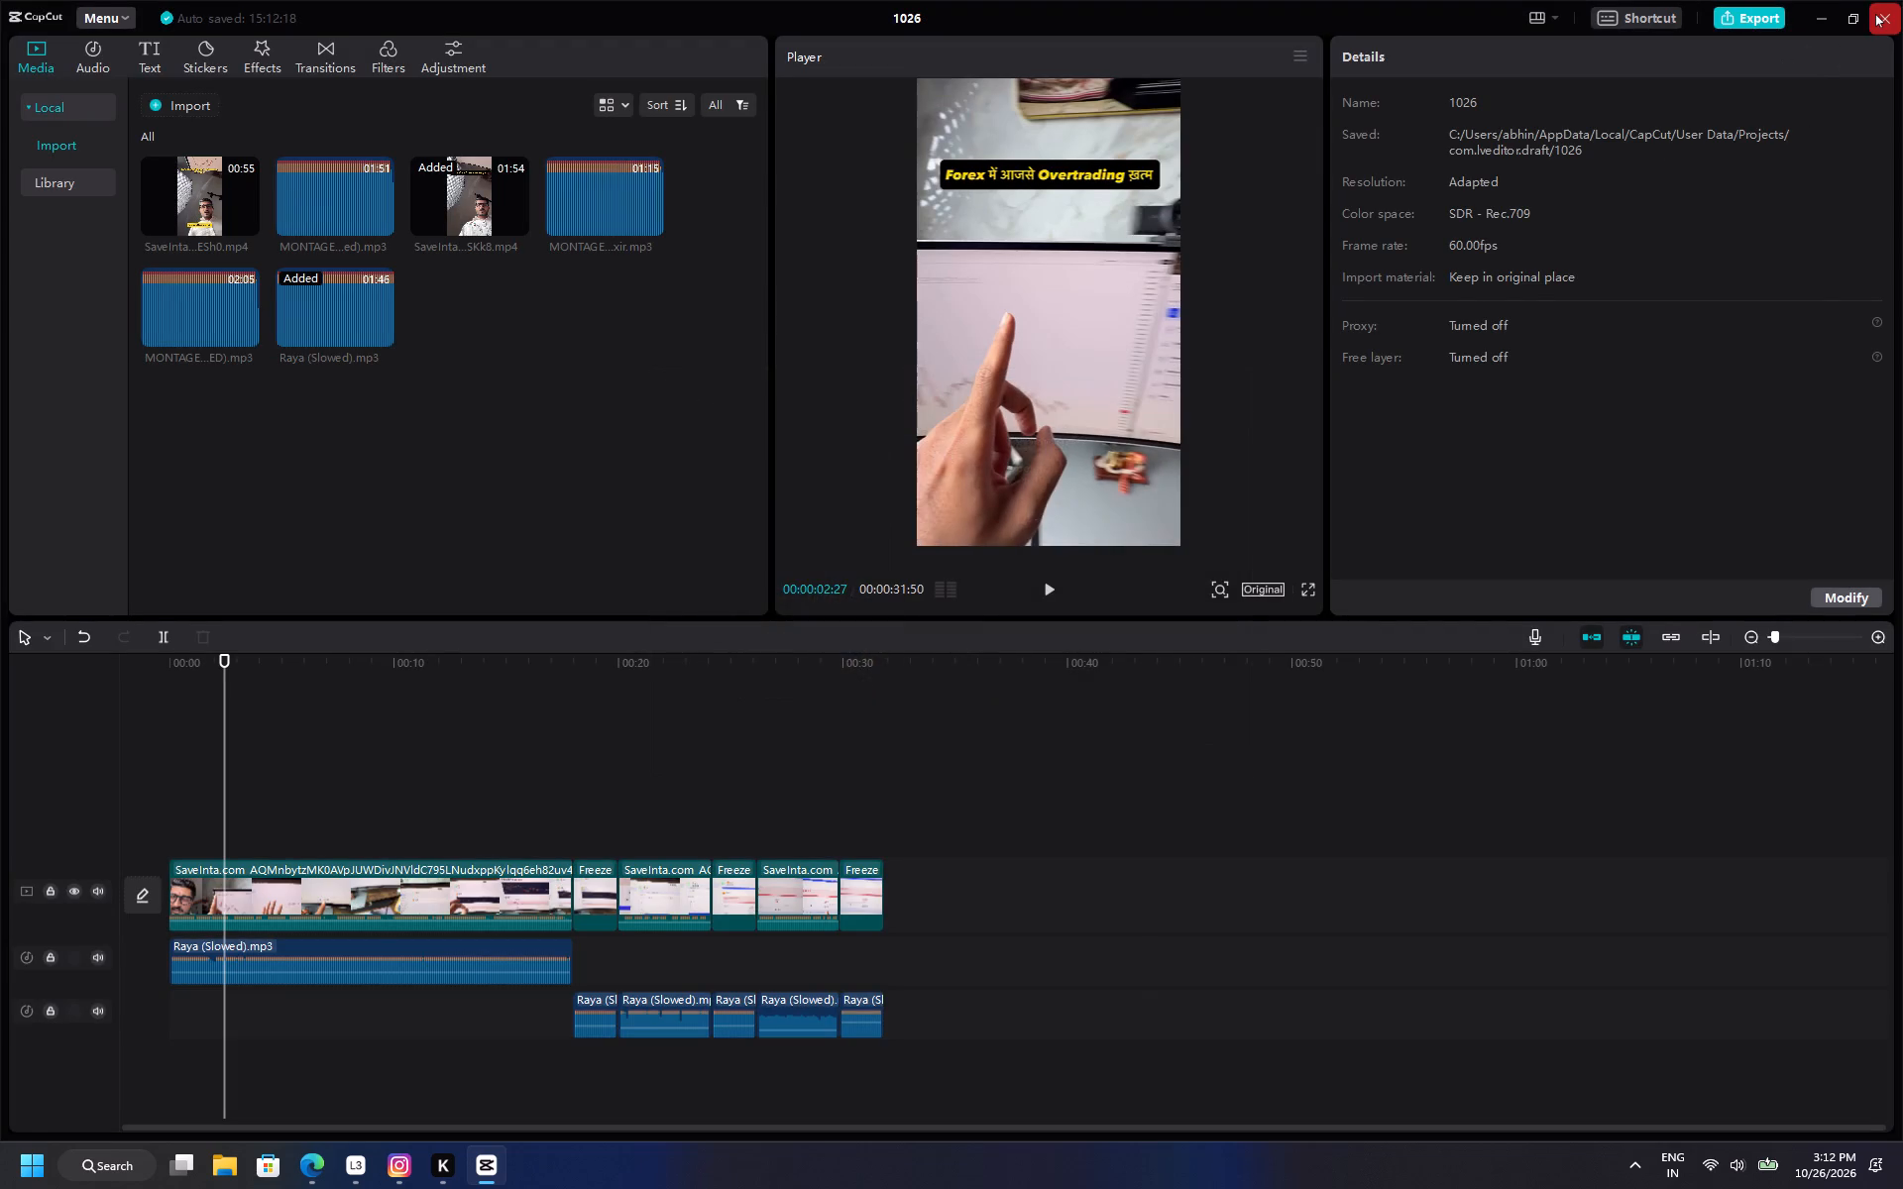